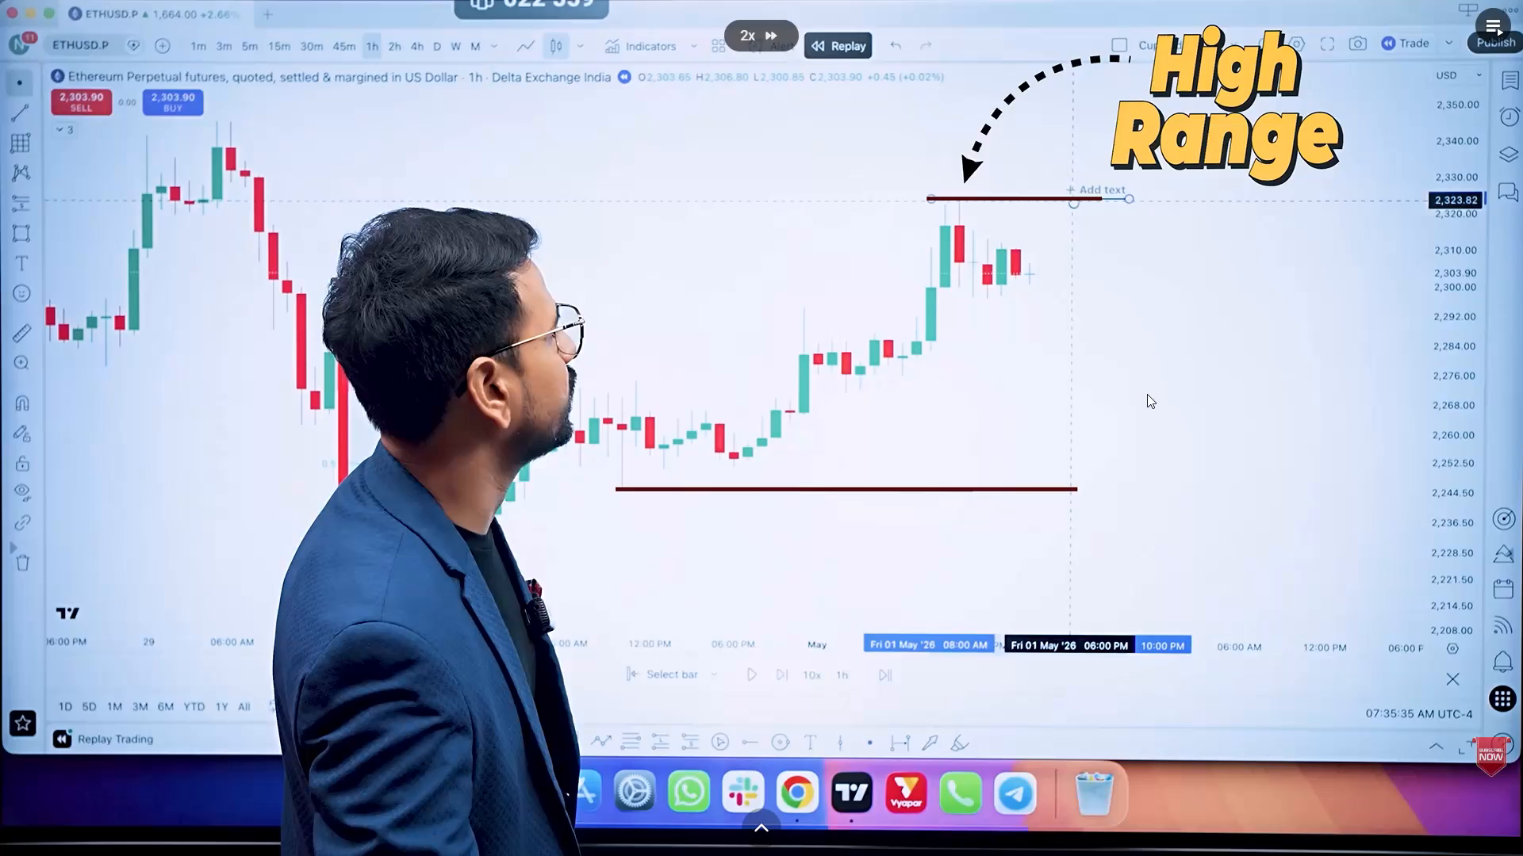
Watch the Premium vs Discount lesson, leave full screen, pause it at about 19:03 and show the course playlist.
drag(1147, 403, 1140, 405)
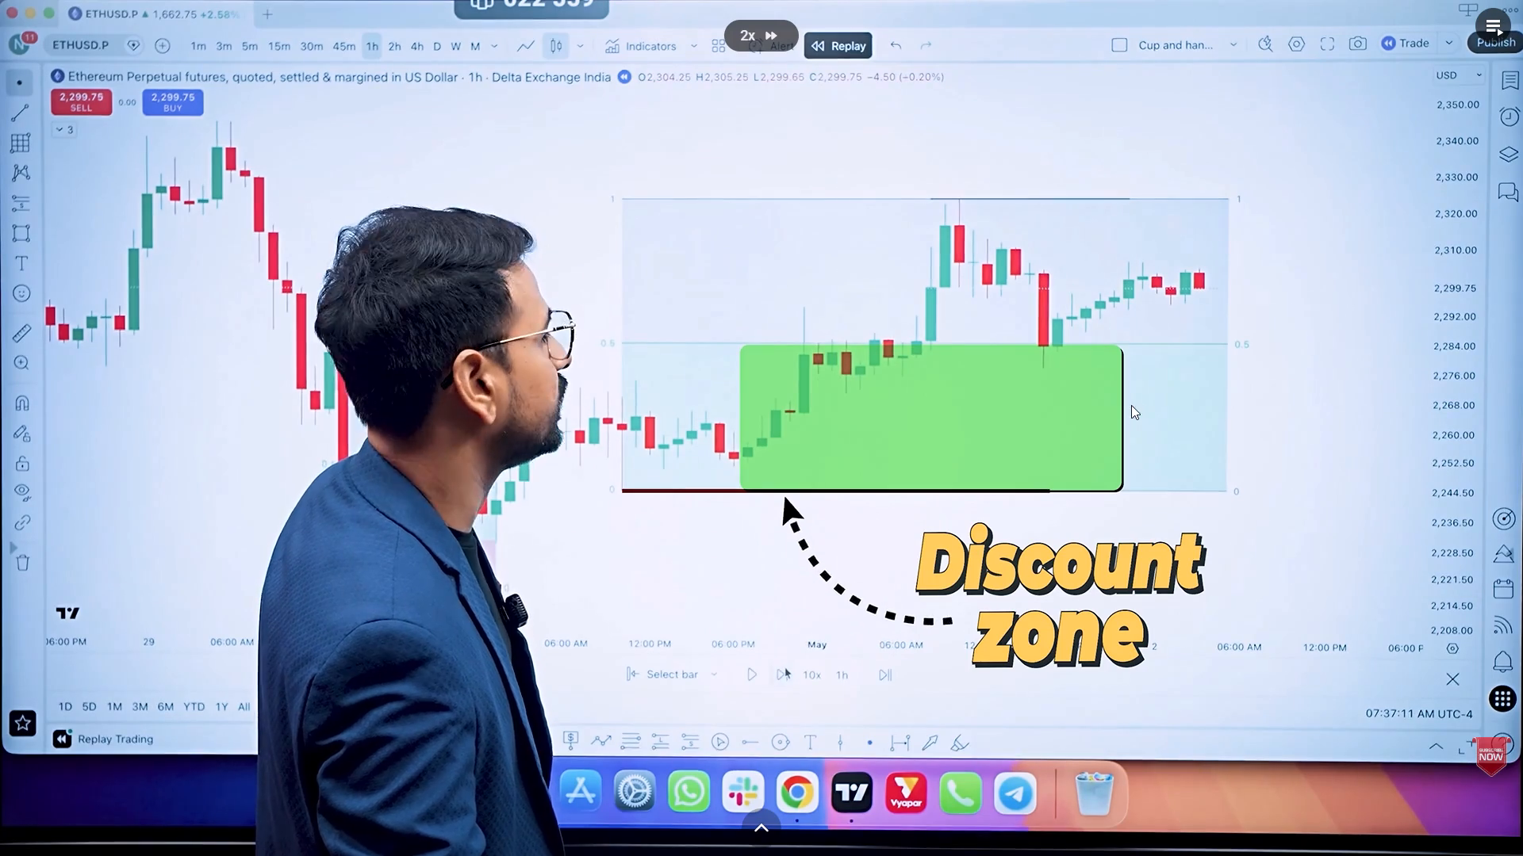
click(1032, 389)
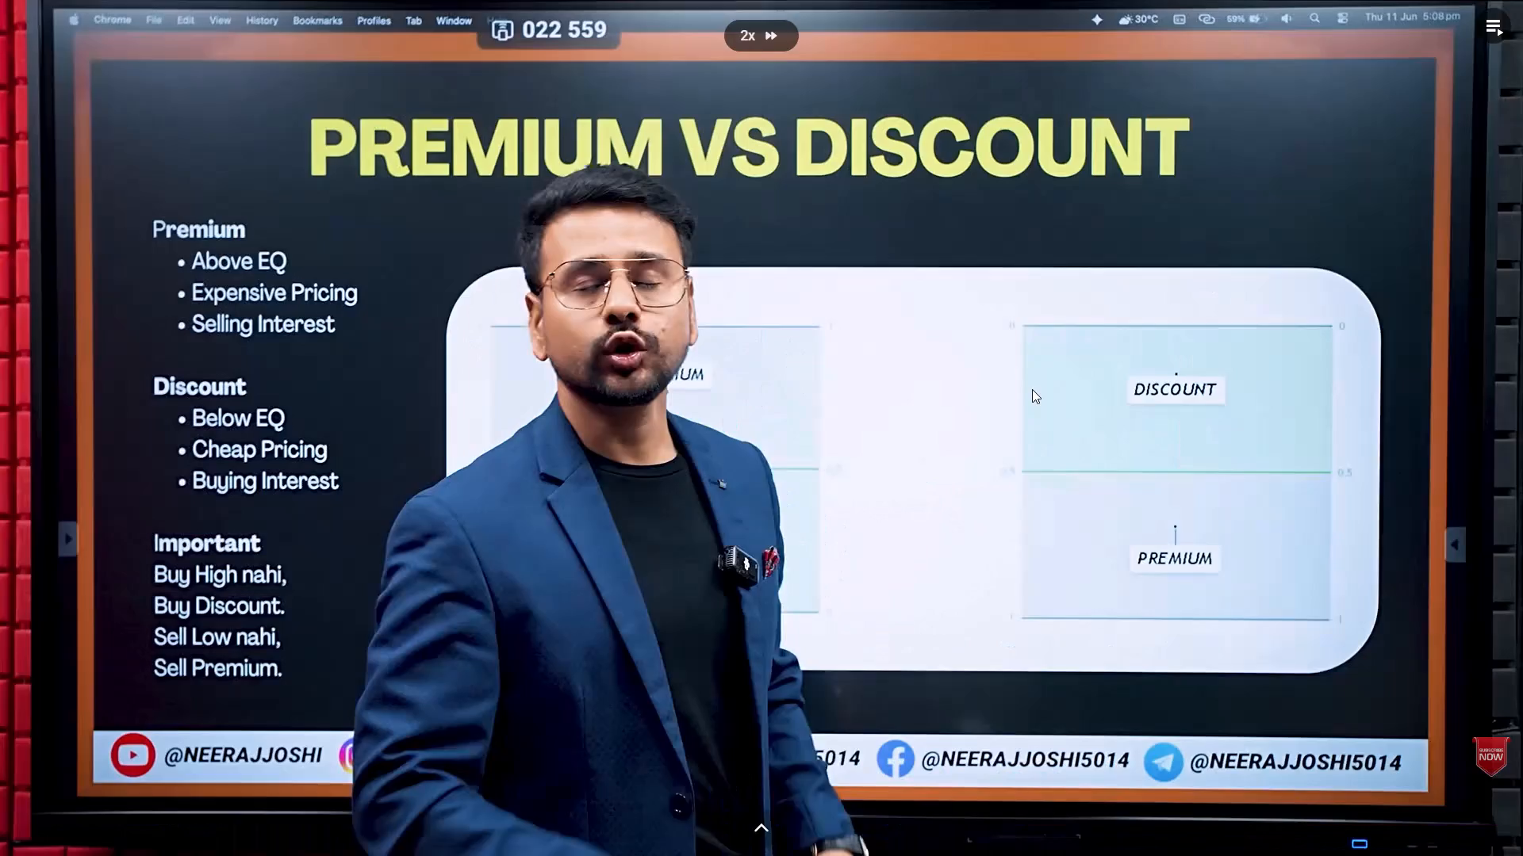
click(1119, 483)
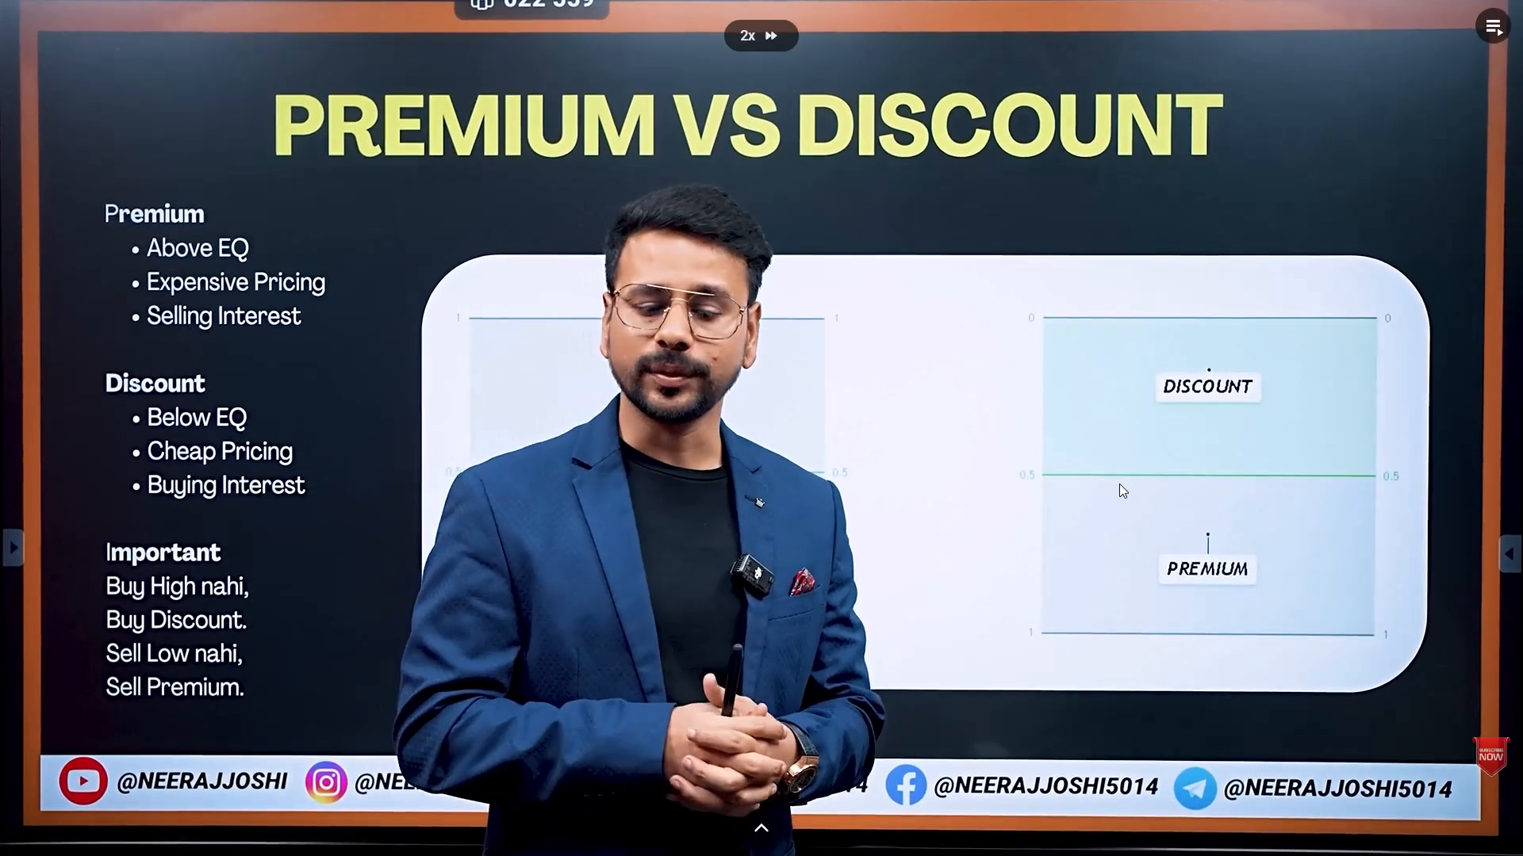
click(1467, 824)
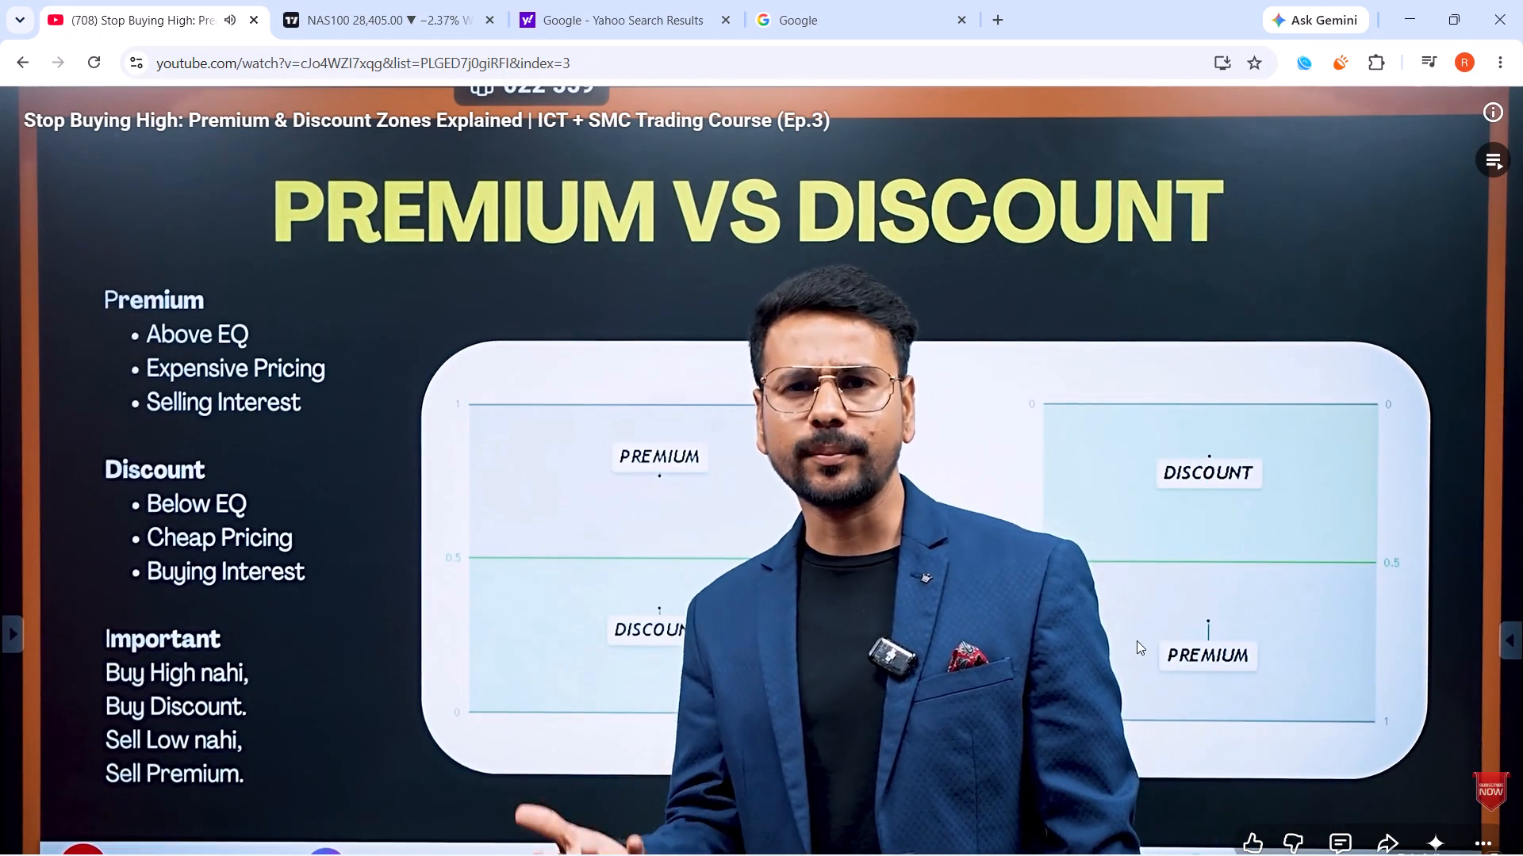
drag(1137, 640, 831, 707)
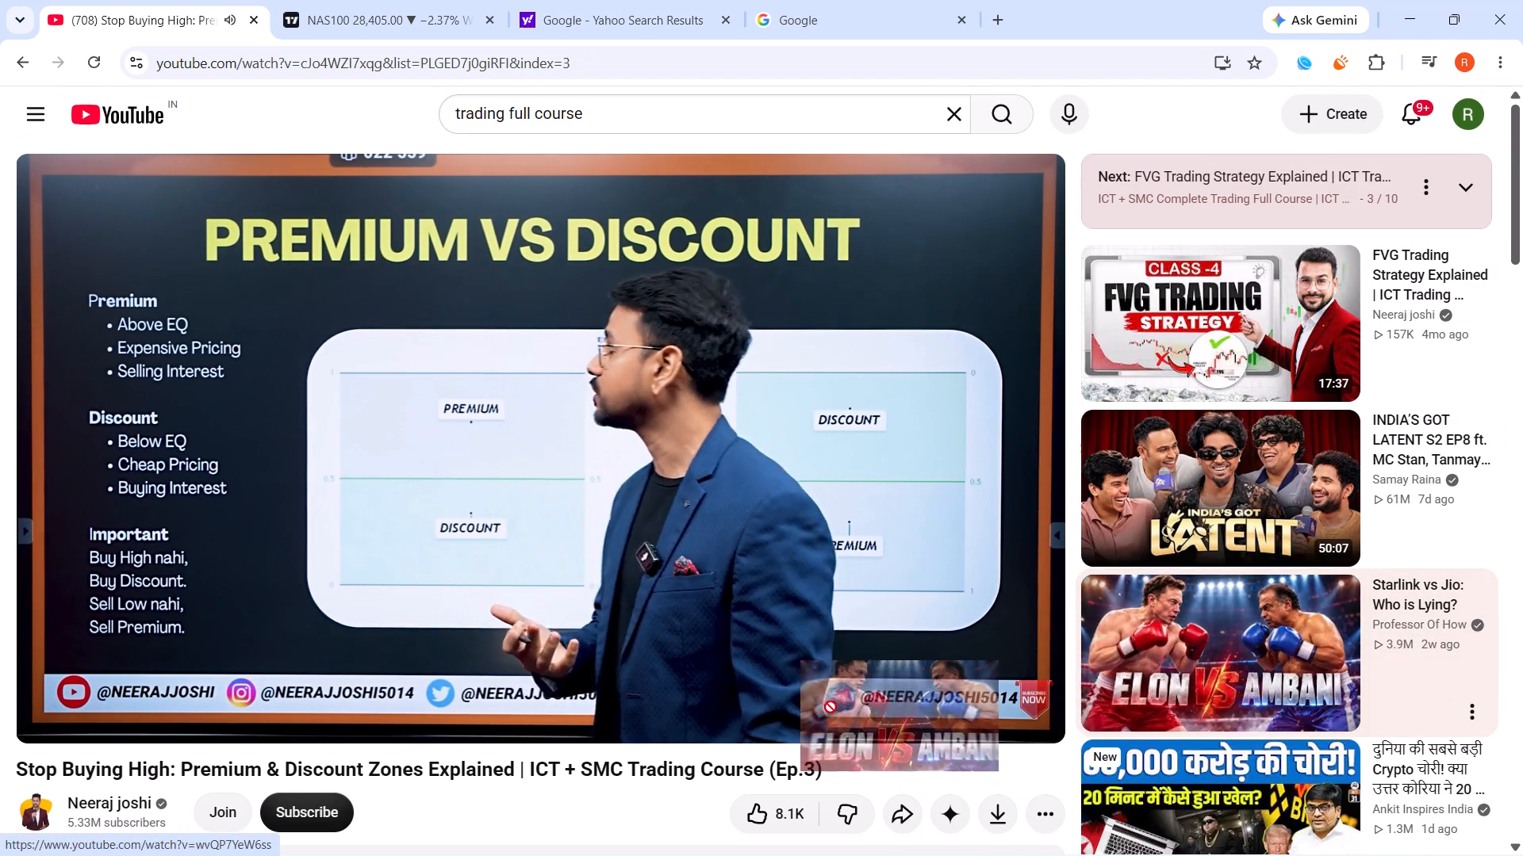
drag(831, 707, 1068, 674)
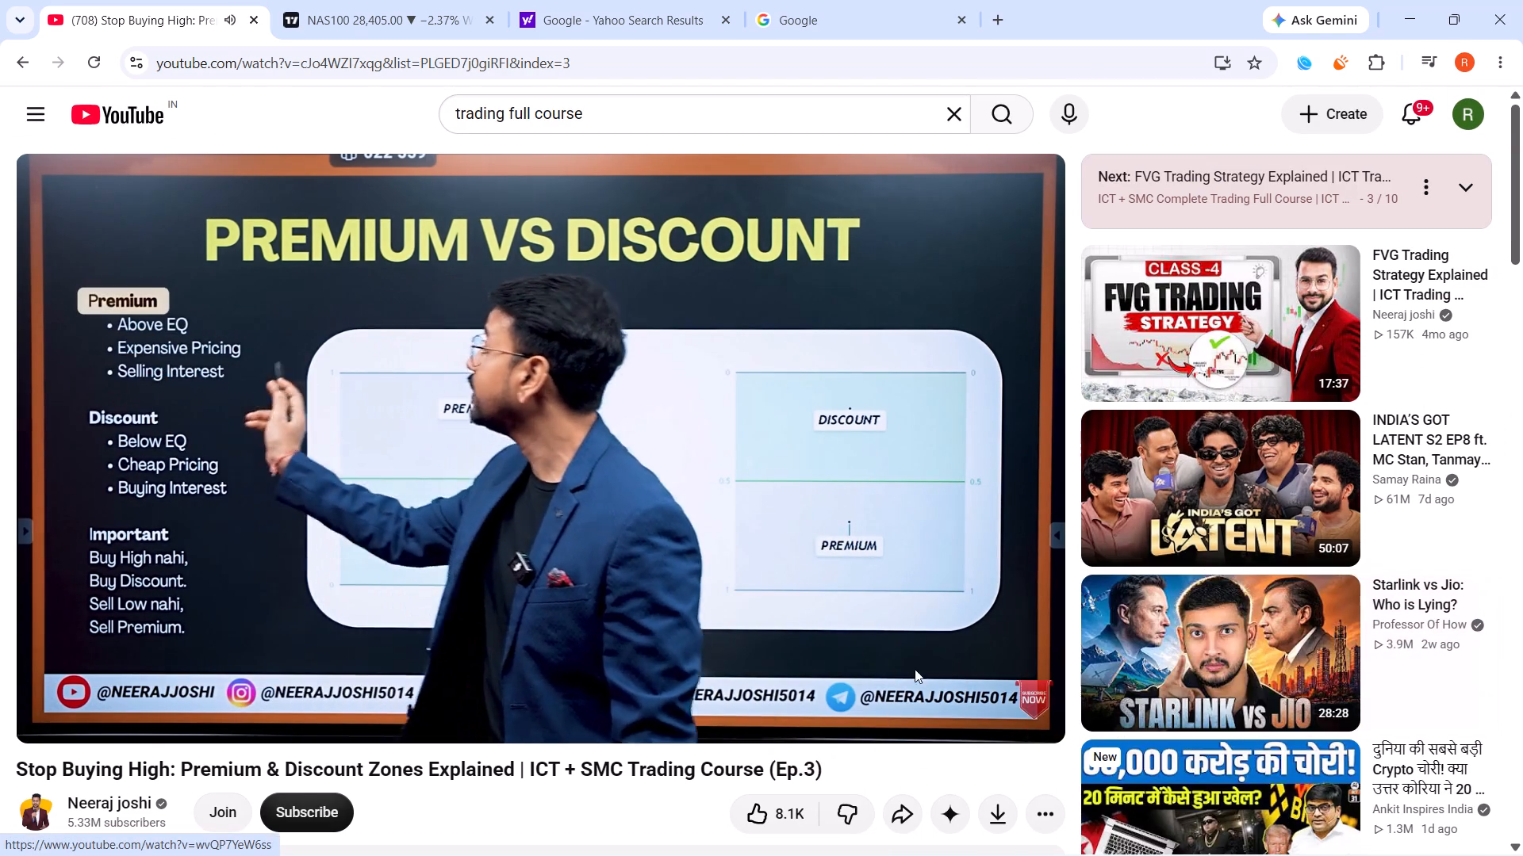
click(451, 443)
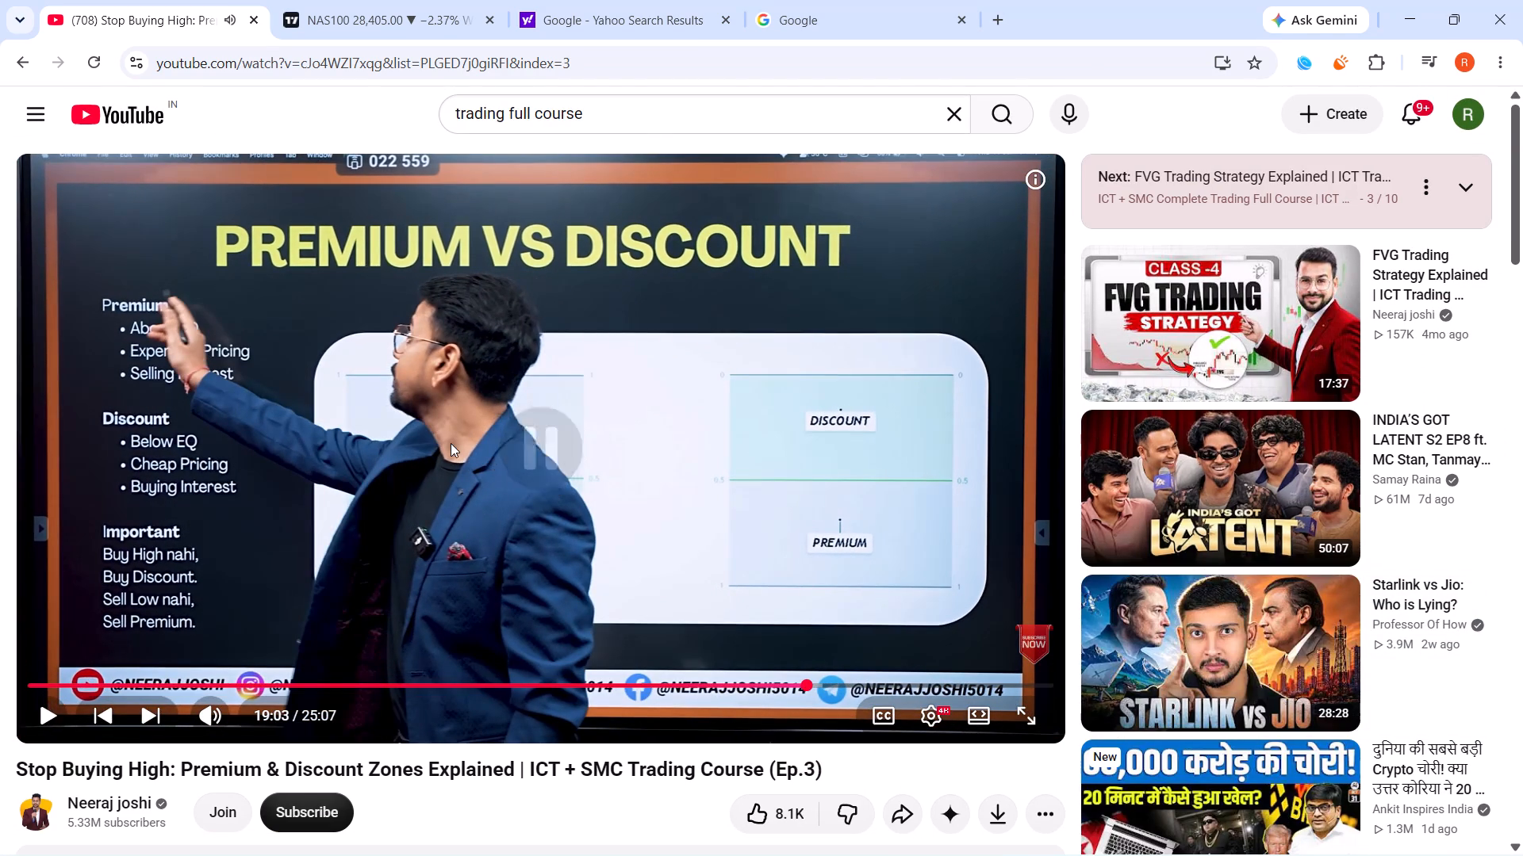
click(1472, 196)
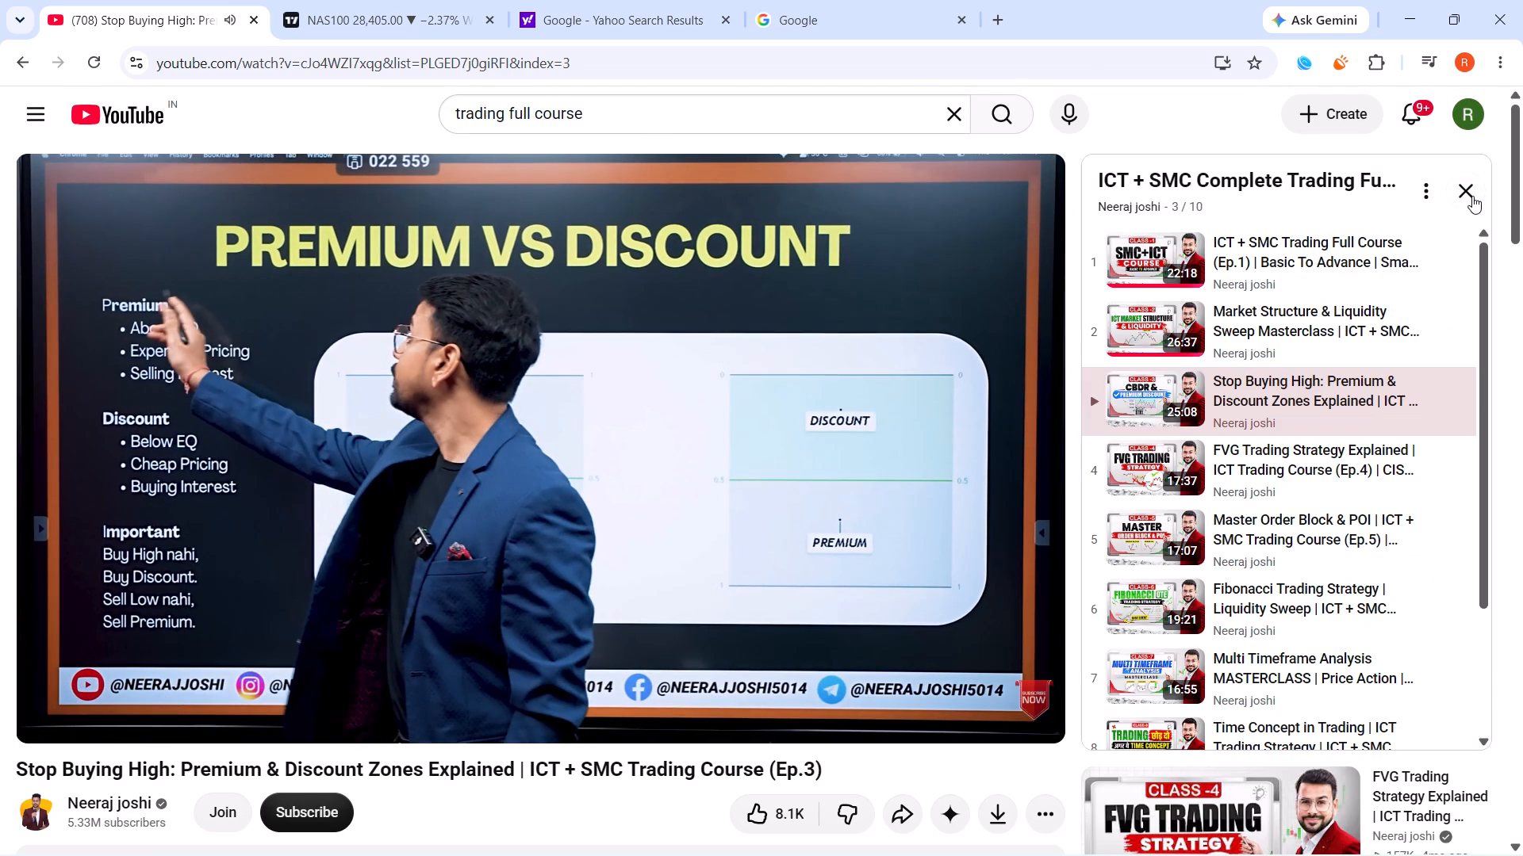
Switch to the TradingView chart and change its symbol to GOLD, the TVC commodity CFD.
click(341, 6)
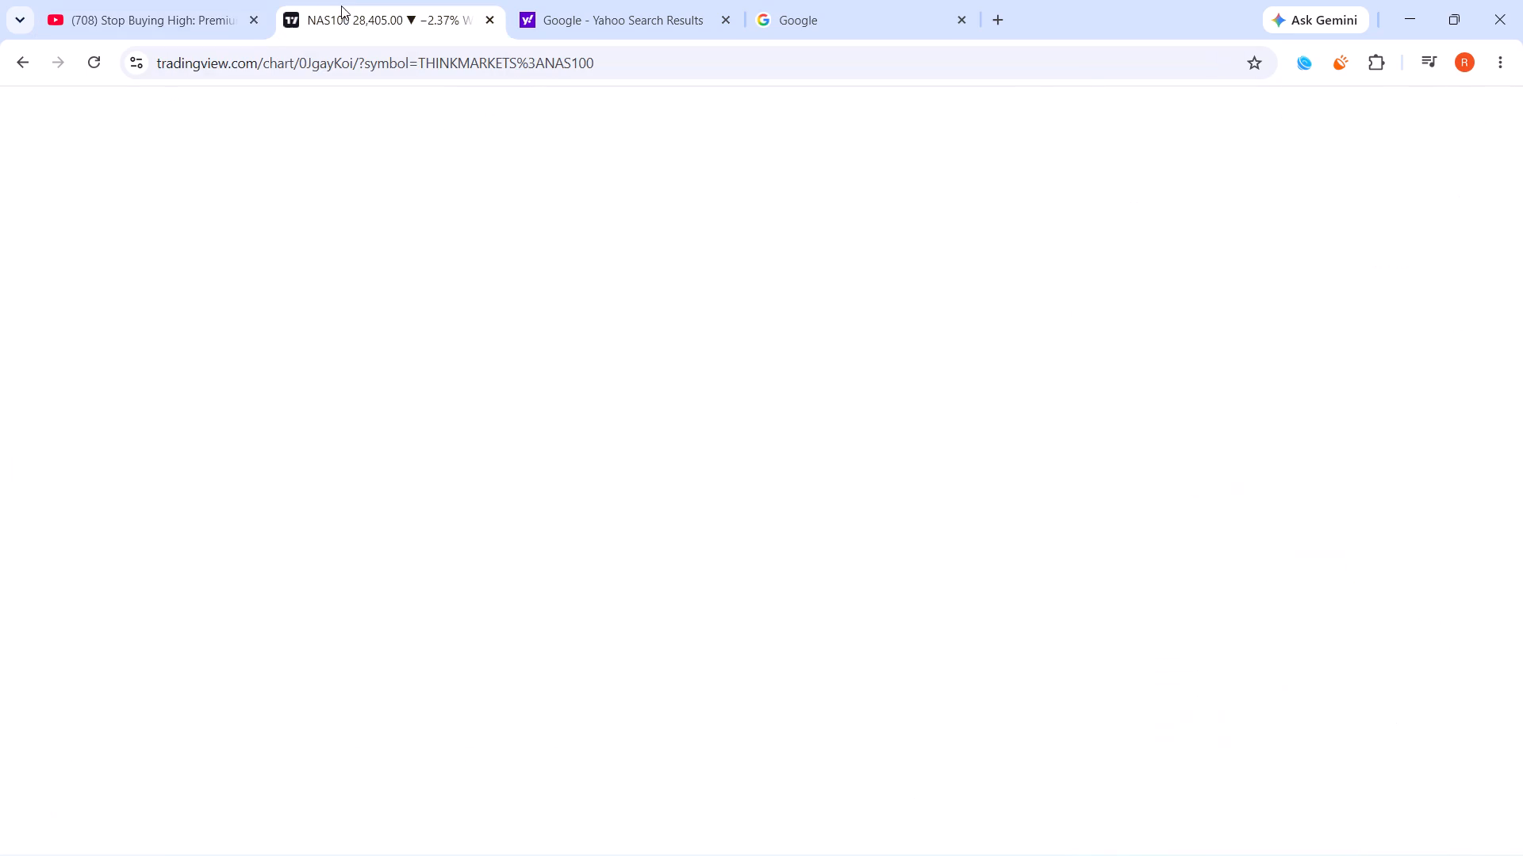
click(99, 104)
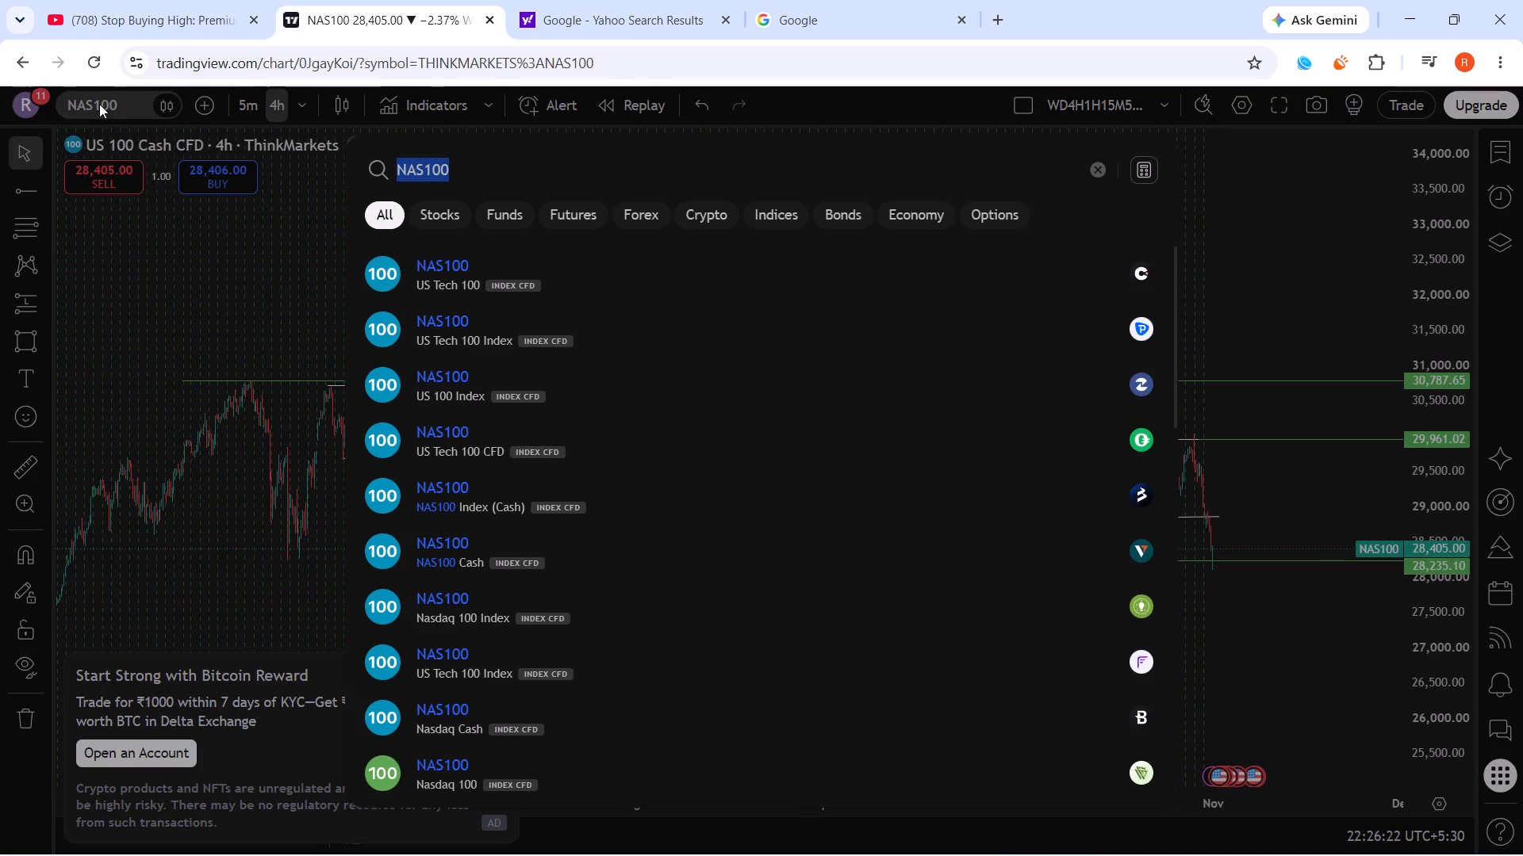
key(BackSpace)
text(goldf)
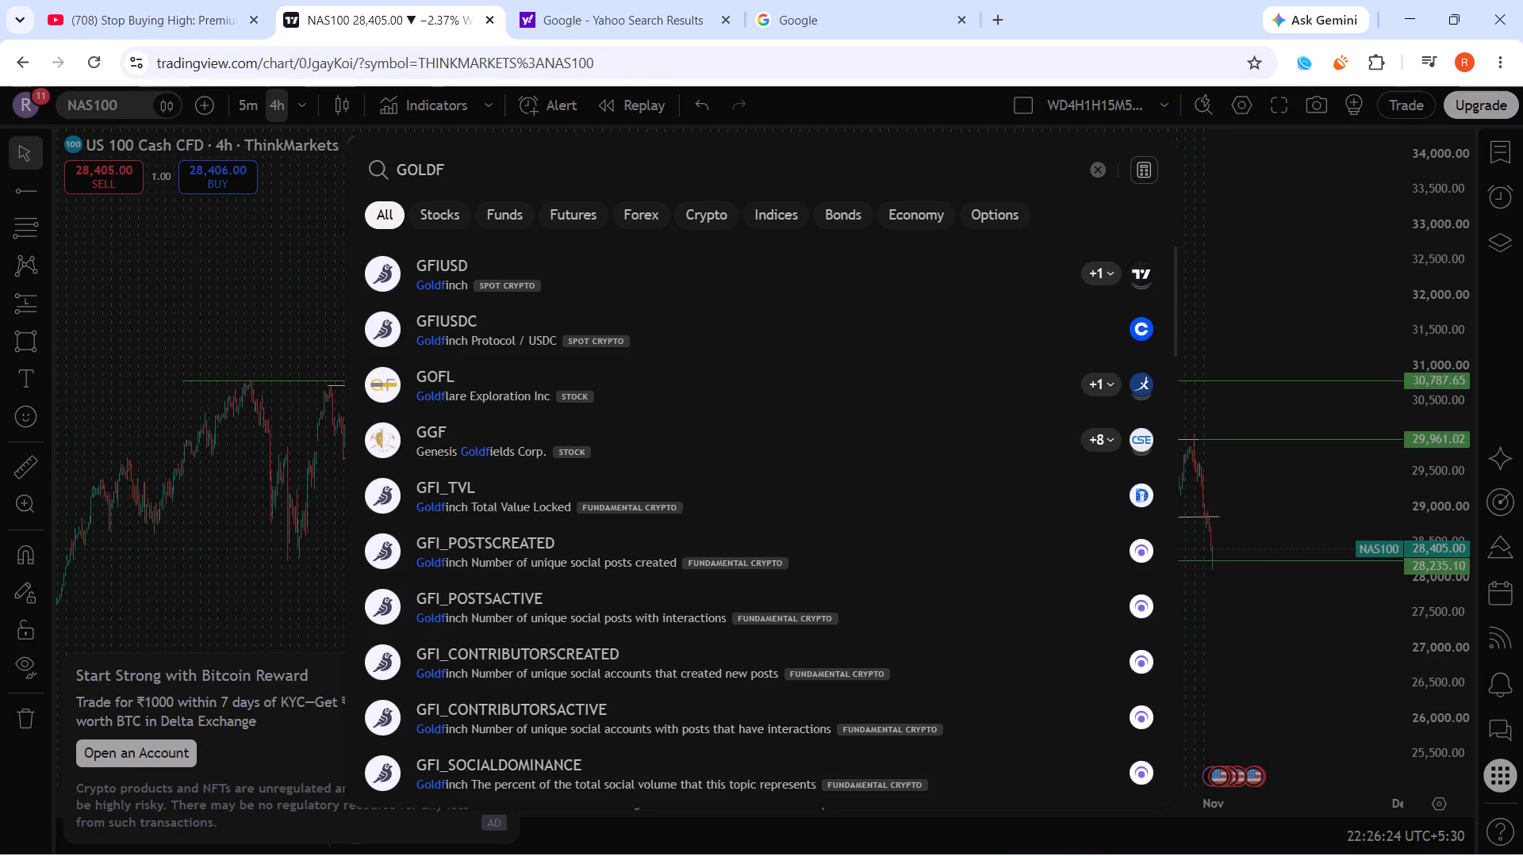
key(BackSpace)
click(668, 281)
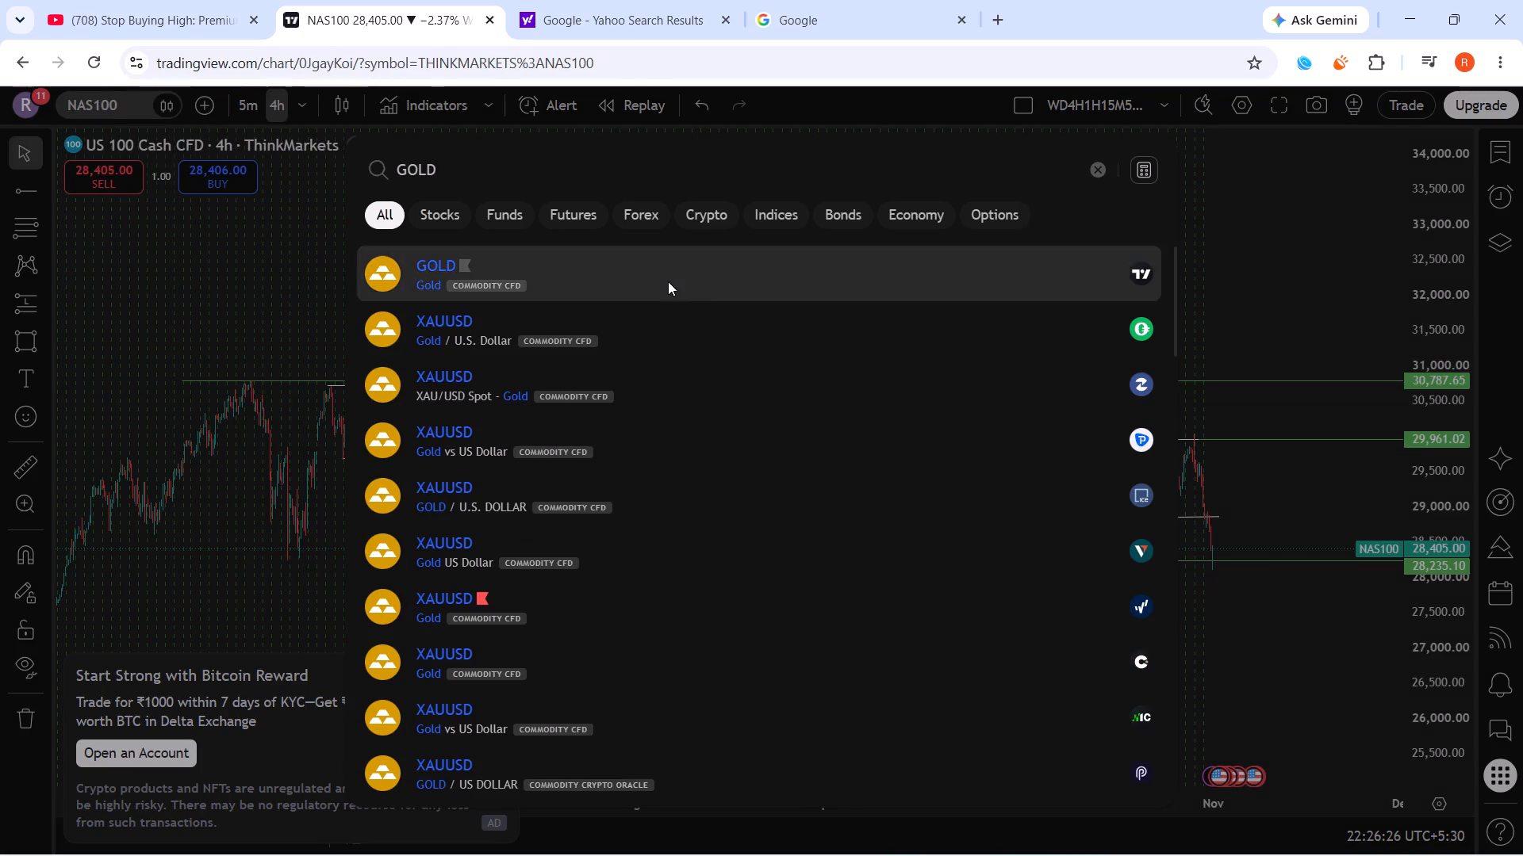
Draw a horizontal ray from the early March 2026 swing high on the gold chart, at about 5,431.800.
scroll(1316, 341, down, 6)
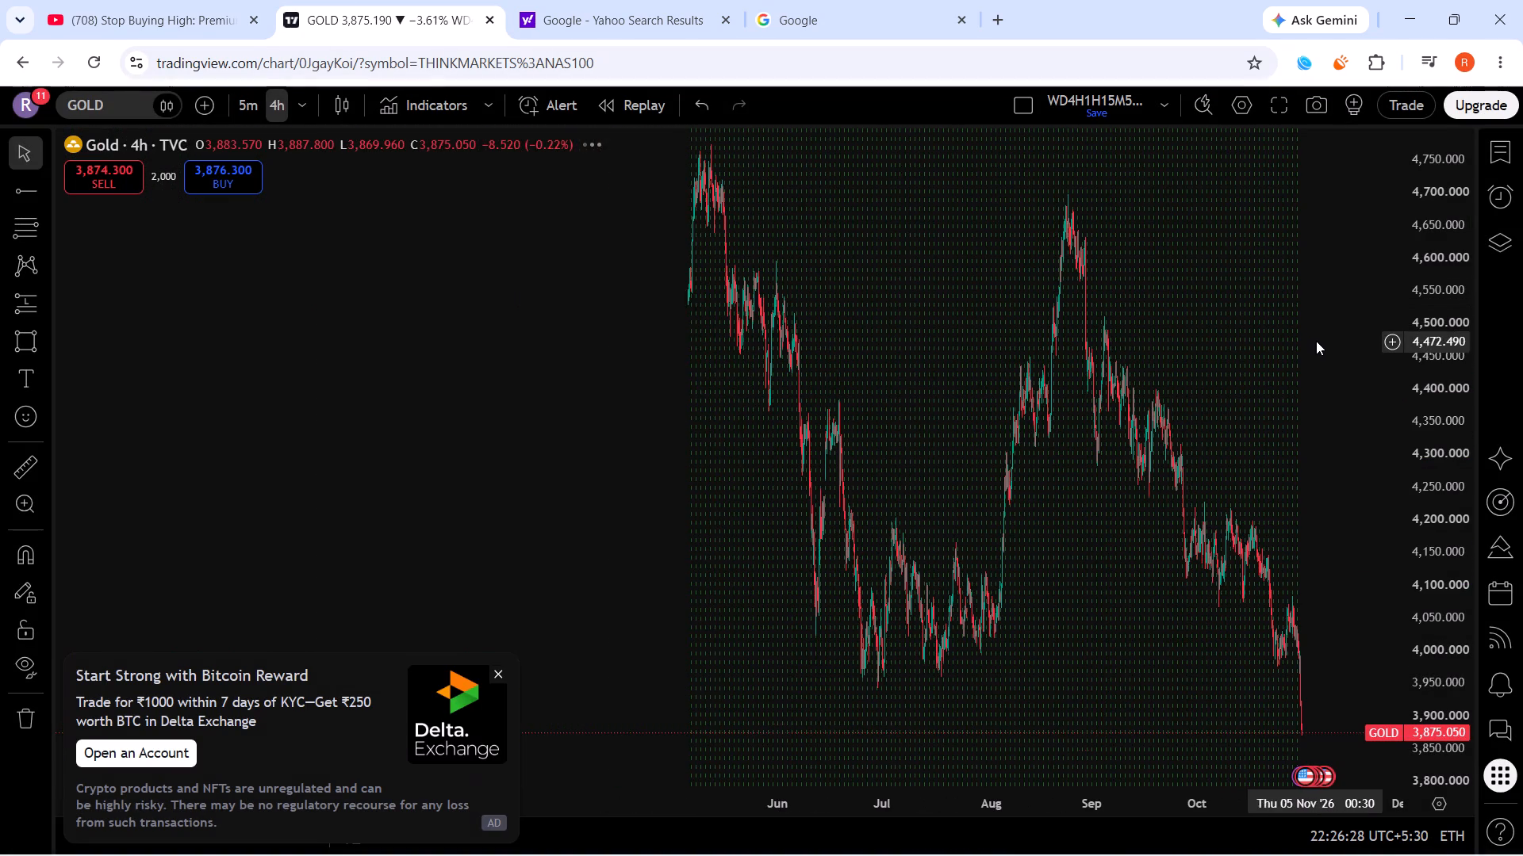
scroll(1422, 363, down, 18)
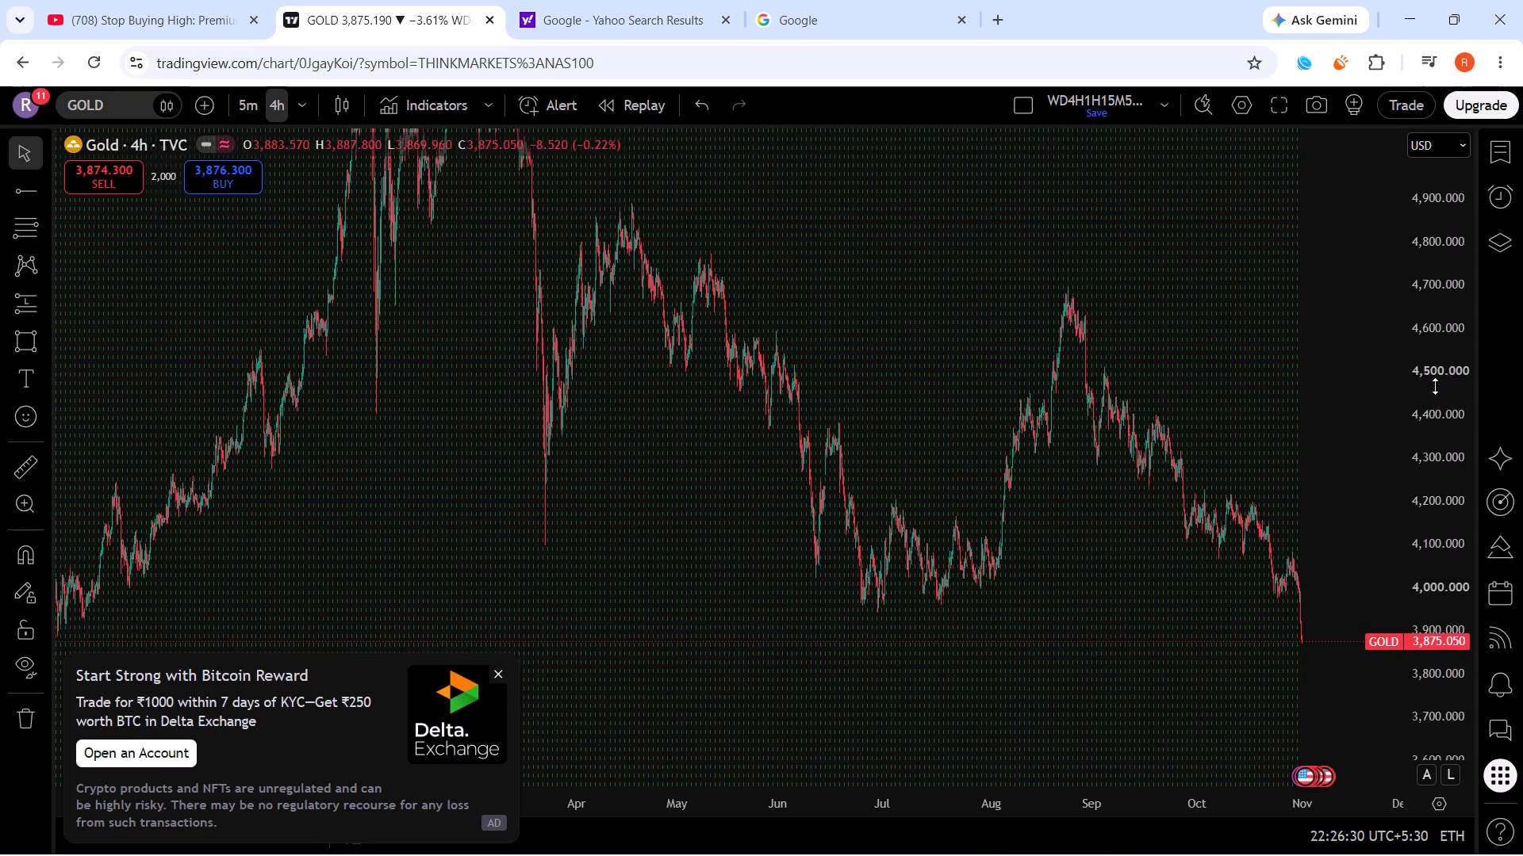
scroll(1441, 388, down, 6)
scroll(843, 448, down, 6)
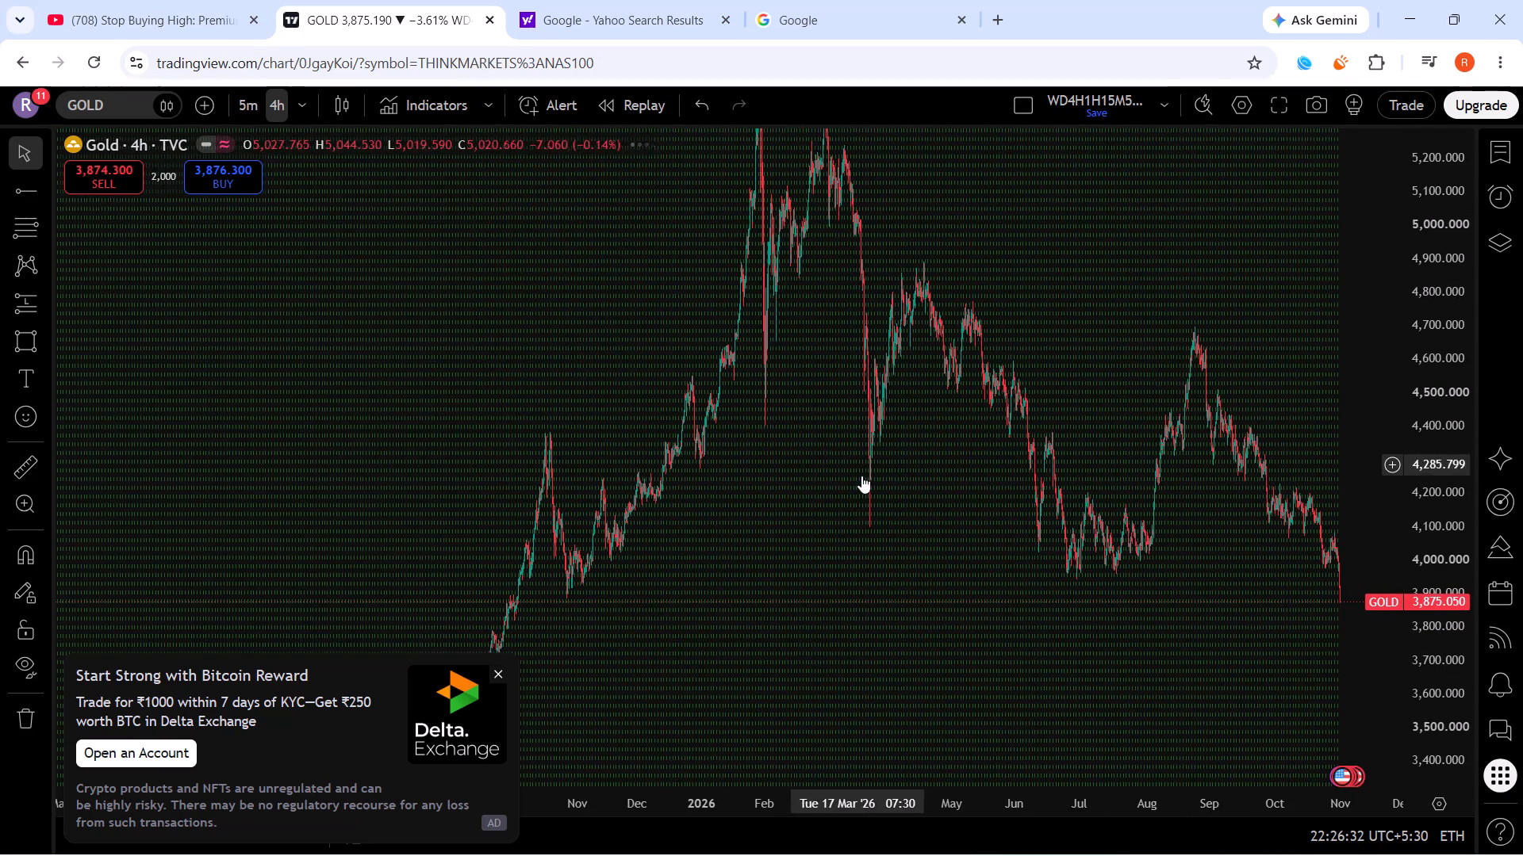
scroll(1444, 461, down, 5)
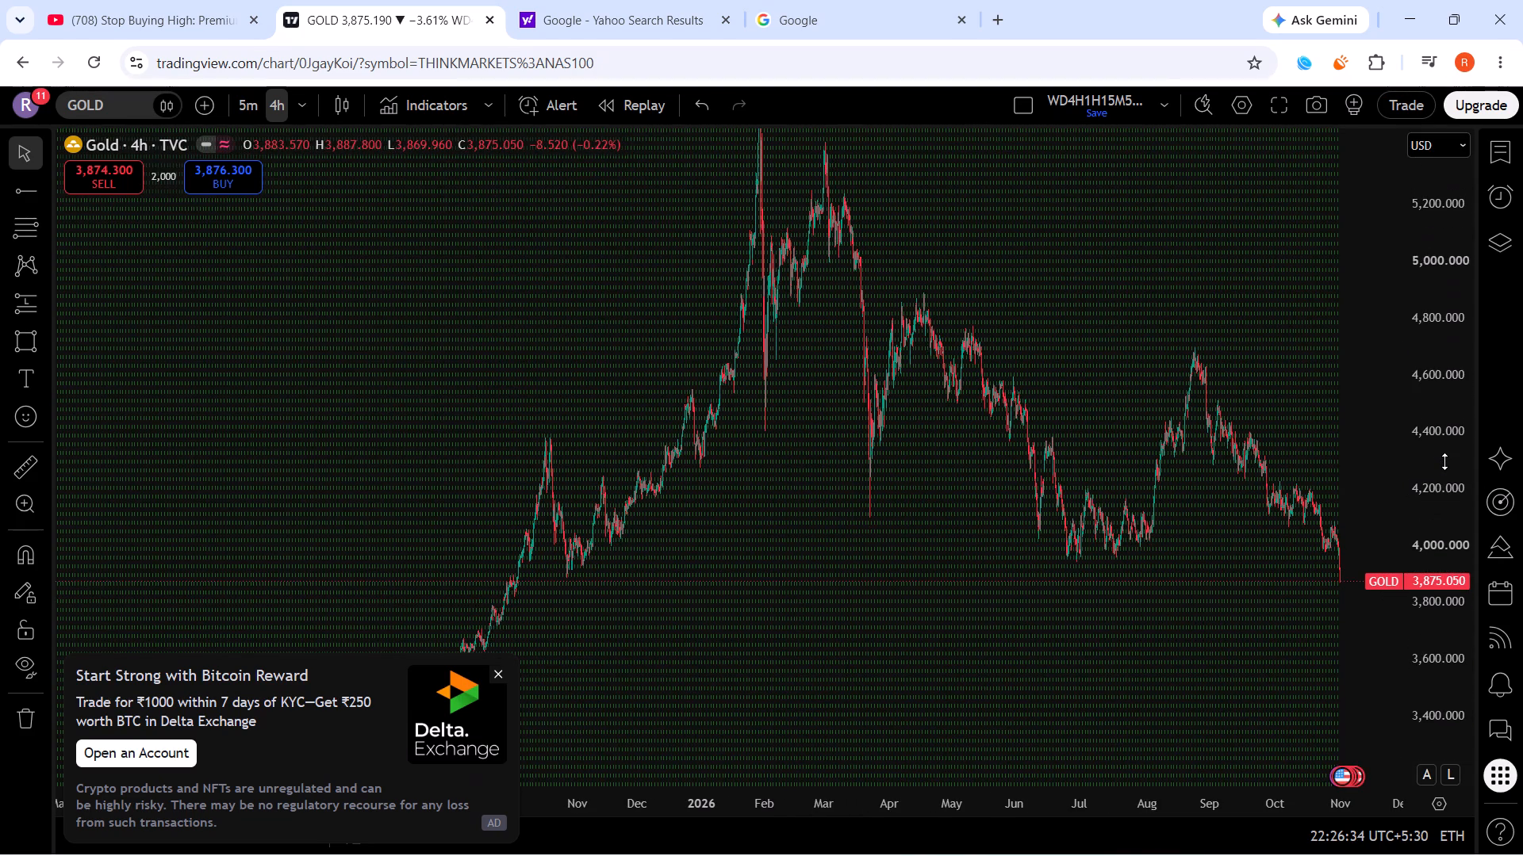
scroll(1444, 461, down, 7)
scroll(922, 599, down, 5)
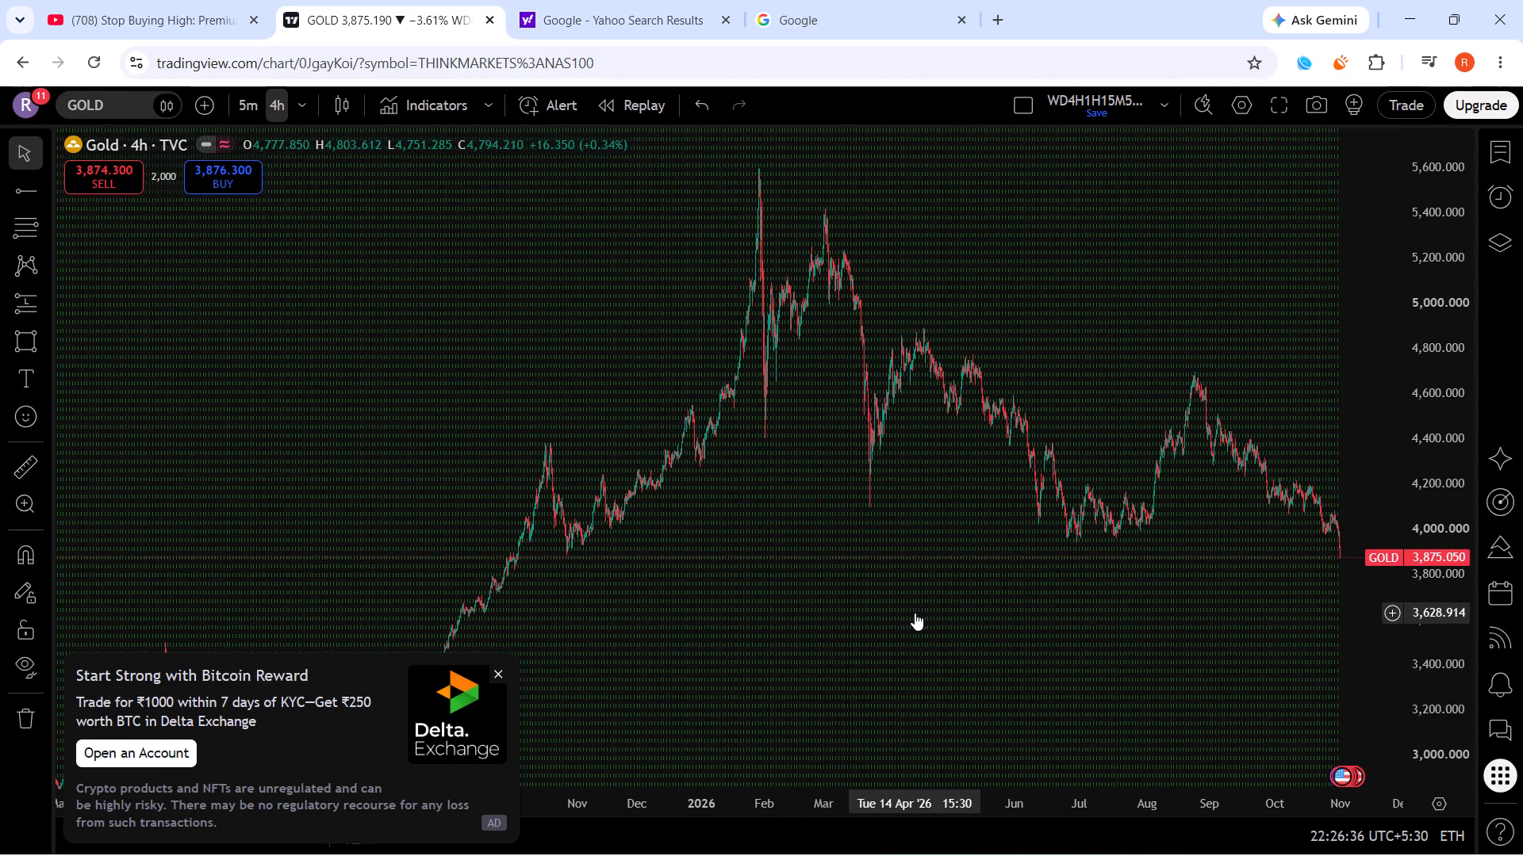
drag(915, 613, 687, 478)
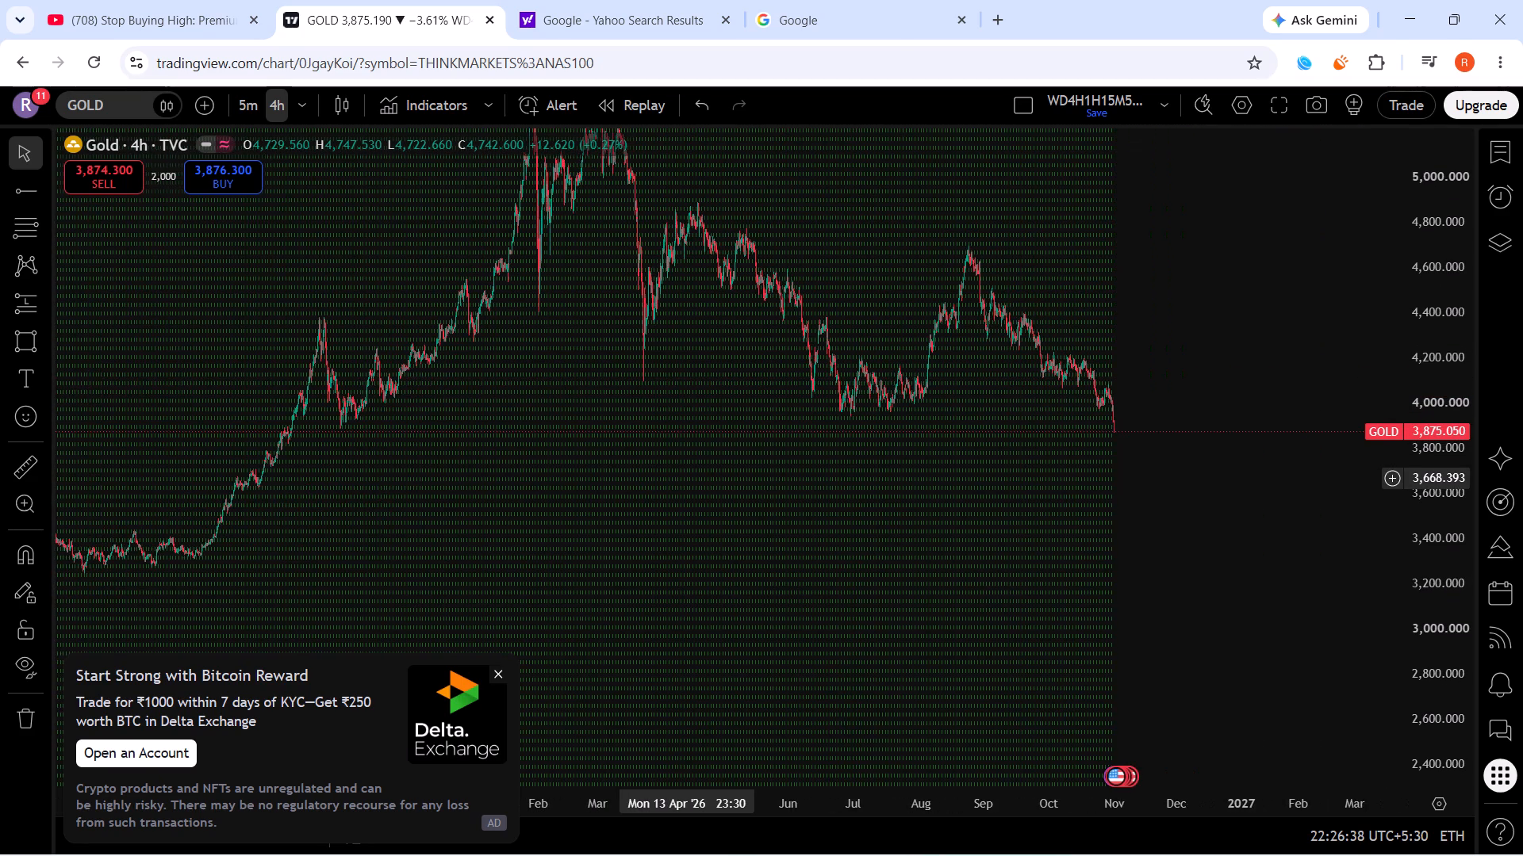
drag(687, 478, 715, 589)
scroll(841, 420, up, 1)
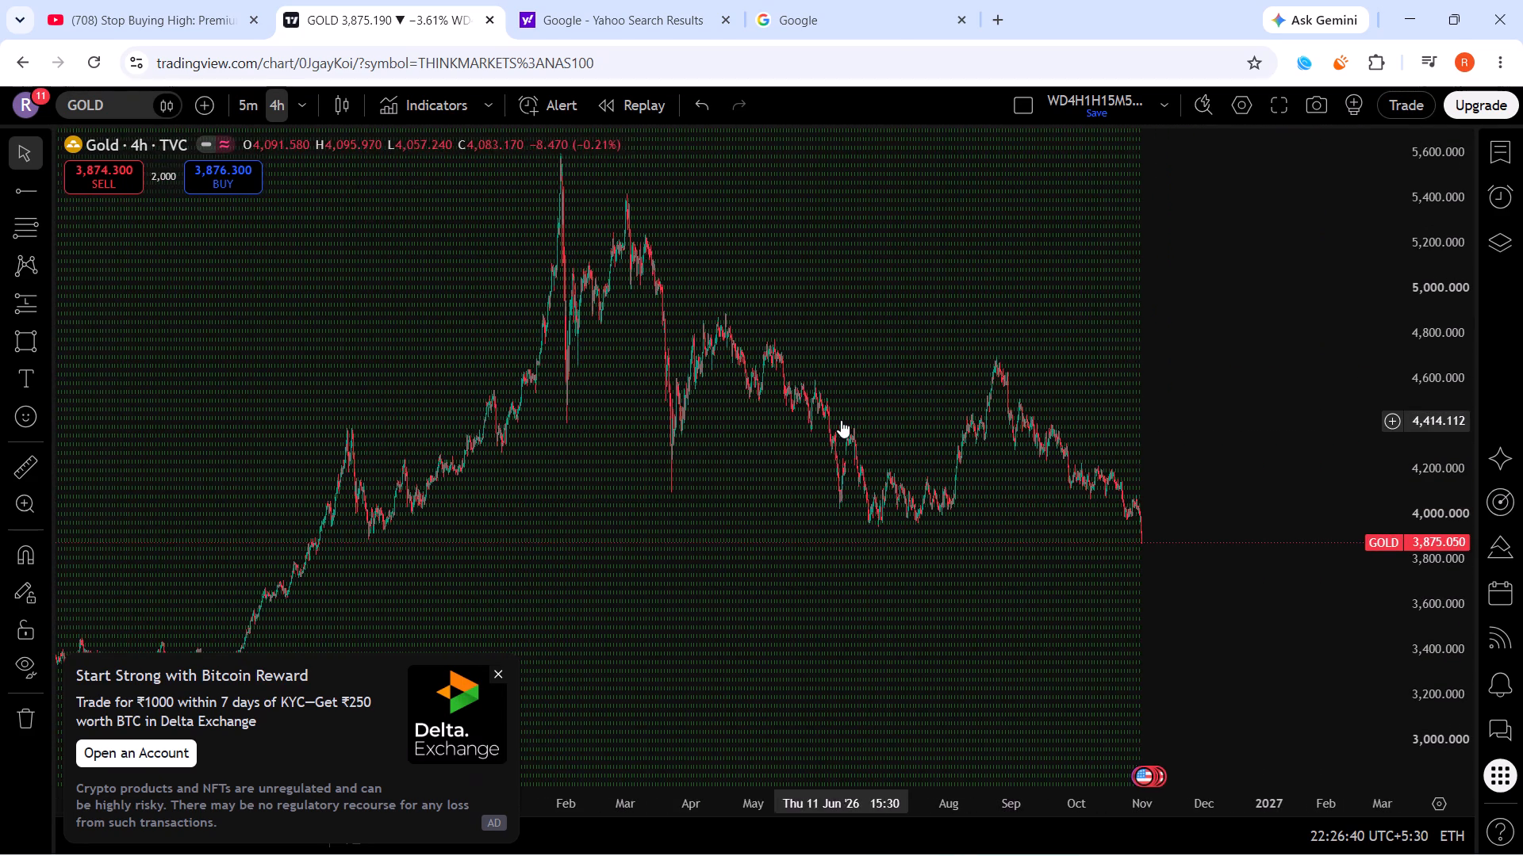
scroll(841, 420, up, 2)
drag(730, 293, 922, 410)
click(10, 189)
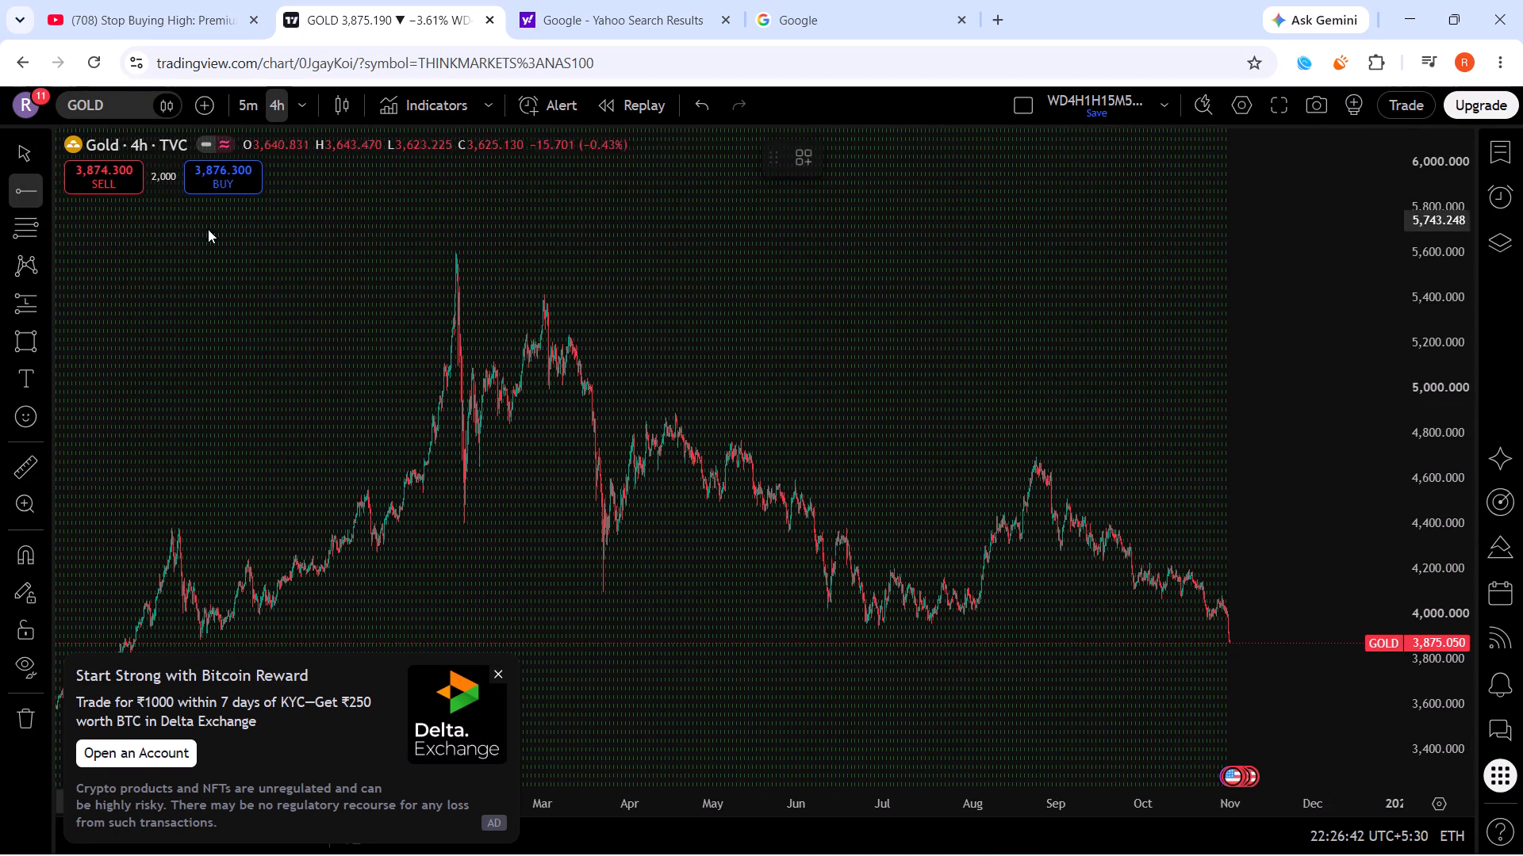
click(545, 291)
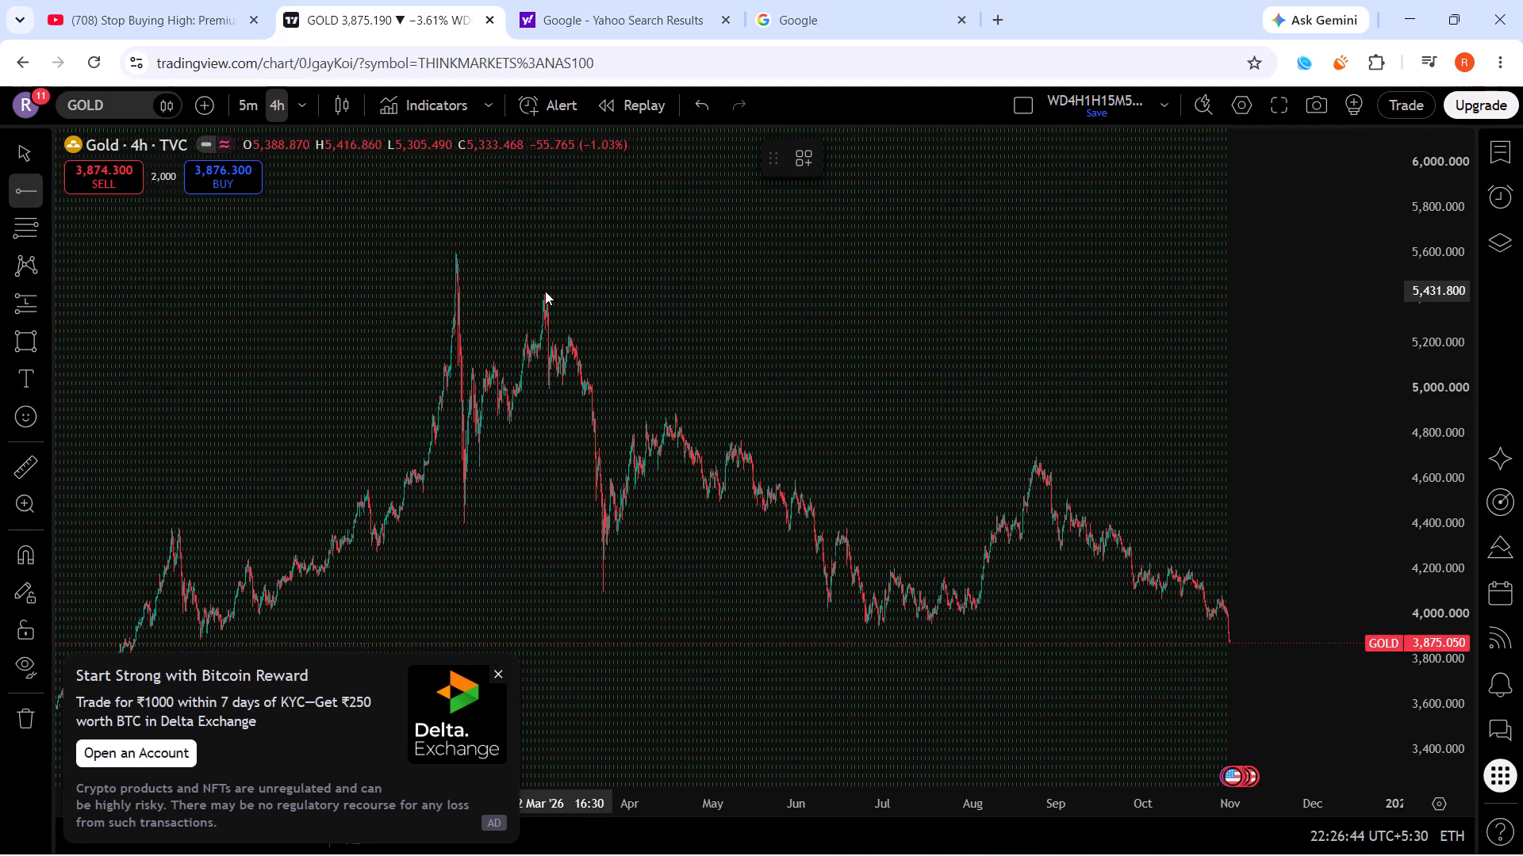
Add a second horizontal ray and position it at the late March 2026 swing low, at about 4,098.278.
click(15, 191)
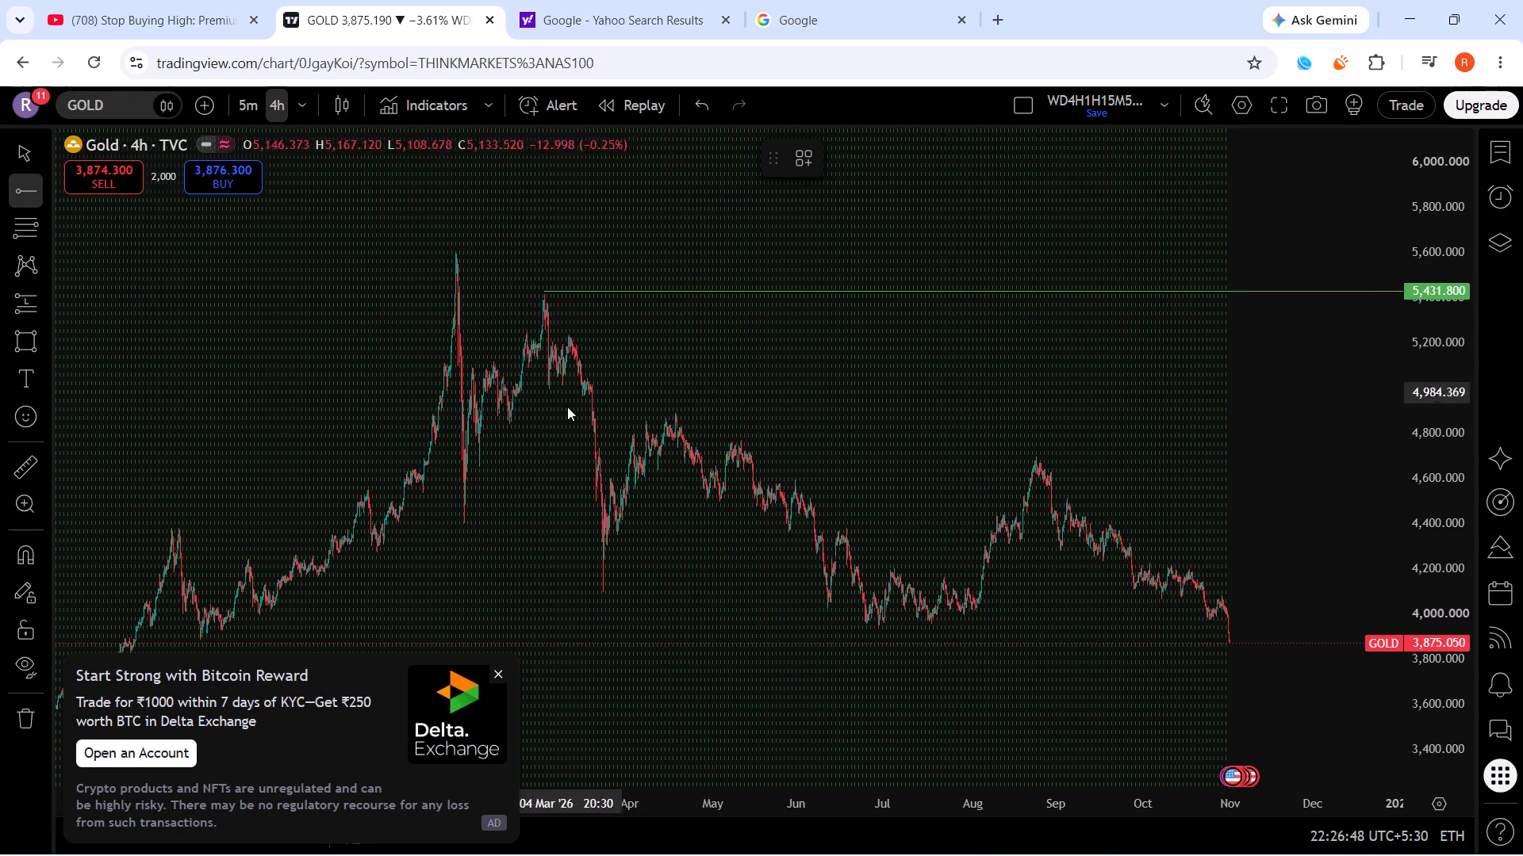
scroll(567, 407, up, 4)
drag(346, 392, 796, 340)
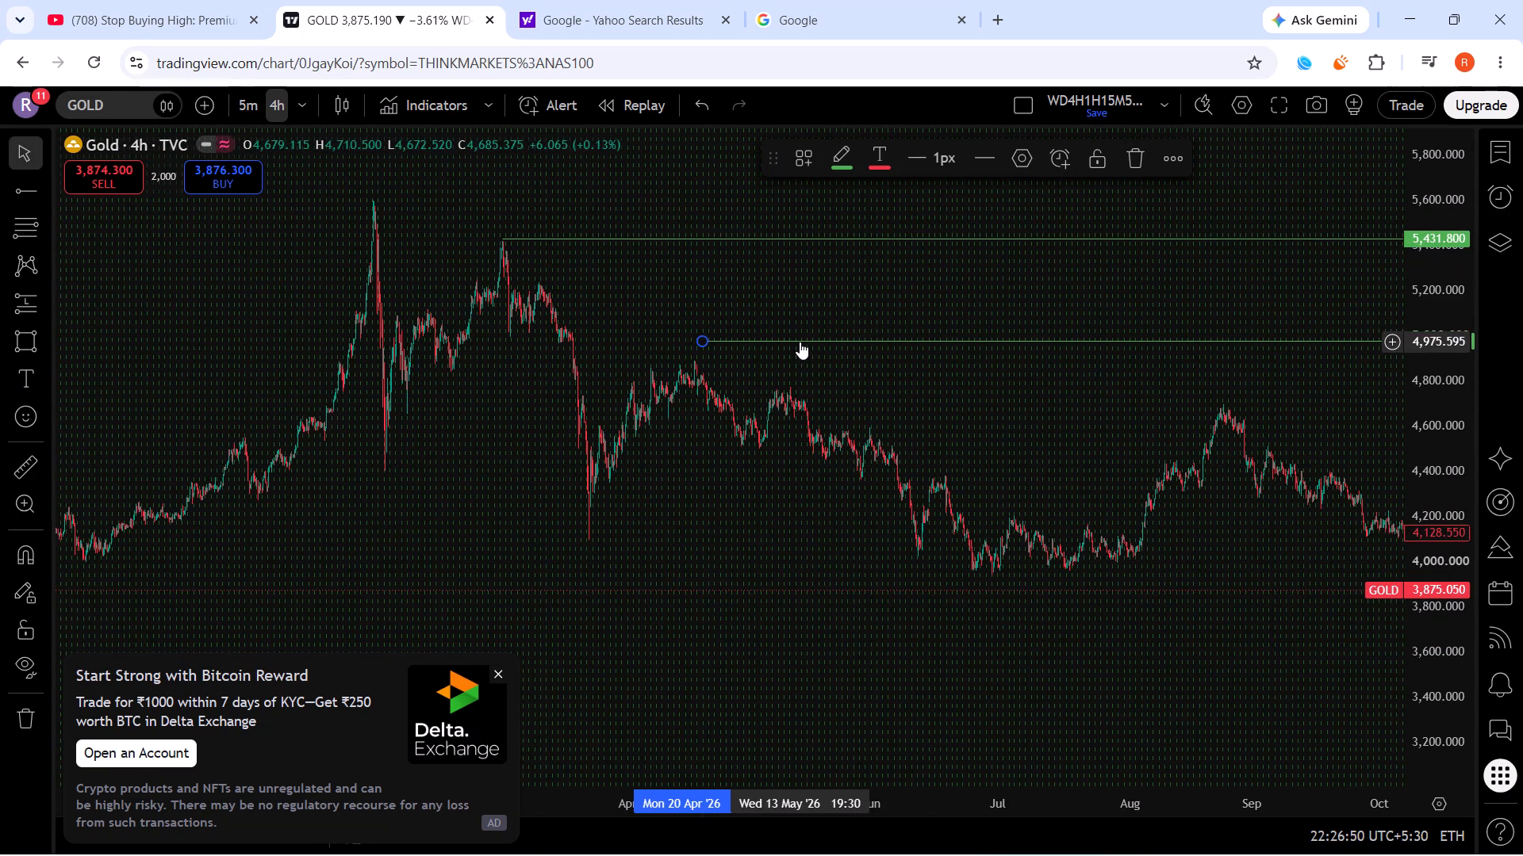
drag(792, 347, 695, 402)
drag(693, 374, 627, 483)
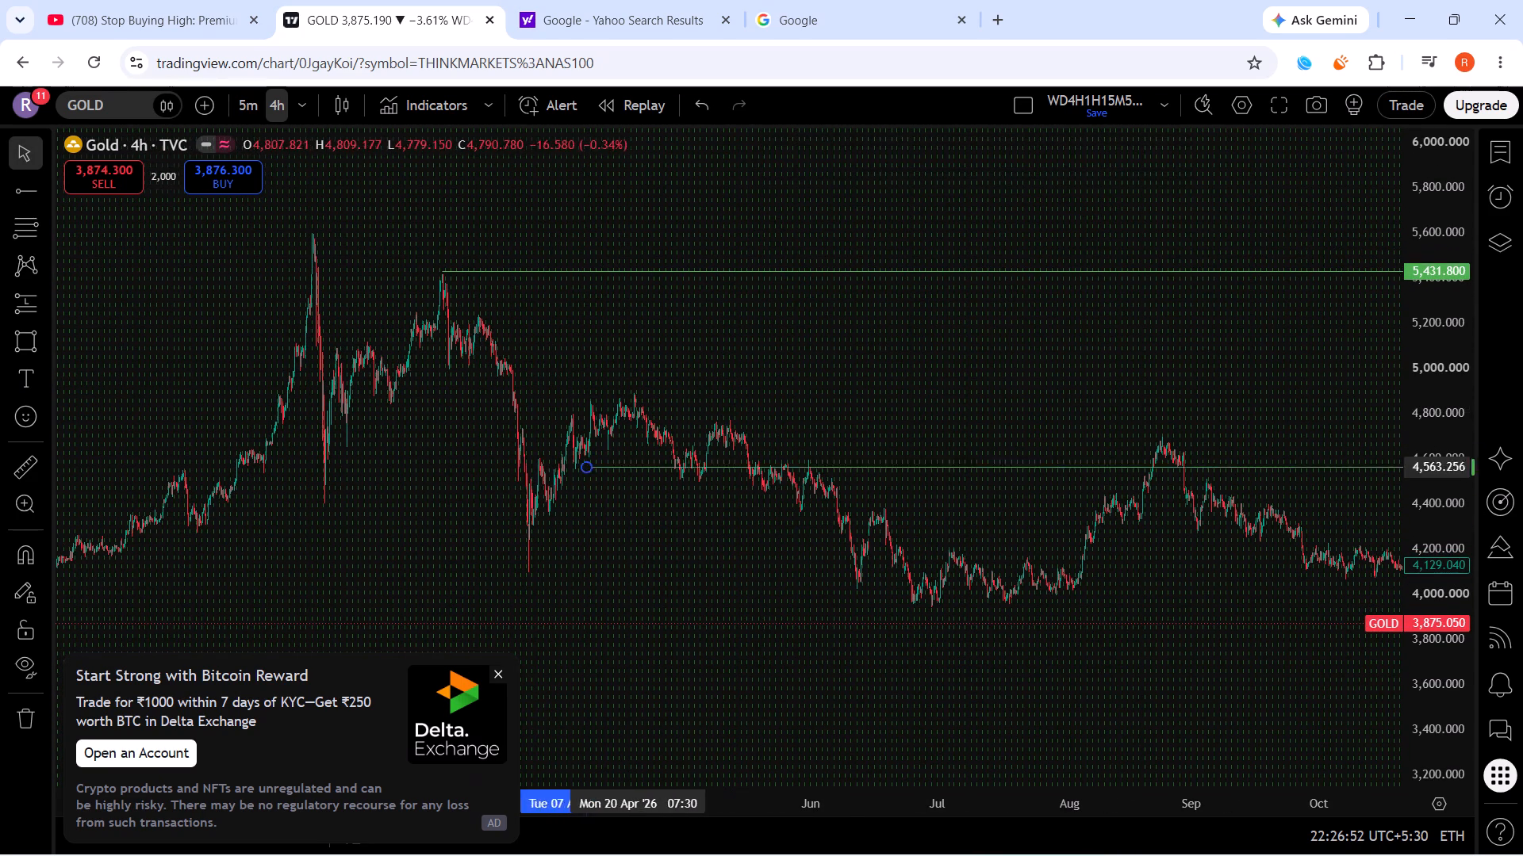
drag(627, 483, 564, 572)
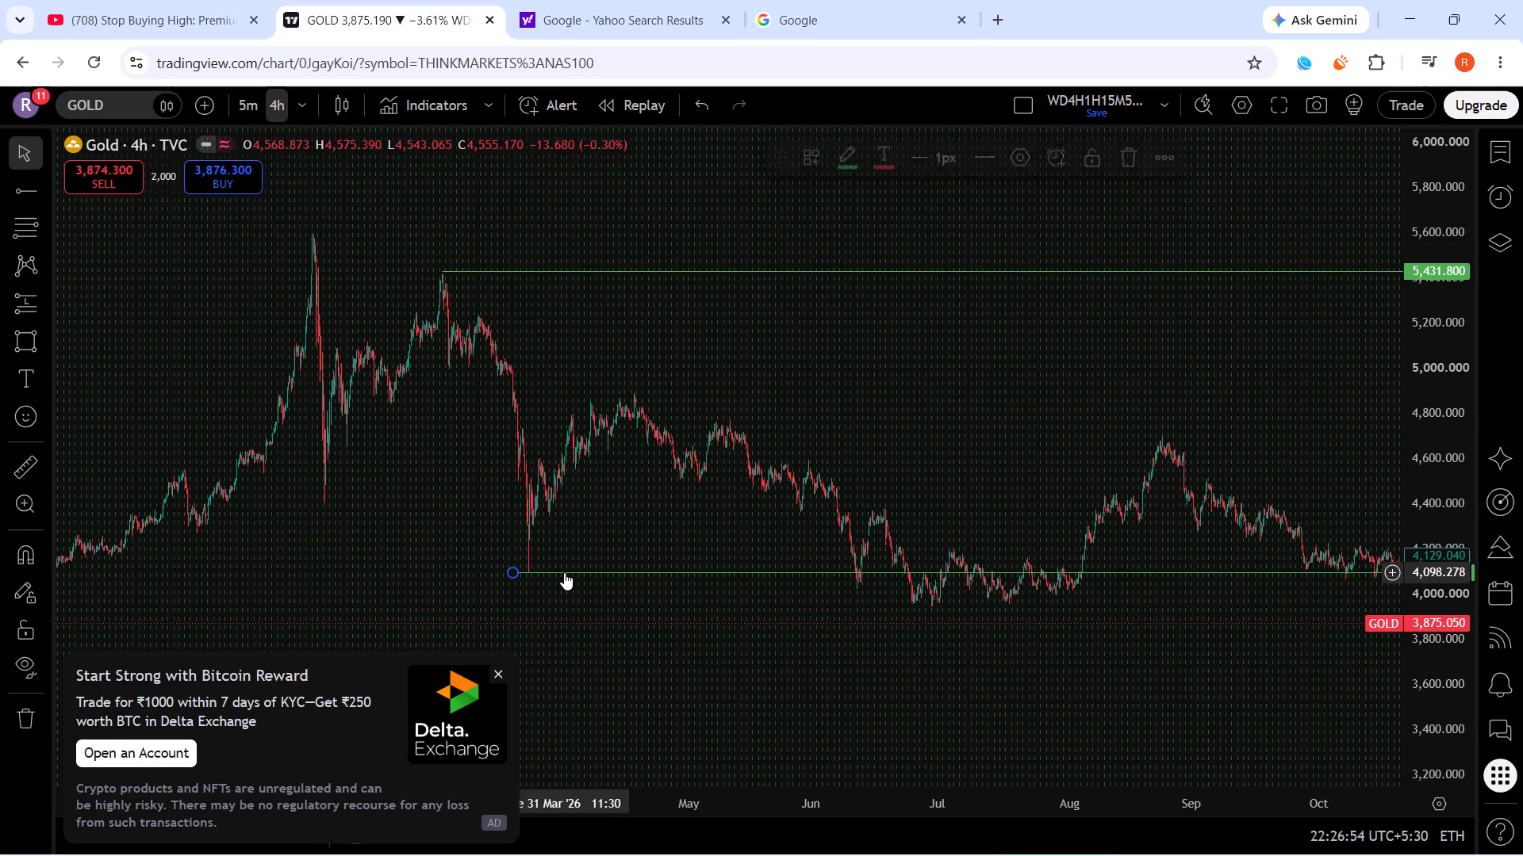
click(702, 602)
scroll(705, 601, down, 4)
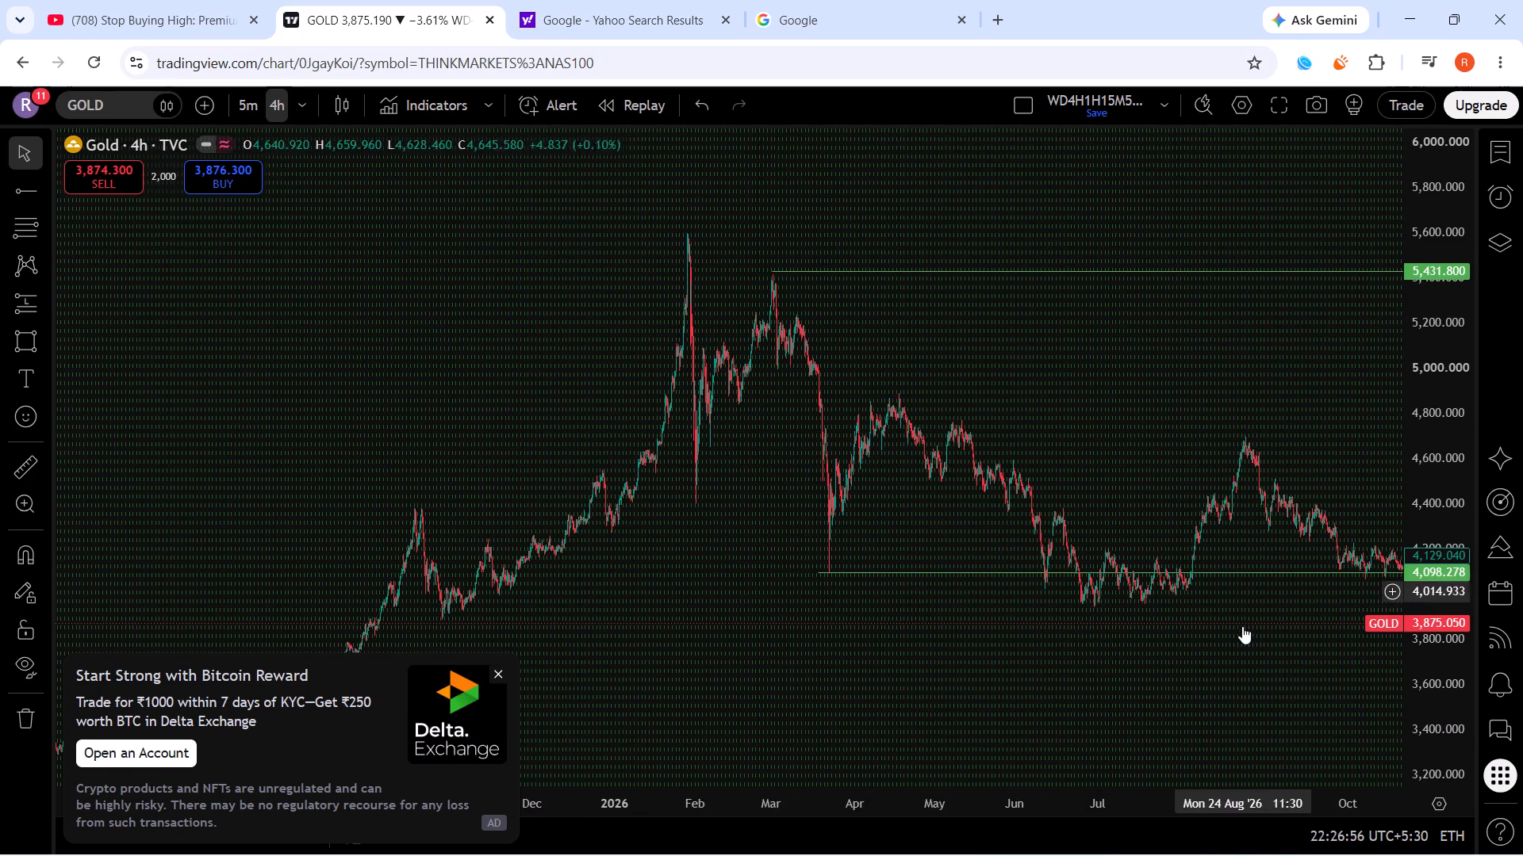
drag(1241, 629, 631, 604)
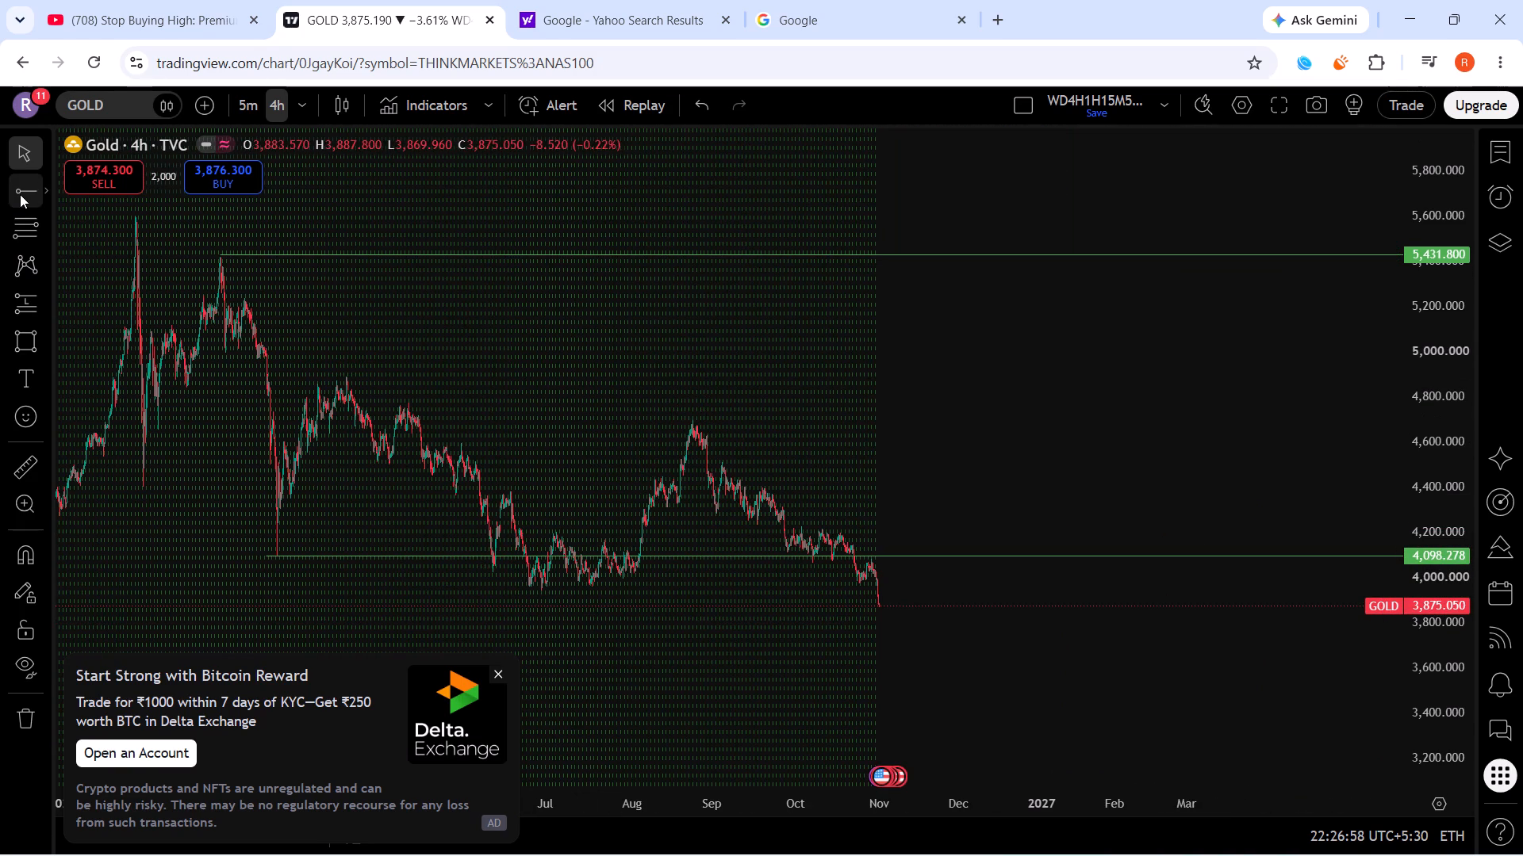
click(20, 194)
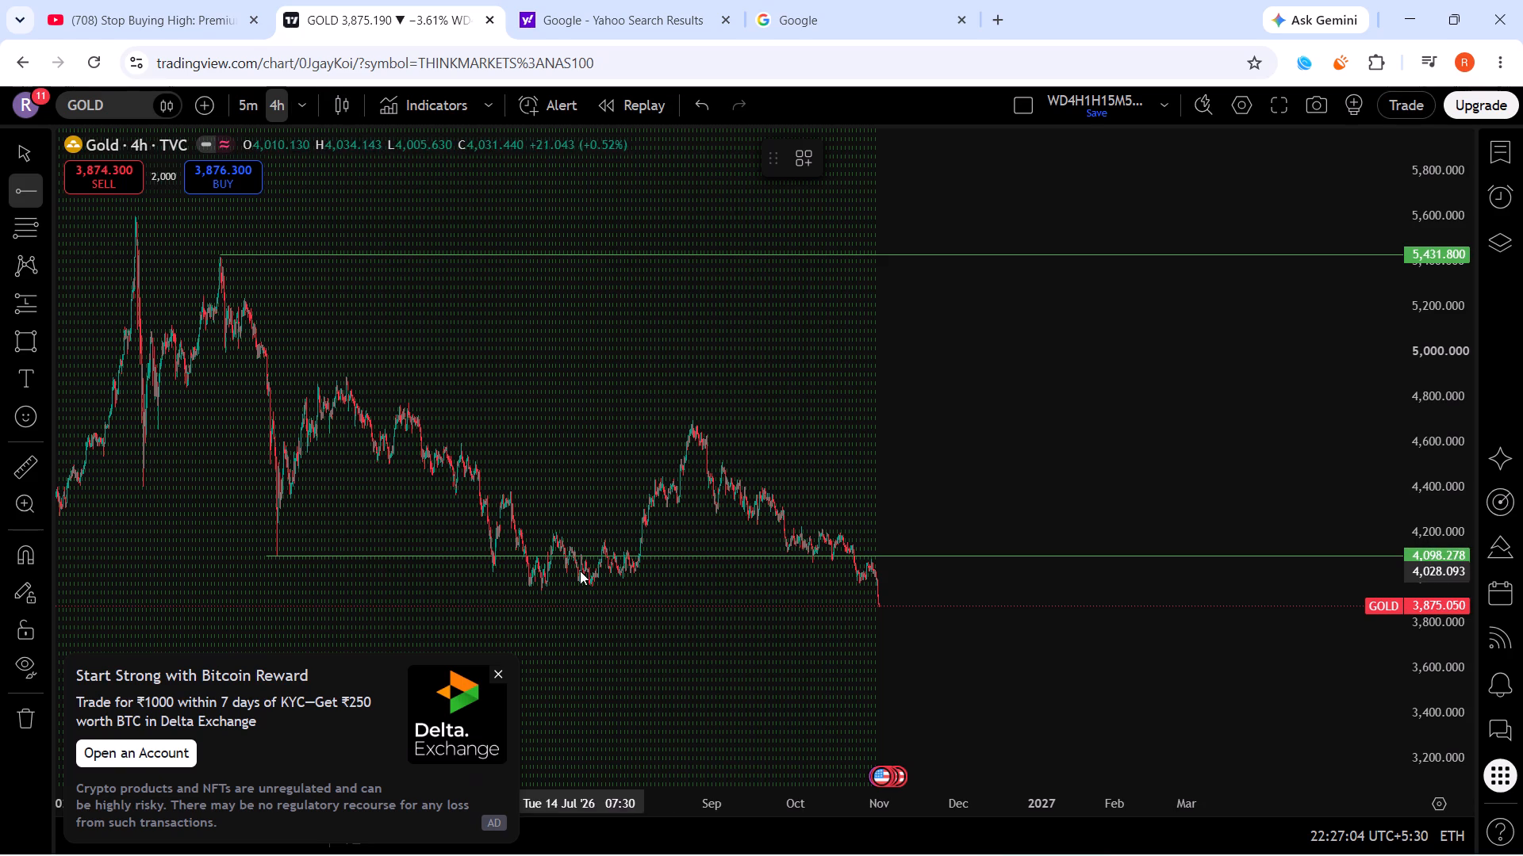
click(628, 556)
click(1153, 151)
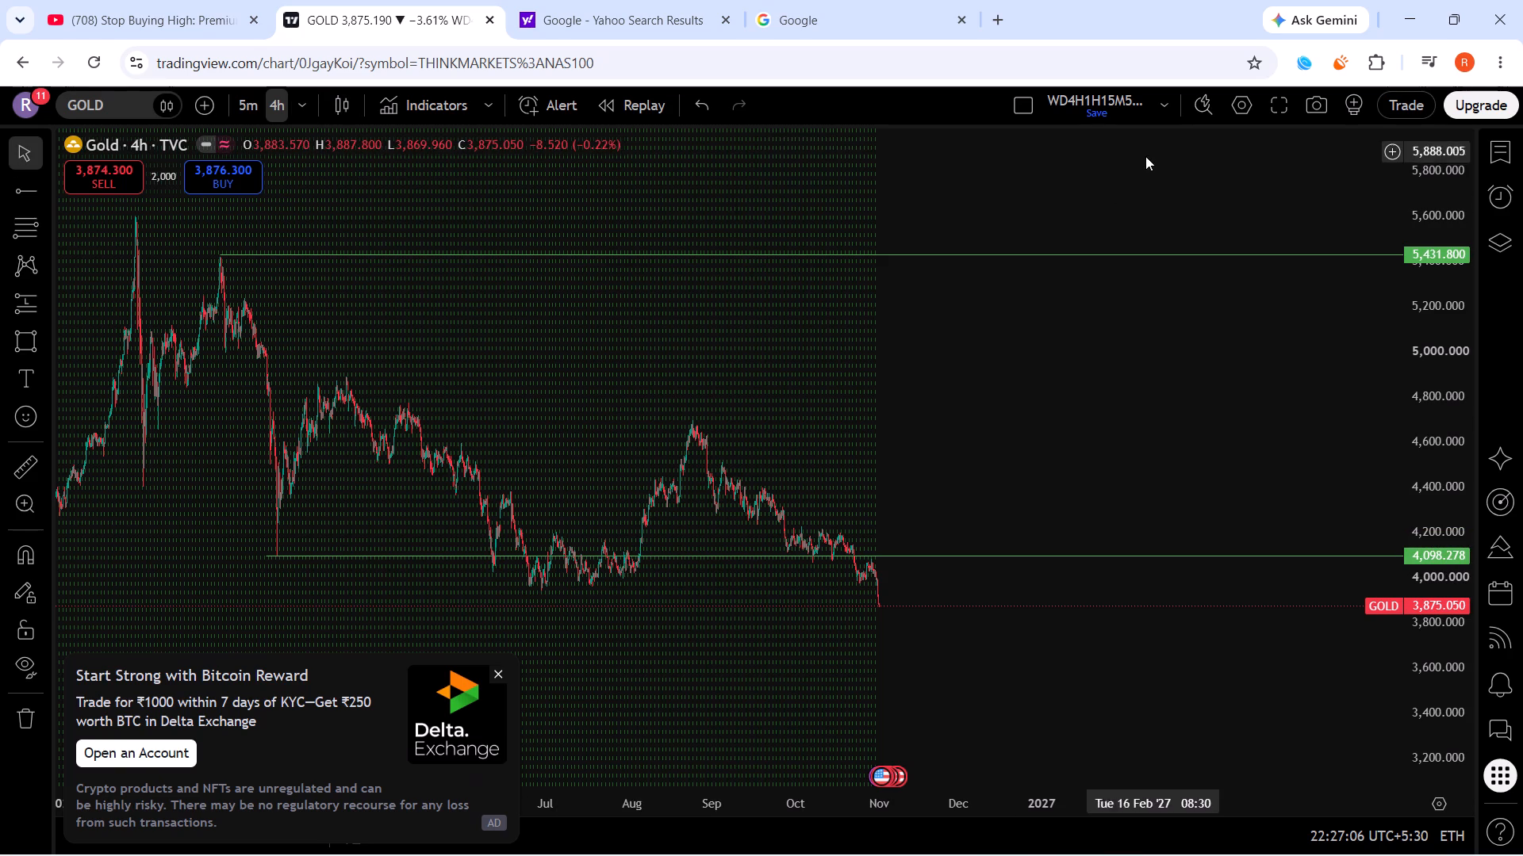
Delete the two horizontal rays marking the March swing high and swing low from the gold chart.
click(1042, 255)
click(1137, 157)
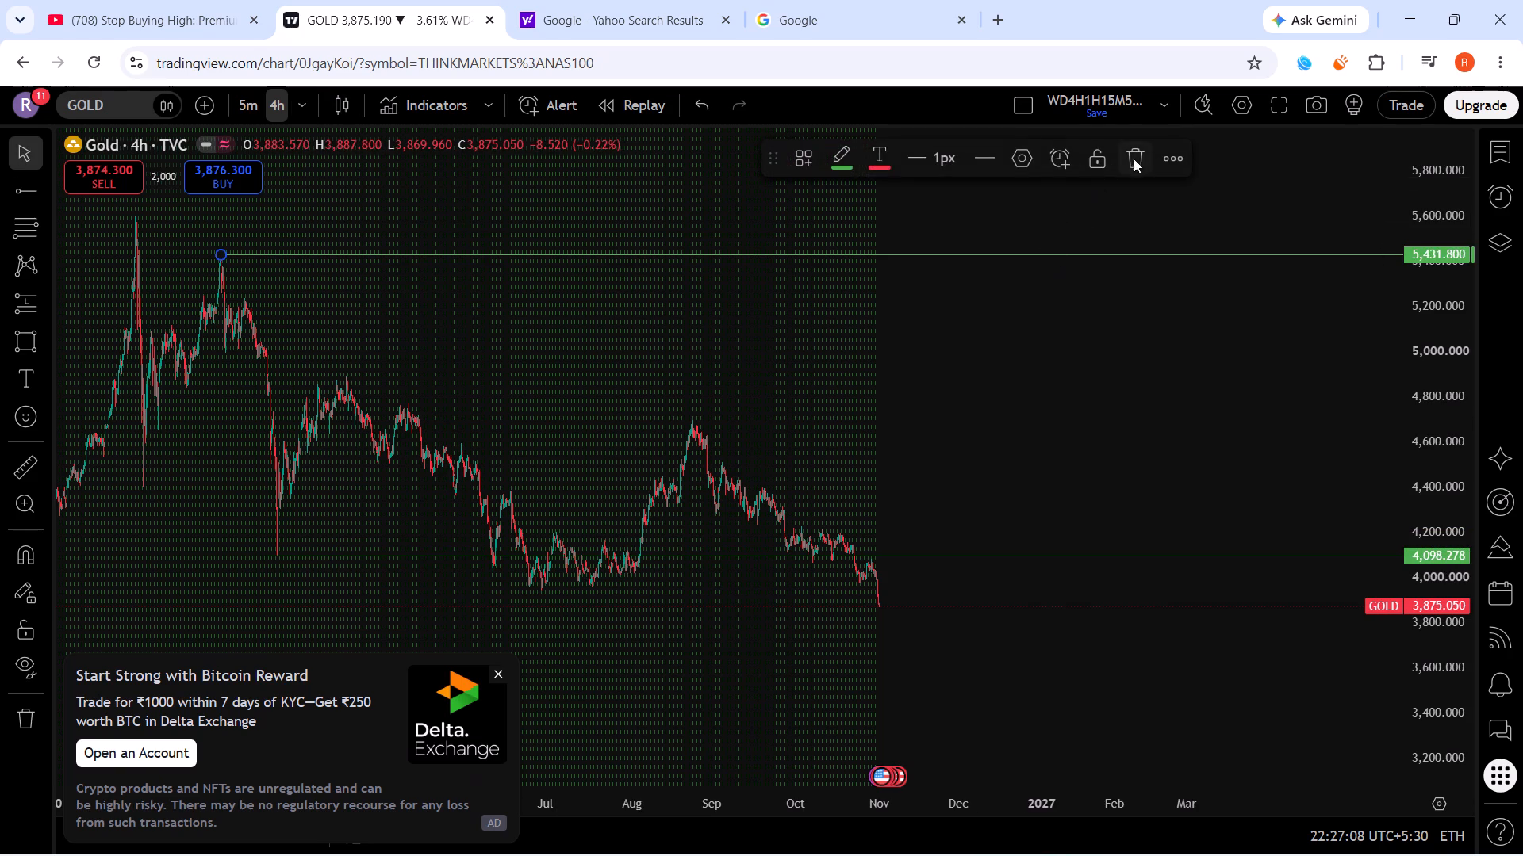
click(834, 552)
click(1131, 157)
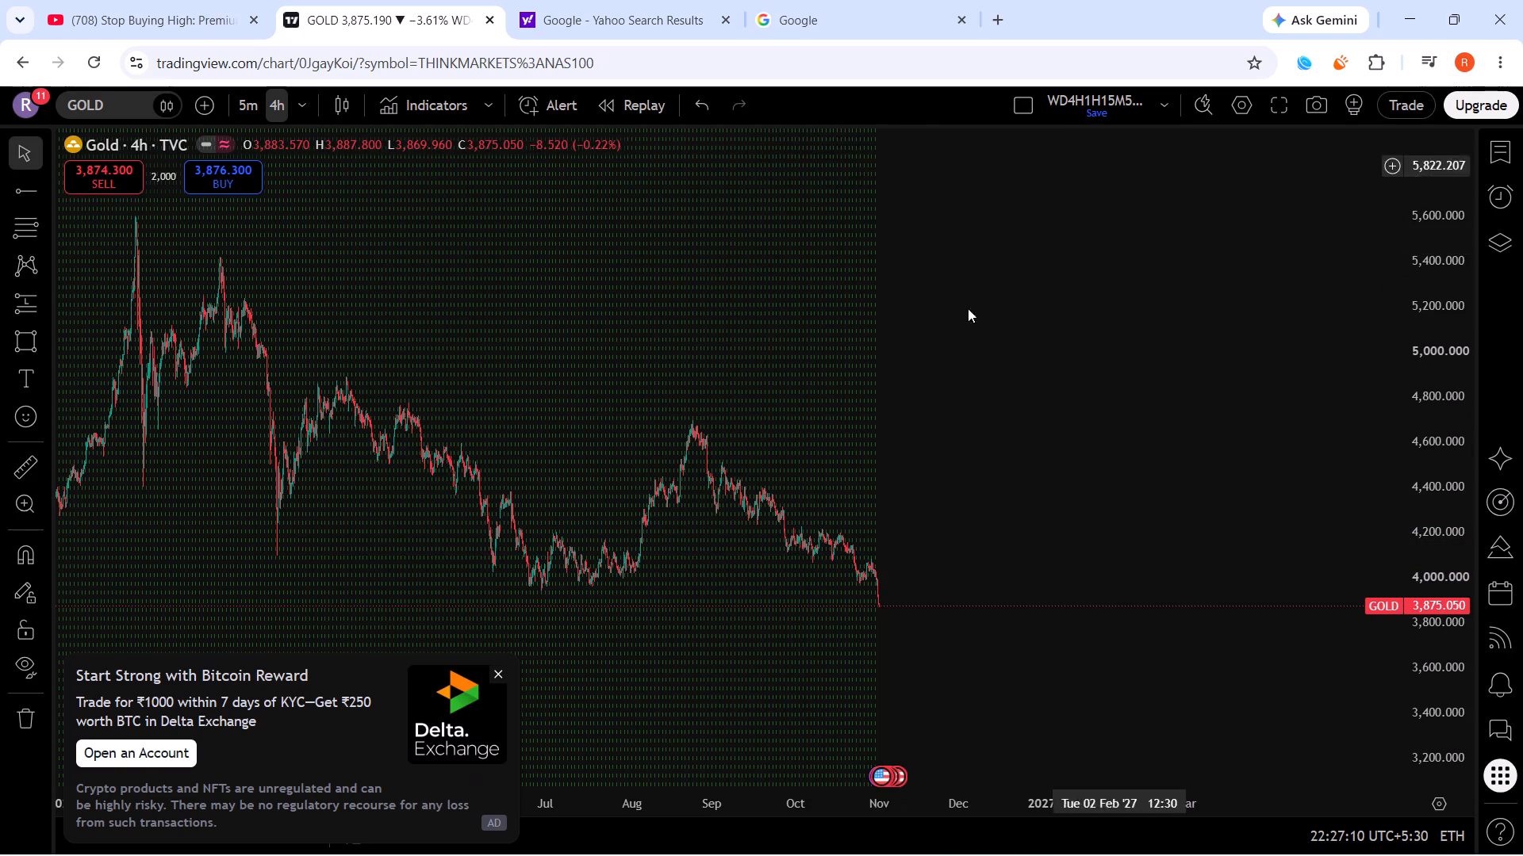
Examine the major swing highs and lows on the gold 4-hour chart from late 2025 through November 2026.
scroll(790, 431, down, 4)
scroll(1463, 387, down, 12)
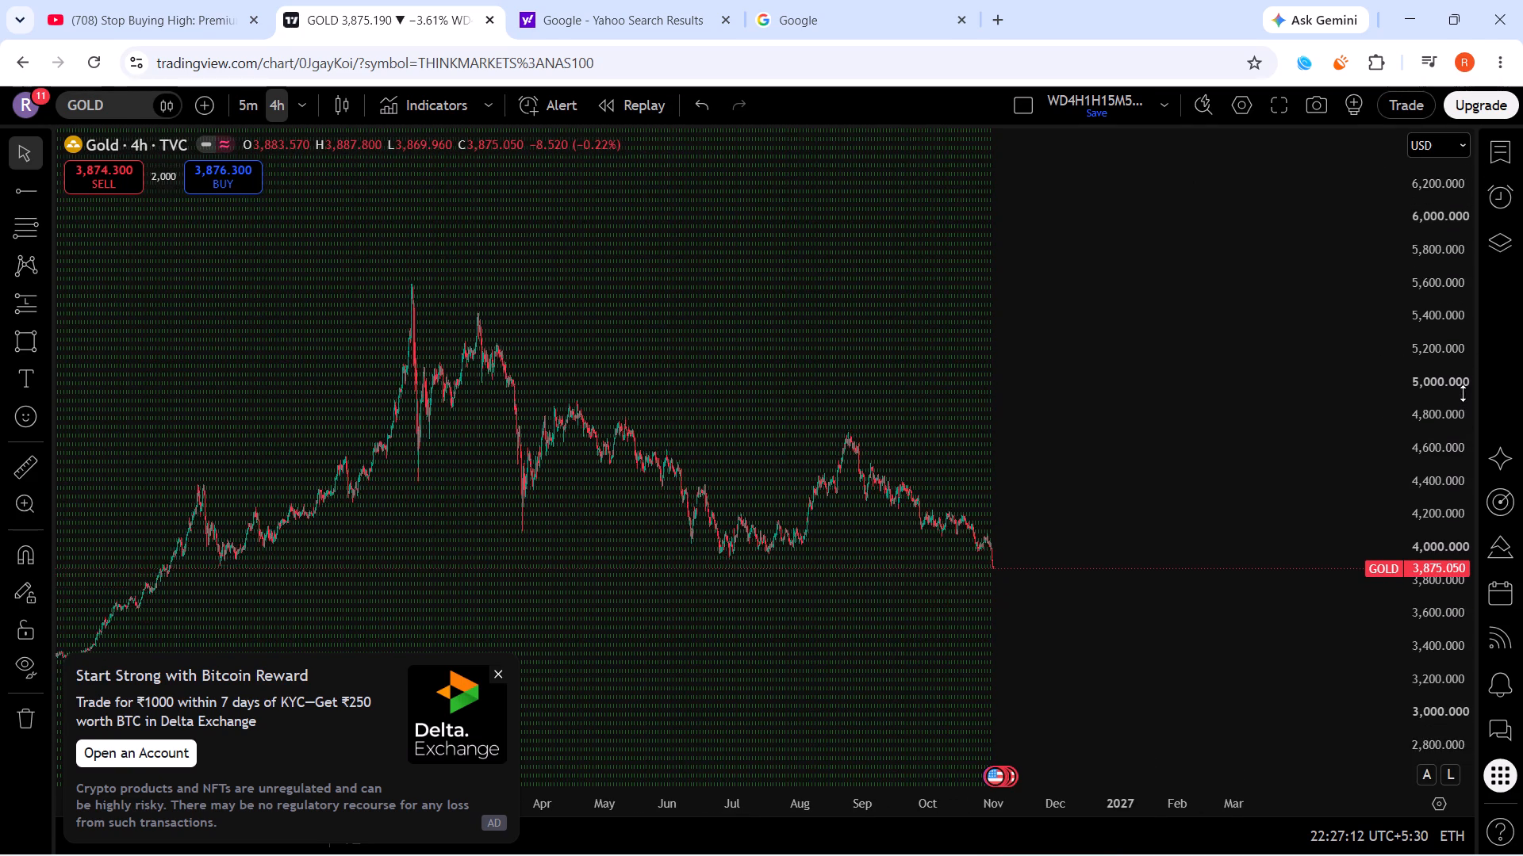
scroll(1463, 393, down, 5)
scroll(540, 422, down, 6)
drag(462, 504, 589, 285)
drag(588, 285, 597, 456)
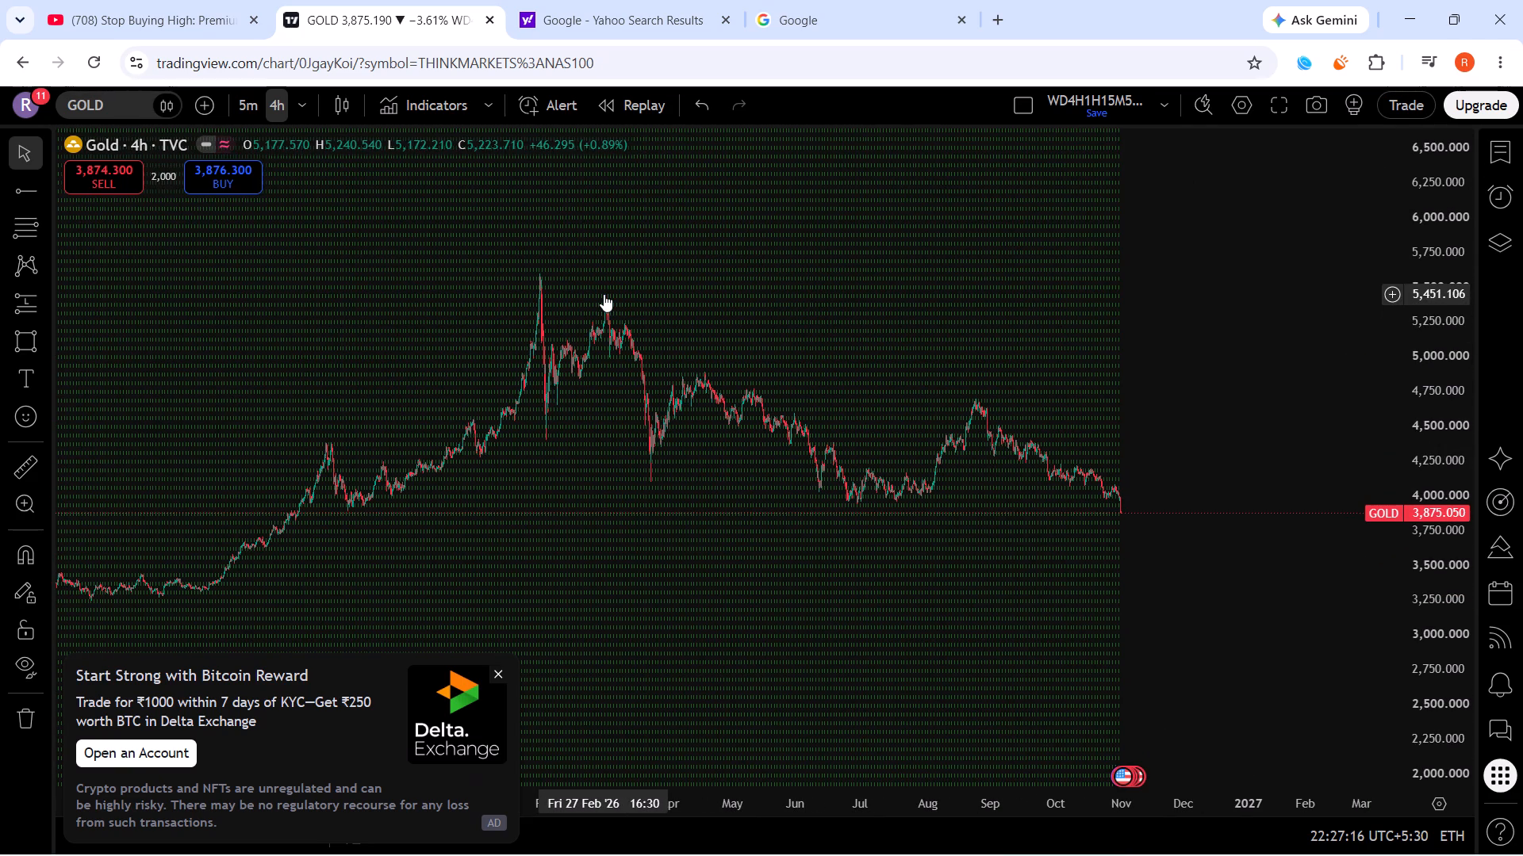
drag(531, 273, 600, 269)
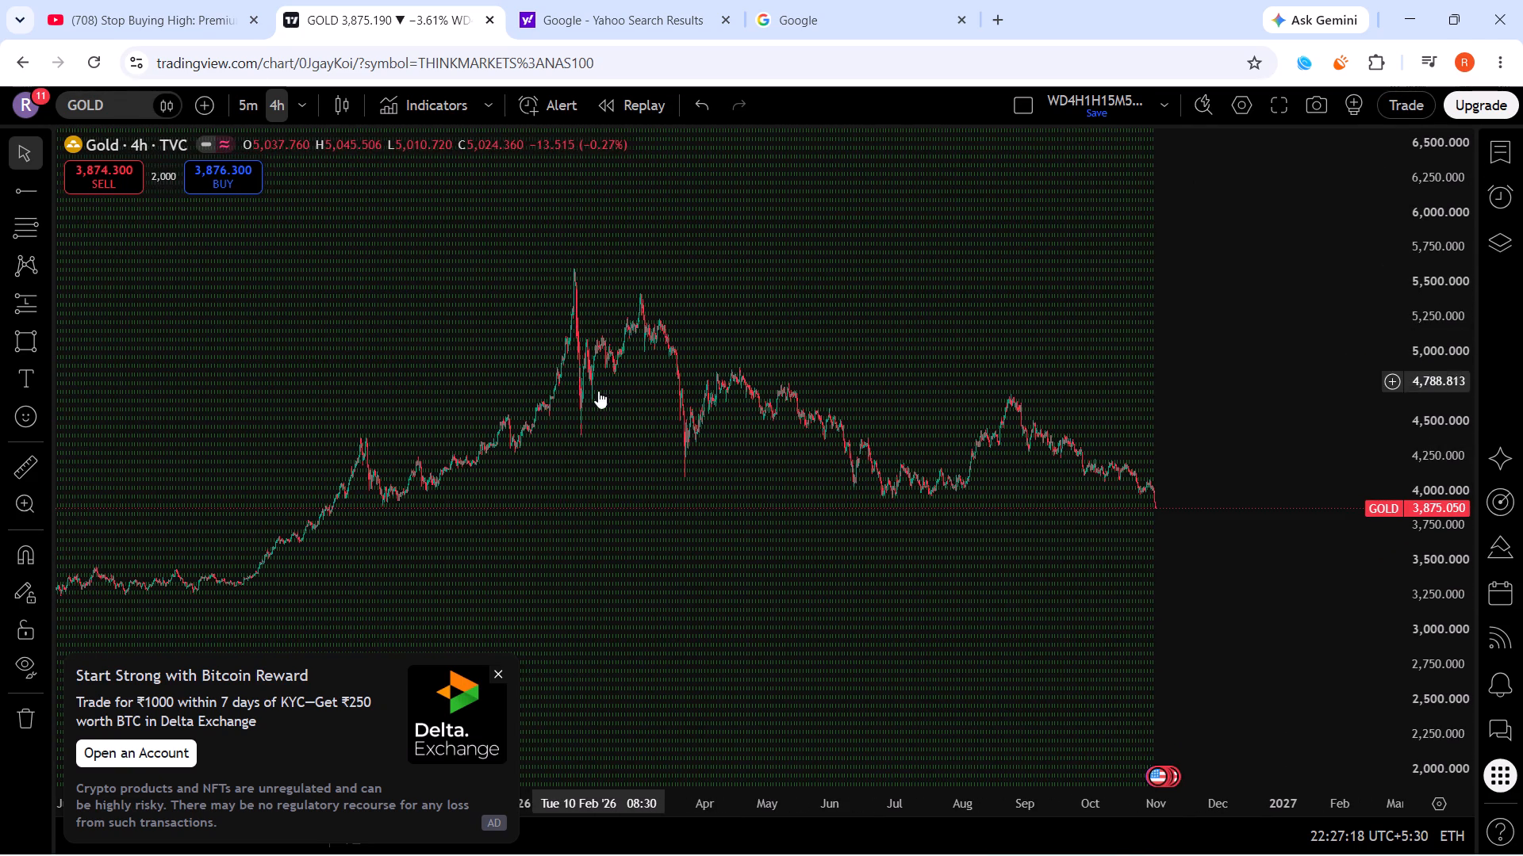
click(574, 428)
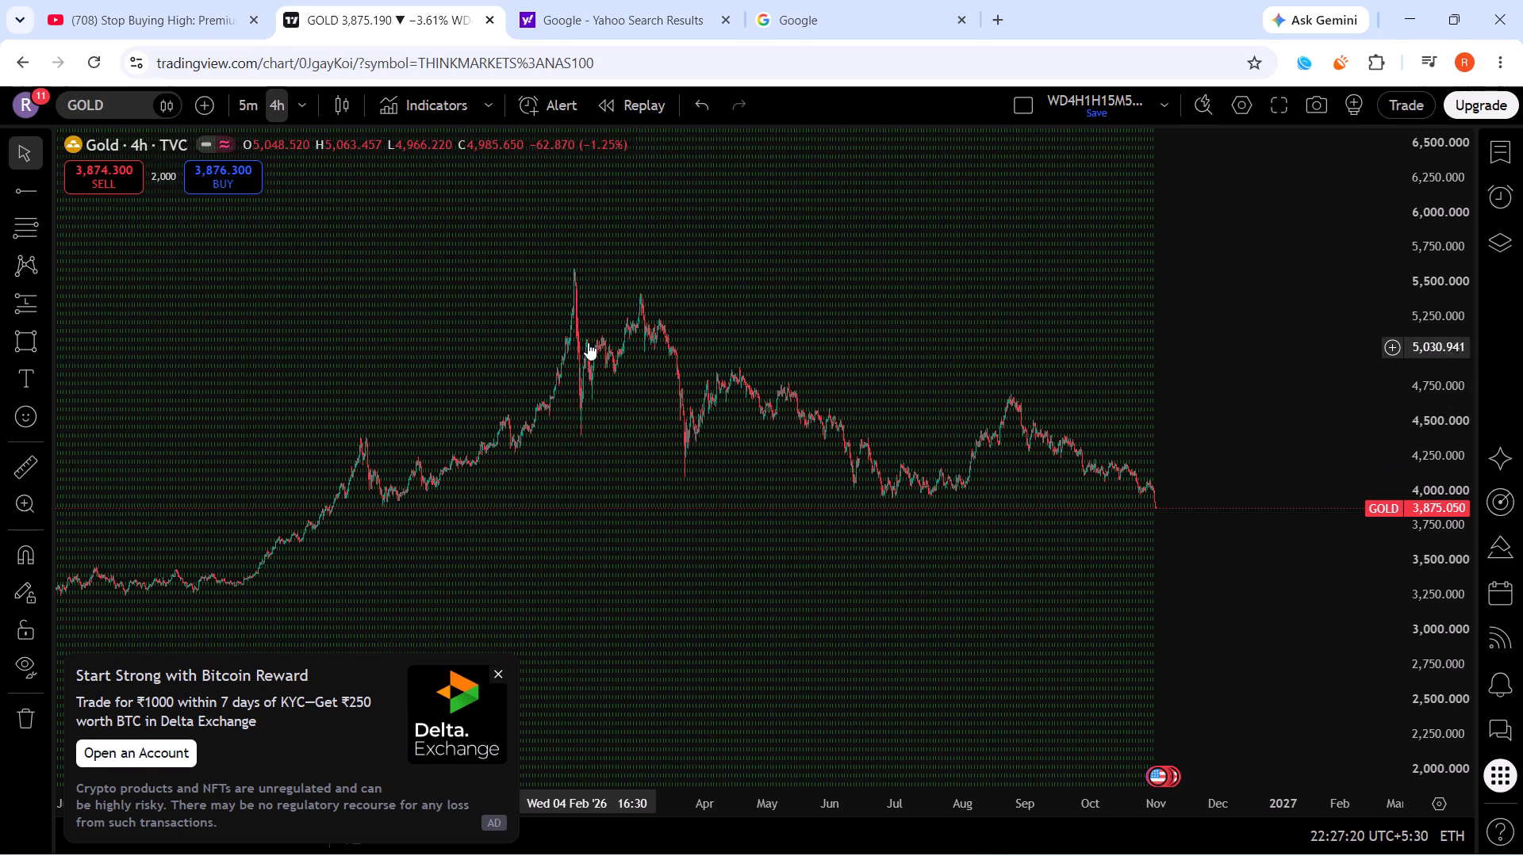
click(639, 279)
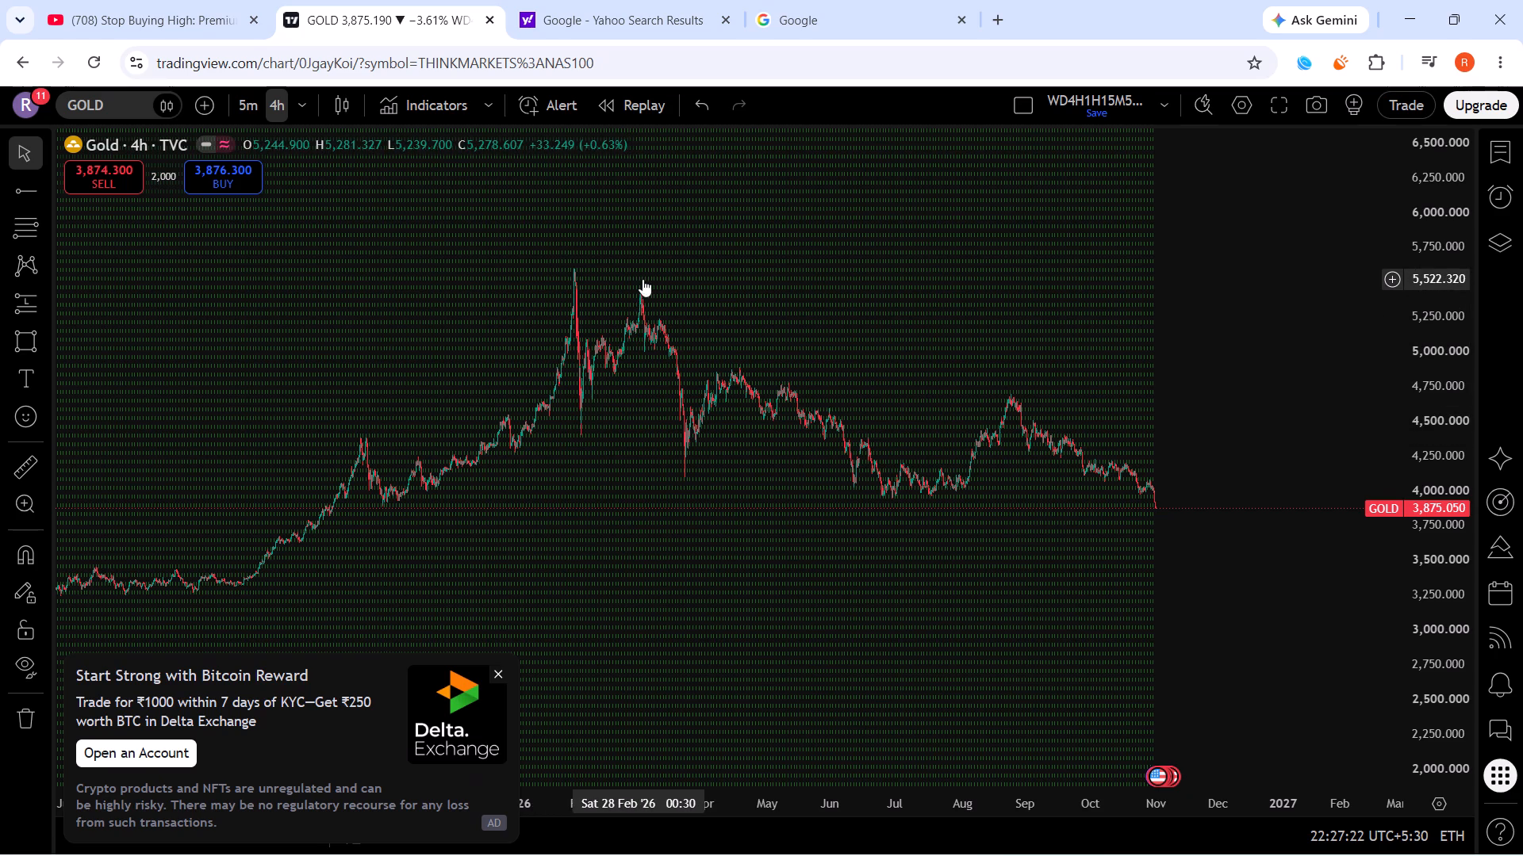
scroll(681, 306, up, 4)
drag(486, 323, 808, 307)
scroll(808, 307, up, 1)
scroll(808, 307, down, 3)
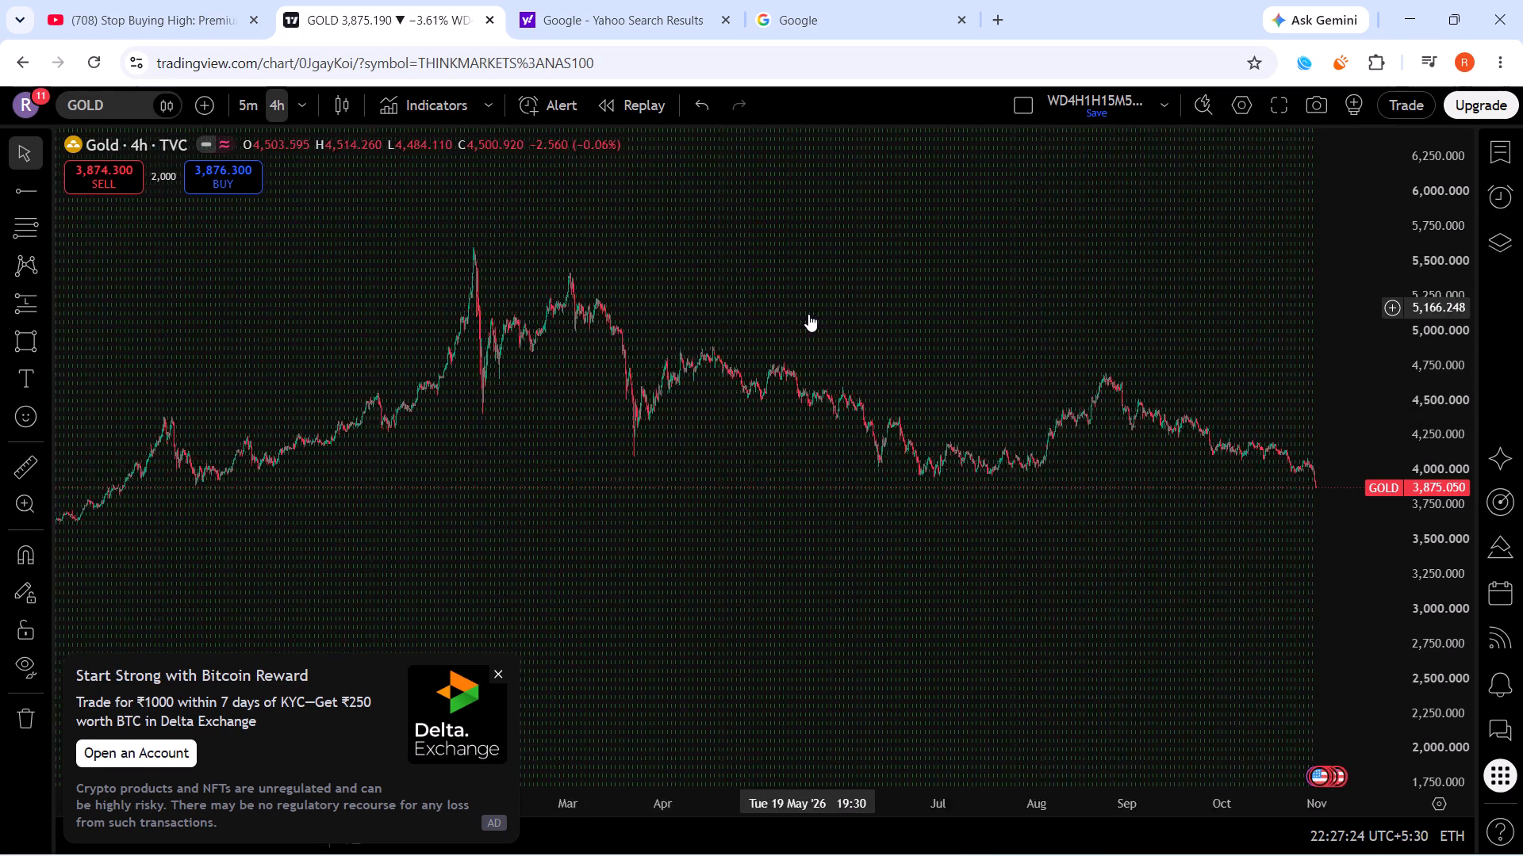
scroll(808, 314, down, 13)
drag(983, 477, 539, 564)
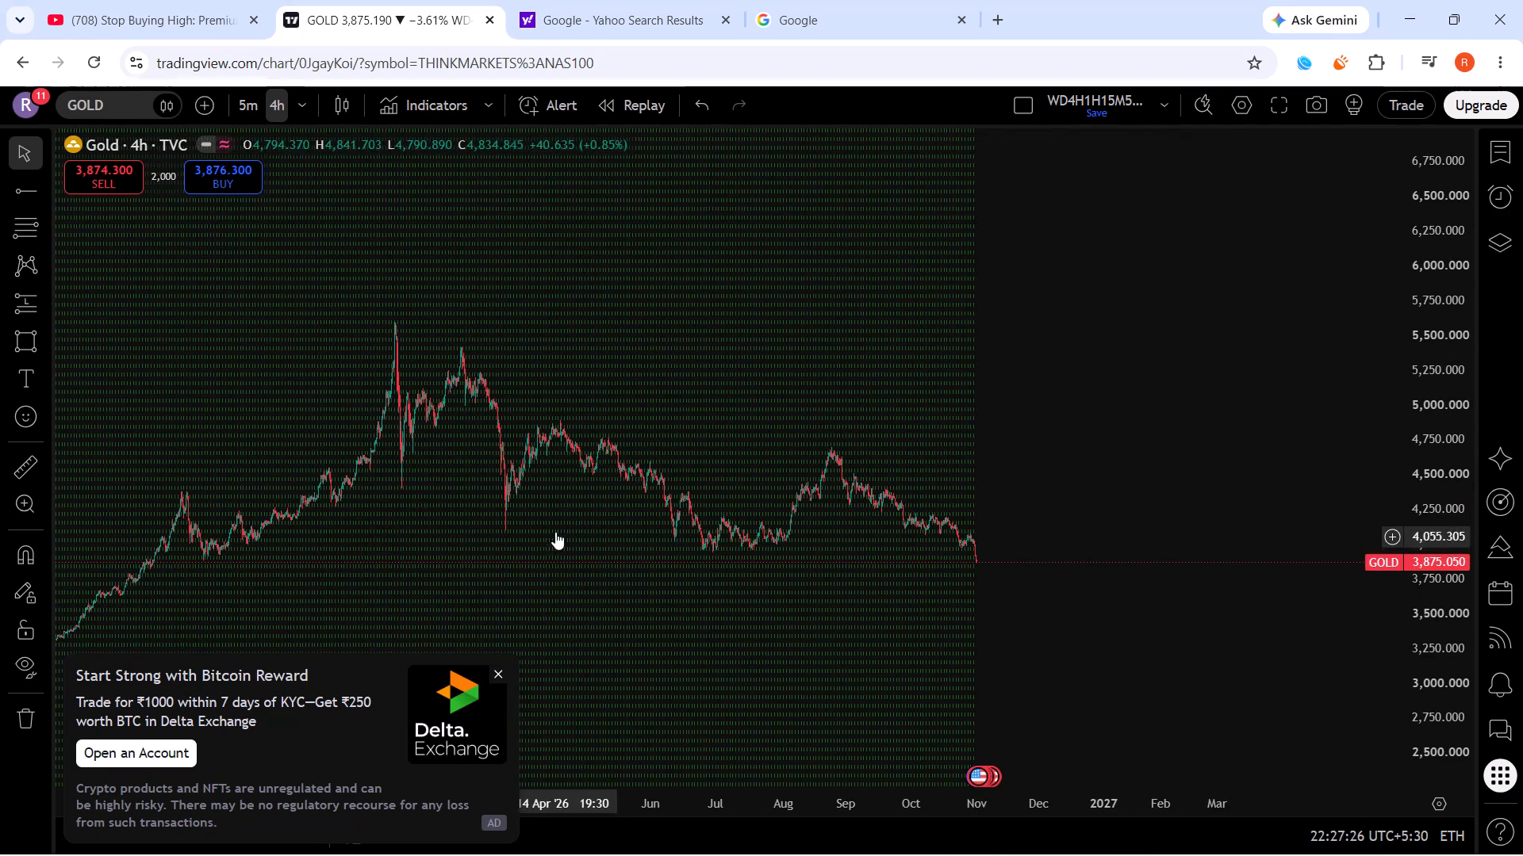
click(506, 521)
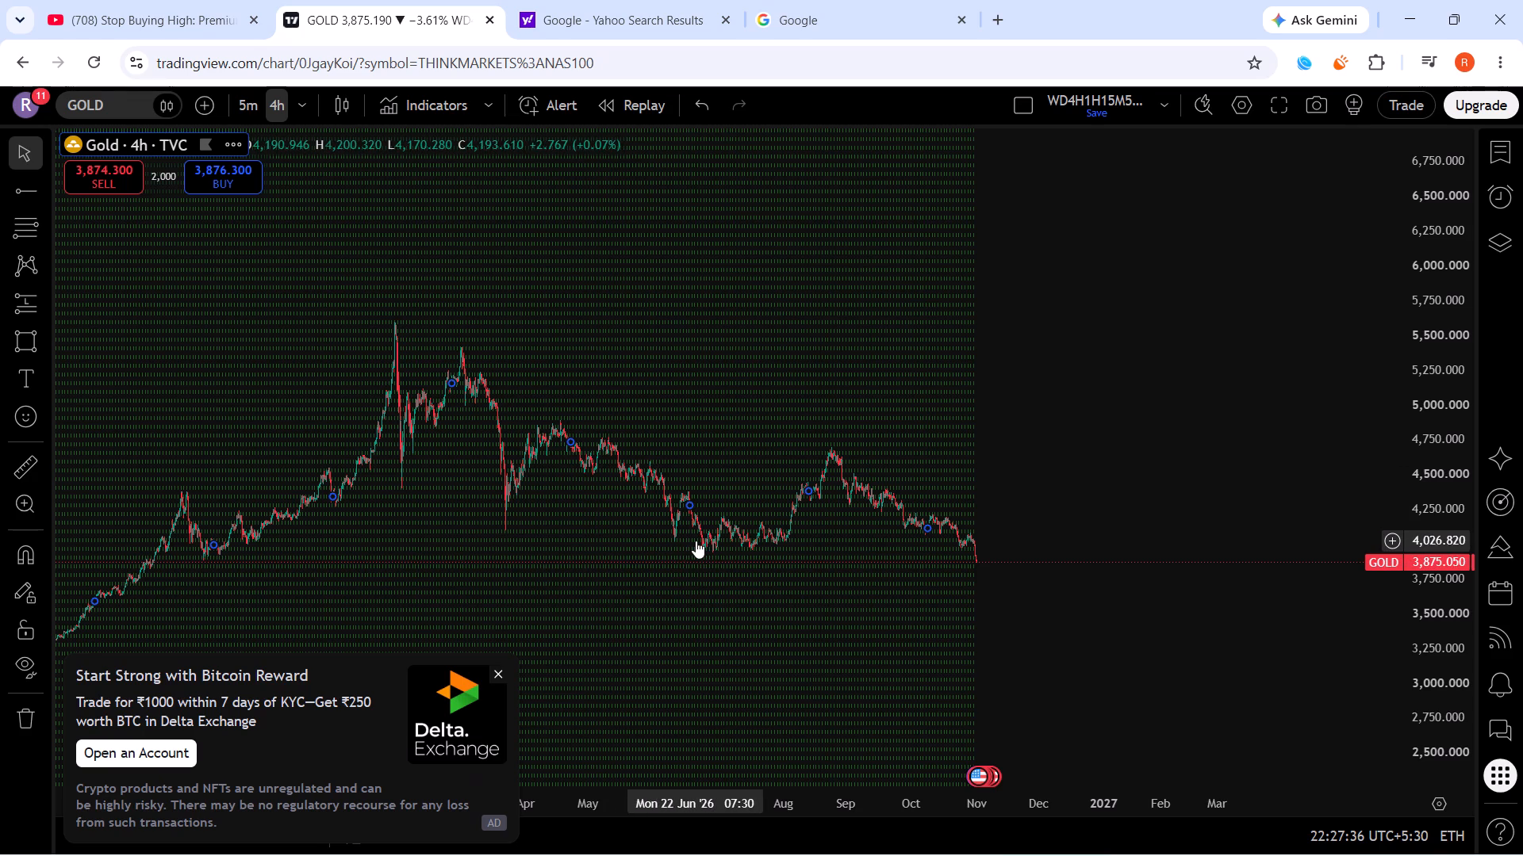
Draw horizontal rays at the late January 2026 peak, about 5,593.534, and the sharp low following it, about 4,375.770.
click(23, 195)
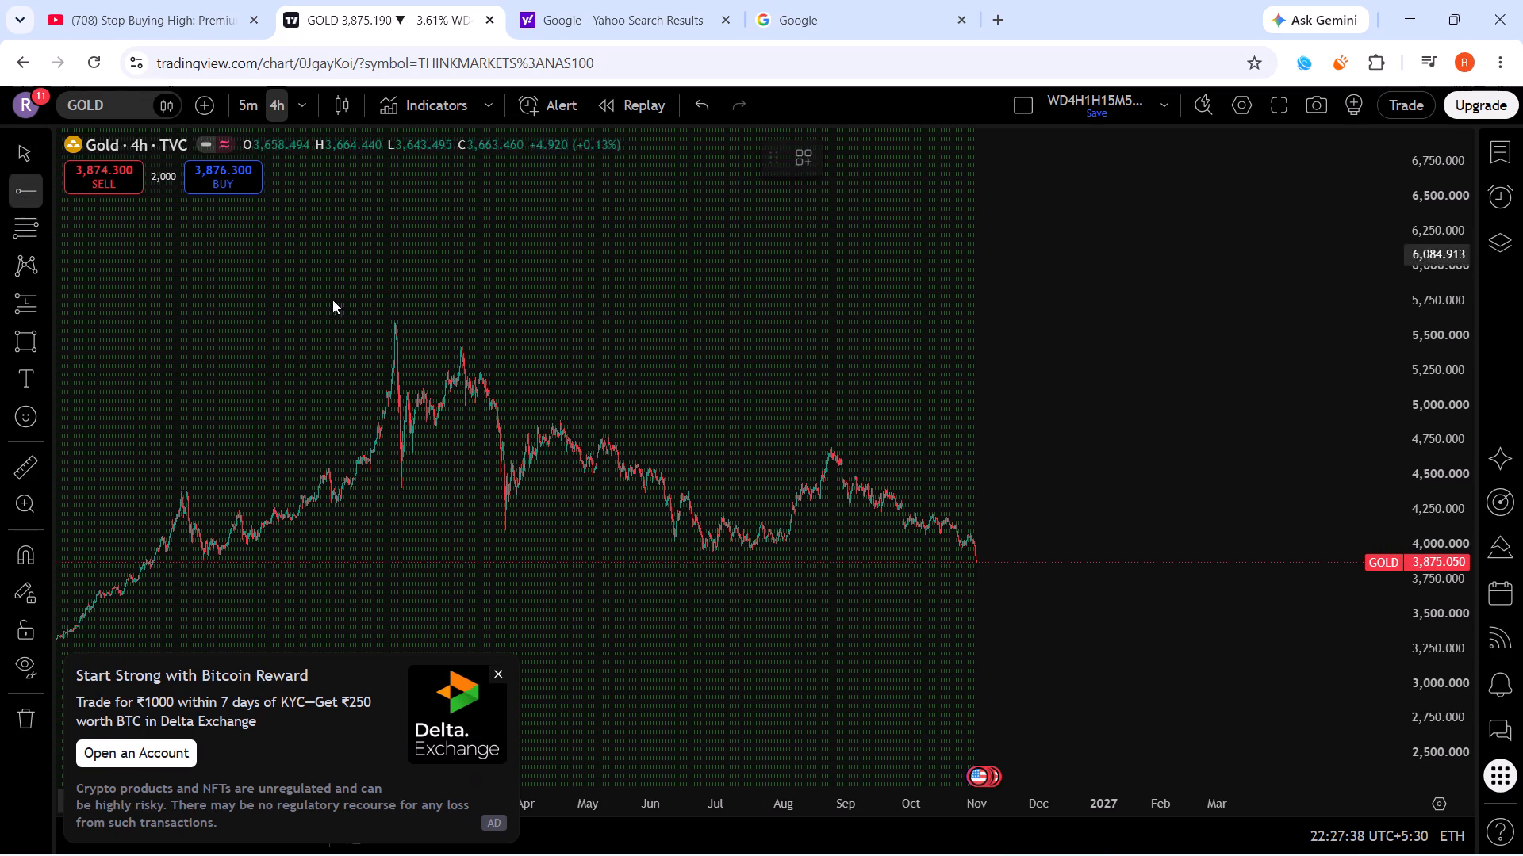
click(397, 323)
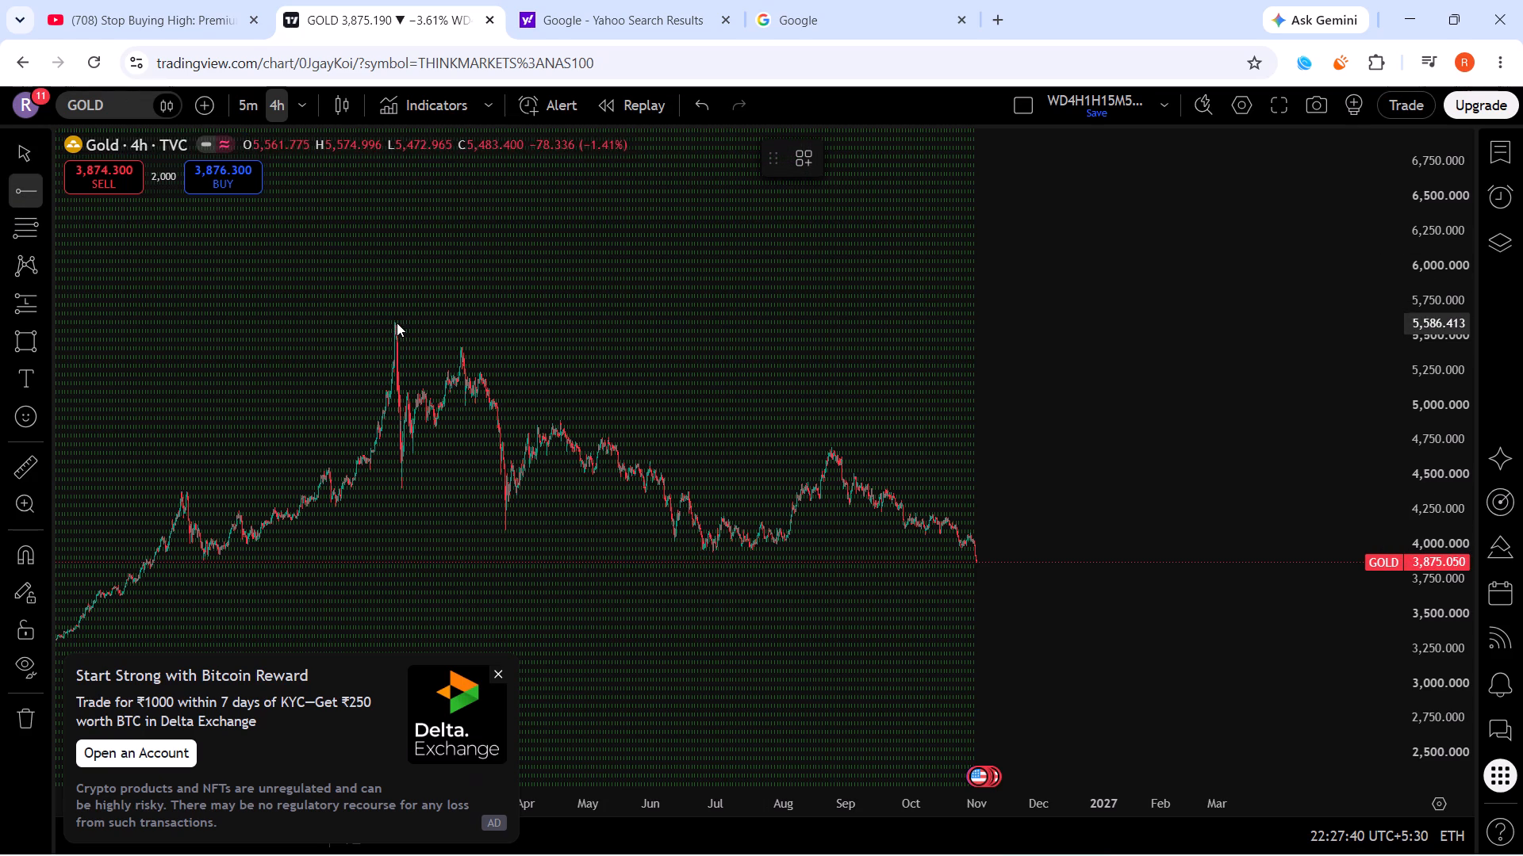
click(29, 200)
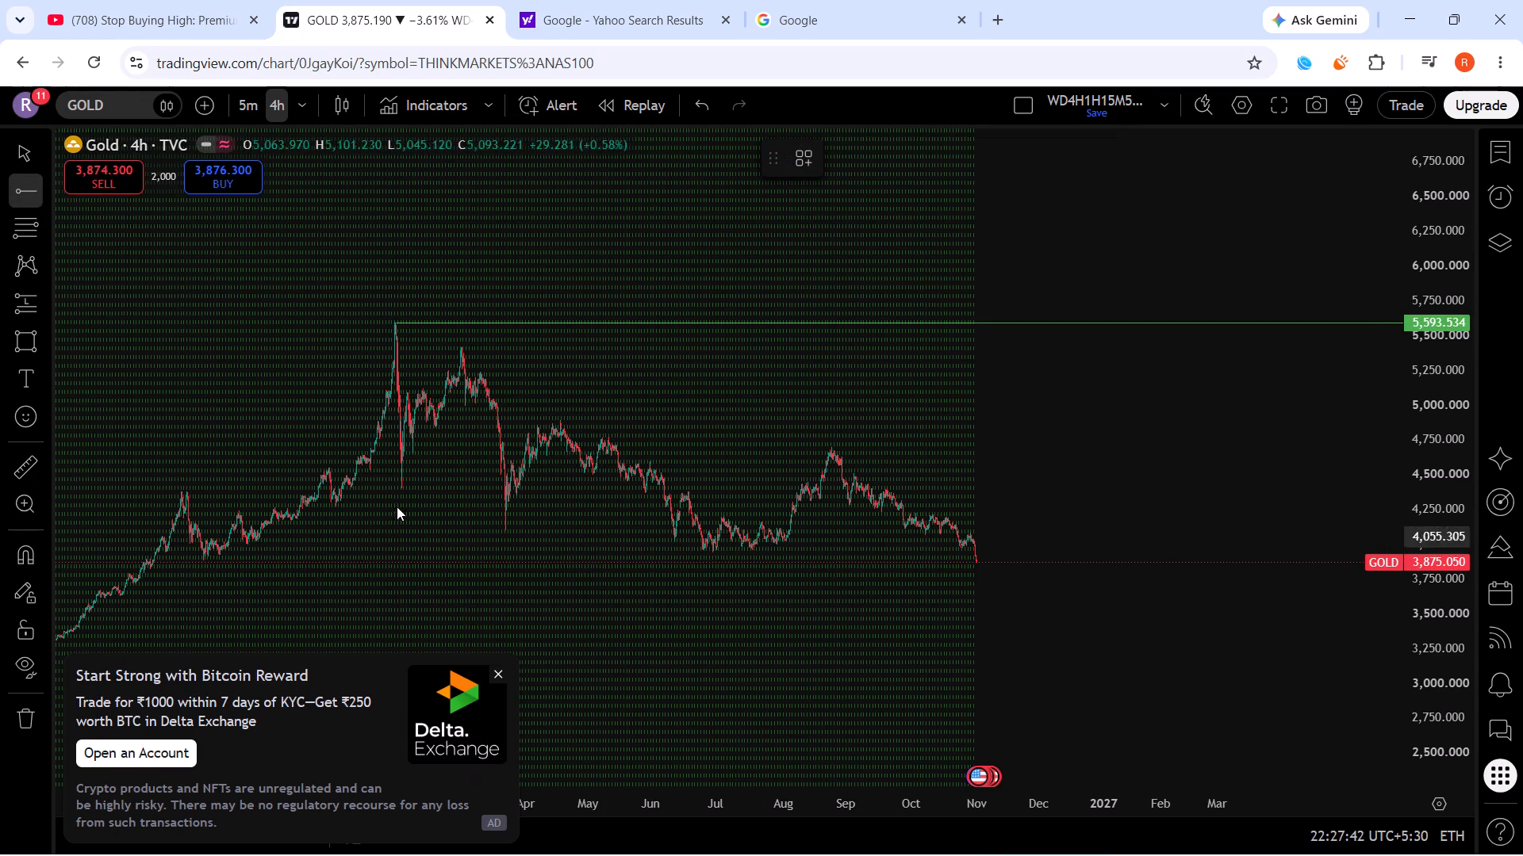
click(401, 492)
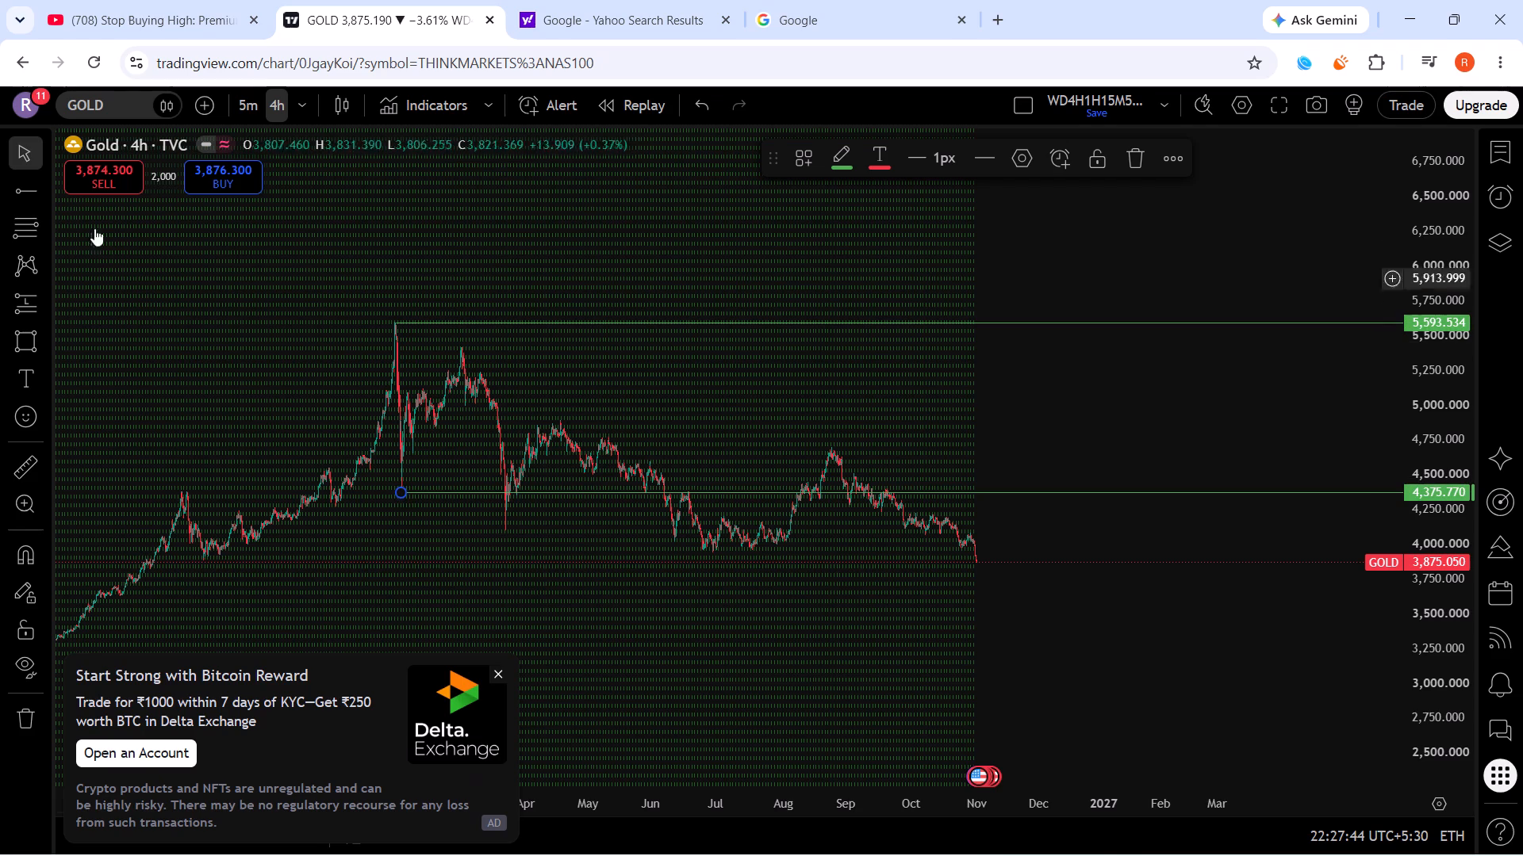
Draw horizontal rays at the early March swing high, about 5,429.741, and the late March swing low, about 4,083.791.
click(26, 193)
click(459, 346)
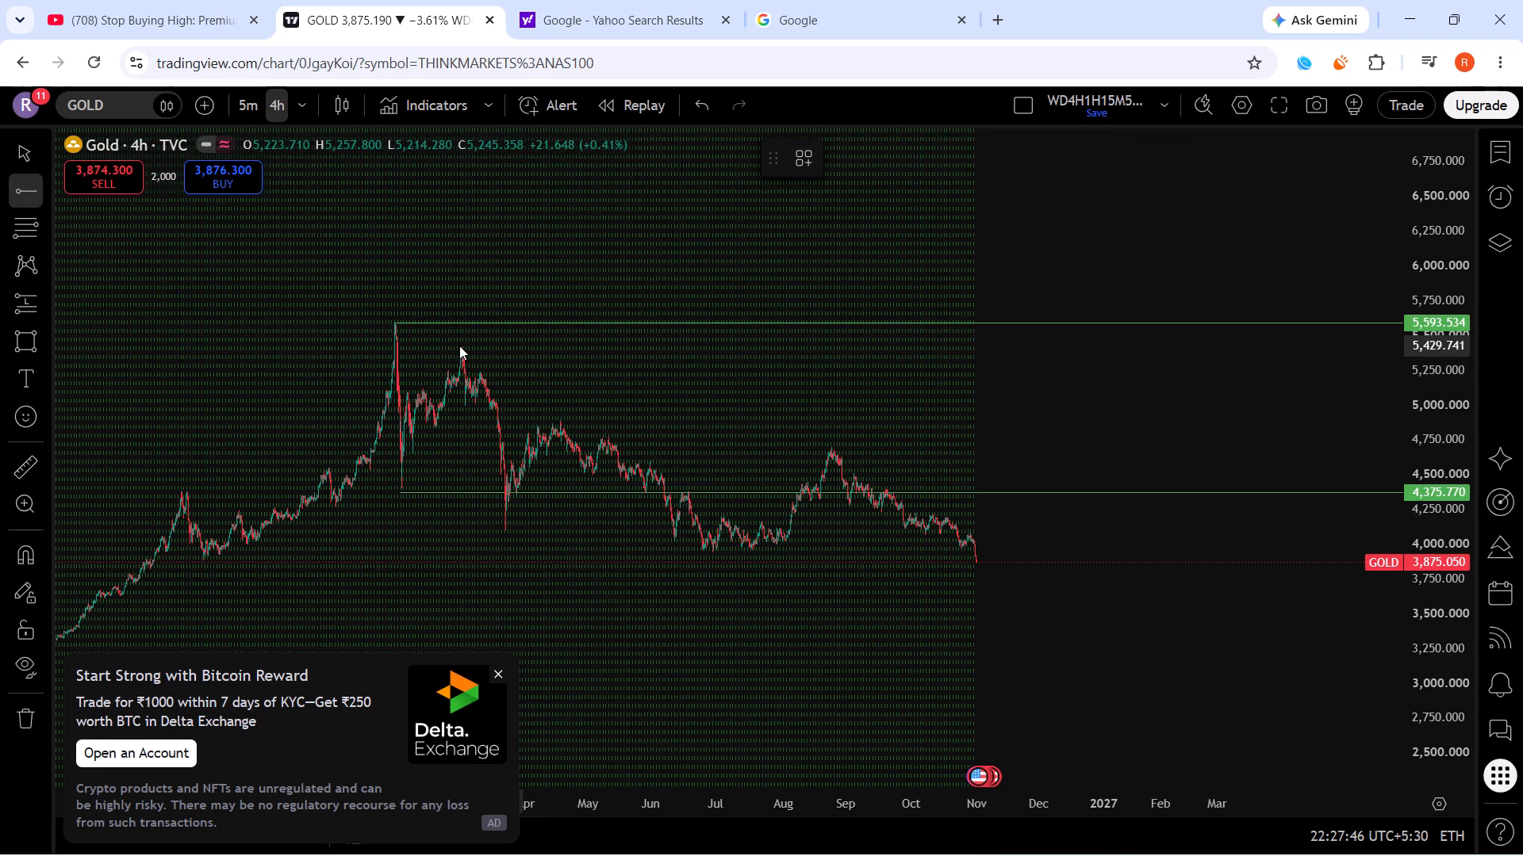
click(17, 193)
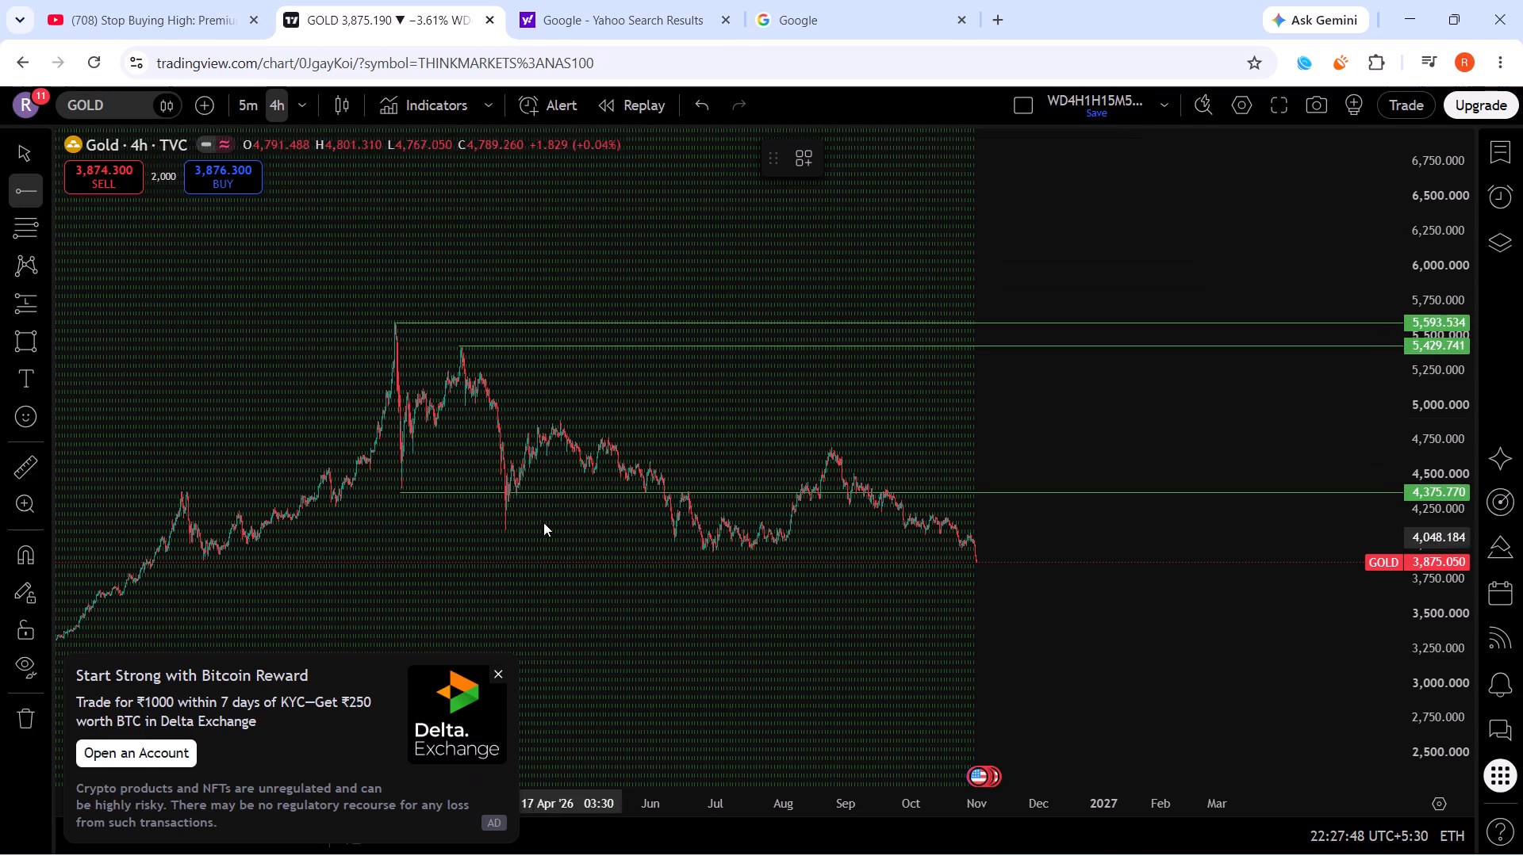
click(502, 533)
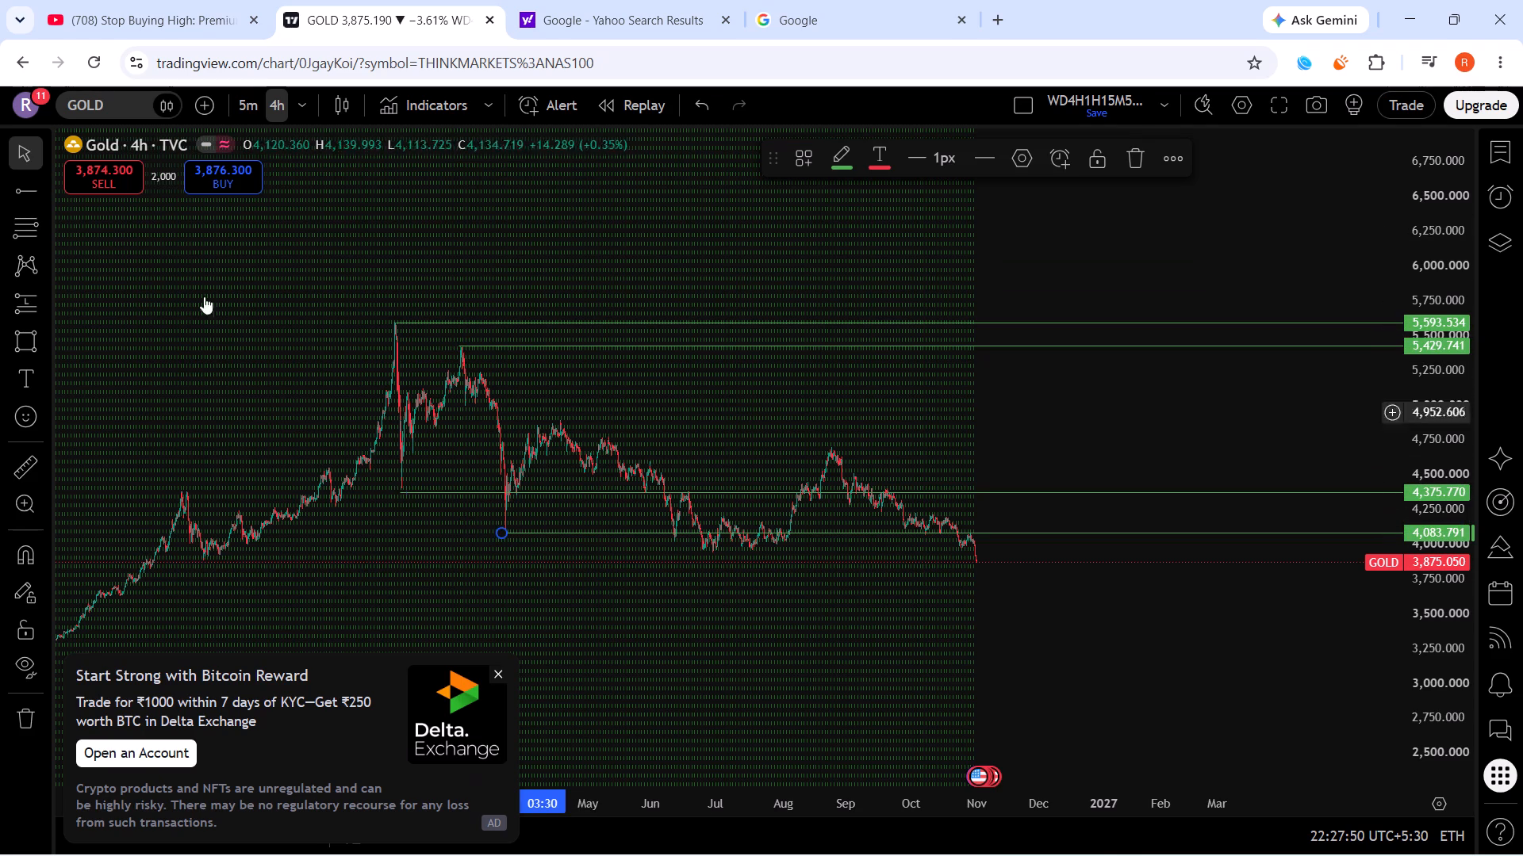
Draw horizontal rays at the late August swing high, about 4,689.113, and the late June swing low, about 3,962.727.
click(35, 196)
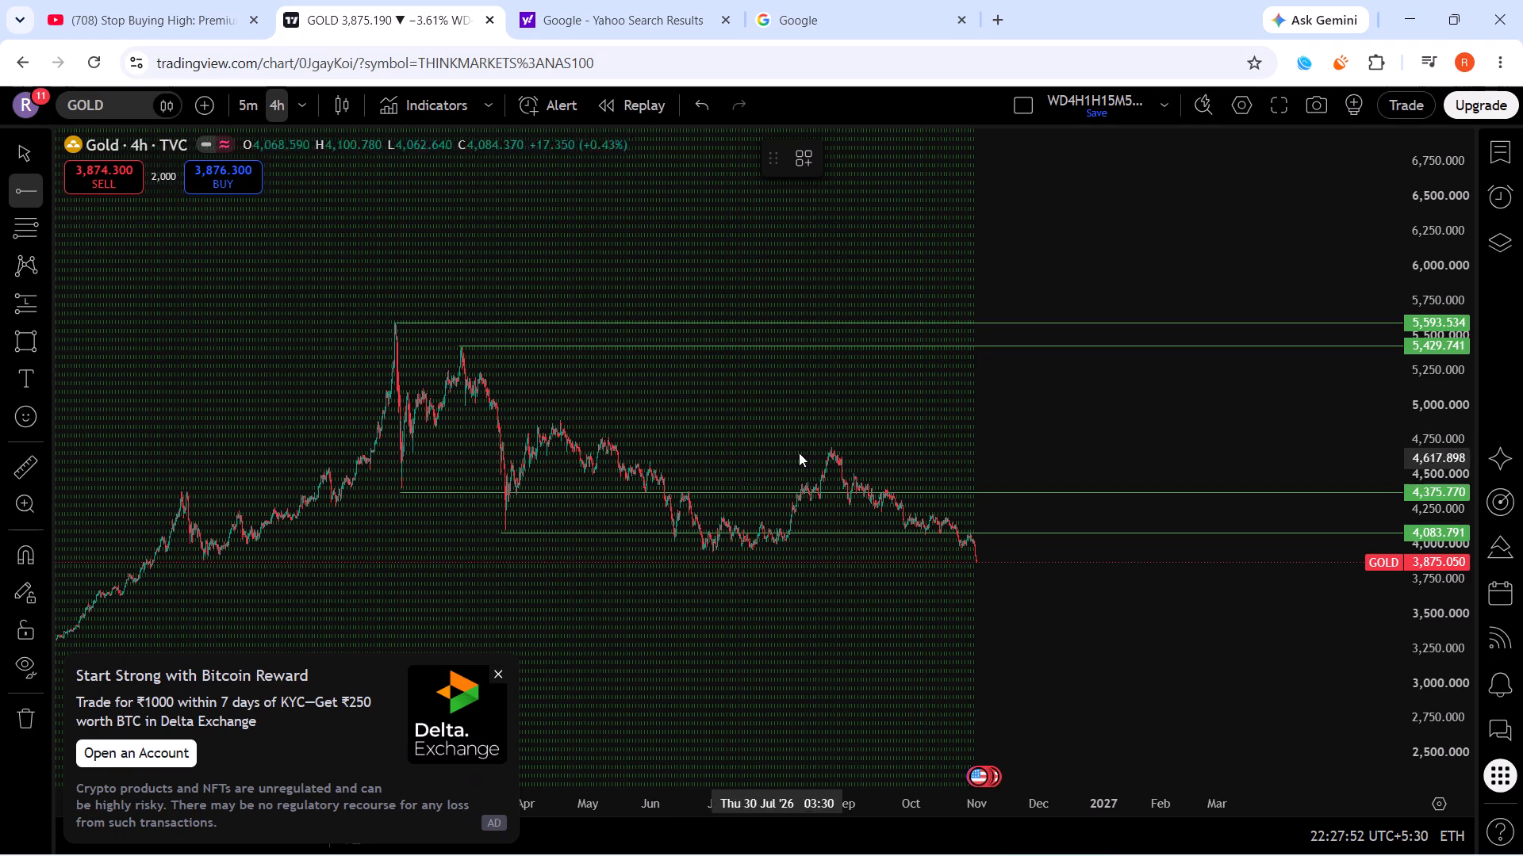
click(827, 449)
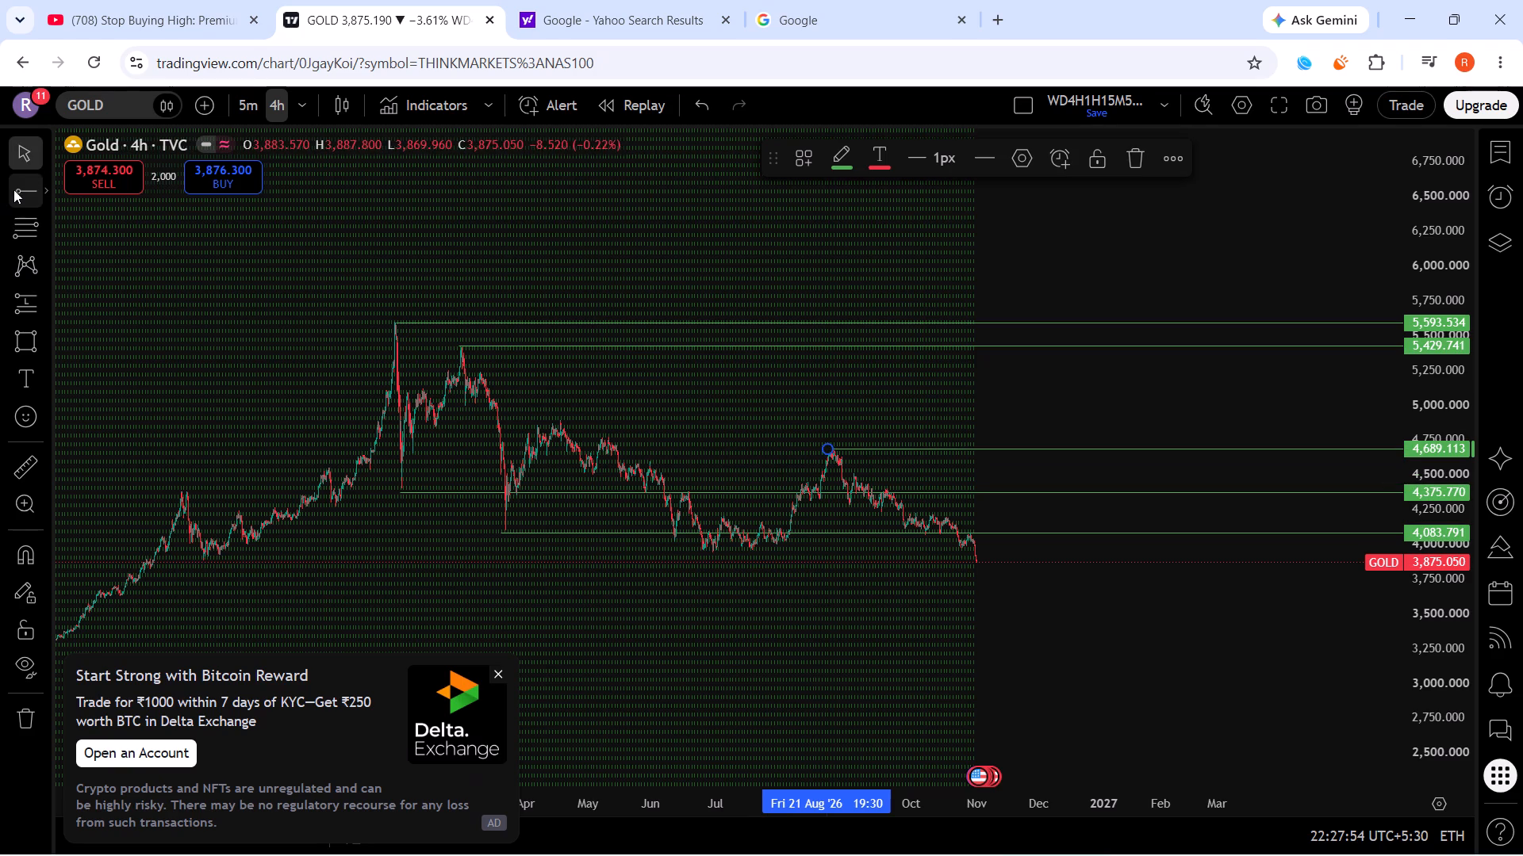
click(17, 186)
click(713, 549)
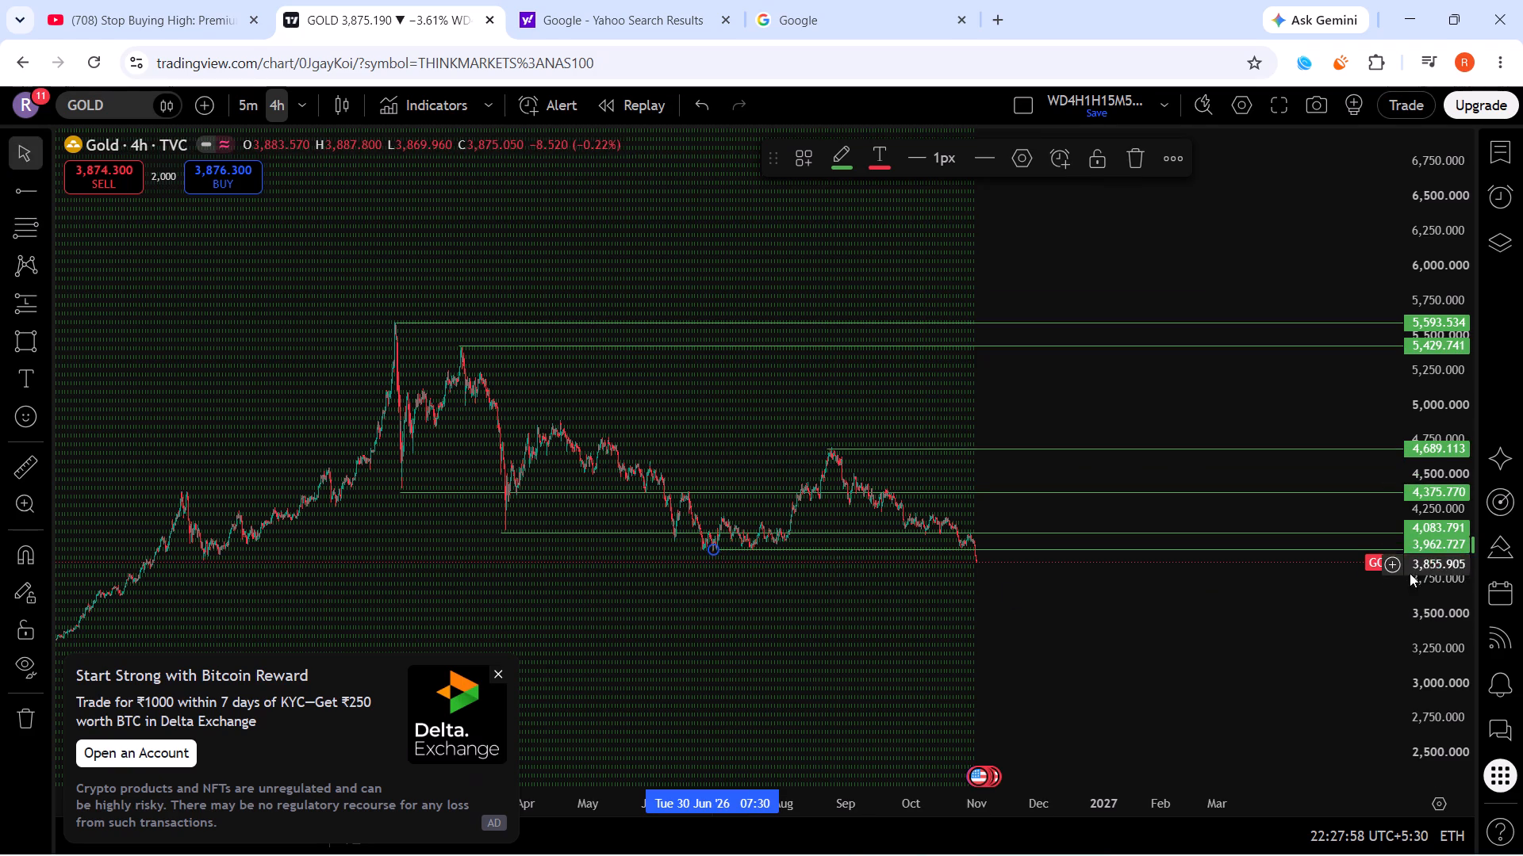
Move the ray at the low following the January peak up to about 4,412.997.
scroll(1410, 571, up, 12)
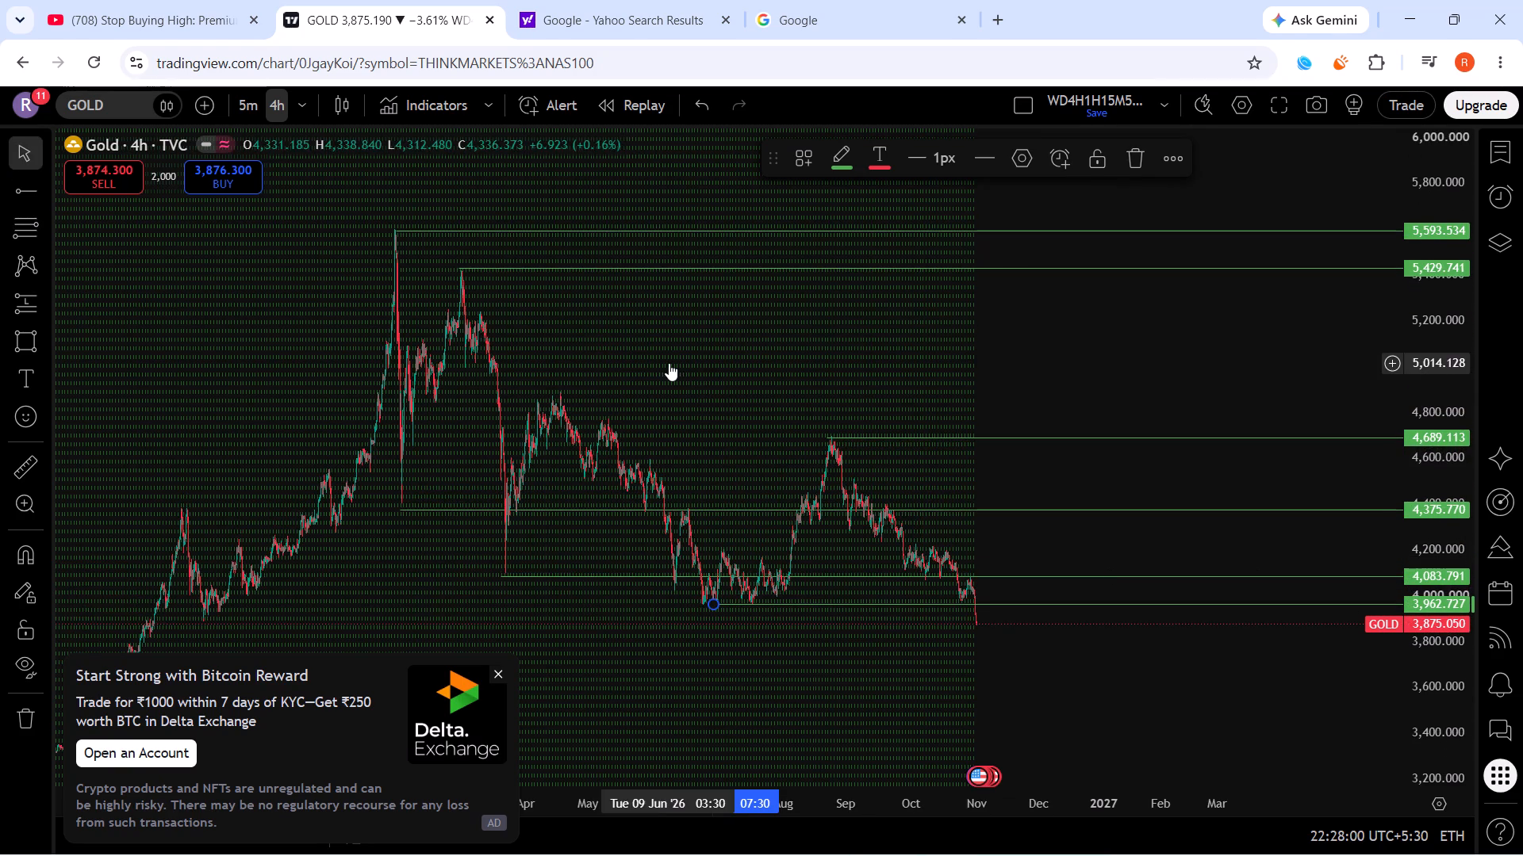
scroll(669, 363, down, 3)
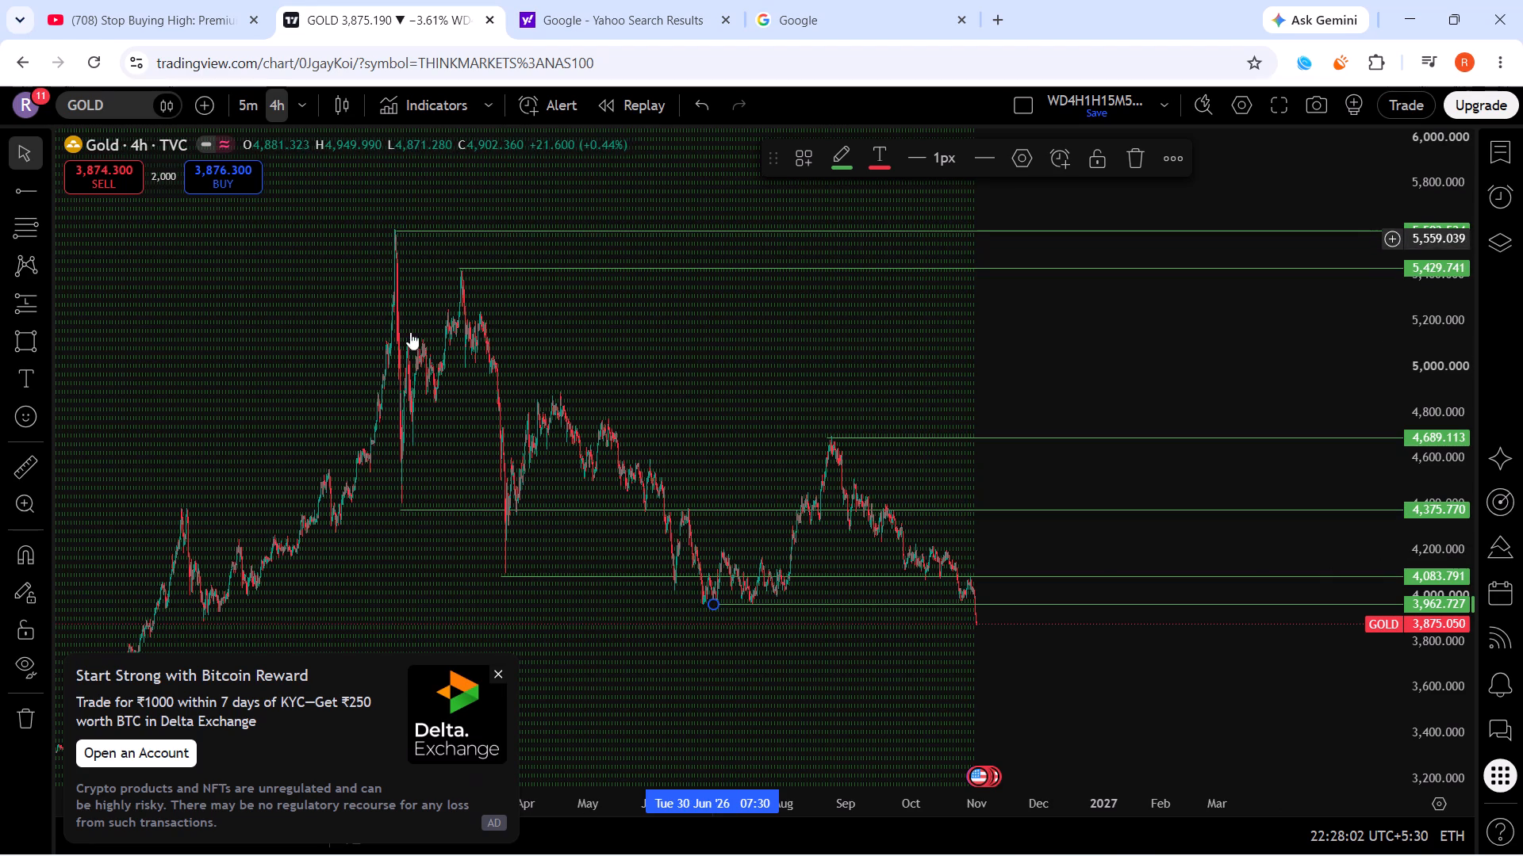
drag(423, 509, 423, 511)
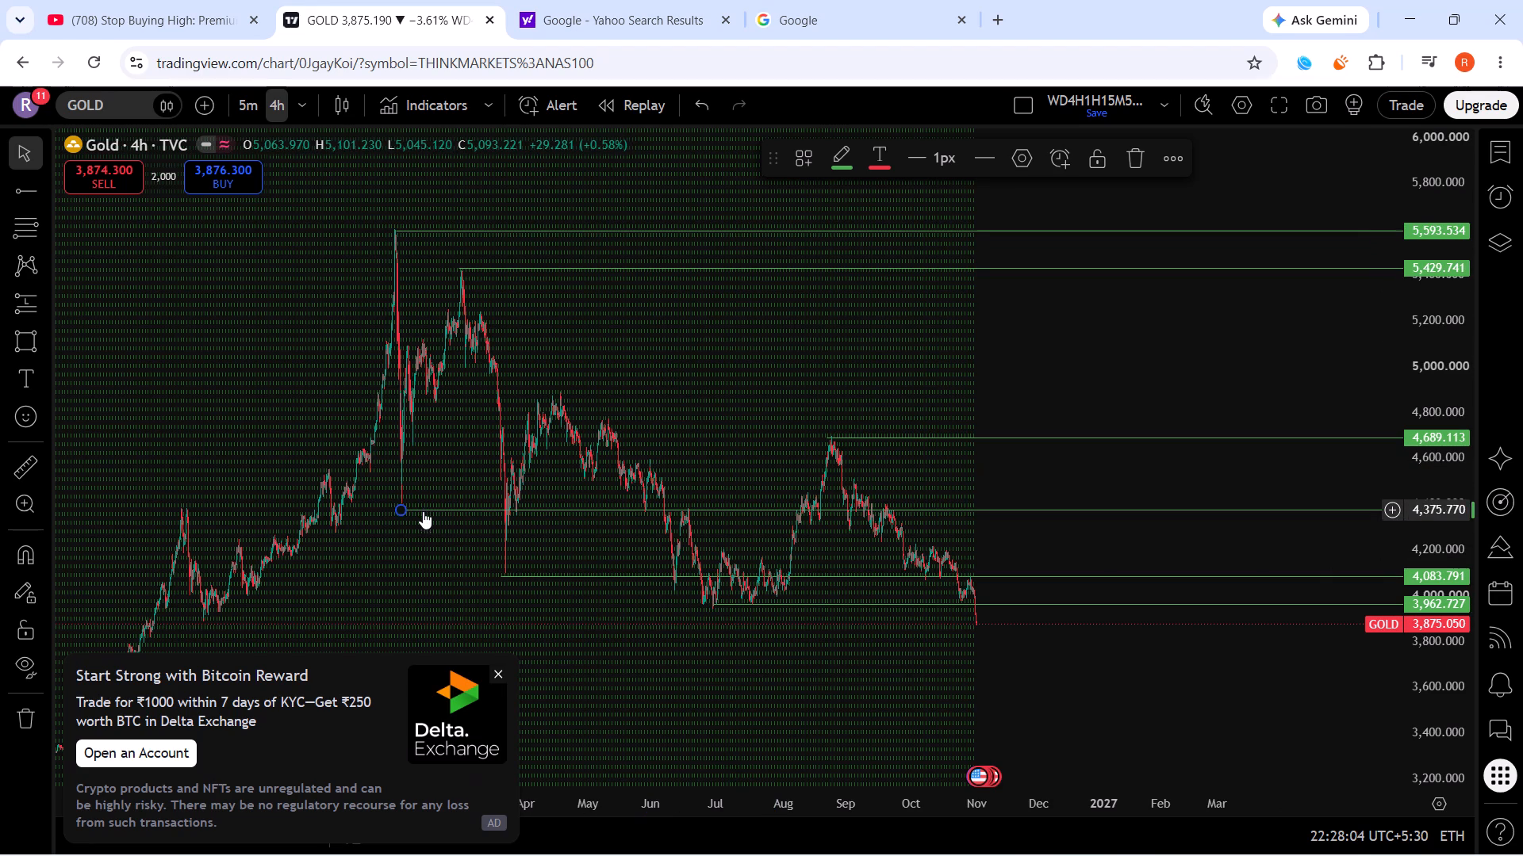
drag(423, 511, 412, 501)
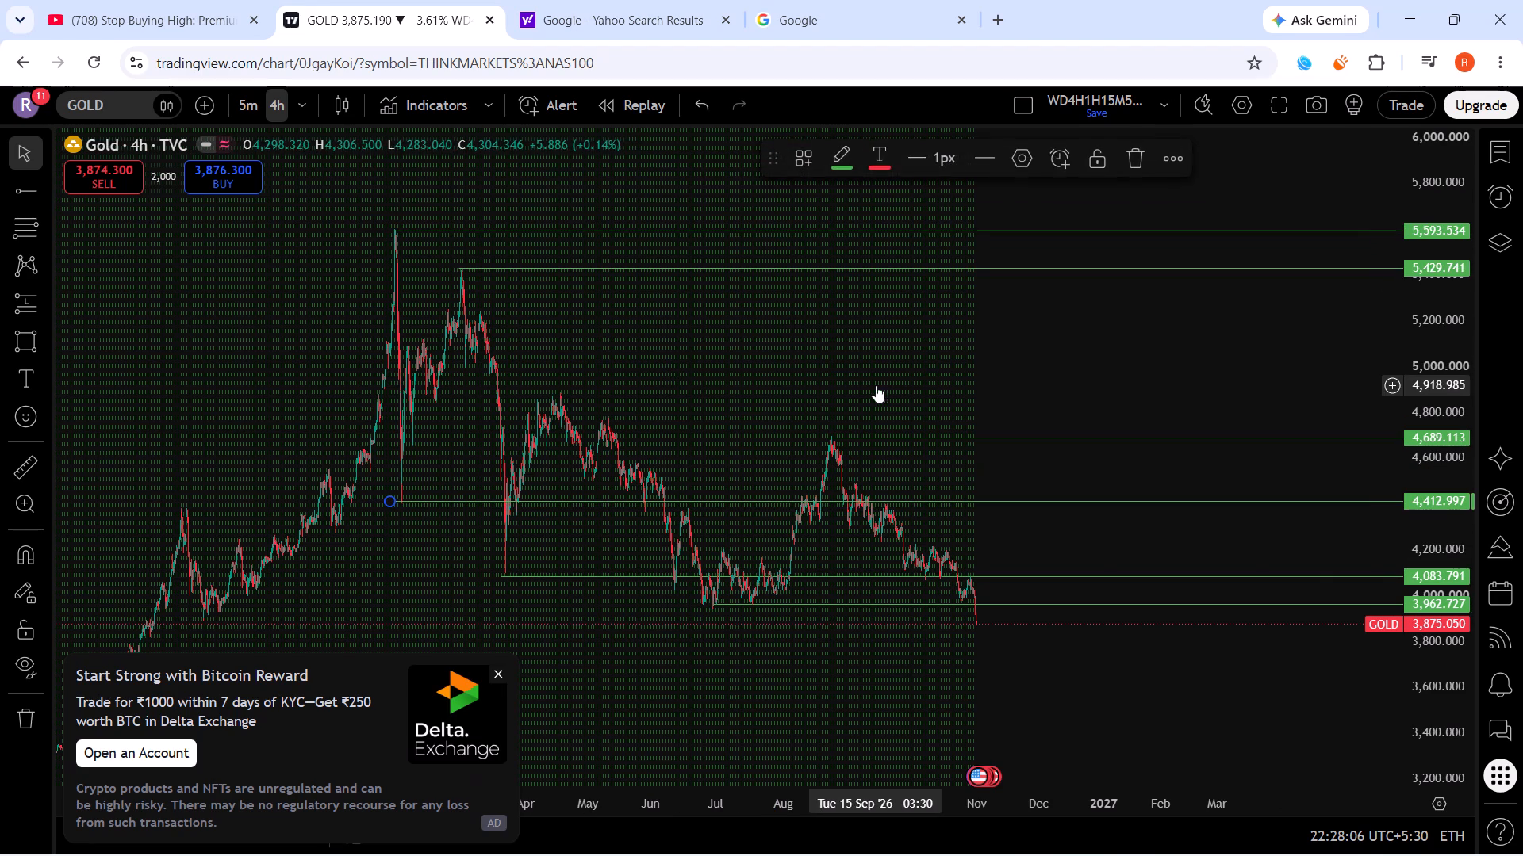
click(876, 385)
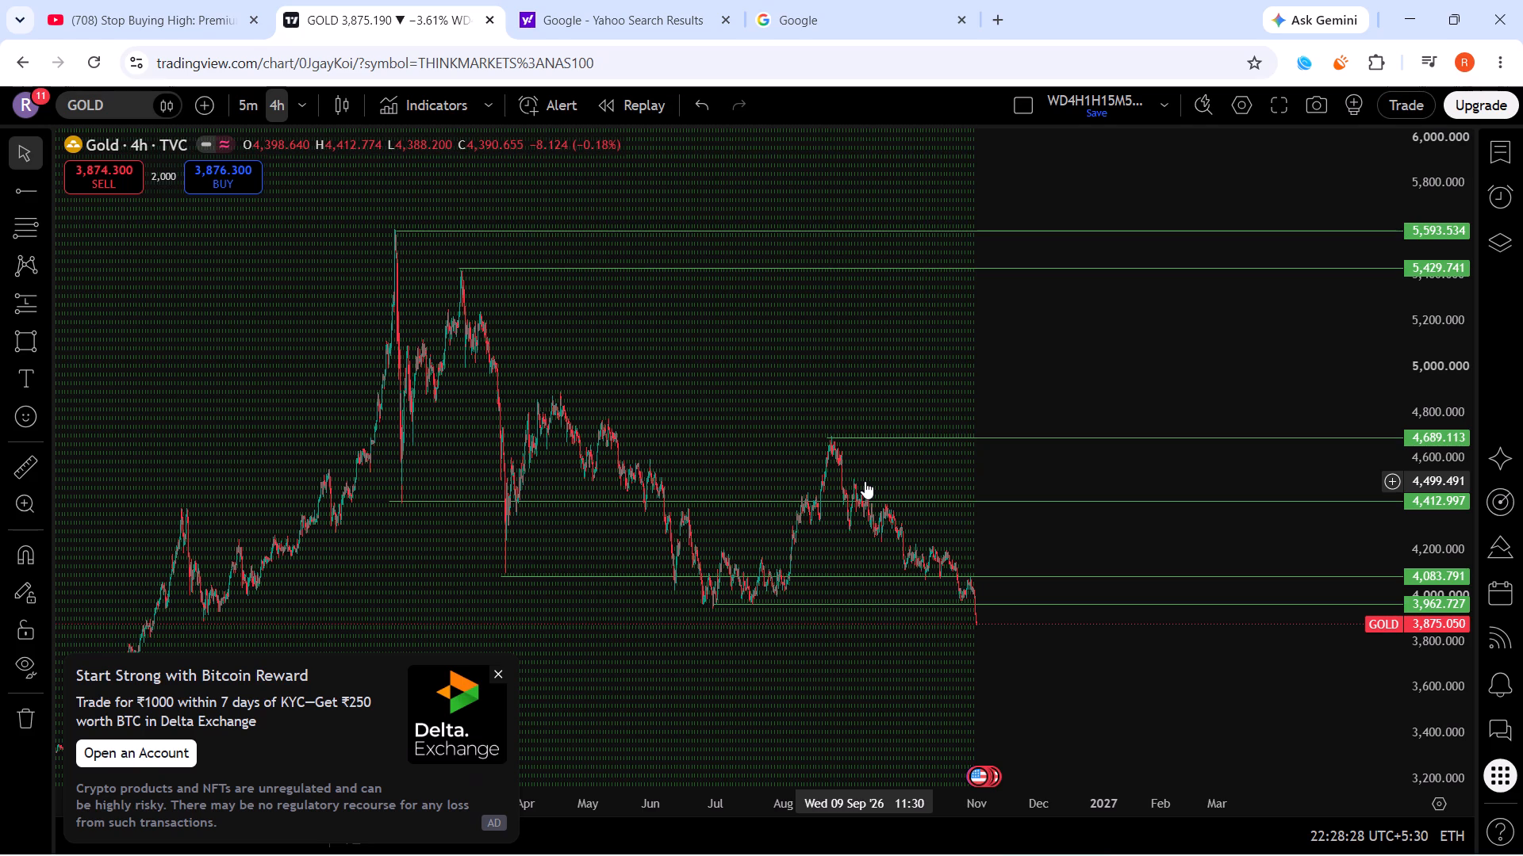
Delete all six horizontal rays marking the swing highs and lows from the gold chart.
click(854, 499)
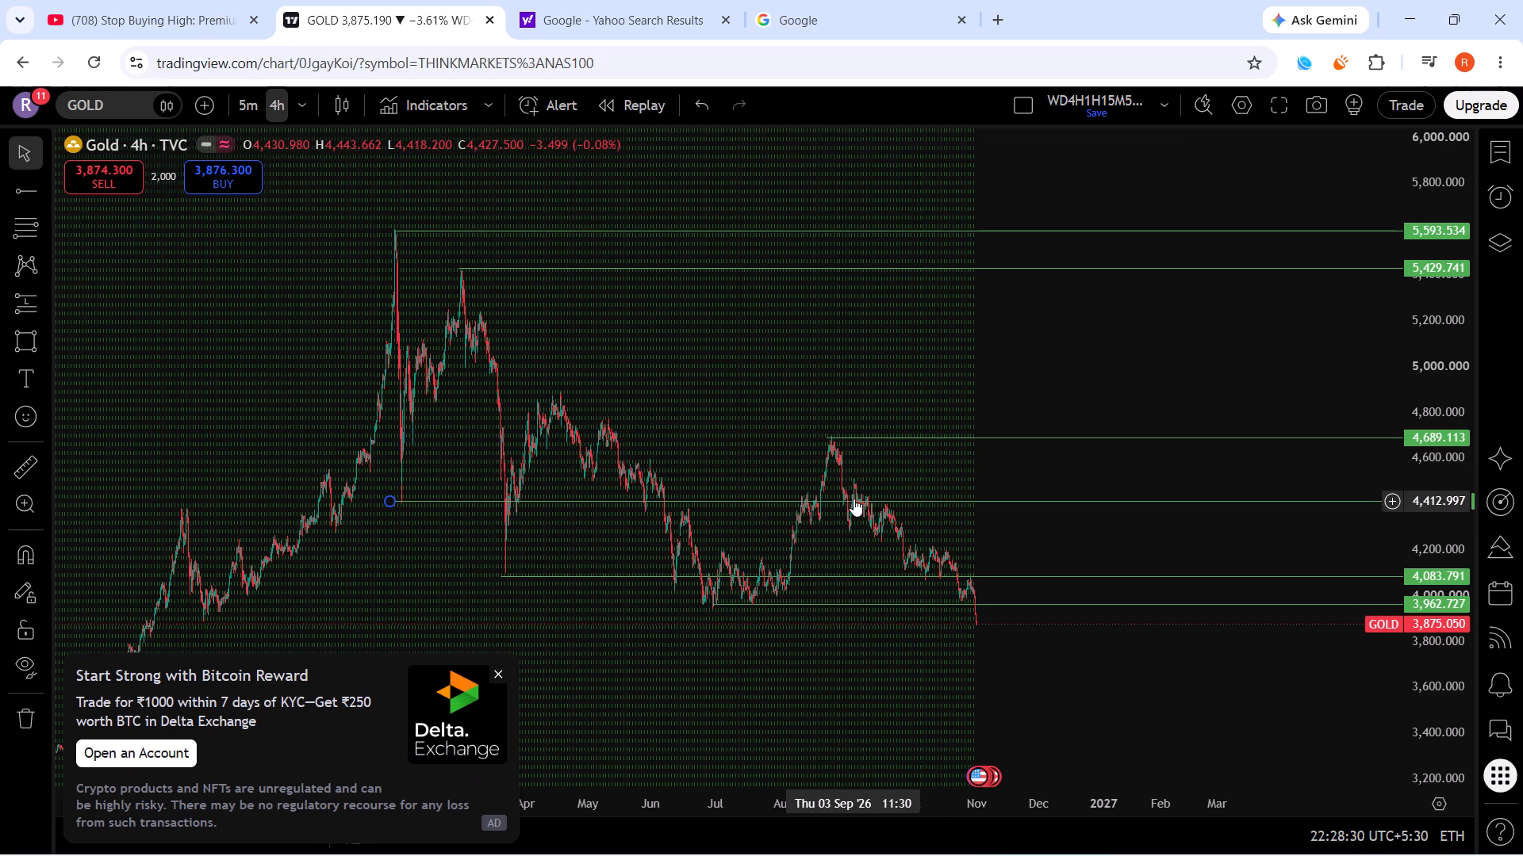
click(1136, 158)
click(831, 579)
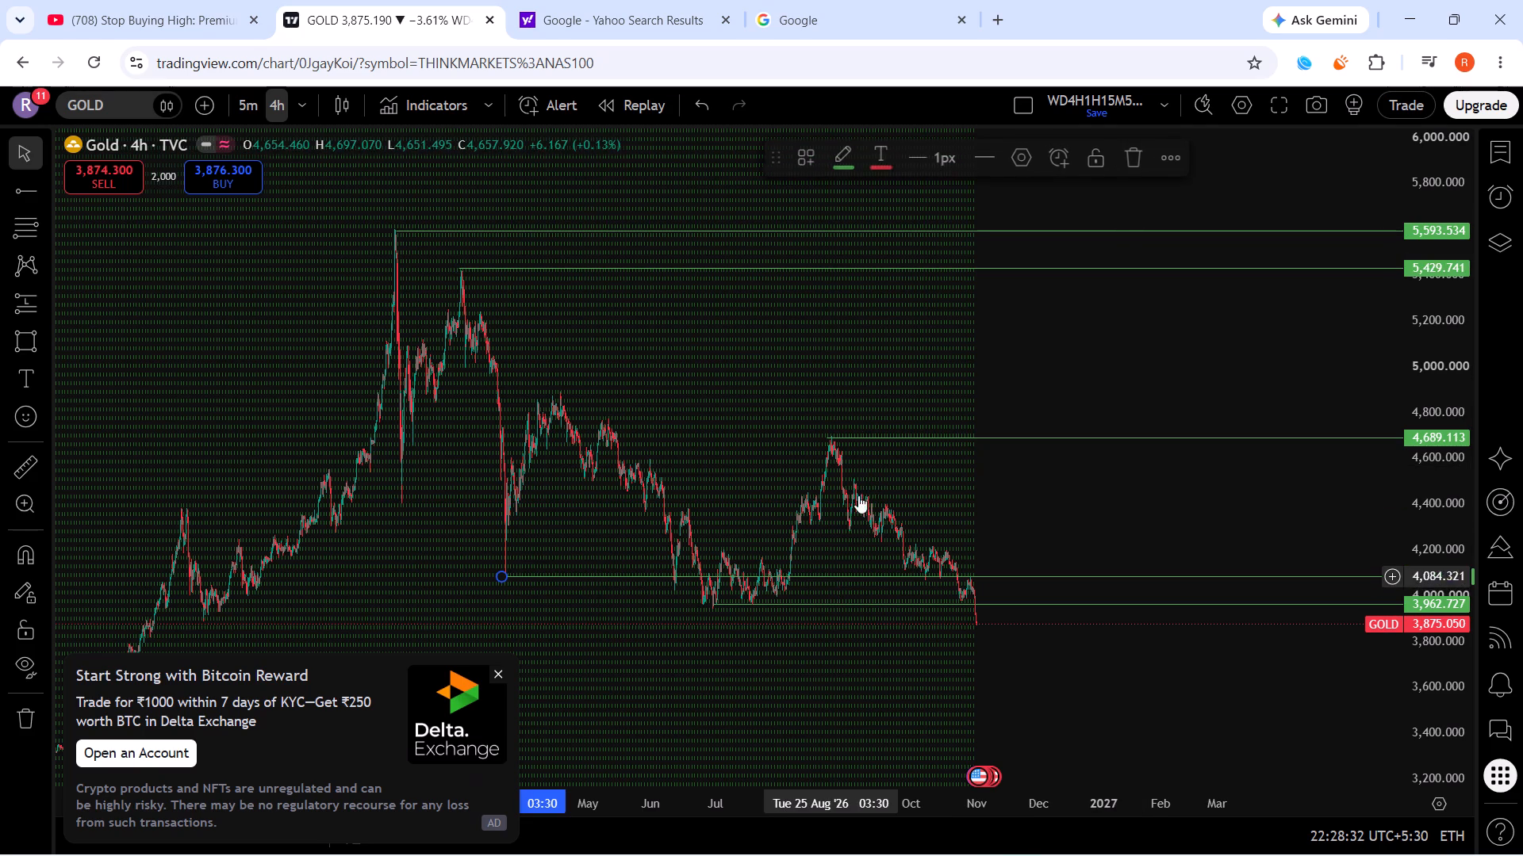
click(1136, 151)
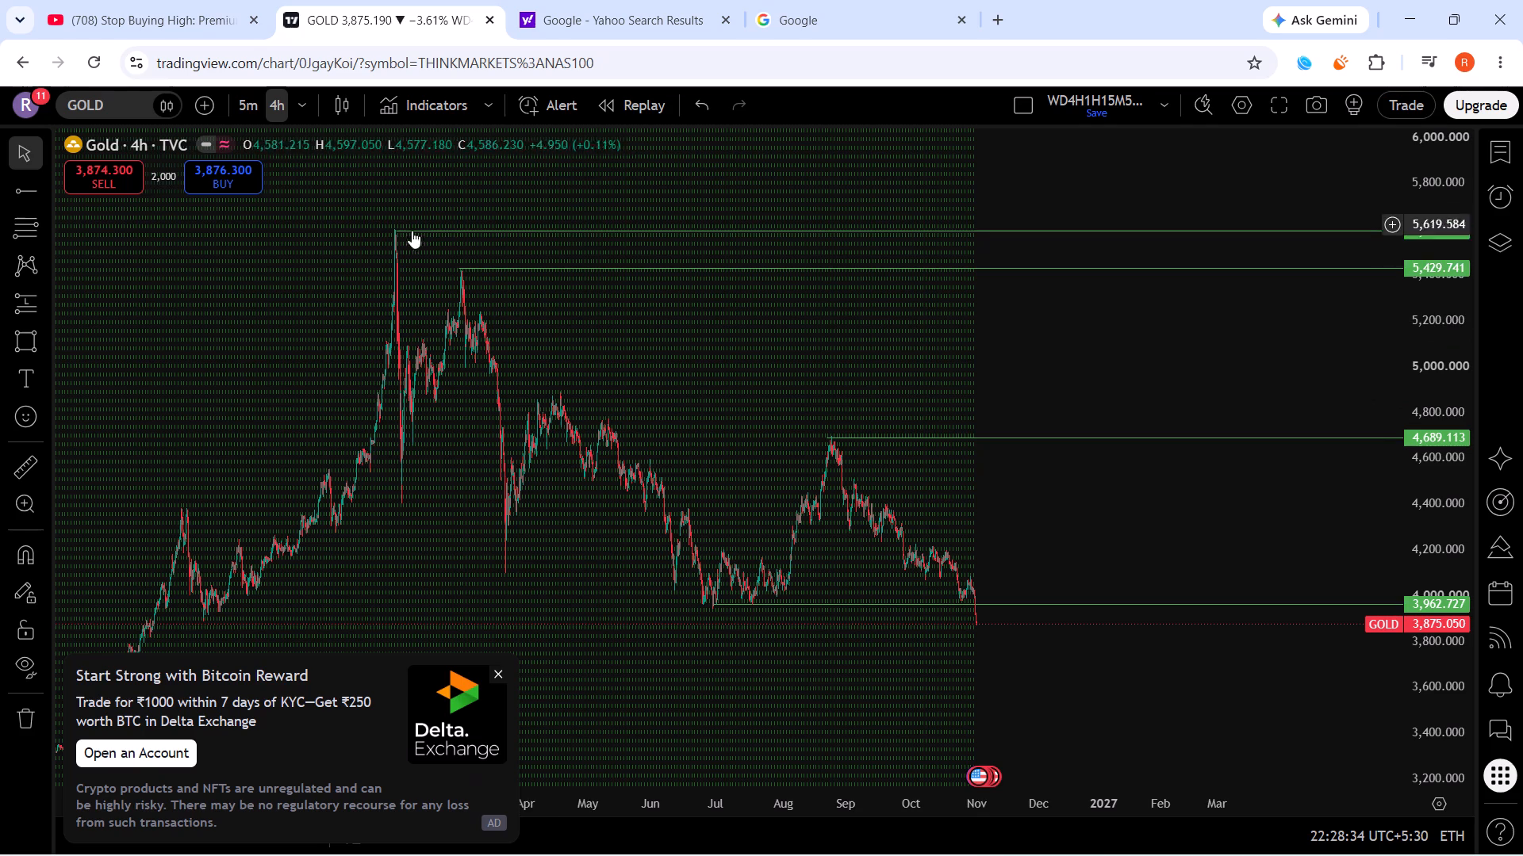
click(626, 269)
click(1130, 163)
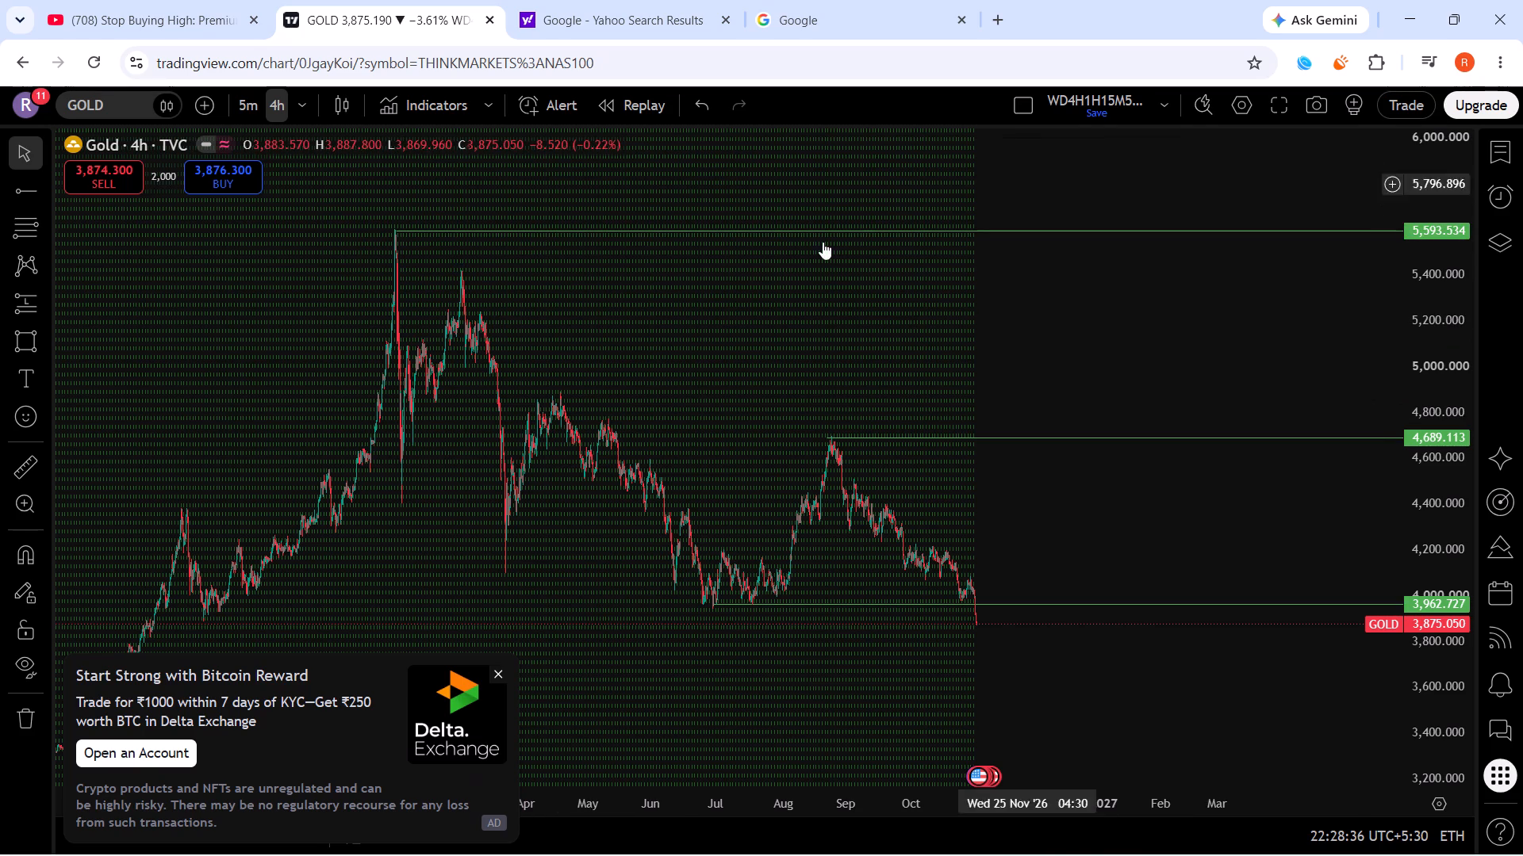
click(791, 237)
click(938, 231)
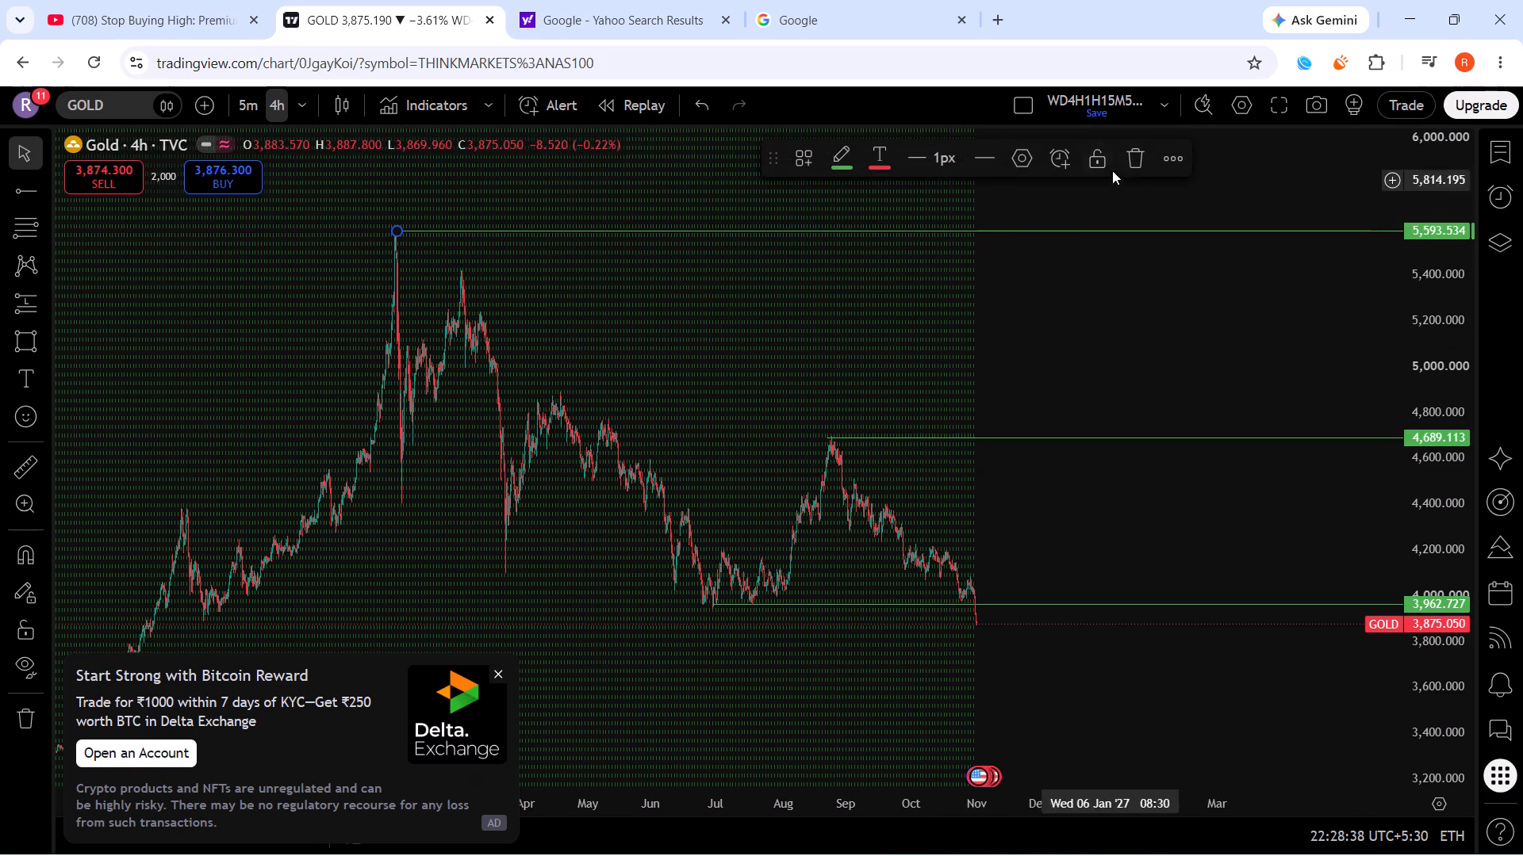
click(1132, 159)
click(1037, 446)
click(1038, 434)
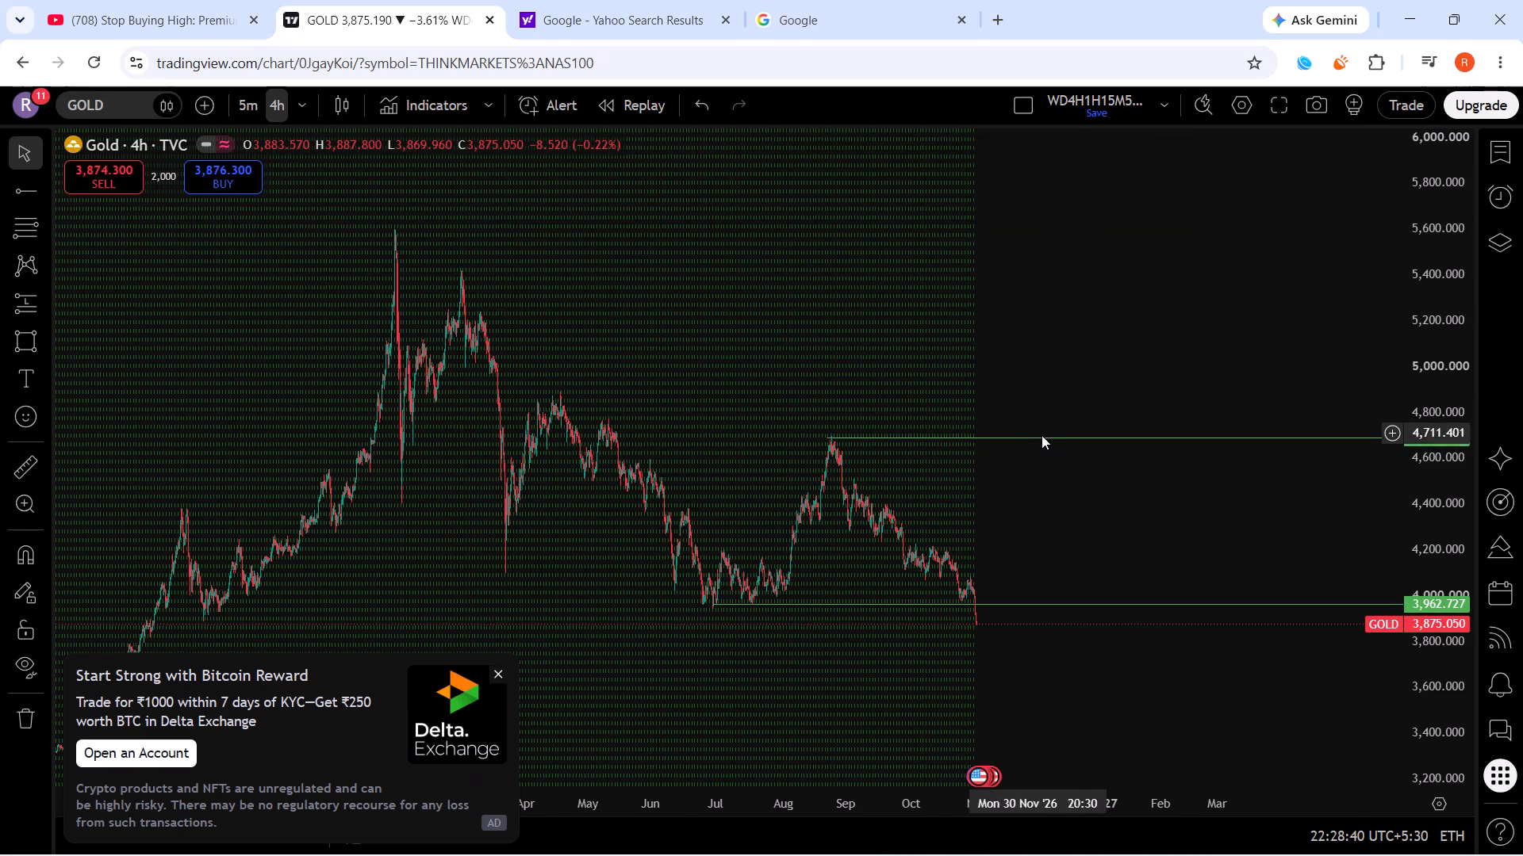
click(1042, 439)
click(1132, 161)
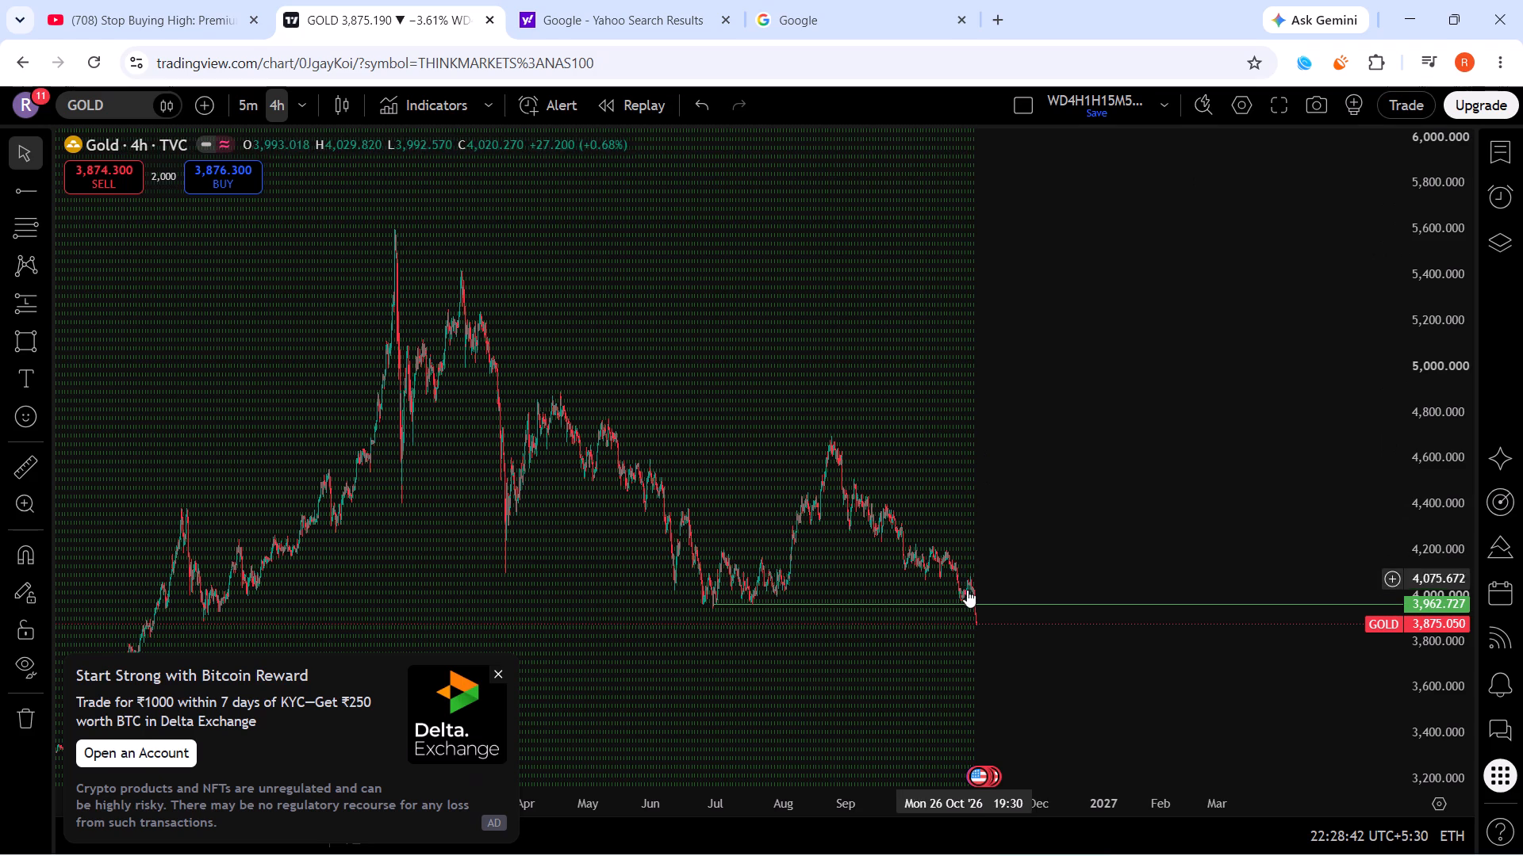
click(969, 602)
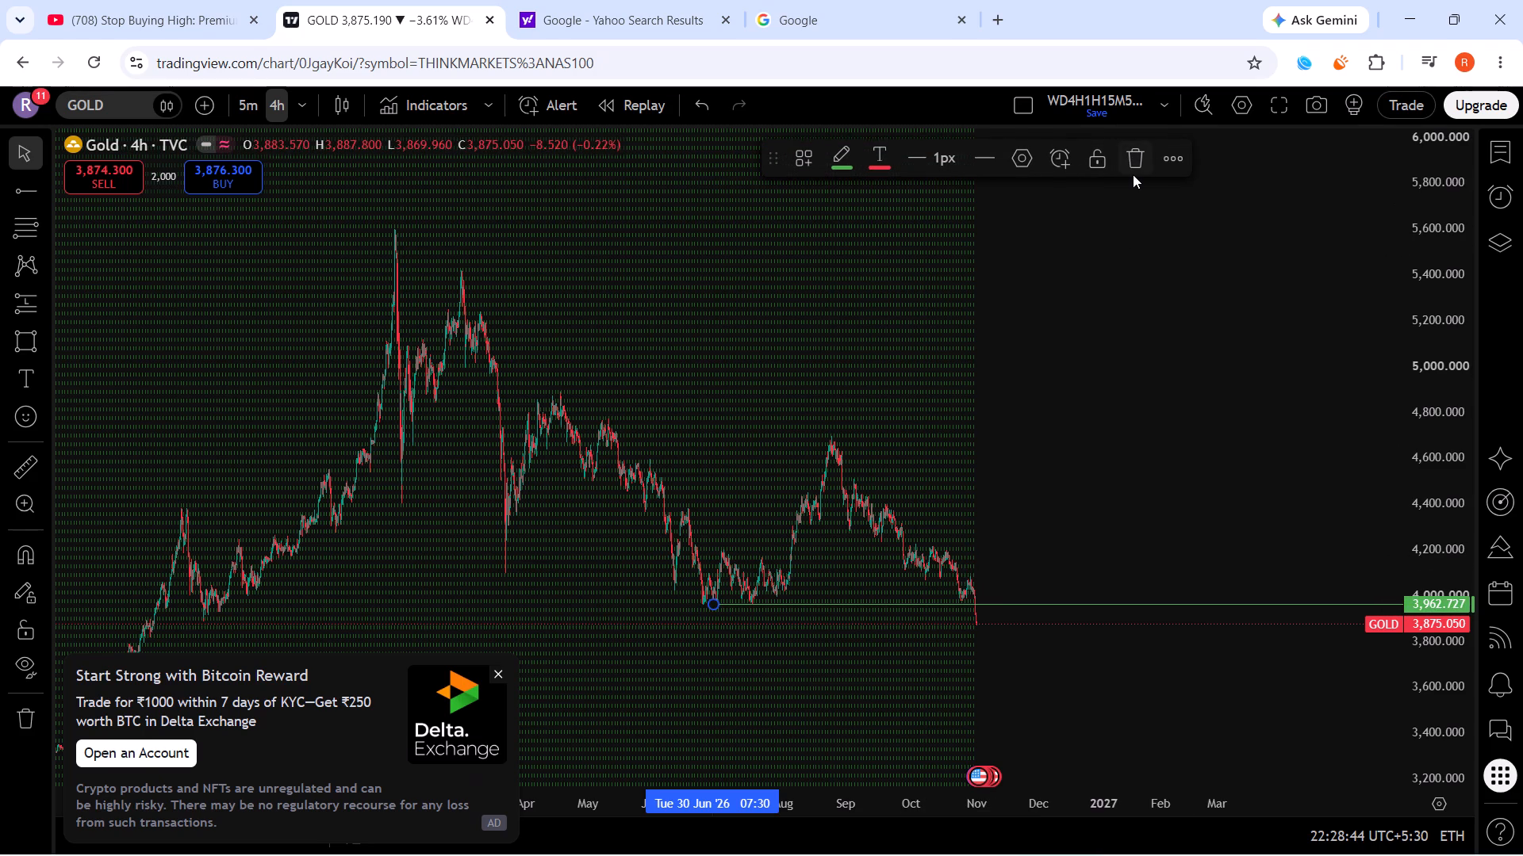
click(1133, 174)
Draw a small circle around the late January 2026 peak on the gold chart, centred at about 5,597.961.
click(41, 349)
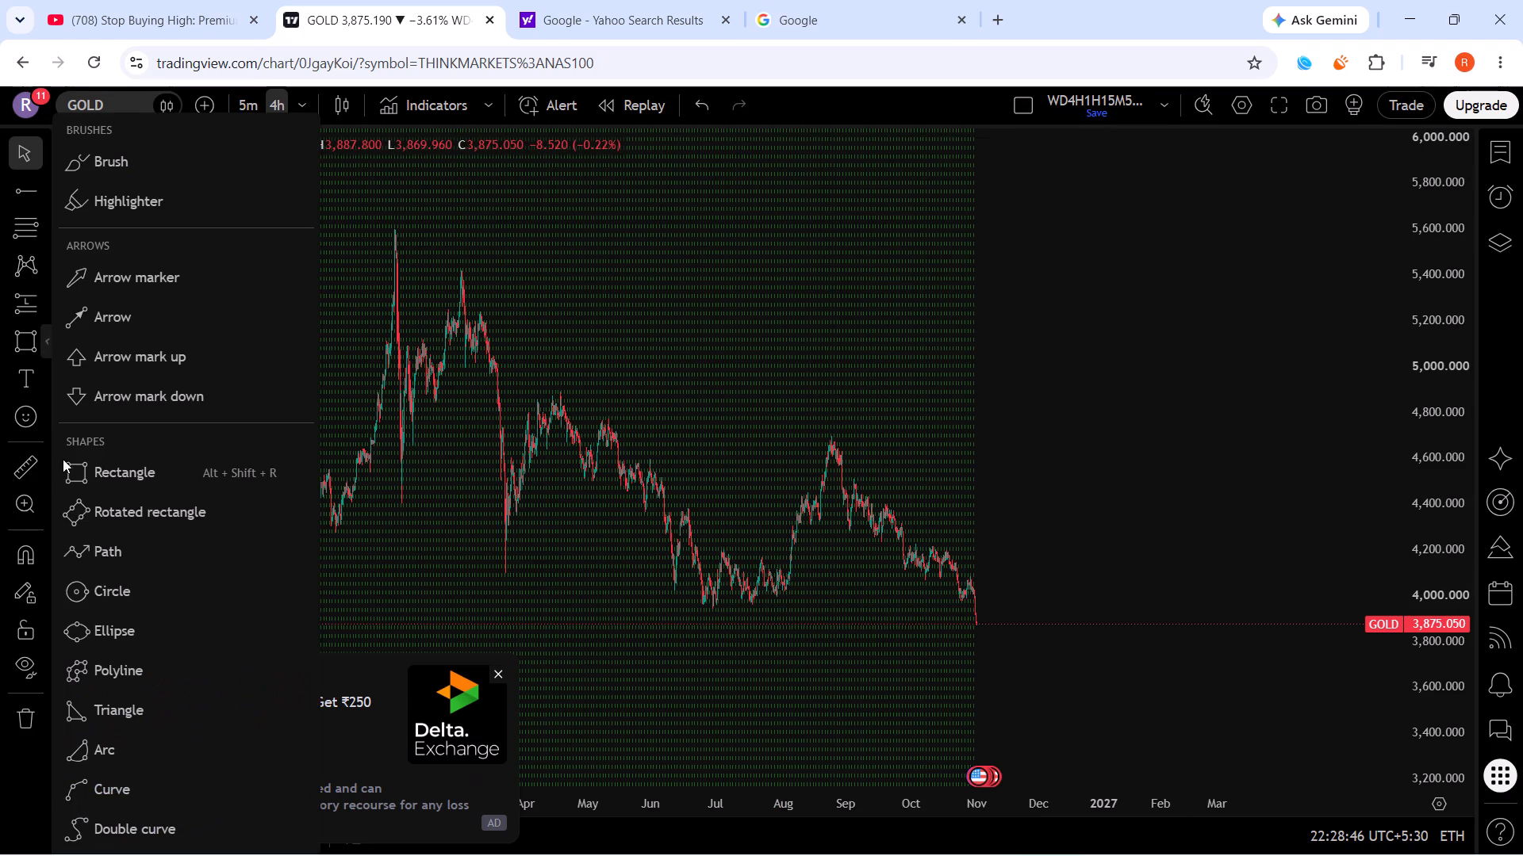
click(92, 583)
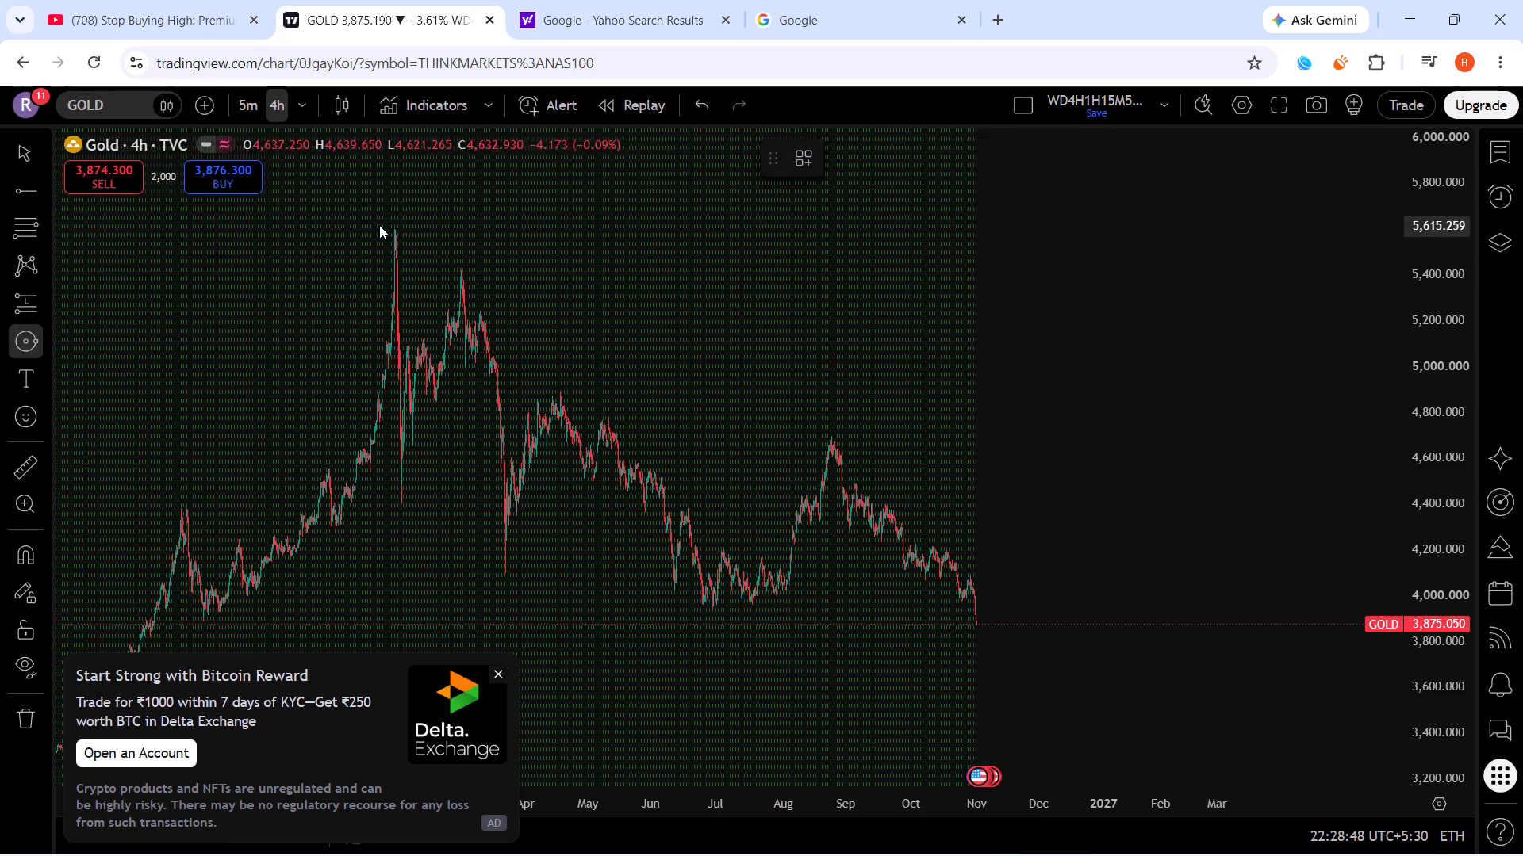
click(395, 229)
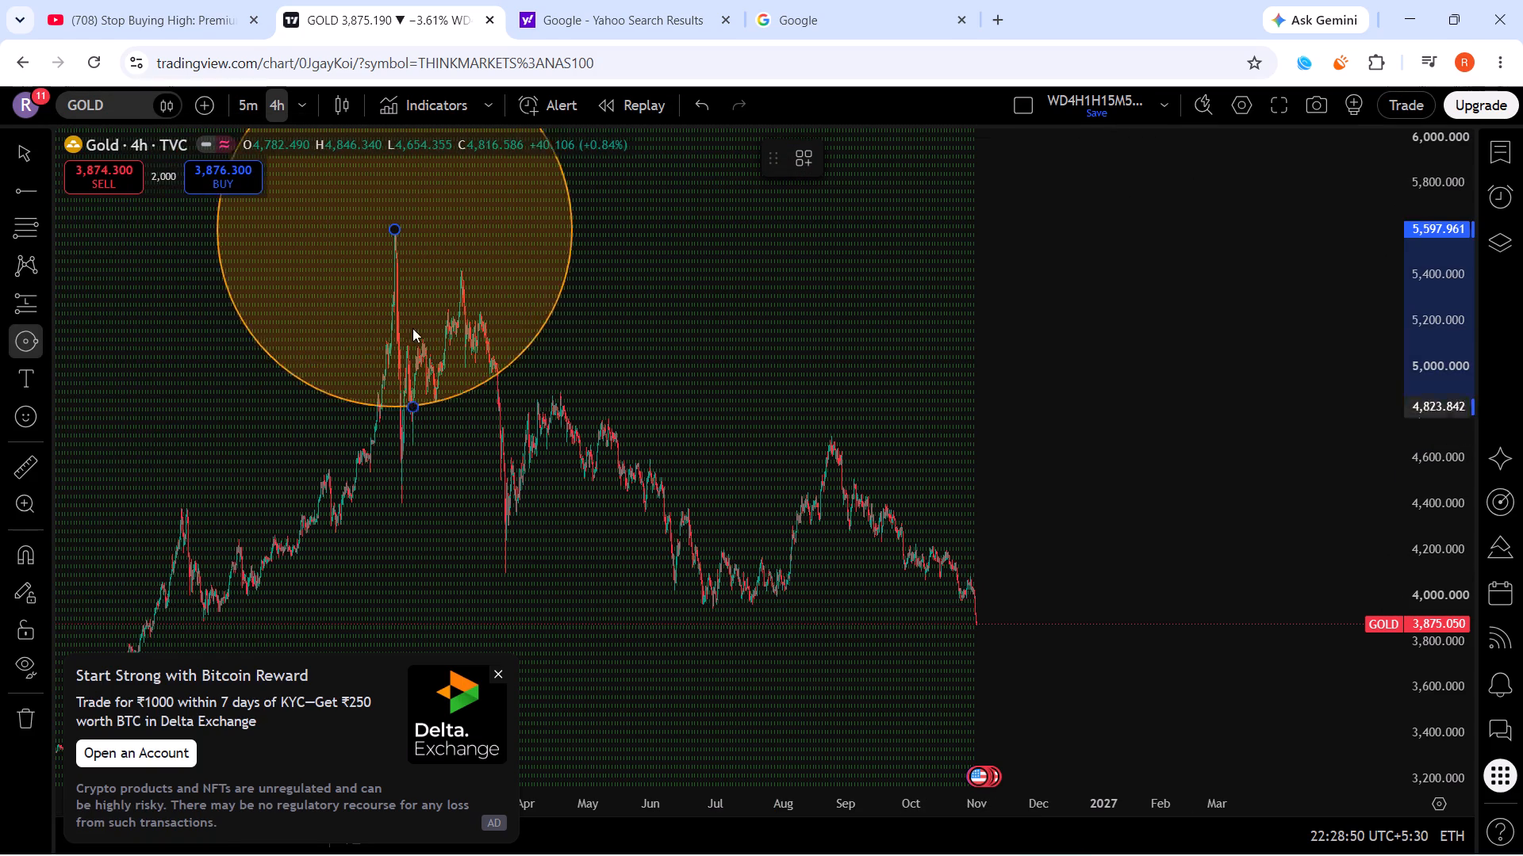
click(401, 241)
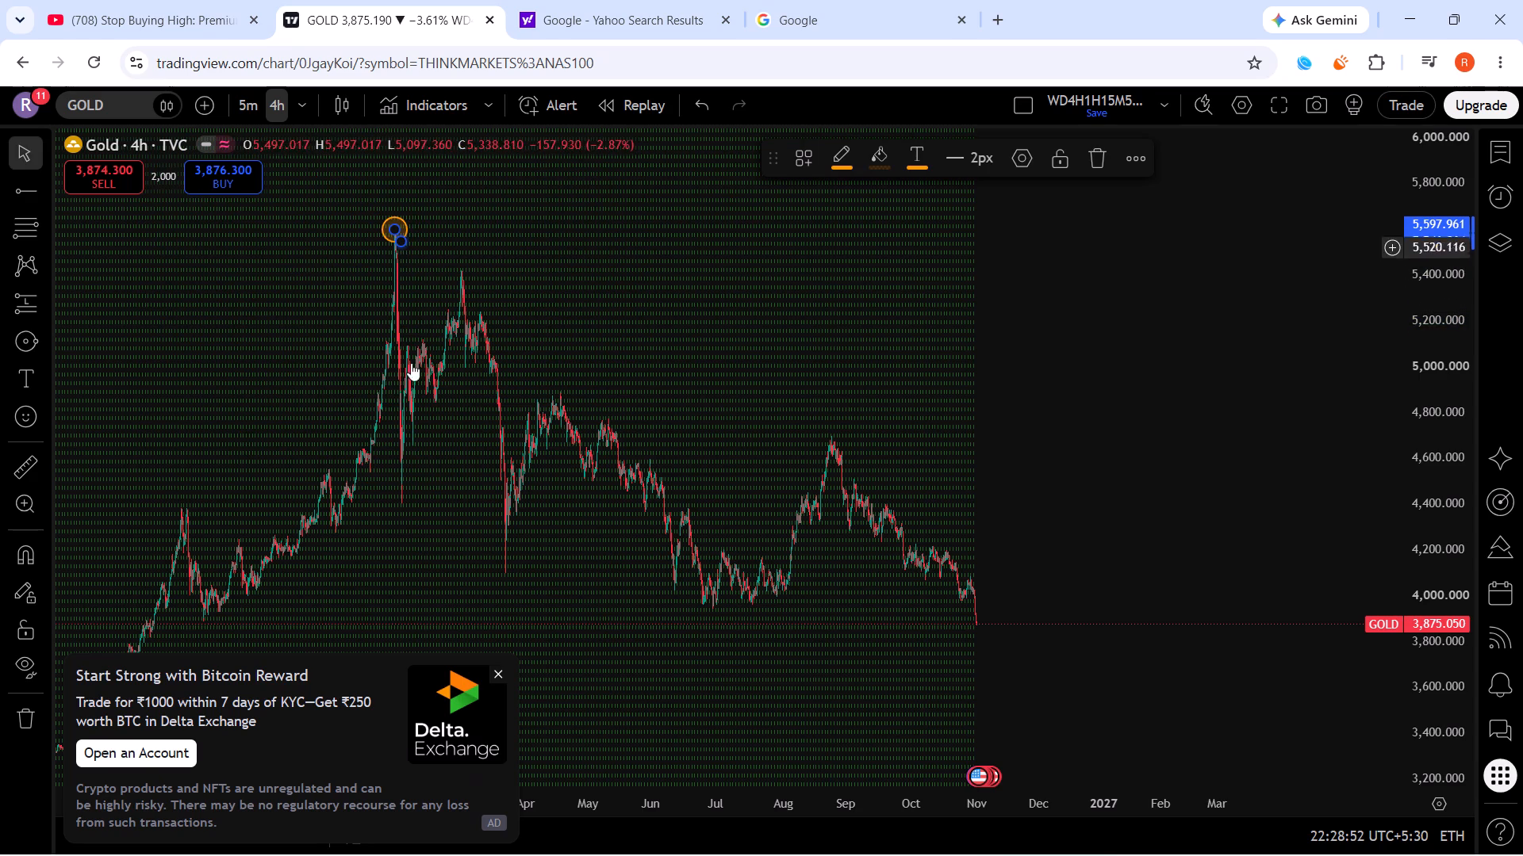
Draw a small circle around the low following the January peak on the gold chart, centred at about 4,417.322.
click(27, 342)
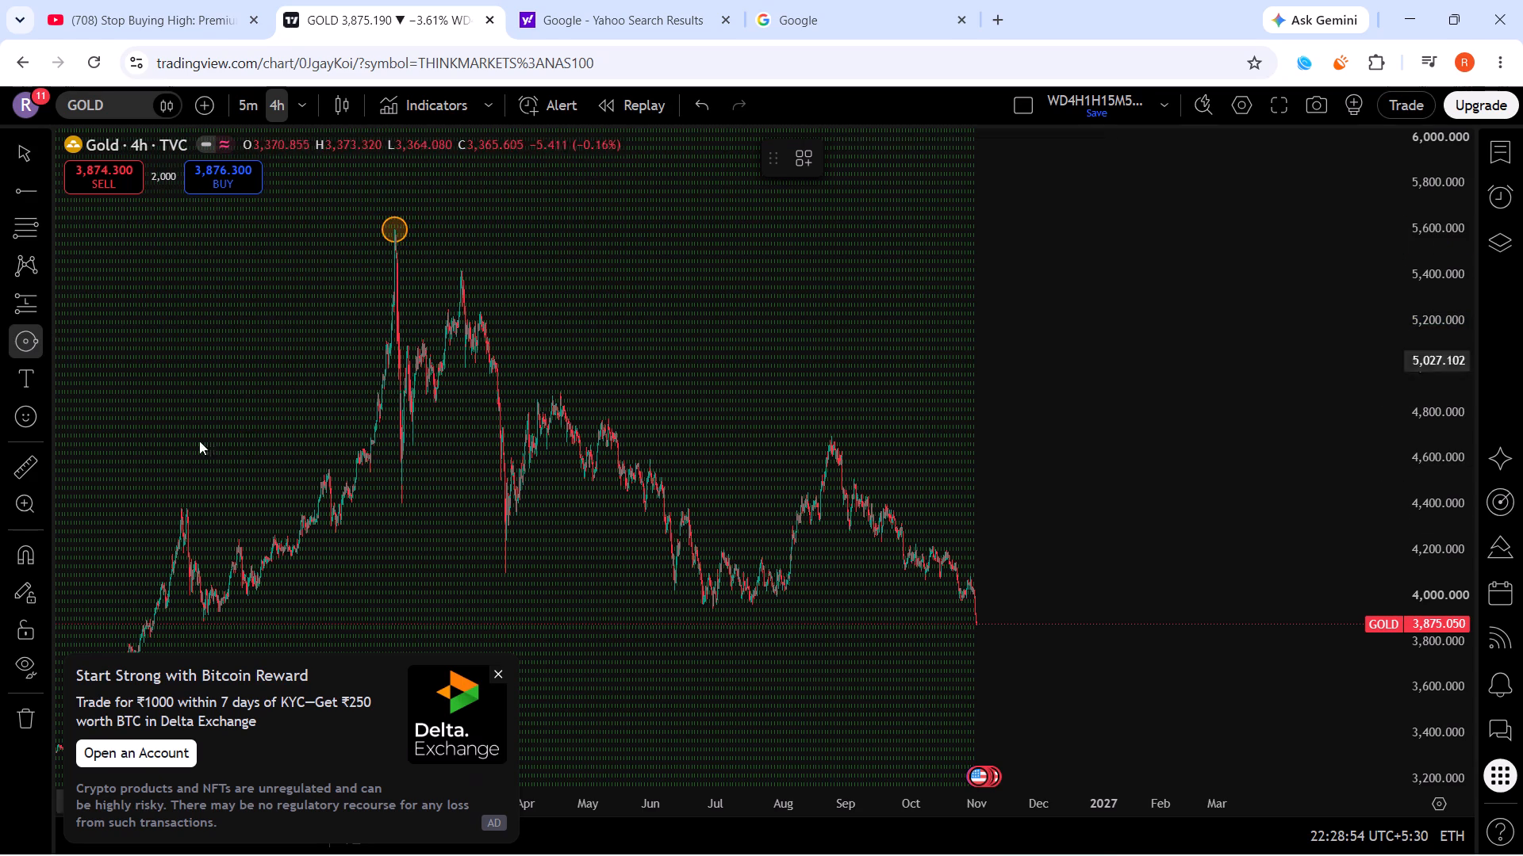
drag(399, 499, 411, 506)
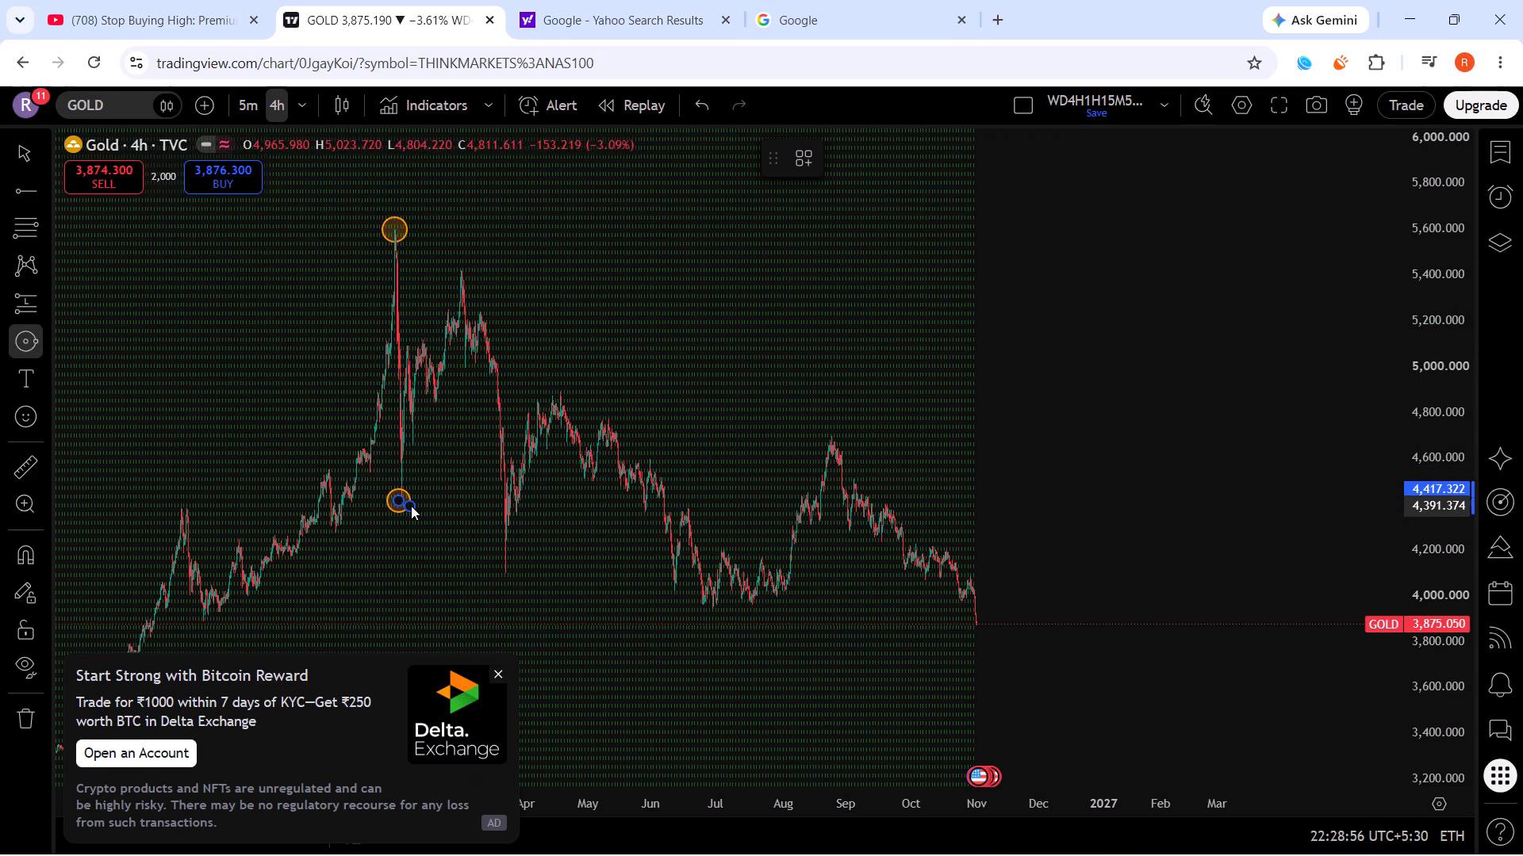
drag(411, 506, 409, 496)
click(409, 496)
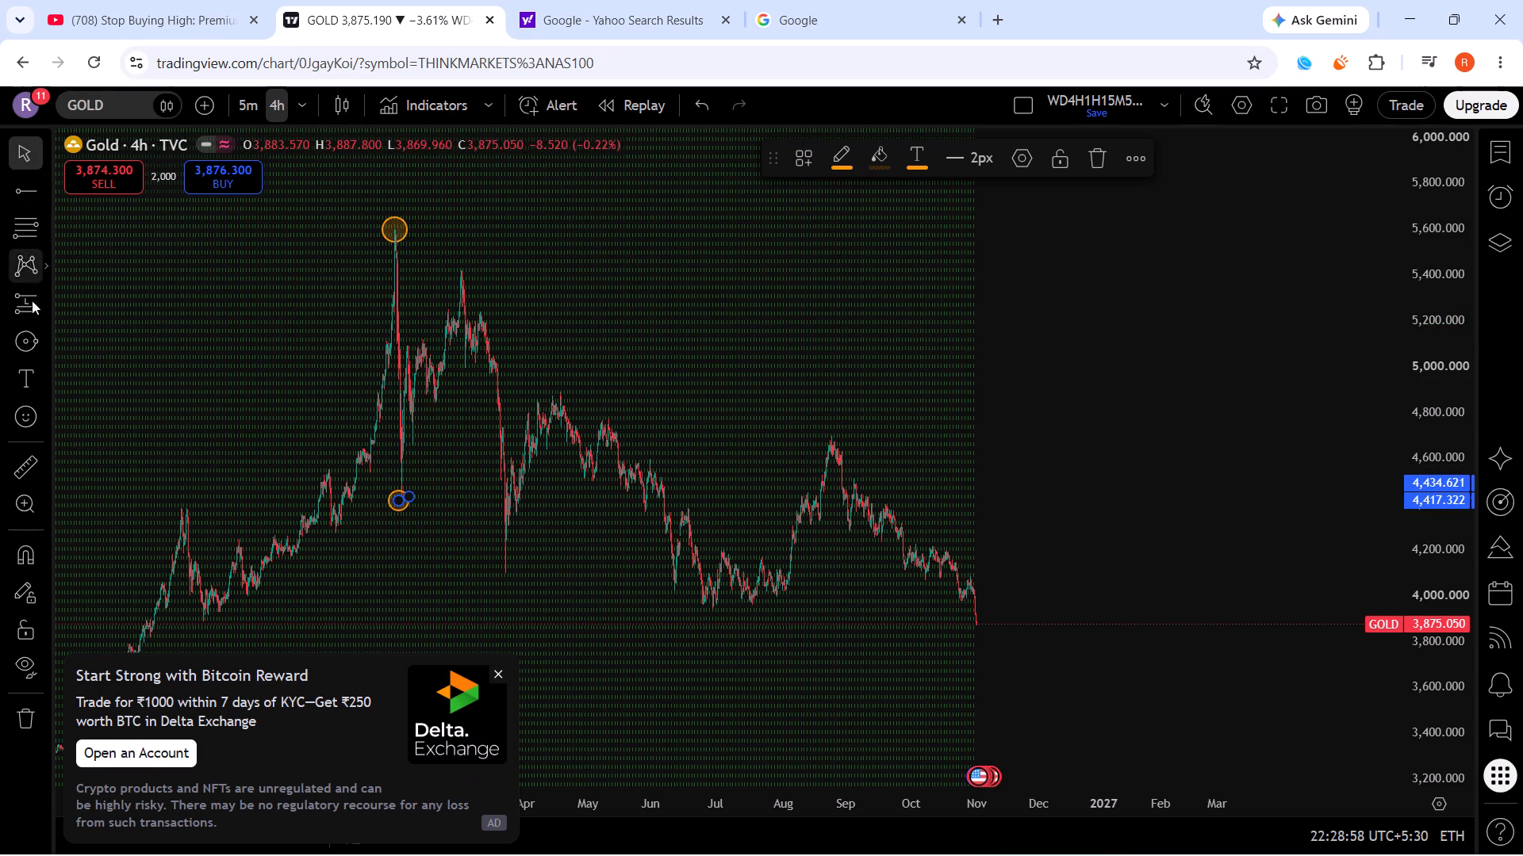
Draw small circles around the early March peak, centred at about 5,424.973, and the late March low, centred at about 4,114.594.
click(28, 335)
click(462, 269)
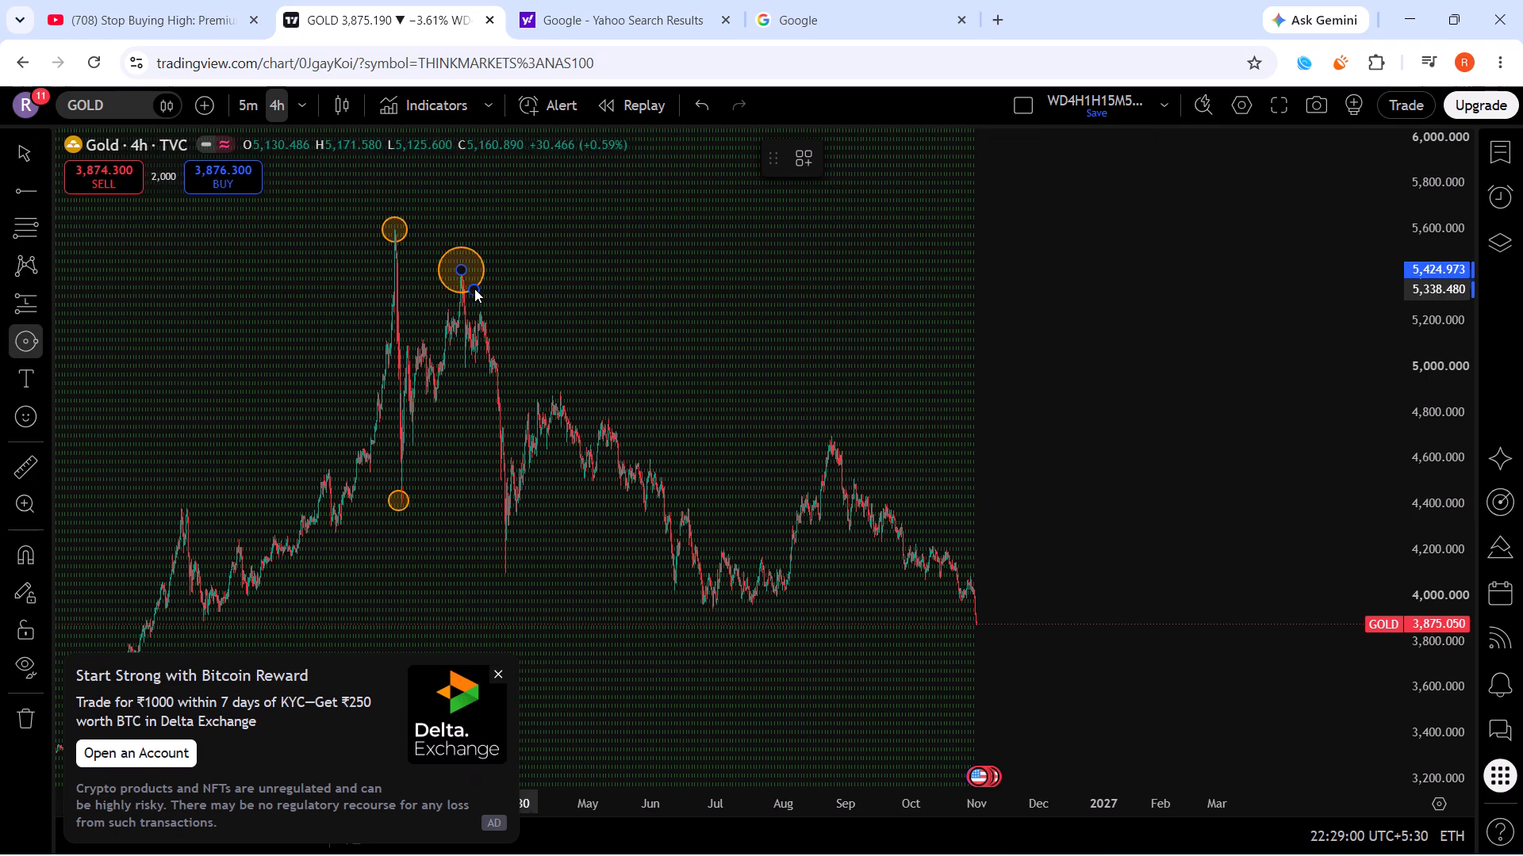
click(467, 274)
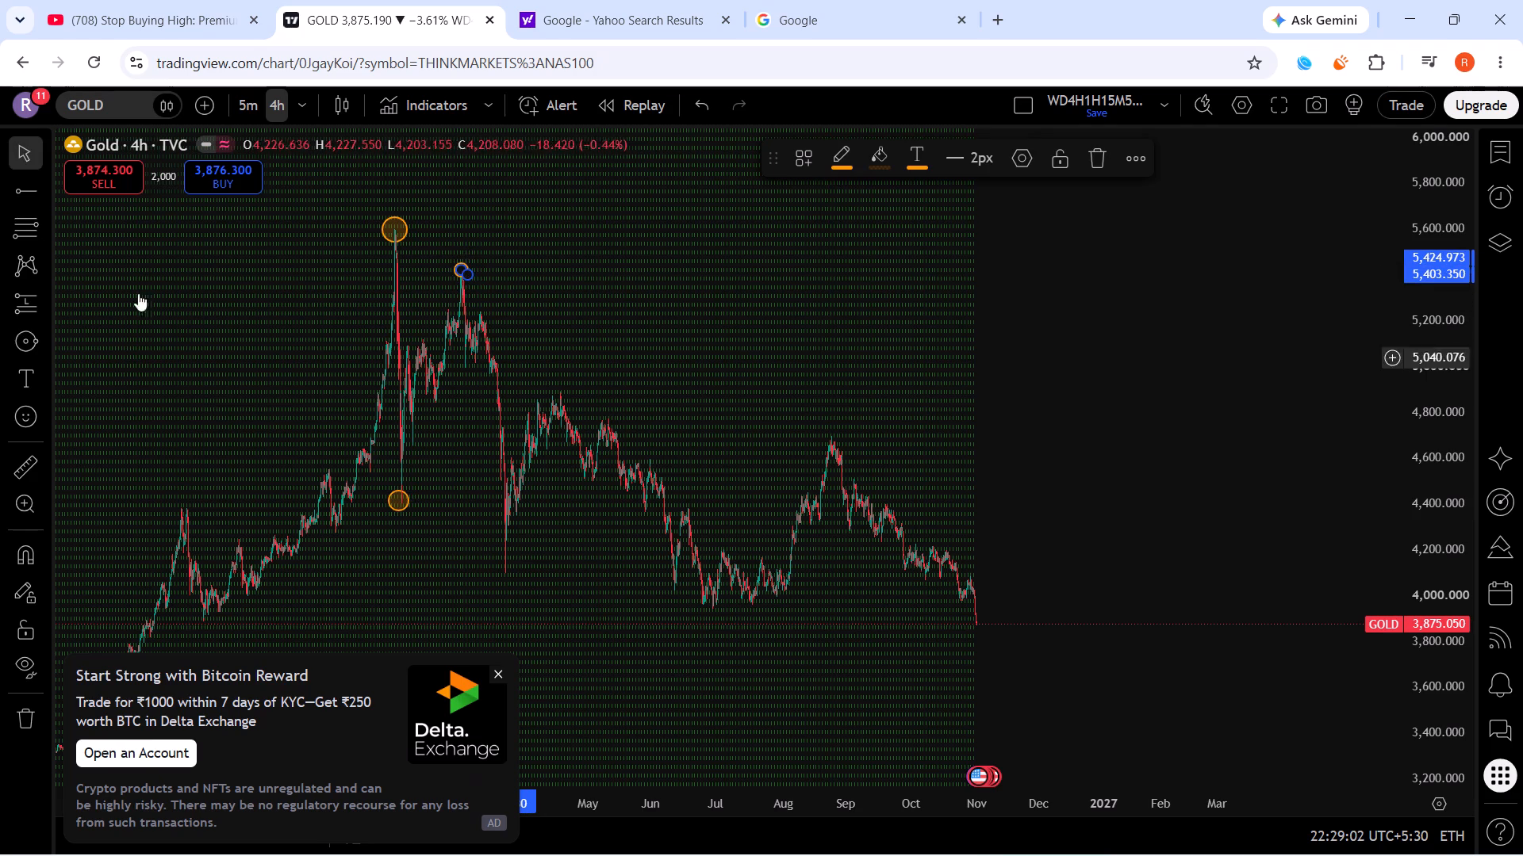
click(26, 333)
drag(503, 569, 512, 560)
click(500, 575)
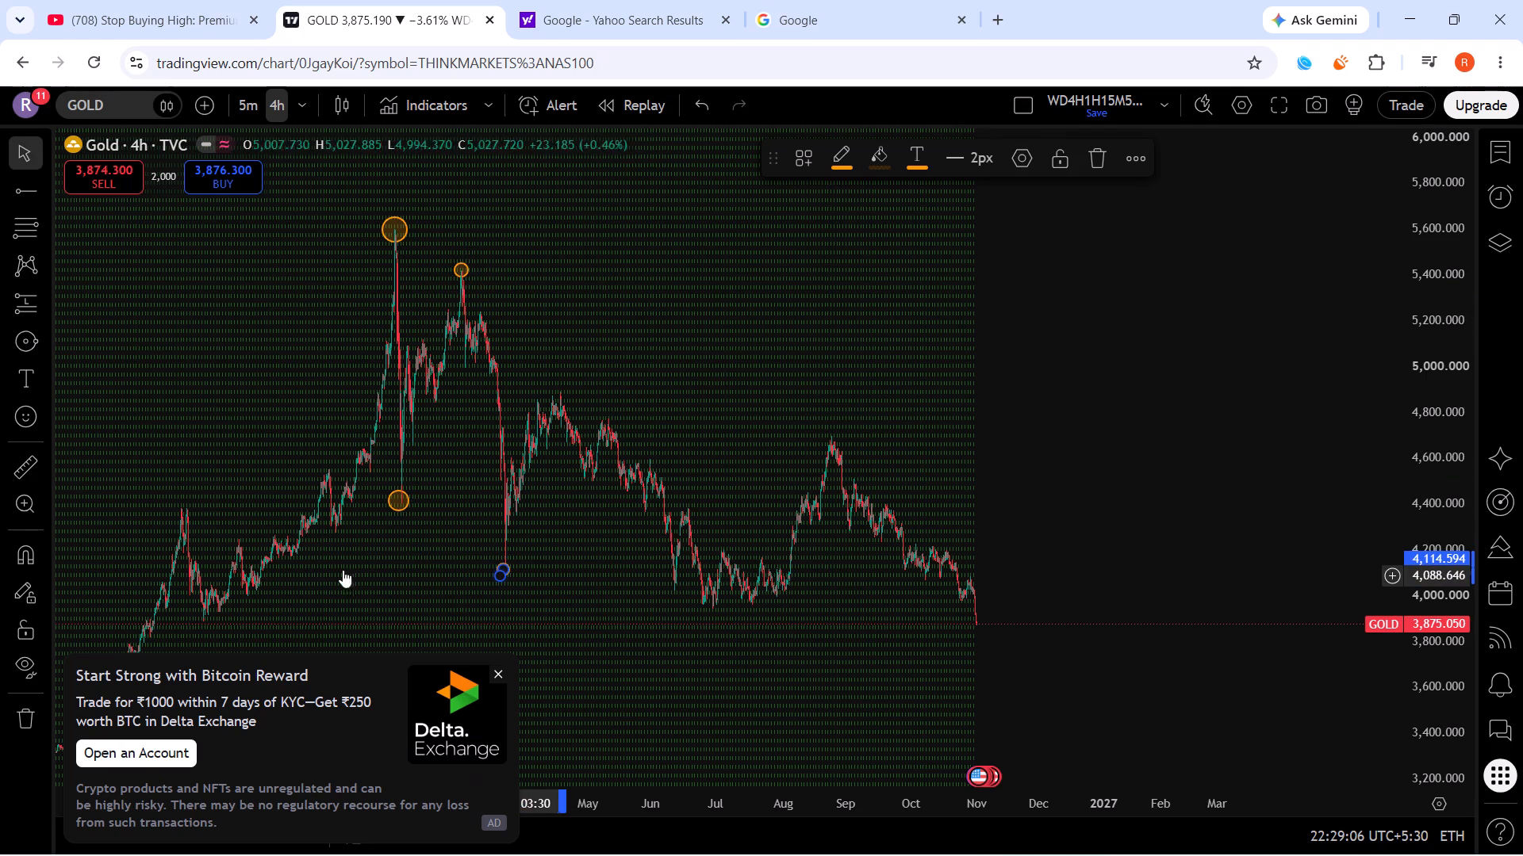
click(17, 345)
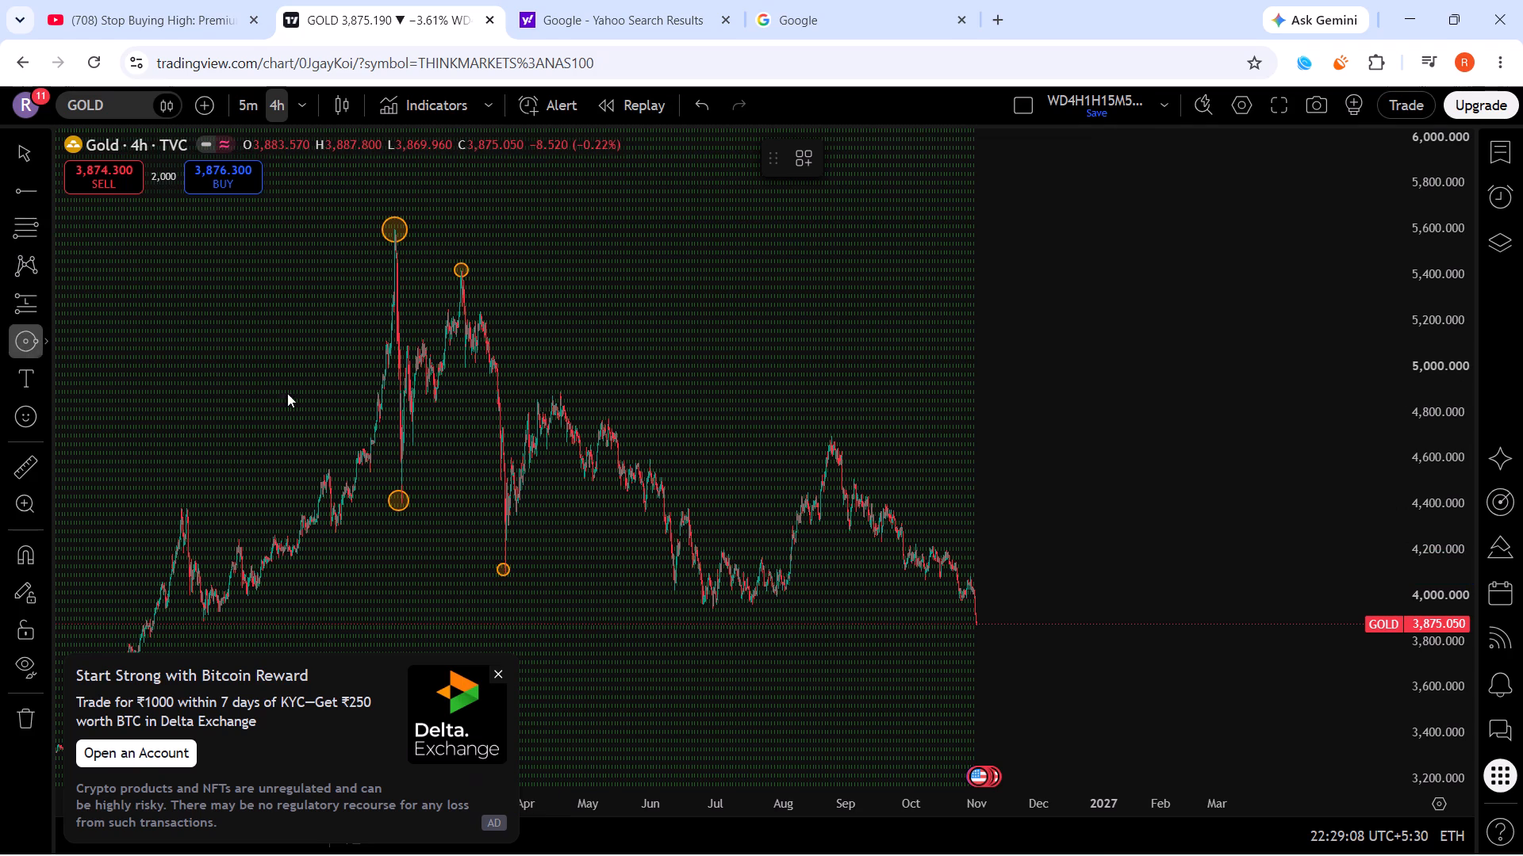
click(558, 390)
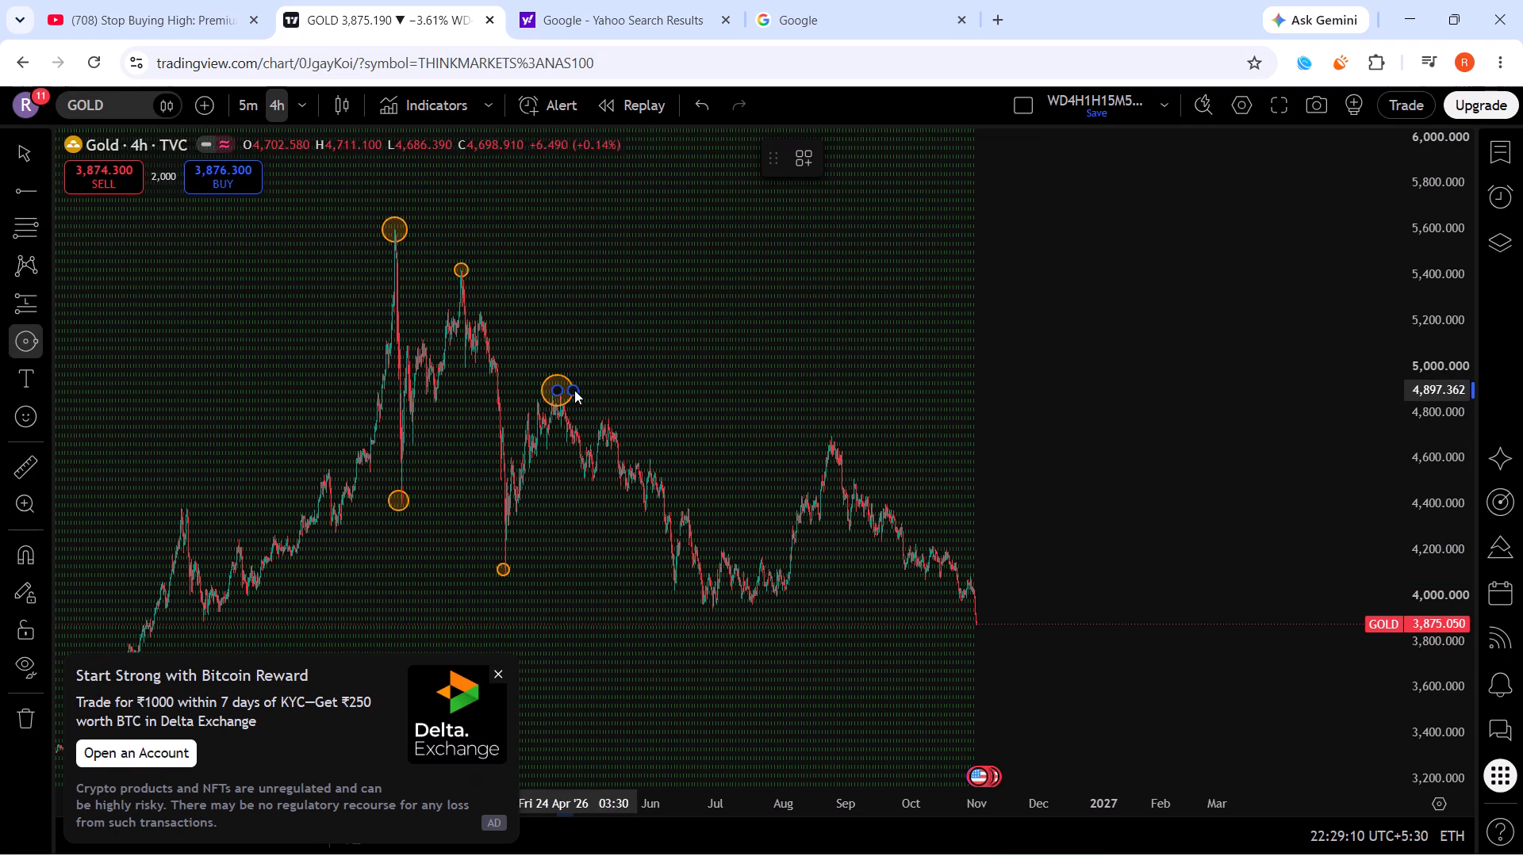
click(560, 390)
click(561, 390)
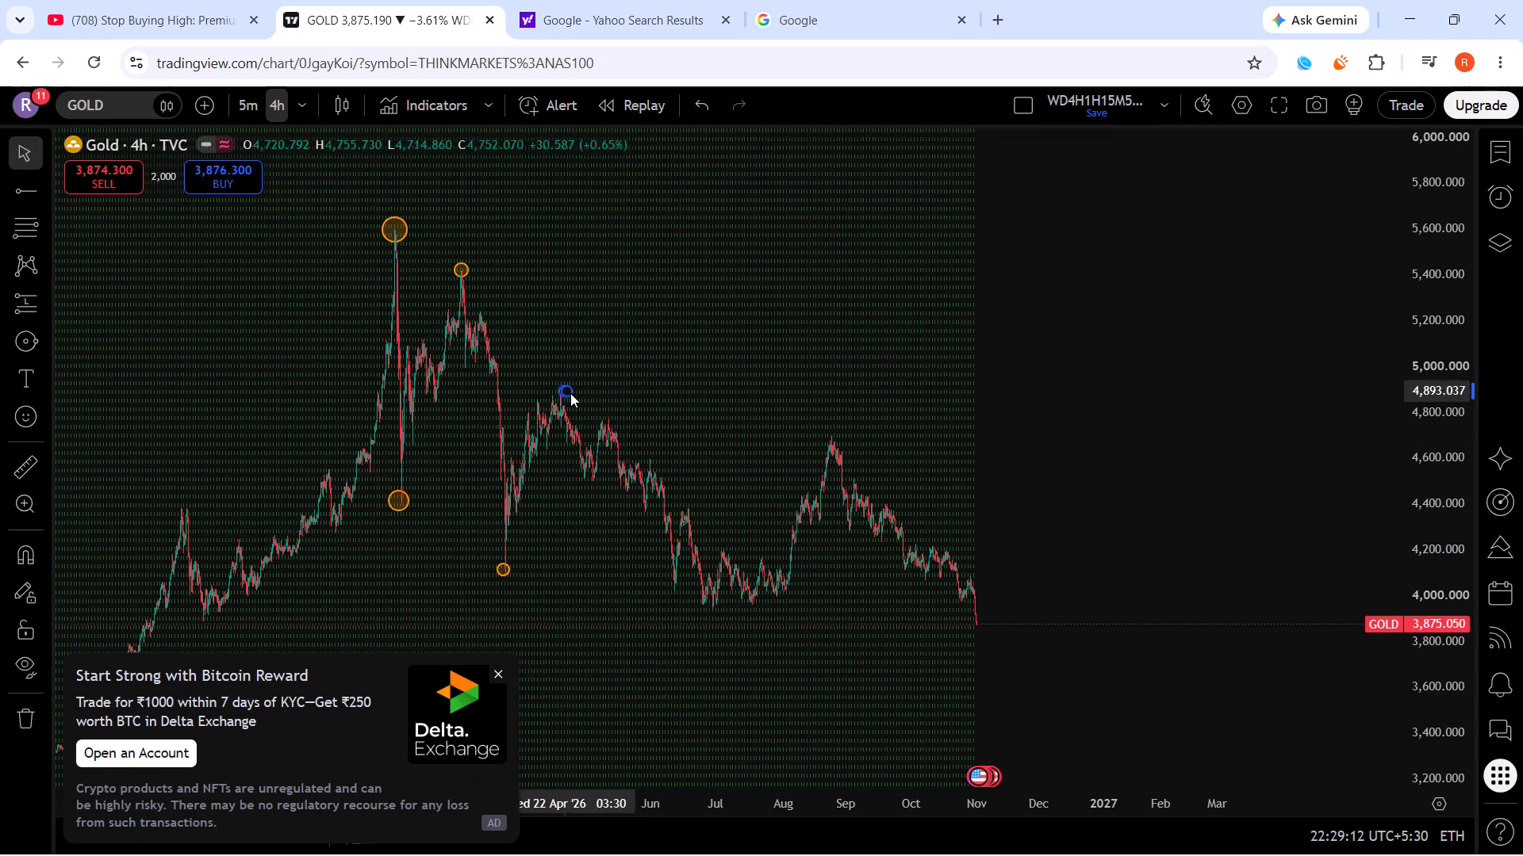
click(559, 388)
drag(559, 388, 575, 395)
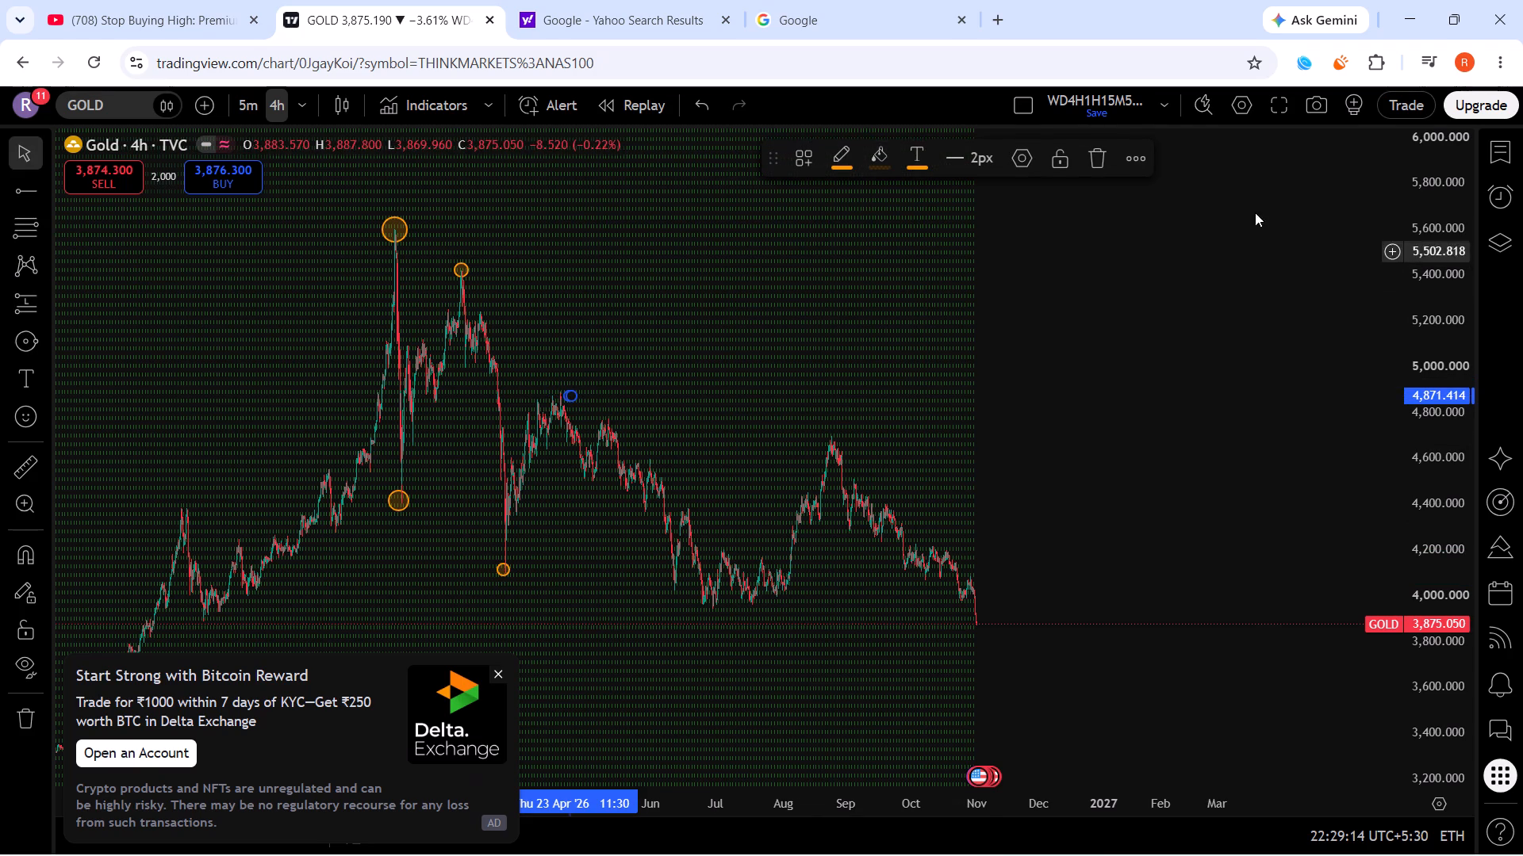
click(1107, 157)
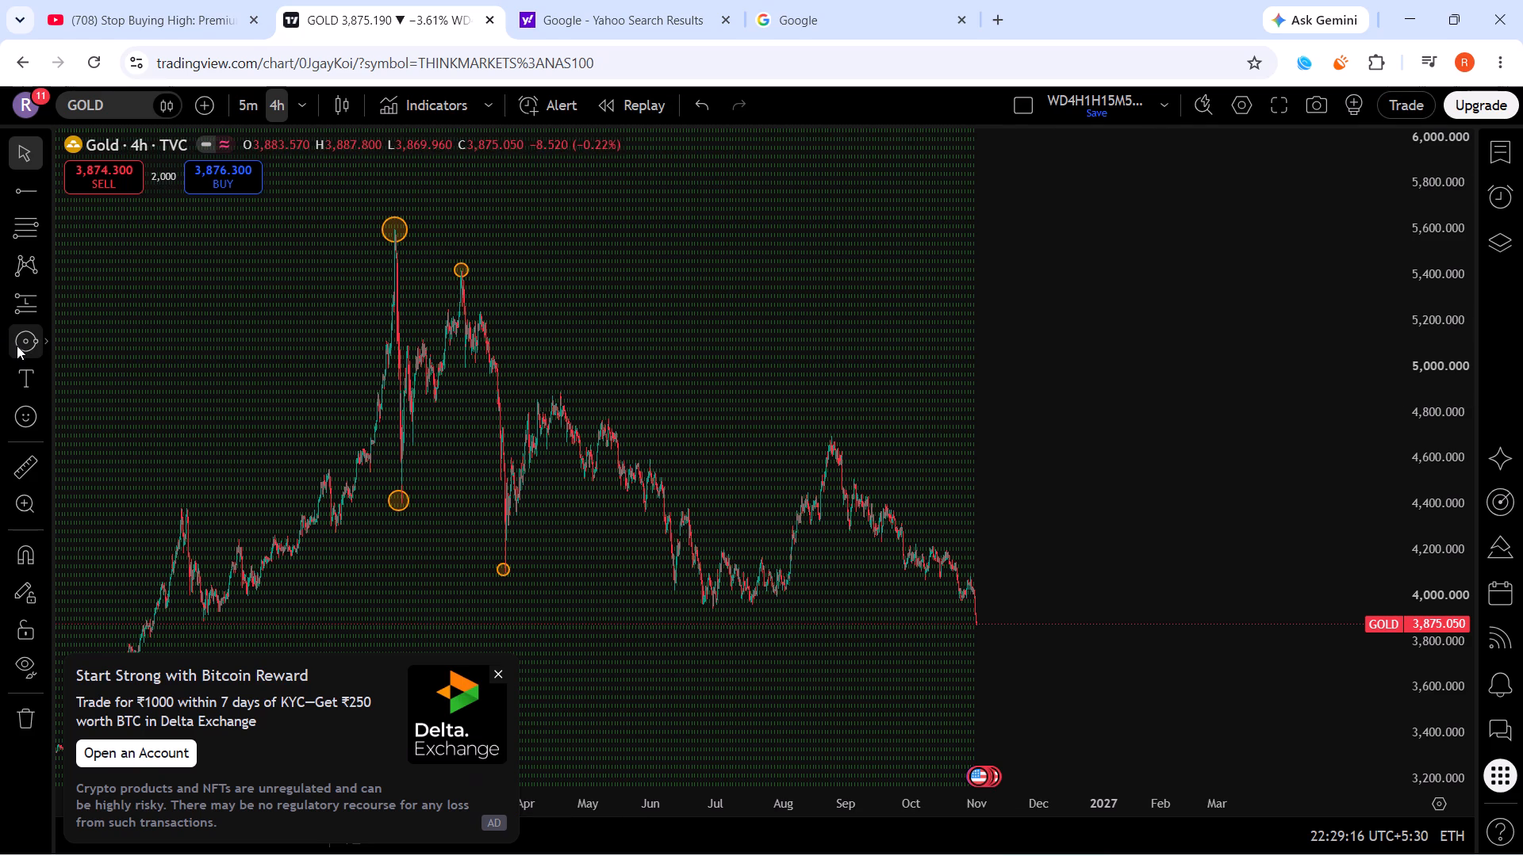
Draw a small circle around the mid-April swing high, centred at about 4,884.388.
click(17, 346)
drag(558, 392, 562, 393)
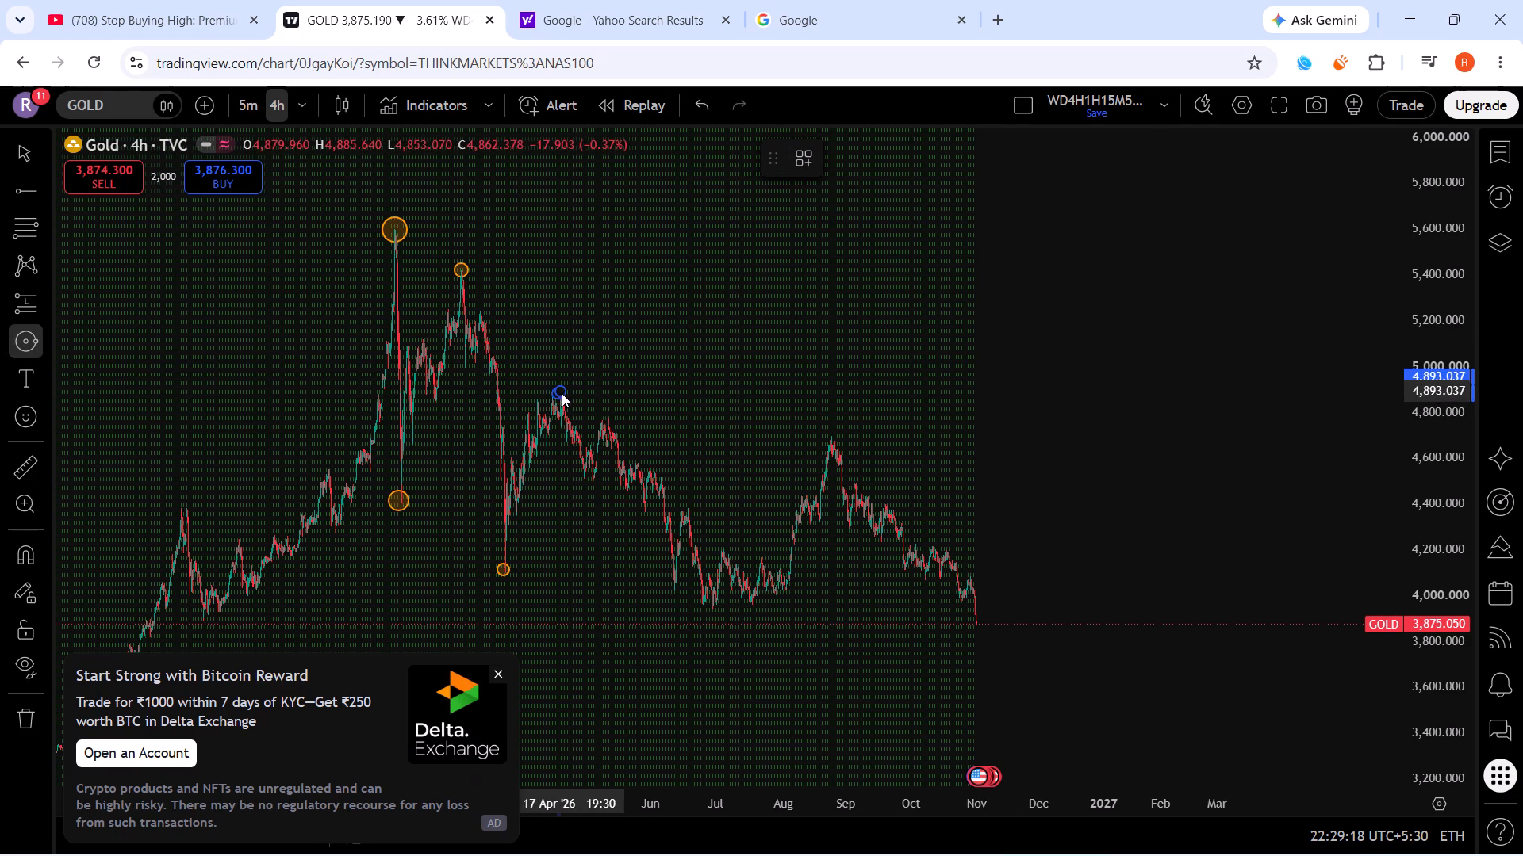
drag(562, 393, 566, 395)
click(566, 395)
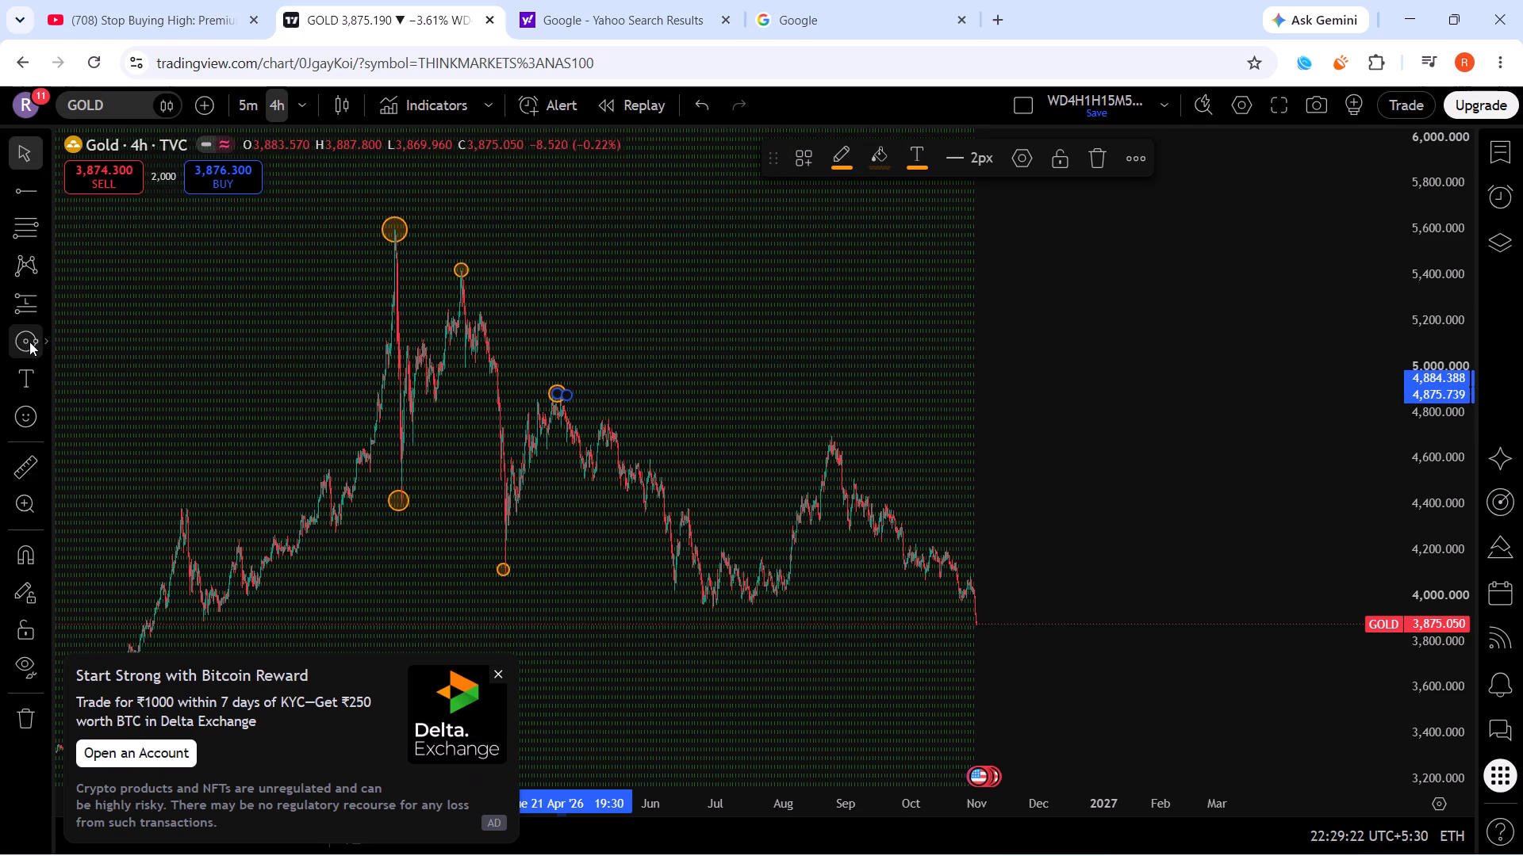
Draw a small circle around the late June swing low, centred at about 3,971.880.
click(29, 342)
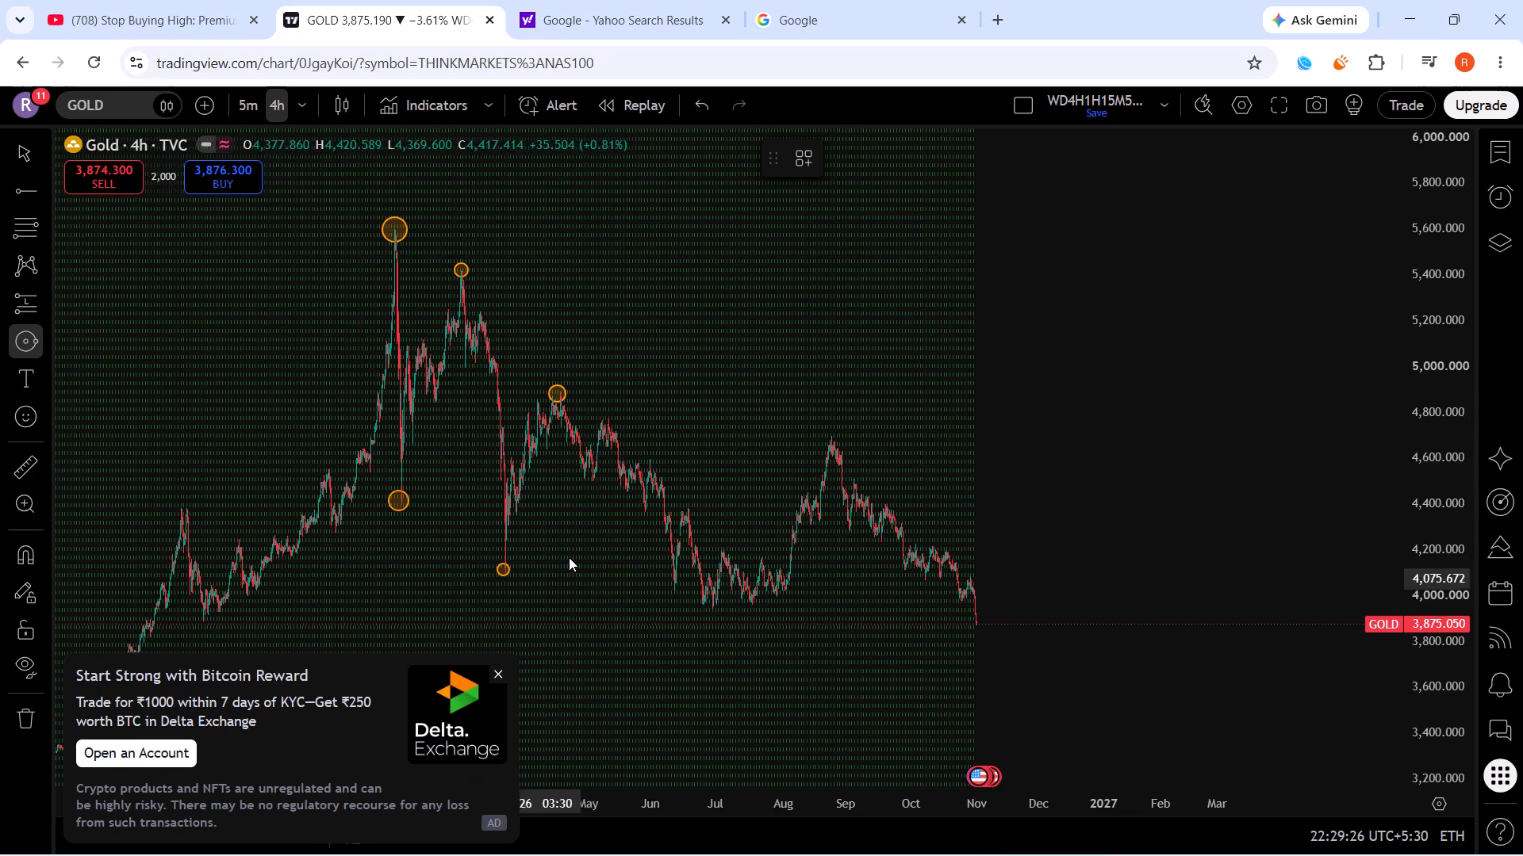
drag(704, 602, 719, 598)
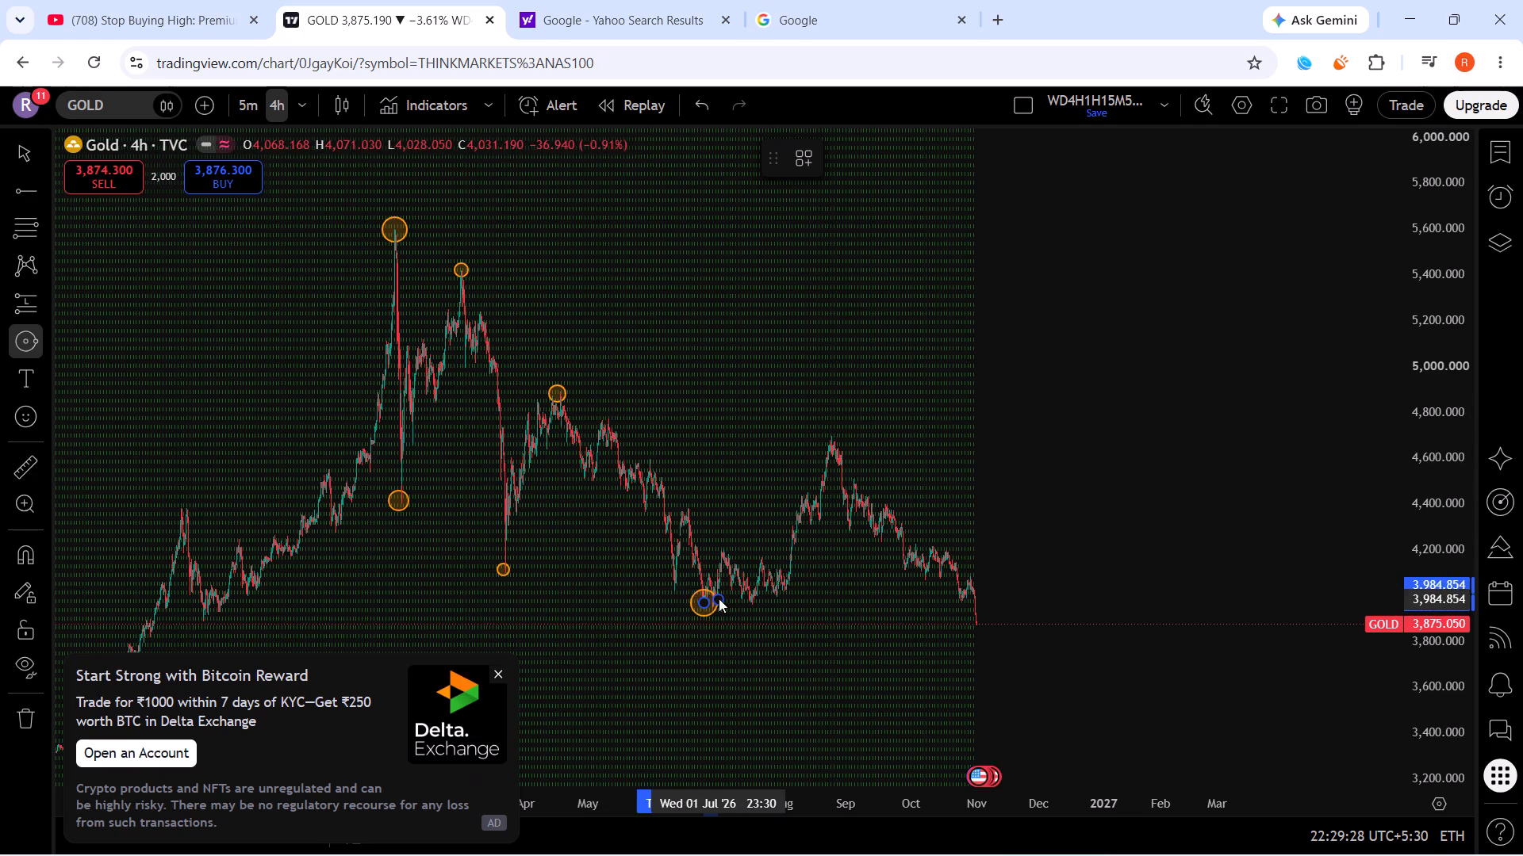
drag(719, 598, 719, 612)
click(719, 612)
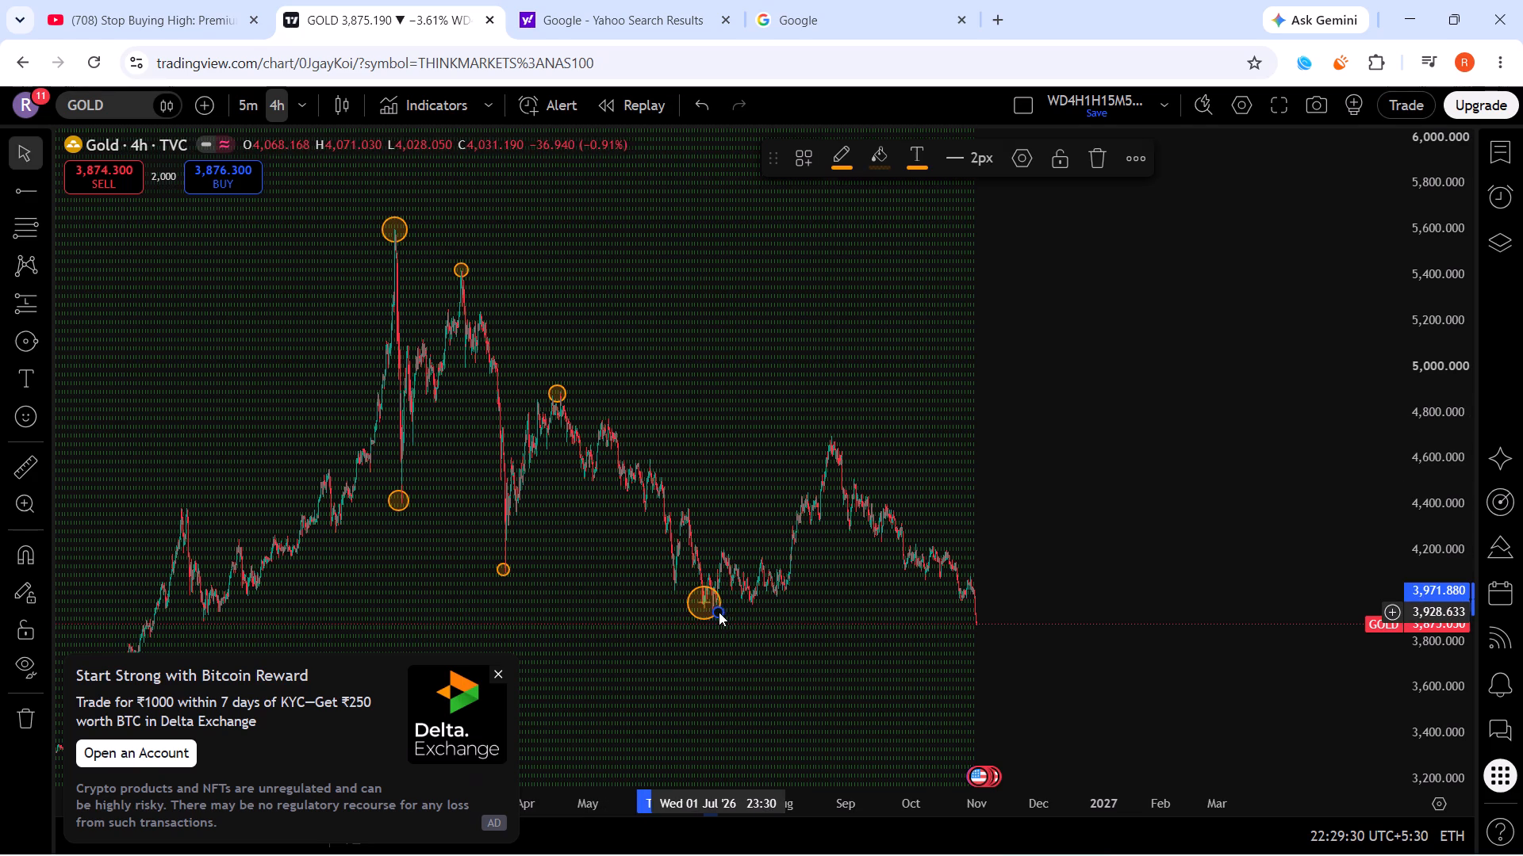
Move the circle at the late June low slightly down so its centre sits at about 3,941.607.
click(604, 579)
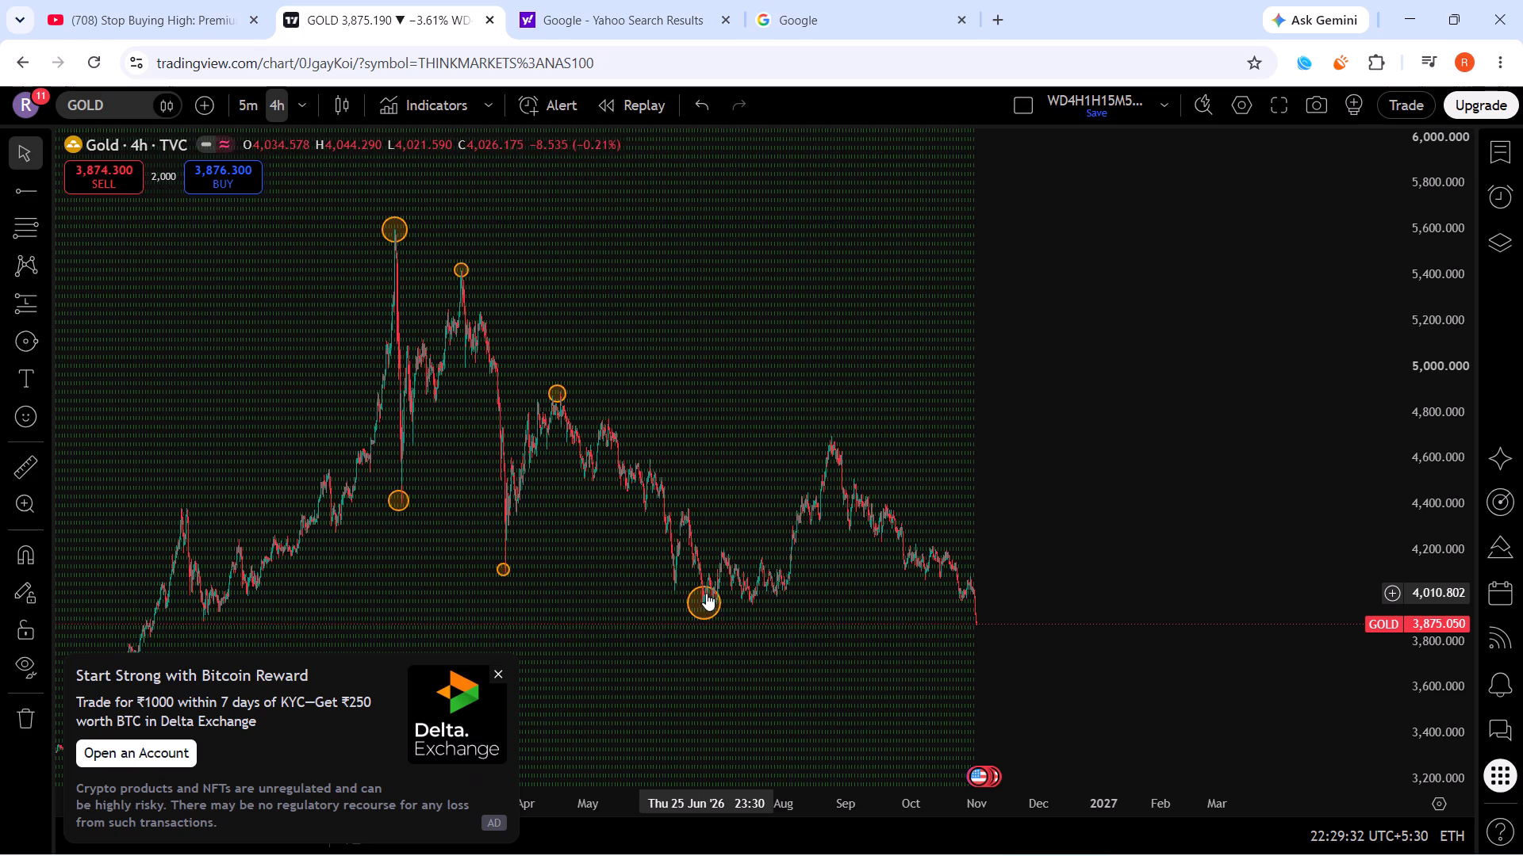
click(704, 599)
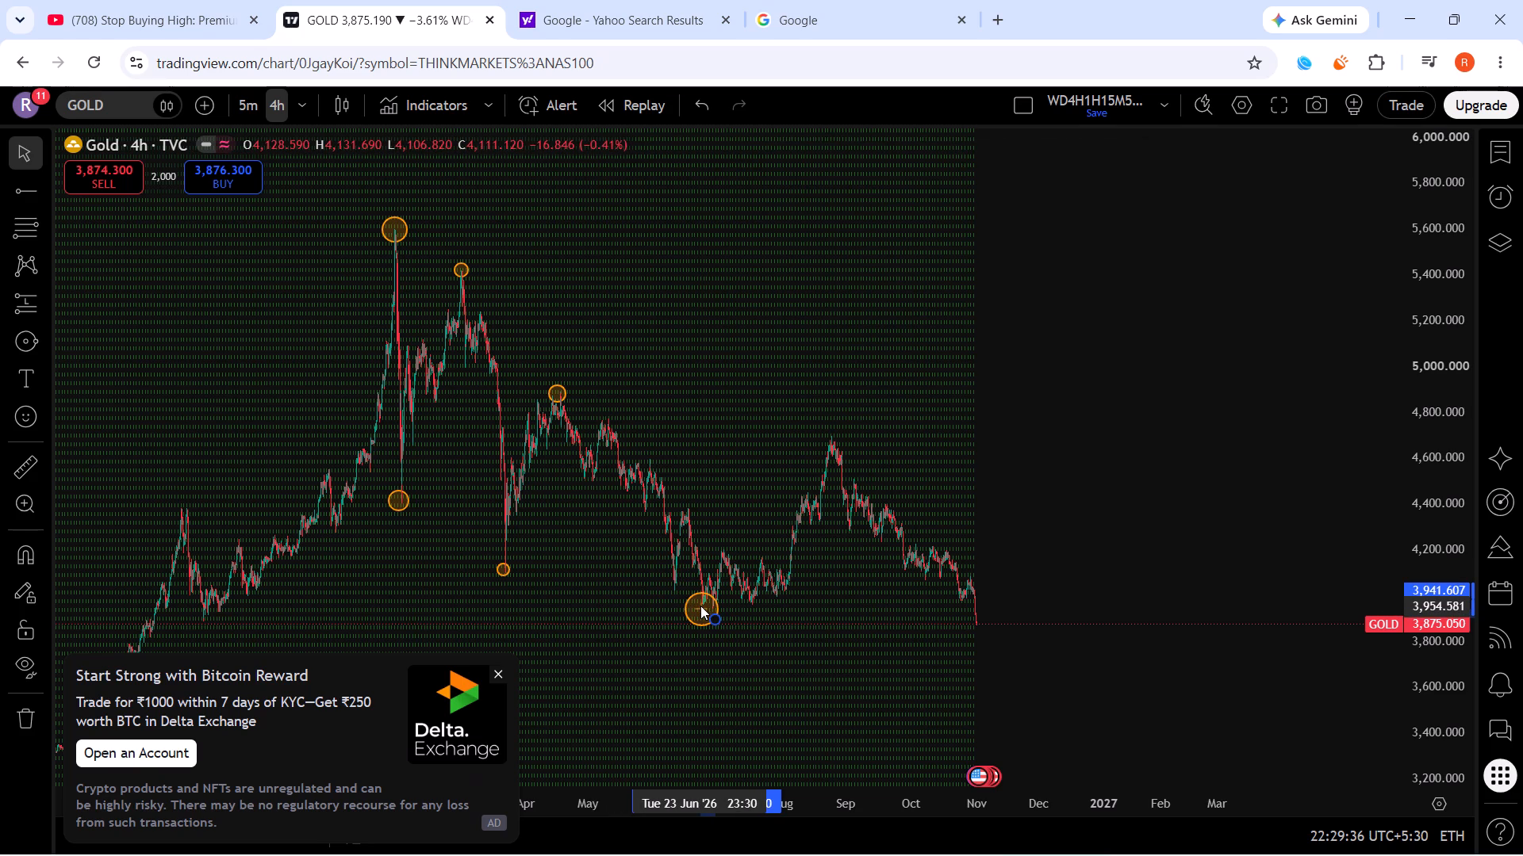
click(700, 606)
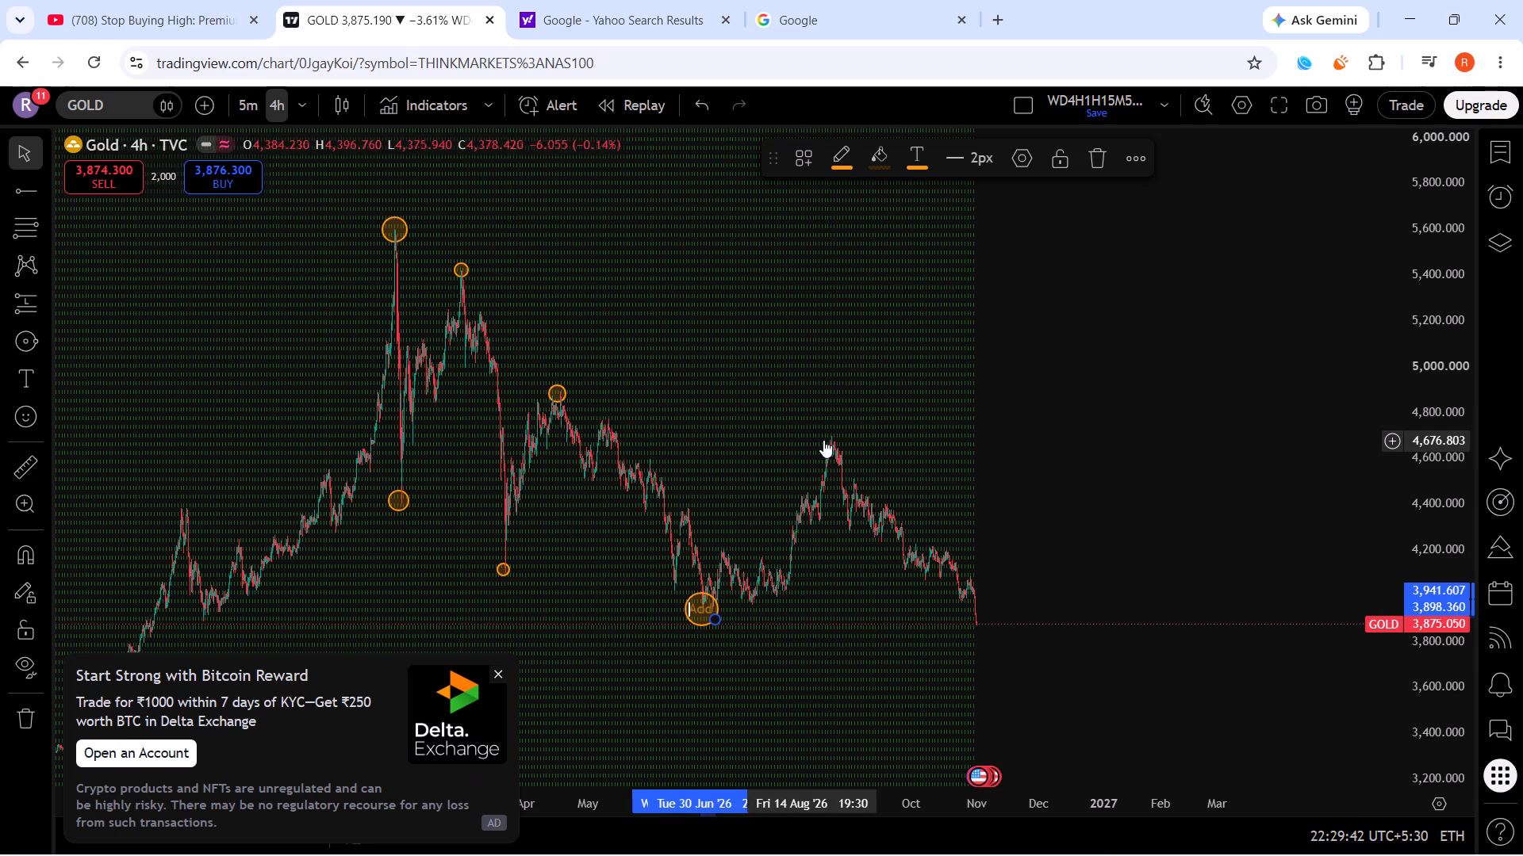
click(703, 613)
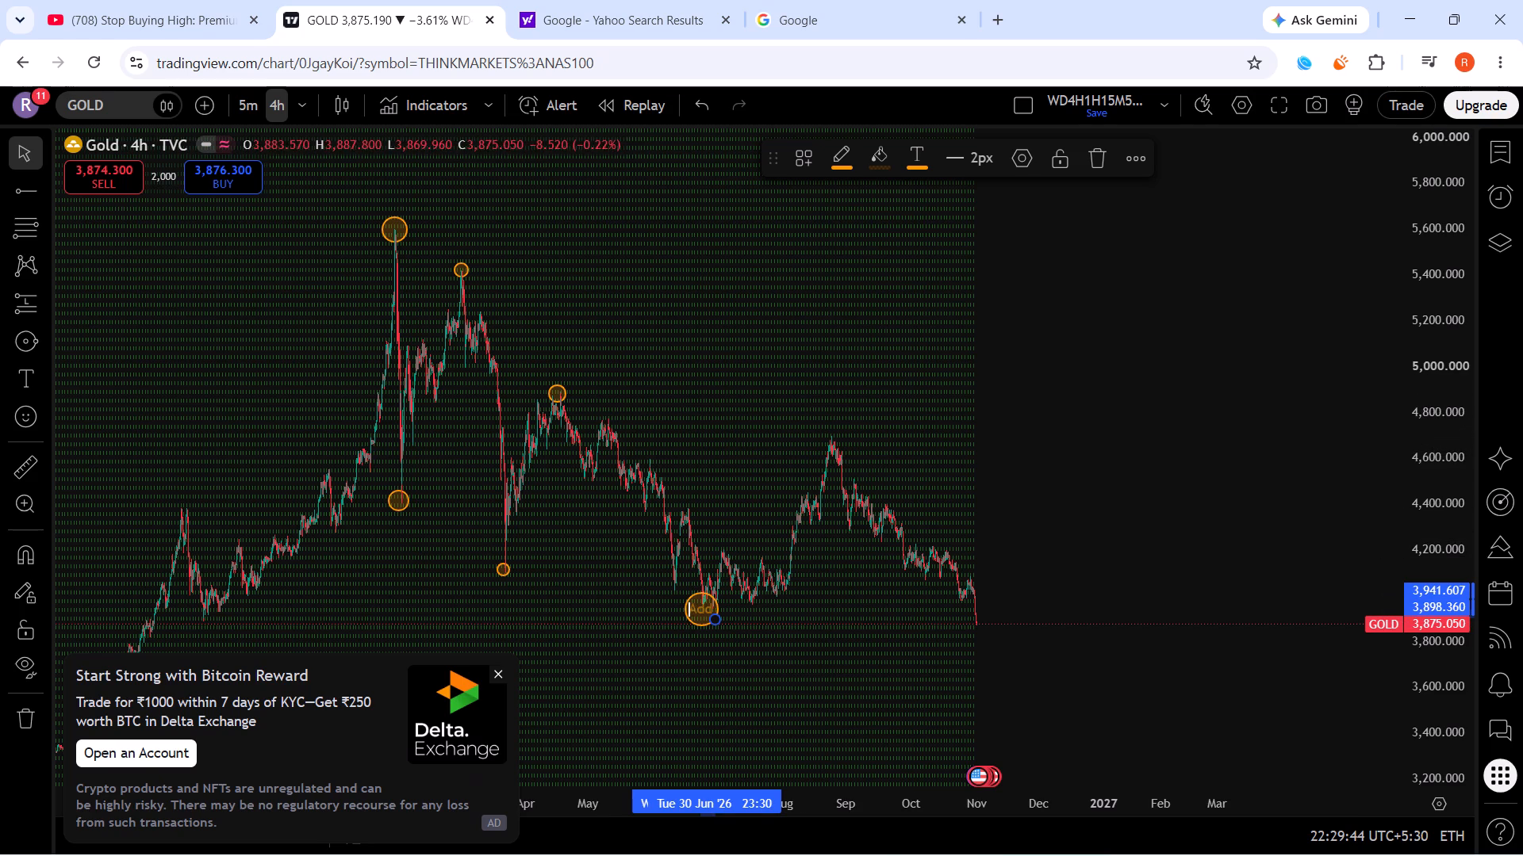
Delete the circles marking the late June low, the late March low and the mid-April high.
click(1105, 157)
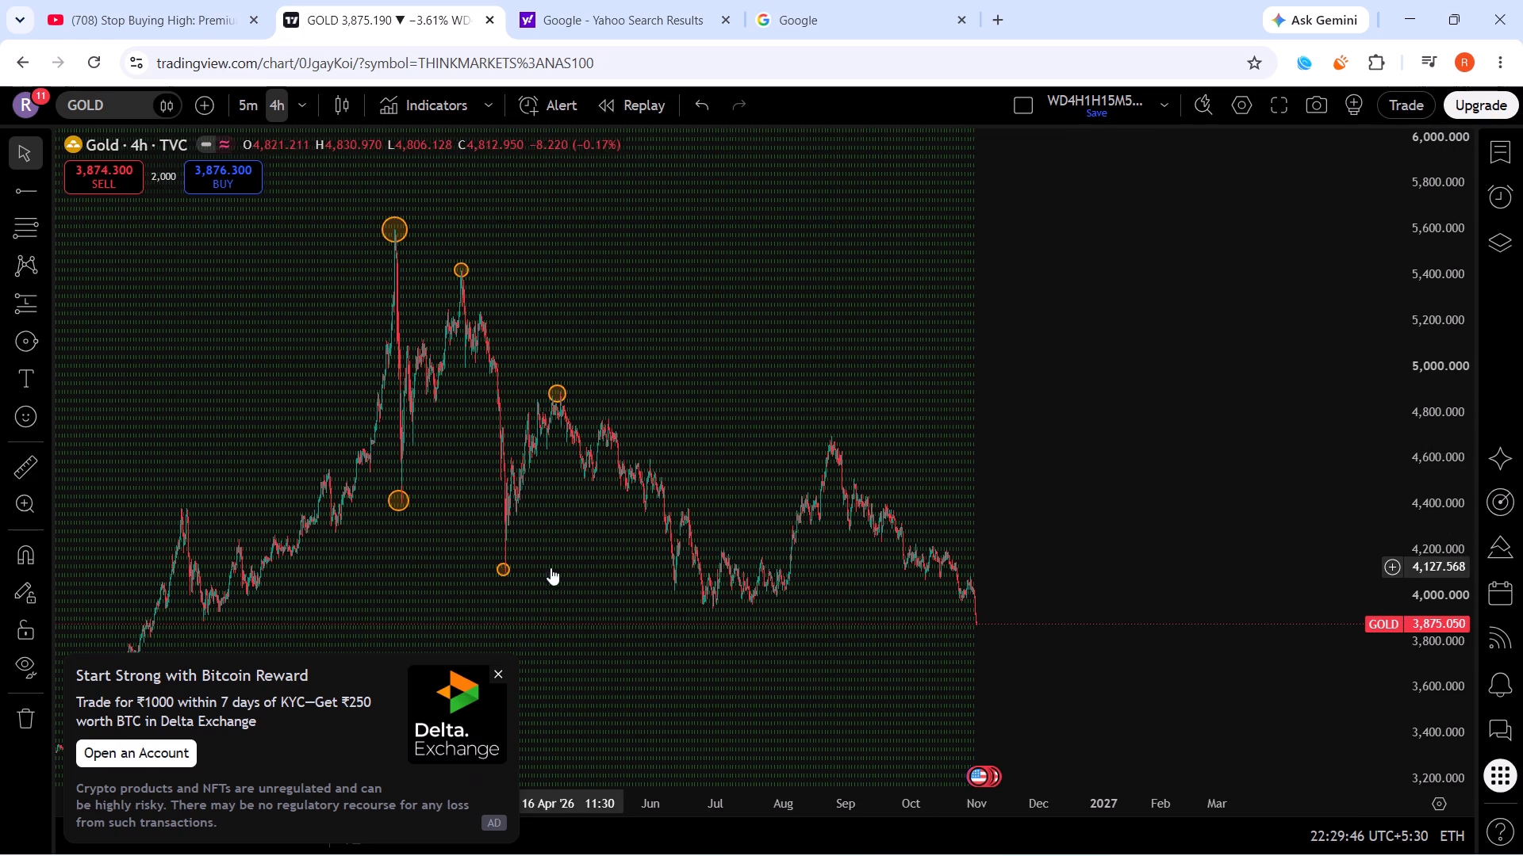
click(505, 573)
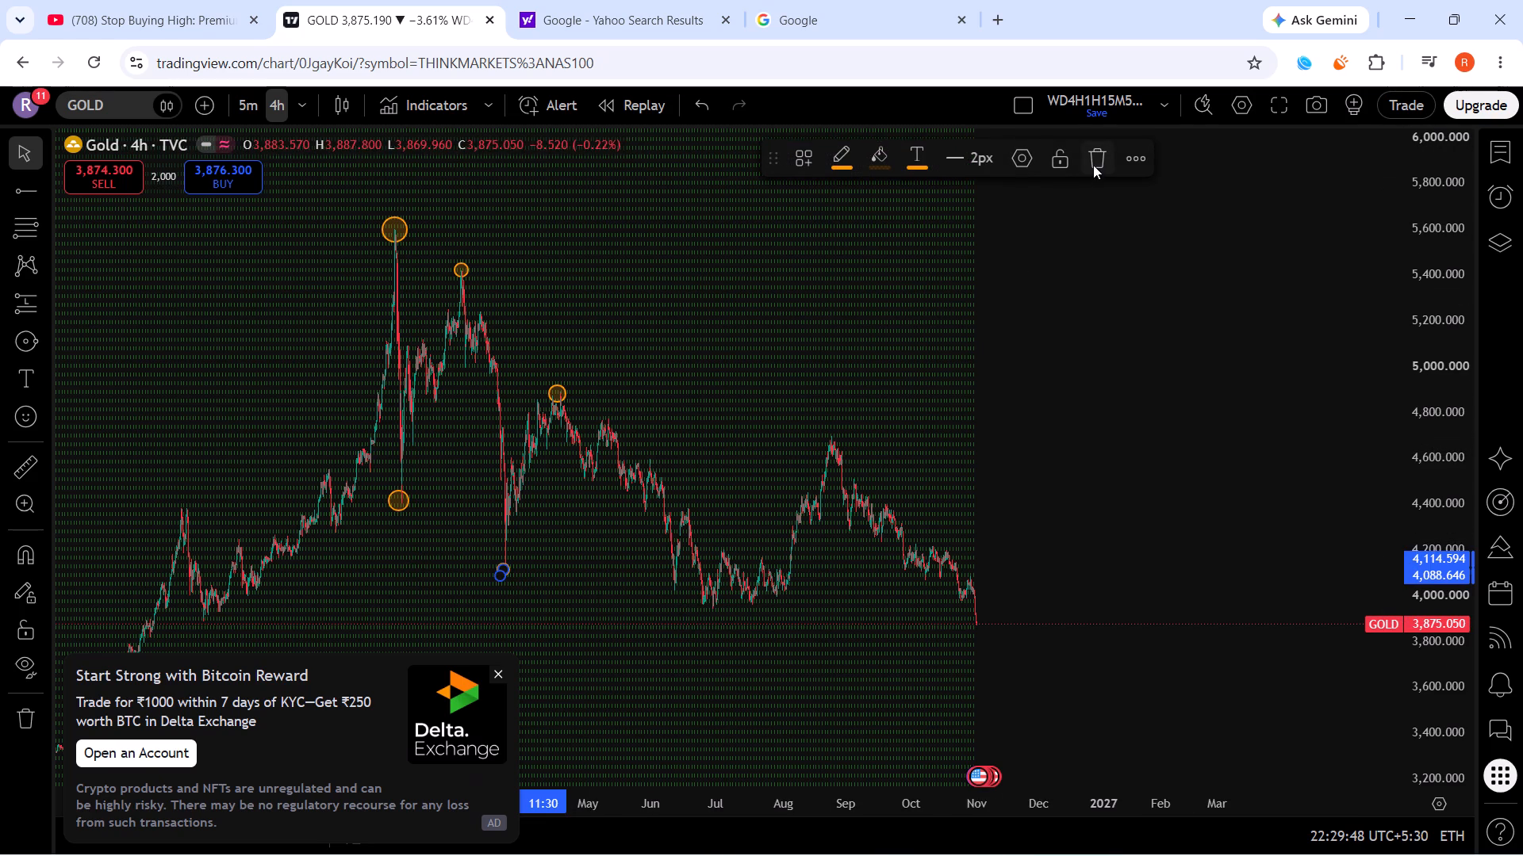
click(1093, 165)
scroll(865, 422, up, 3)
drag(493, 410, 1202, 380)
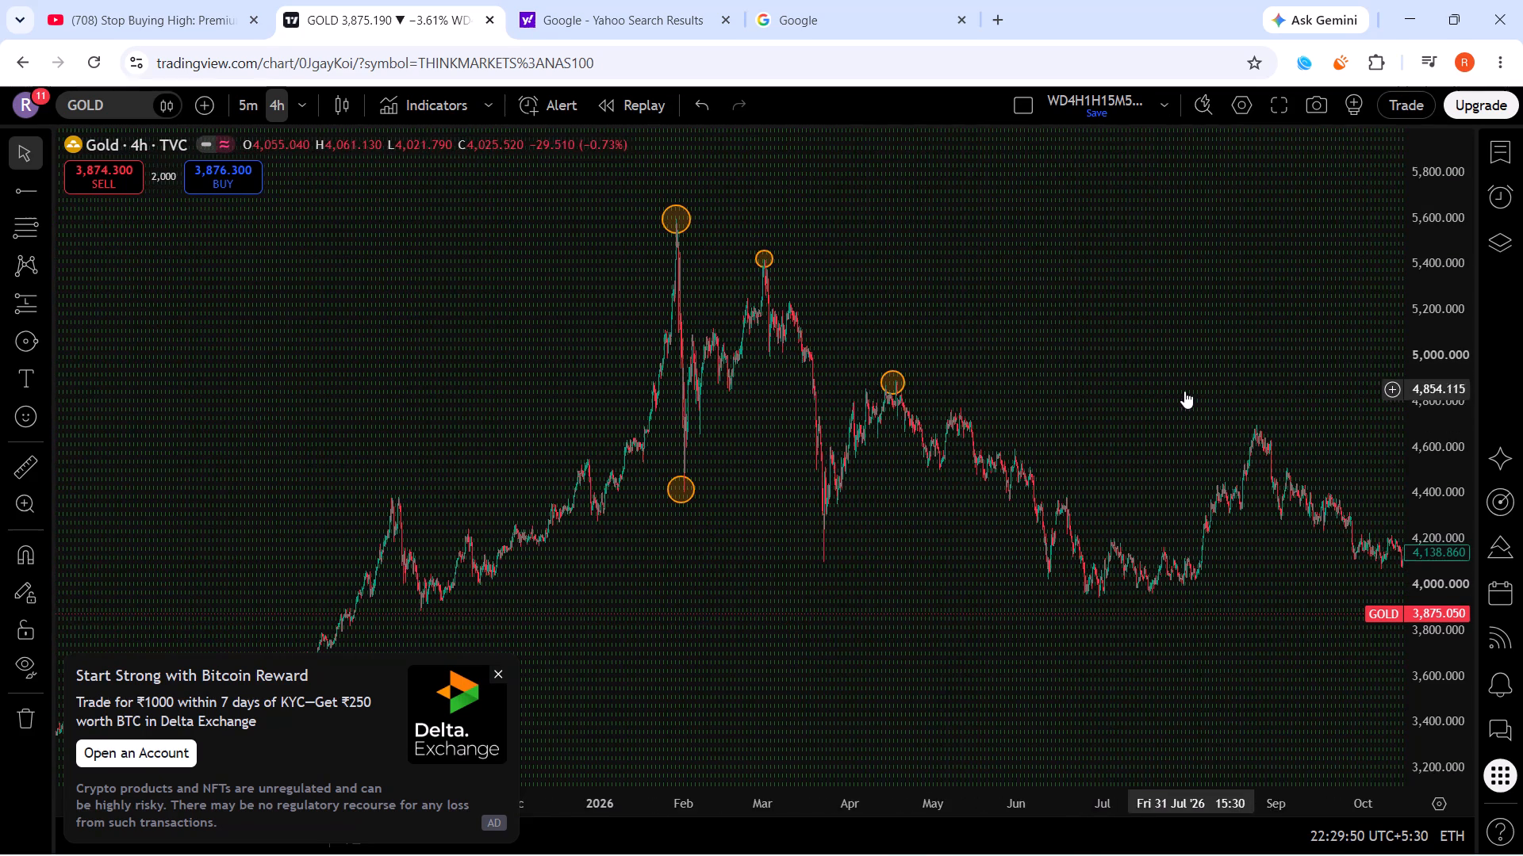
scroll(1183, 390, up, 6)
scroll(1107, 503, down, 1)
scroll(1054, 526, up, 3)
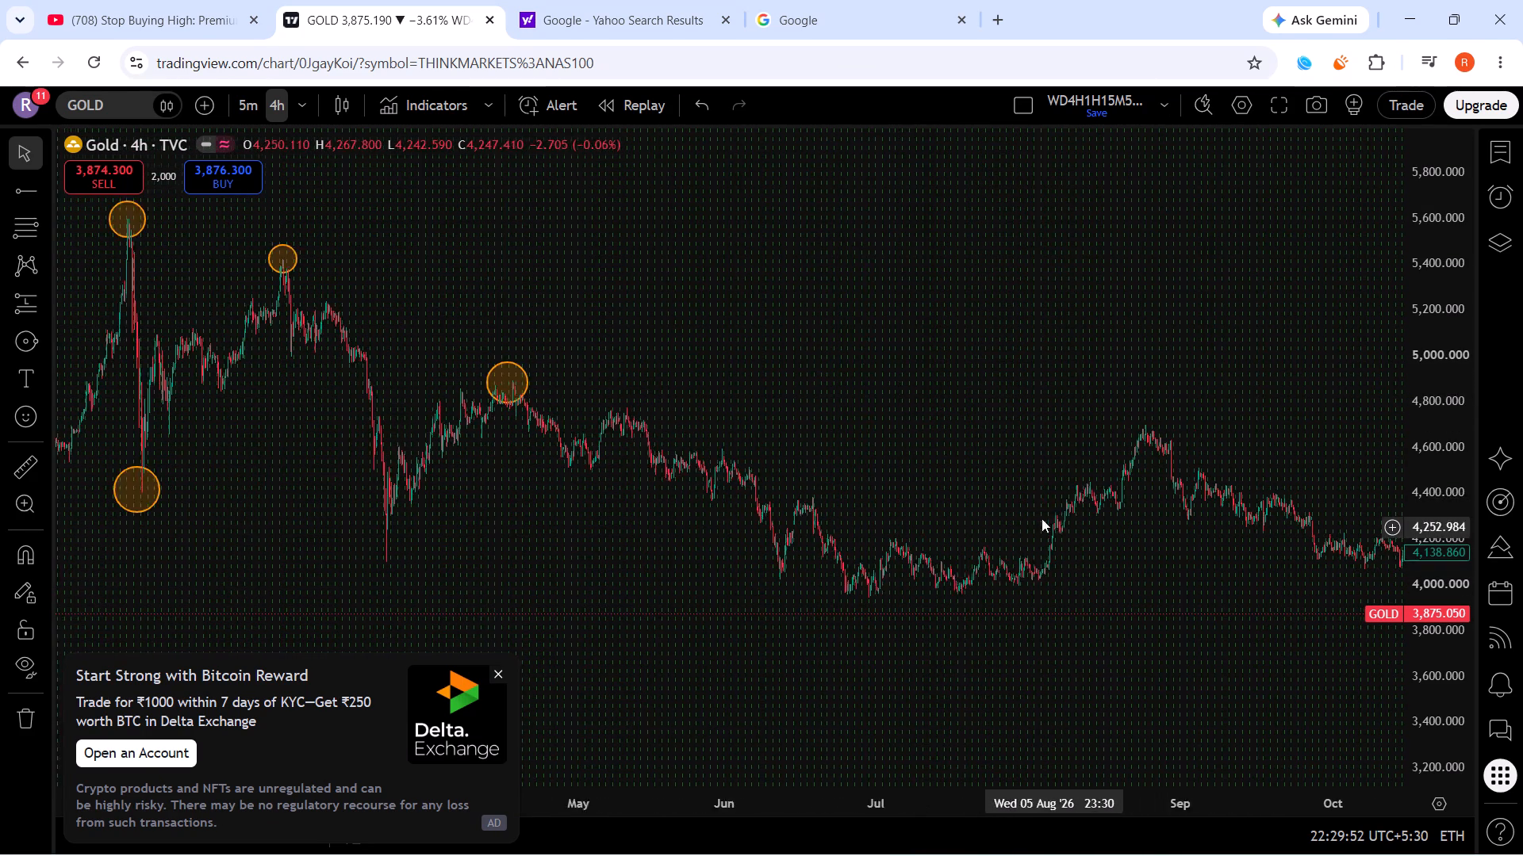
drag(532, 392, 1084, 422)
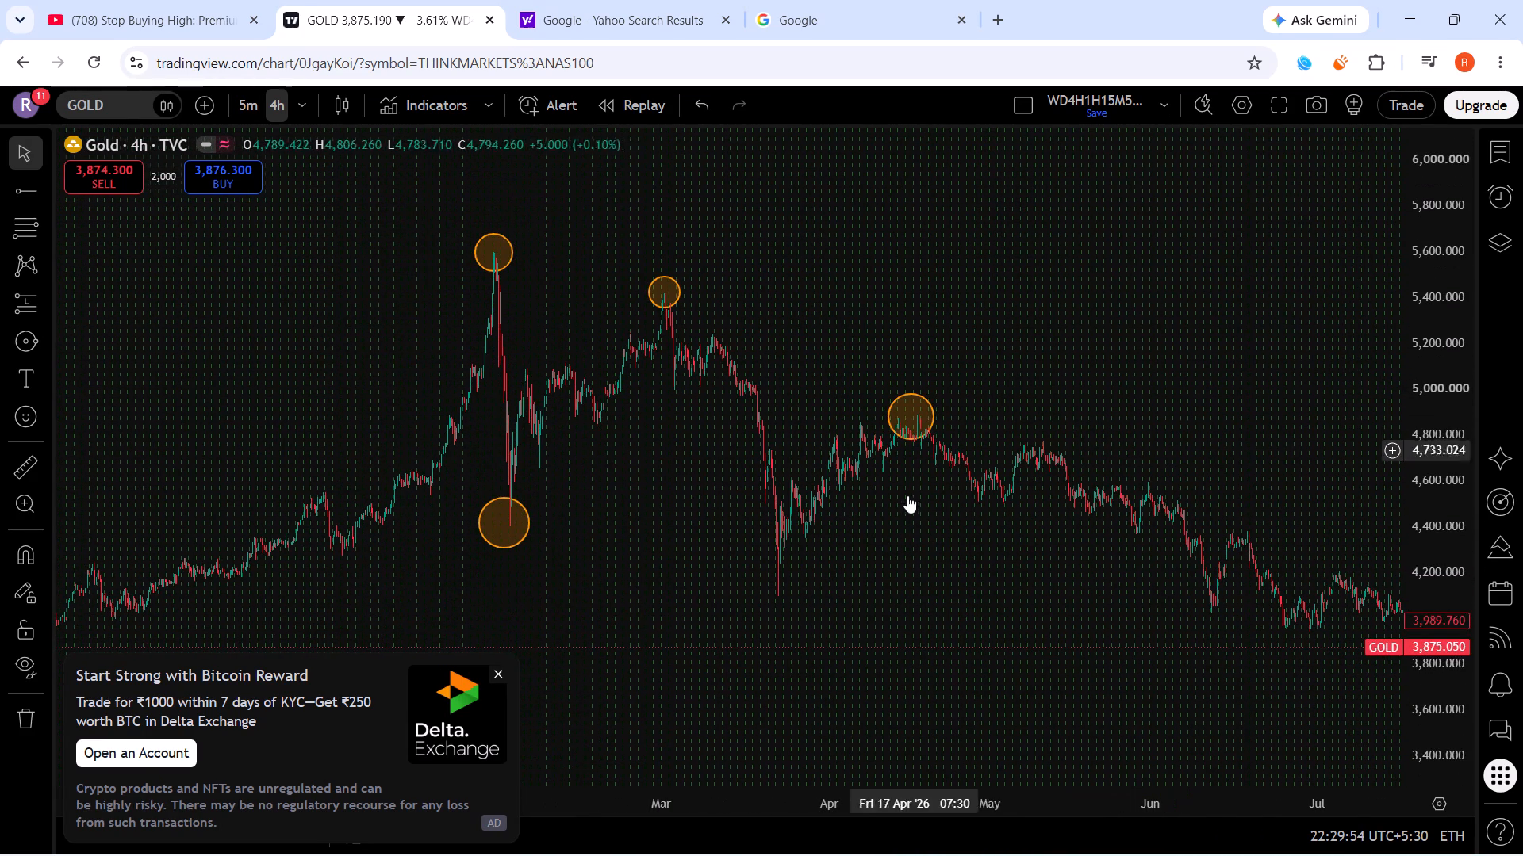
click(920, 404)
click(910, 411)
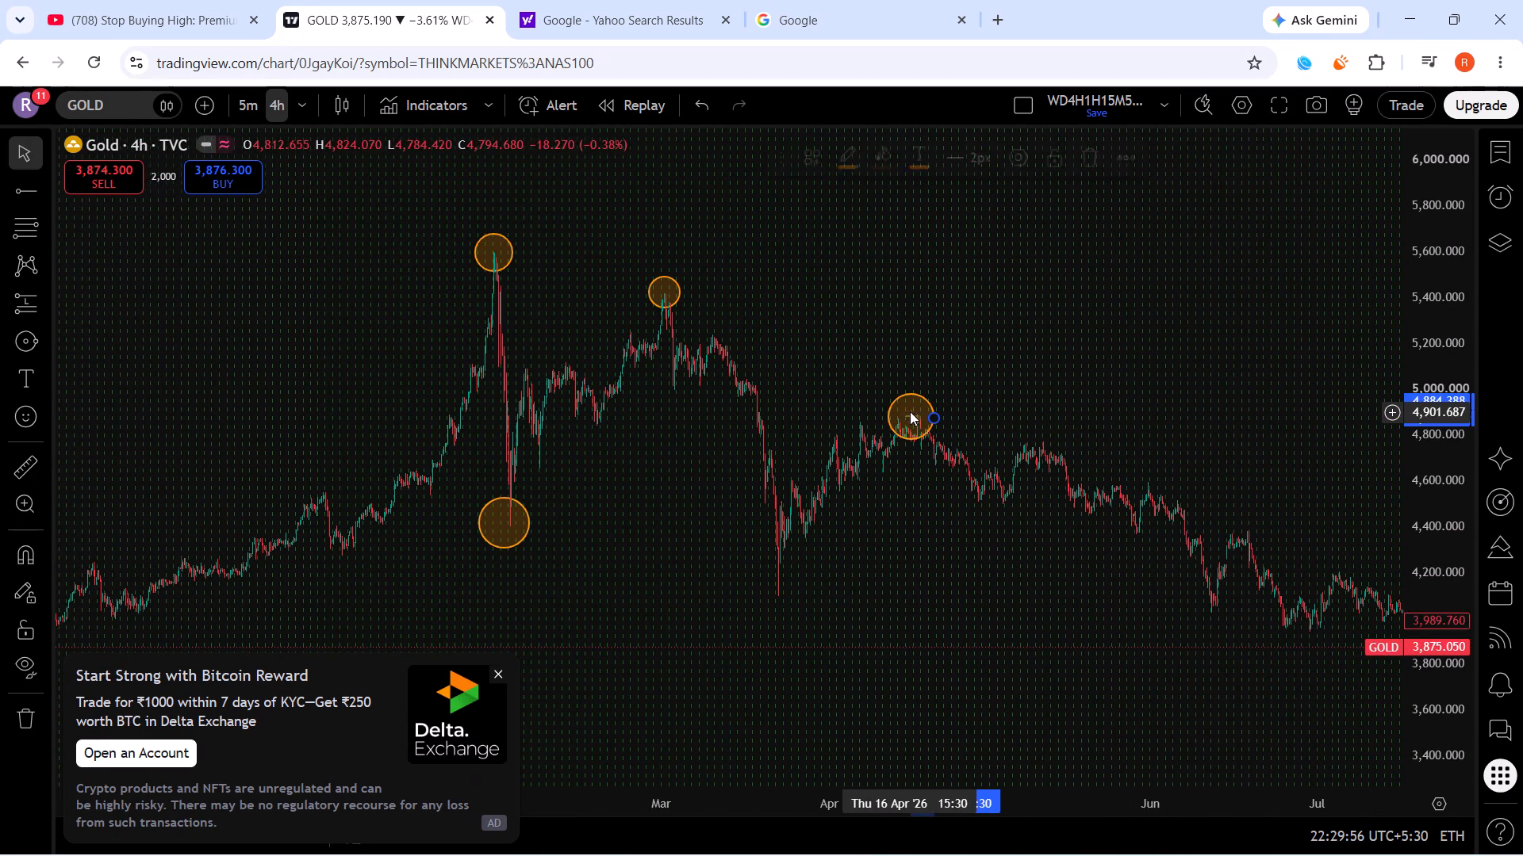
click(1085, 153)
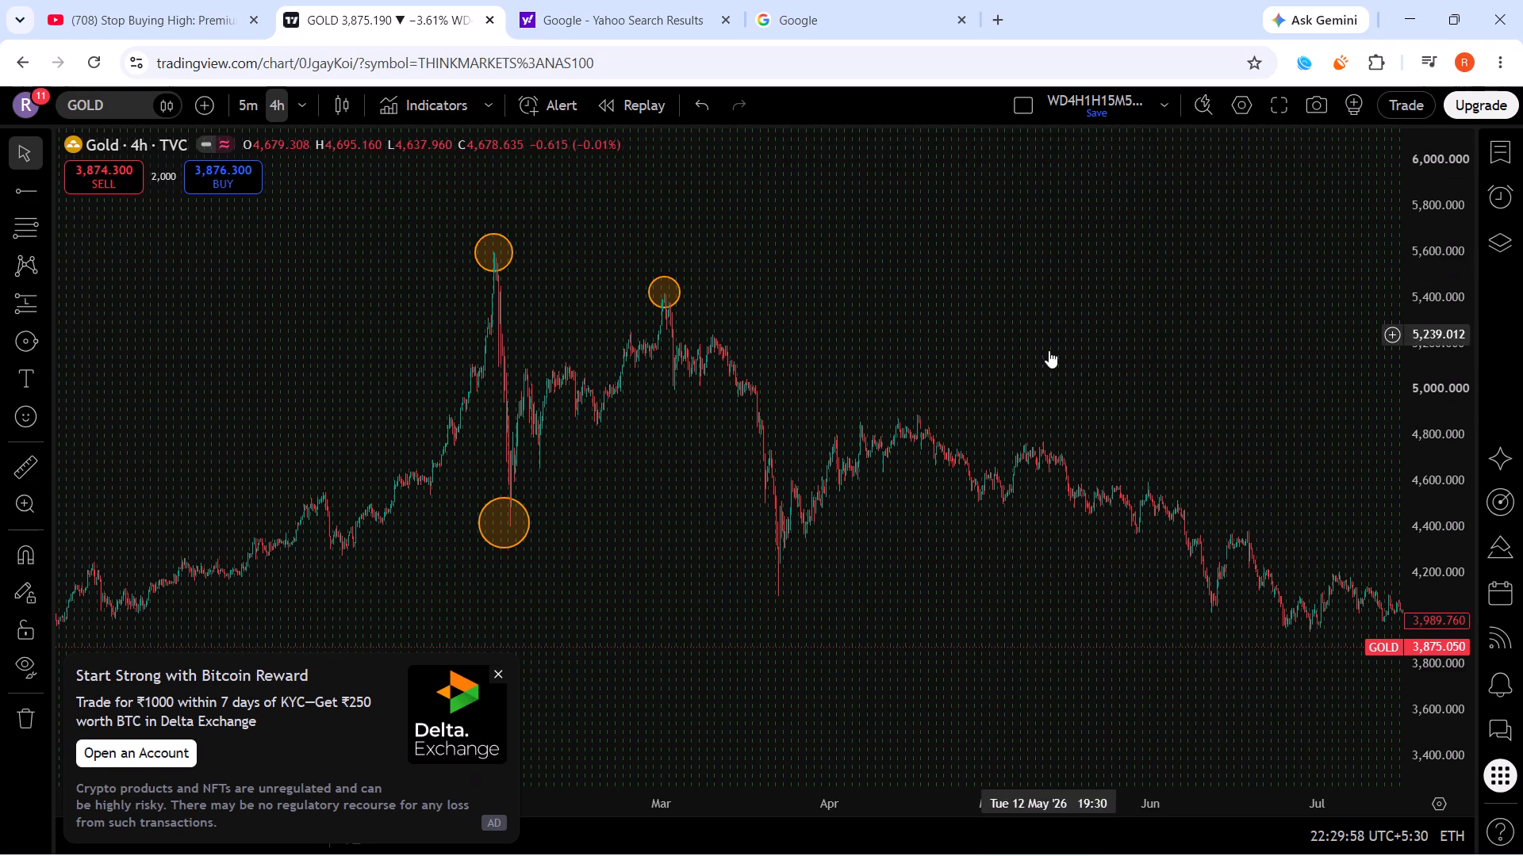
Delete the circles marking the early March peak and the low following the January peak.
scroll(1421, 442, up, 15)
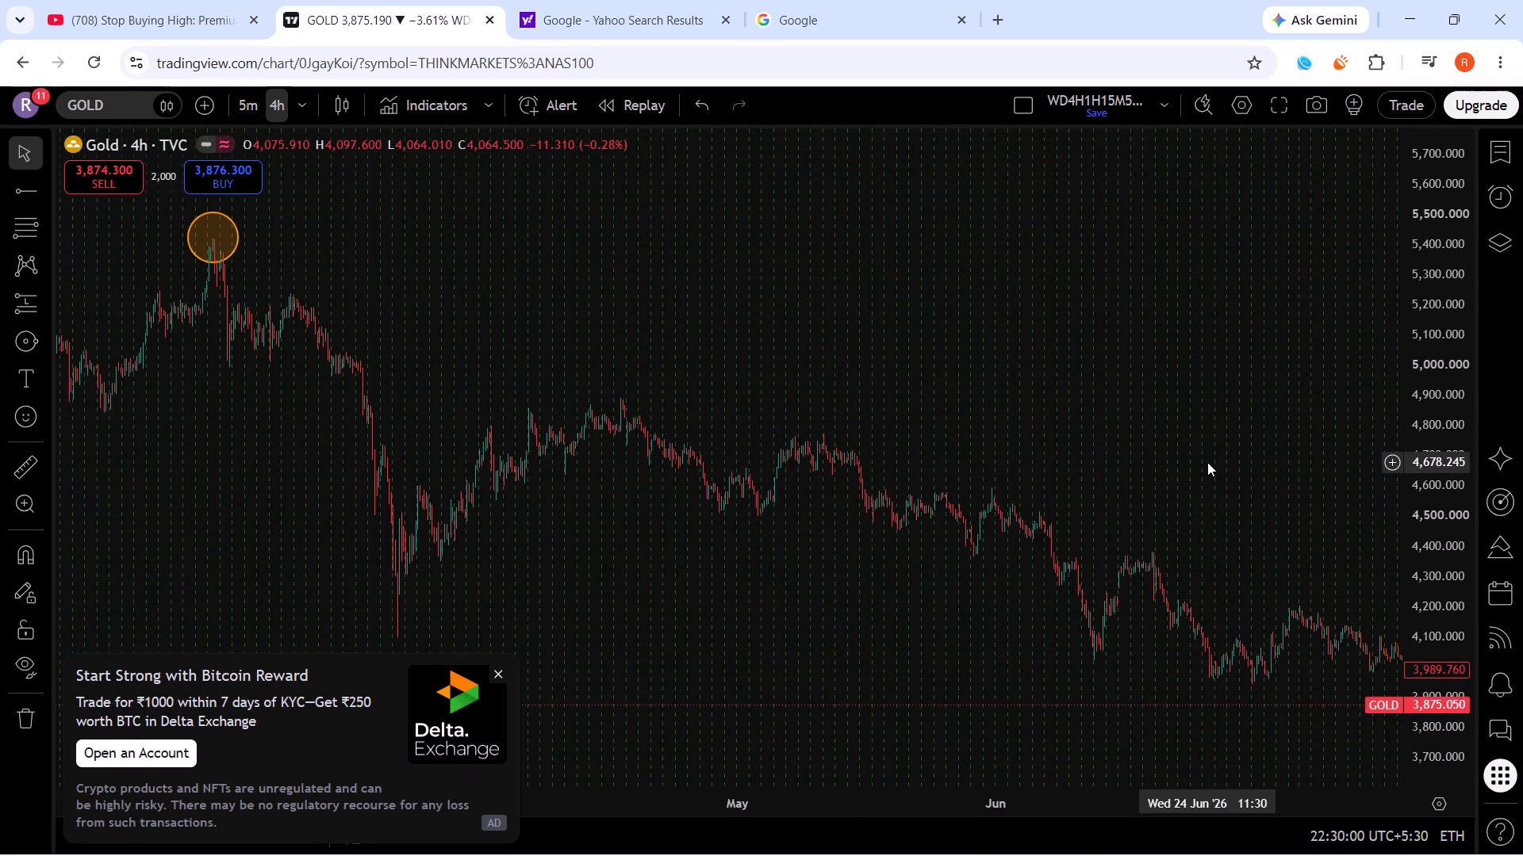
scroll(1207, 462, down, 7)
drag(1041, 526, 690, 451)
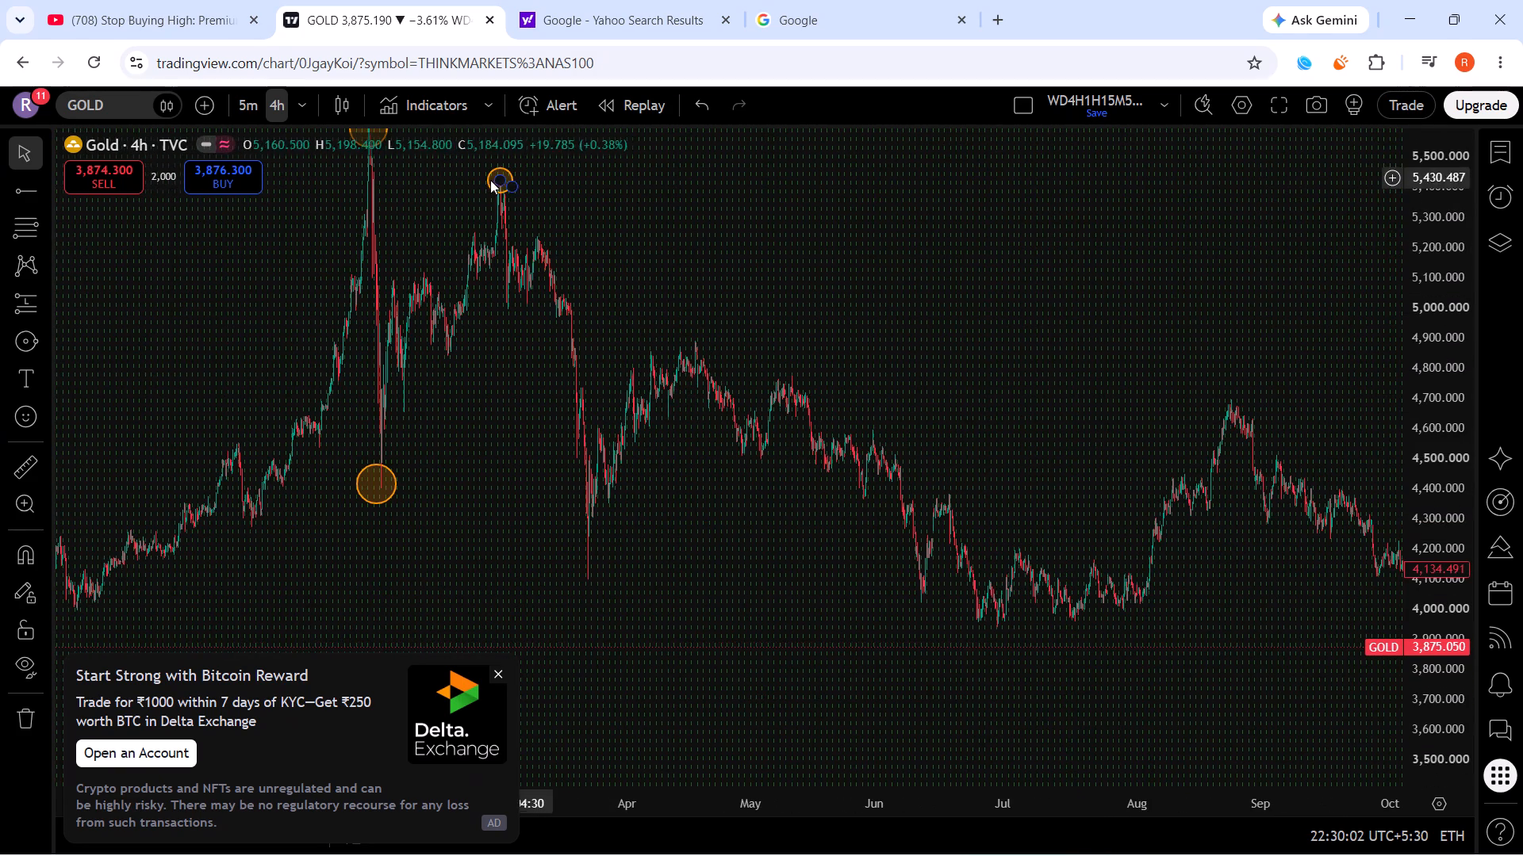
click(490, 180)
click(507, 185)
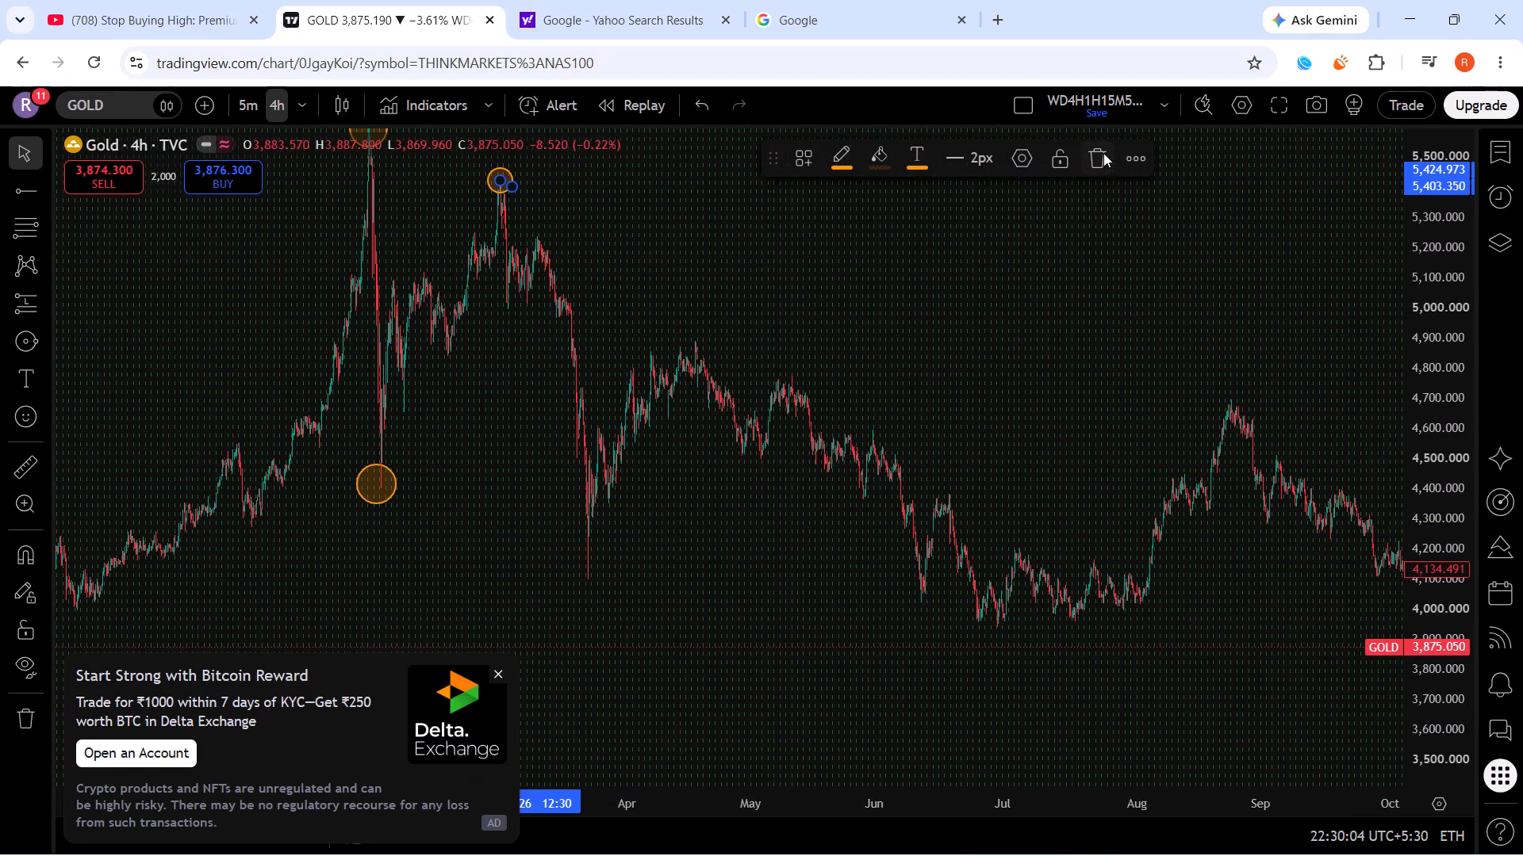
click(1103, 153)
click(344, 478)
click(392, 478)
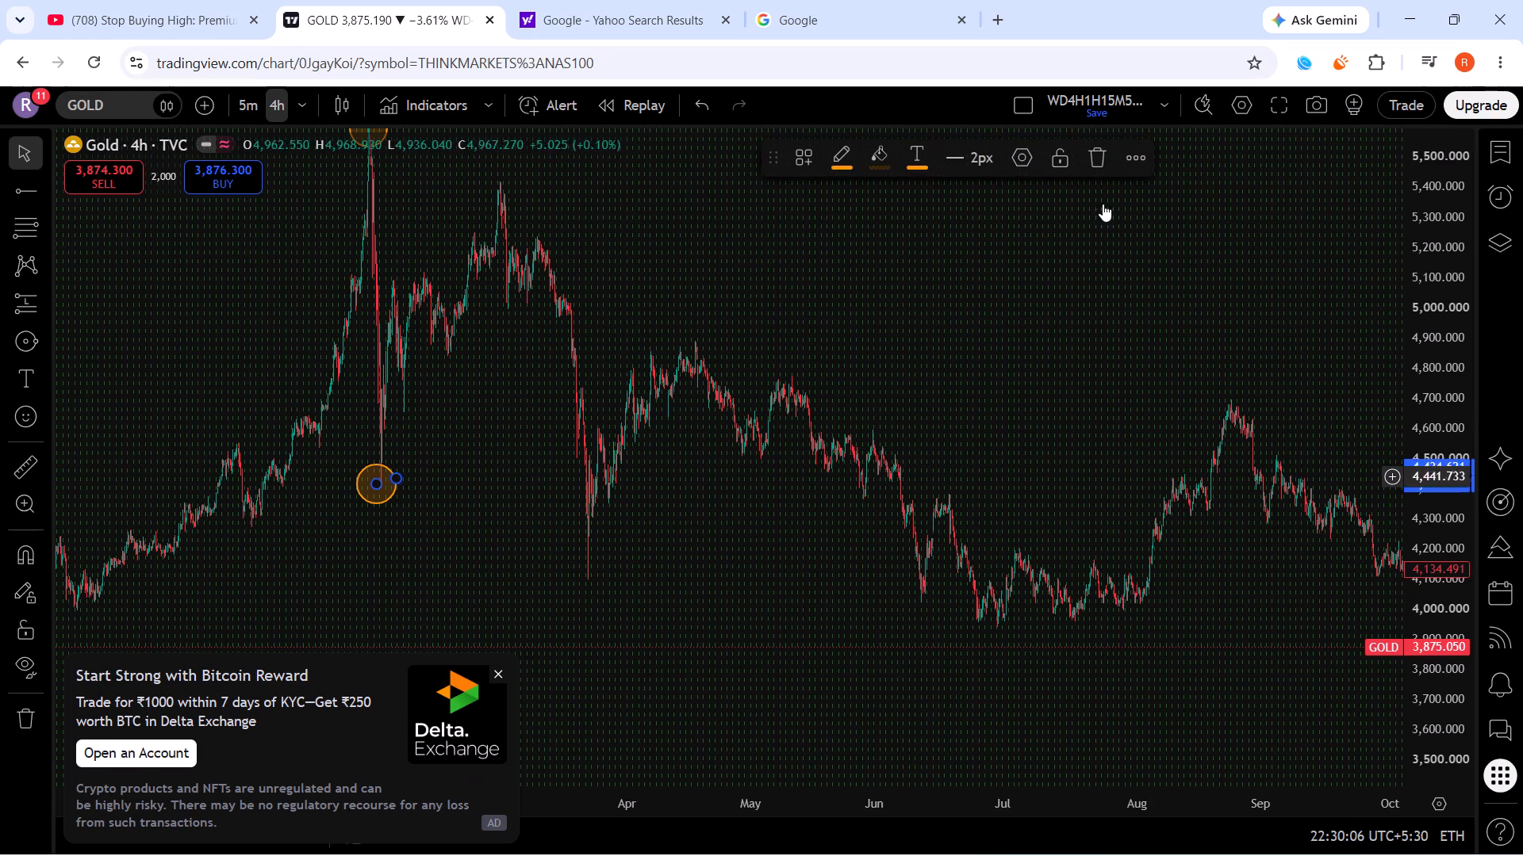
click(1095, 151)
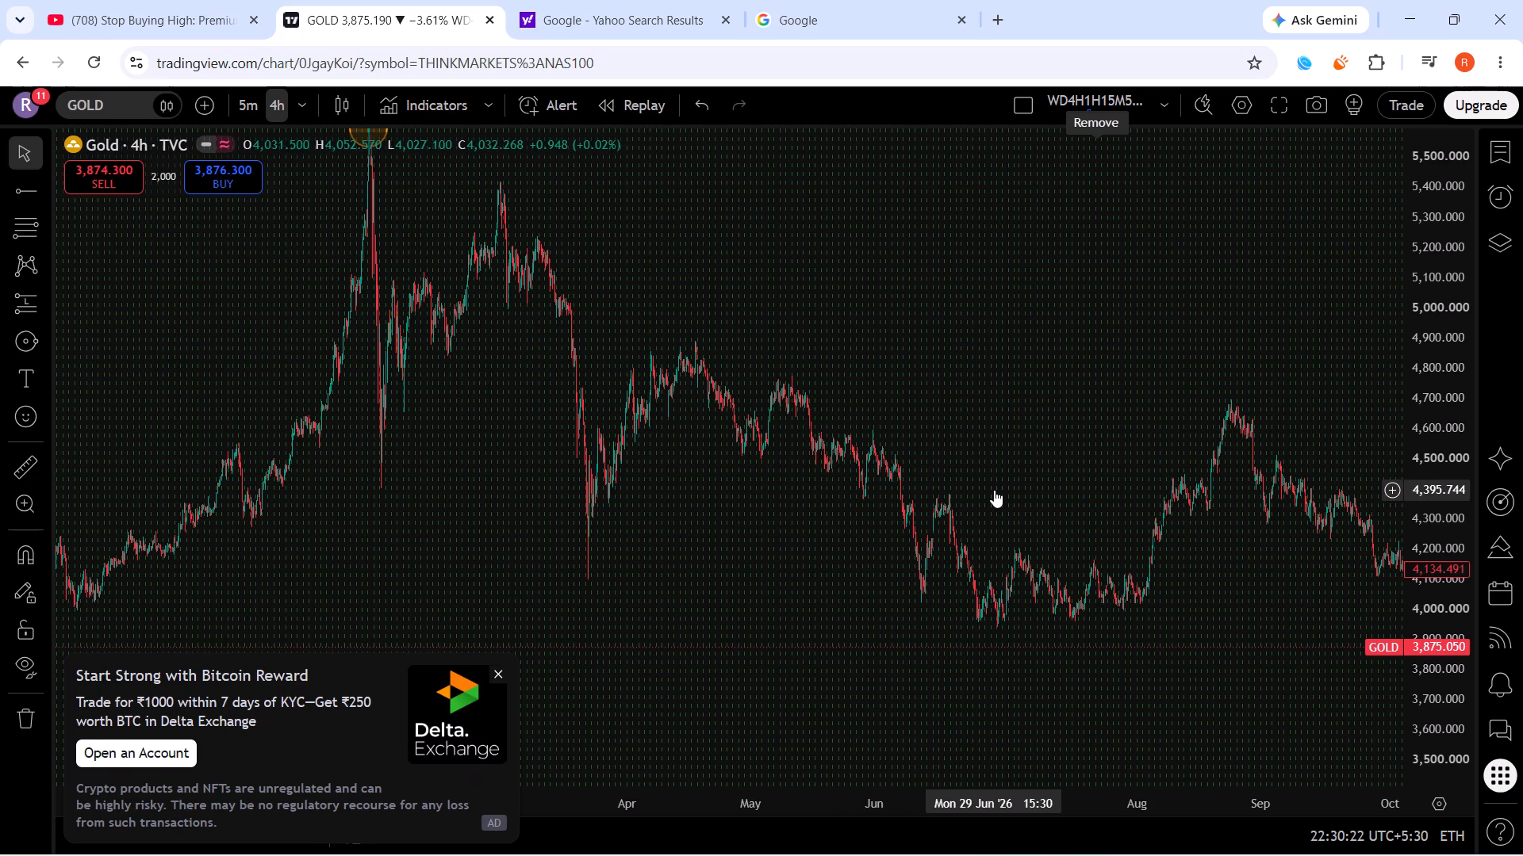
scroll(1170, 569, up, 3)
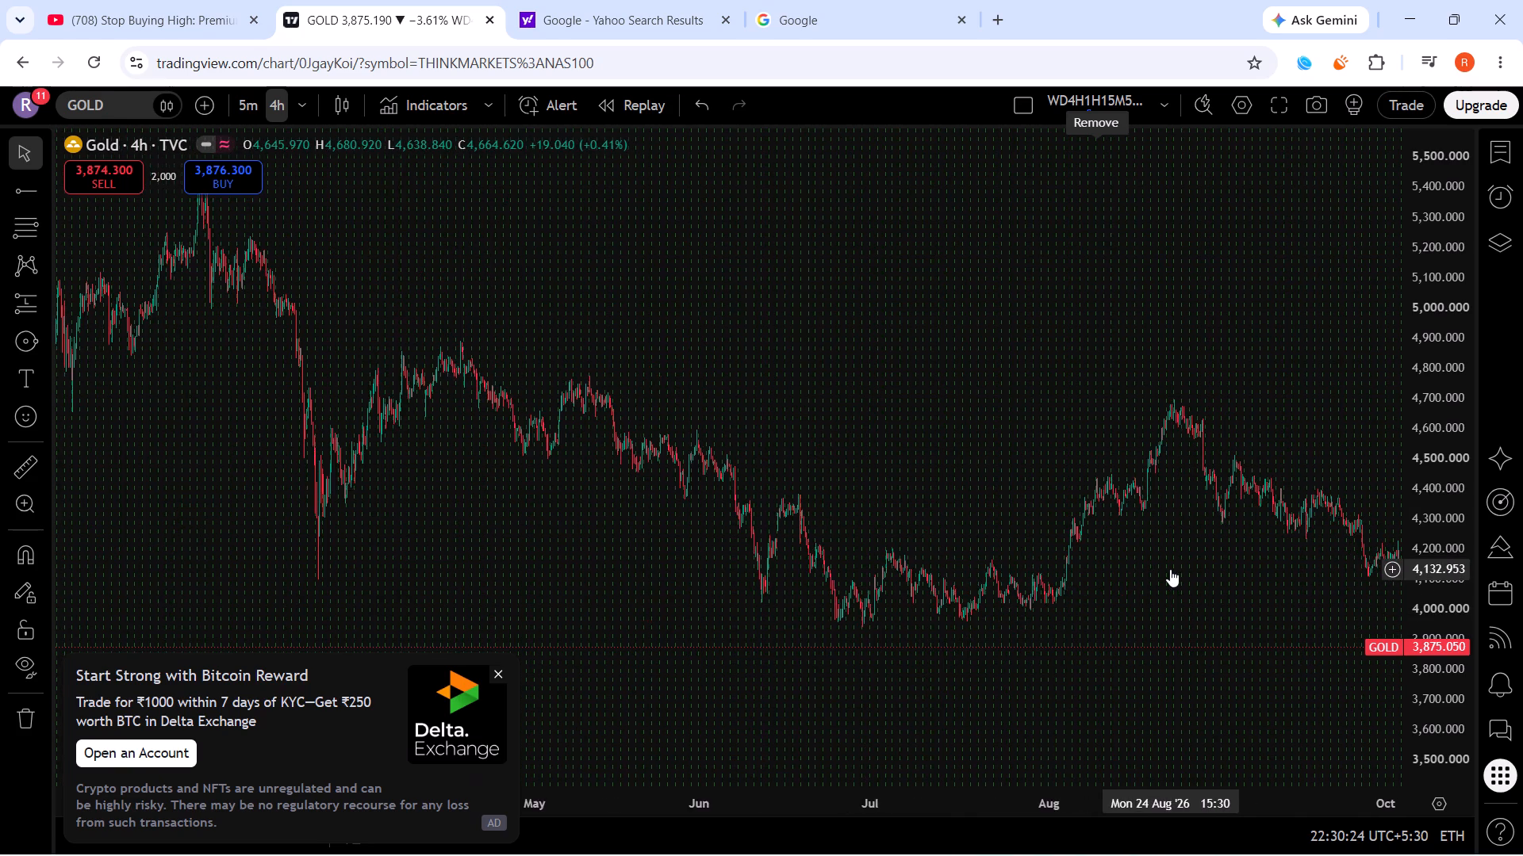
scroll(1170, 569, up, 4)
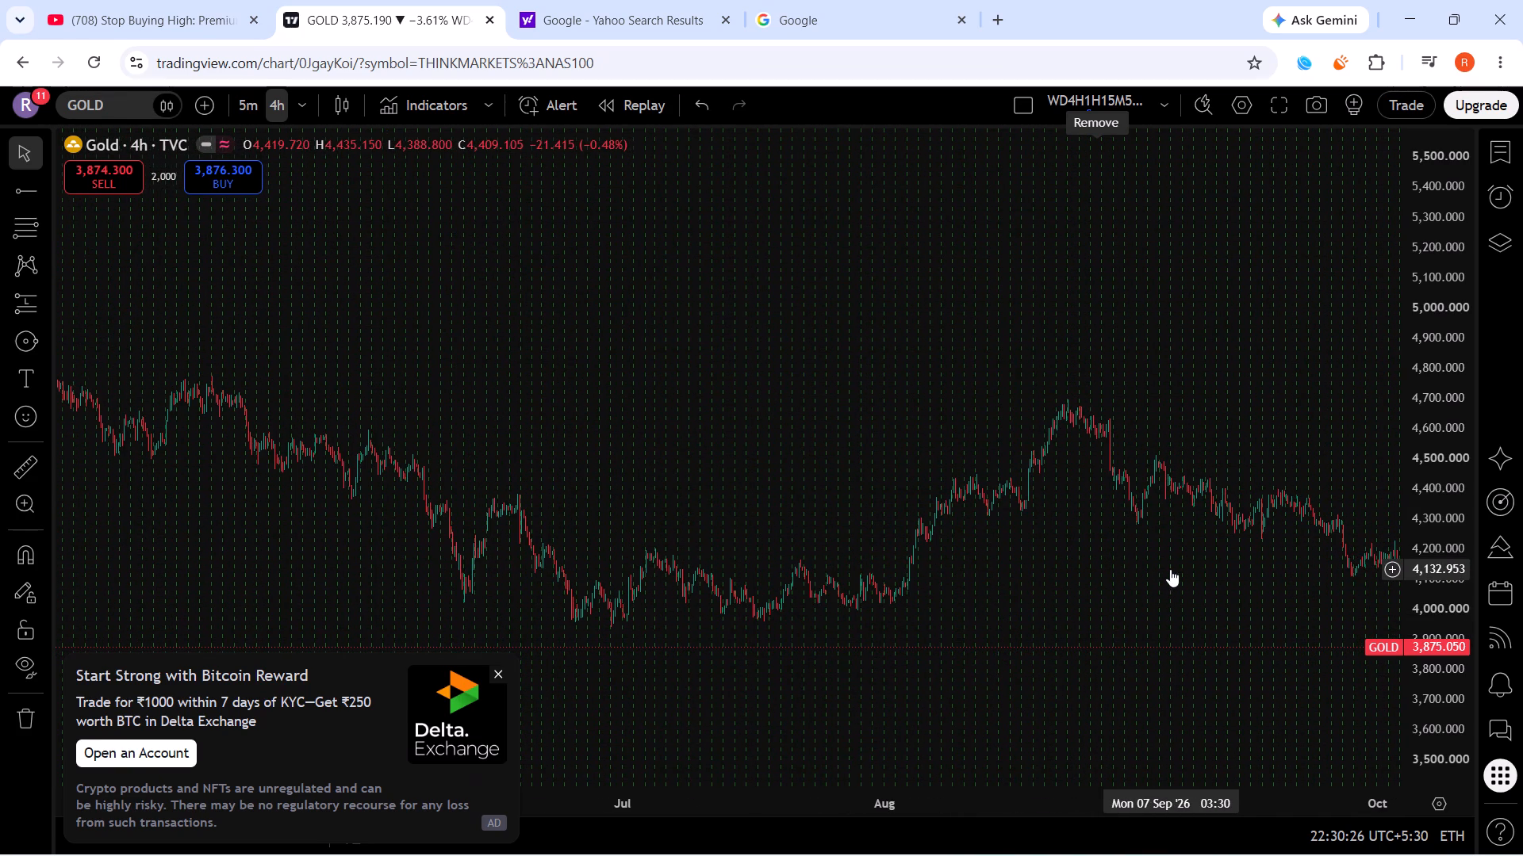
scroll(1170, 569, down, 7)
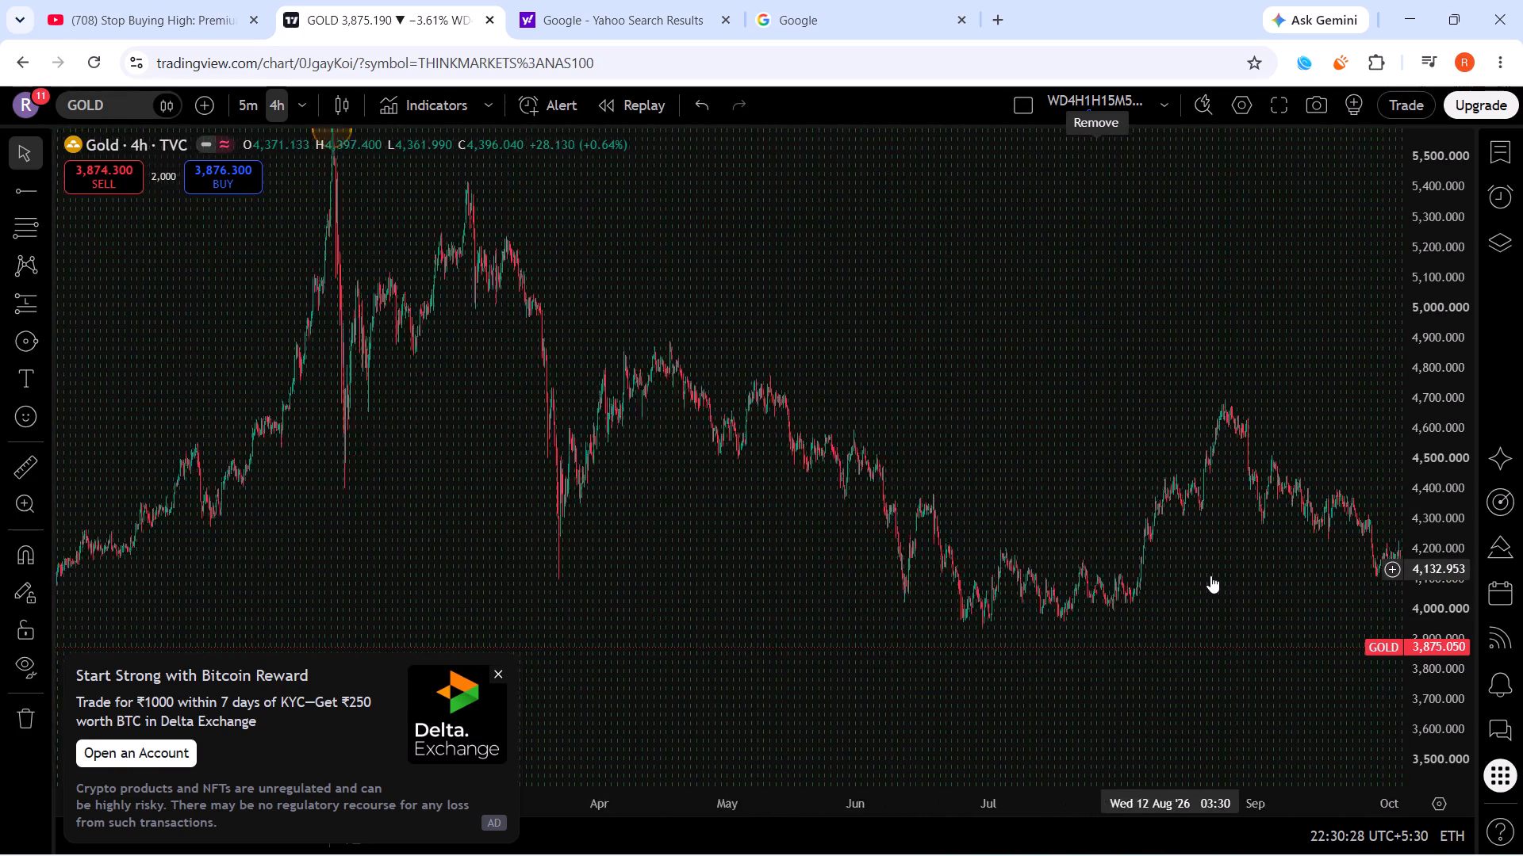
Draw a horizontal ray from the late October 2025 swing low and adjust its level to about 3,878.098.
drag(1229, 578, 462, 537)
scroll(1049, 526, down, 6)
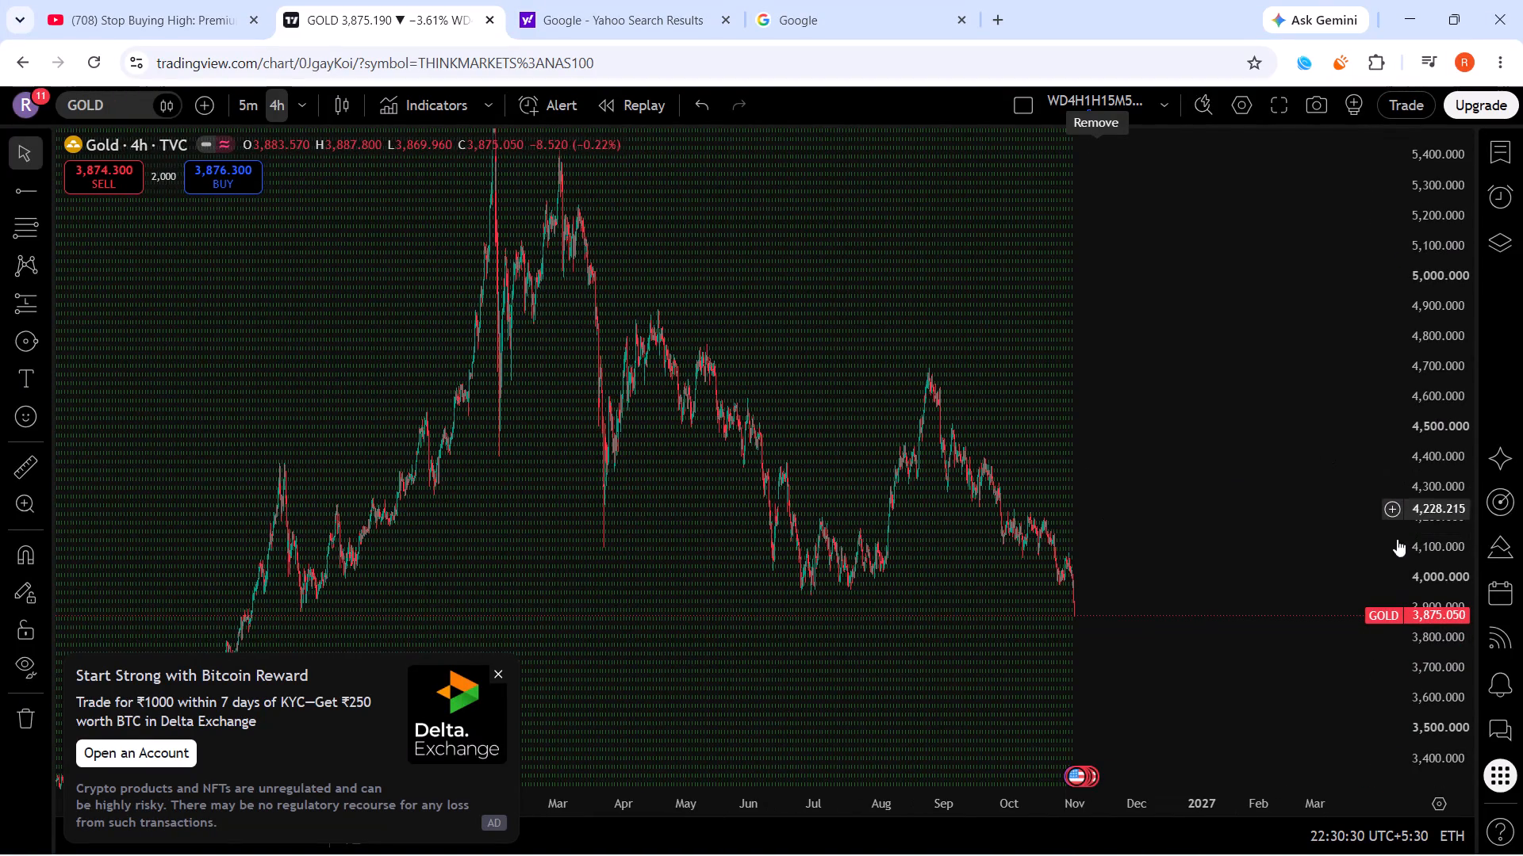
scroll(1439, 553, up, 5)
scroll(1439, 553, down, 20)
scroll(1439, 553, down, 3)
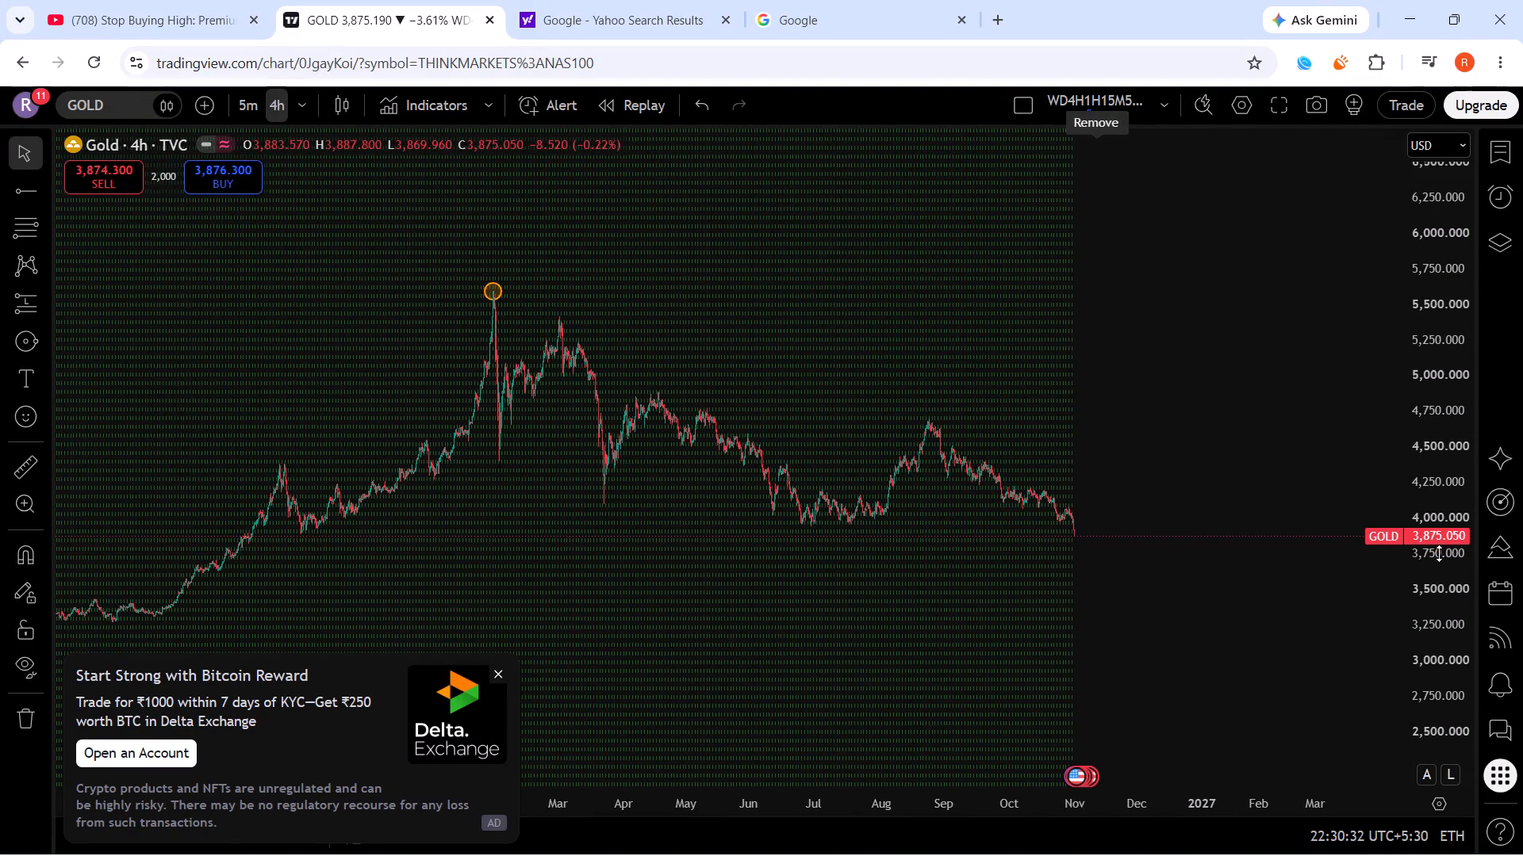
click(29, 189)
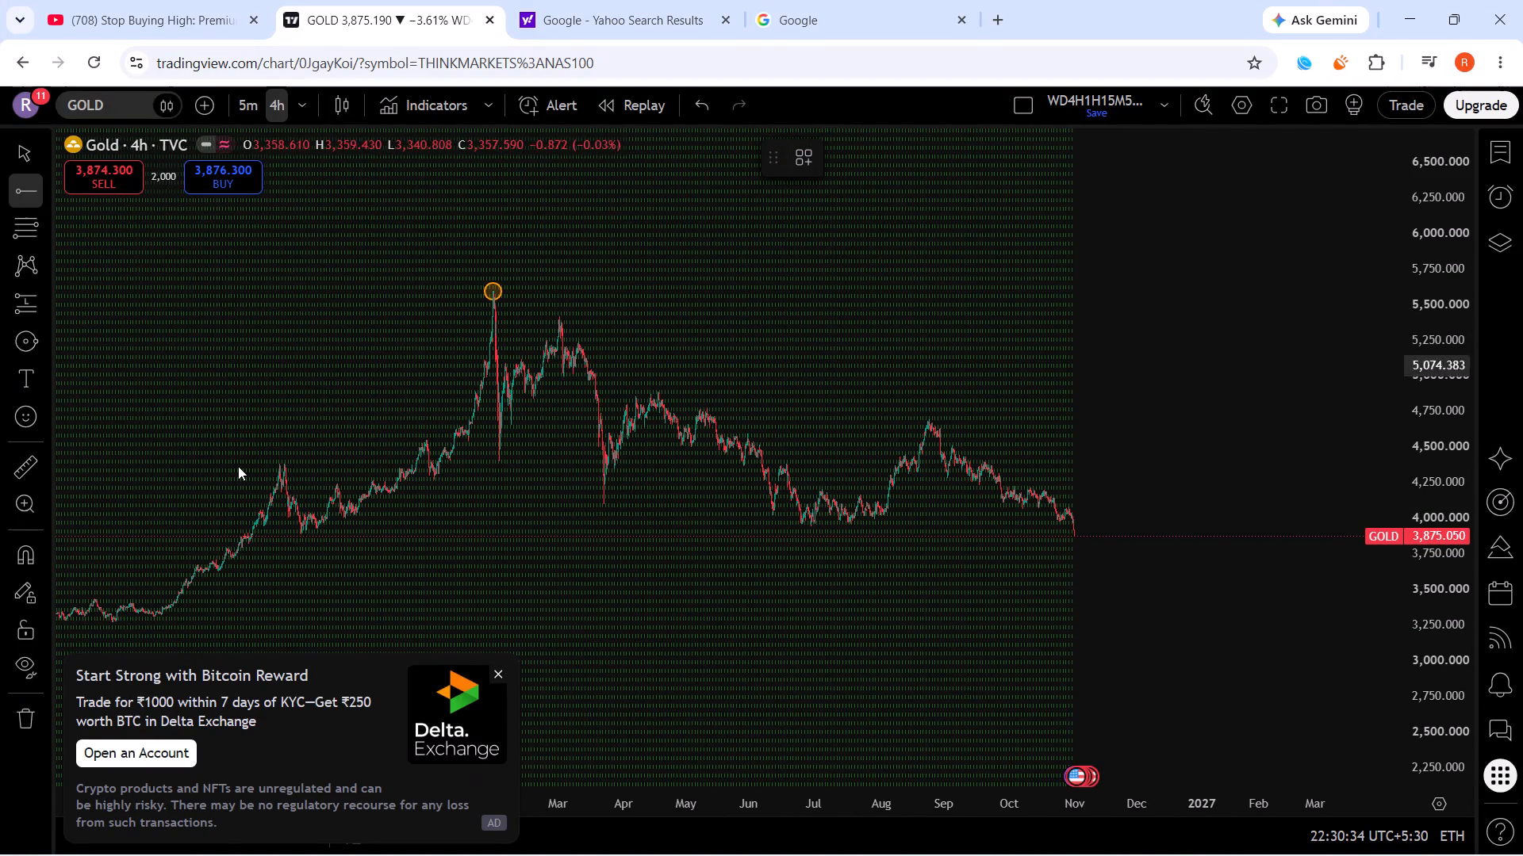
click(297, 538)
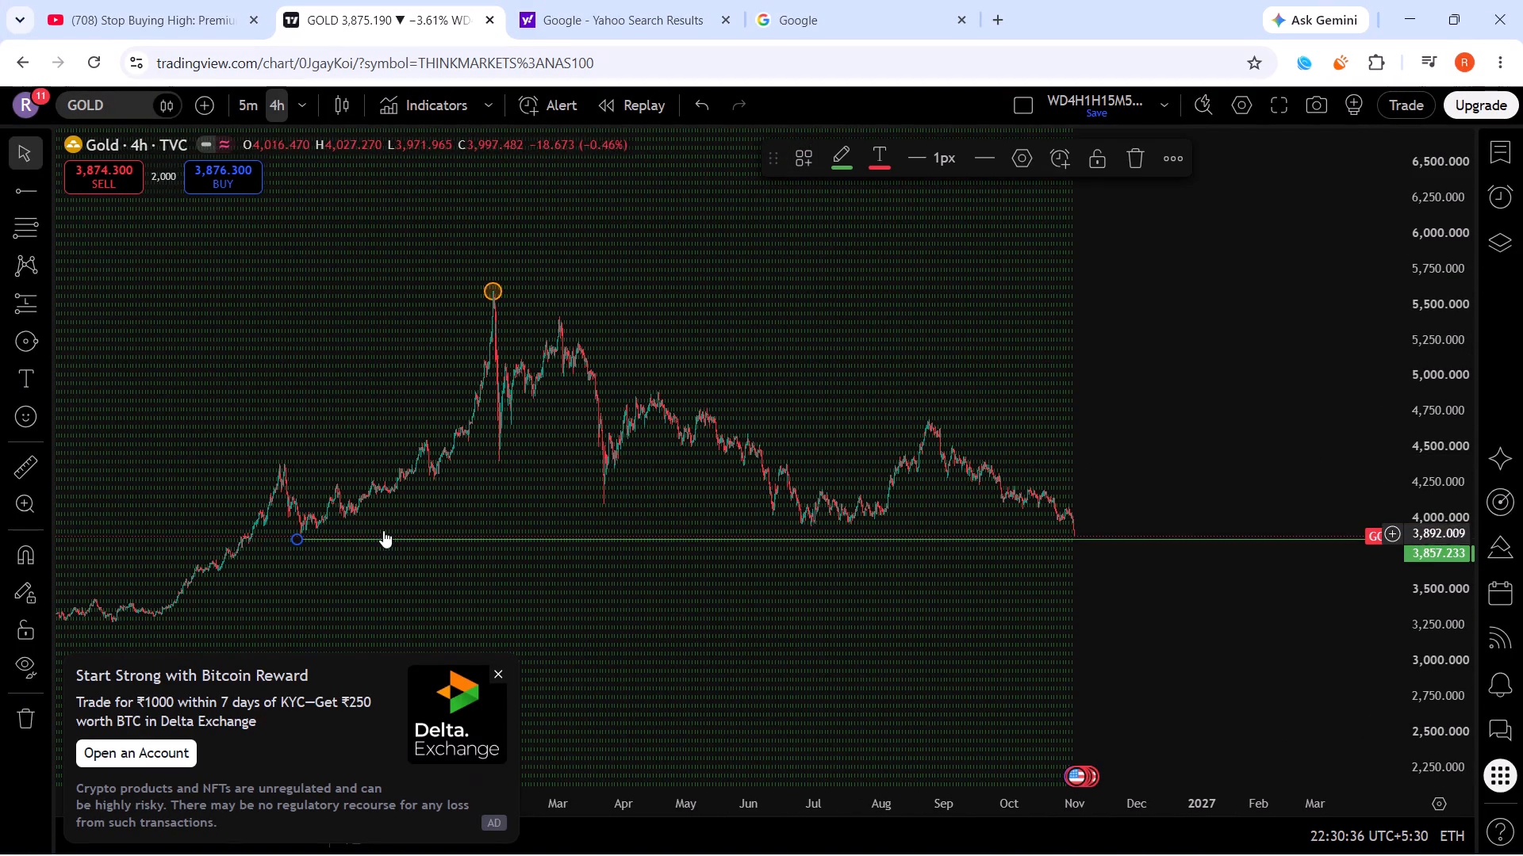
drag(398, 541, 372, 544)
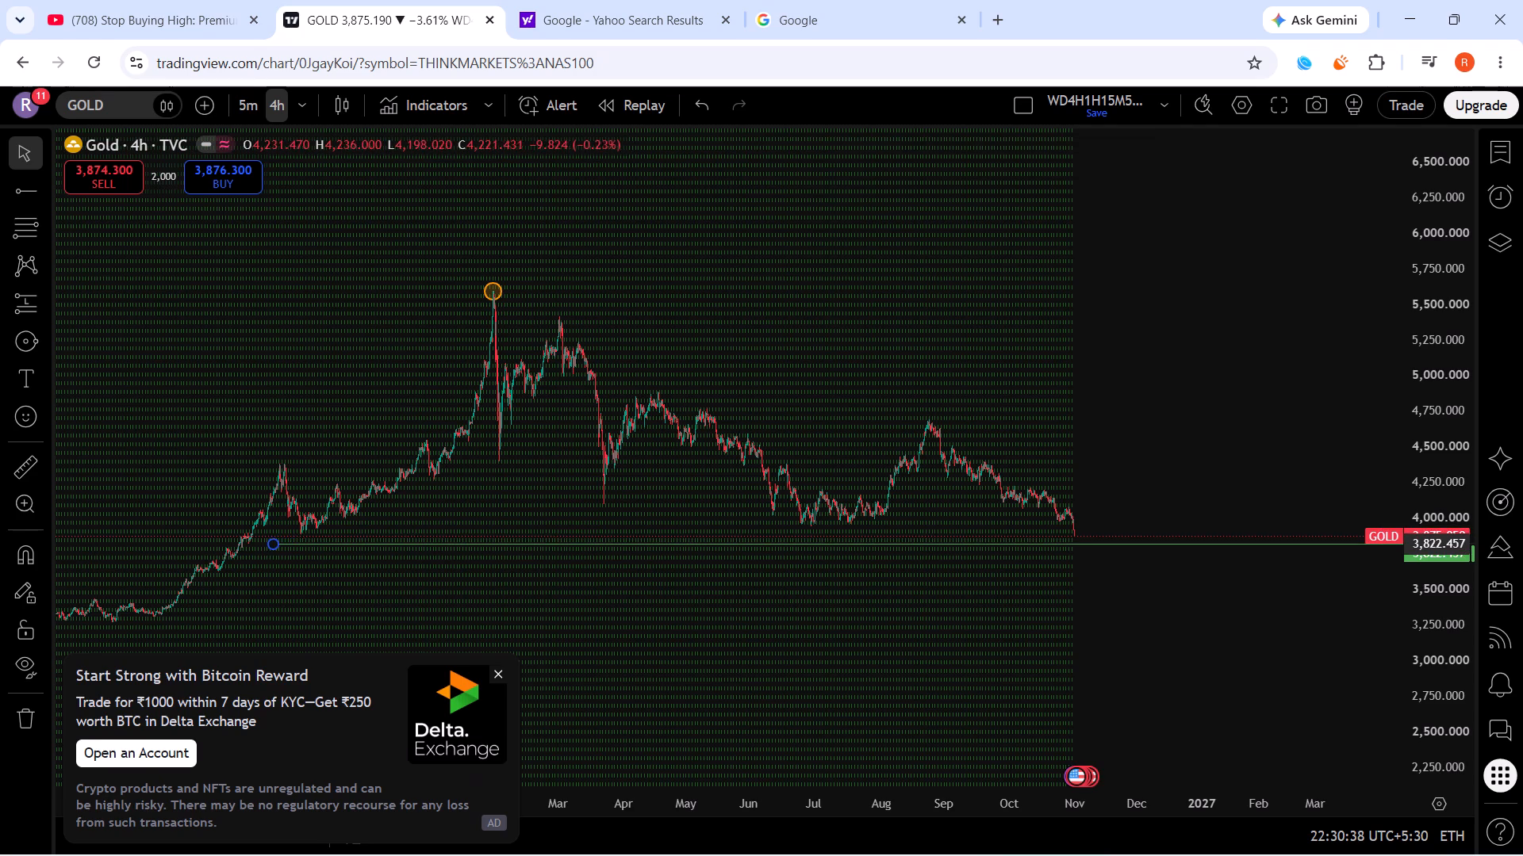
drag(372, 544, 376, 535)
click(842, 591)
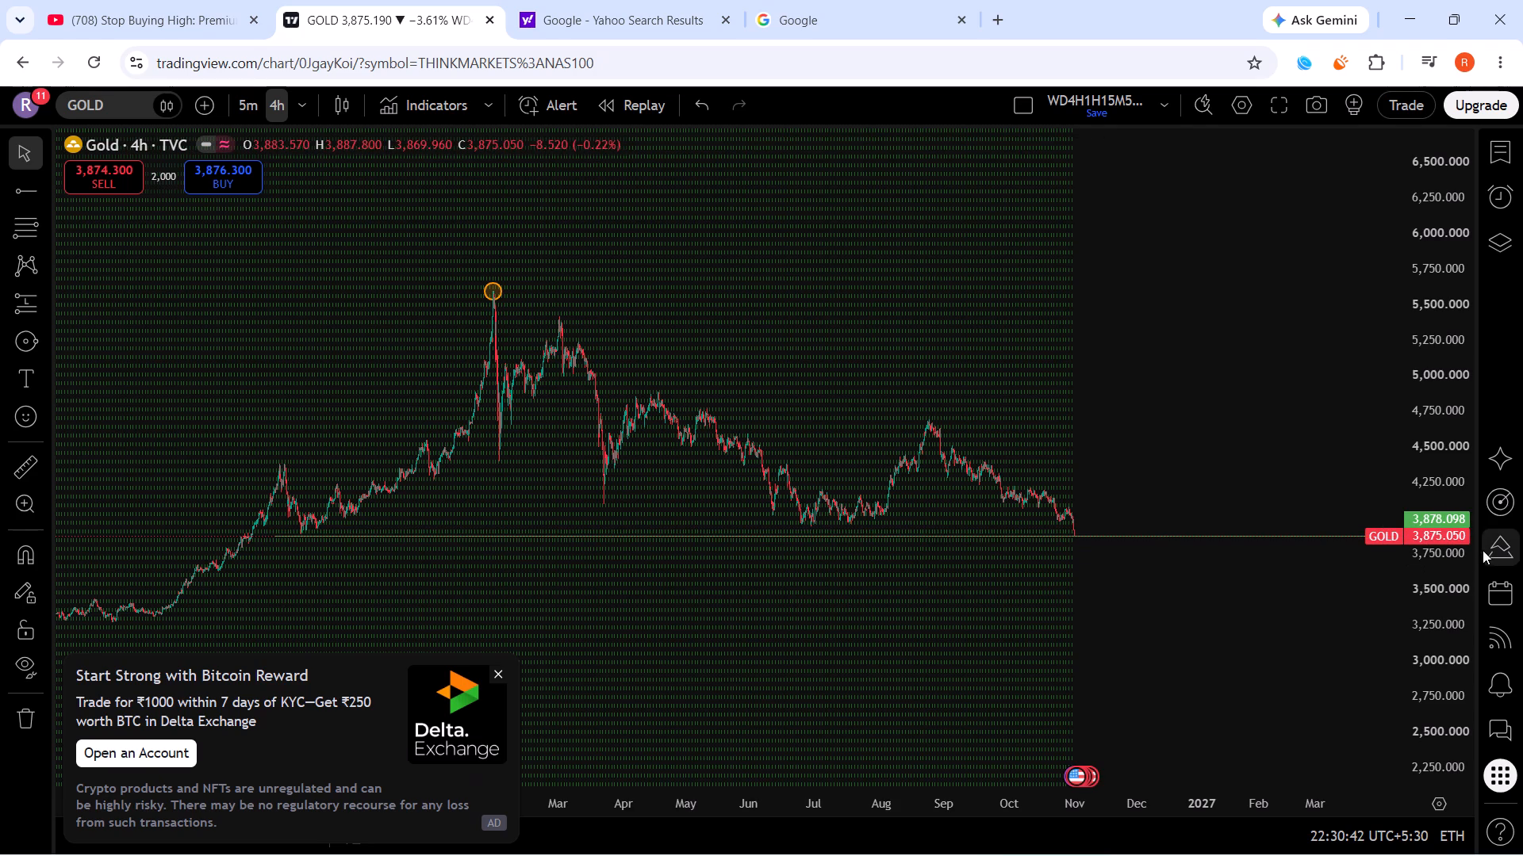
Fine-tune the horizontal ray to the tip of the late October 2025 low, at about 3,884.114.
scroll(1400, 565, up, 19)
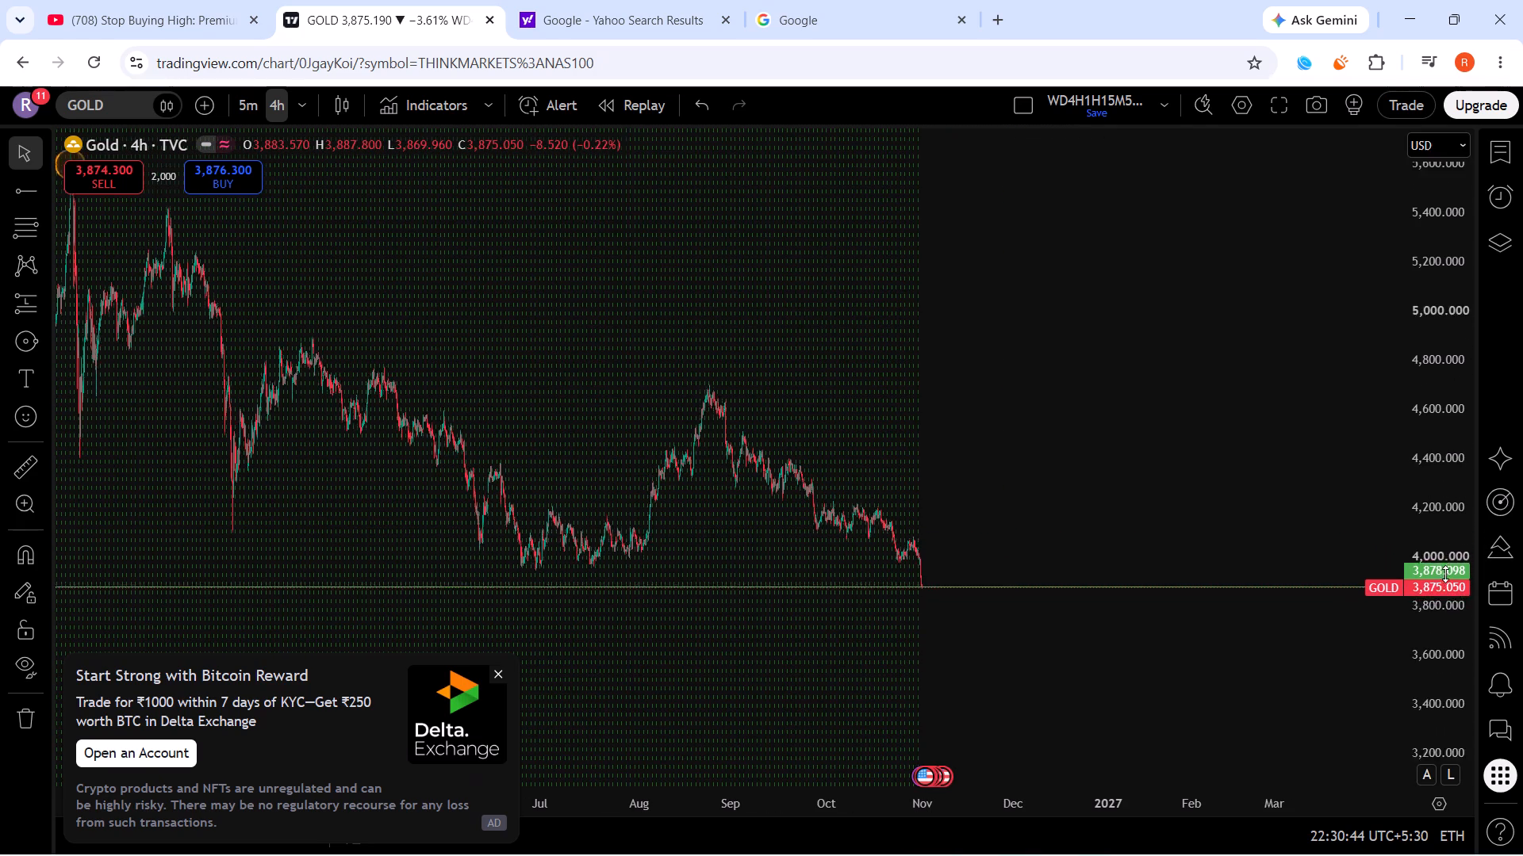
scroll(1445, 574, up, 3)
drag(280, 538, 1335, 493)
scroll(919, 564, up, 5)
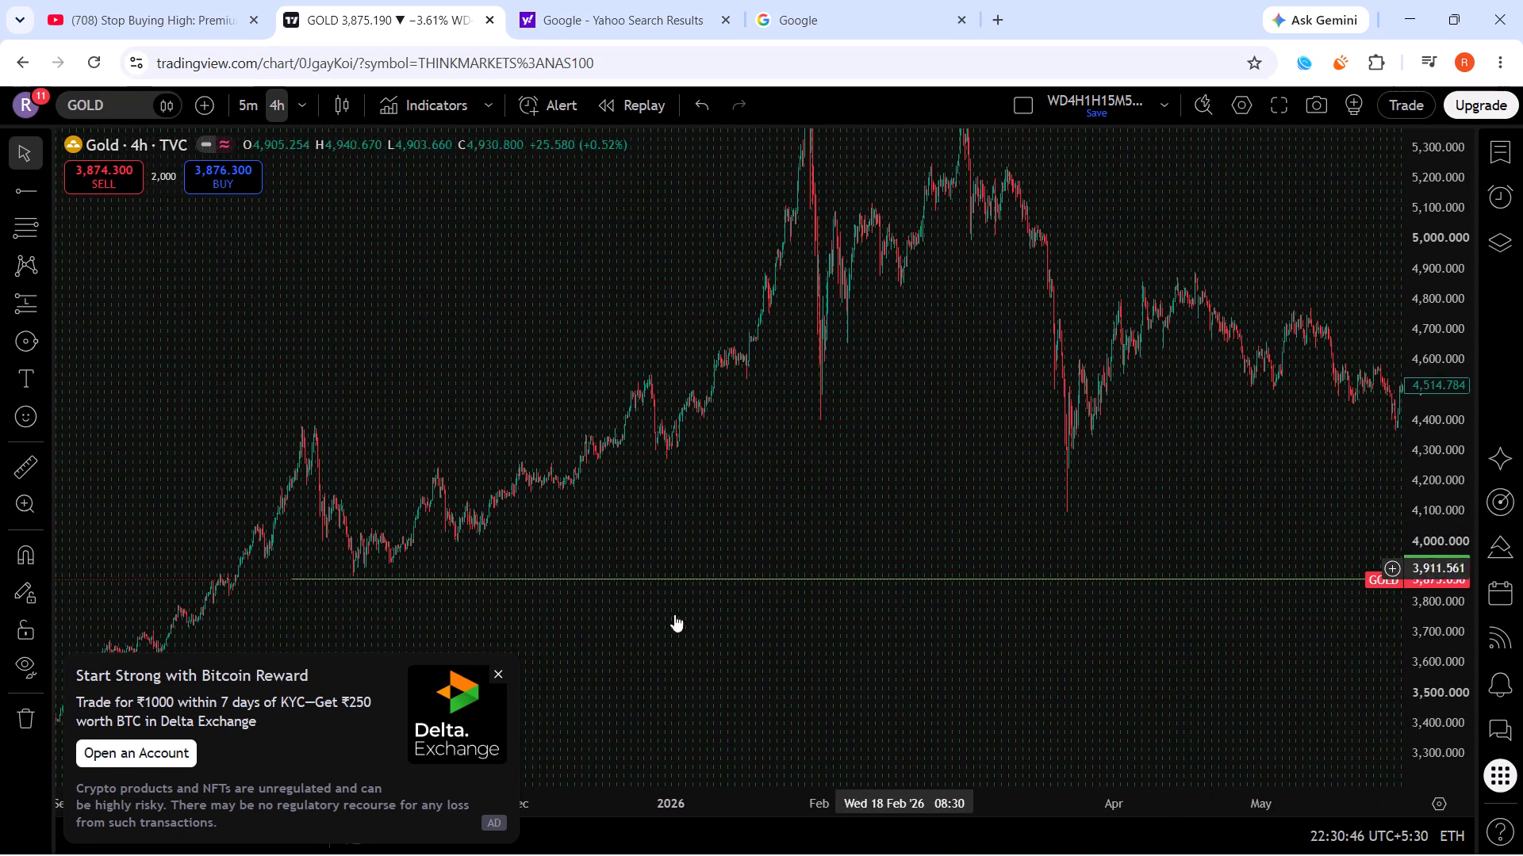
drag(492, 624, 954, 512)
scroll(886, 562, up, 5)
scroll(616, 575, up, 5)
drag(334, 528, 599, 525)
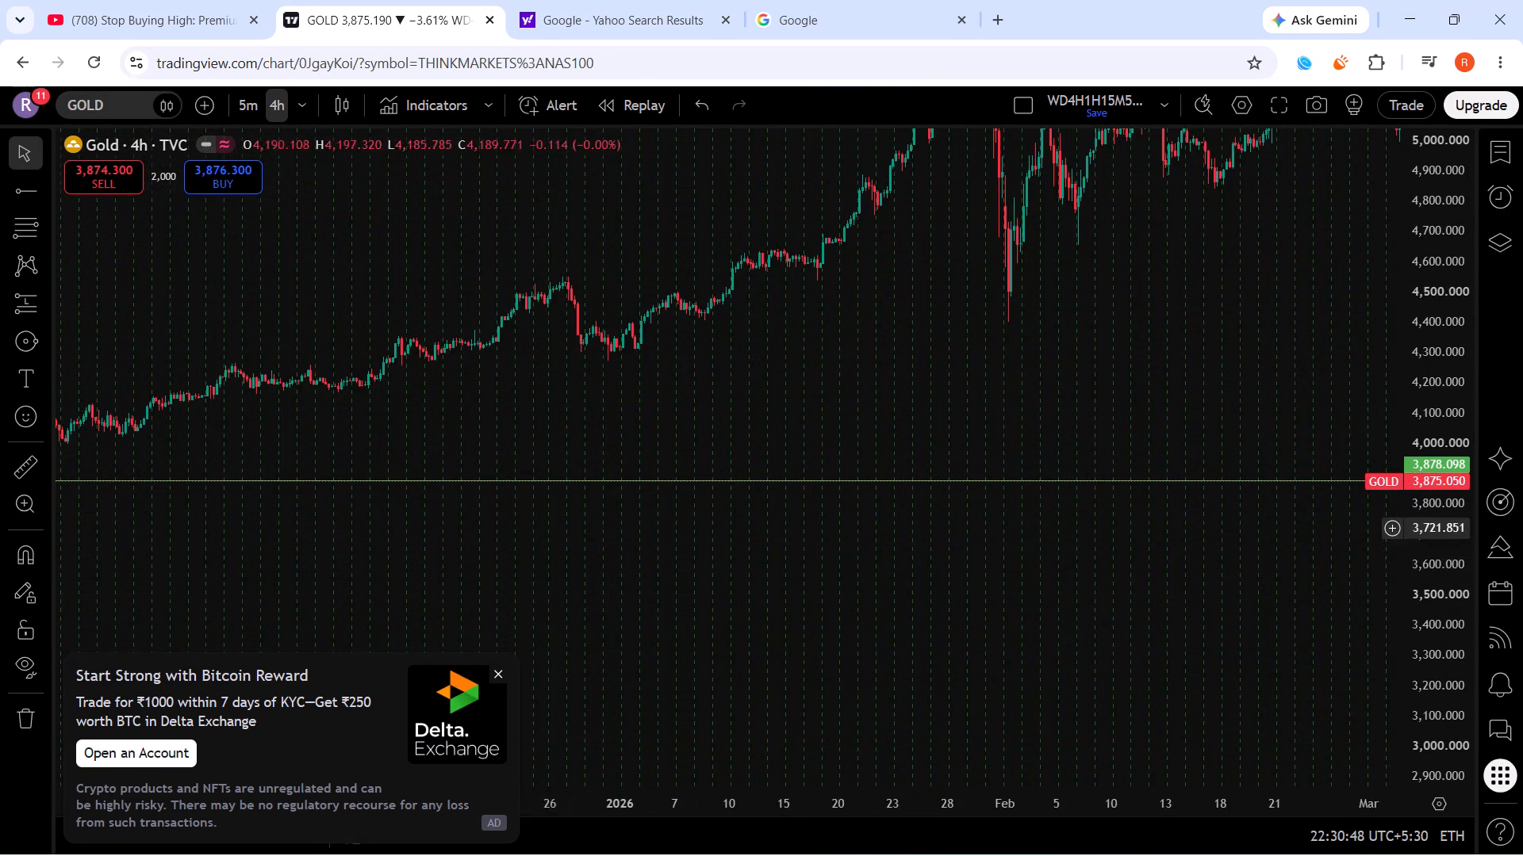
drag(599, 525, 1206, 525)
scroll(1070, 563, up, 5)
scroll(1434, 582, up, 15)
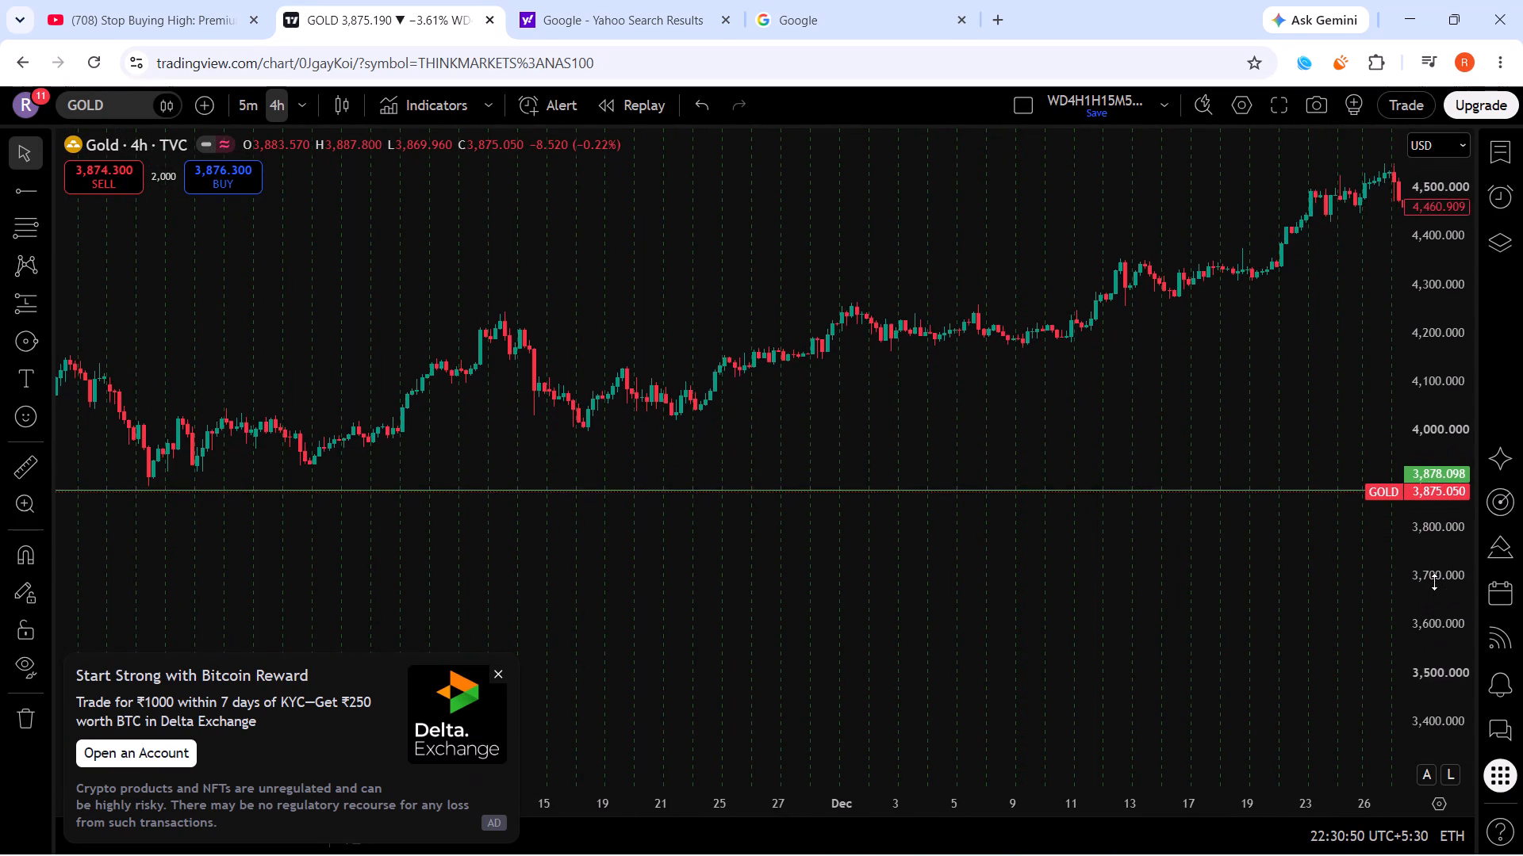
scroll(1434, 582, up, 2)
drag(455, 501, 452, 484)
drag(147, 489, 167, 486)
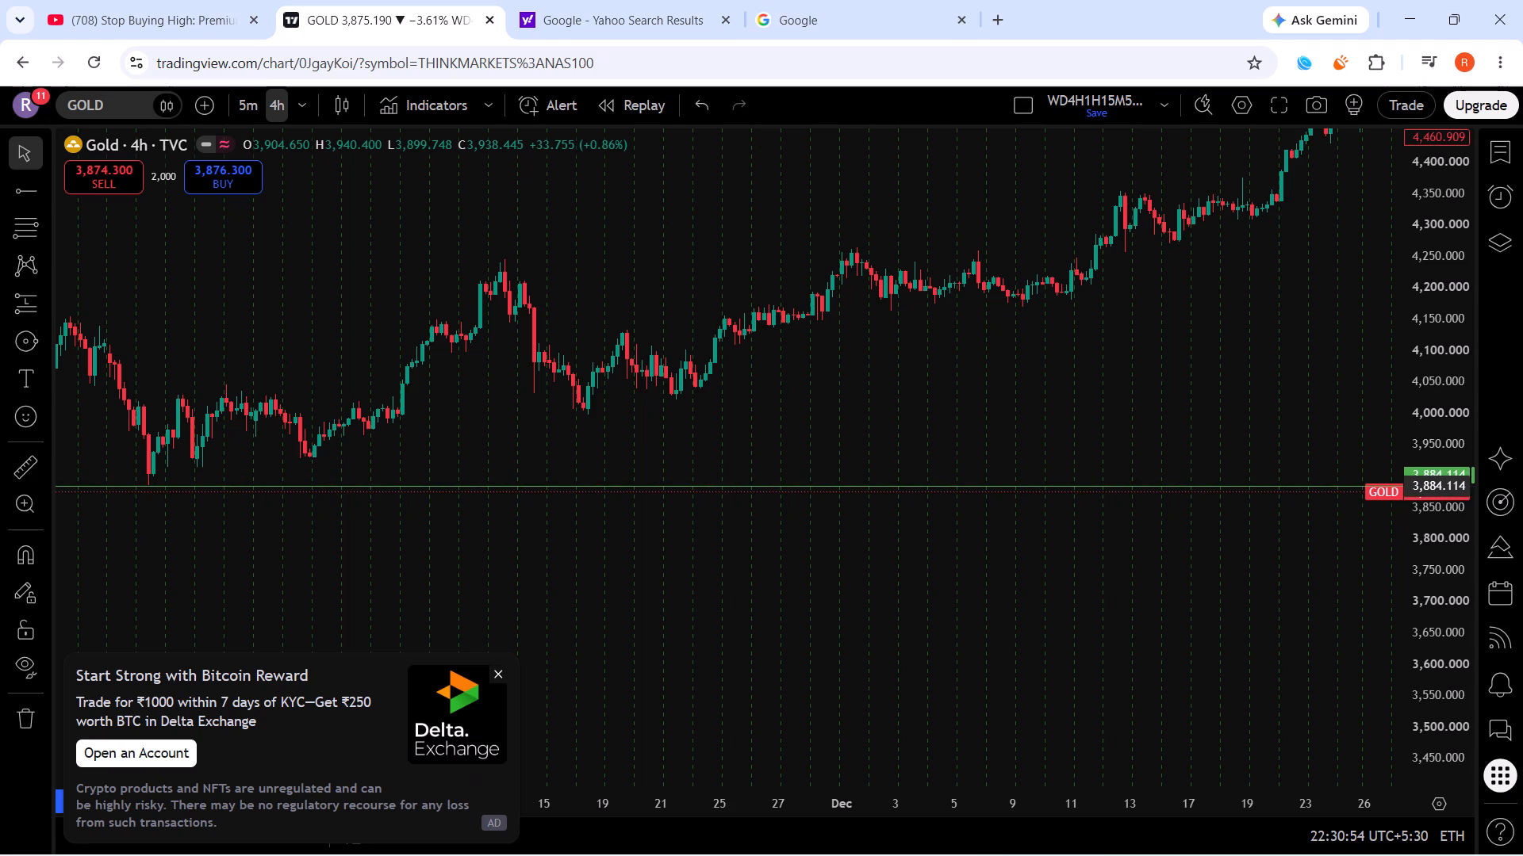
drag(167, 486, 178, 486)
click(167, 538)
Examine the whole gold price swing from the ray's starting low through to the latest candles.
scroll(167, 538, down, 6)
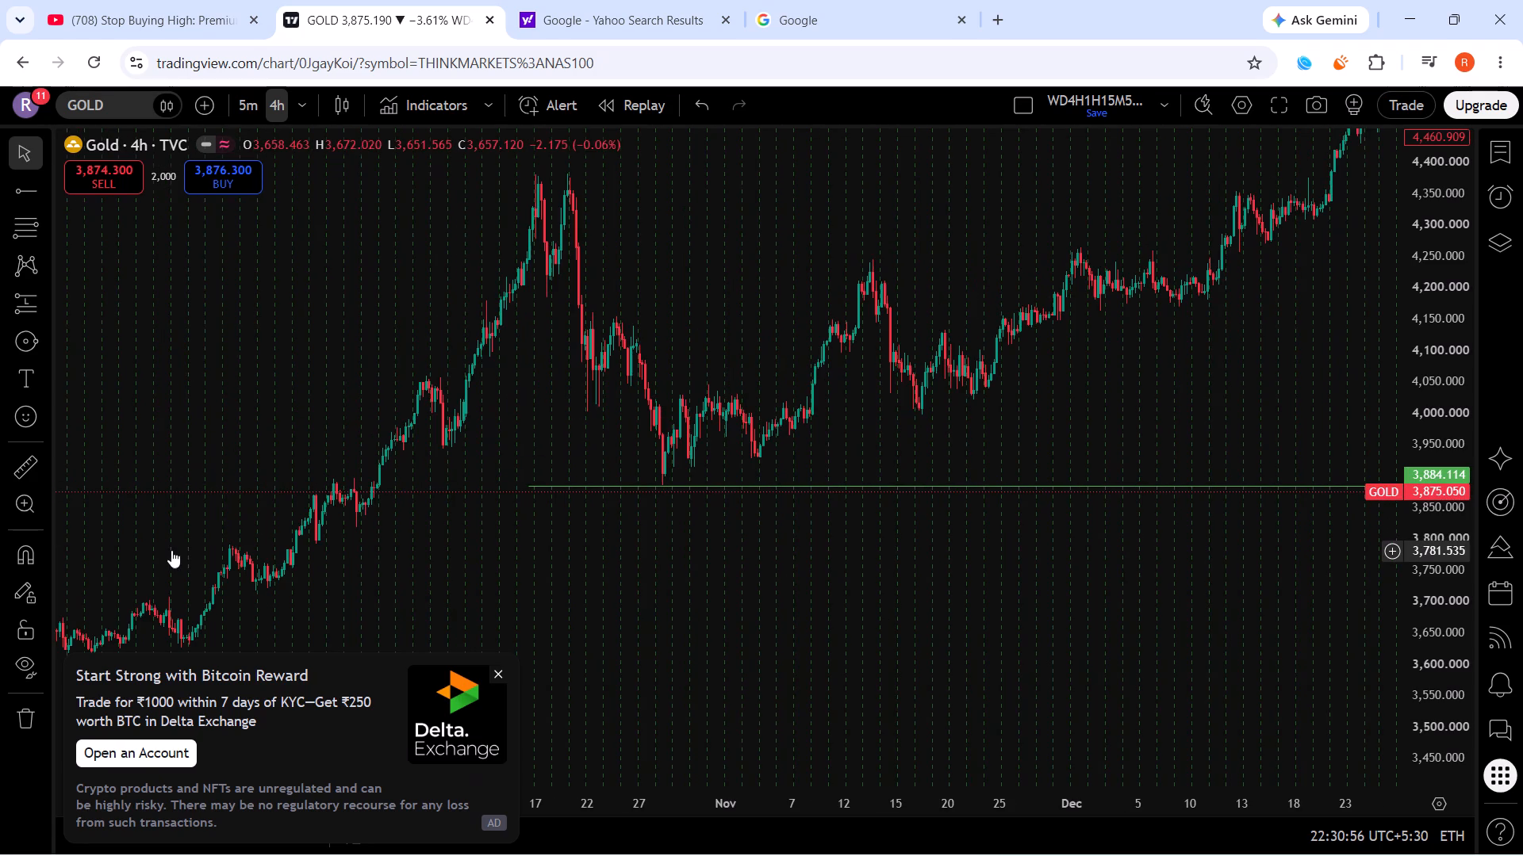
scroll(1476, 564, down, 4)
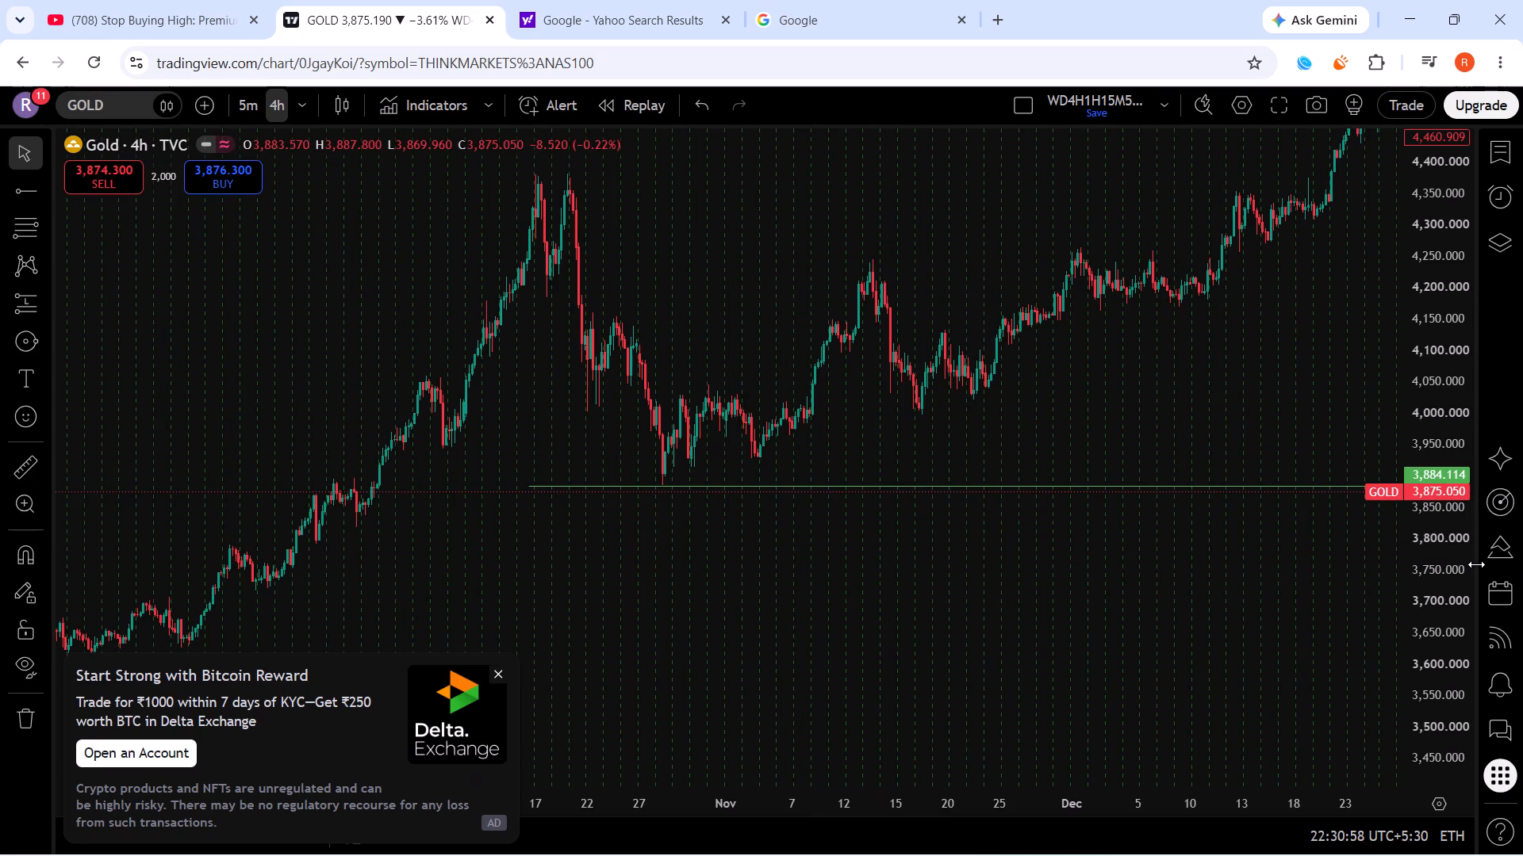
scroll(1476, 564, down, 8)
scroll(1456, 571, down, 20)
scroll(1456, 571, down, 4)
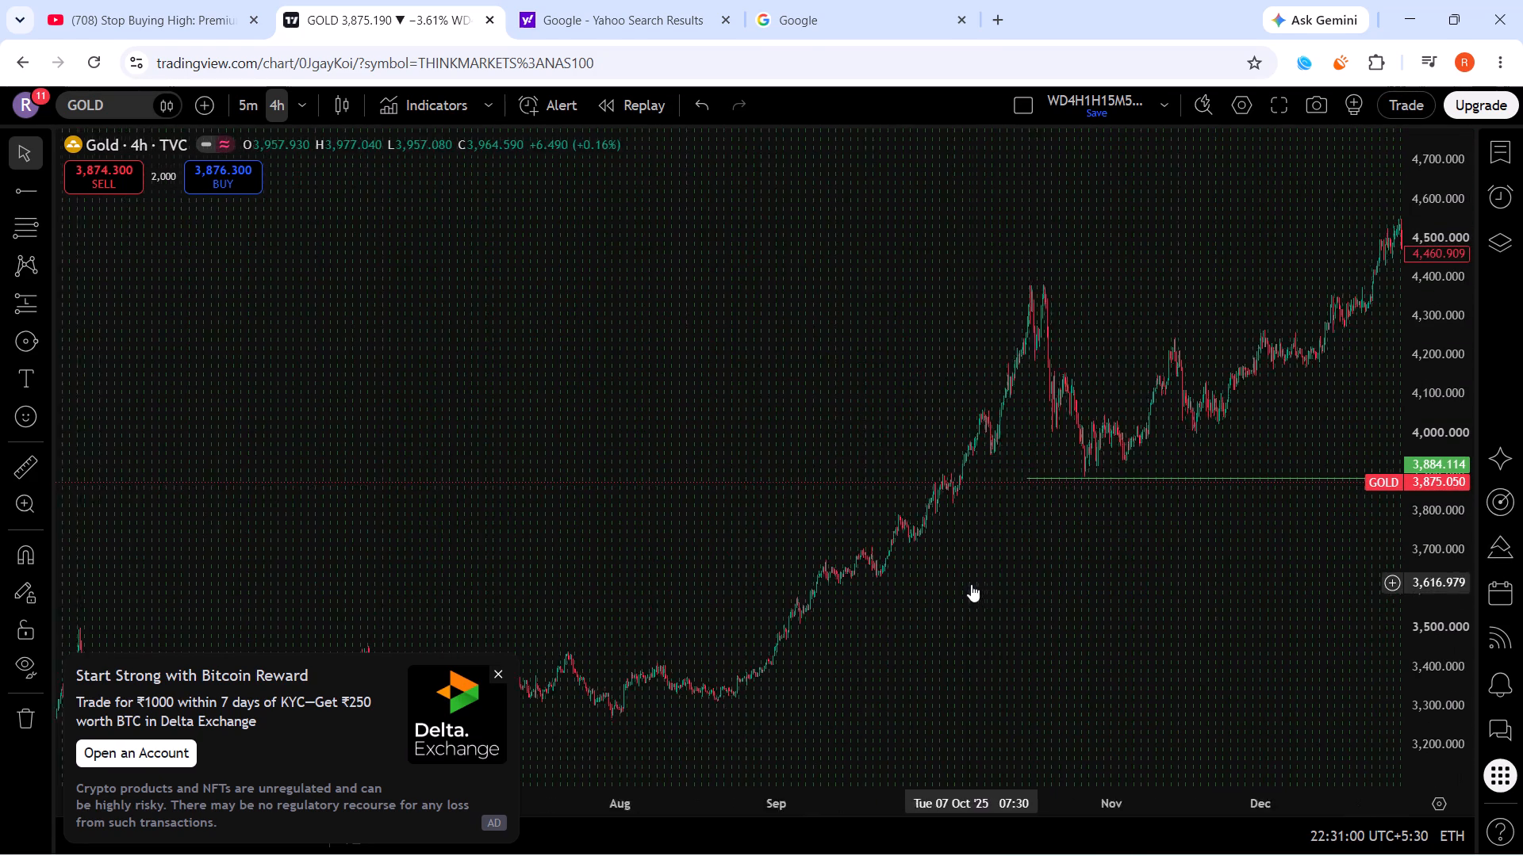
drag(1422, 582, 472, 506)
drag(1314, 664, 10, 403)
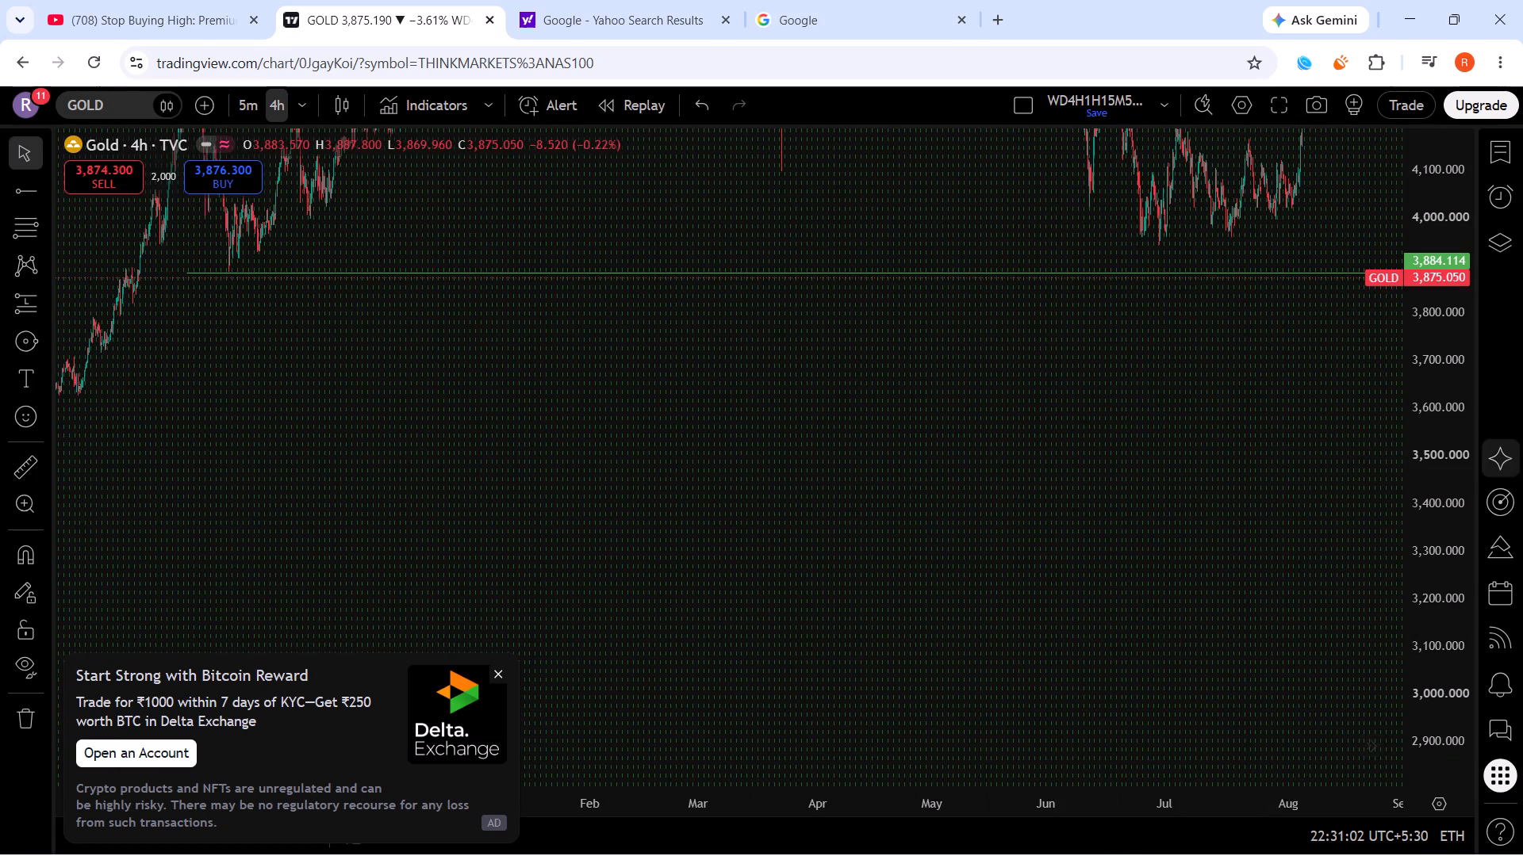
scroll(1457, 444, down, 20)
scroll(1457, 444, down, 9)
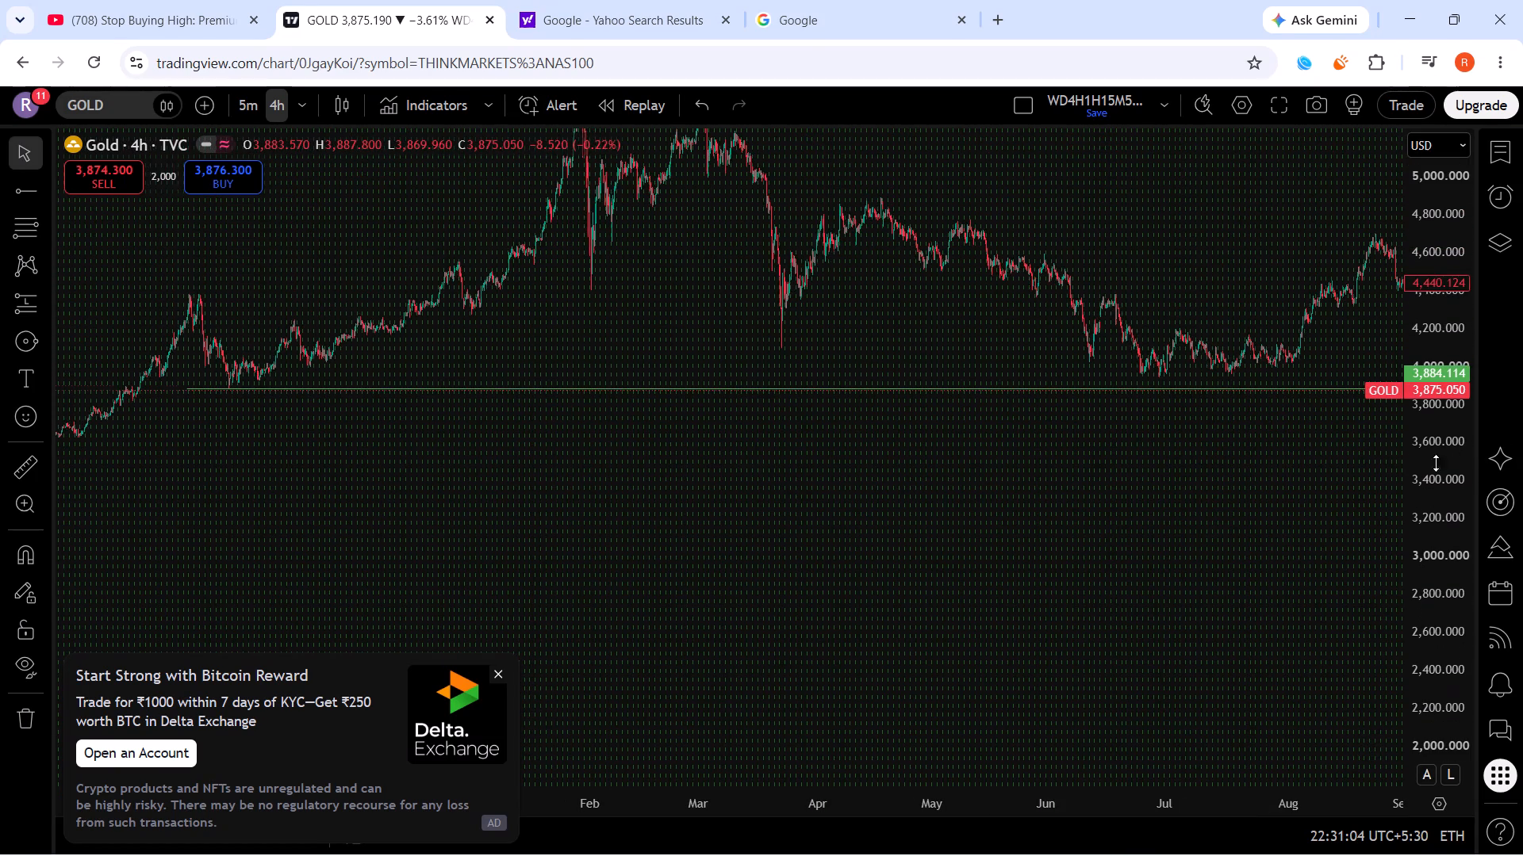
scroll(1130, 519, down, 7)
drag(1272, 506, 572, 552)
scroll(623, 540, down, 5)
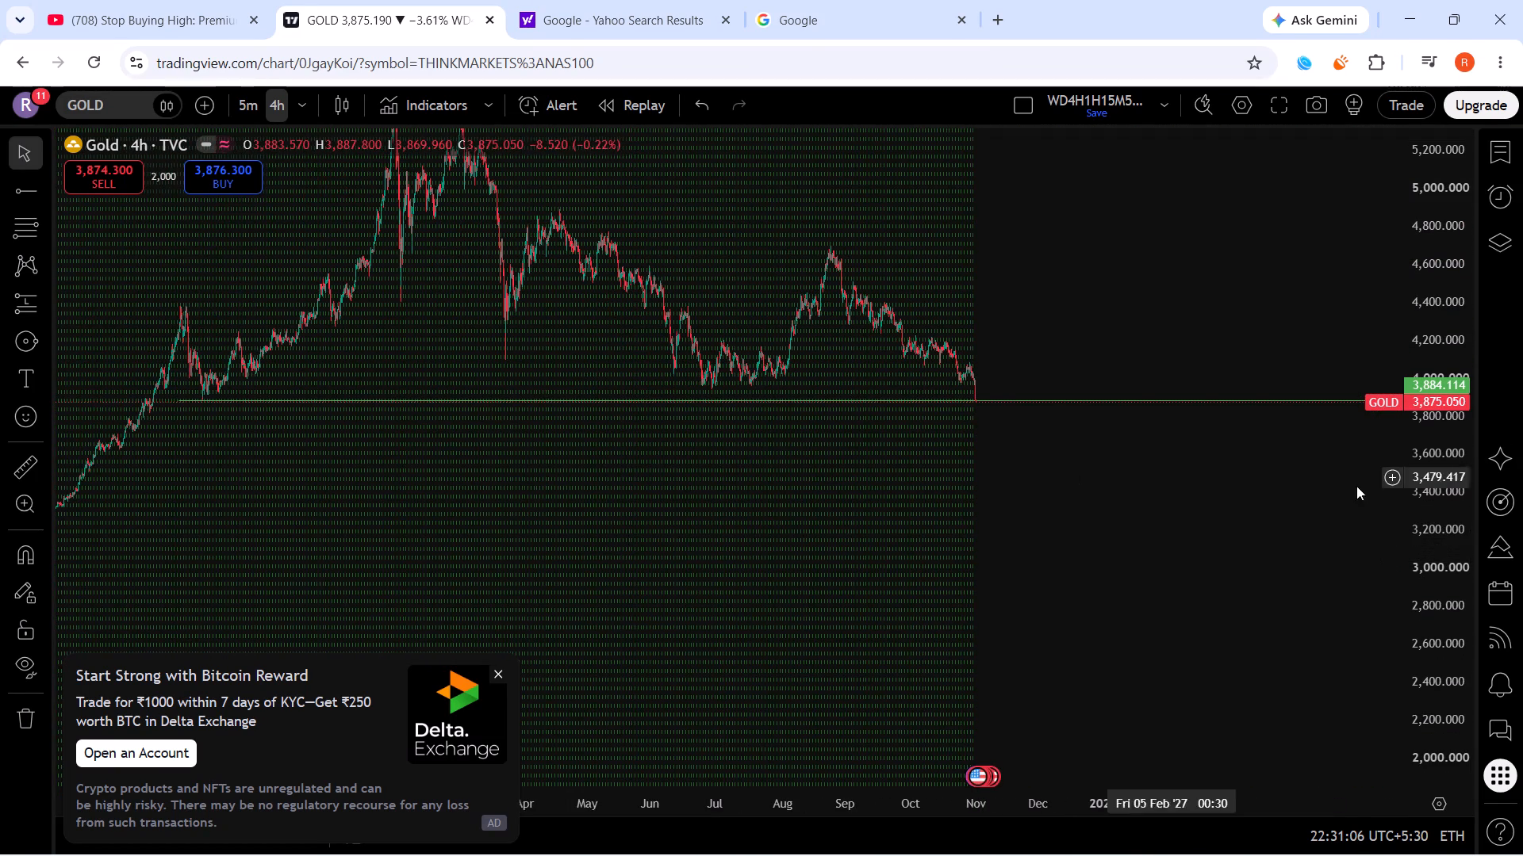
Examine the late August 2026 high and the decline from it towards the horizontal ray.
scroll(869, 466, up, 5)
drag(566, 473, 1211, 606)
scroll(1445, 581, up, 5)
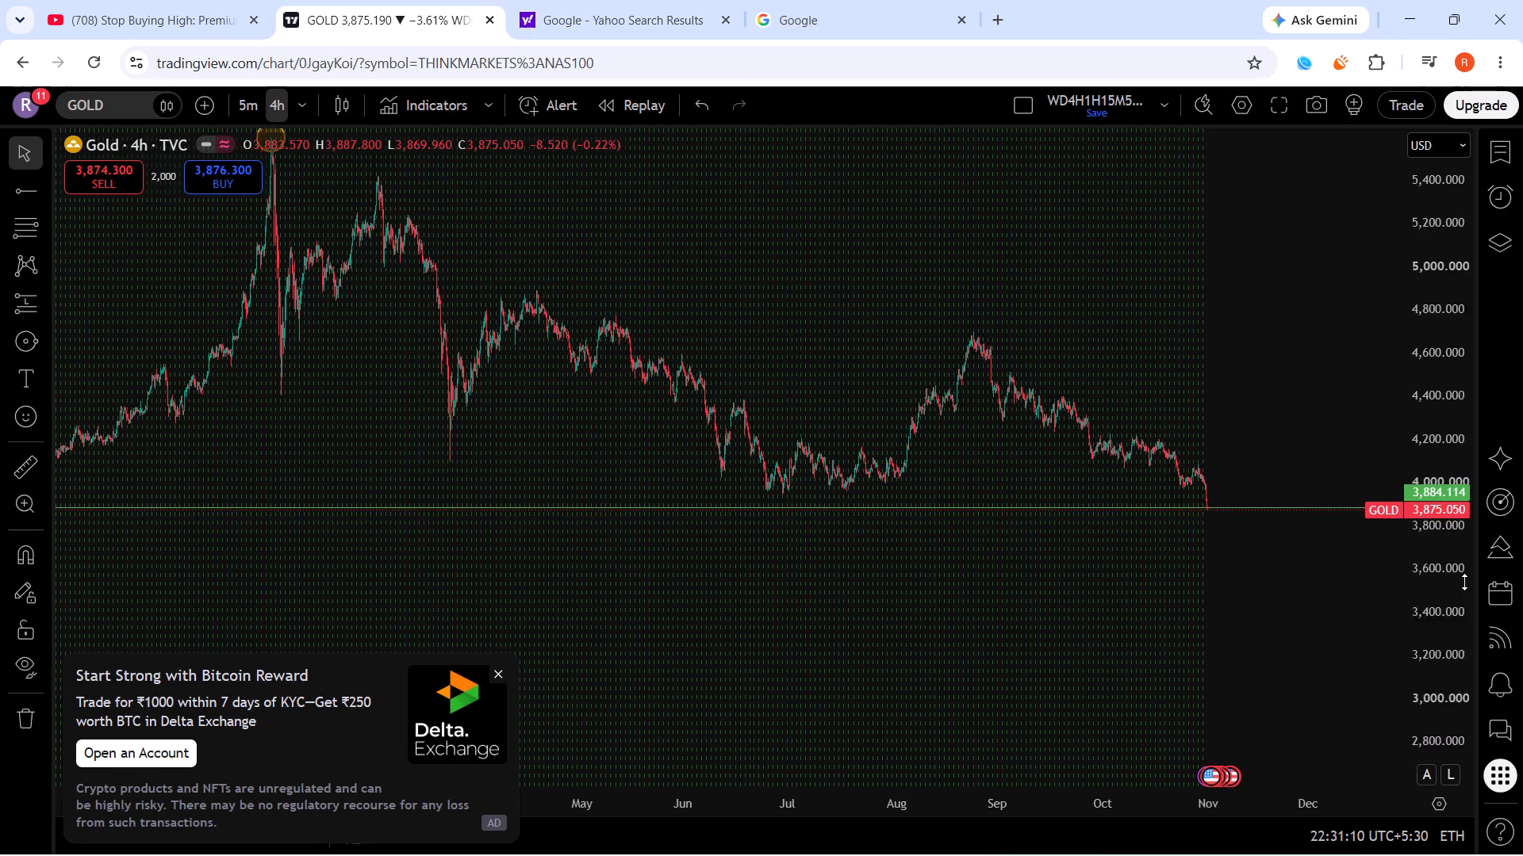
scroll(1464, 582, up, 9)
scroll(1342, 513, up, 12)
drag(1031, 437, 1275, 562)
scroll(1444, 534, up, 18)
scroll(1244, 554, up, 6)
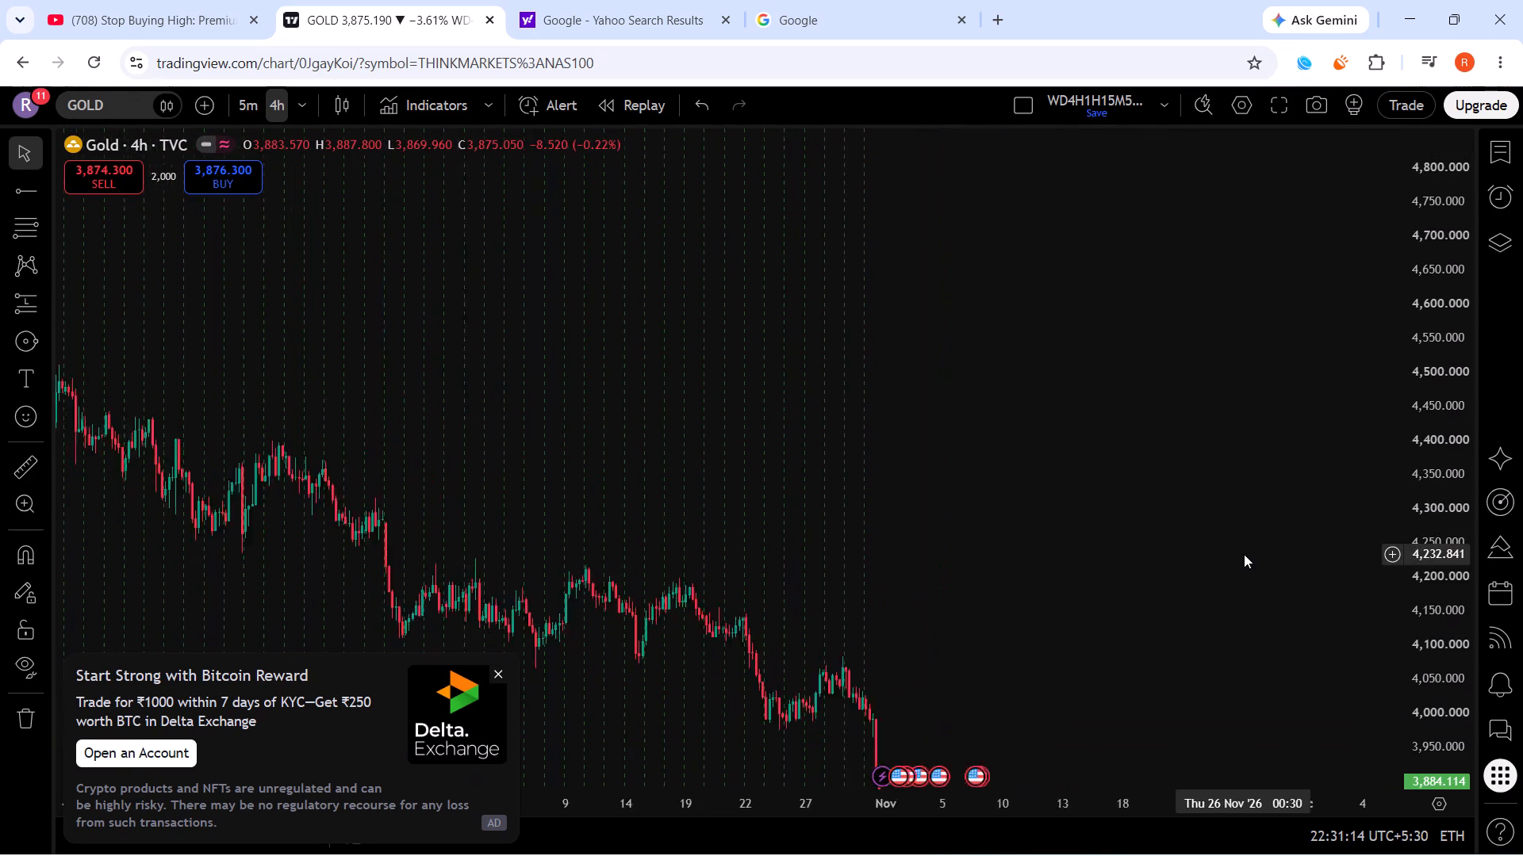
drag(225, 402, 1260, 355)
scroll(1442, 403, down, 5)
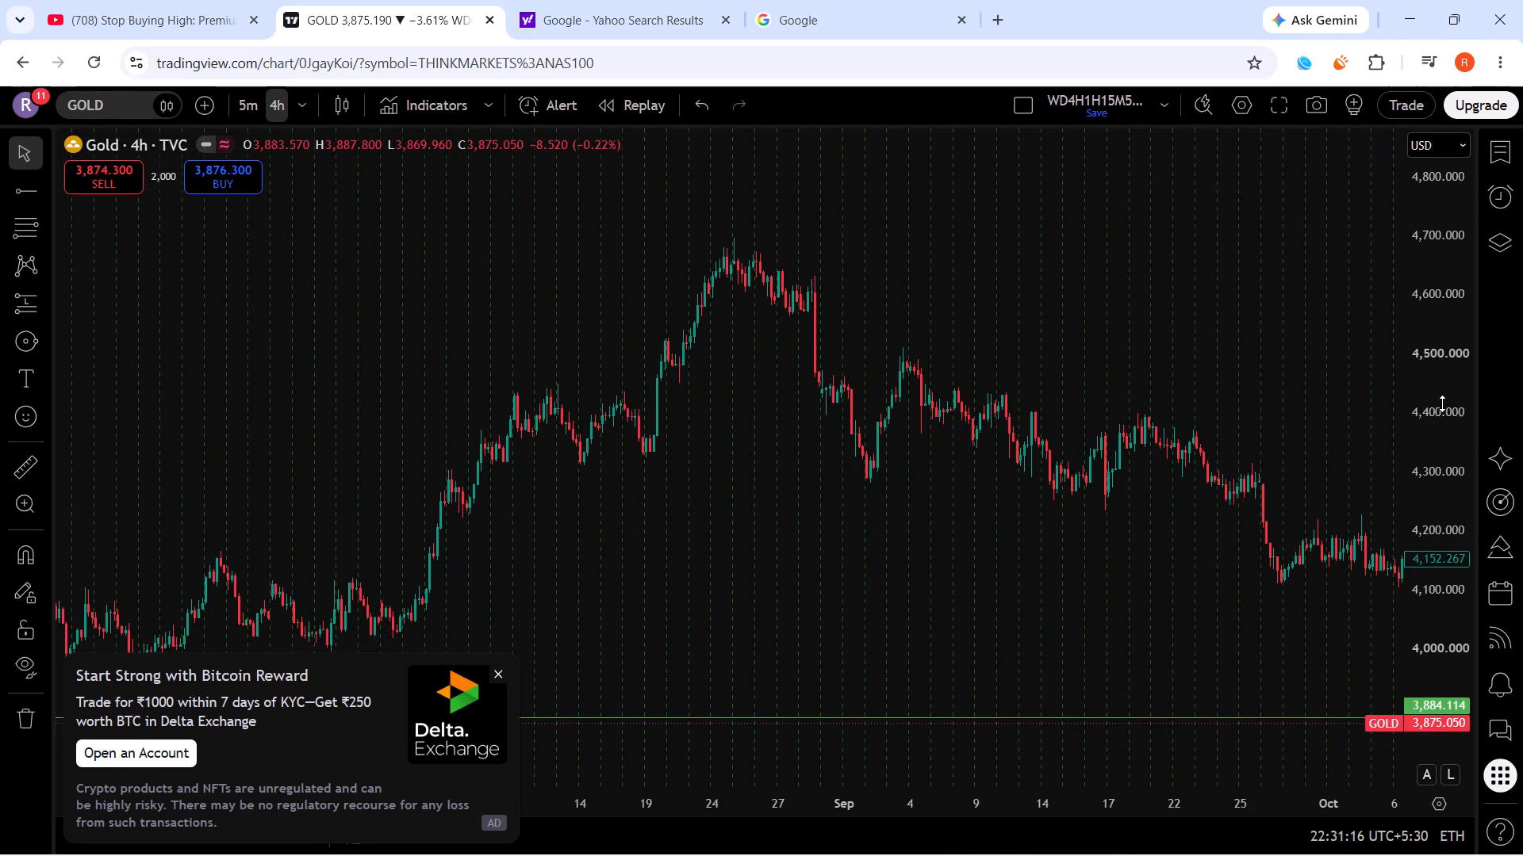
scroll(1442, 404, down, 5)
scroll(1044, 434, down, 6)
drag(1167, 530, 746, 497)
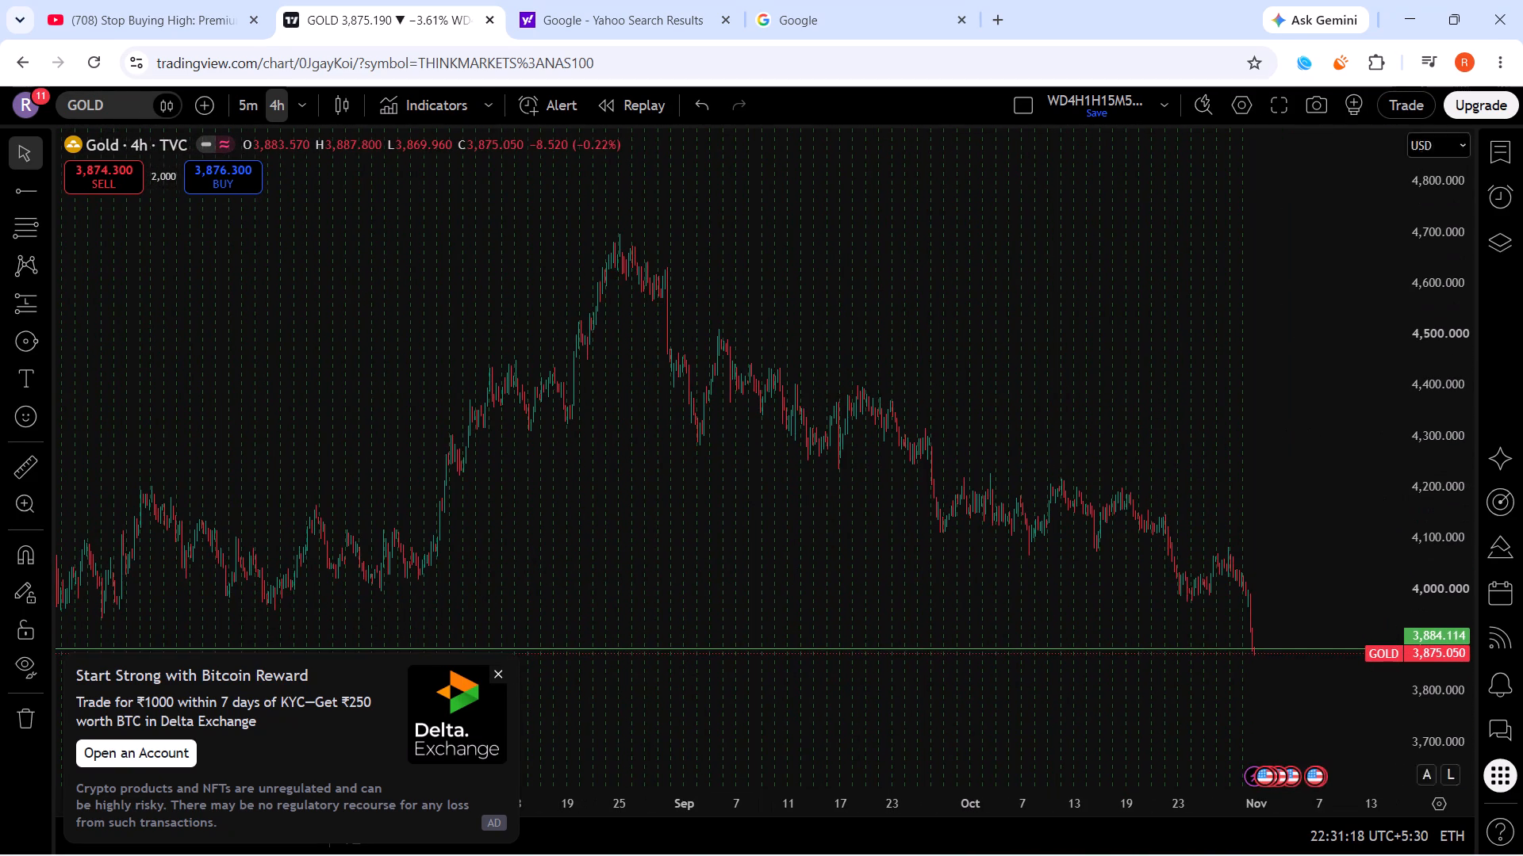
scroll(1462, 426, down, 9)
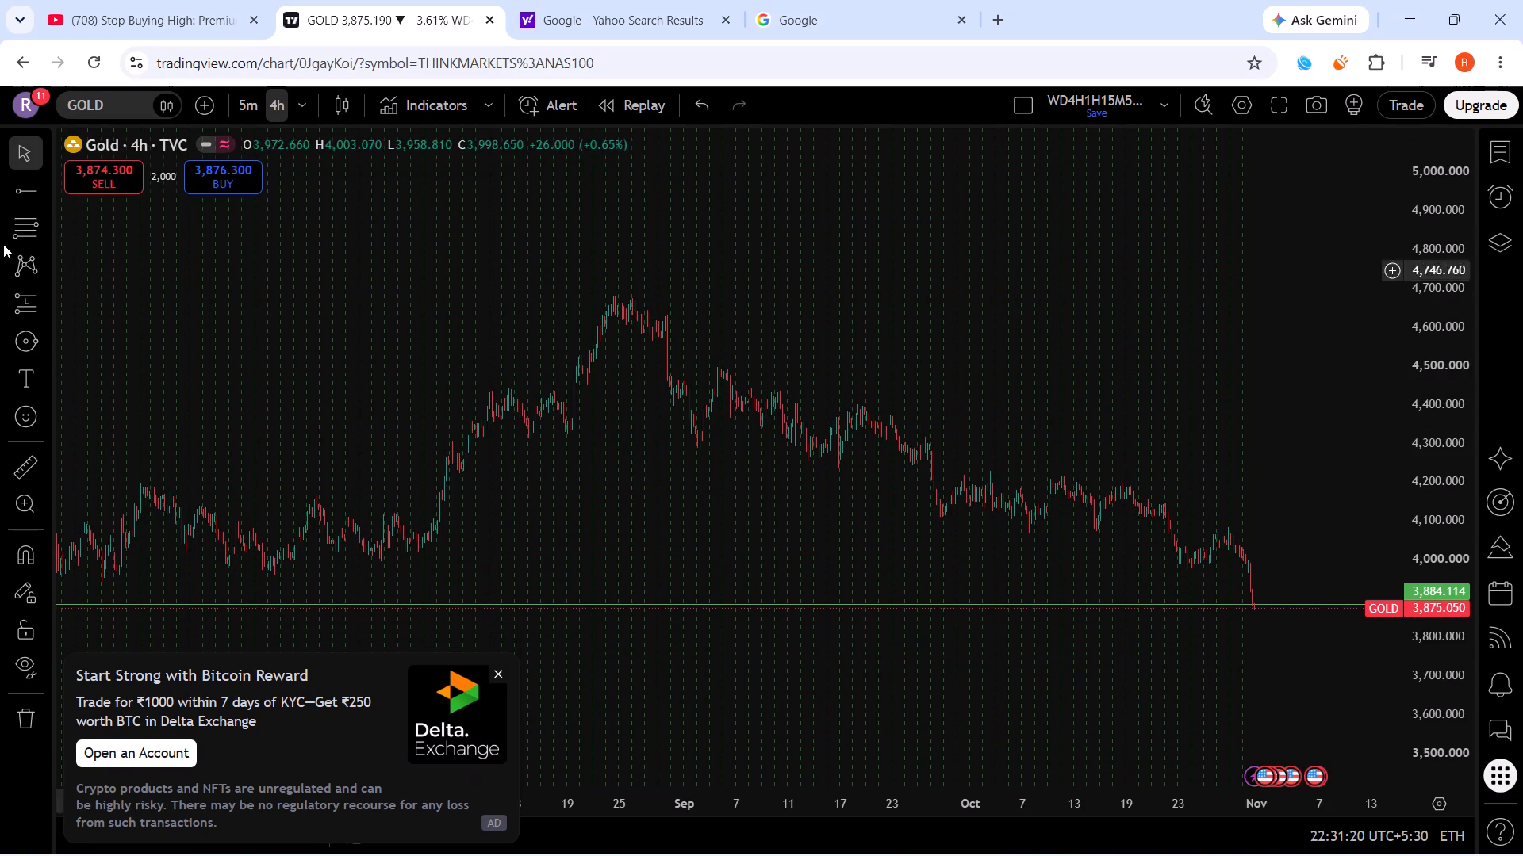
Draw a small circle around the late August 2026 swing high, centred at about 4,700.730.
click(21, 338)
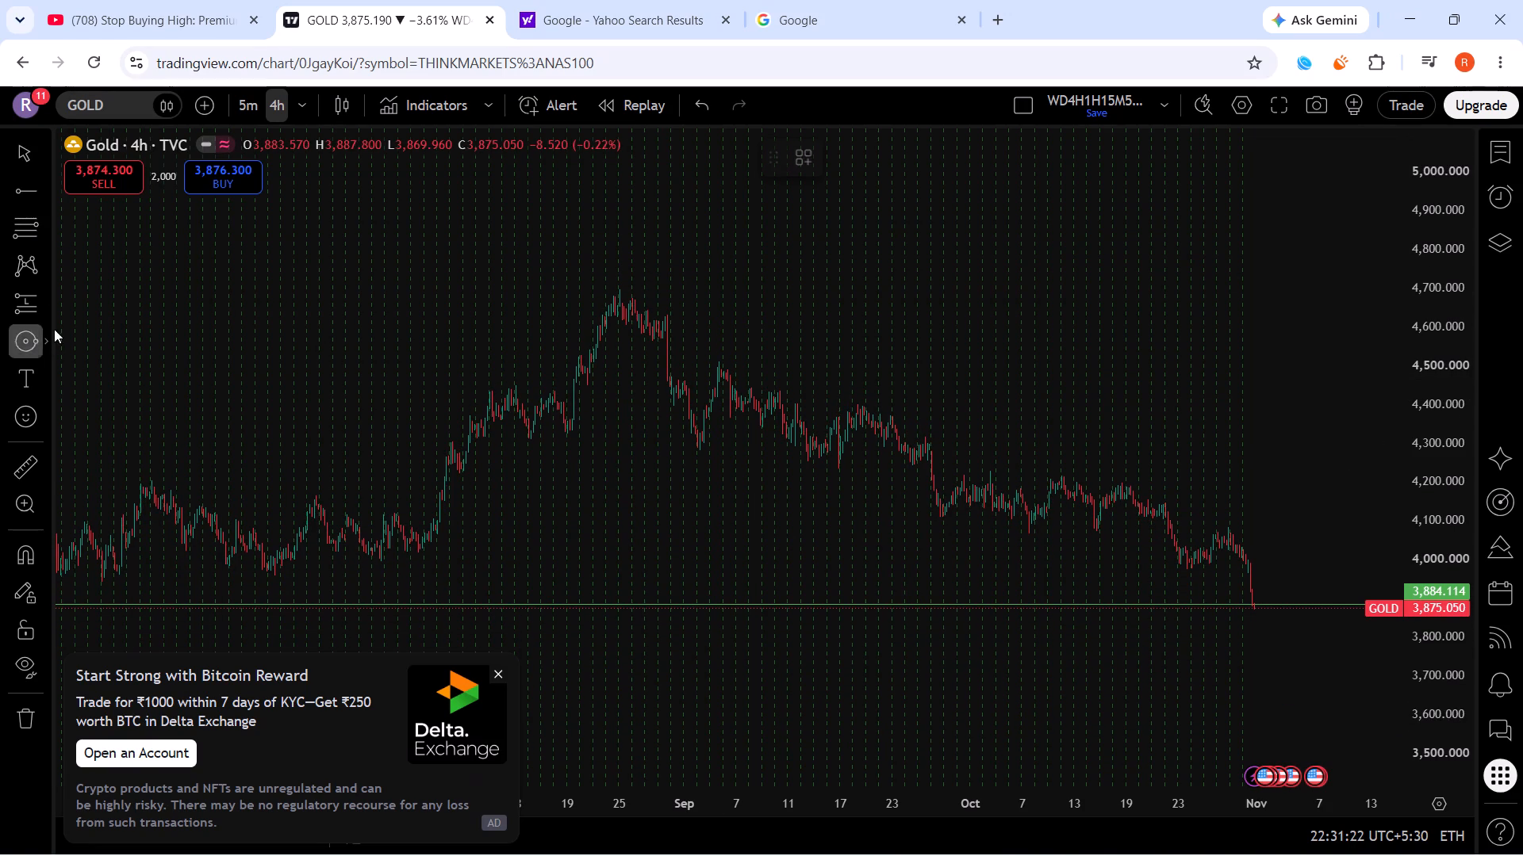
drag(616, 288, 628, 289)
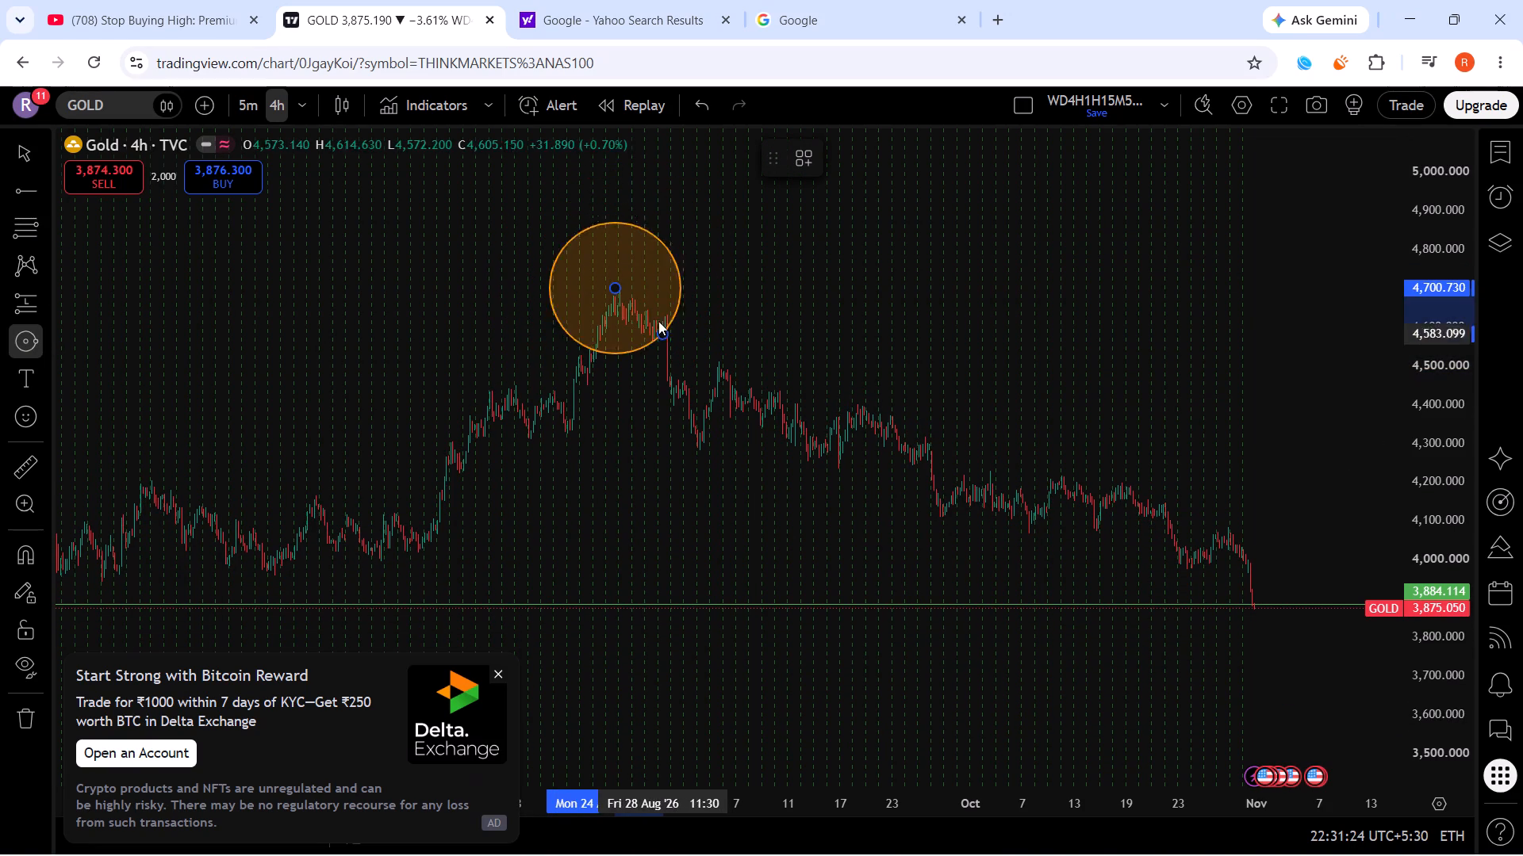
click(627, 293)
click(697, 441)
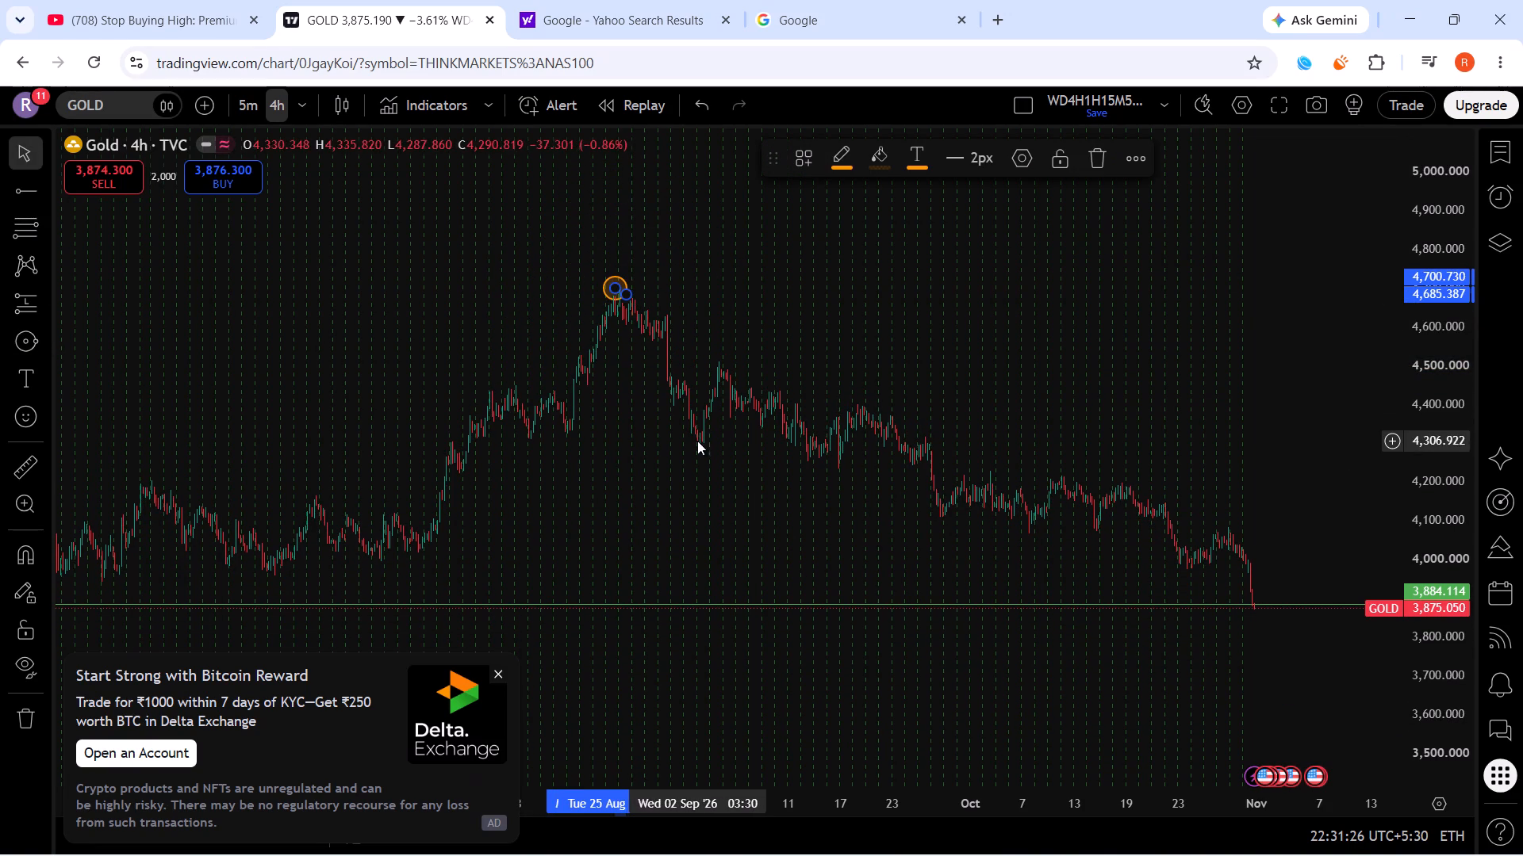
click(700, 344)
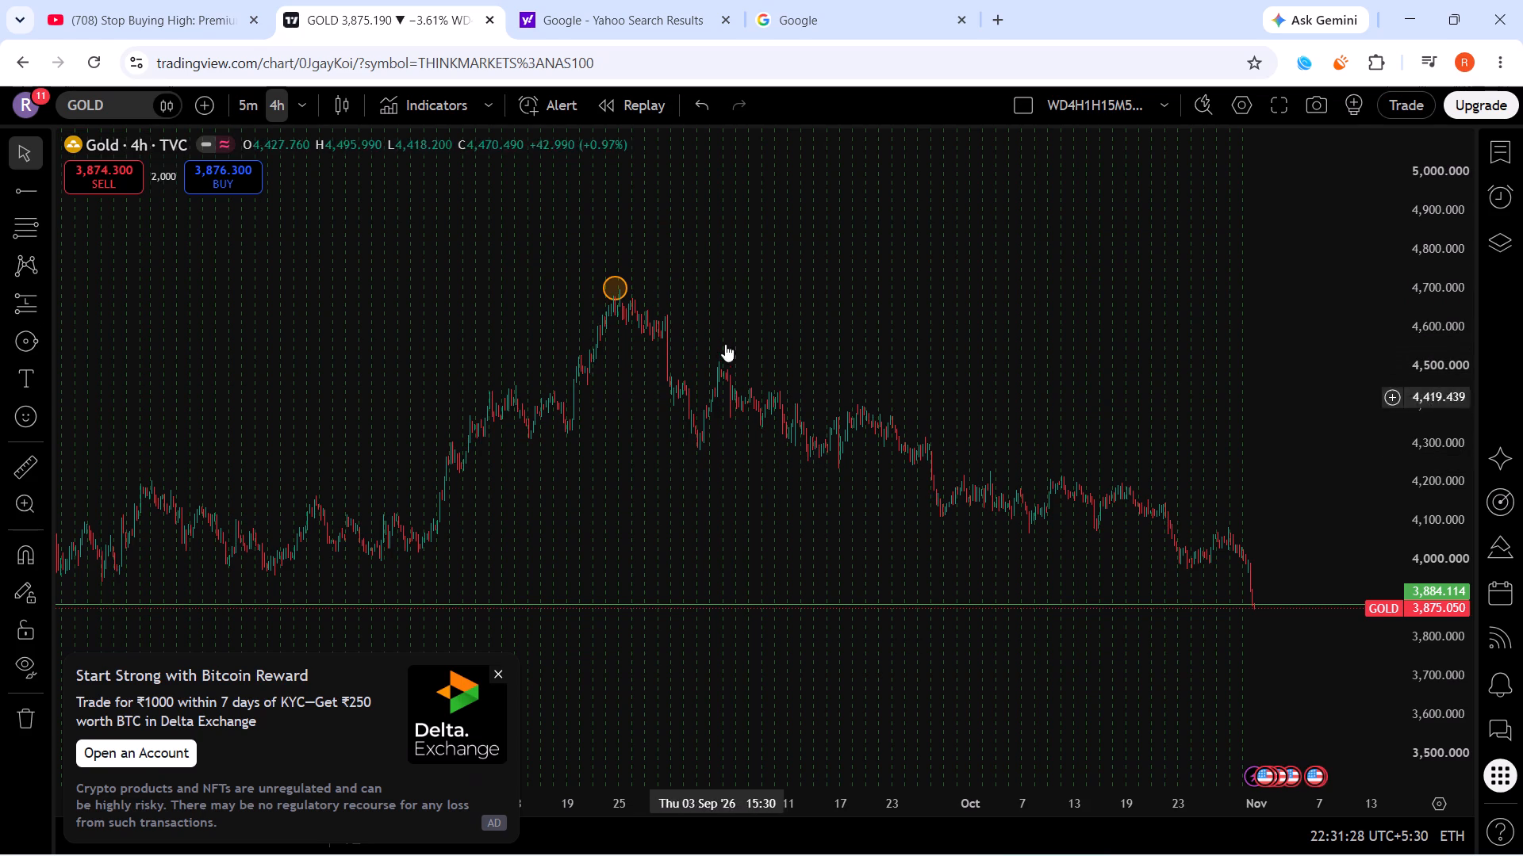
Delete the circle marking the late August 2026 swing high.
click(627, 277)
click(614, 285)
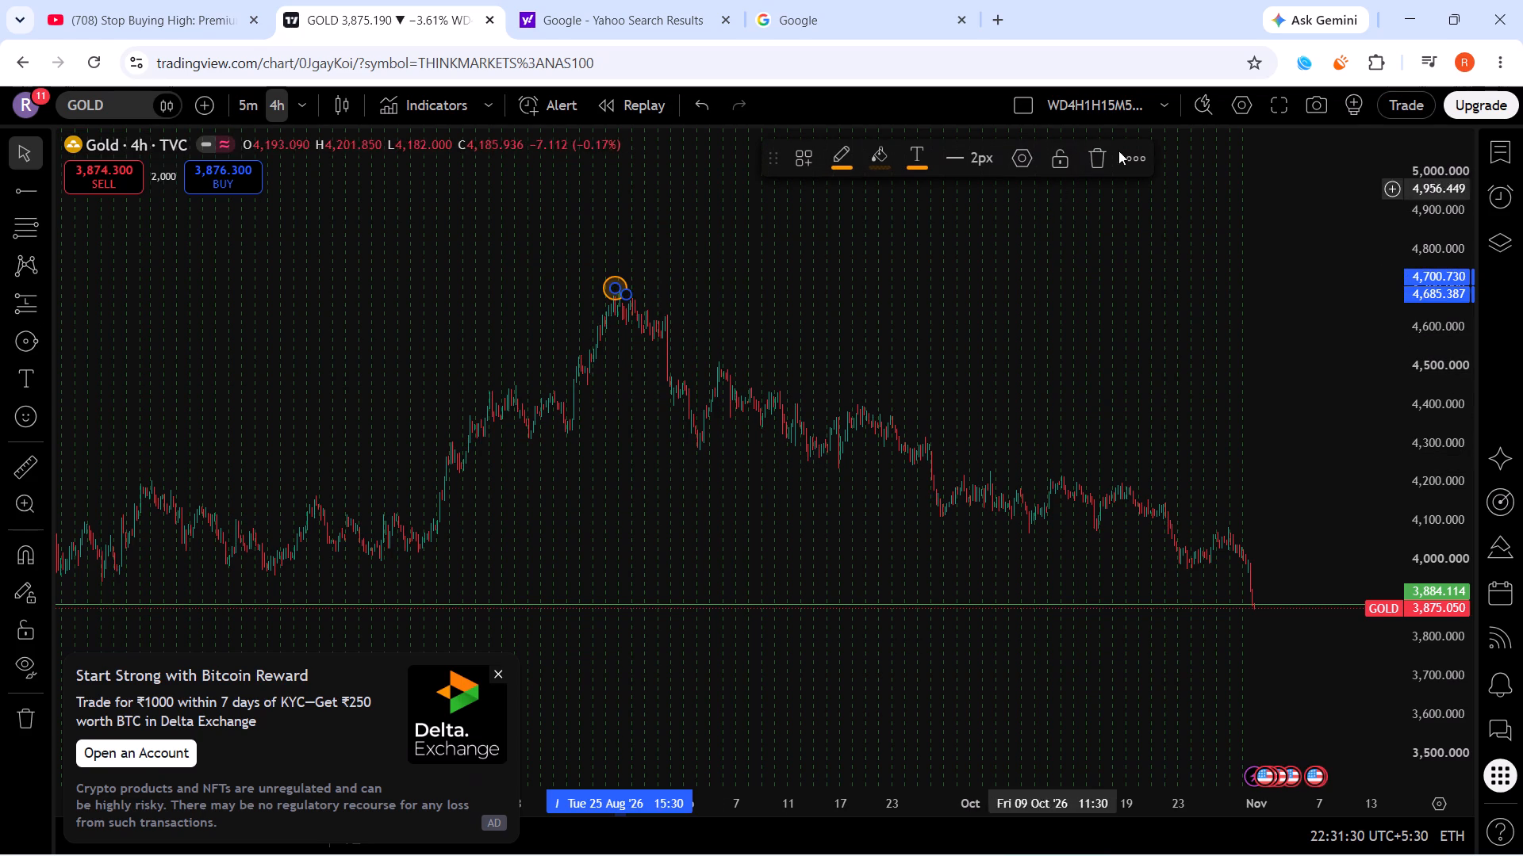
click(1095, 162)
Examine the swing structure from the July lows through the late August high and down to the horizontal ray.
scroll(862, 362, down, 5)
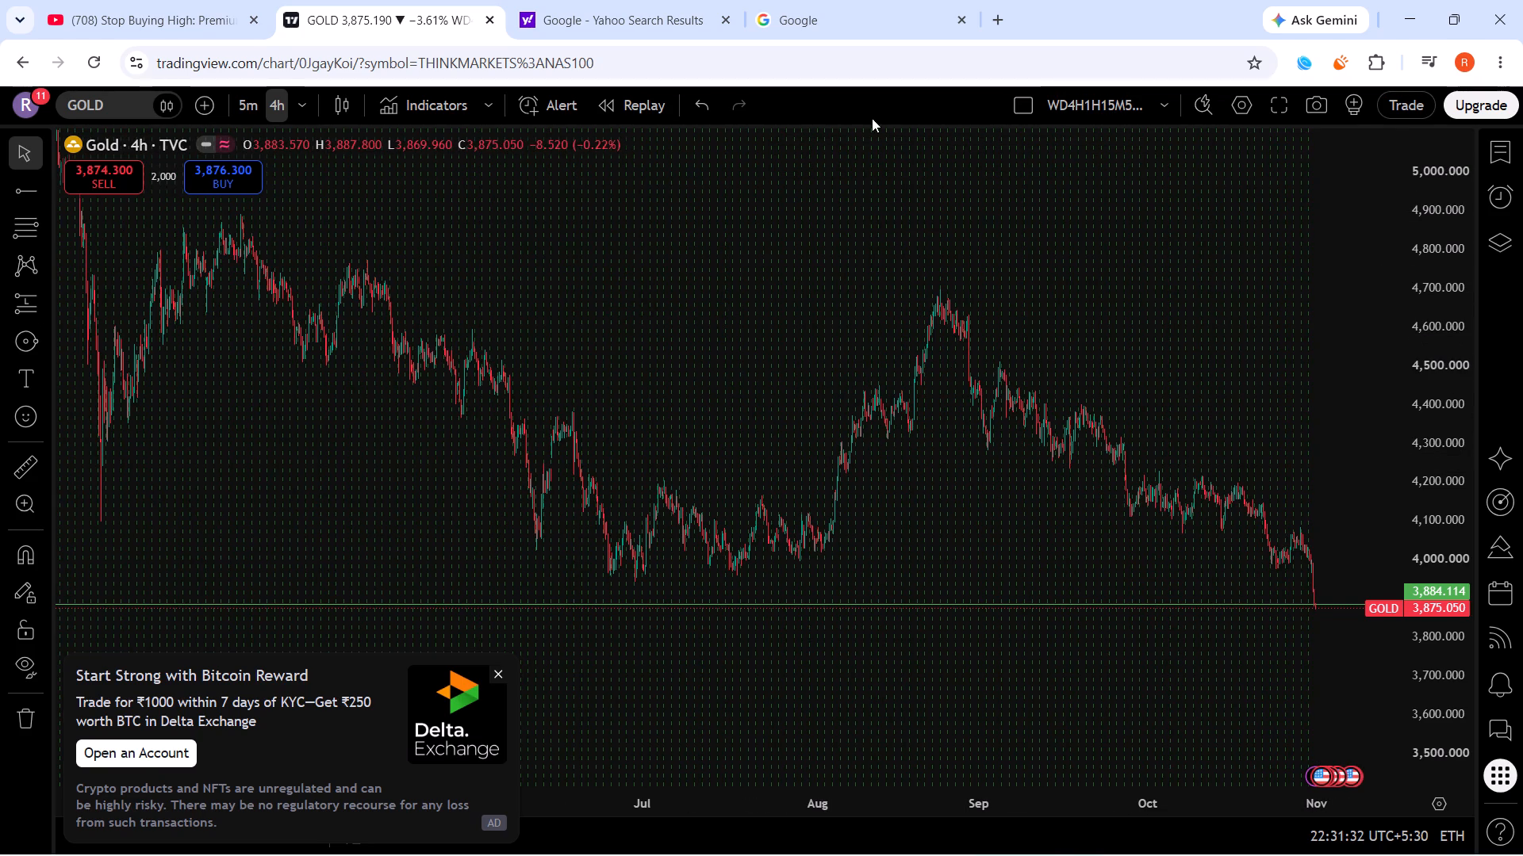
scroll(1067, 380, up, 3)
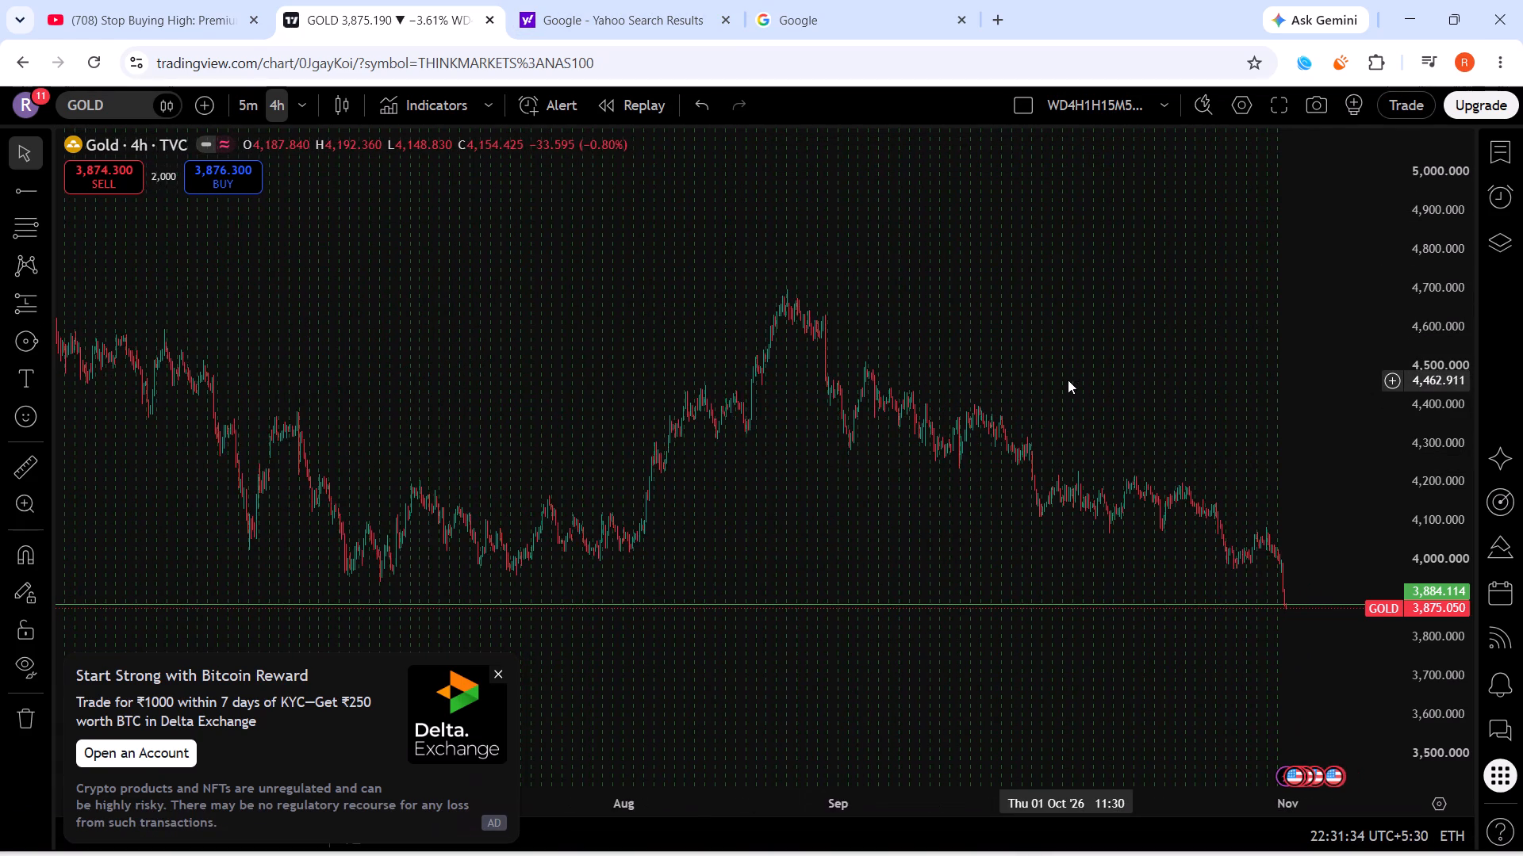
scroll(1068, 380, up, 3)
scroll(1407, 447, up, 5)
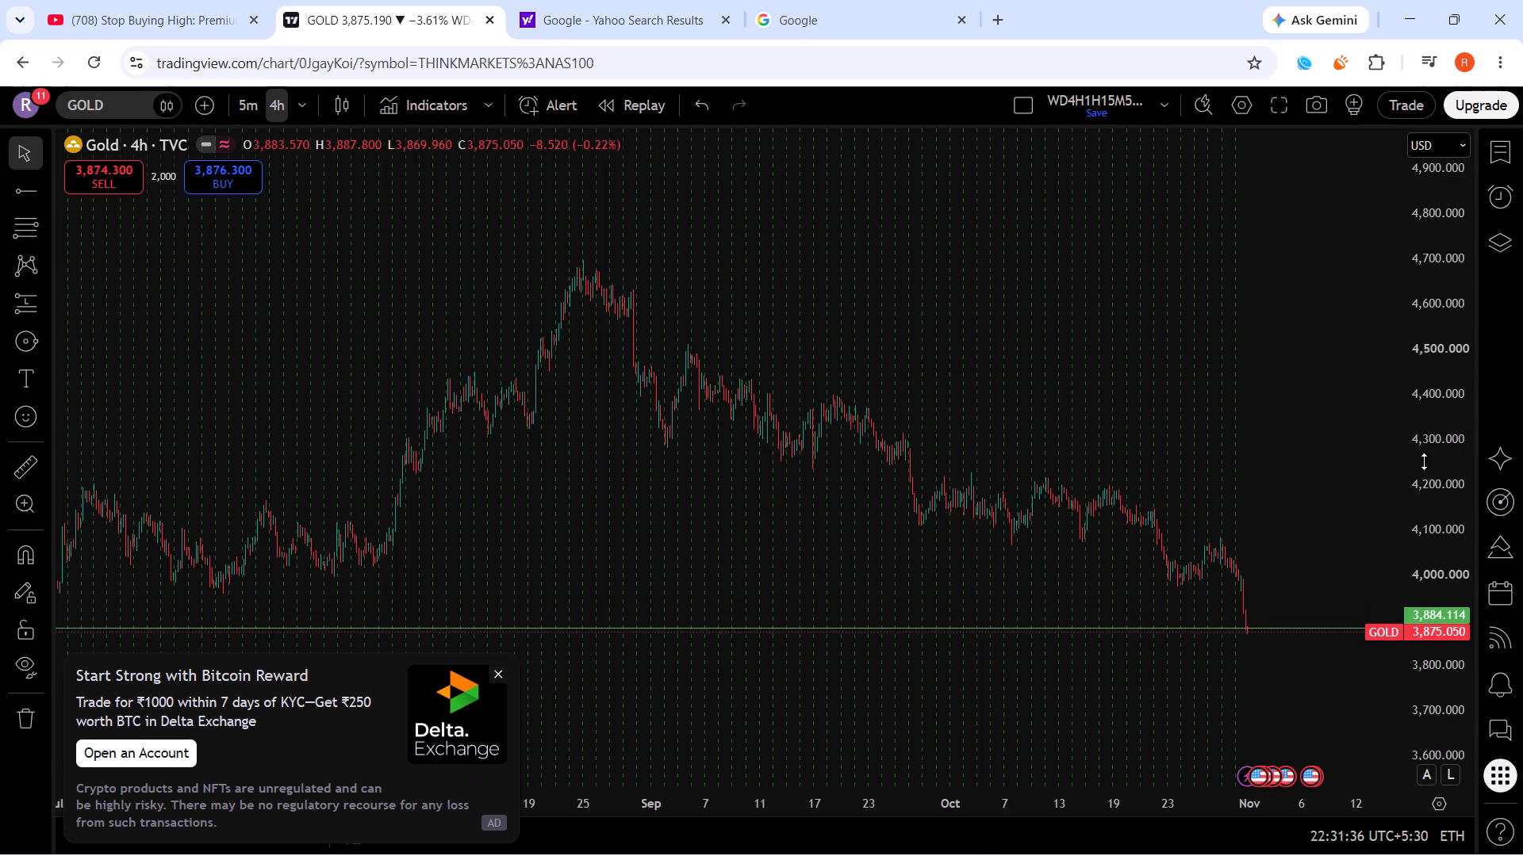
scroll(1433, 477, up, 5)
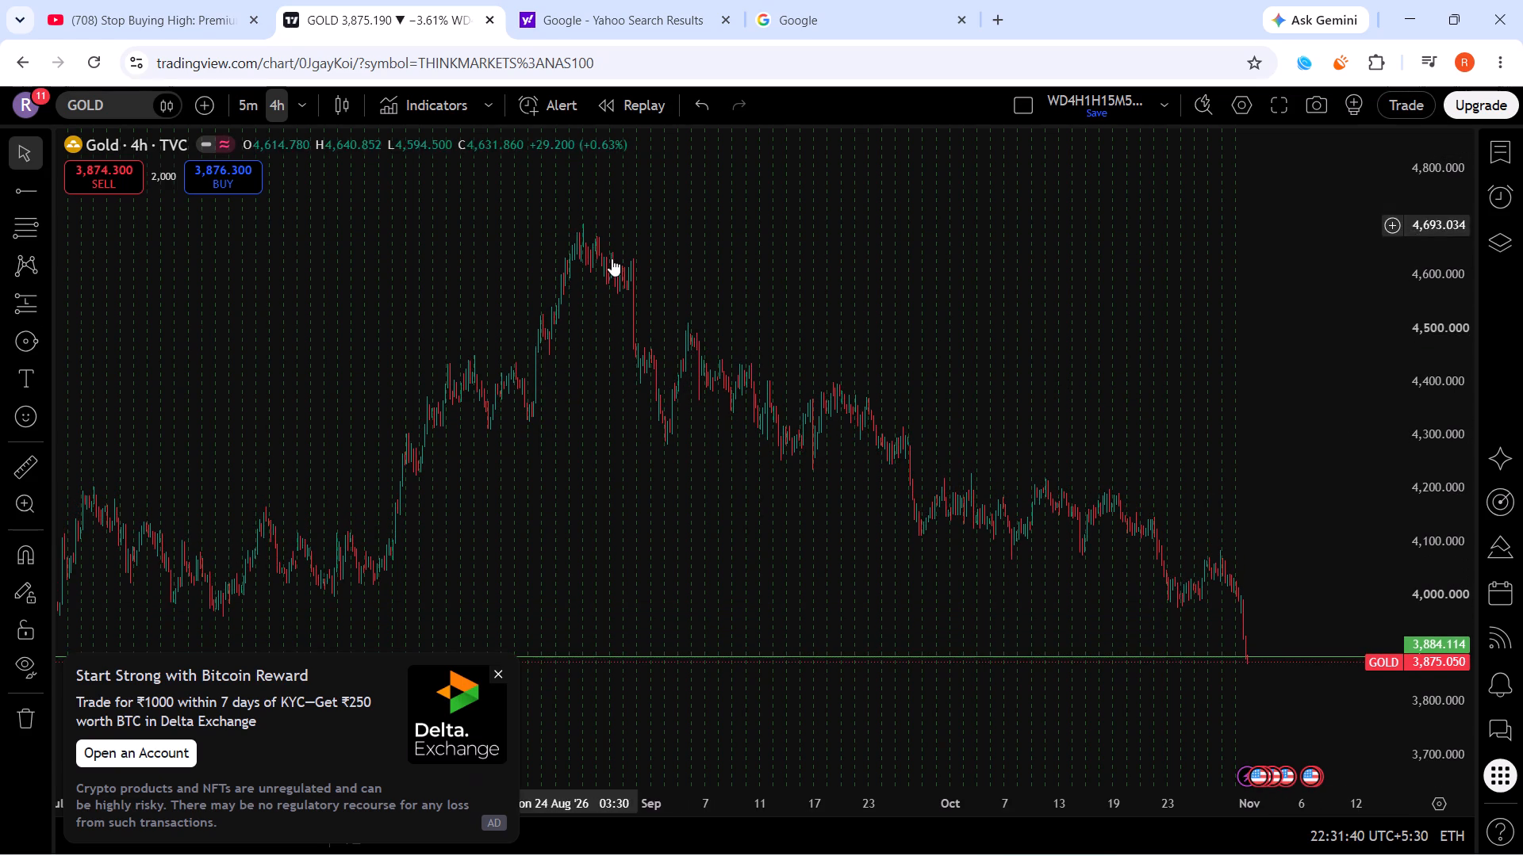
scroll(665, 282, up, 8)
drag(304, 296, 1178, 315)
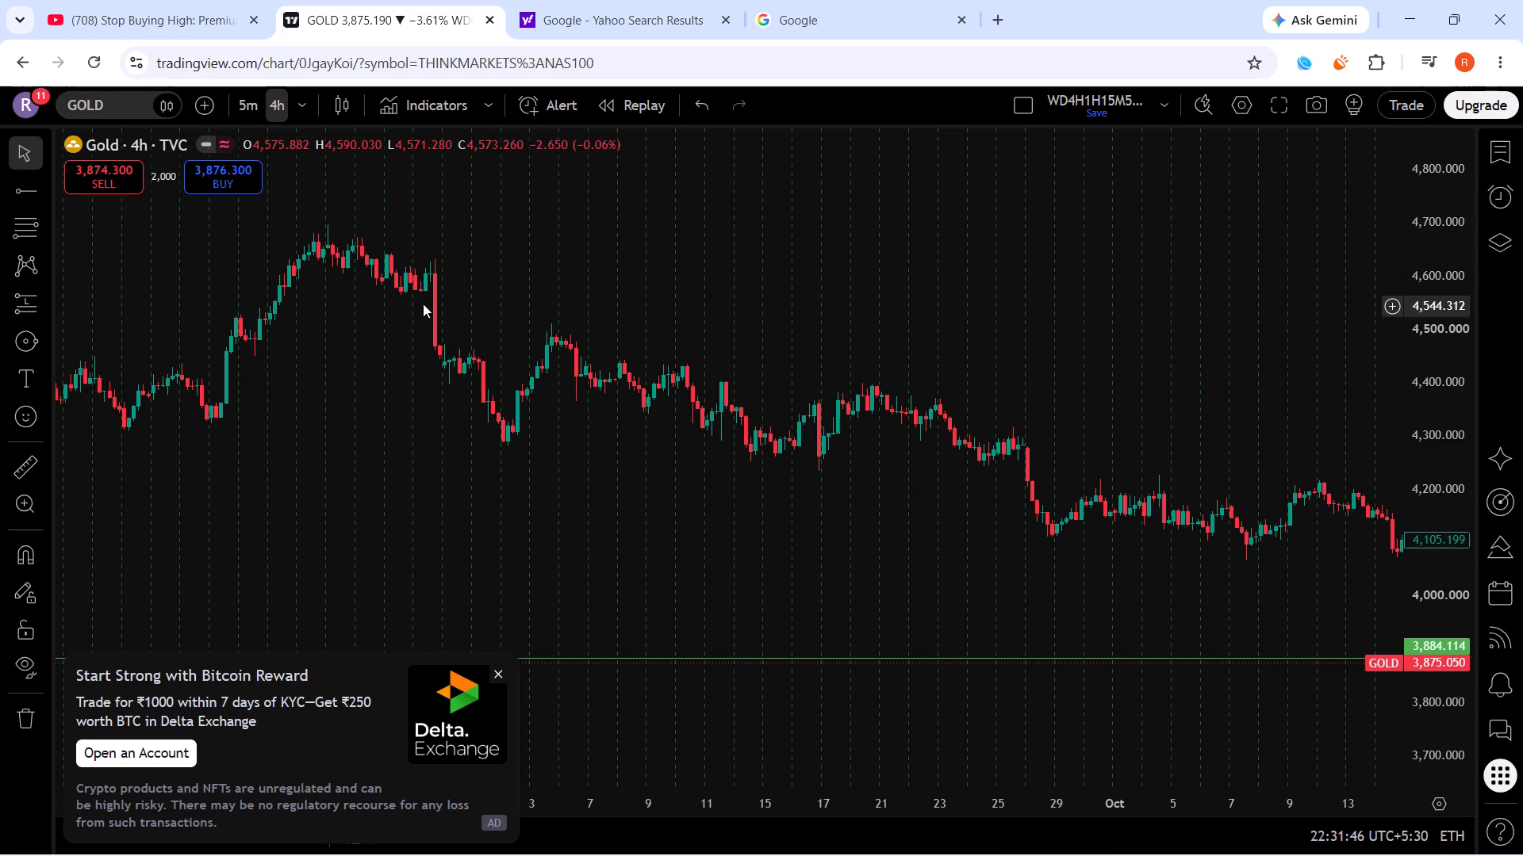
scroll(490, 374, down, 8)
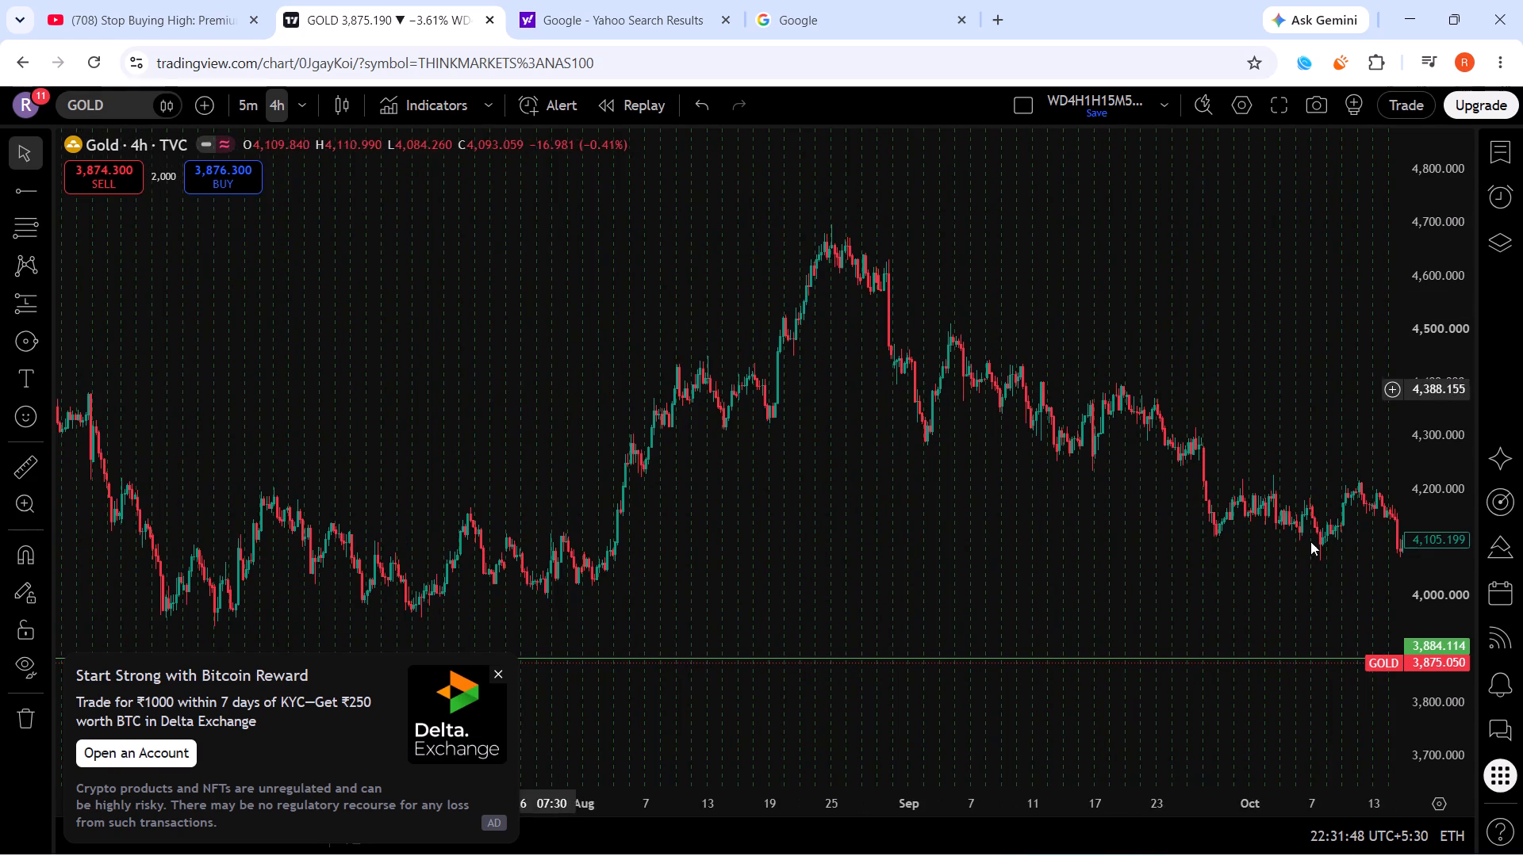
drag(1200, 517, 888, 515)
scroll(1454, 407, down, 6)
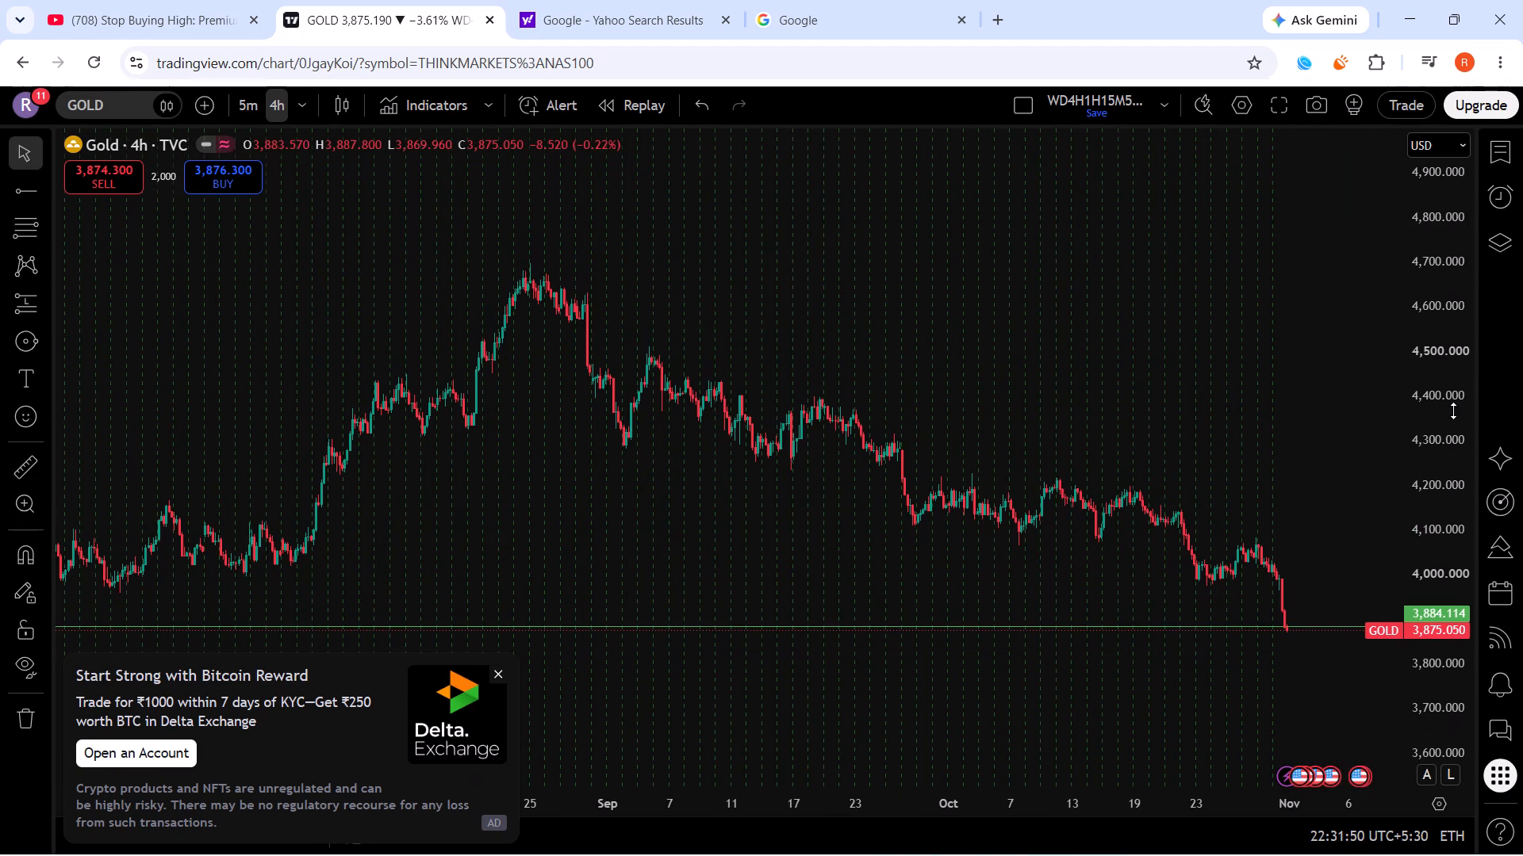
scroll(1264, 427, down, 3)
scroll(1264, 427, up, 3)
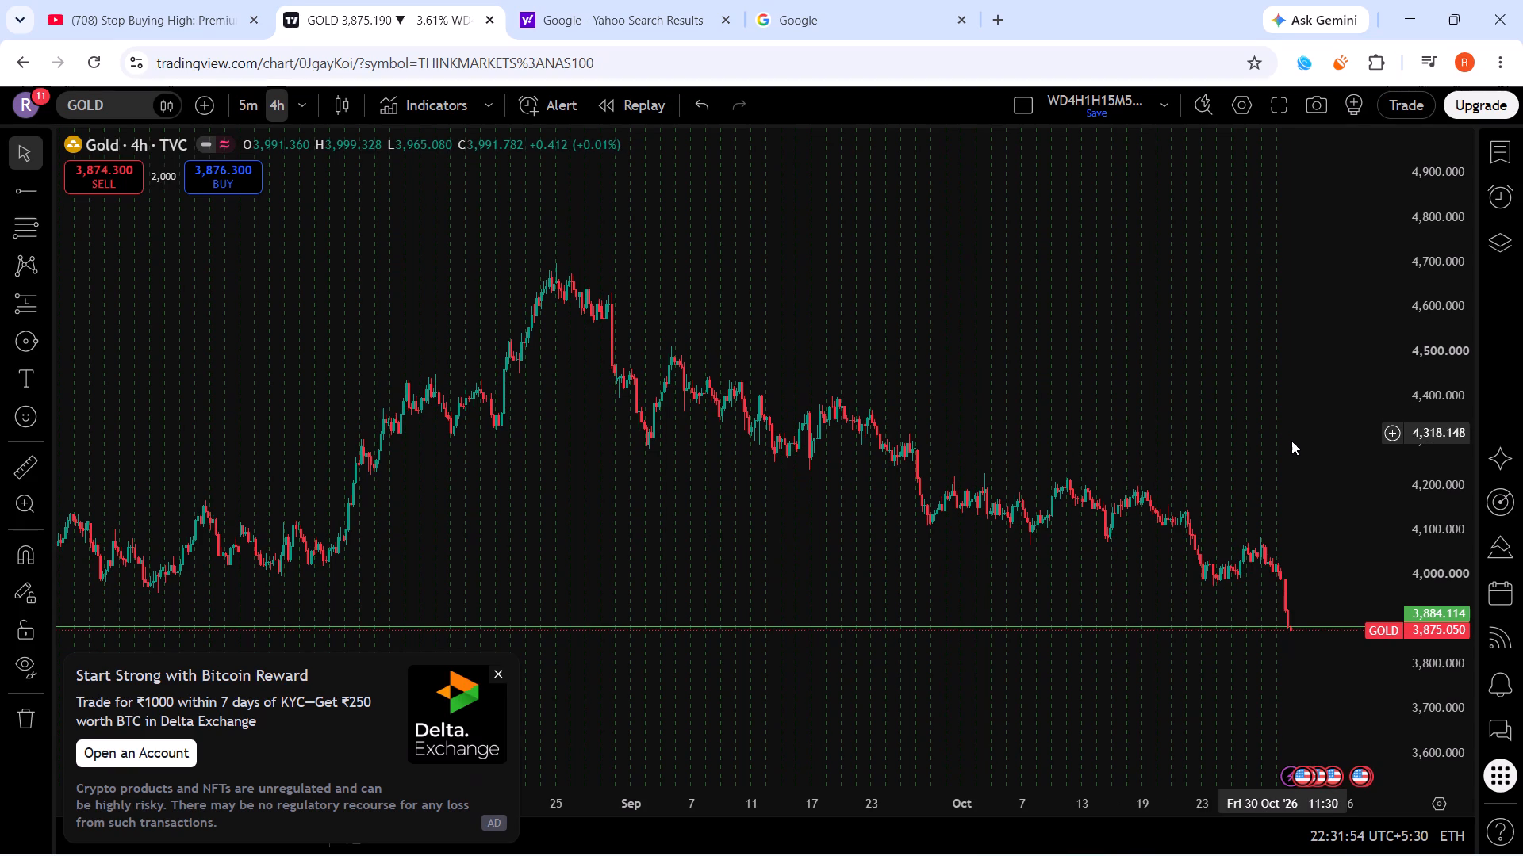
Examine the late October 2026 gold sell-off and the latest candles where price meets the horizontal ray.
scroll(1450, 546, up, 6)
scroll(1367, 596, up, 6)
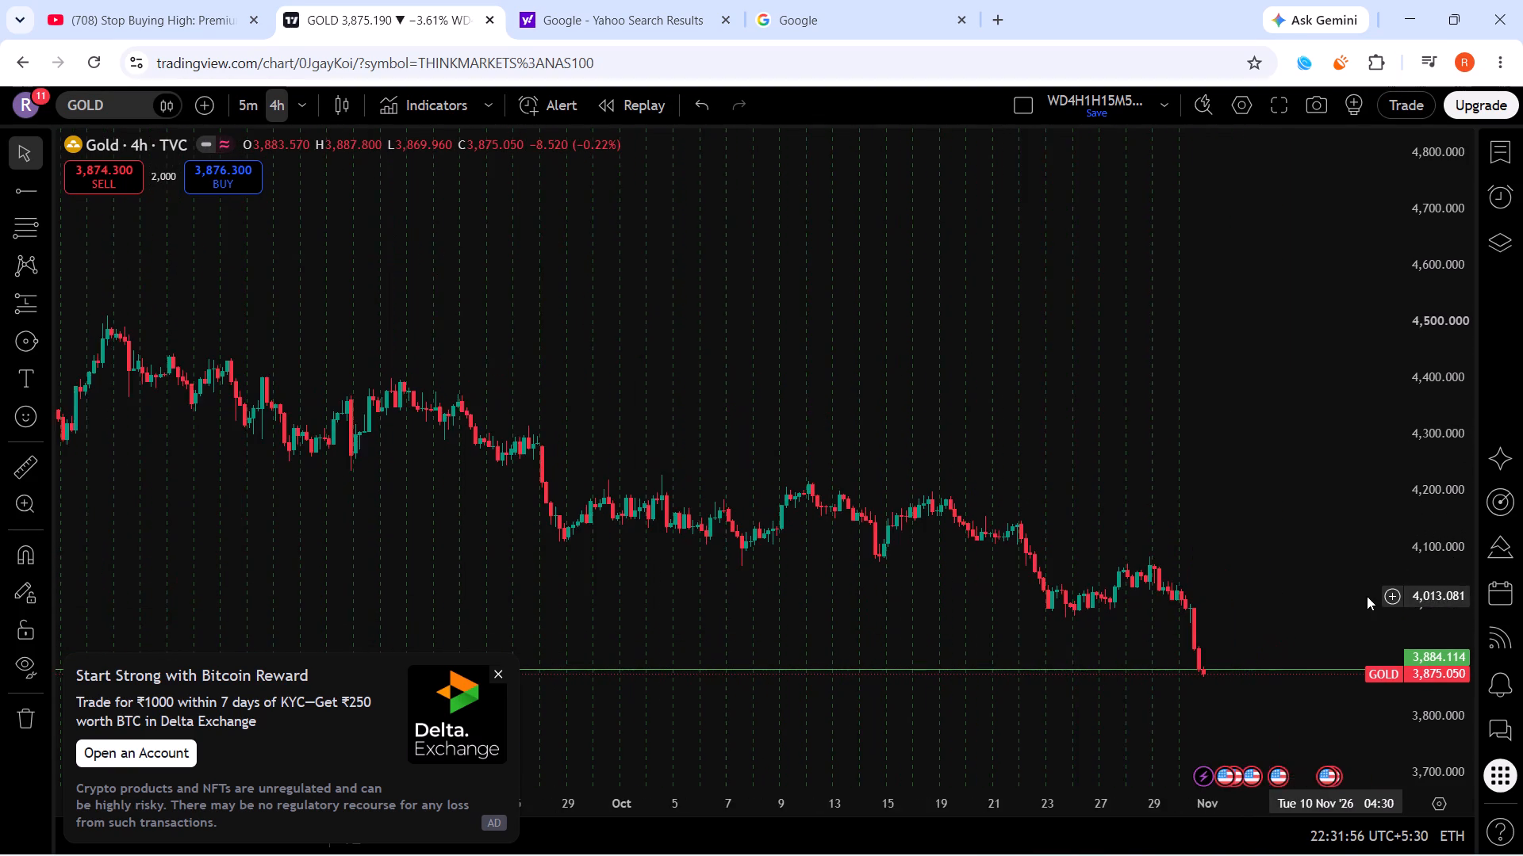
scroll(1362, 596, up, 4)
scroll(1444, 625, up, 12)
drag(1266, 627, 1144, 196)
scroll(1474, 525, up, 17)
scroll(1406, 543, up, 6)
drag(1099, 497, 1149, 747)
scroll(1134, 625, up, 5)
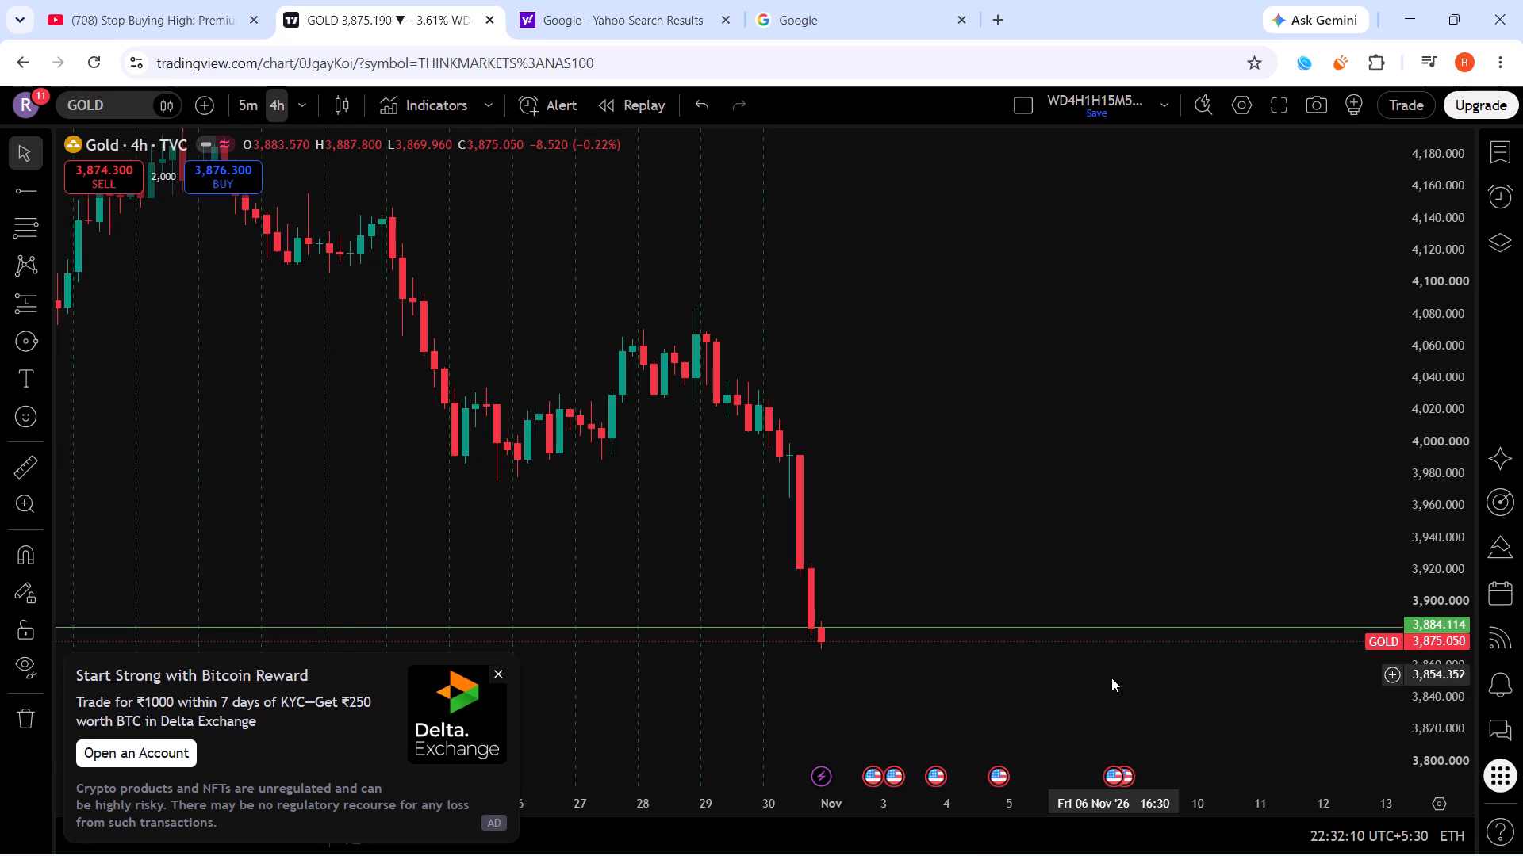
scroll(1106, 679, down, 3)
scroll(1463, 445, down, 11)
scroll(395, 622, down, 3)
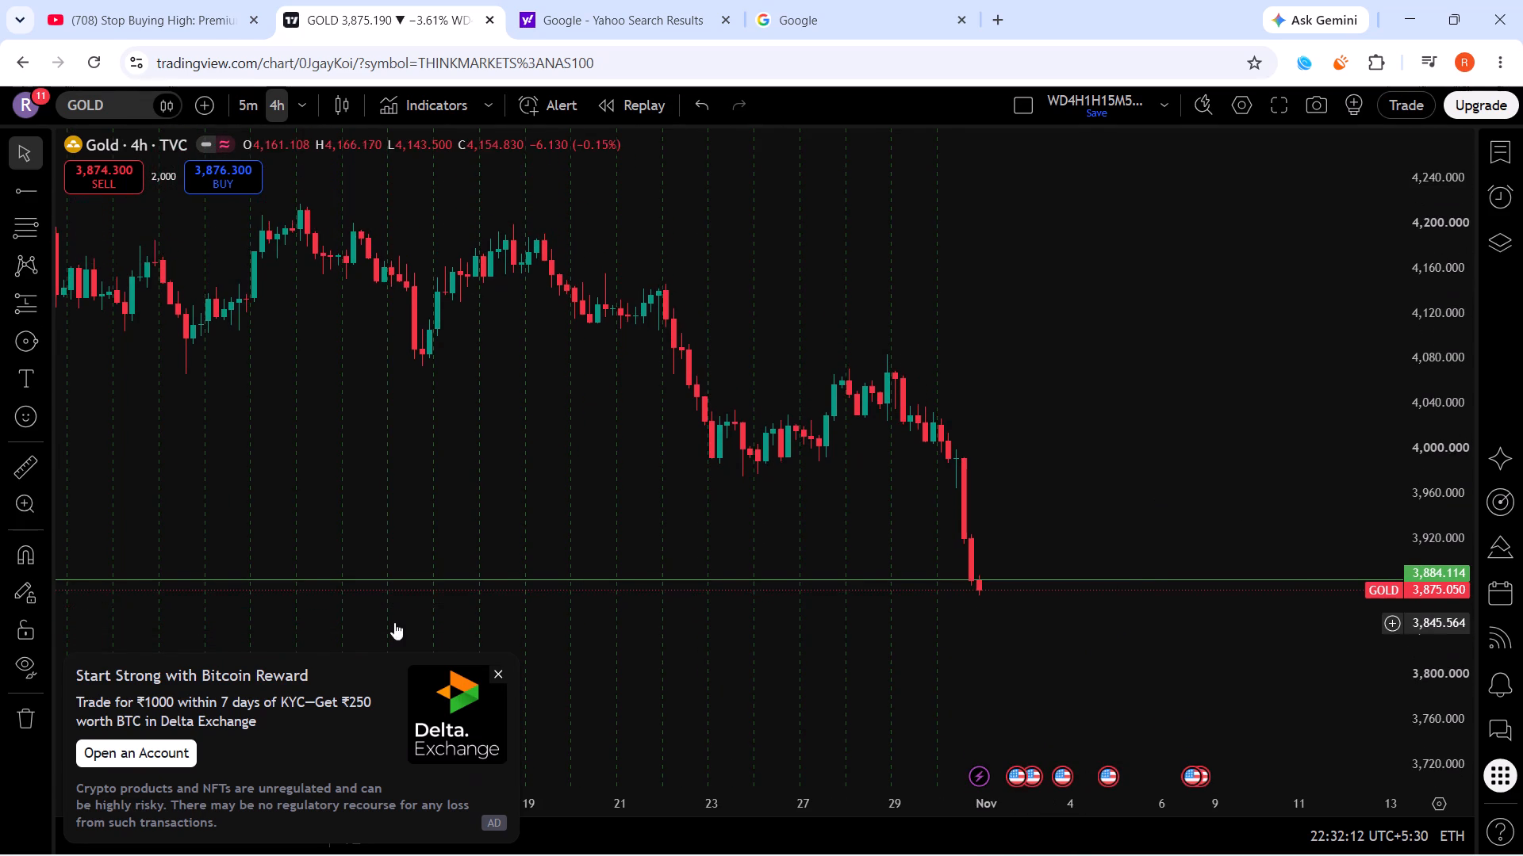
Examine gold's wider swing structure from the October 2025 low, through the circled peak, back down to the horizontal ray.
scroll(394, 622, down, 10)
scroll(360, 591, down, 20)
scroll(360, 591, down, 1)
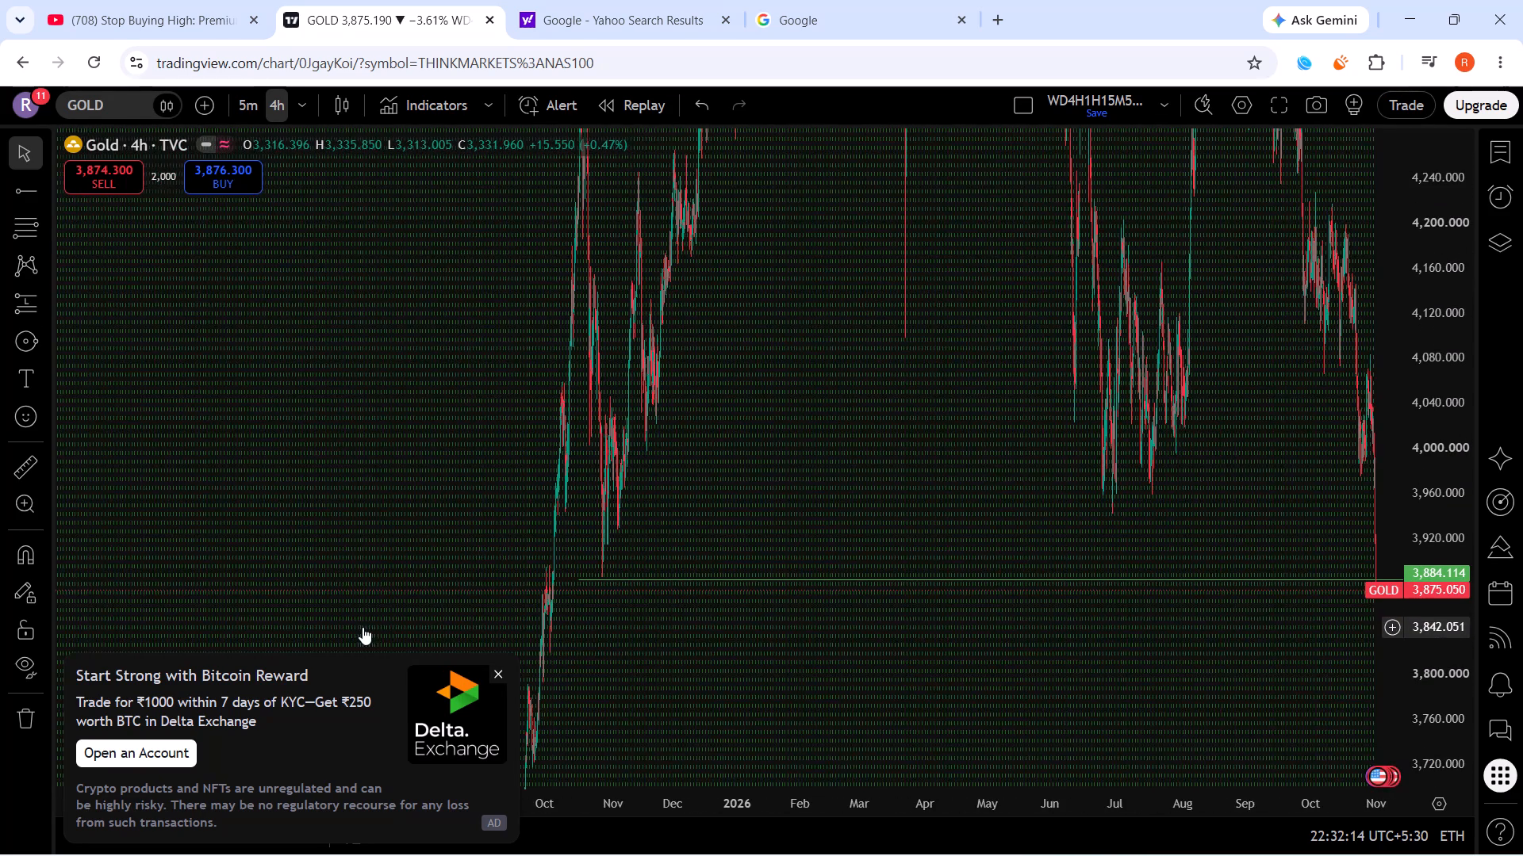
scroll(543, 606, up, 10)
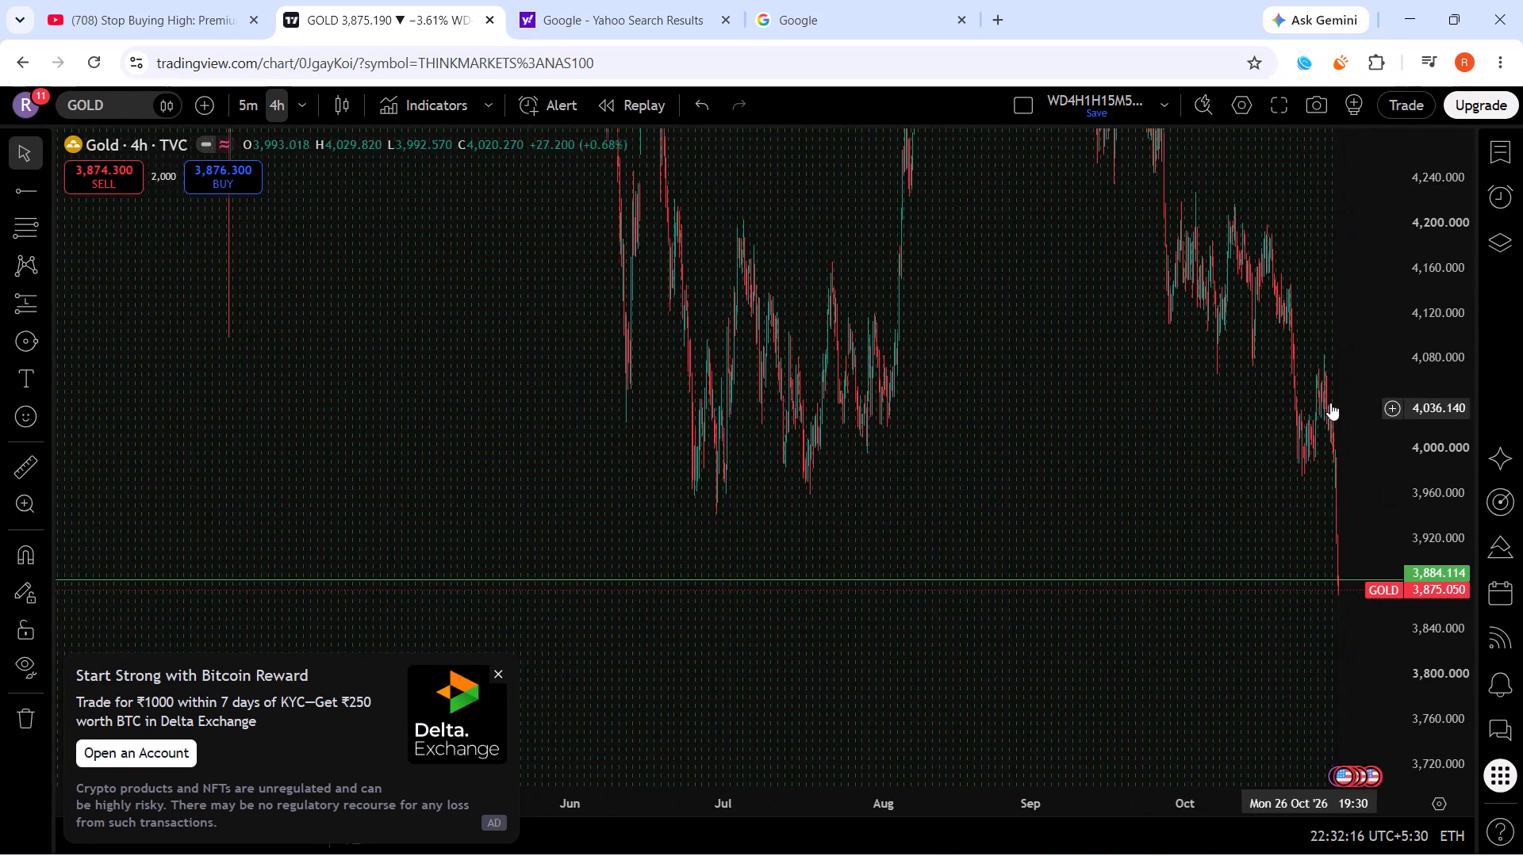
scroll(1434, 390, down, 20)
scroll(1434, 390, down, 19)
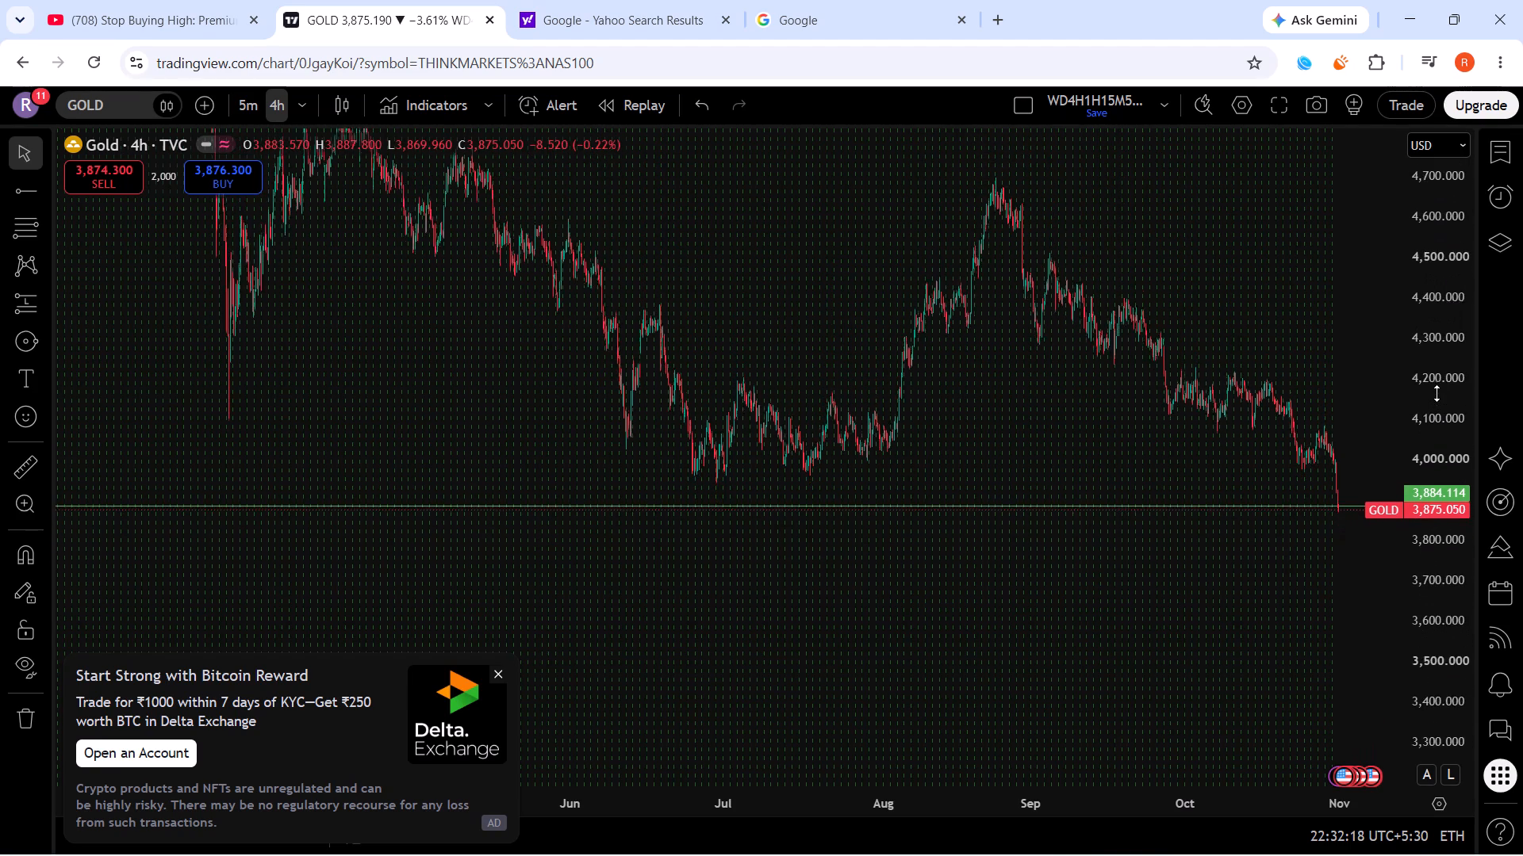
scroll(1437, 393, down, 6)
scroll(733, 537, down, 11)
drag(764, 571, 775, 424)
drag(893, 487, 719, 484)
scroll(719, 484, down, 5)
scroll(720, 500, up, 3)
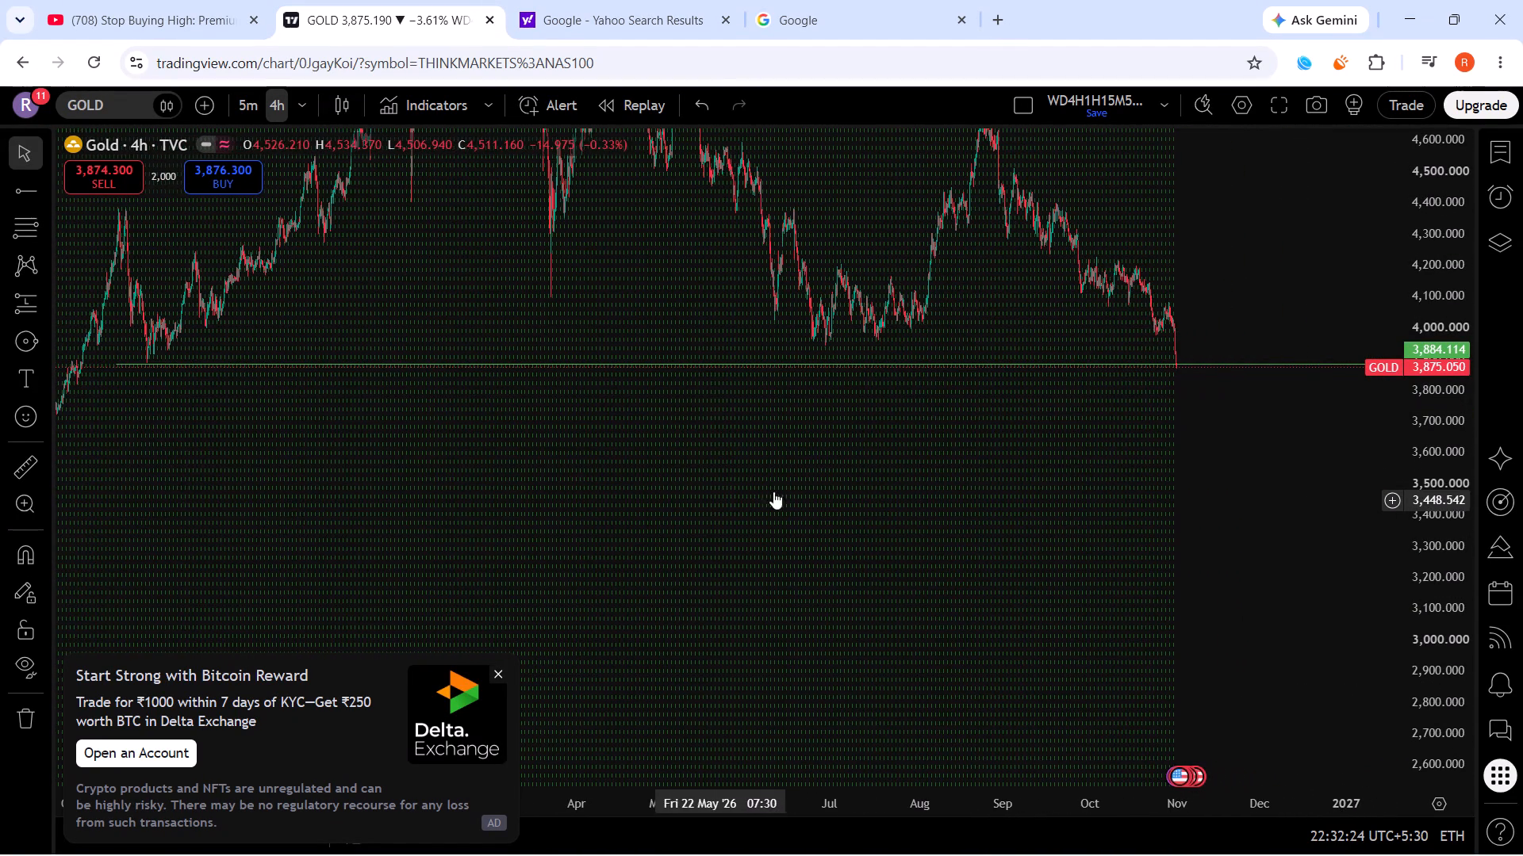
drag(813, 483, 933, 691)
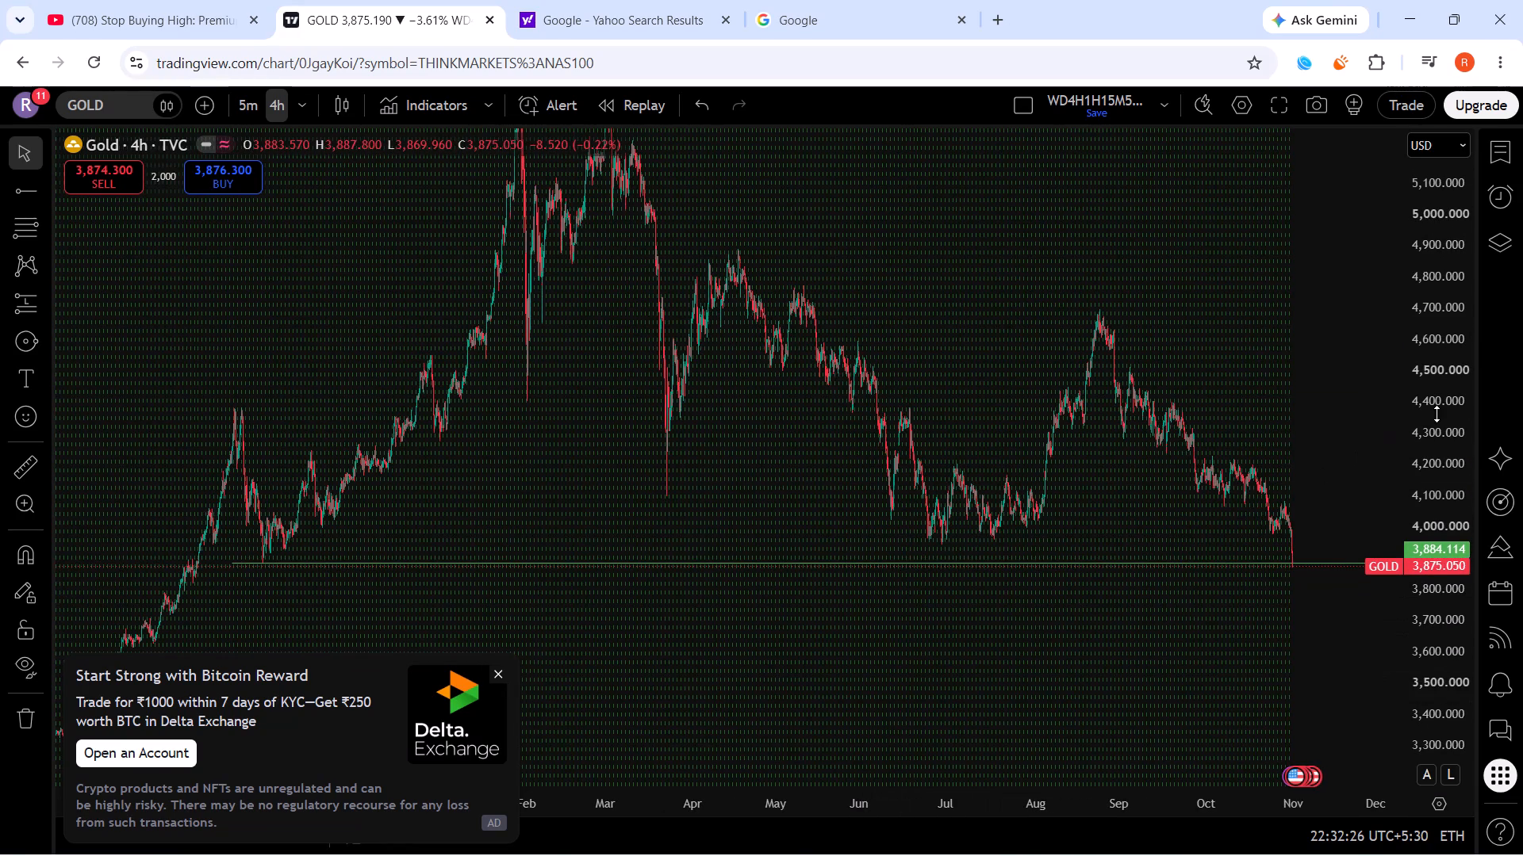
scroll(1437, 414, down, 20)
scroll(1437, 414, down, 2)
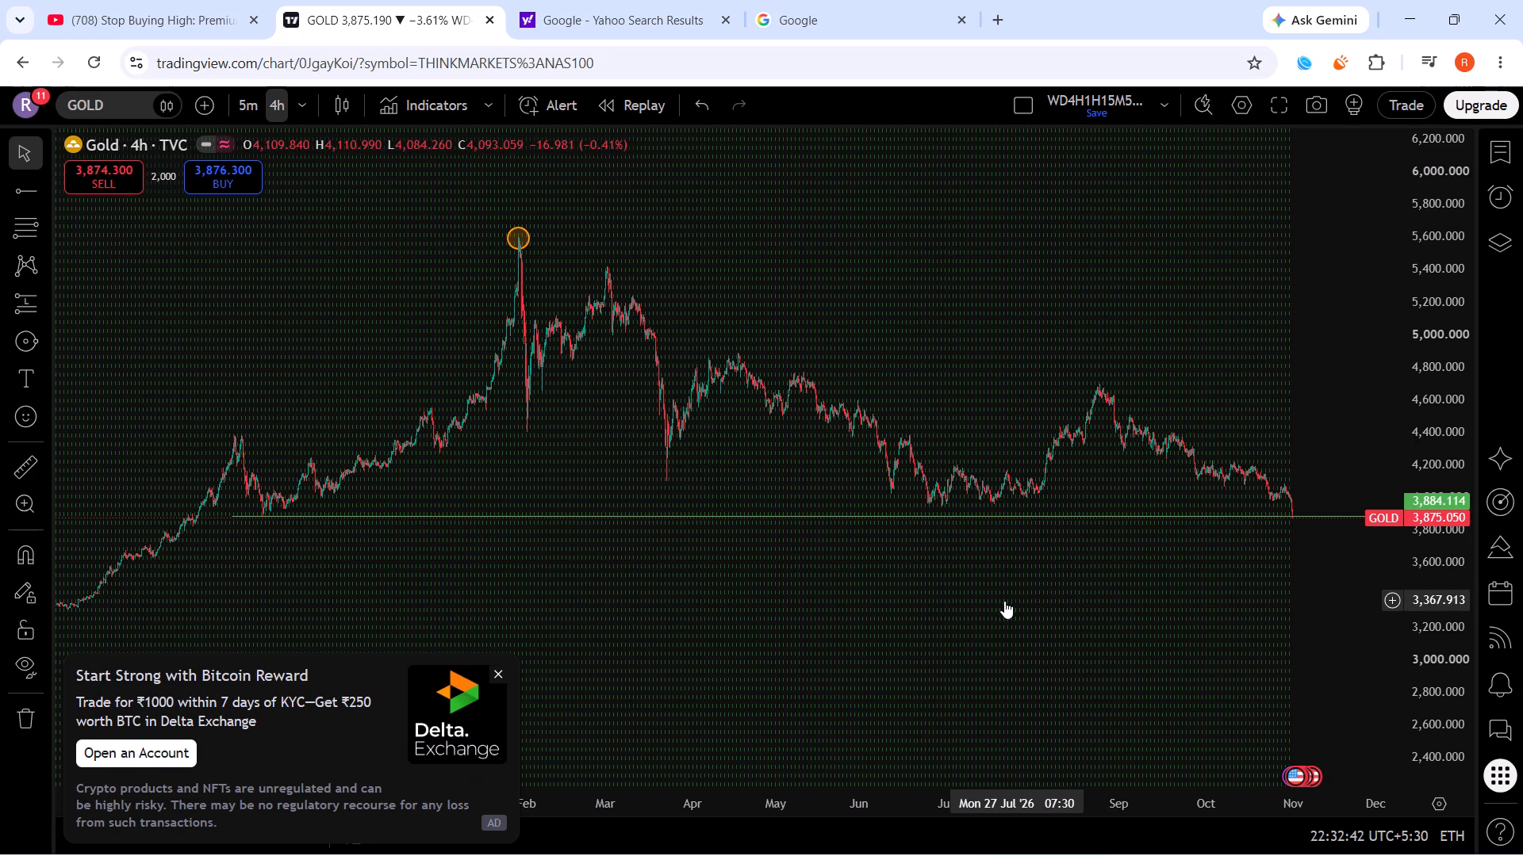
Switch the chart symbol to SP500, the S&P Index Cash CFD (USD) from Vantage.
click(127, 96)
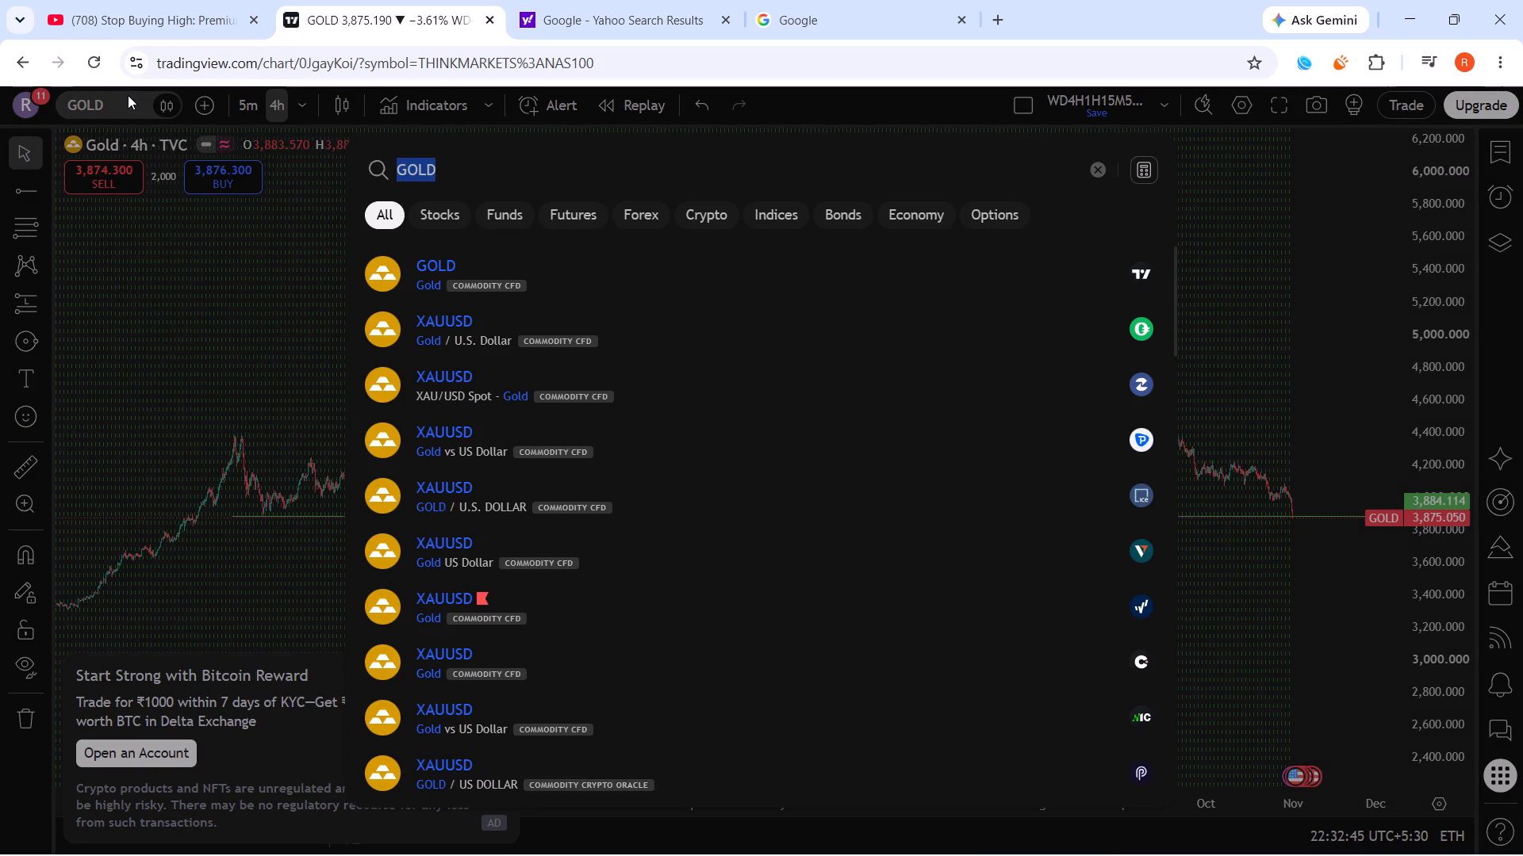
key(BackSpace)
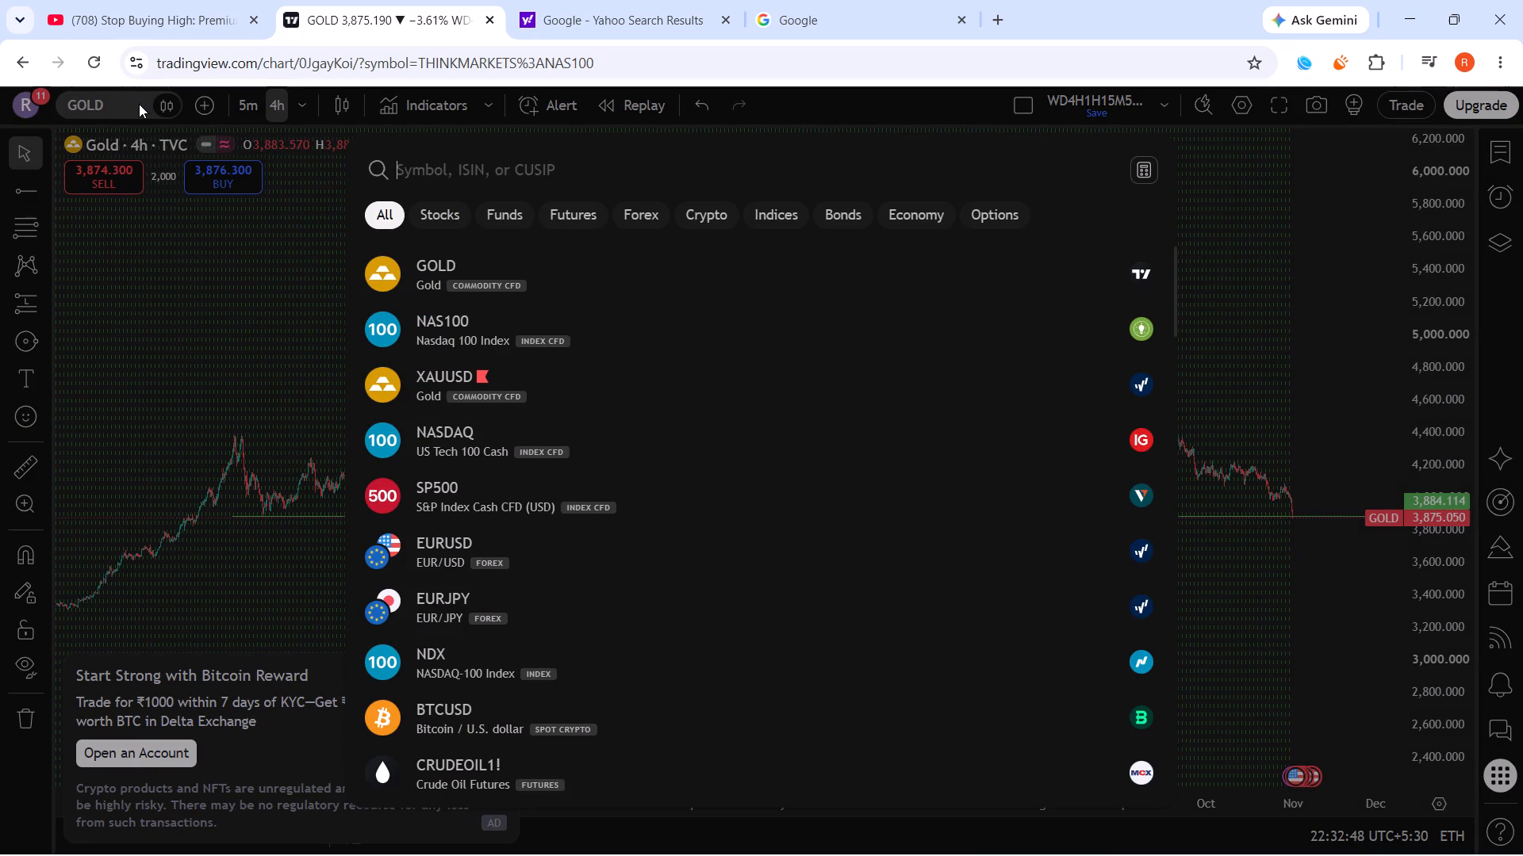
click(480, 486)
Examine the S&P 500 4-hour price history from the latest candles back to early 2023.
scroll(1465, 371, down, 12)
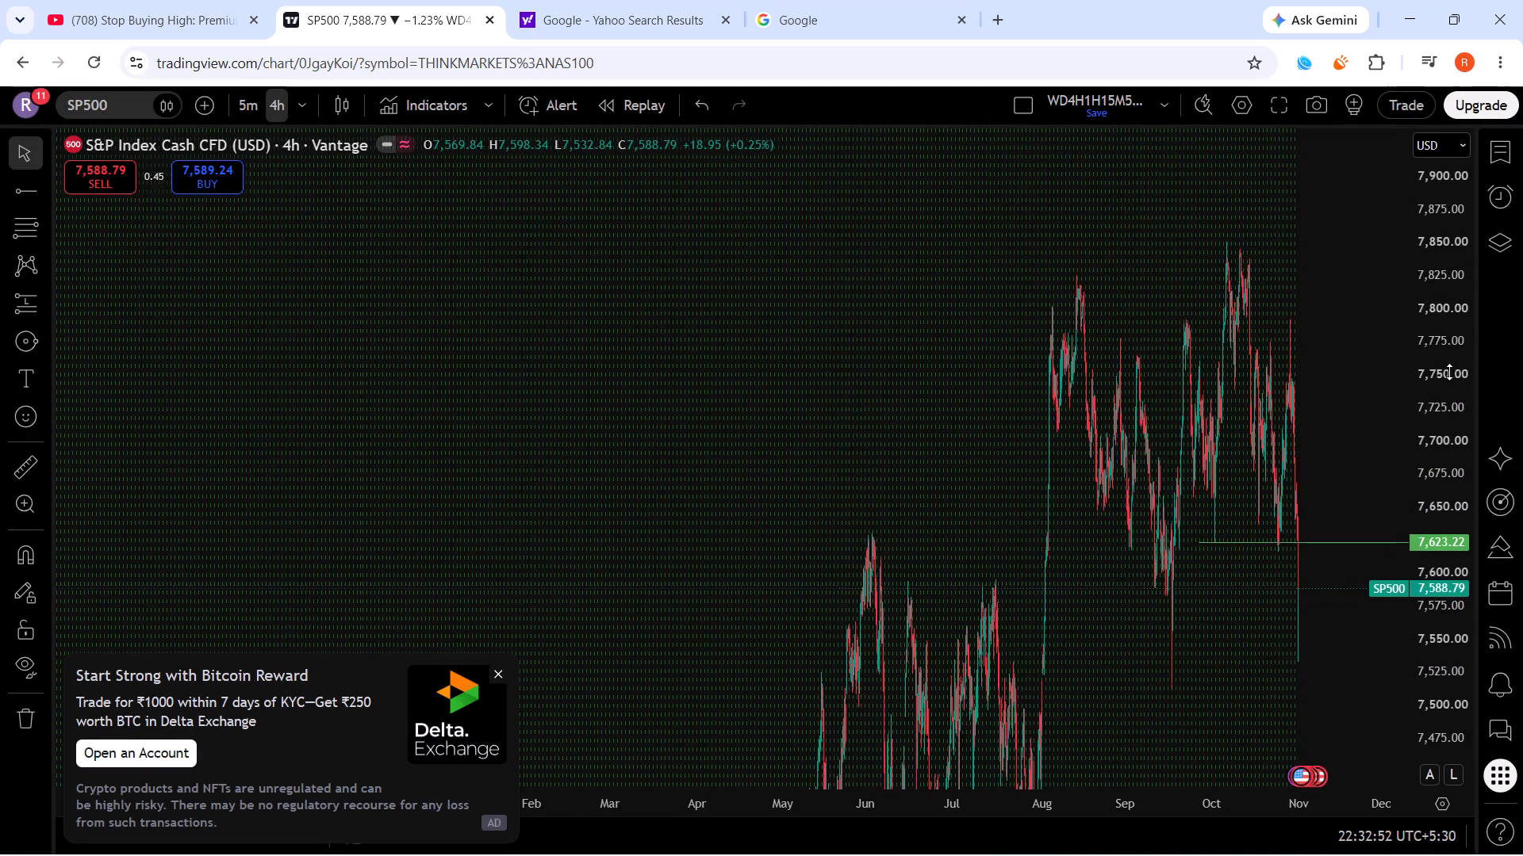
scroll(1449, 372, down, 20)
scroll(1449, 372, down, 20)
scroll(1449, 372, down, 13)
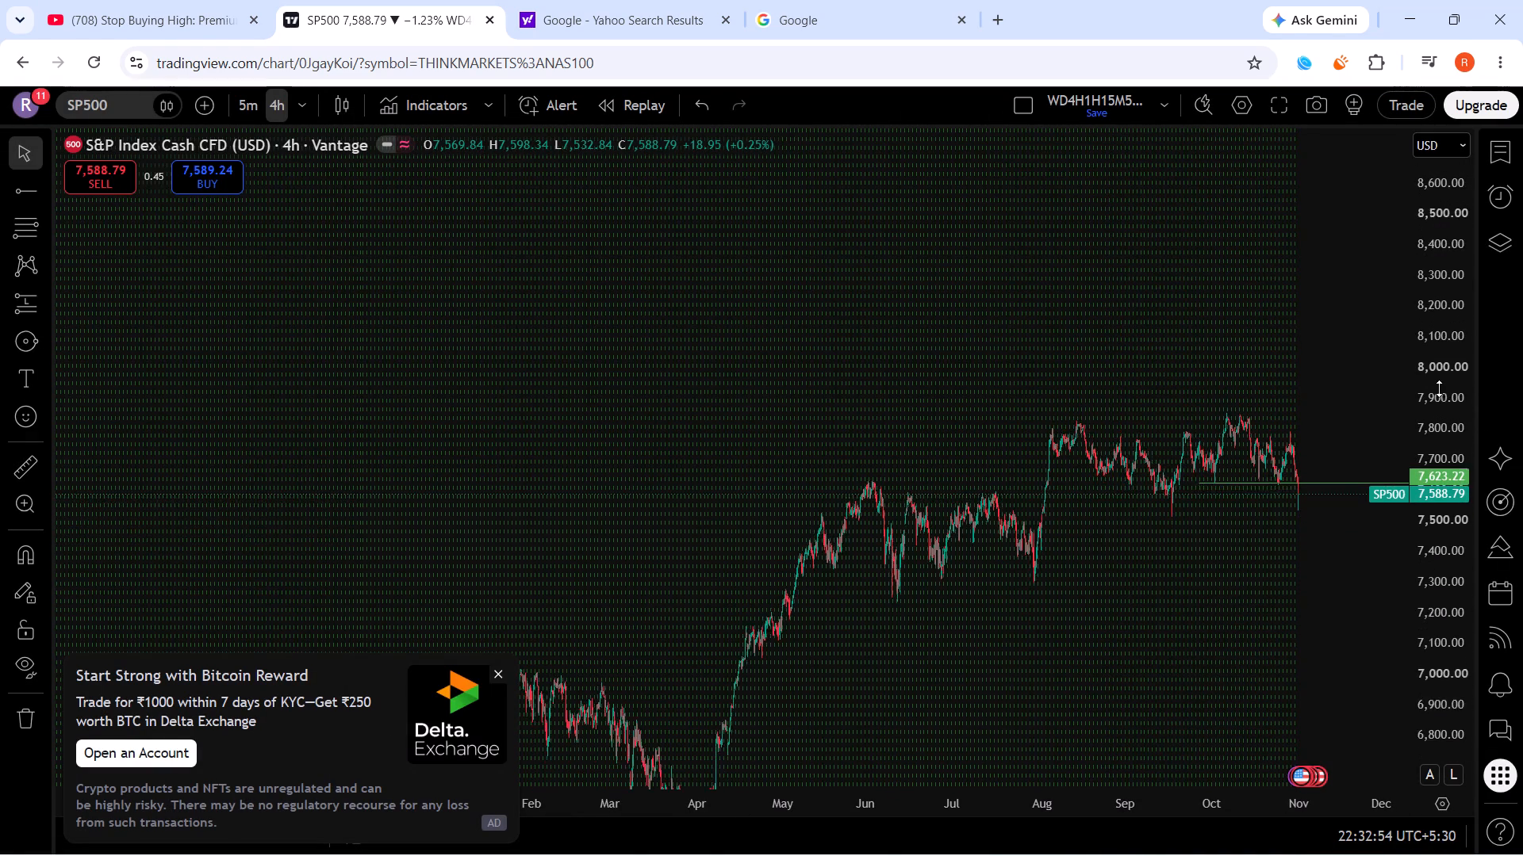
scroll(1439, 388, down, 20)
scroll(1439, 388, down, 1)
drag(1191, 590, 1015, 250)
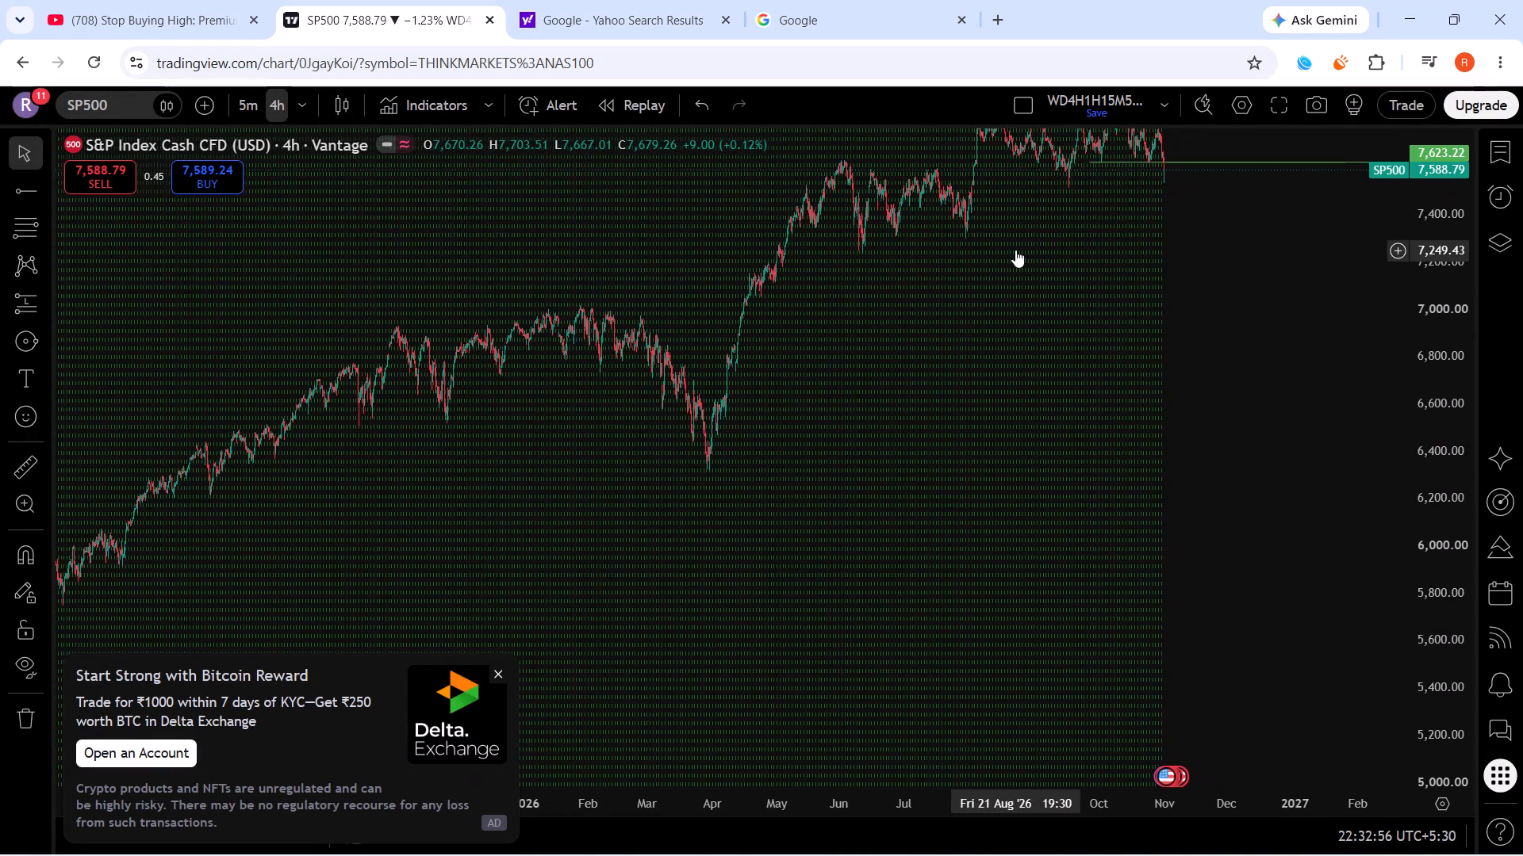
scroll(1102, 347, up, 3)
scroll(1436, 336, up, 6)
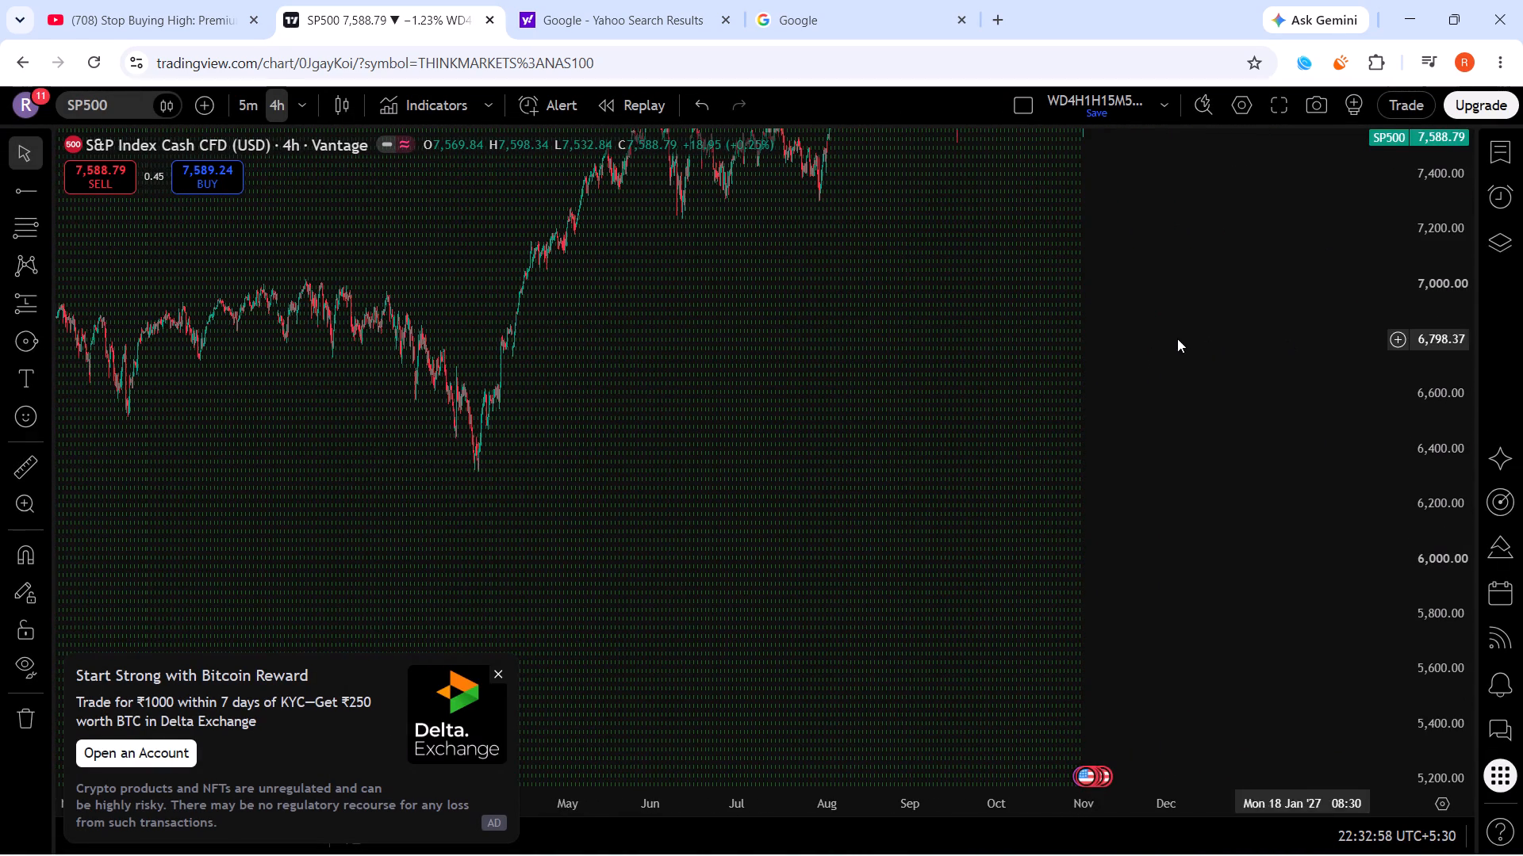
drag(1174, 332, 1469, 293)
scroll(642, 496, down, 5)
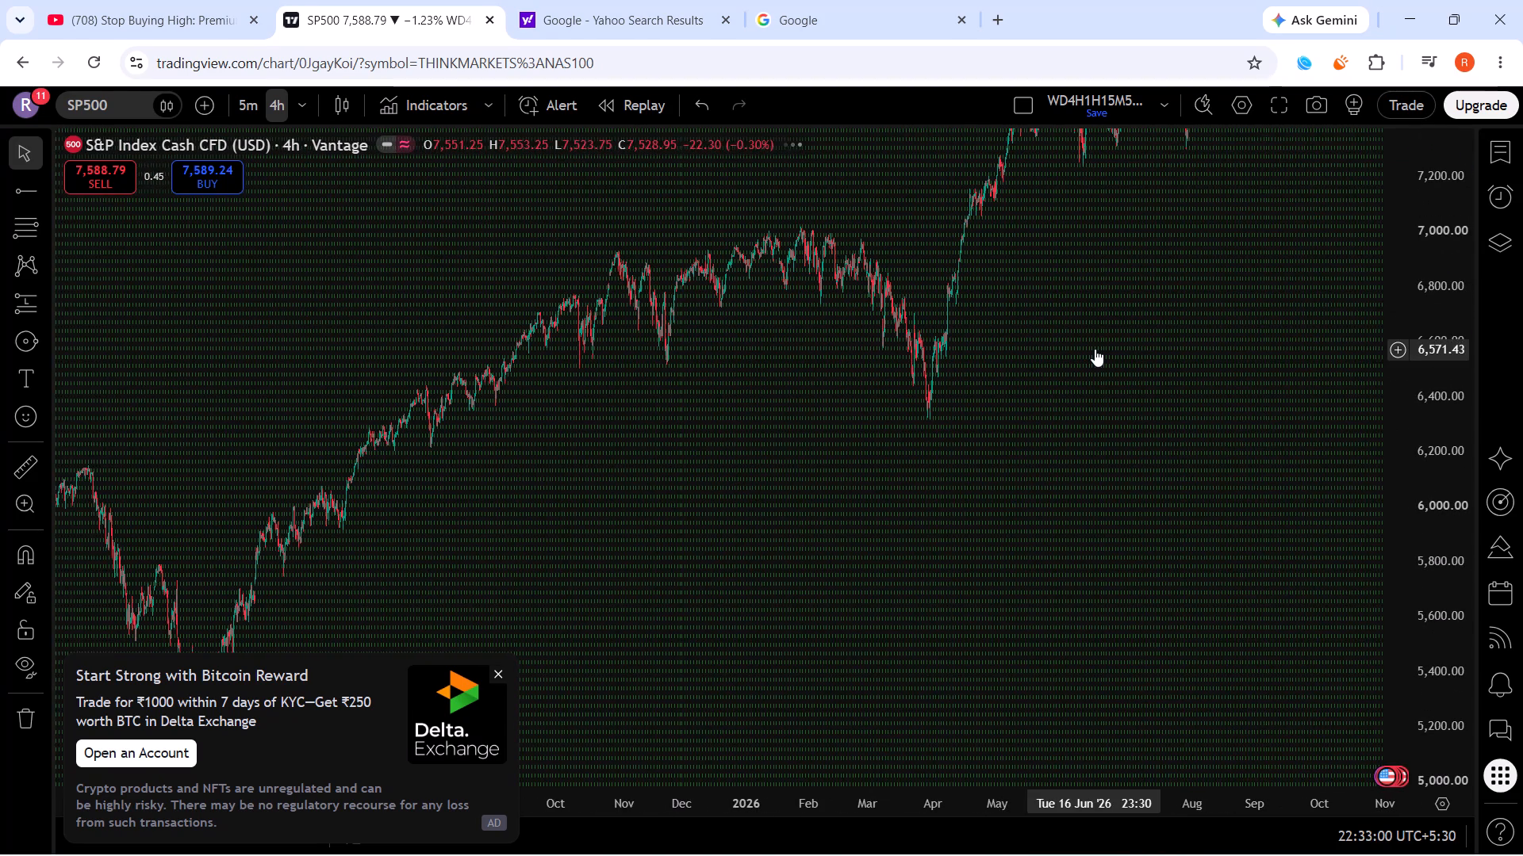
scroll(1095, 349, down, 7)
drag(1149, 325, 809, 630)
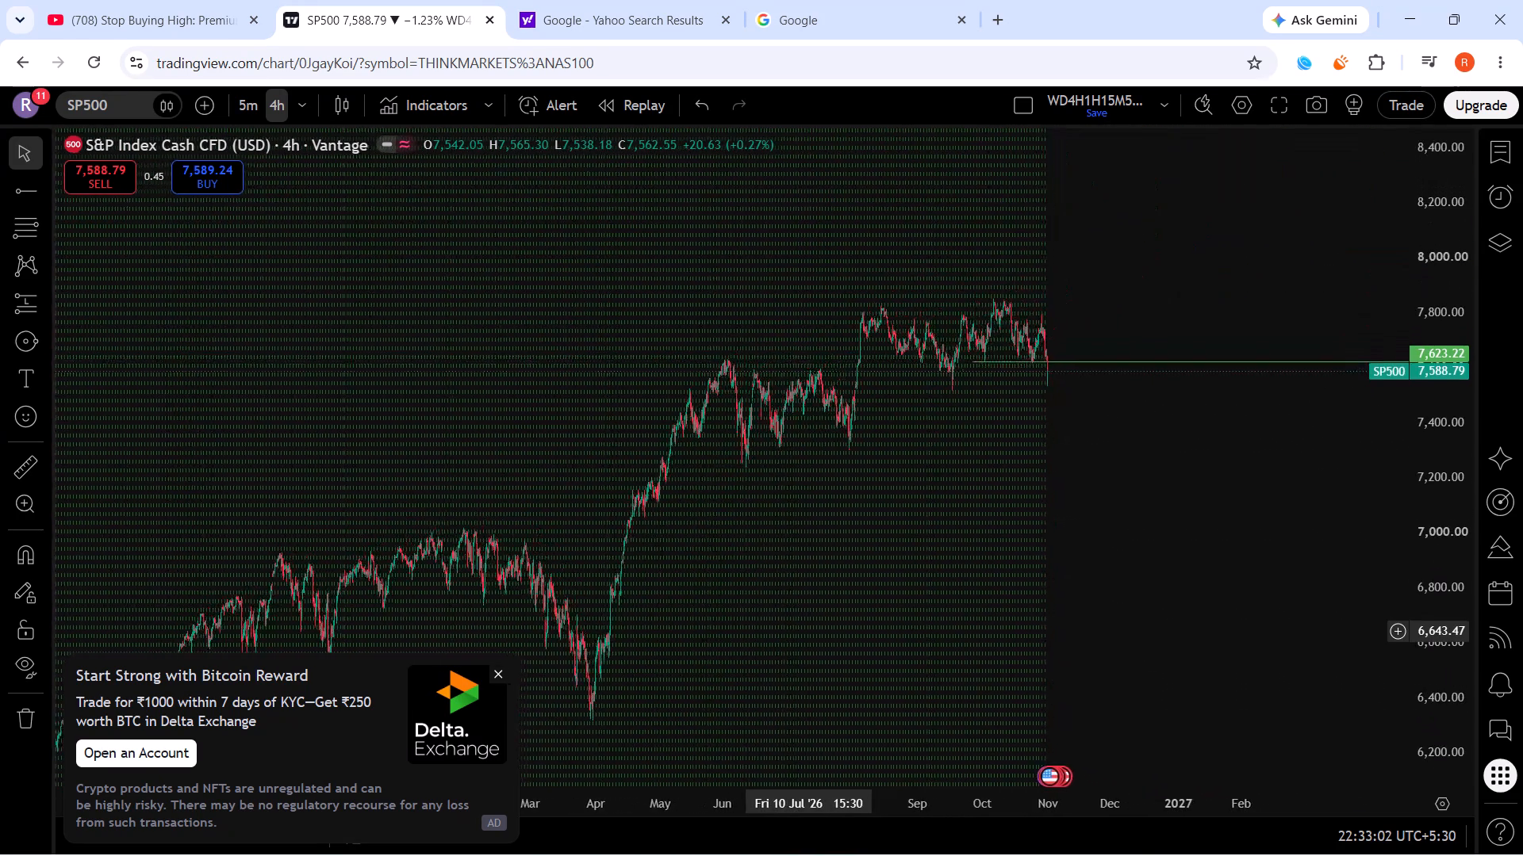
drag(809, 630, 1522, 207)
drag(493, 601, 1394, 234)
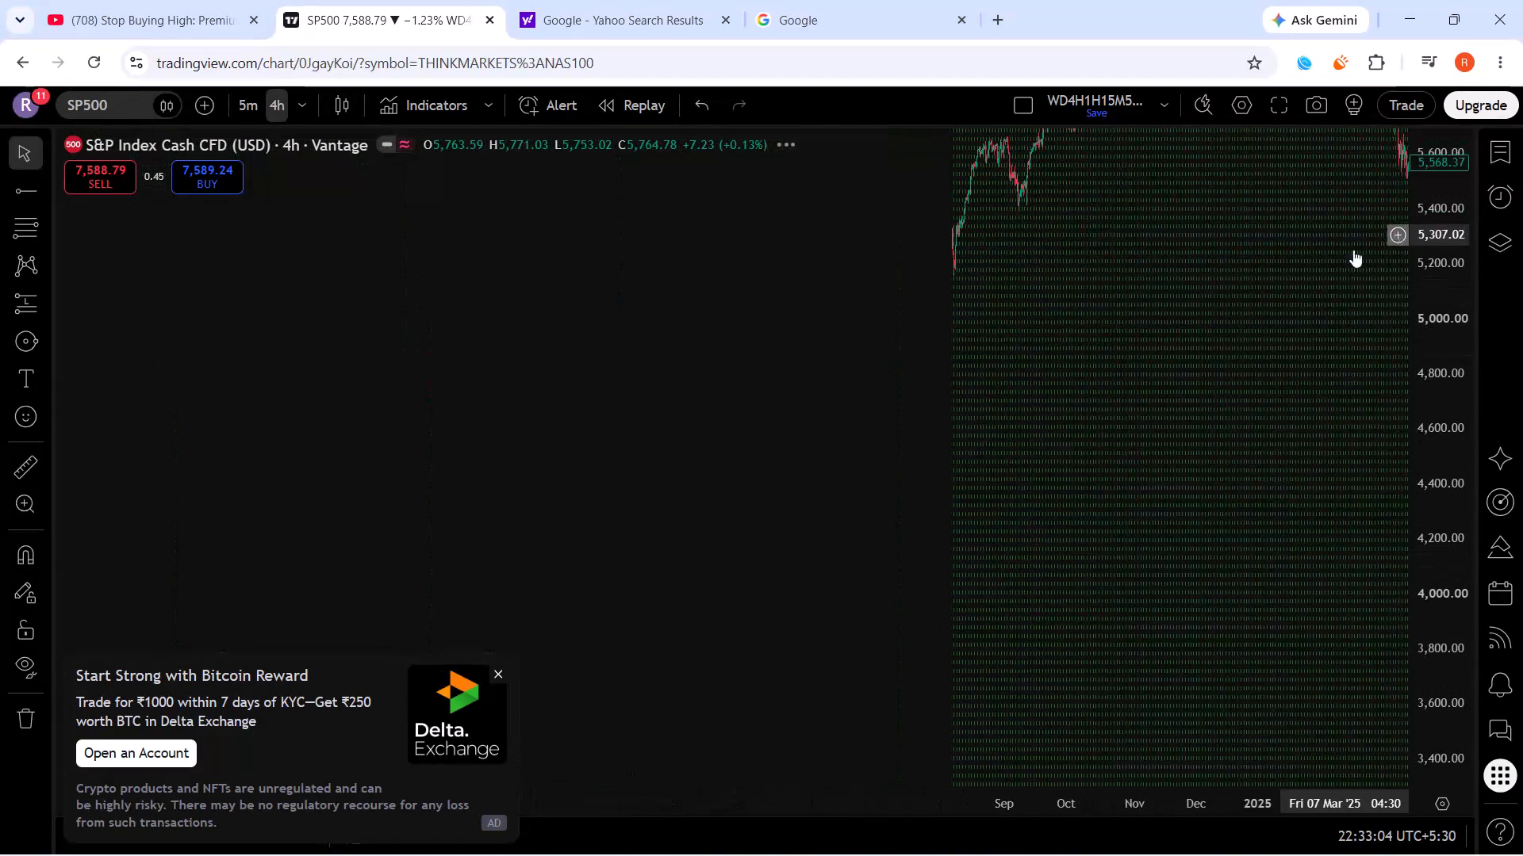
drag(544, 468, 1180, 328)
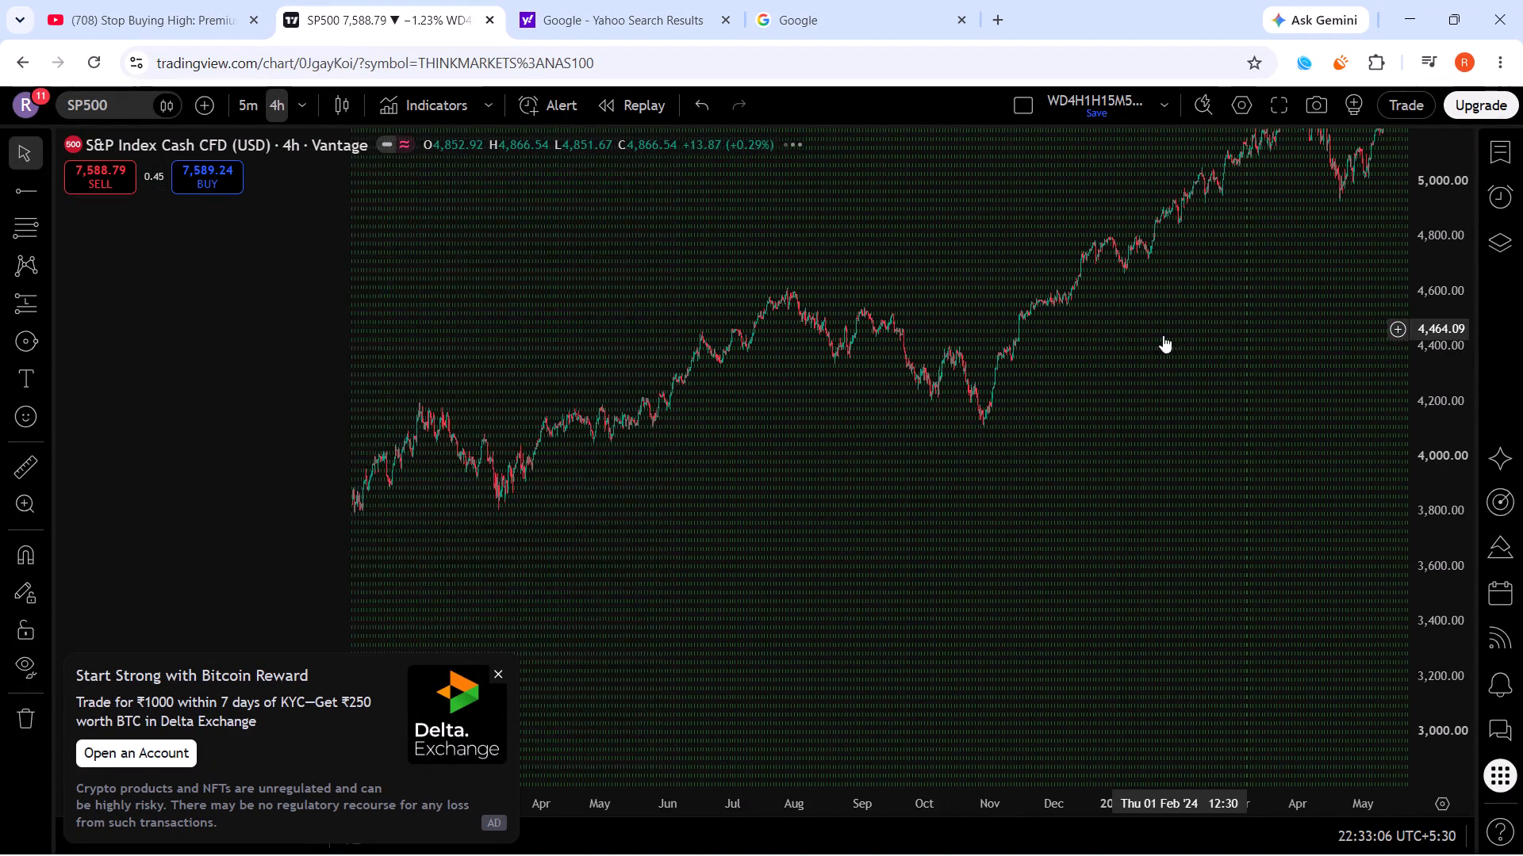
Examine the S&P 500 uptrend from 2023 forward, comparing the April 2025 and spring 2026 swing lows.
drag(588, 537, 30, 717)
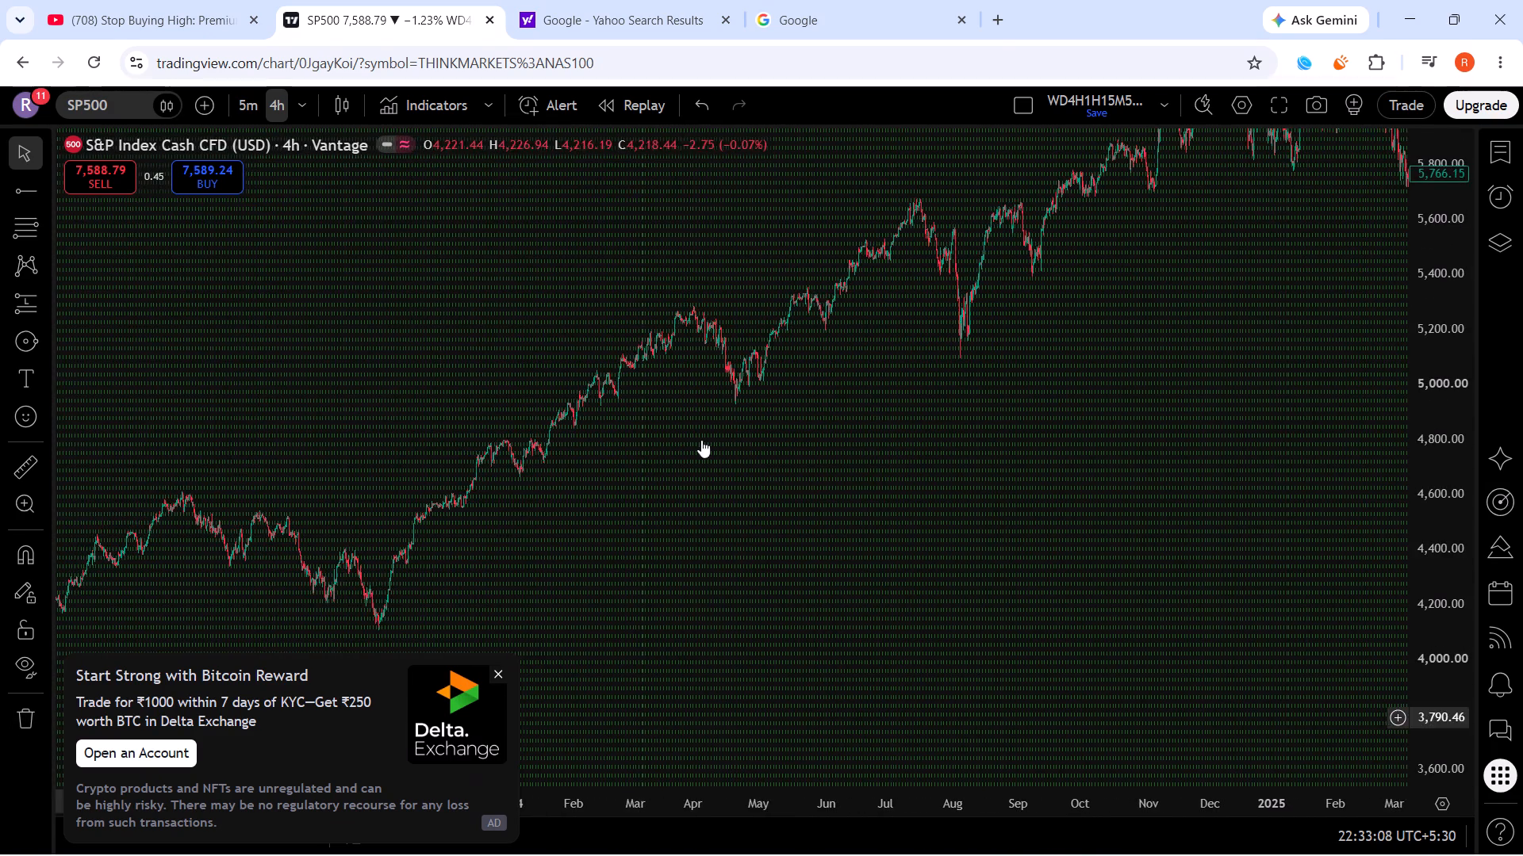
drag(732, 420, 244, 632)
drag(1071, 334, 773, 437)
drag(1324, 290, 955, 464)
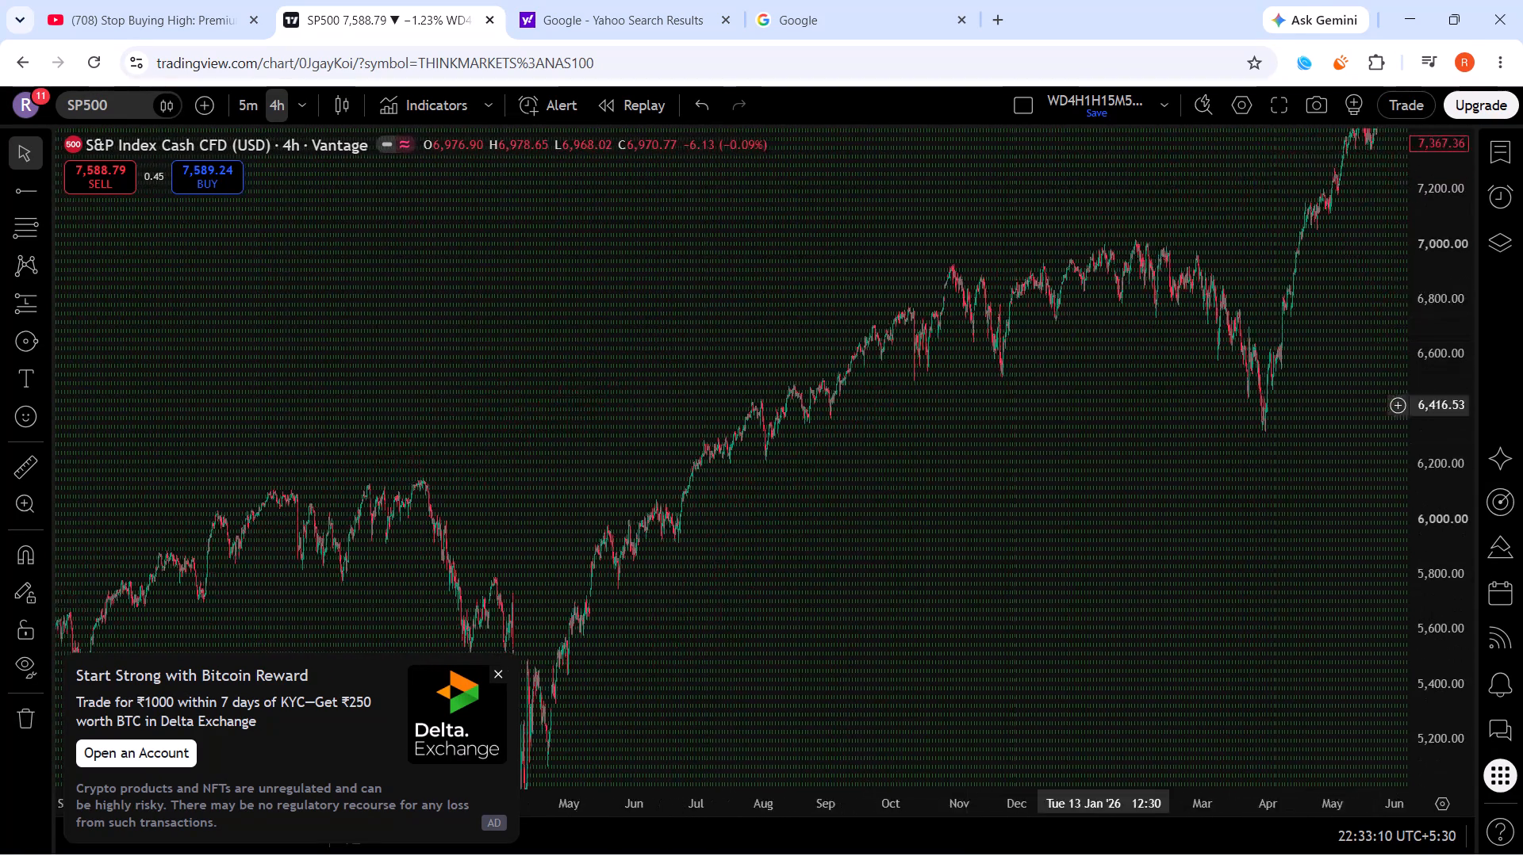
drag(955, 464, 942, 473)
drag(1258, 300, 847, 506)
drag(772, 539, 1276, 234)
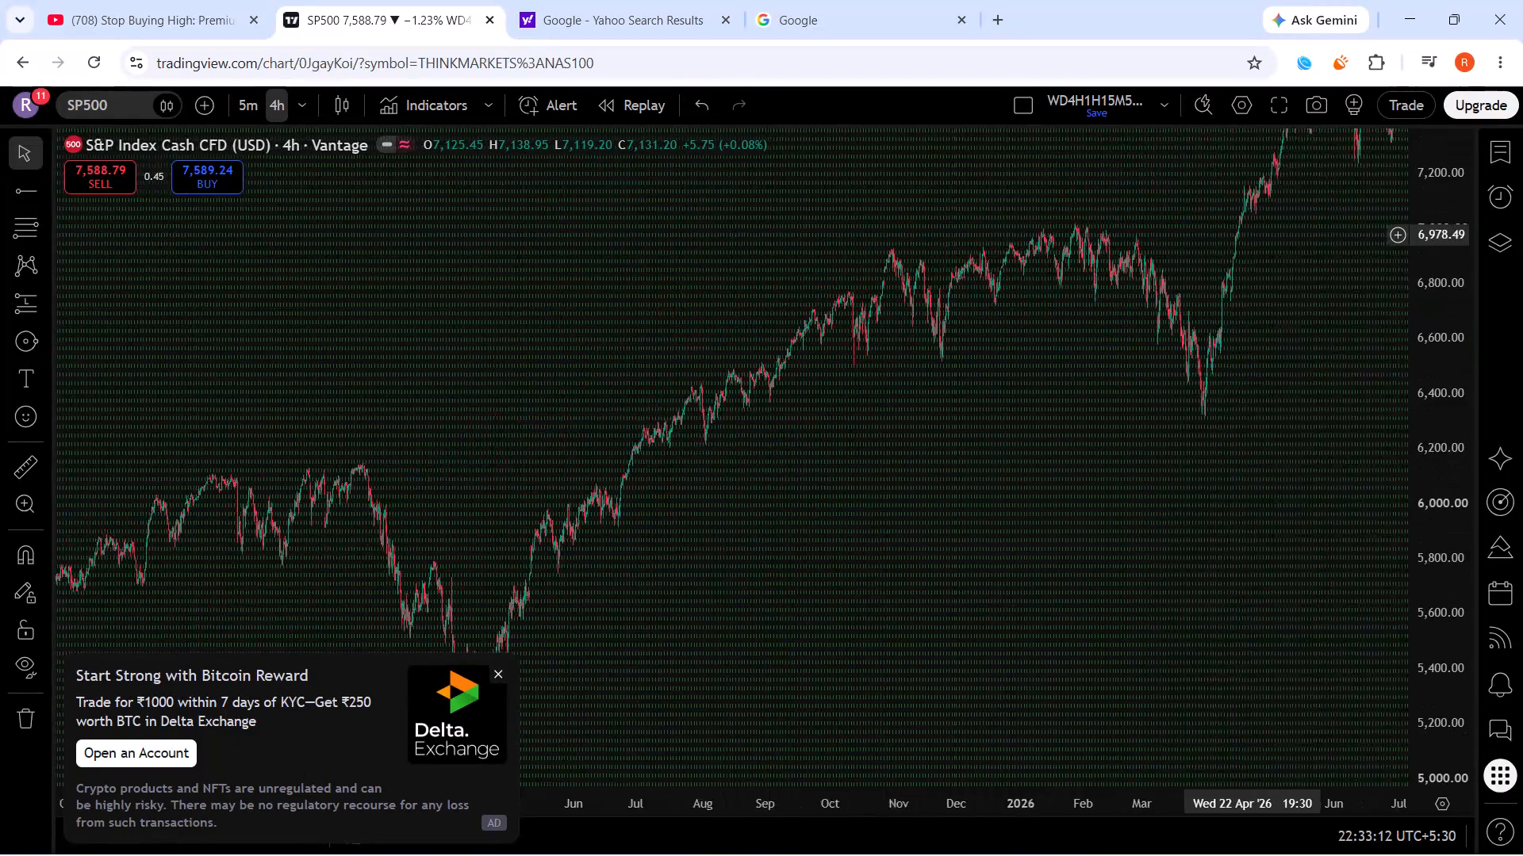
drag(1276, 234, 1264, 70)
drag(919, 522, 228, 675)
drag(715, 353, 716, 354)
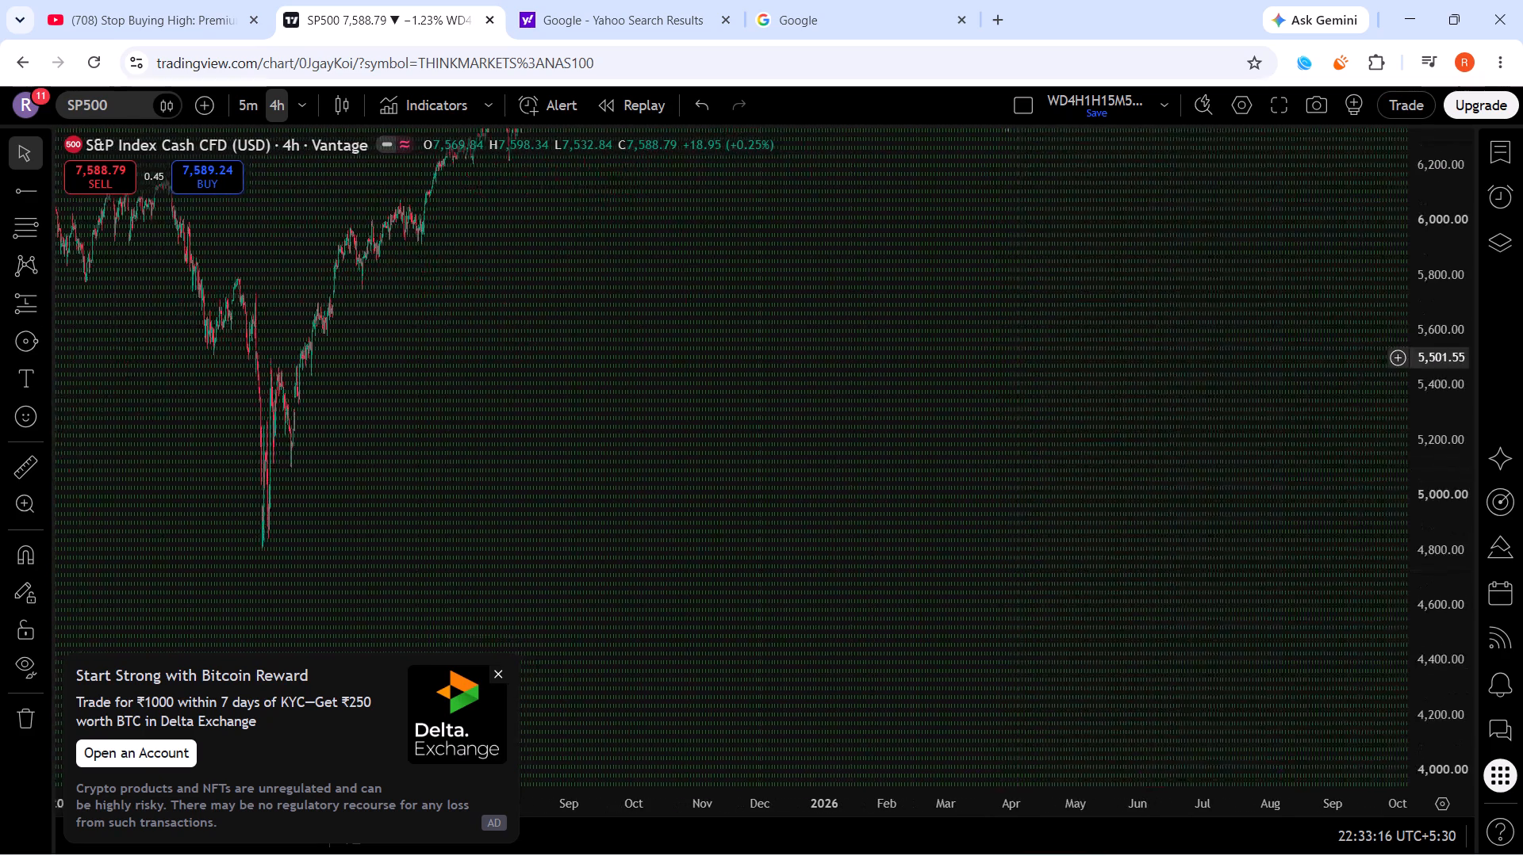
drag(716, 354, 163, 685)
drag(1229, 281, 465, 518)
click(458, 519)
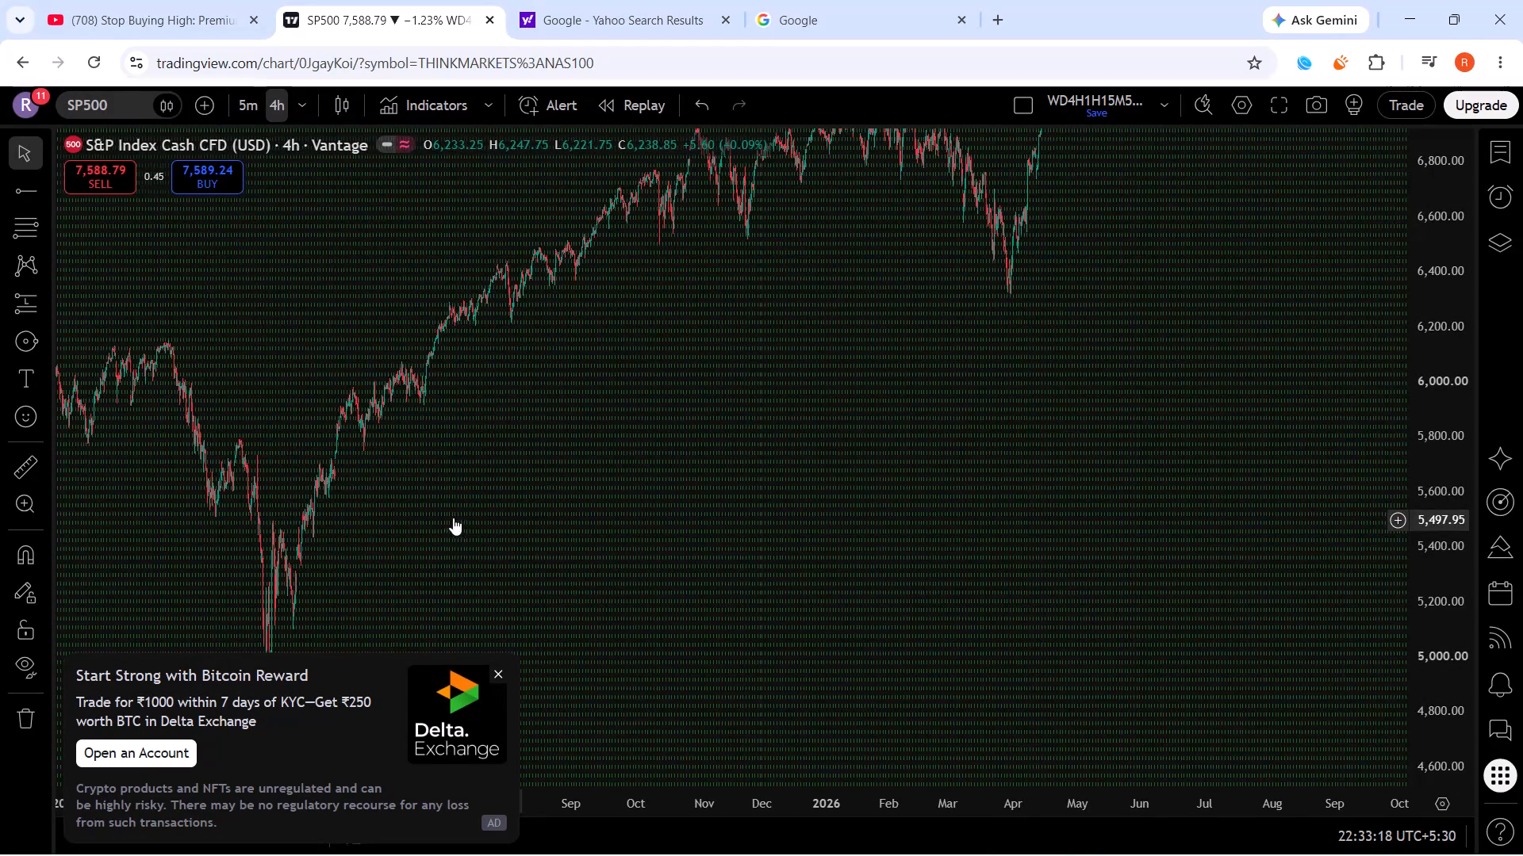
Draw a trendline from the April 2025 low at about 4,876 past the spring 2026 low to about 6,937 in late August 2026.
click(25, 169)
click(47, 195)
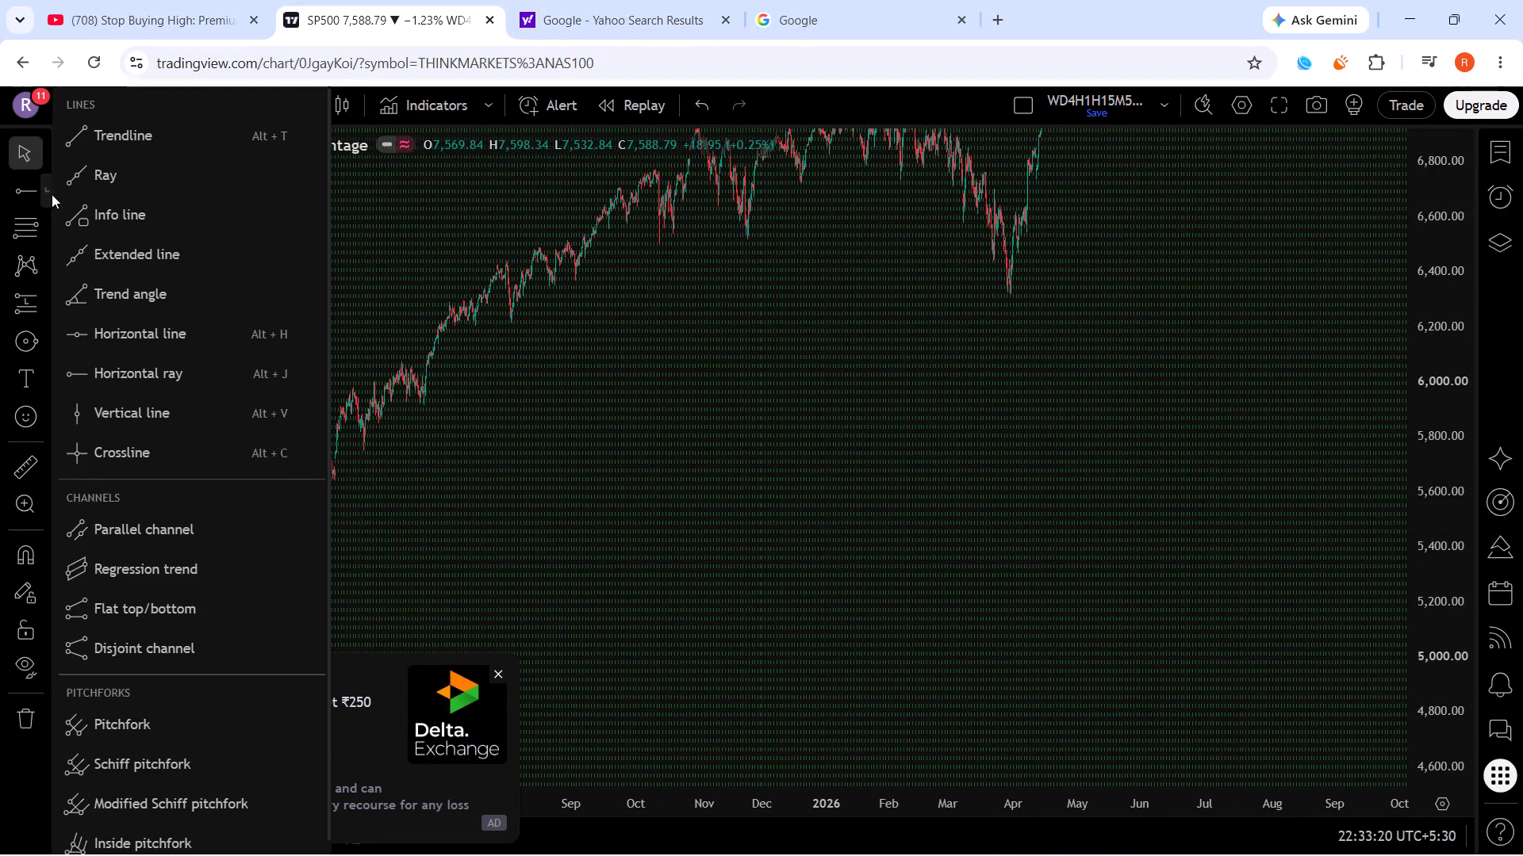
click(108, 140)
scroll(616, 433, down, 3)
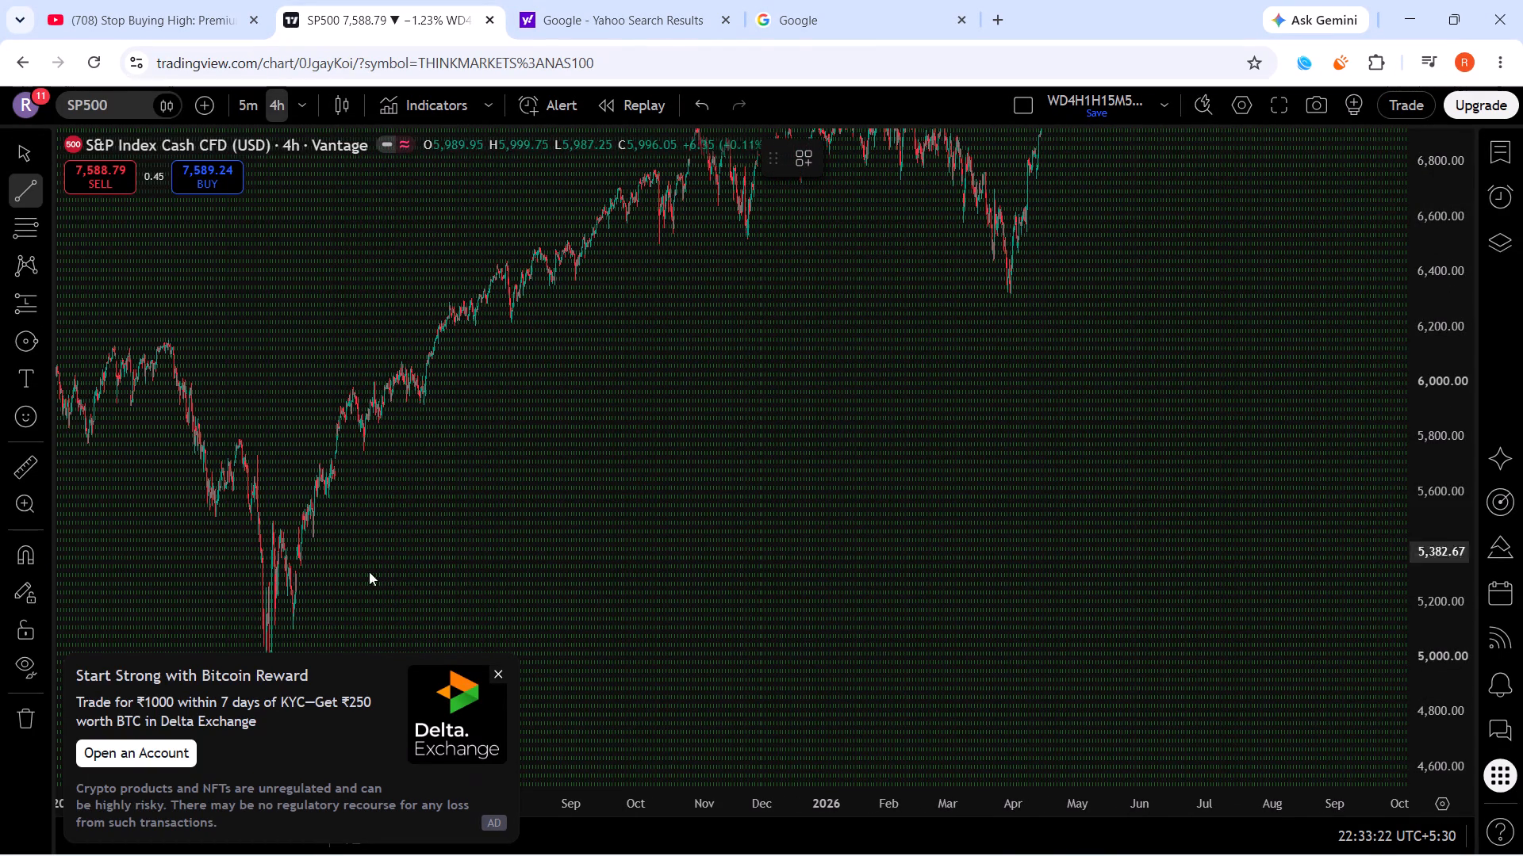
scroll(1433, 460, down, 20)
scroll(1433, 460, down, 5)
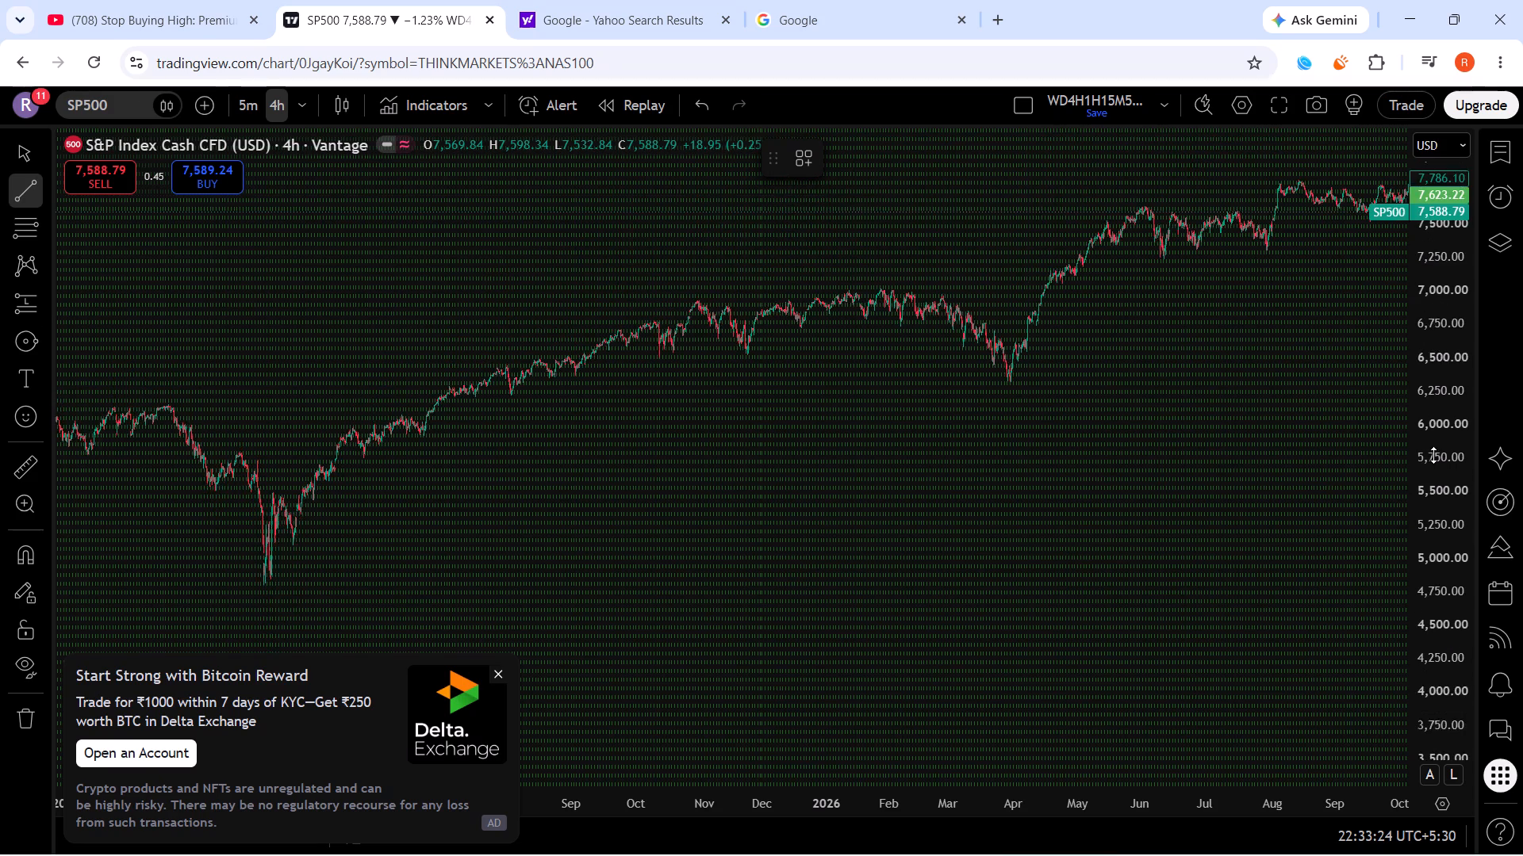
scroll(1433, 455, down, 5)
scroll(828, 522, down, 6)
drag(267, 549, 750, 502)
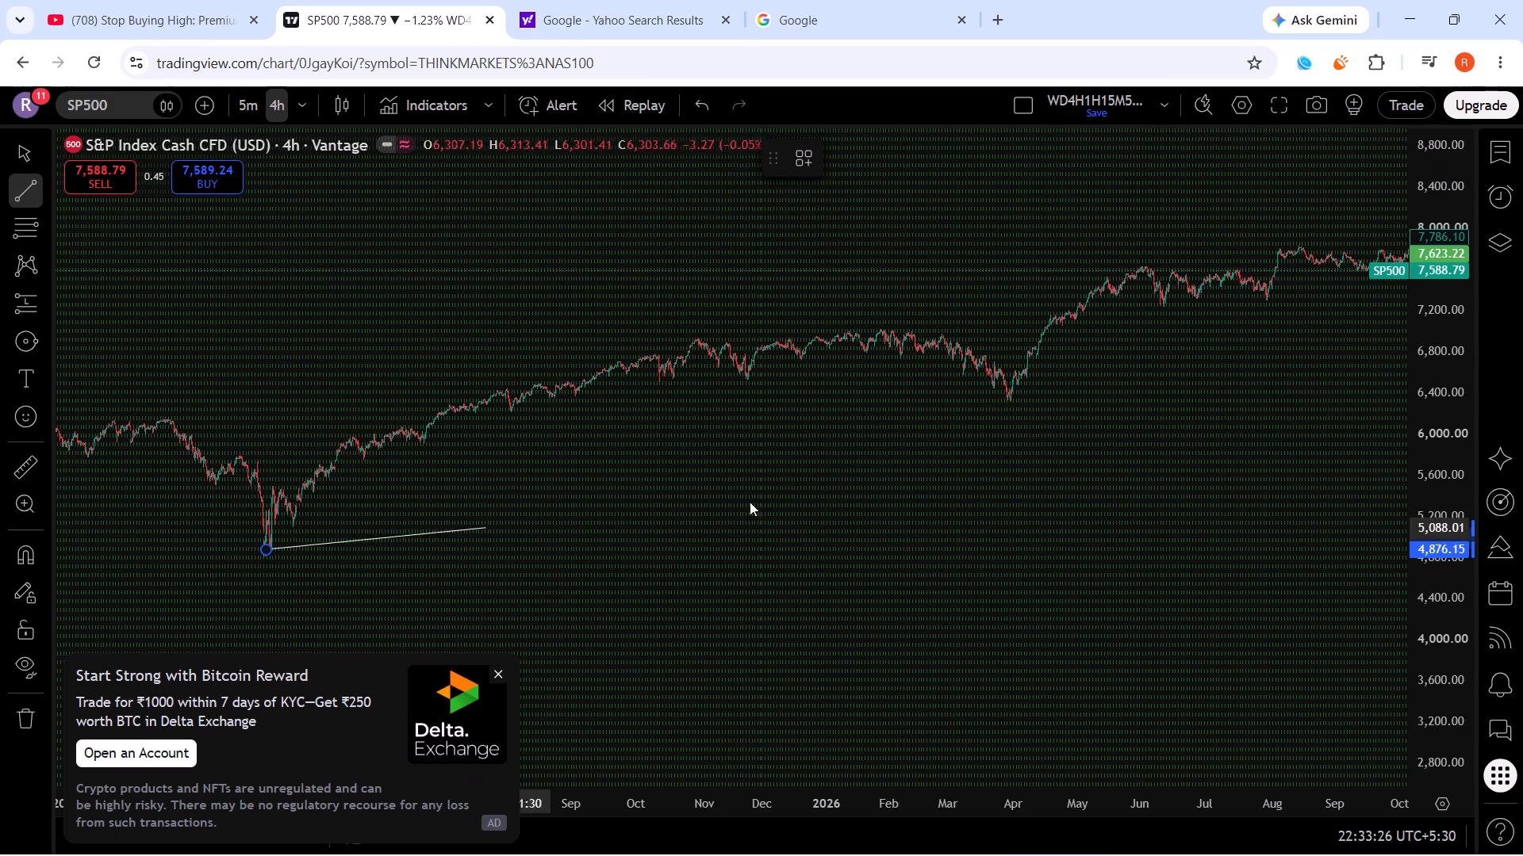
drag(750, 502, 1324, 337)
click(1324, 337)
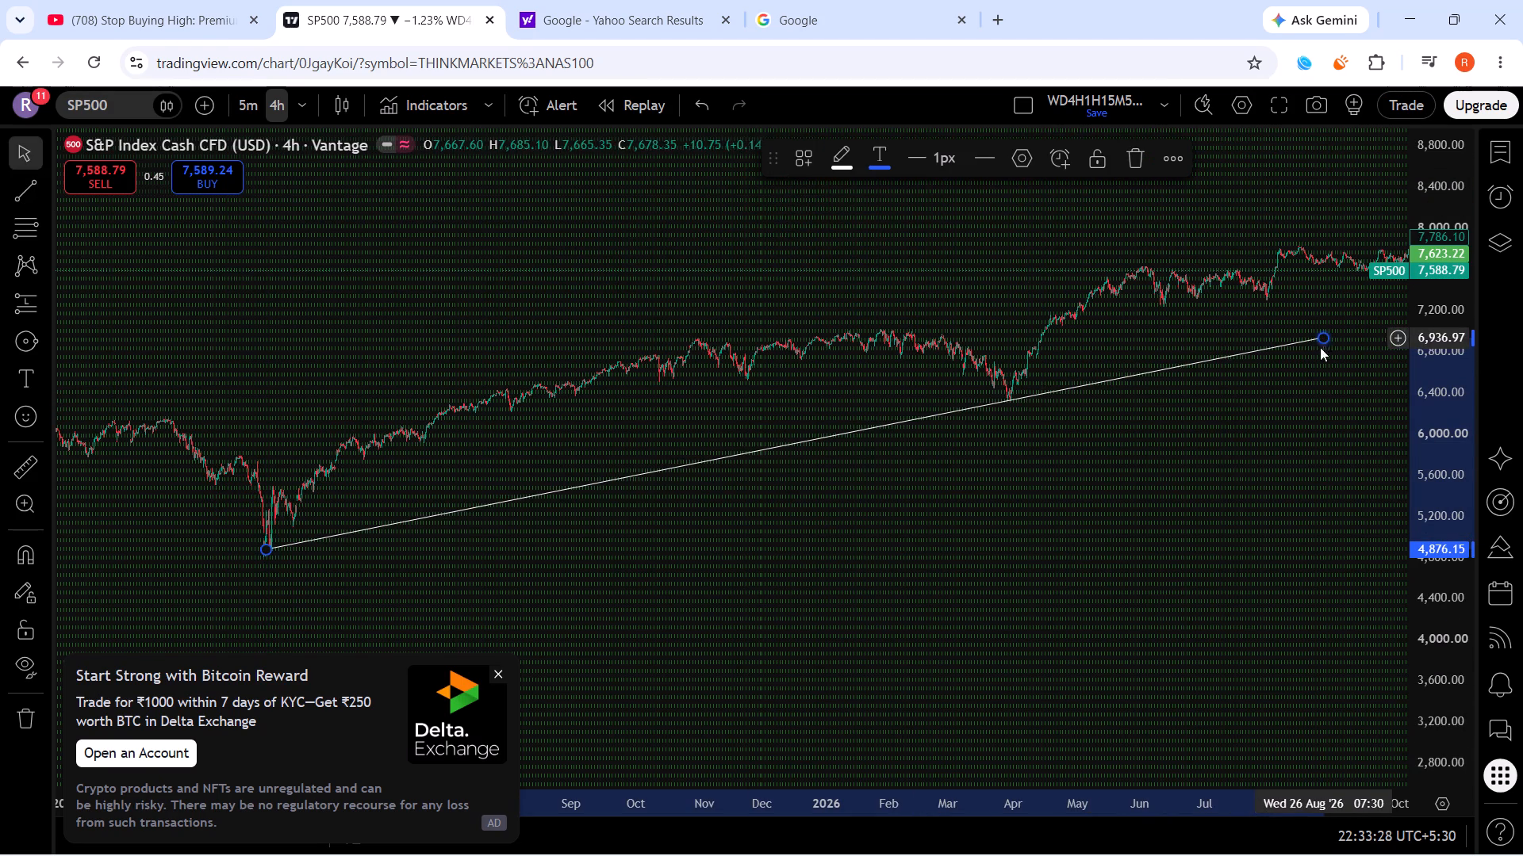
click(1297, 380)
Extend the trendline's later end to 24 February 2027, up to the level of the existing horizontal ray.
drag(1297, 419, 745, 524)
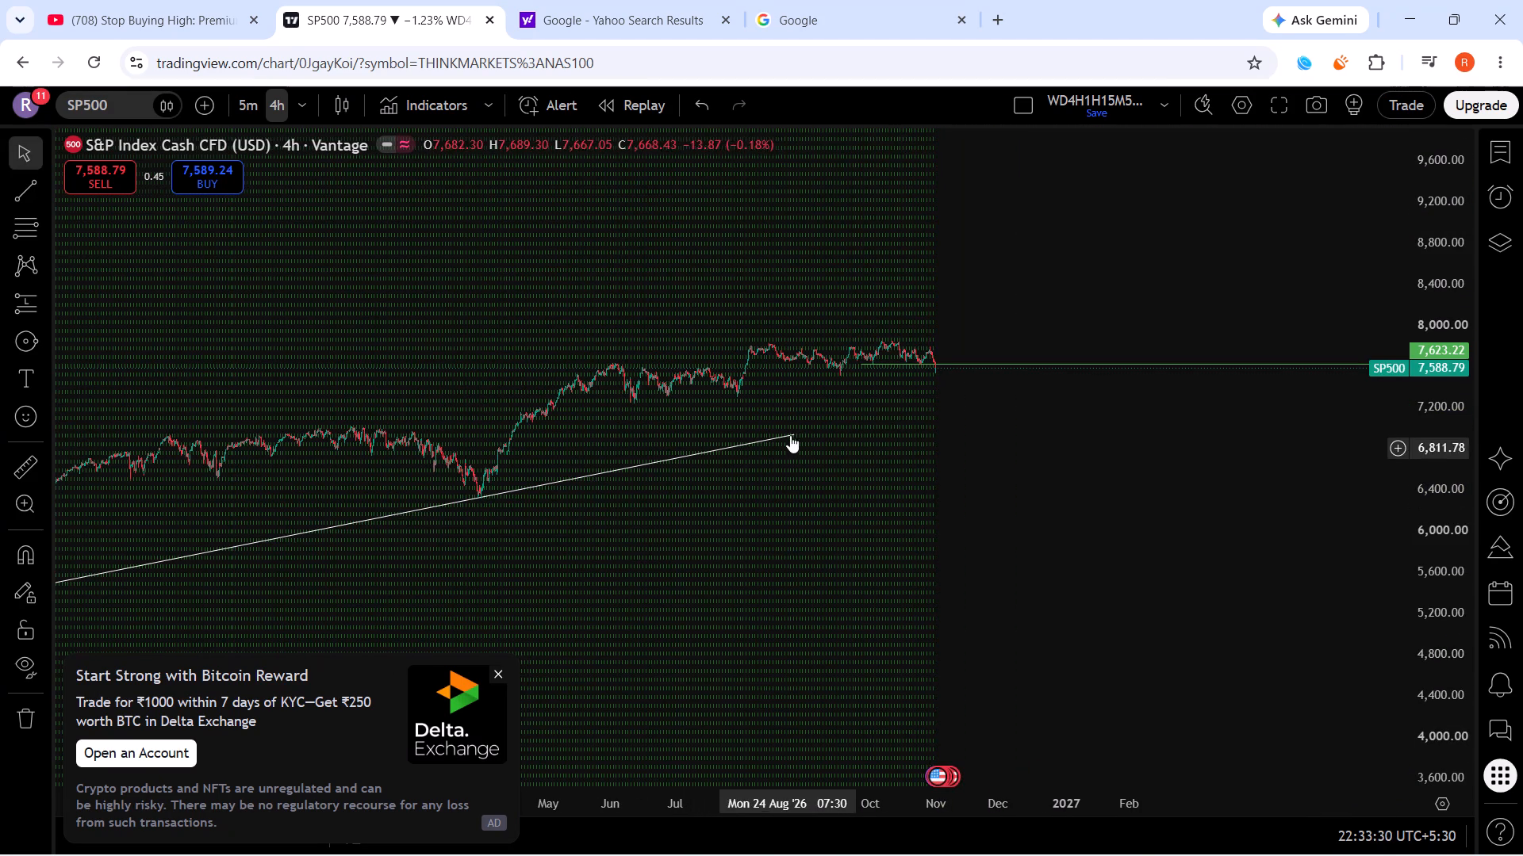
drag(789, 435, 1168, 368)
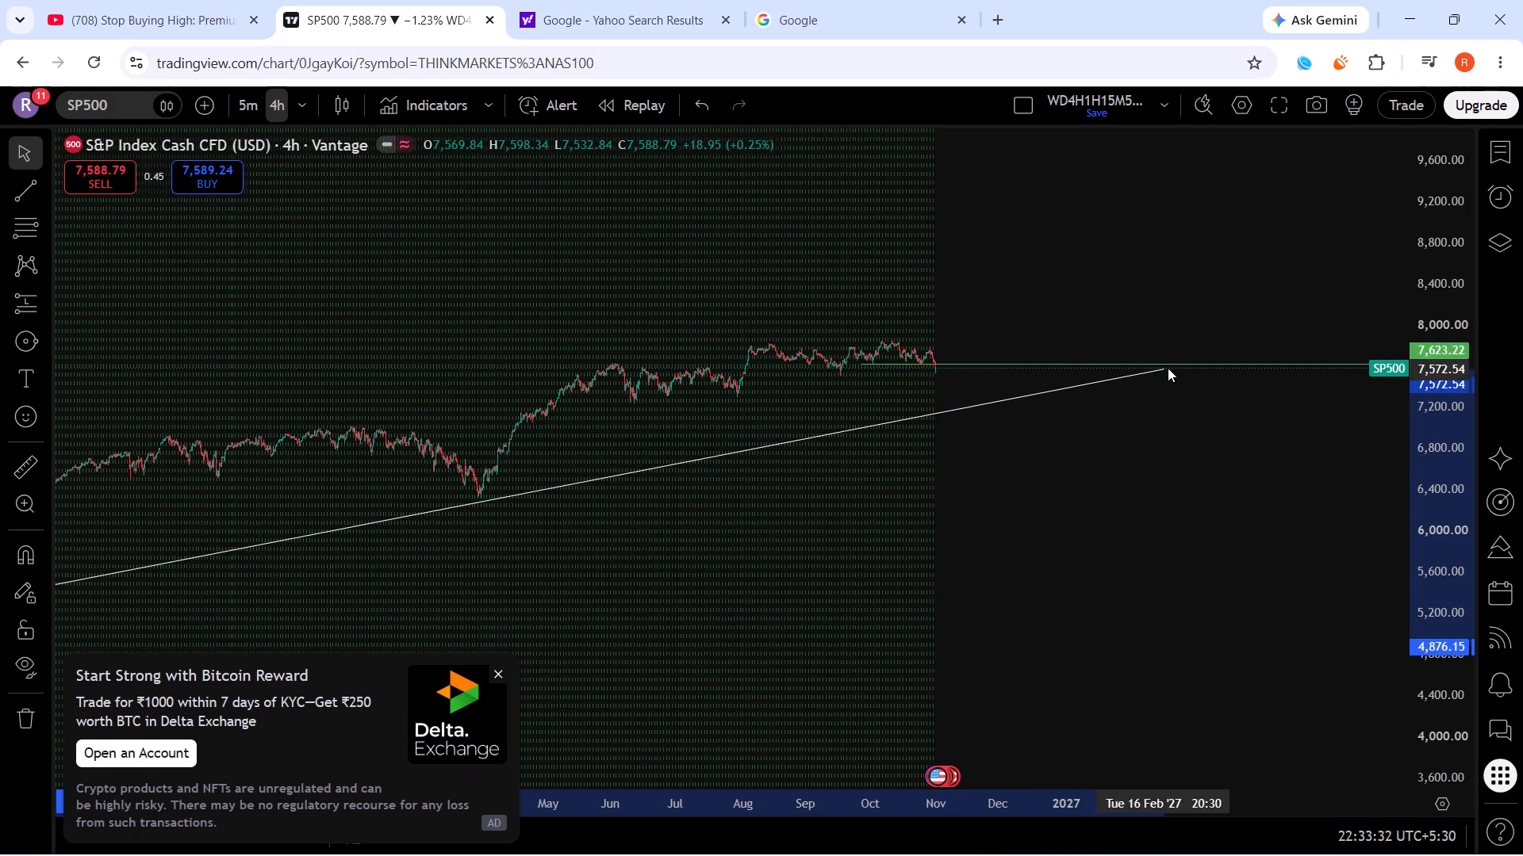
drag(1168, 368, 1183, 361)
click(1183, 361)
click(1030, 454)
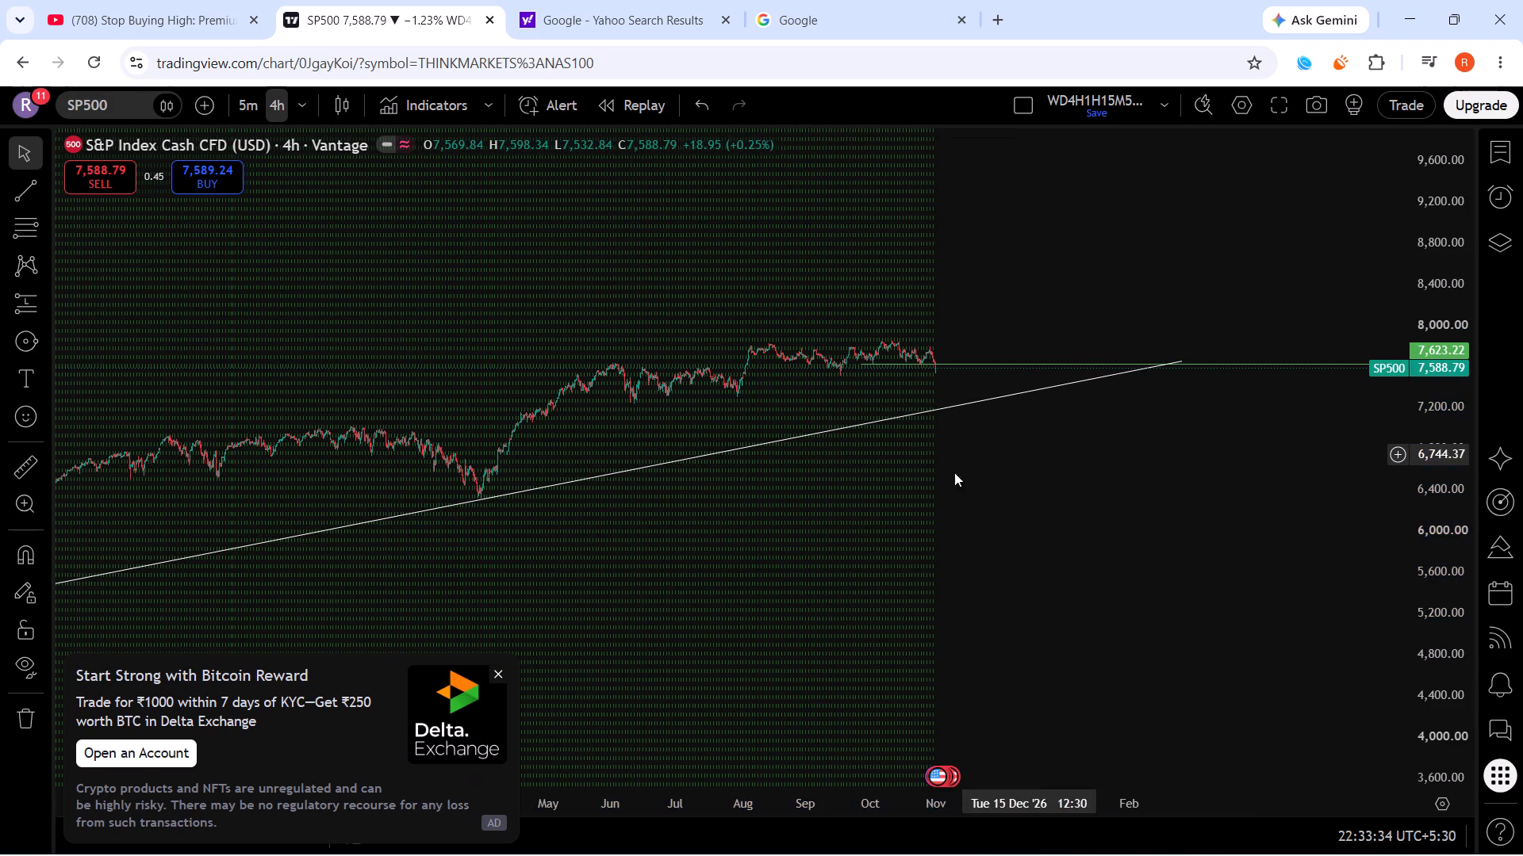
Move the rising trendline's earlier end to about 4,799, at the base of the April 2025 low.
scroll(677, 527, down, 6)
drag(460, 589, 1226, 321)
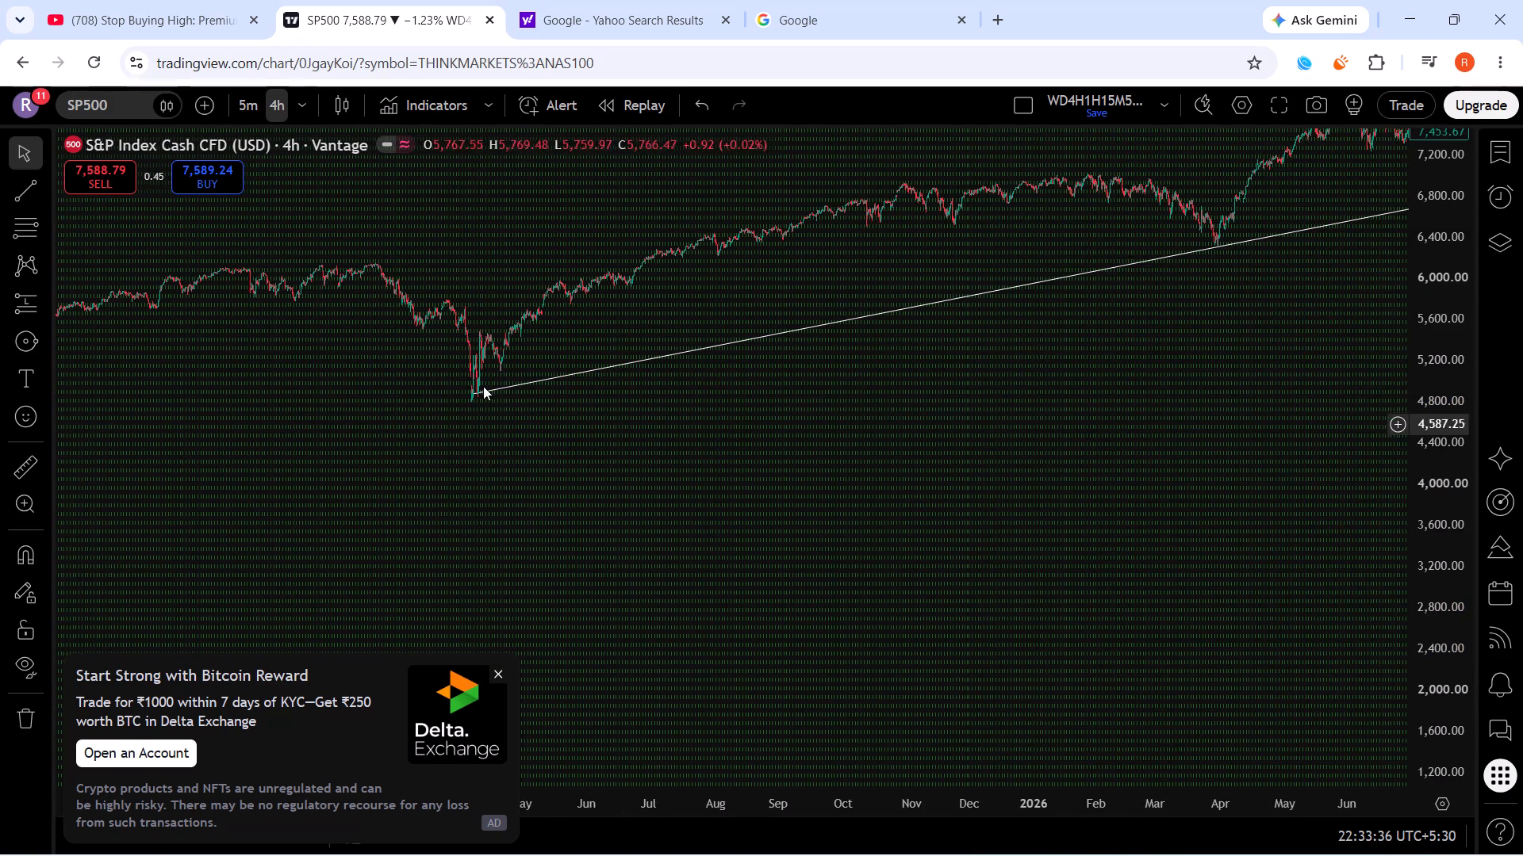
drag(472, 390, 458, 409)
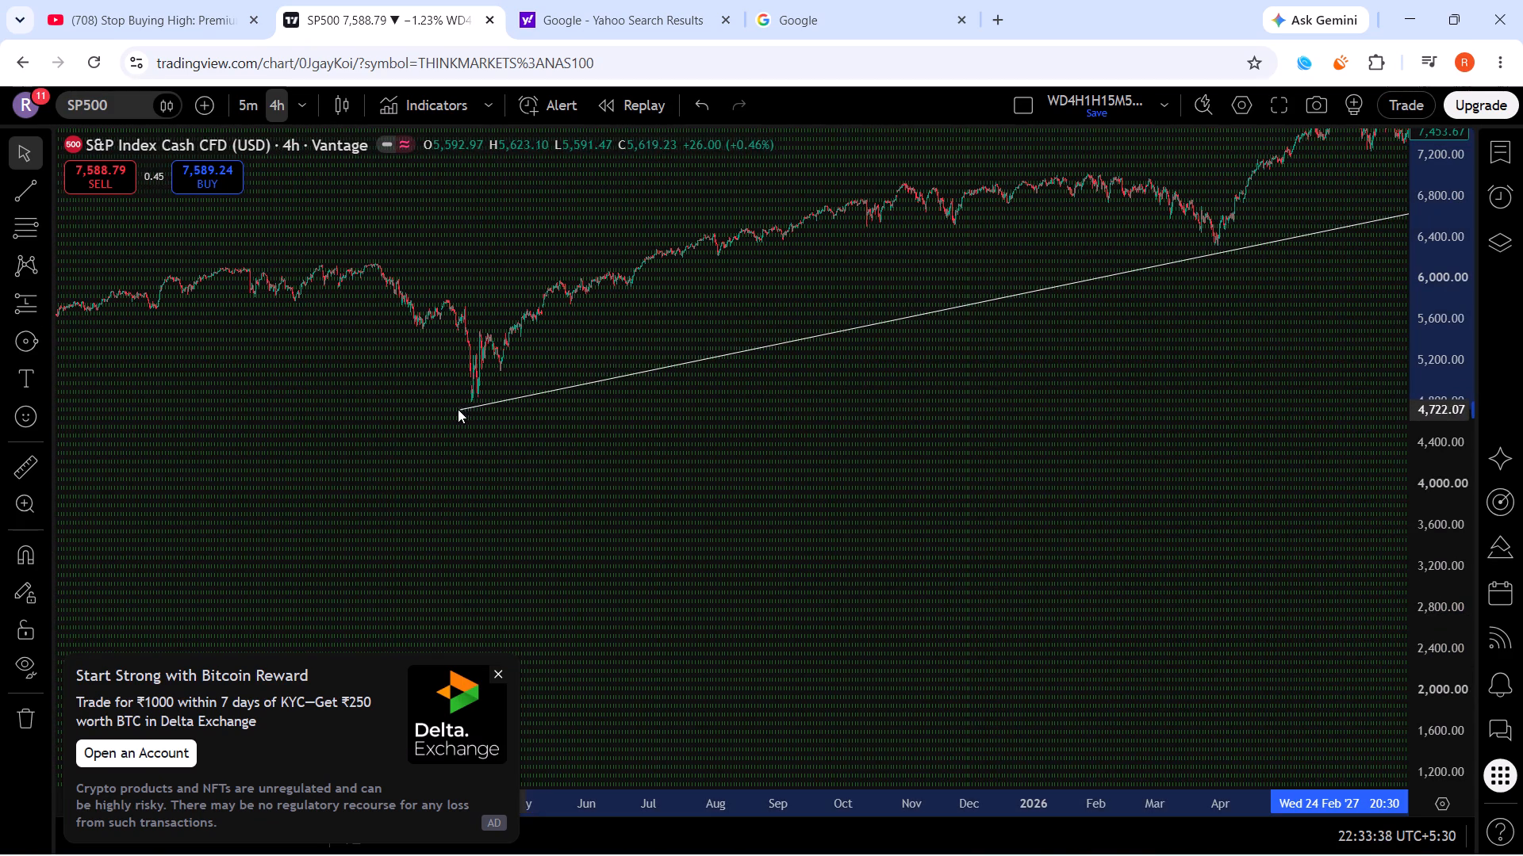
drag(458, 409, 459, 403)
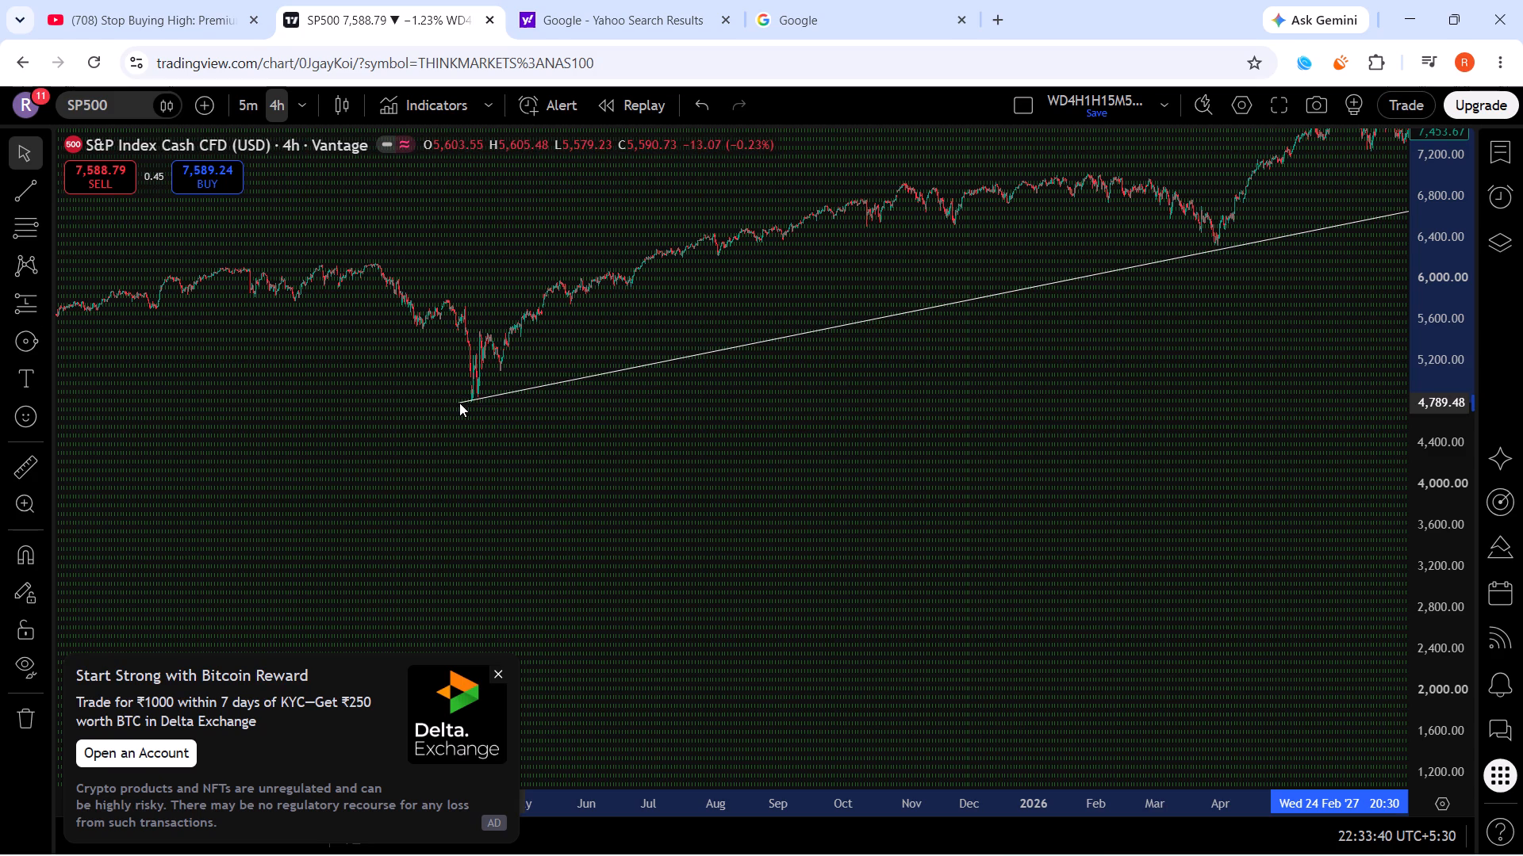
drag(459, 403, 464, 402)
click(520, 417)
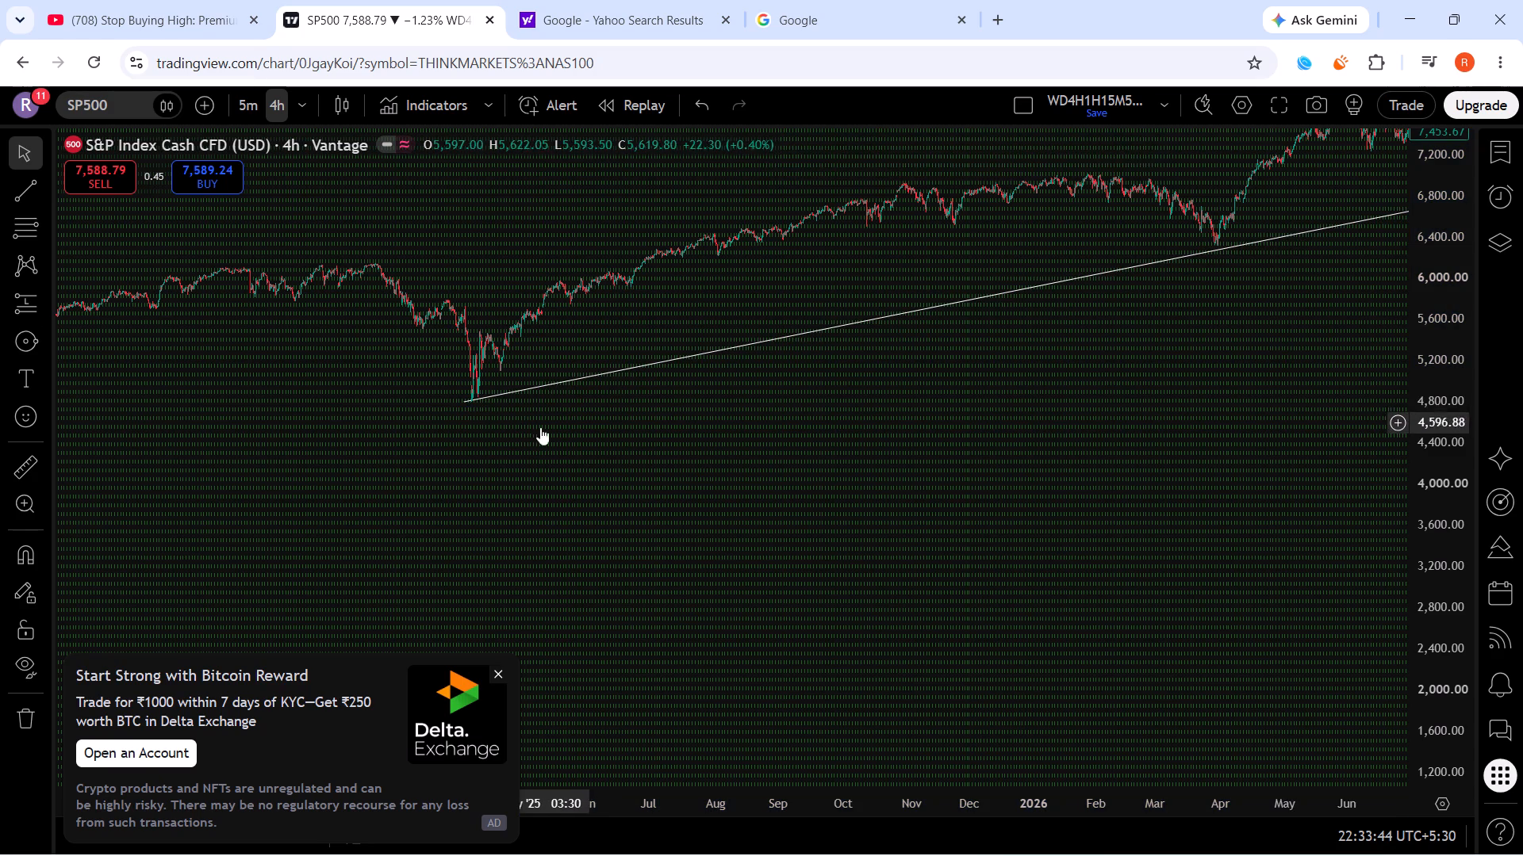
Shorten the trendline's later end to 28 December 2026 at about 7,534, keeping the line along the spring 2026 low.
drag(1291, 430, 495, 627)
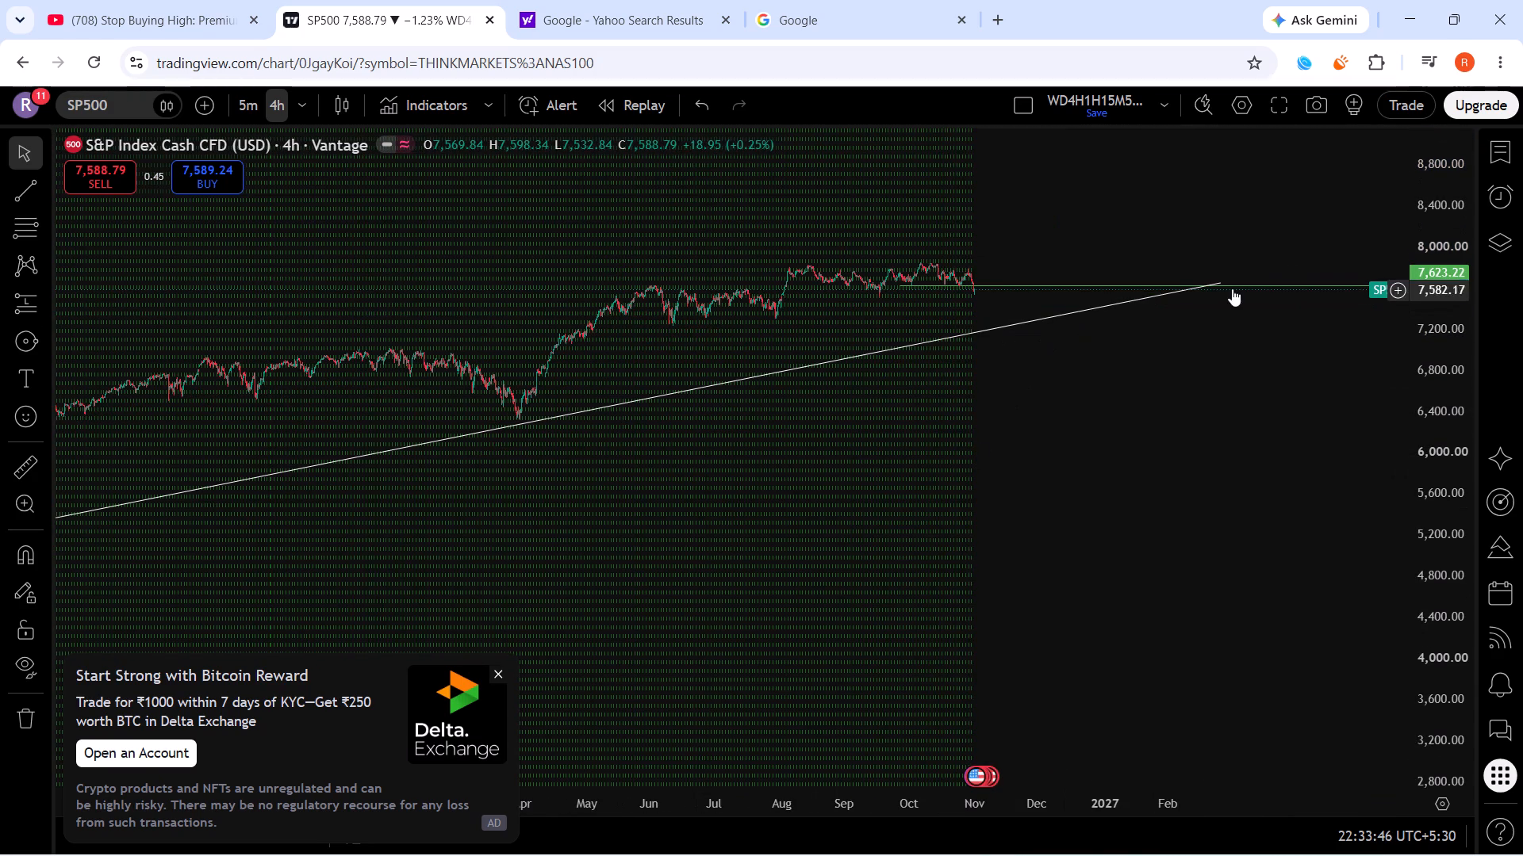
drag(1221, 279, 1117, 294)
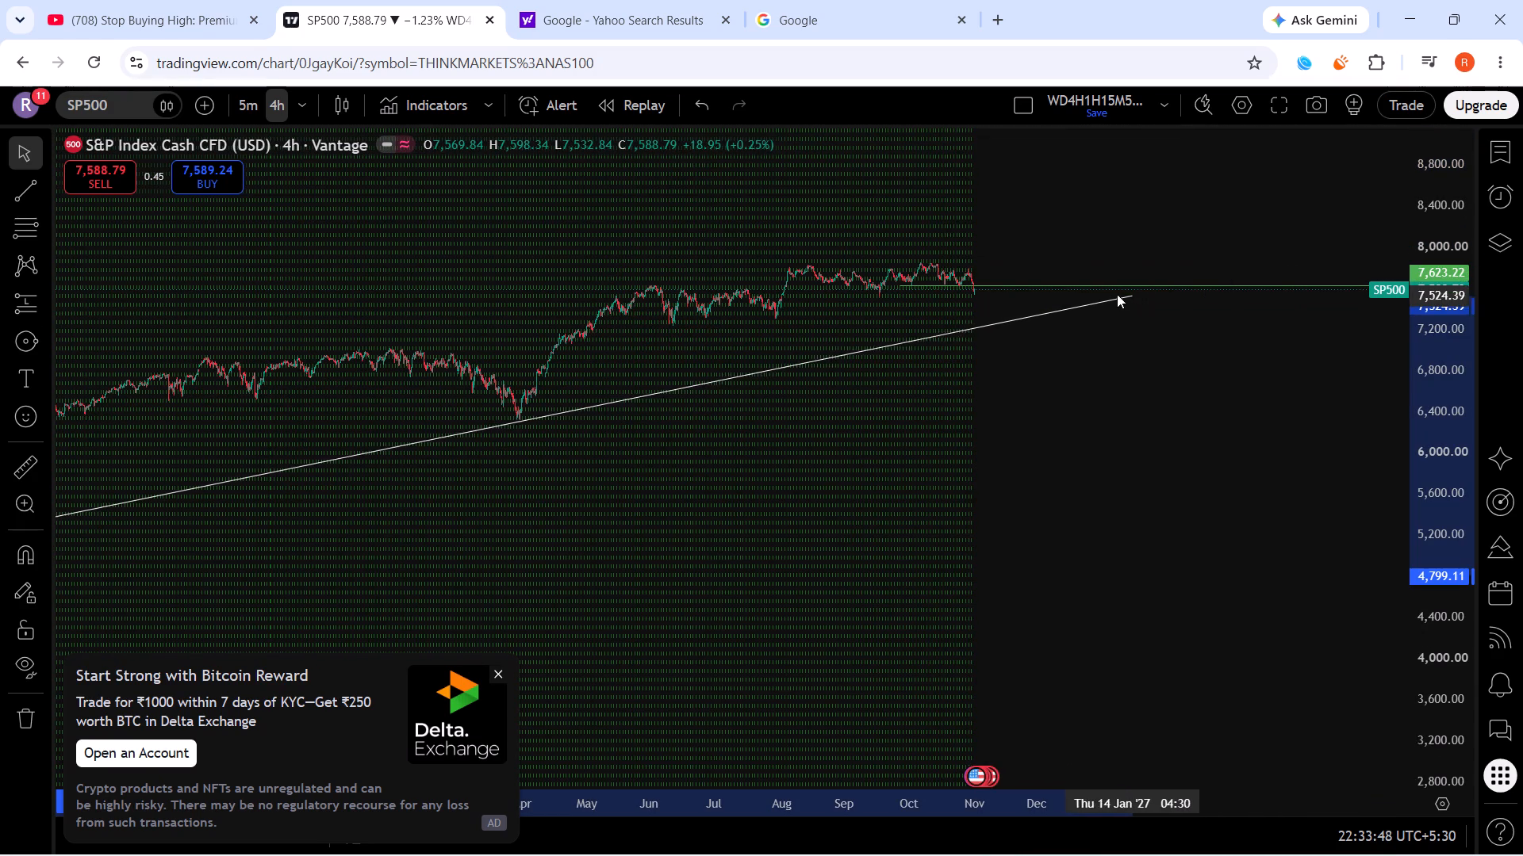
drag(1117, 294, 1102, 295)
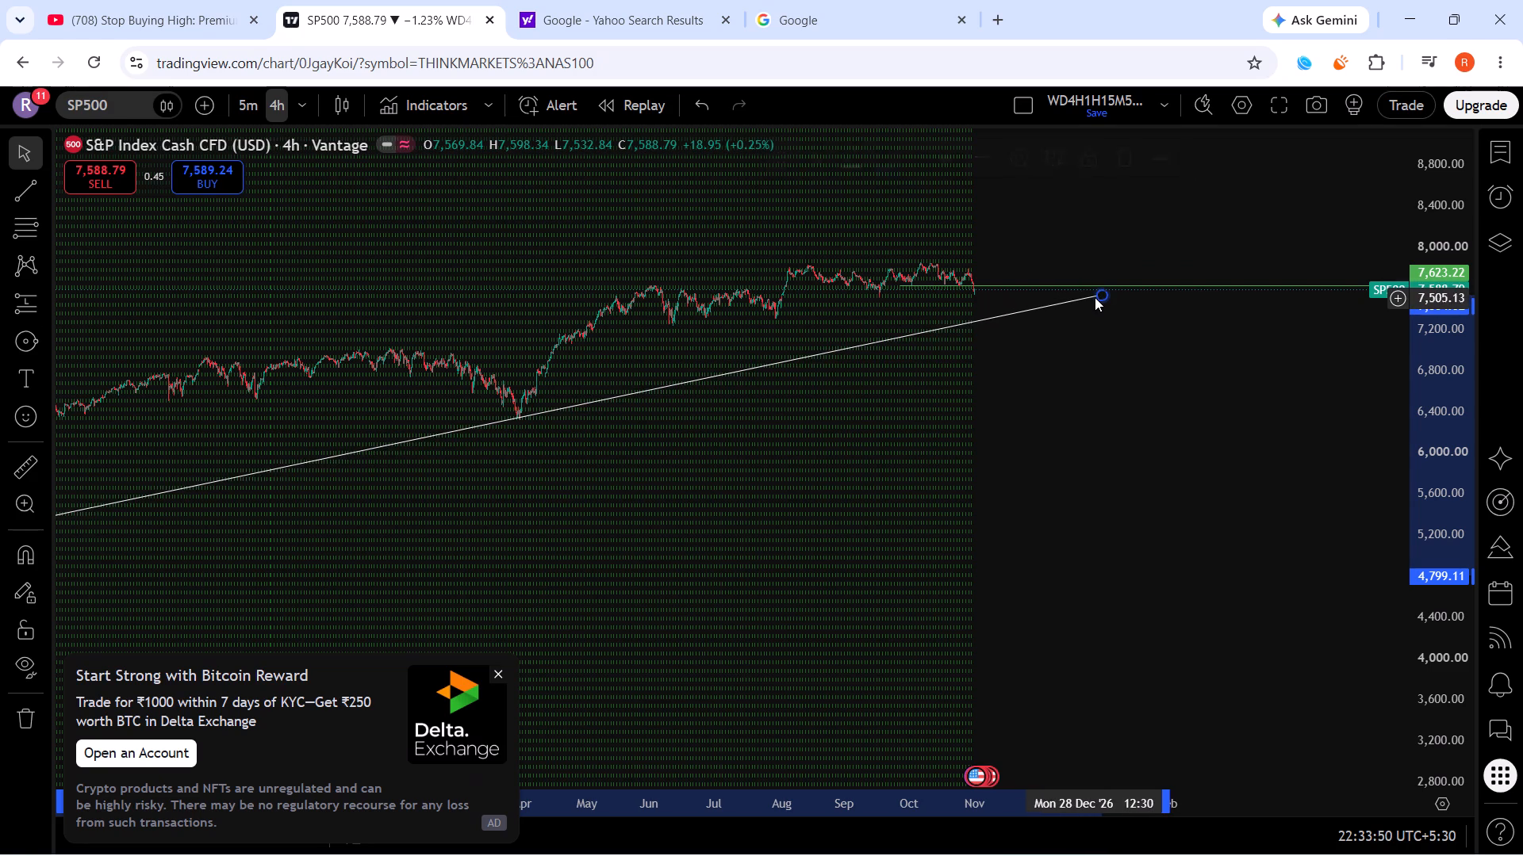
click(1087, 366)
Draw a trendline from the late October 2023 low at about 4,096, along the August 2024 low, to about 5,900 in late March 2025.
scroll(969, 385, down, 5)
drag(458, 492, 1201, 350)
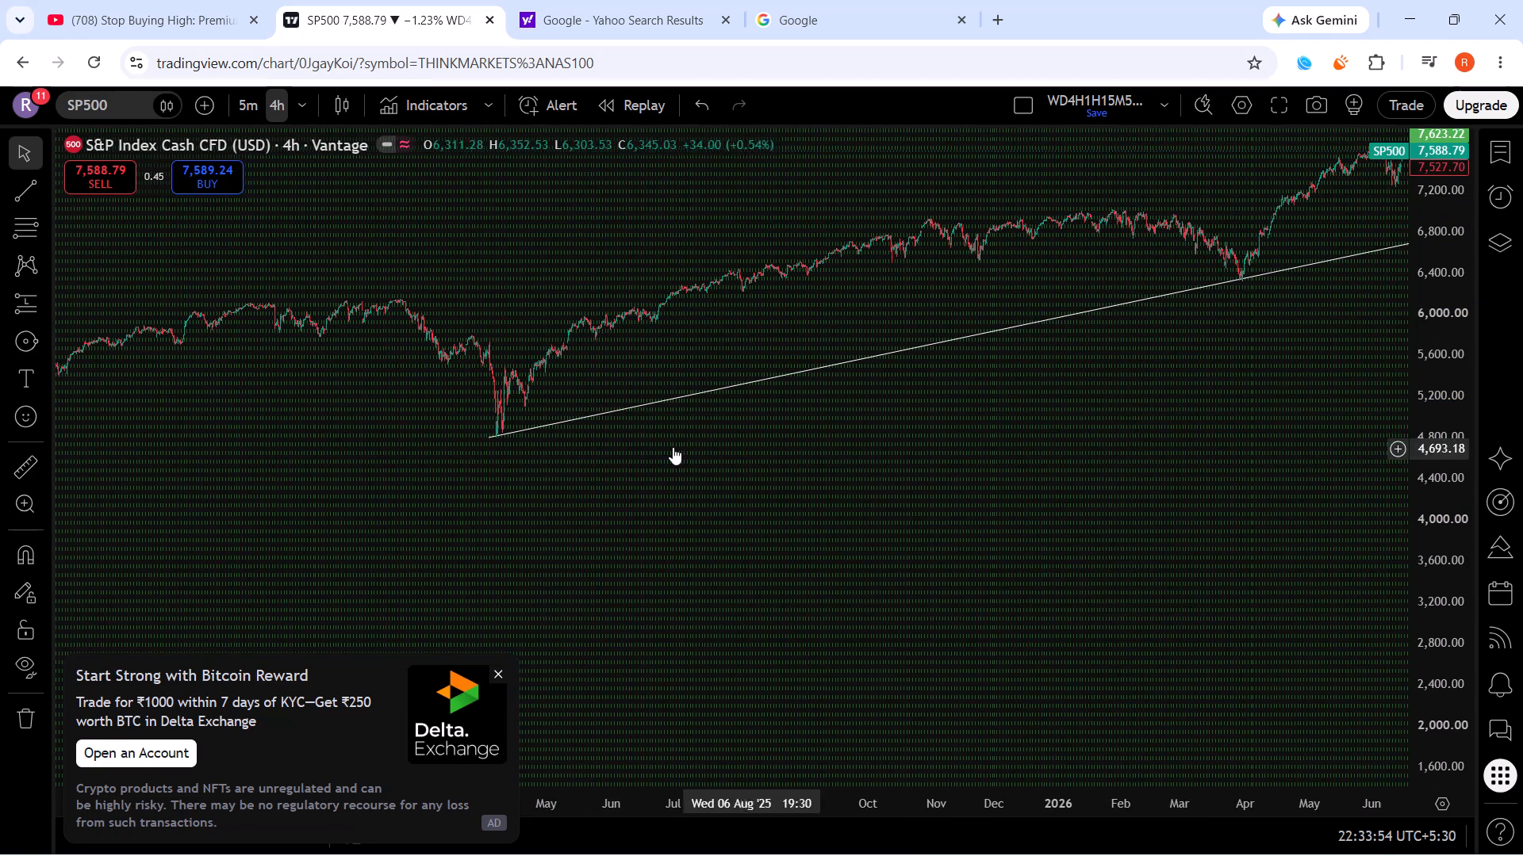
drag(673, 447, 961, 595)
drag(606, 565, 1403, 188)
drag(408, 574, 941, 410)
scroll(941, 410, down, 7)
drag(686, 455, 964, 663)
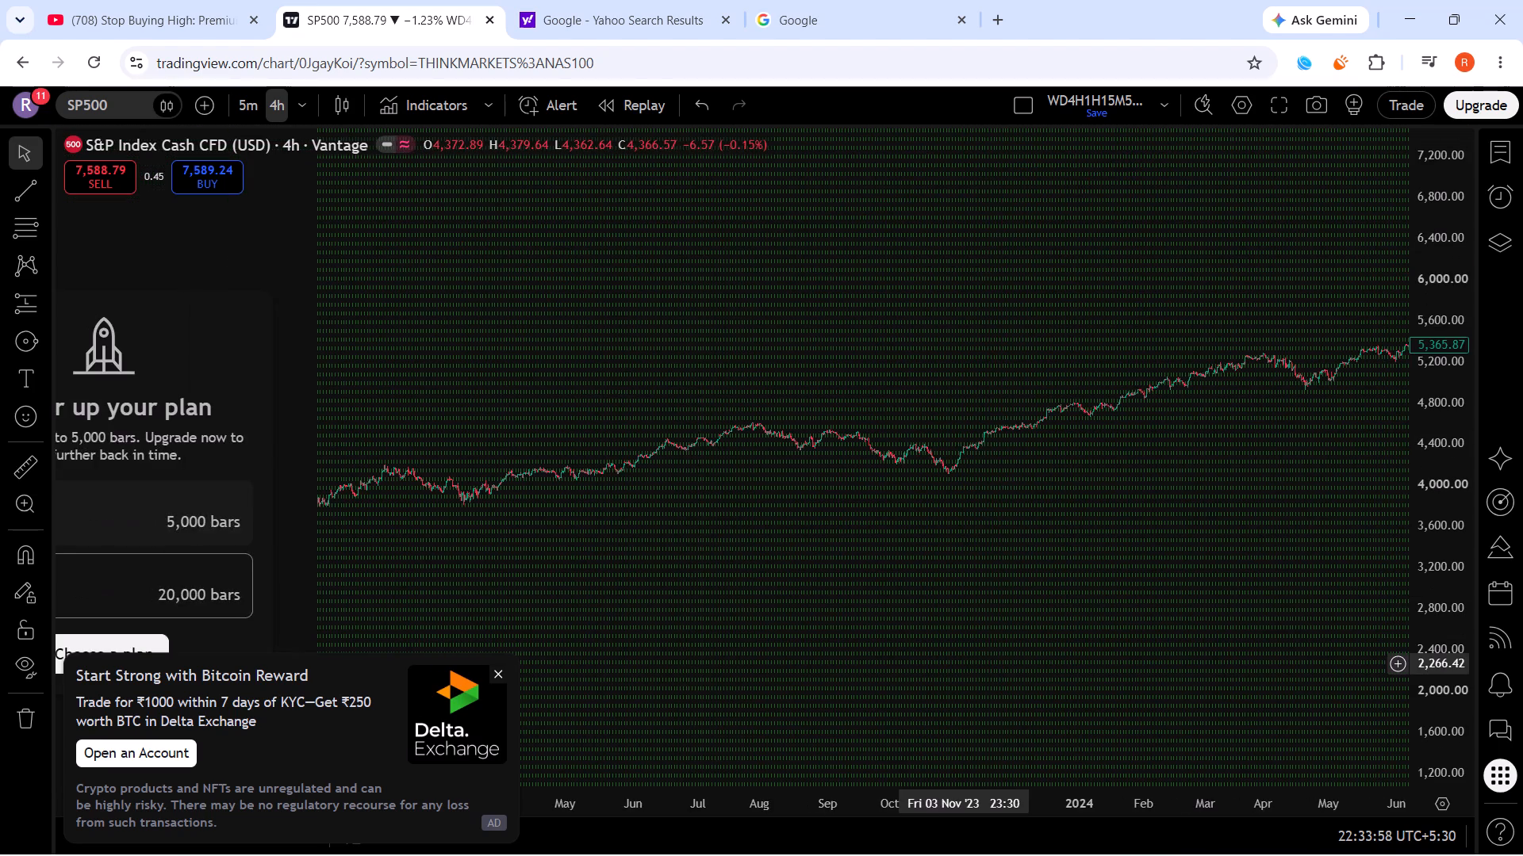
drag(964, 663, 286, 568)
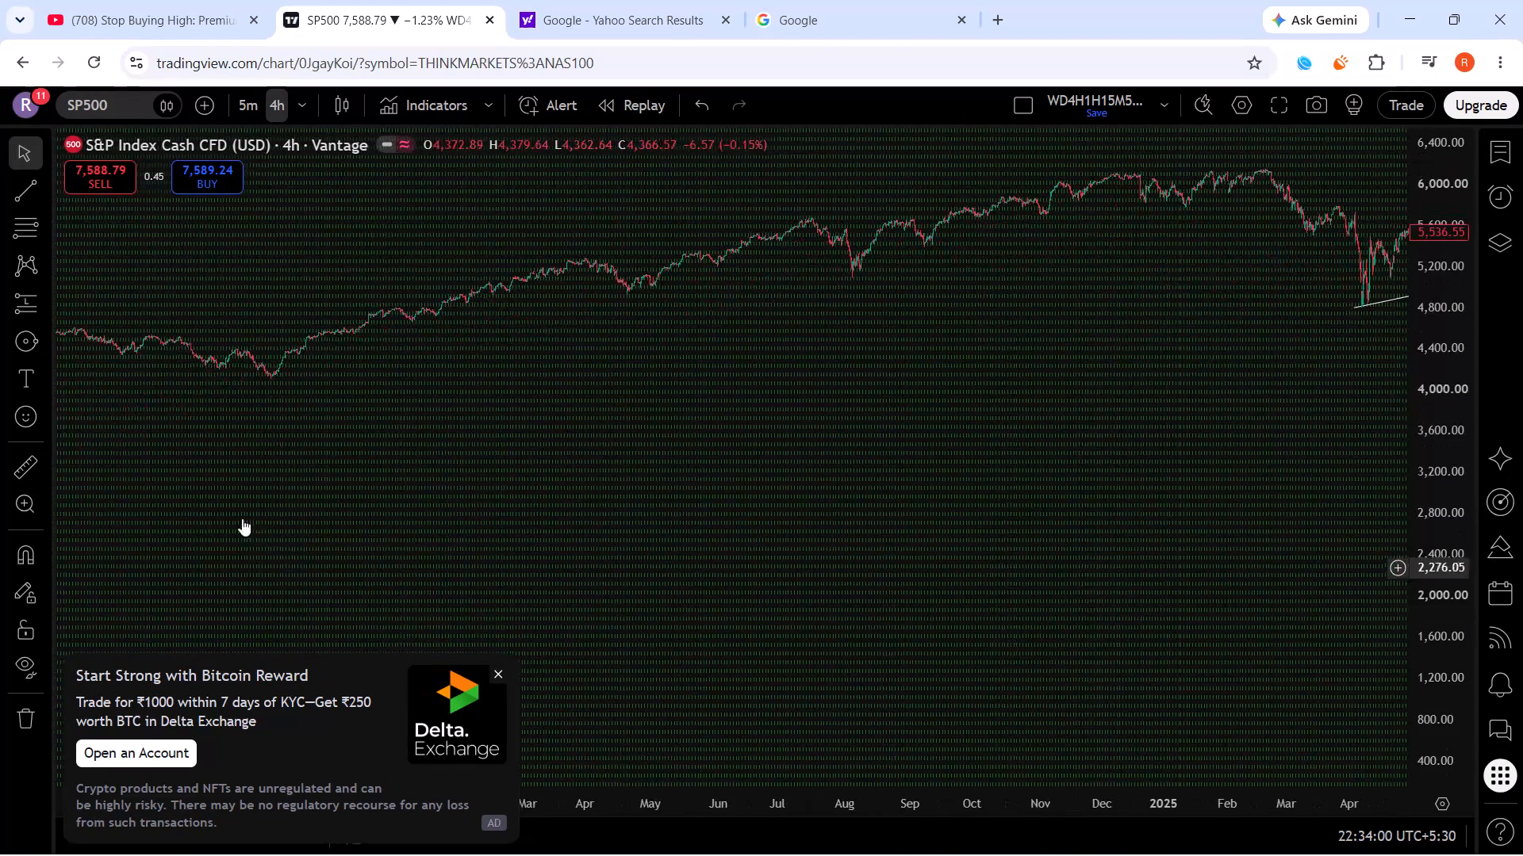
click(25, 196)
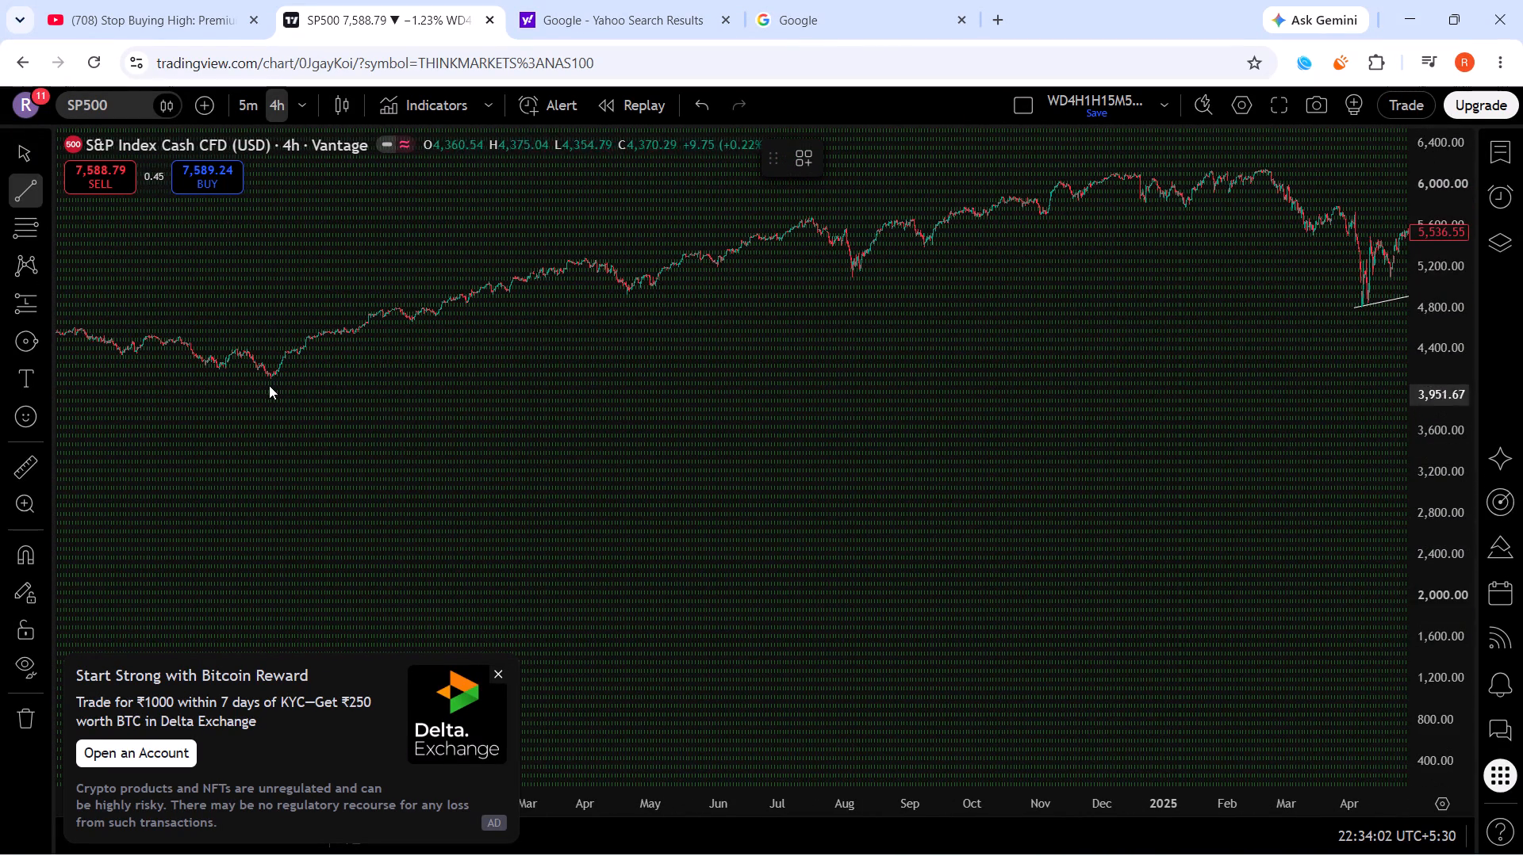
drag(266, 380, 1241, 201)
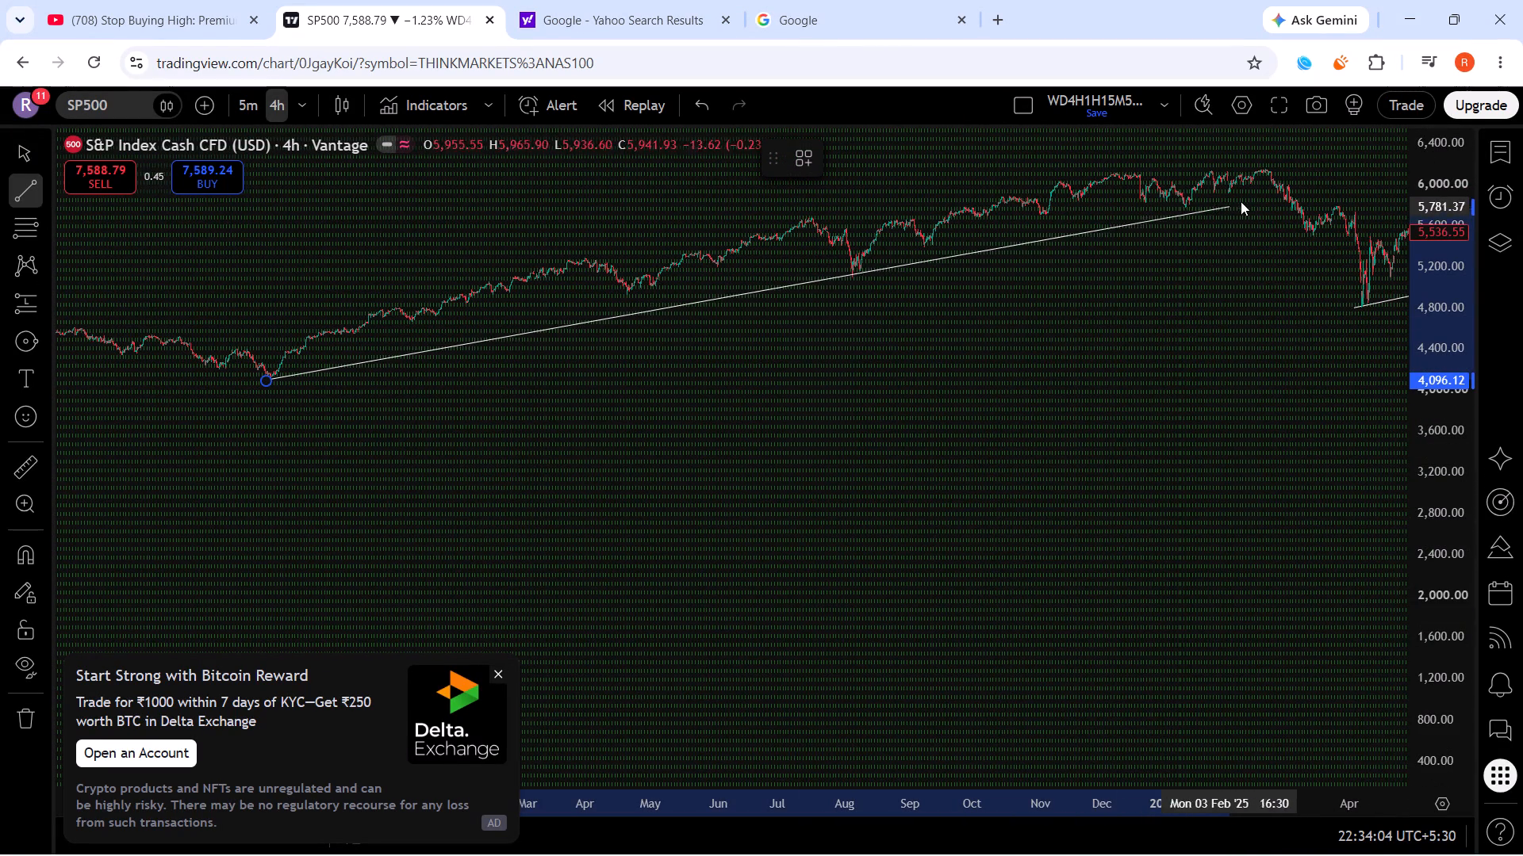
drag(1241, 201, 1341, 193)
click(1341, 193)
click(1245, 269)
Draw a nearly horizontal line from 4 March 2025 at about 5,858 to 10 July 2025 at about 5,906.
drag(1238, 285, 846, 450)
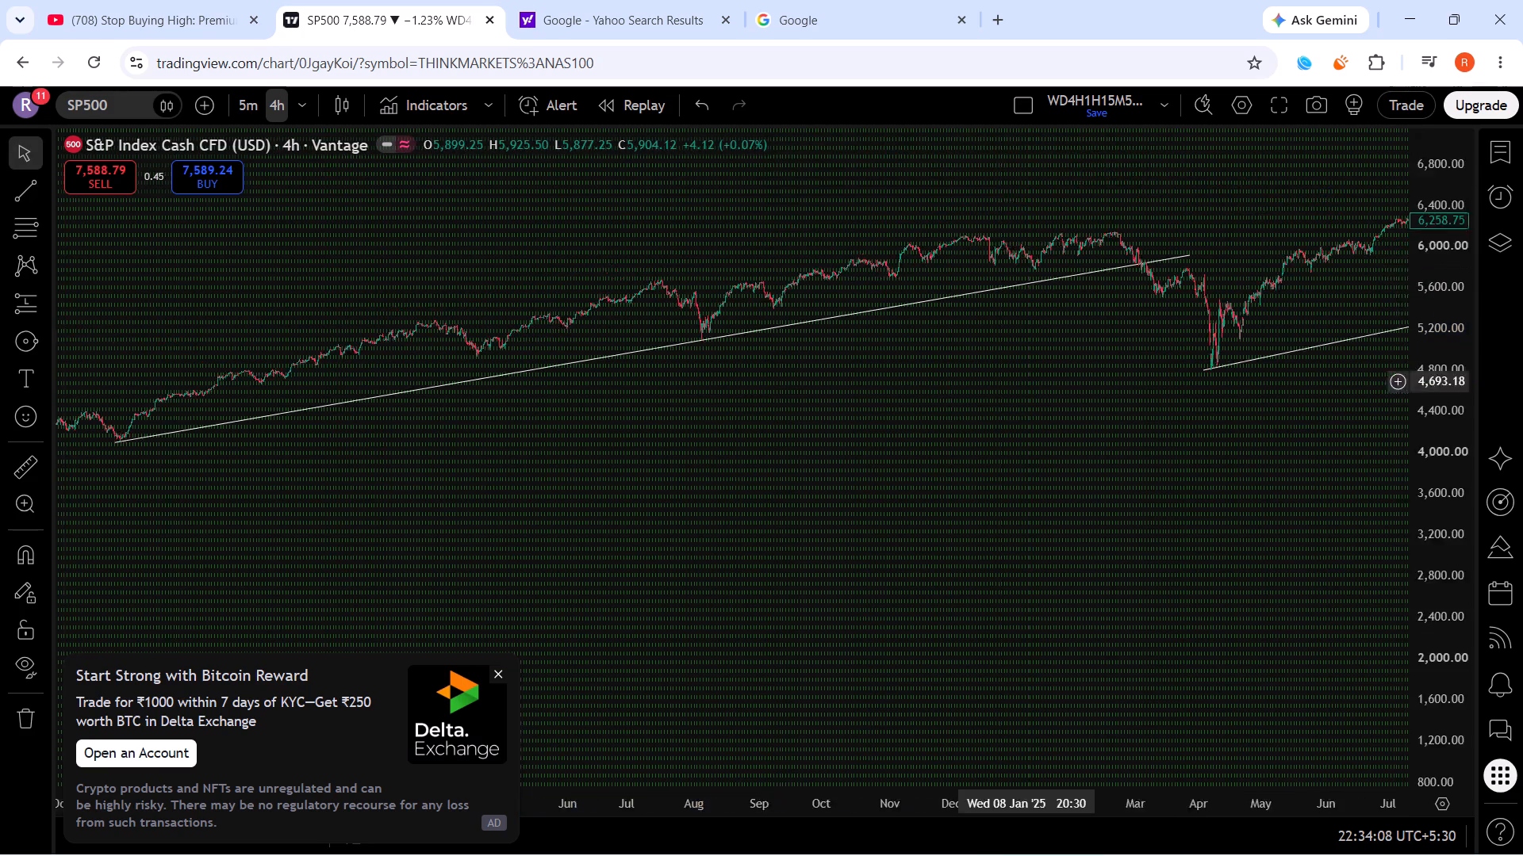
drag(846, 450, 724, 496)
drag(992, 509, 860, 532)
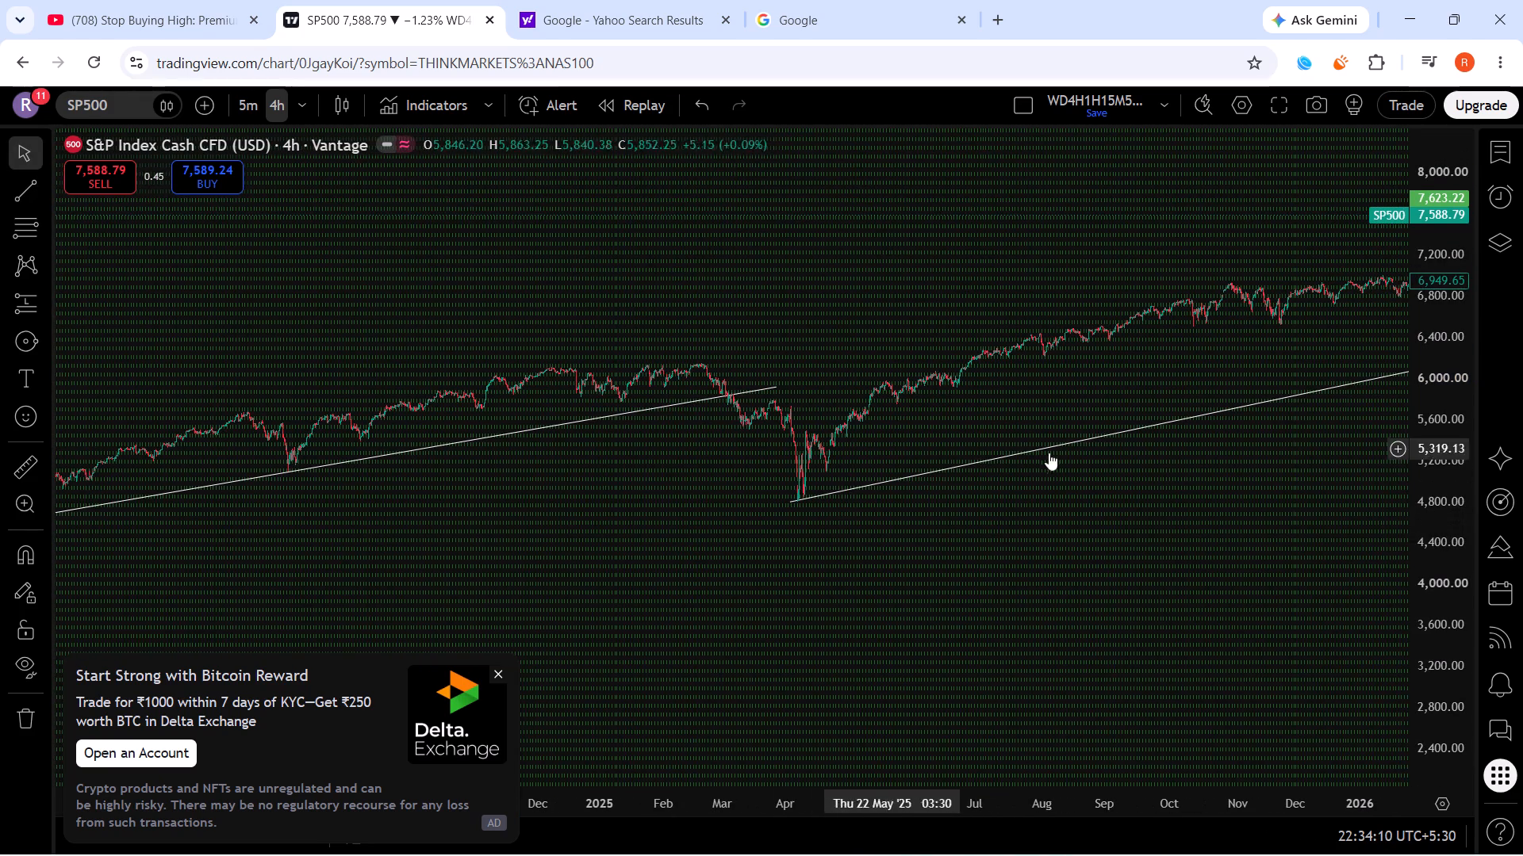
scroll(984, 480, down, 4)
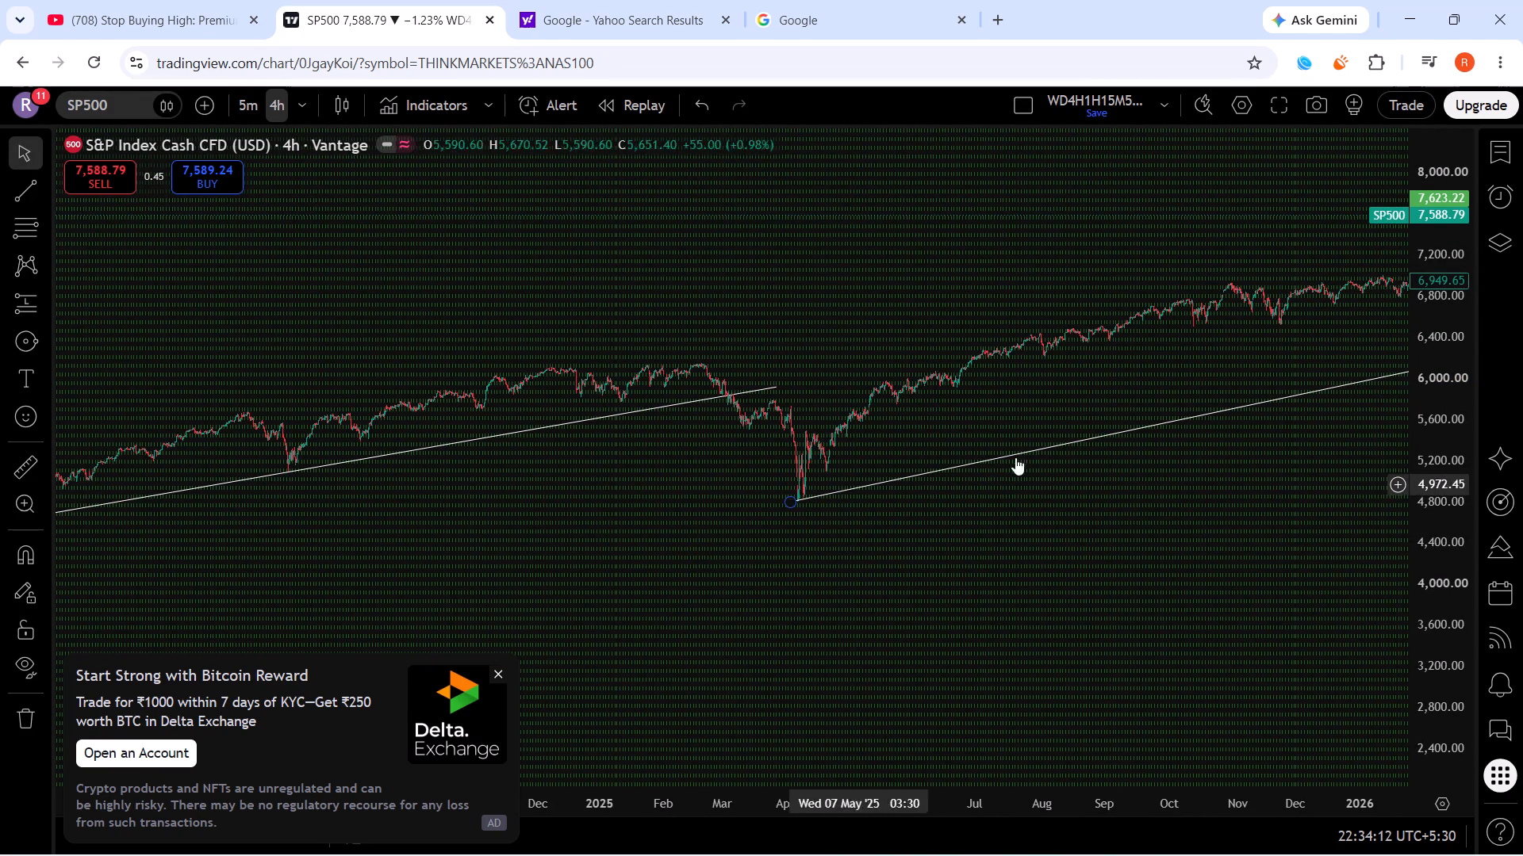
scroll(1028, 457, down, 6)
drag(545, 501, 603, 499)
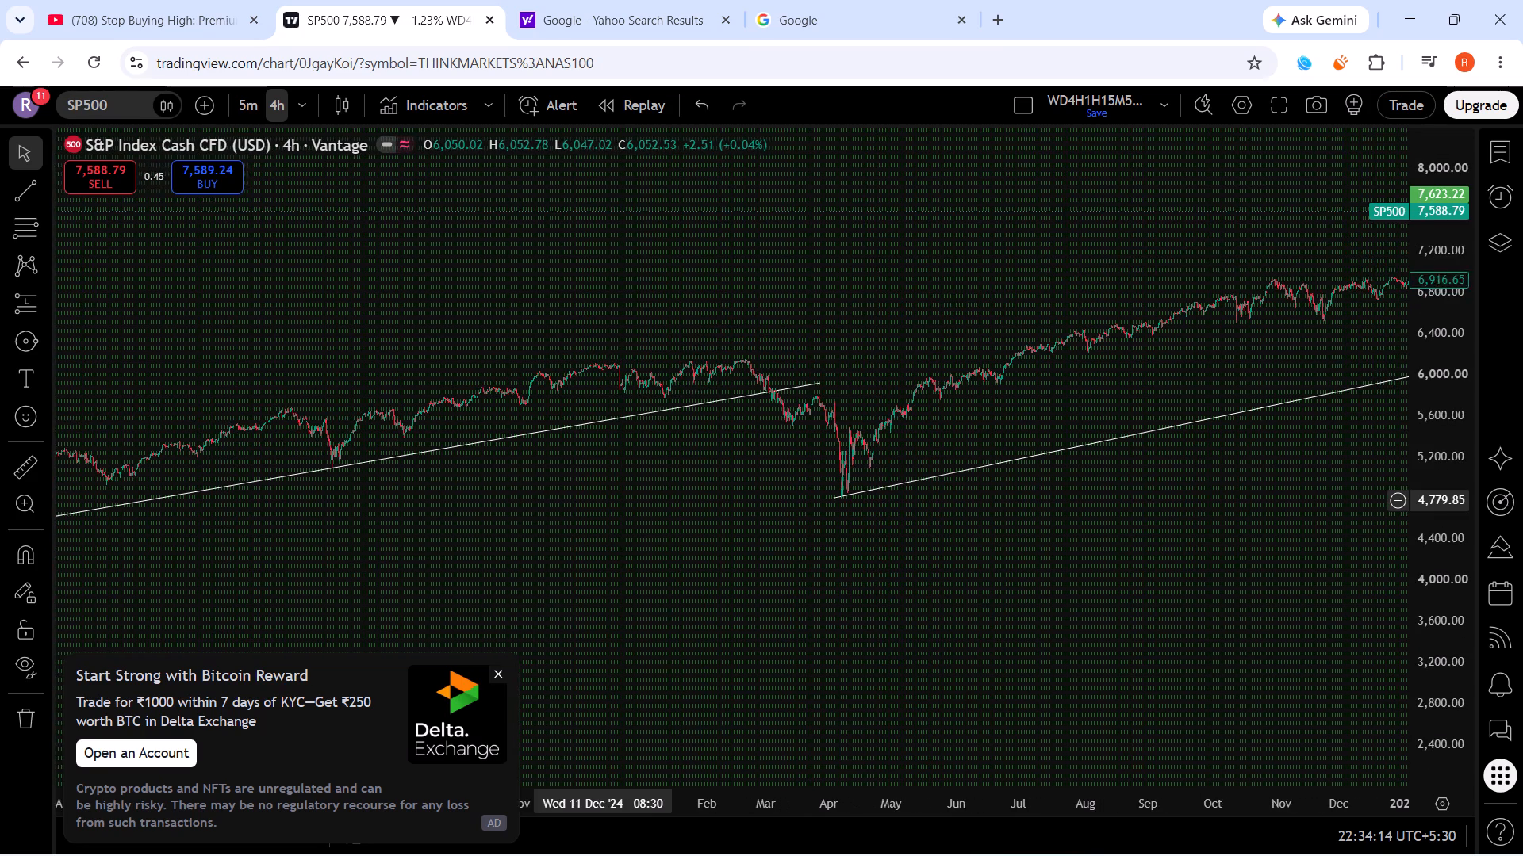
drag(603, 499, 600, 499)
click(34, 179)
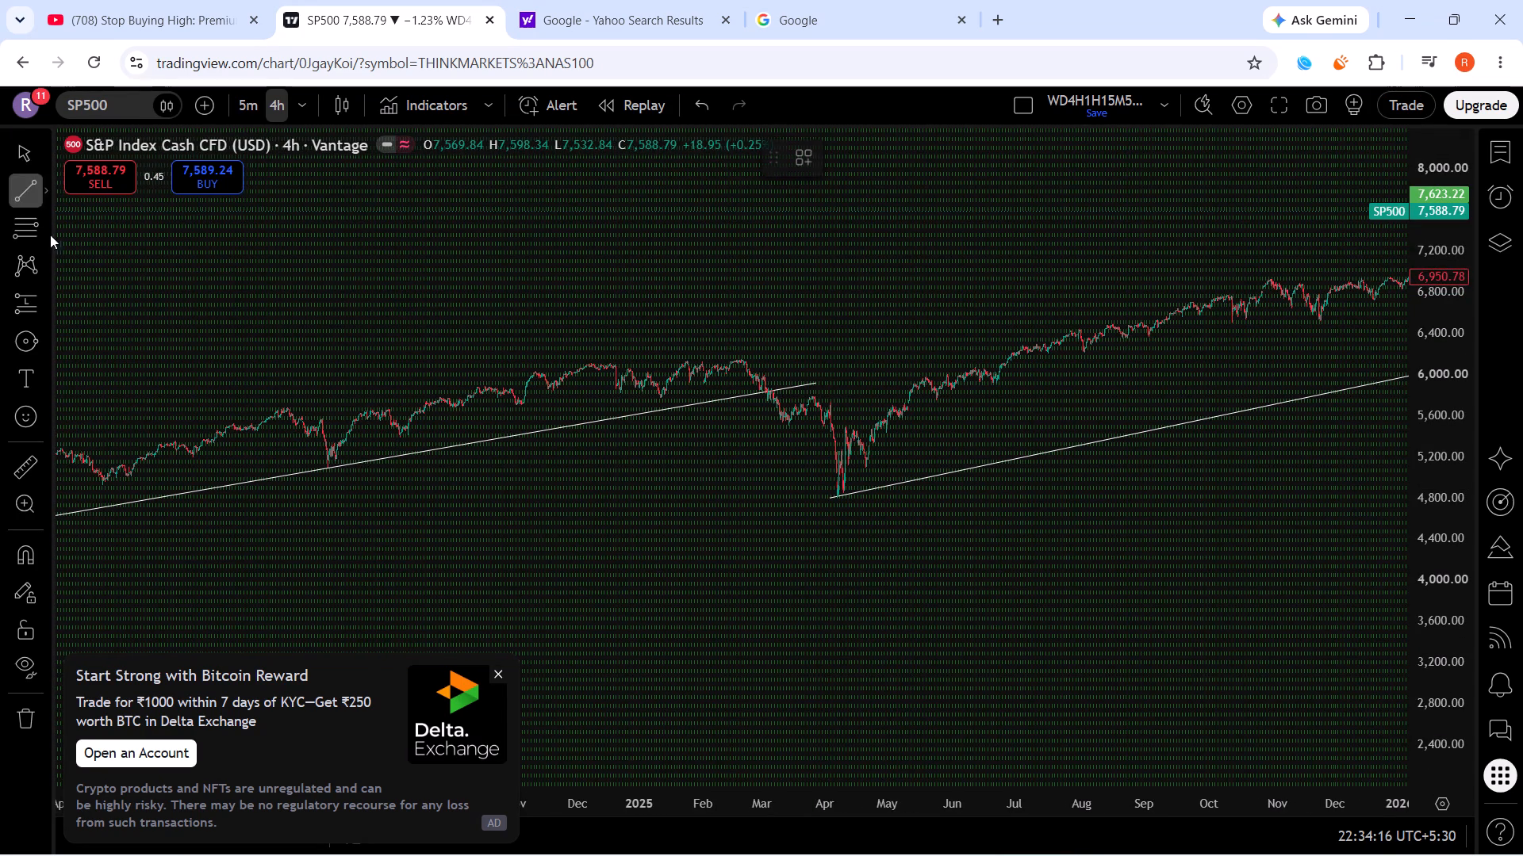
drag(767, 389, 870, 404)
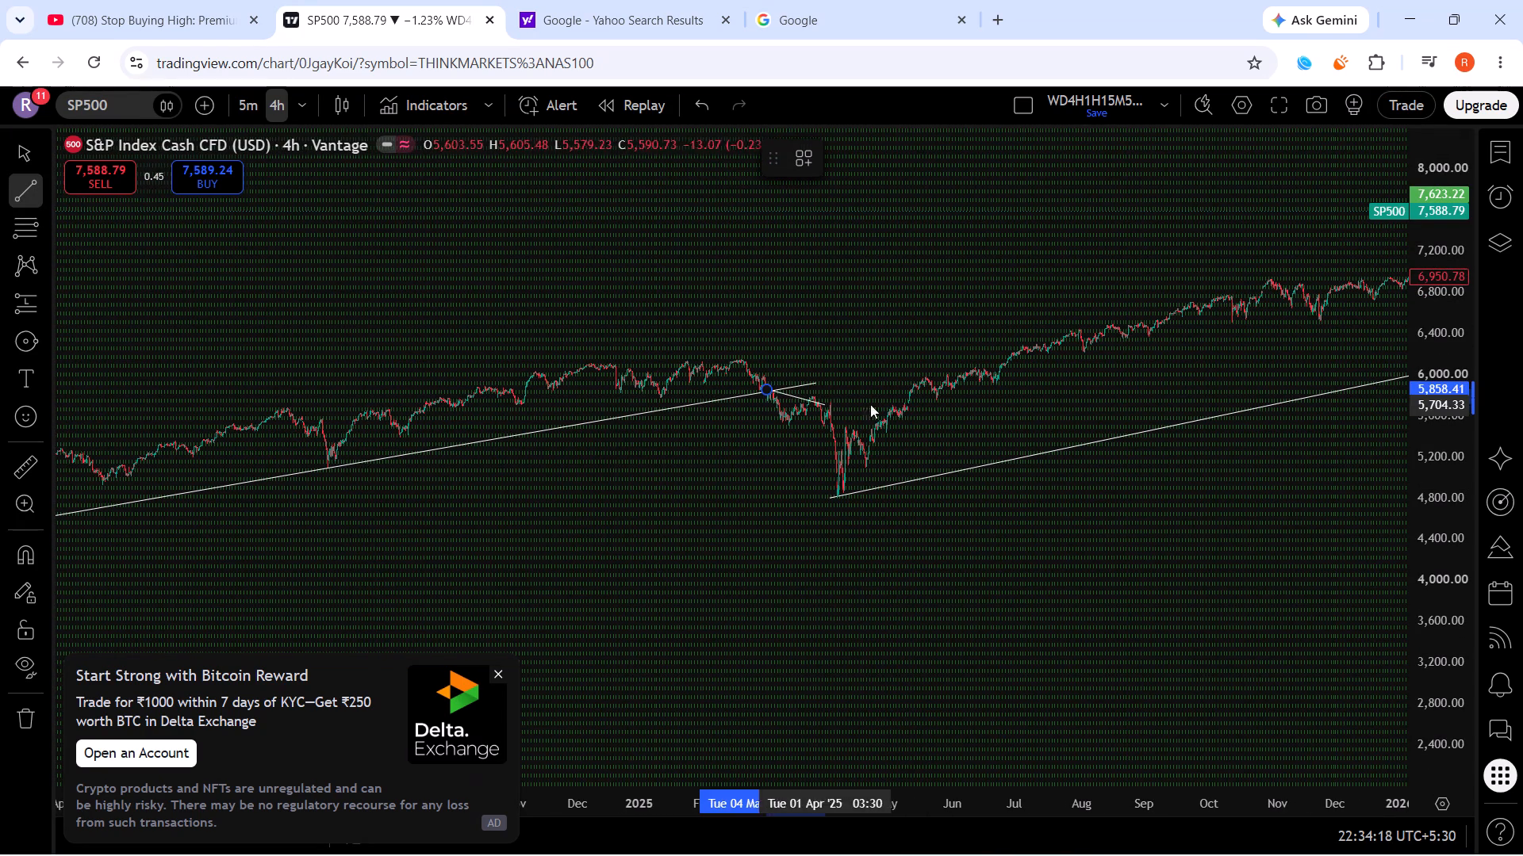
drag(870, 404, 996, 384)
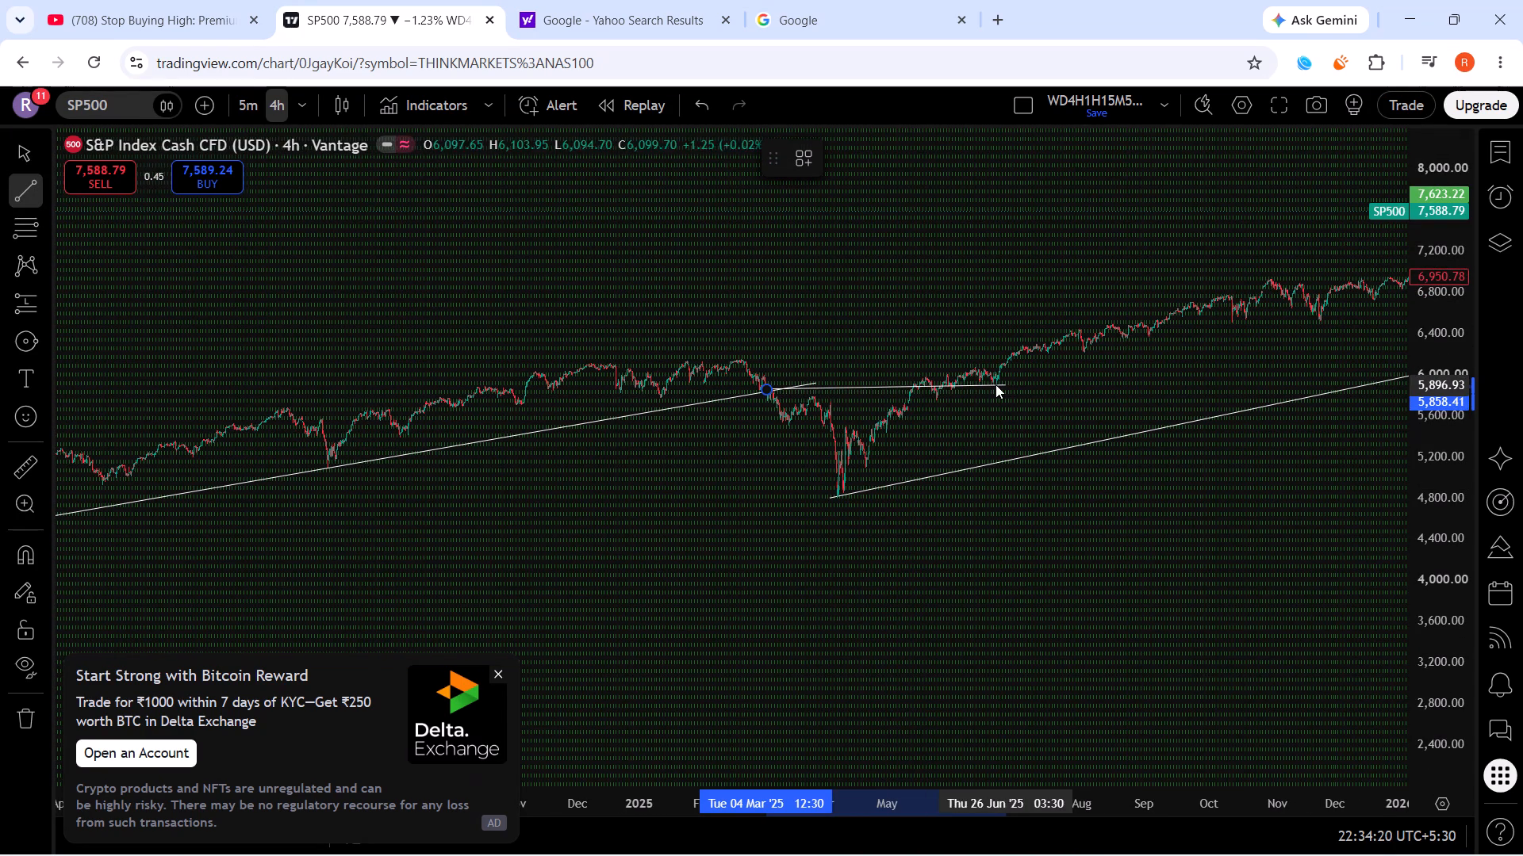
drag(996, 384, 1036, 381)
click(1036, 381)
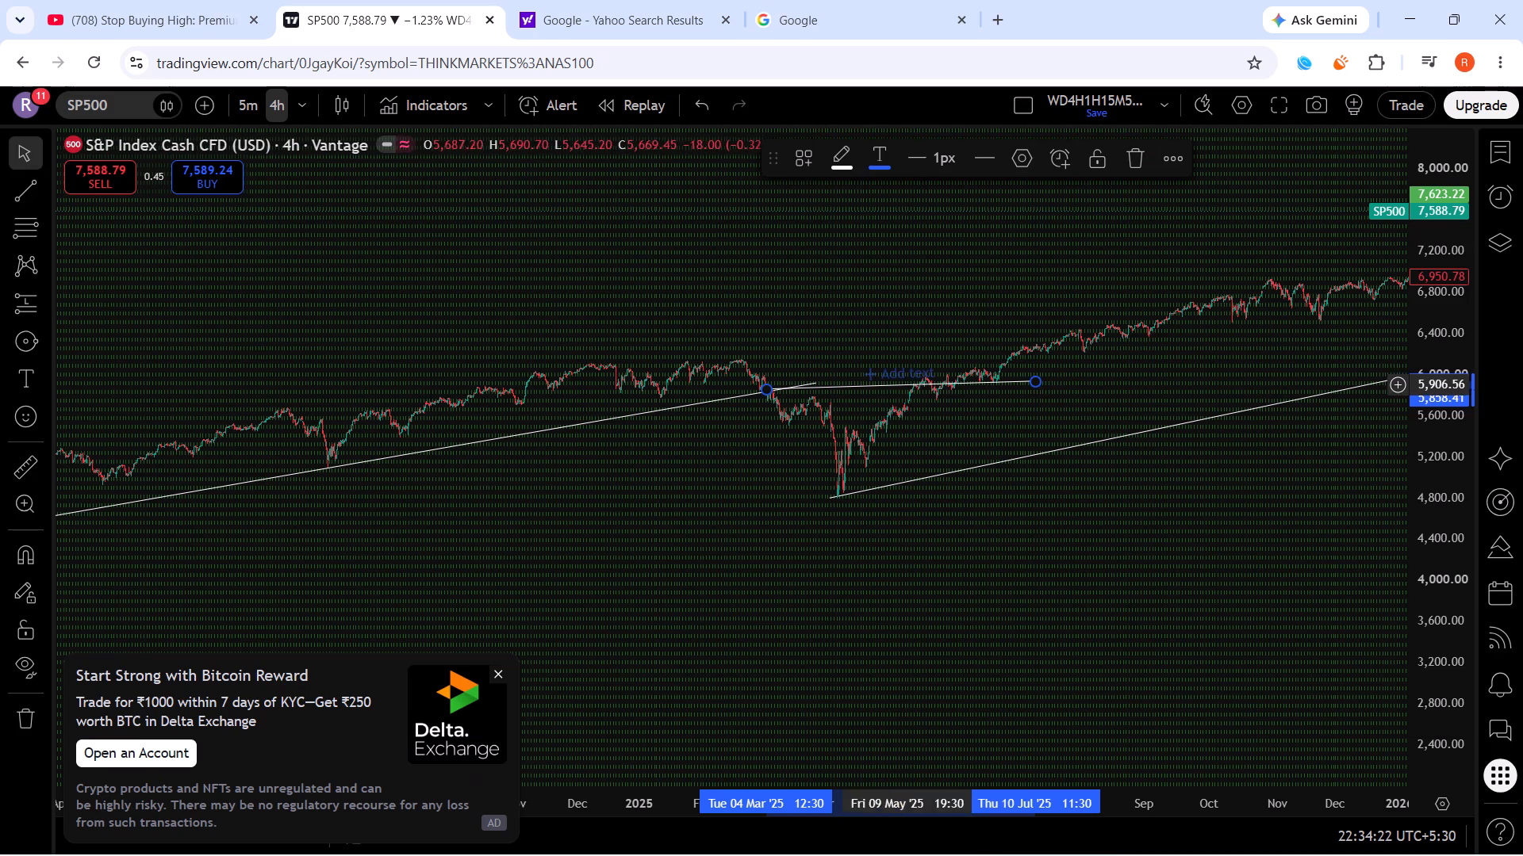
Shift the nearly horizontal line earlier so it runs from 20 February to 30 June 2025.
drag(881, 388, 847, 395)
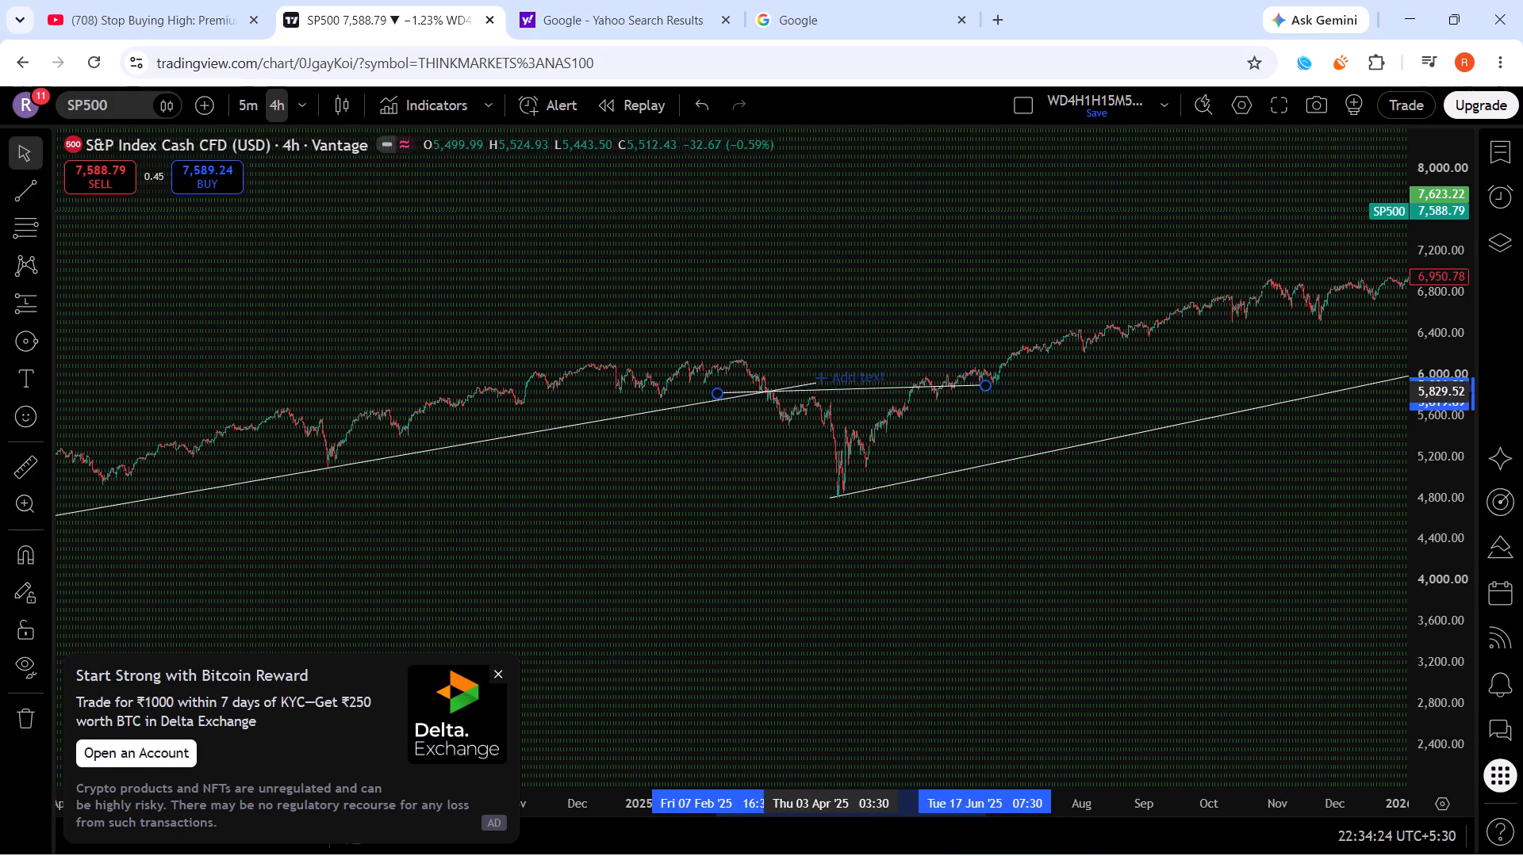
drag(847, 395, 857, 390)
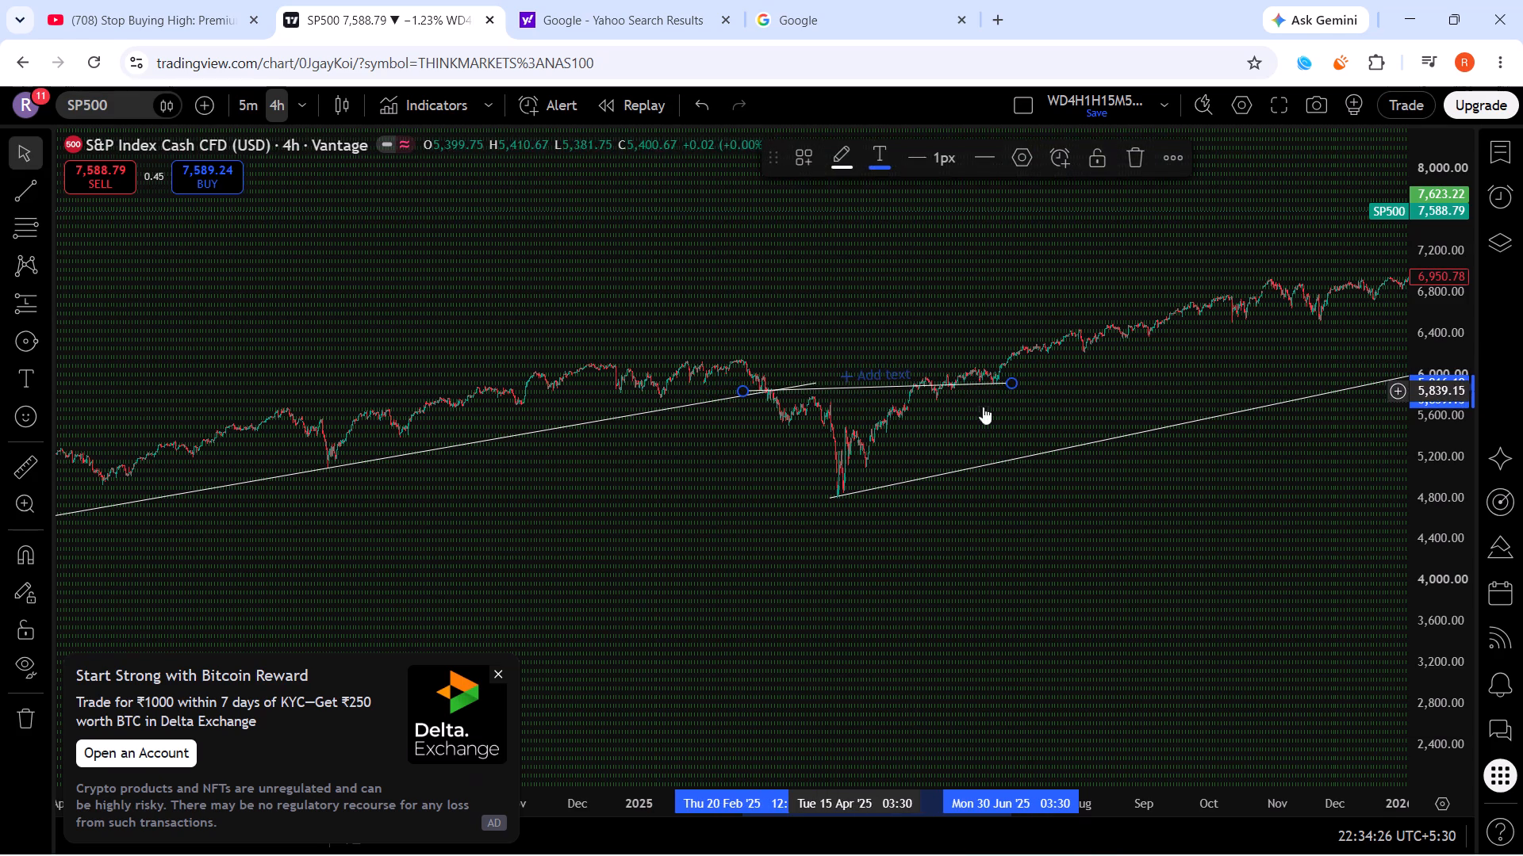
click(1065, 419)
Examine the latest S&P 500 candles up close against the rising trendline and the horizontal ray.
scroll(1097, 402, down, 4)
scroll(1099, 401, up, 3)
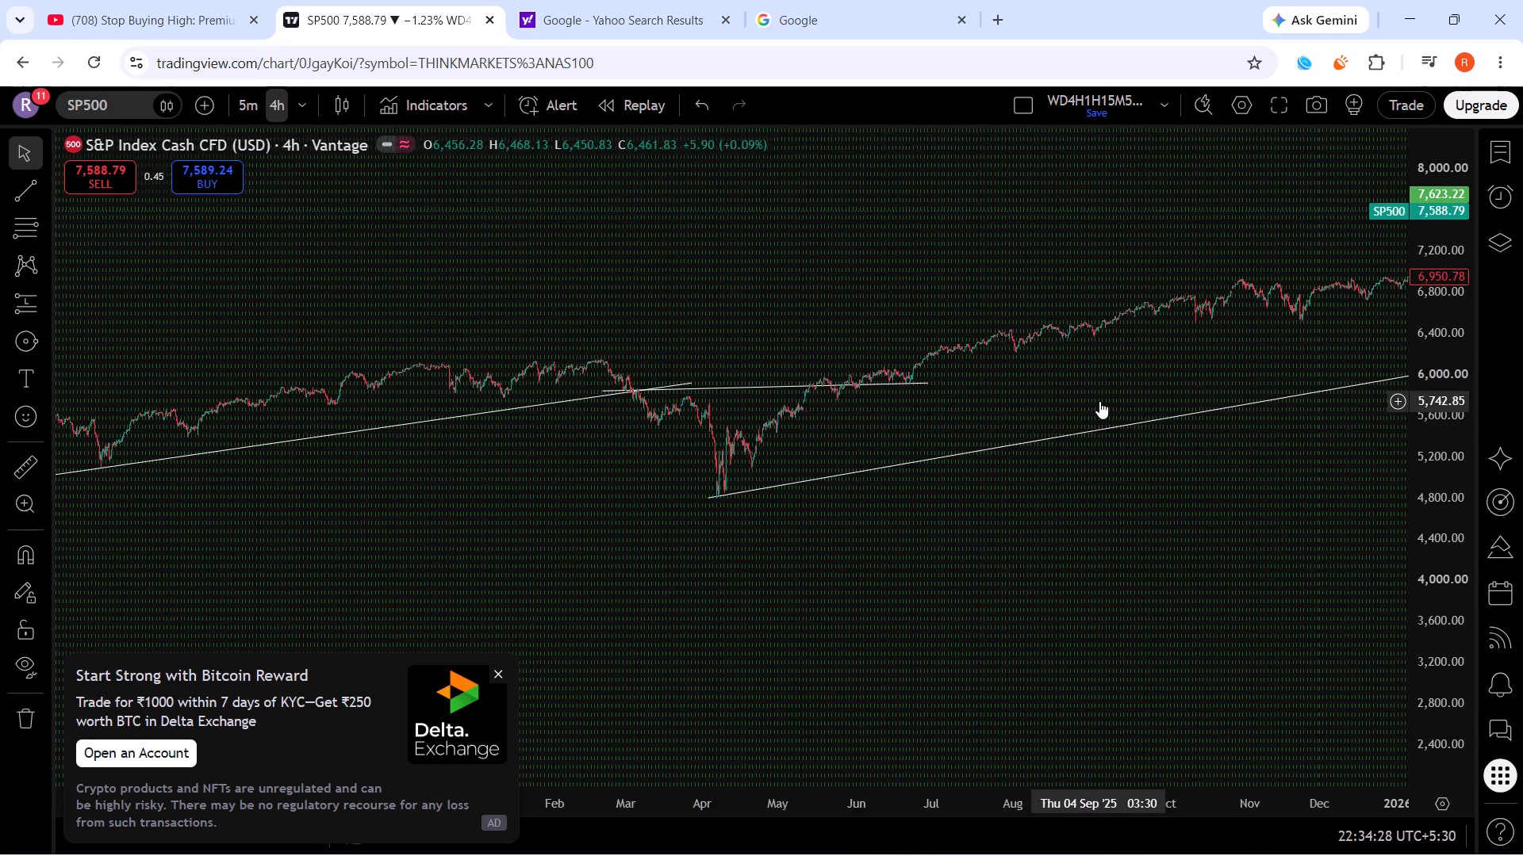
scroll(1099, 401, down, 5)
drag(1242, 457, 705, 598)
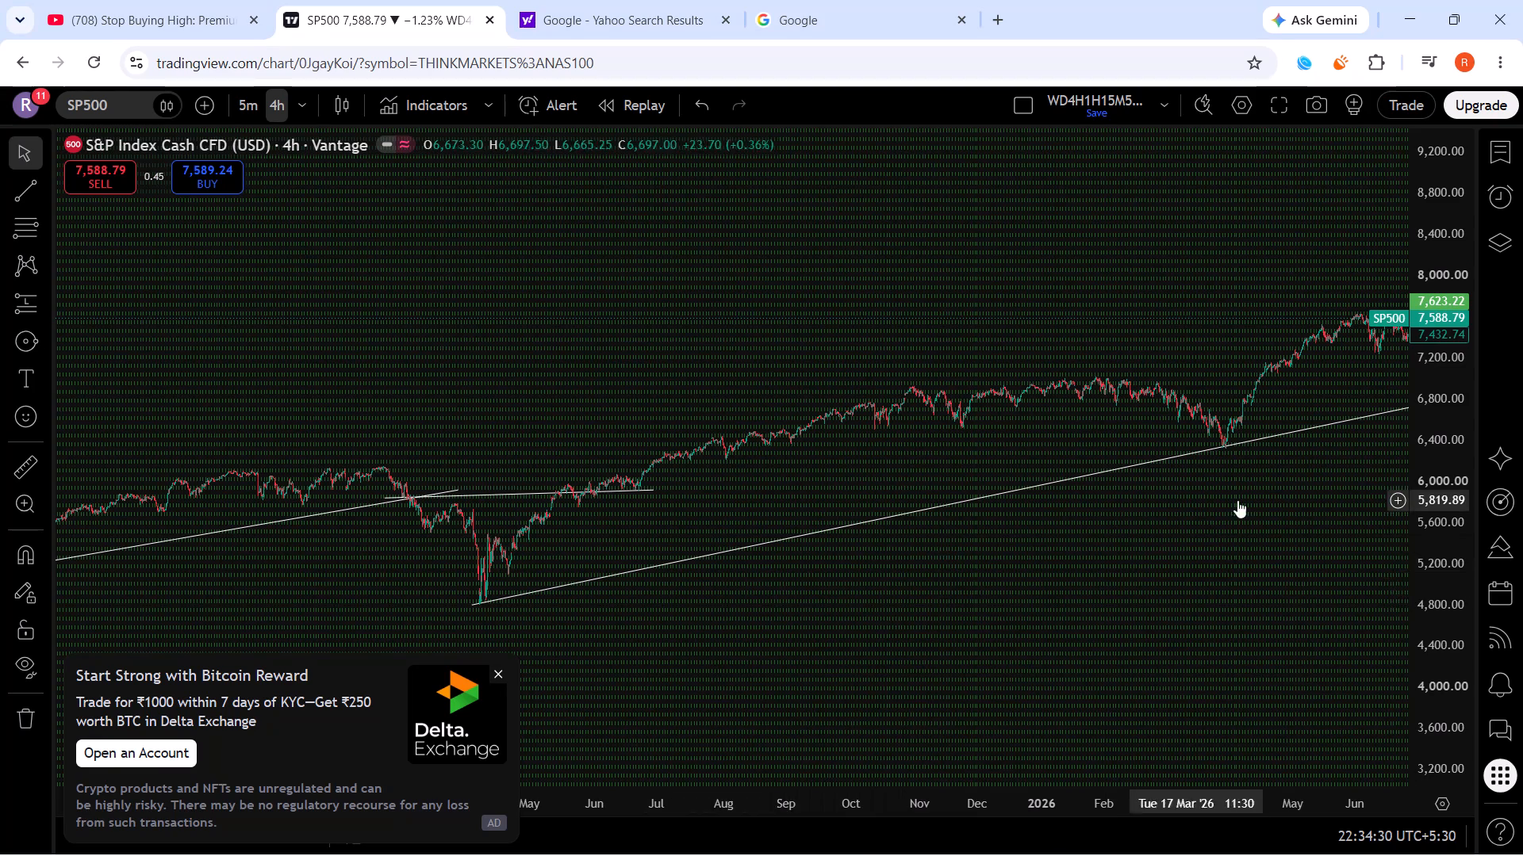
drag(1213, 497, 730, 552)
drag(1035, 517, 784, 556)
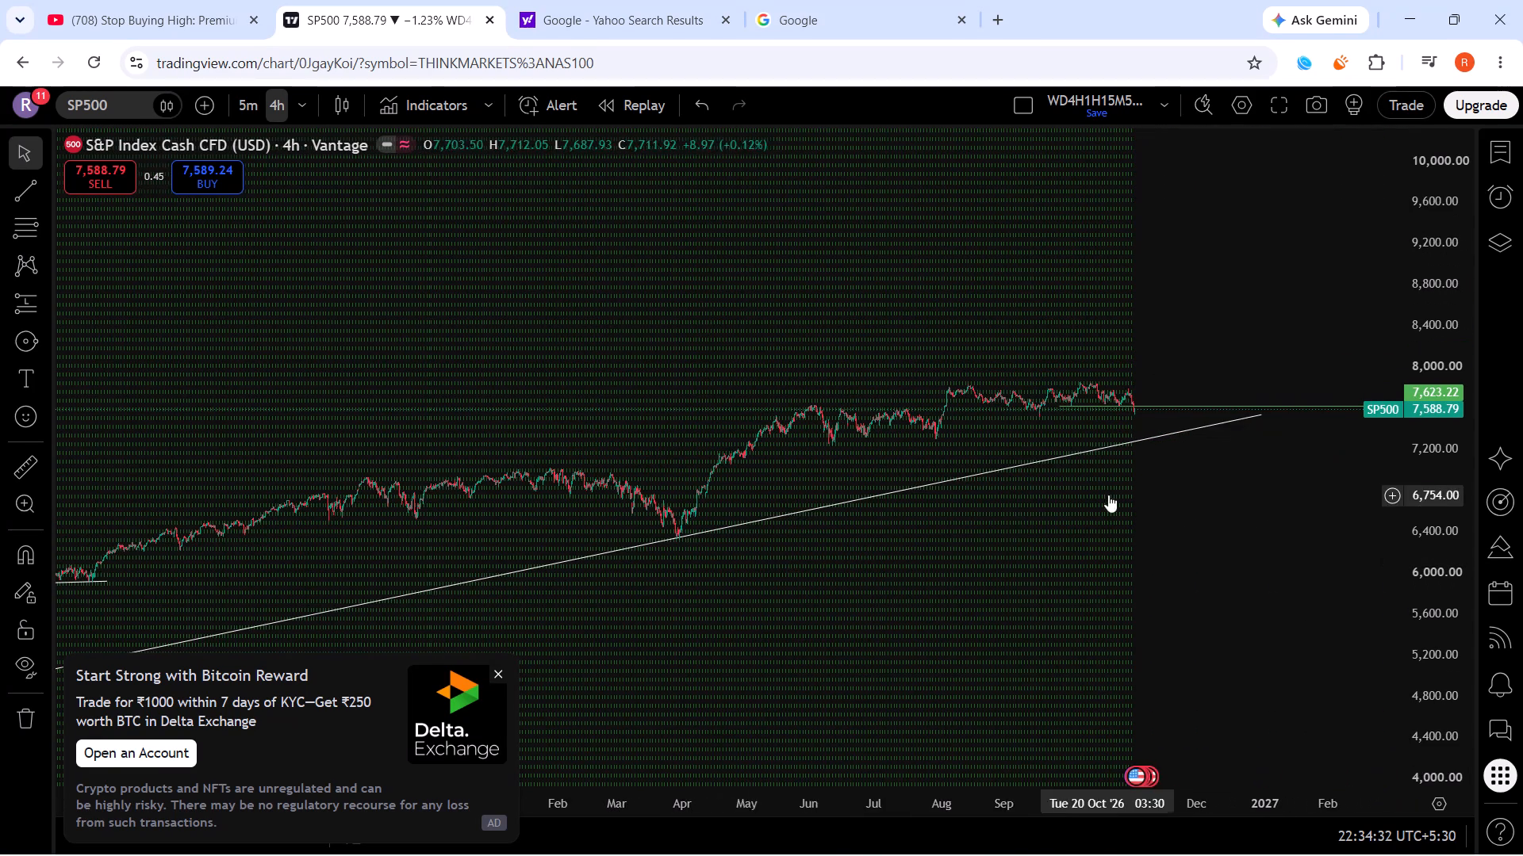
drag(1105, 495, 896, 514)
scroll(1433, 411, up, 10)
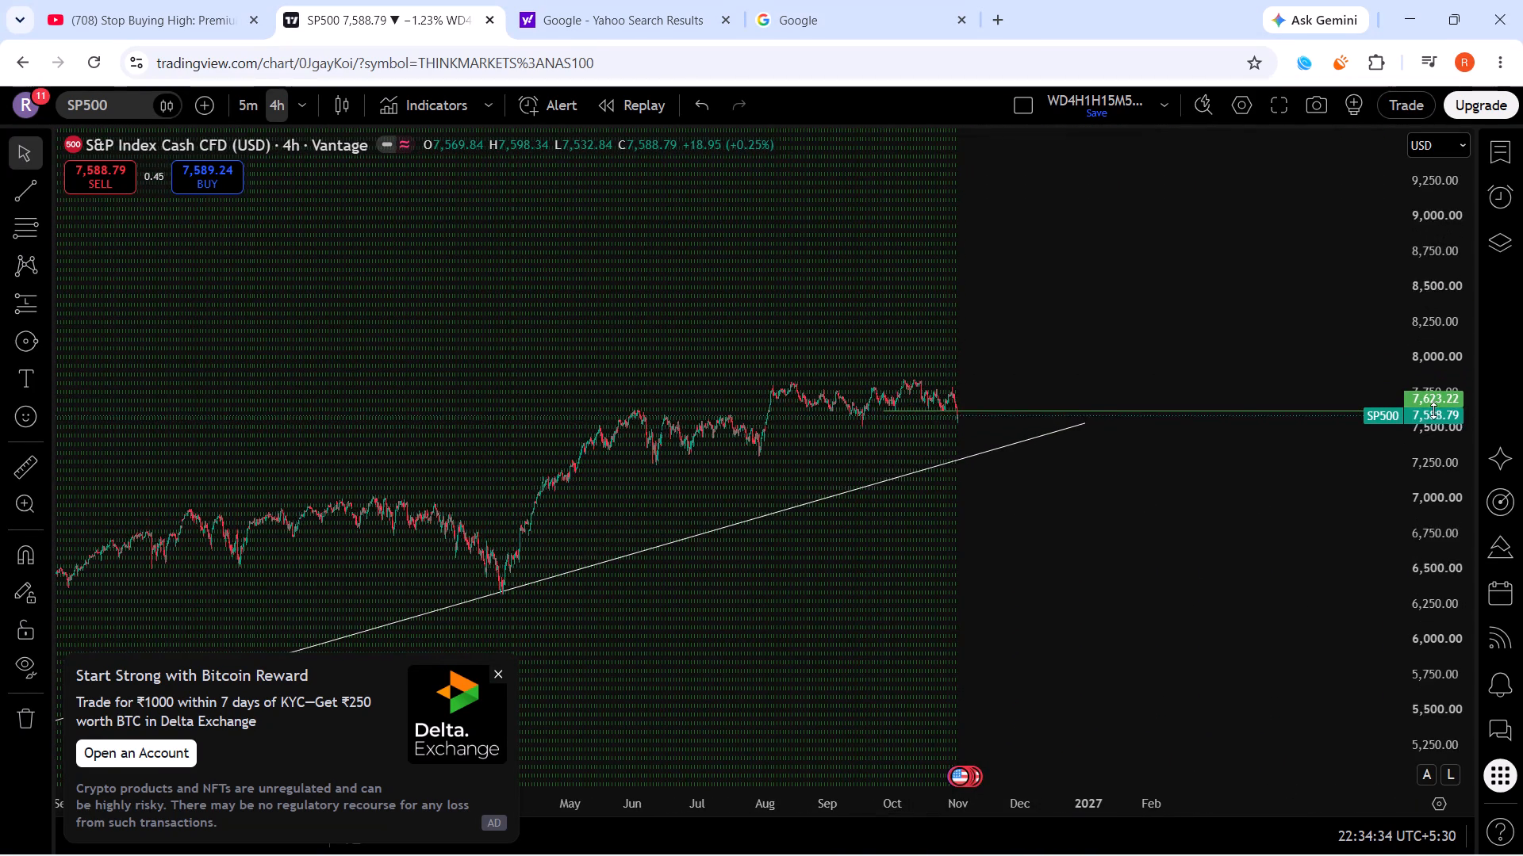
scroll(1433, 411, up, 20)
scroll(1433, 411, up, 13)
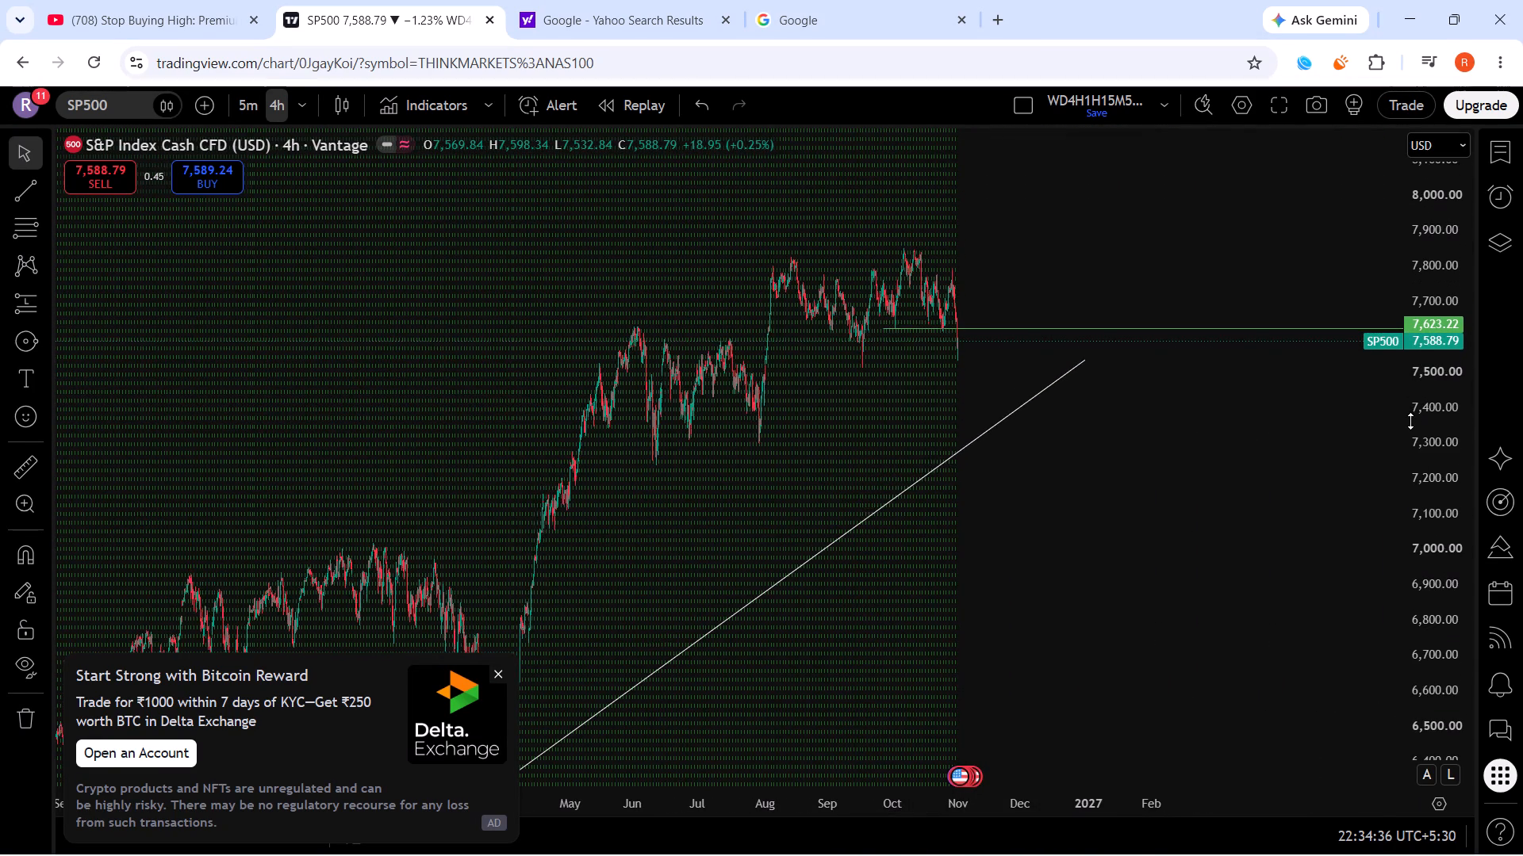
scroll(1169, 460, up, 11)
drag(608, 510, 1182, 499)
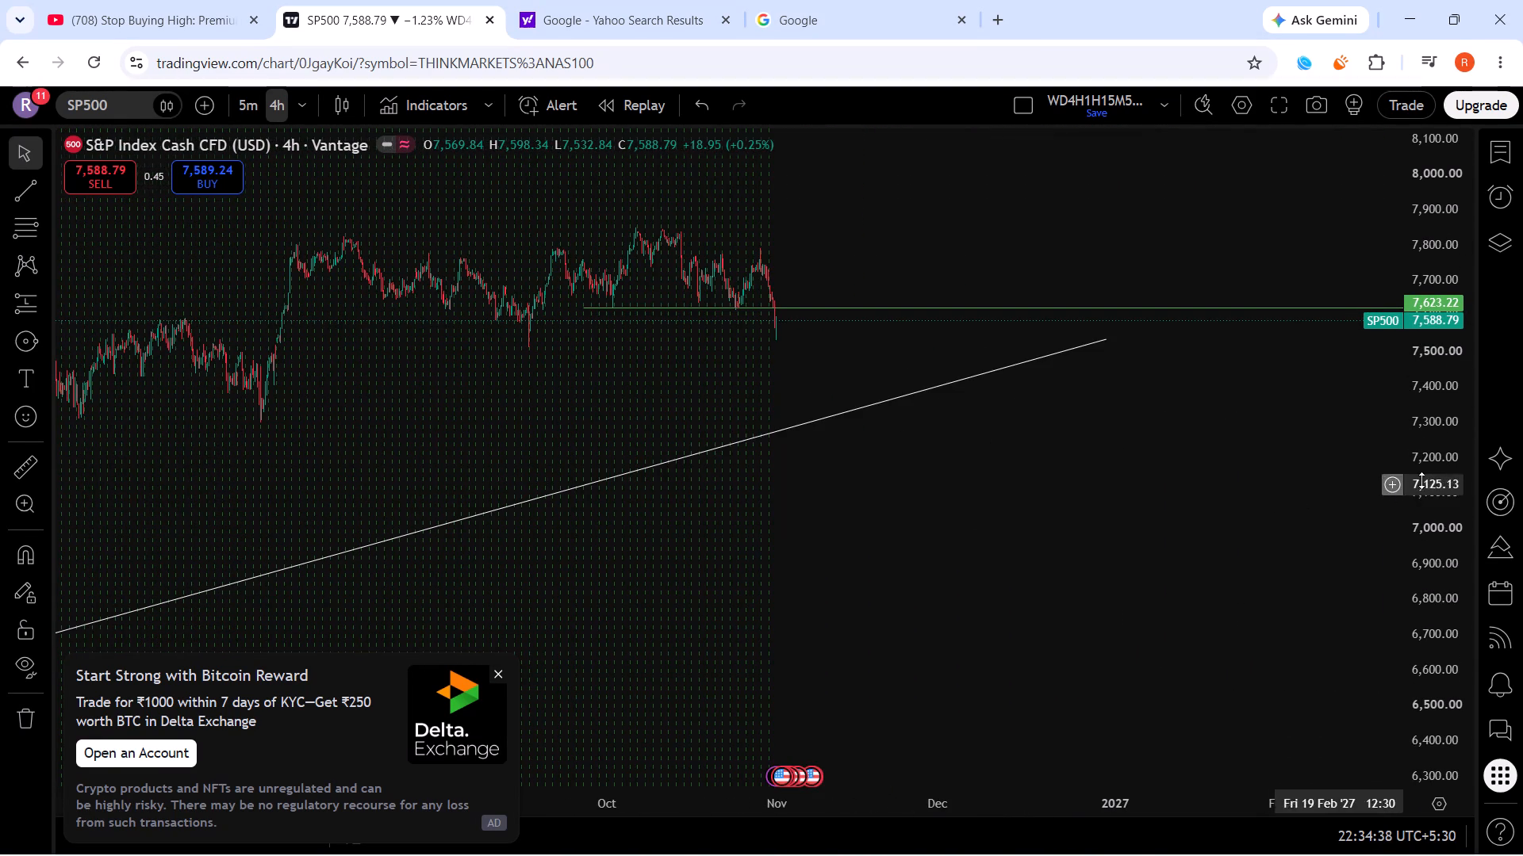
scroll(1422, 476, up, 5)
drag(1015, 478, 1171, 628)
scroll(1049, 482, up, 5)
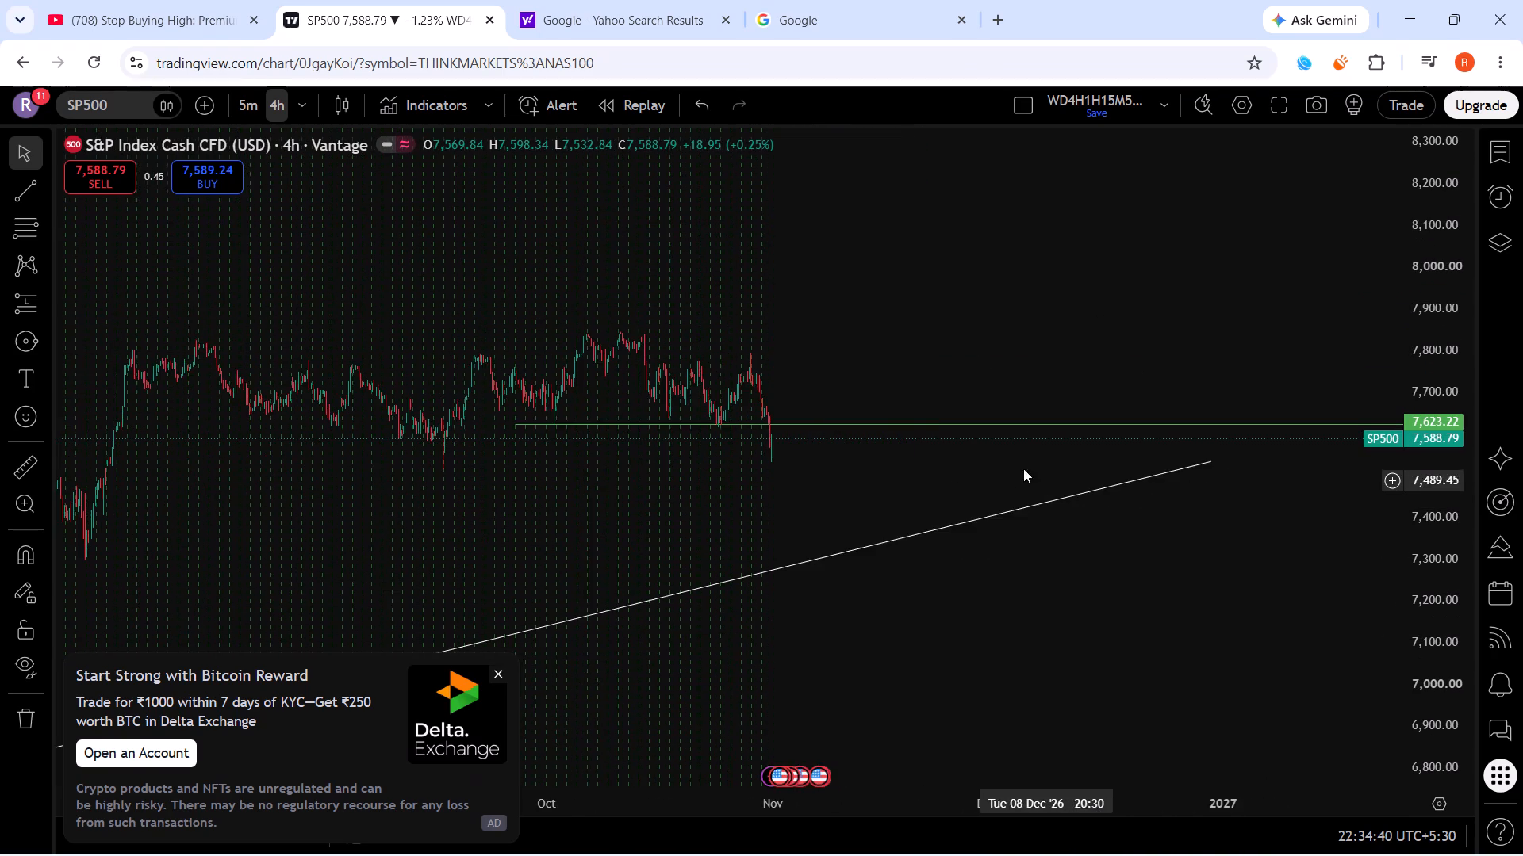
scroll(946, 467, up, 10)
drag(569, 581, 1220, 590)
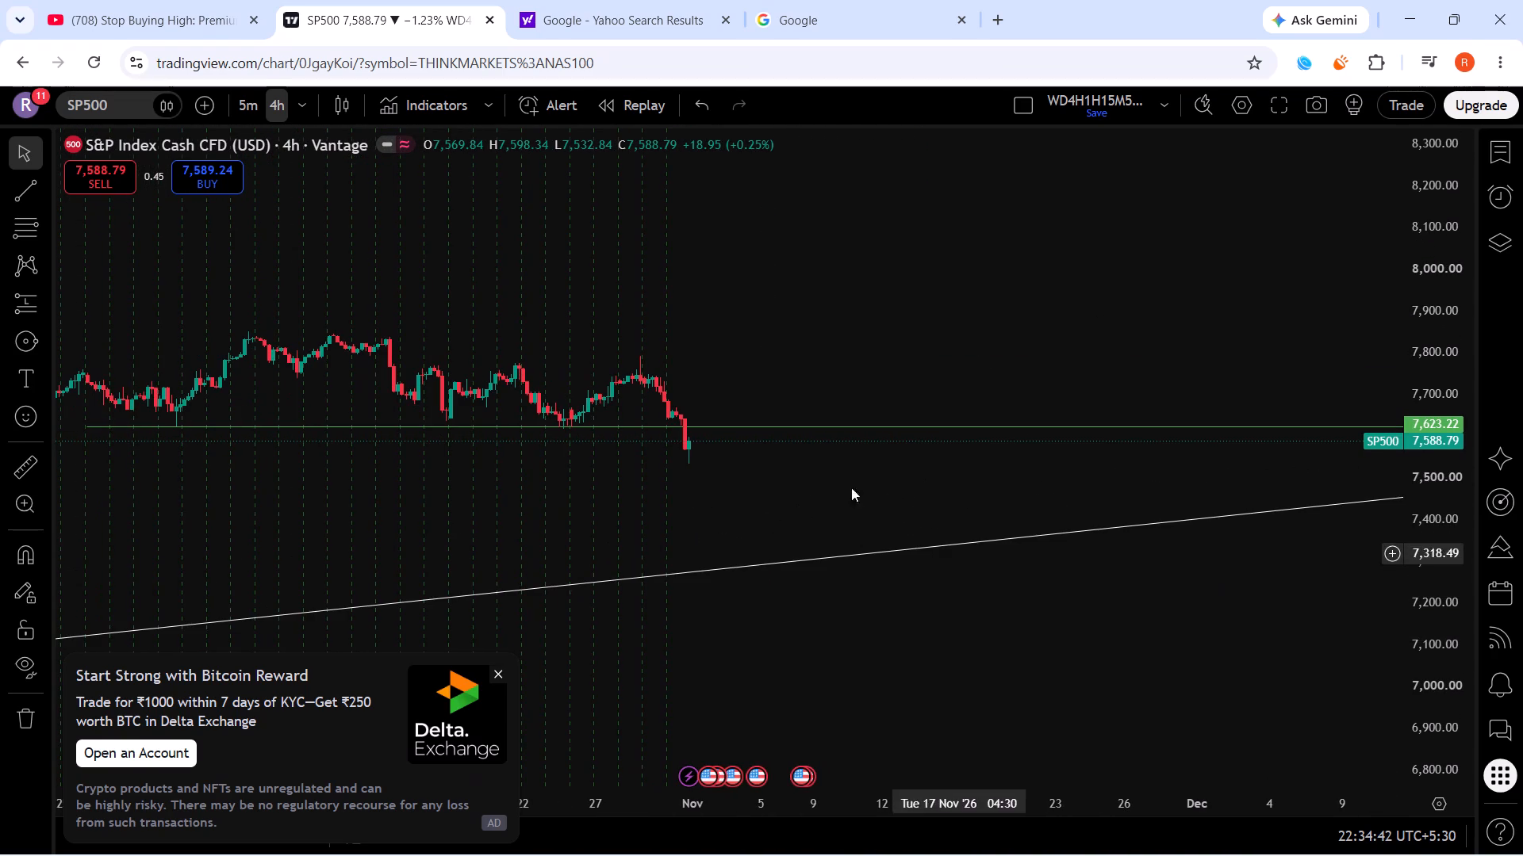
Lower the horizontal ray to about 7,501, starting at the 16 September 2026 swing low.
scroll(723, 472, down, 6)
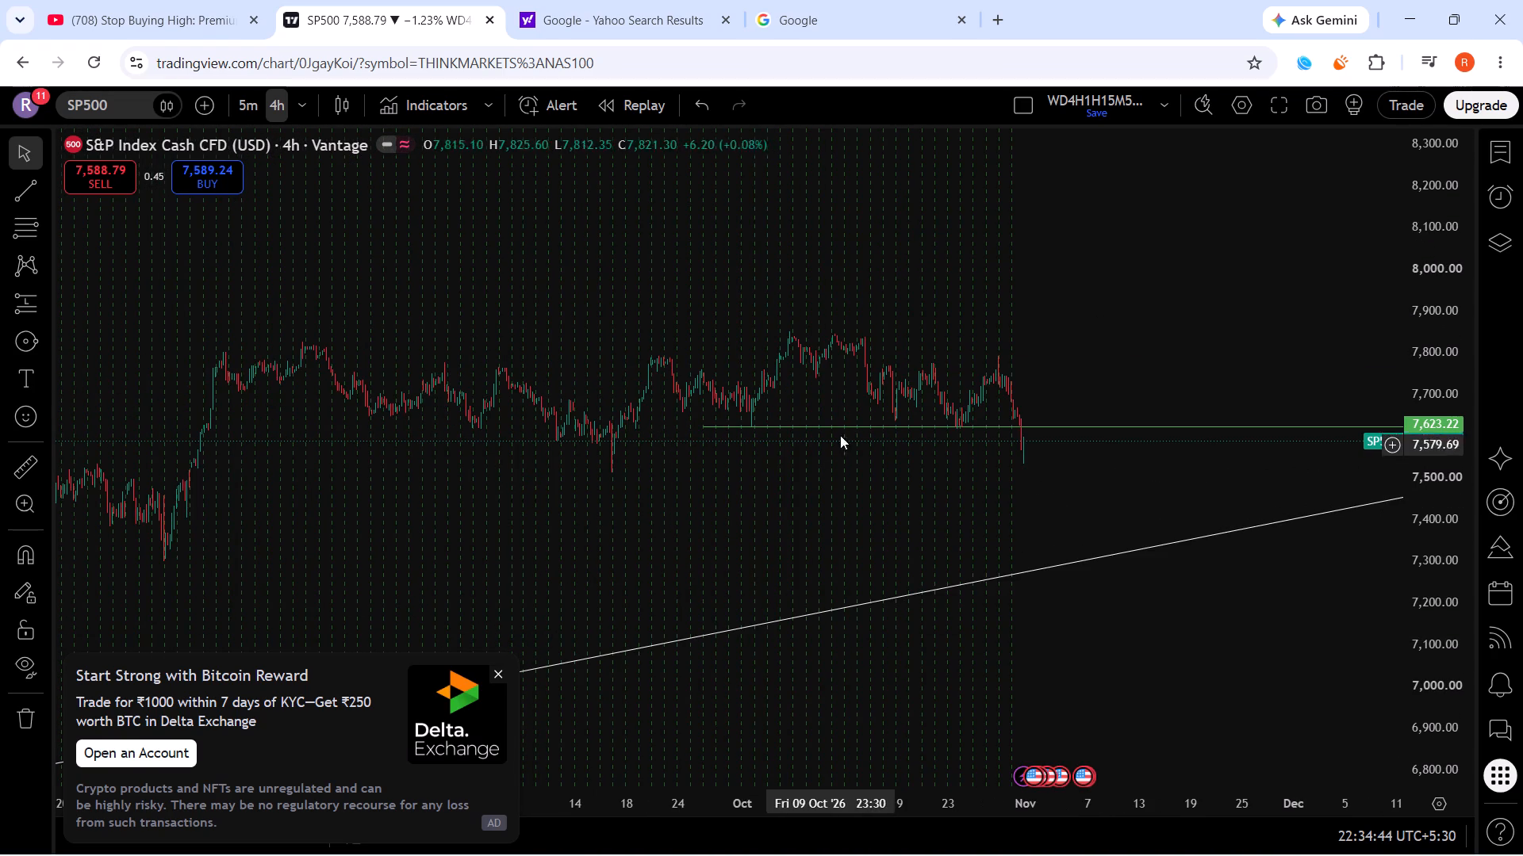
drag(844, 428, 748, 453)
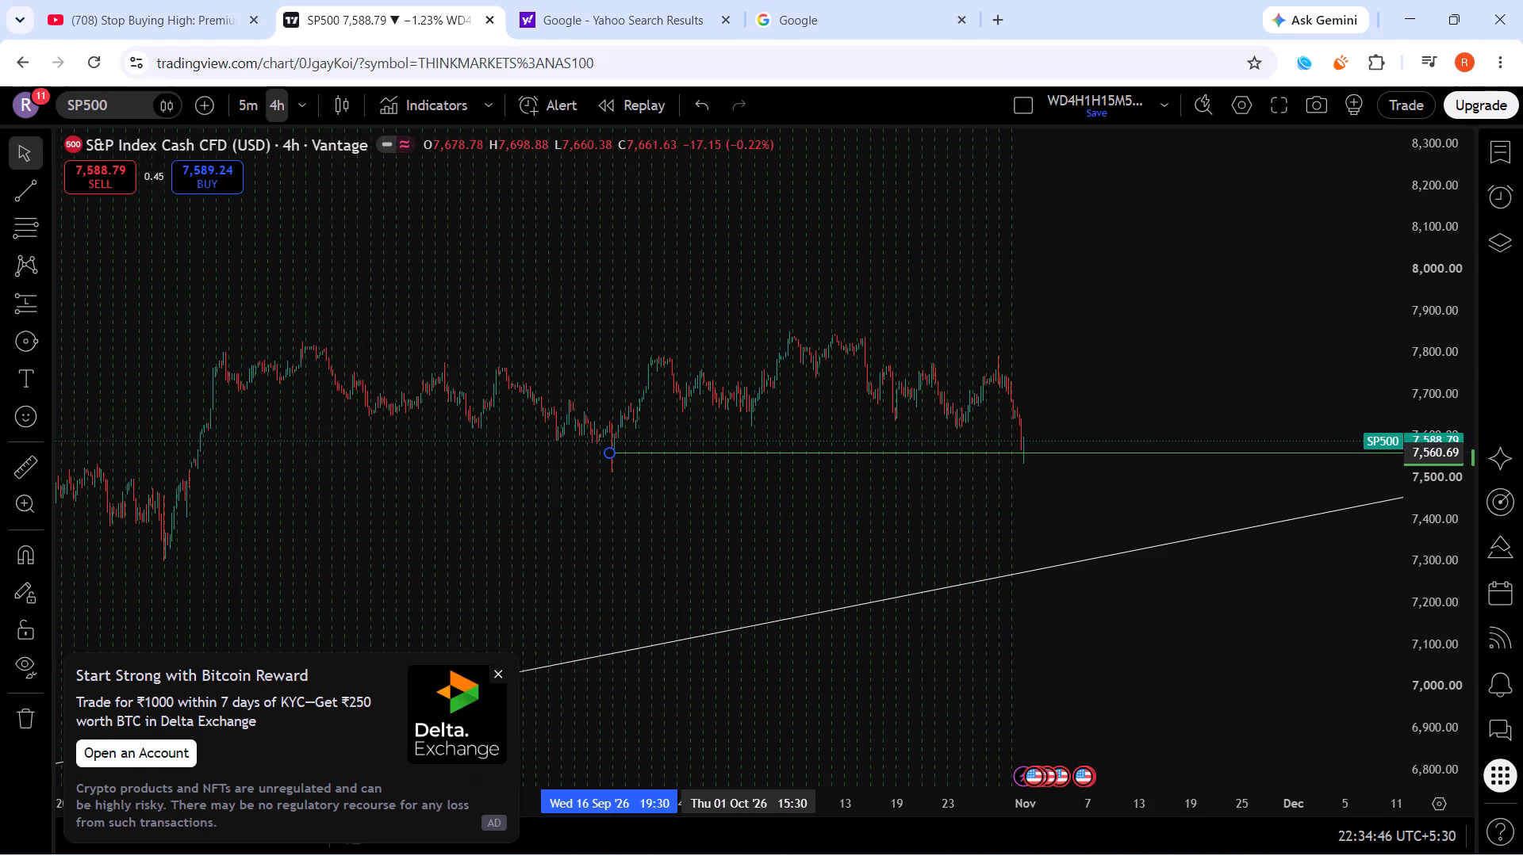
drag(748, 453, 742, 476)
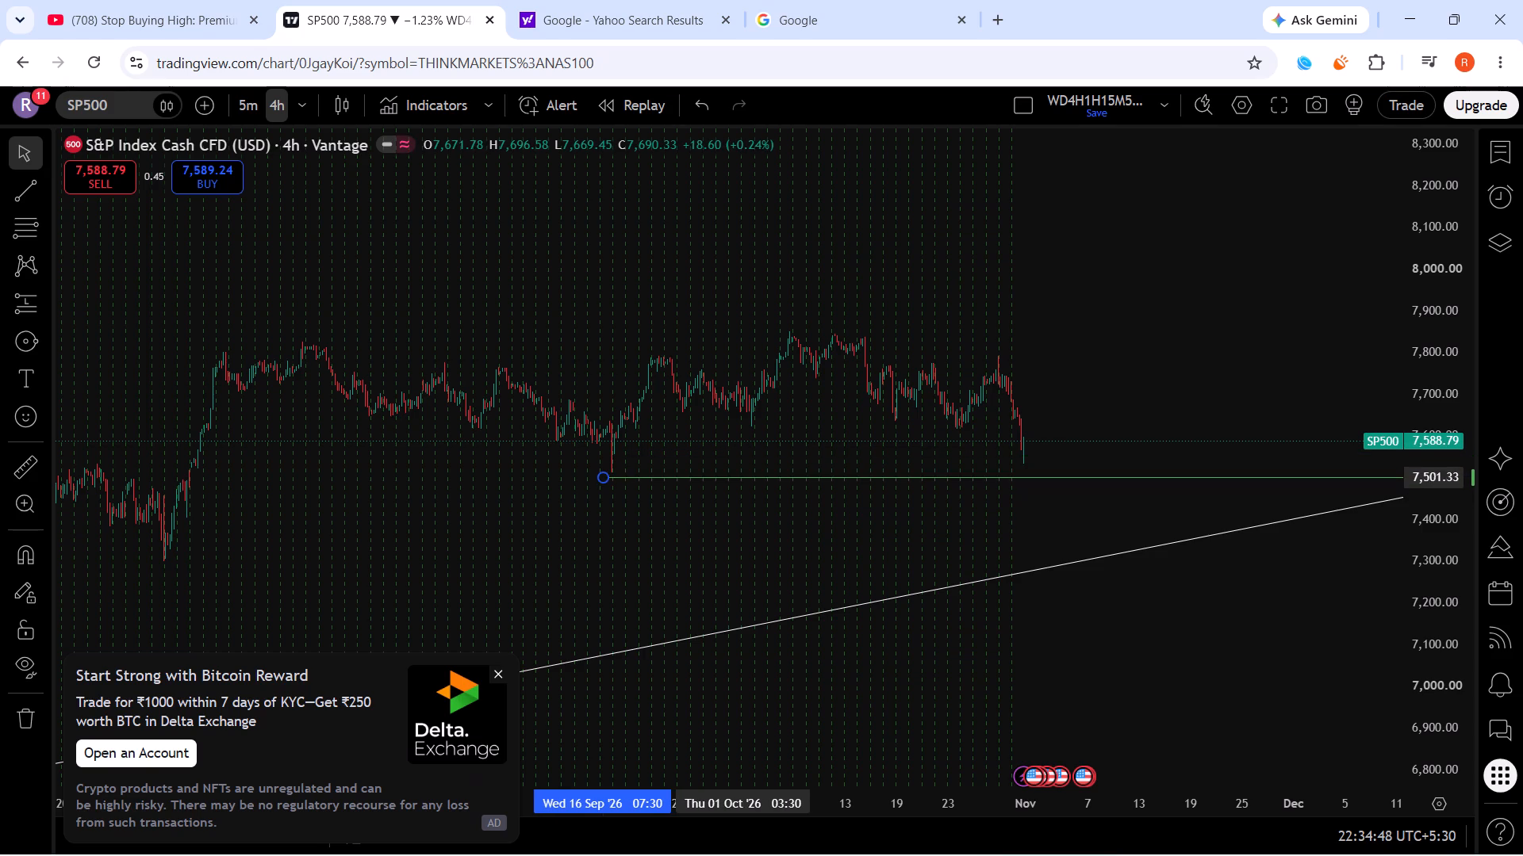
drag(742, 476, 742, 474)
Delete the horizontal ray at the September 2026 swing low.
click(742, 474)
click(1122, 163)
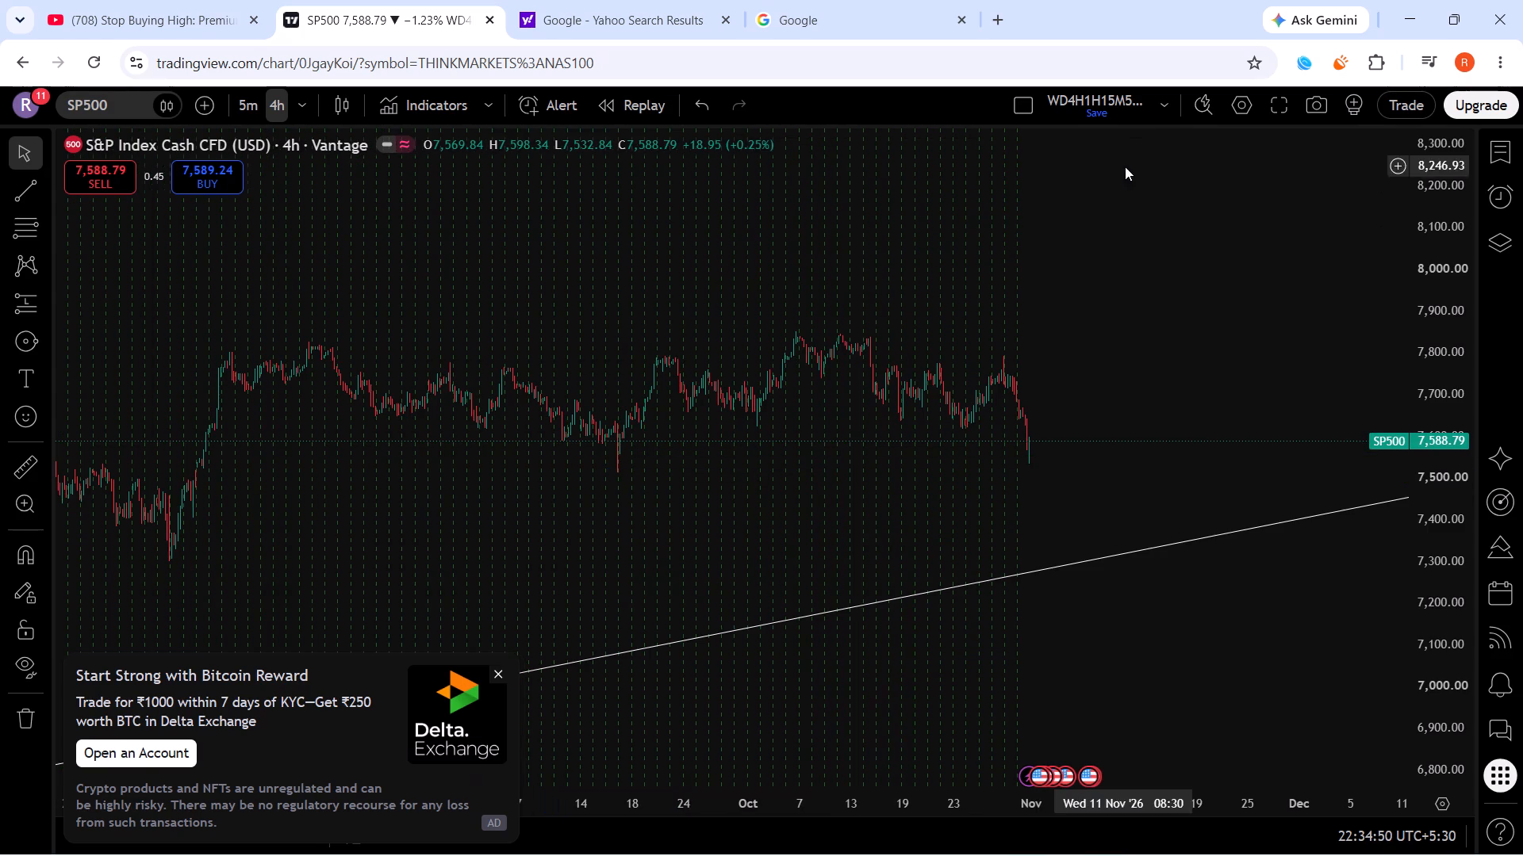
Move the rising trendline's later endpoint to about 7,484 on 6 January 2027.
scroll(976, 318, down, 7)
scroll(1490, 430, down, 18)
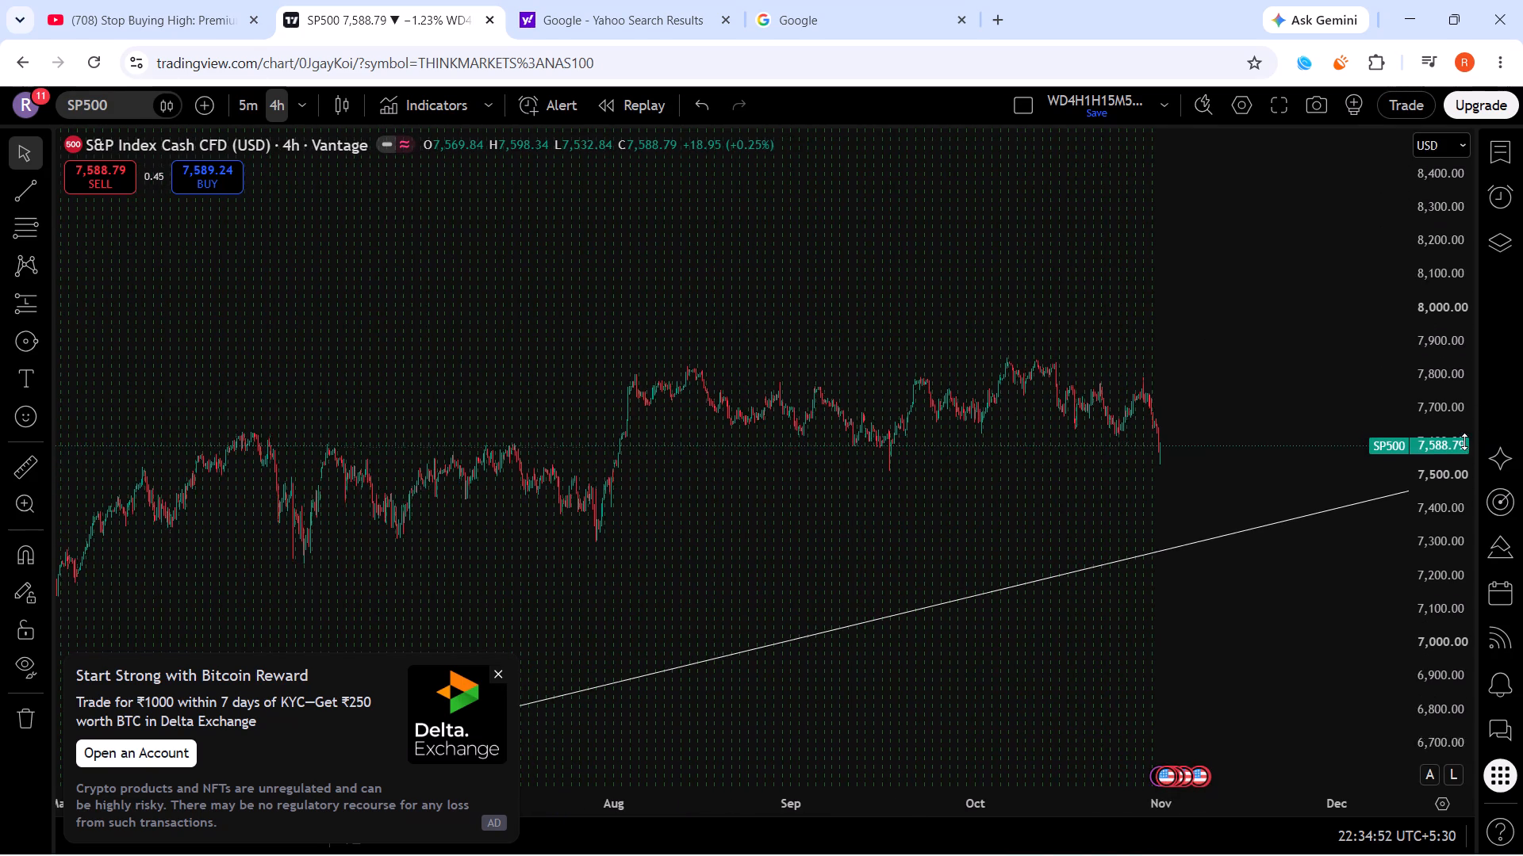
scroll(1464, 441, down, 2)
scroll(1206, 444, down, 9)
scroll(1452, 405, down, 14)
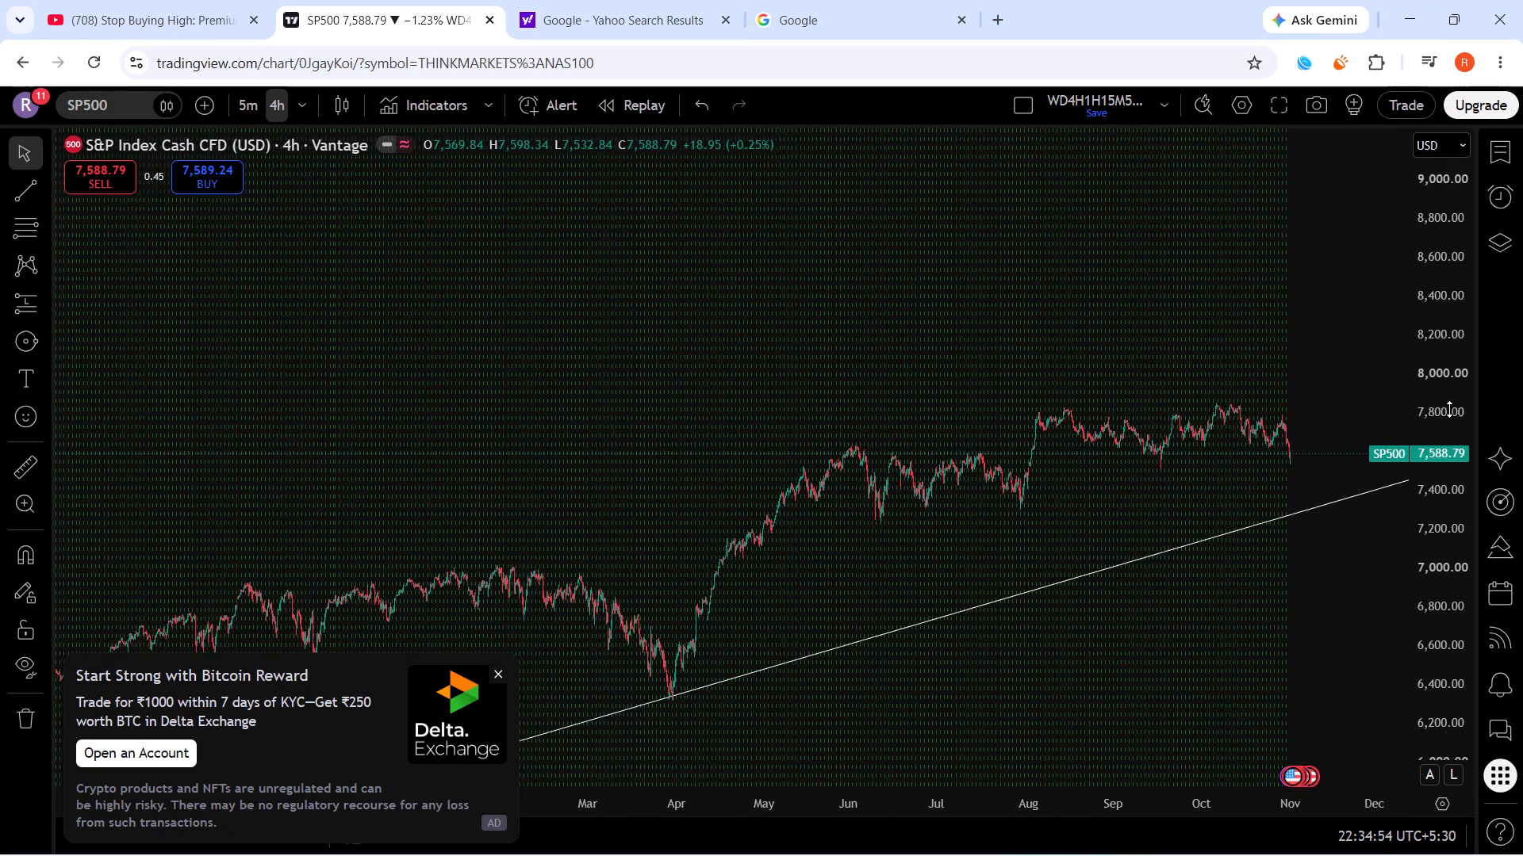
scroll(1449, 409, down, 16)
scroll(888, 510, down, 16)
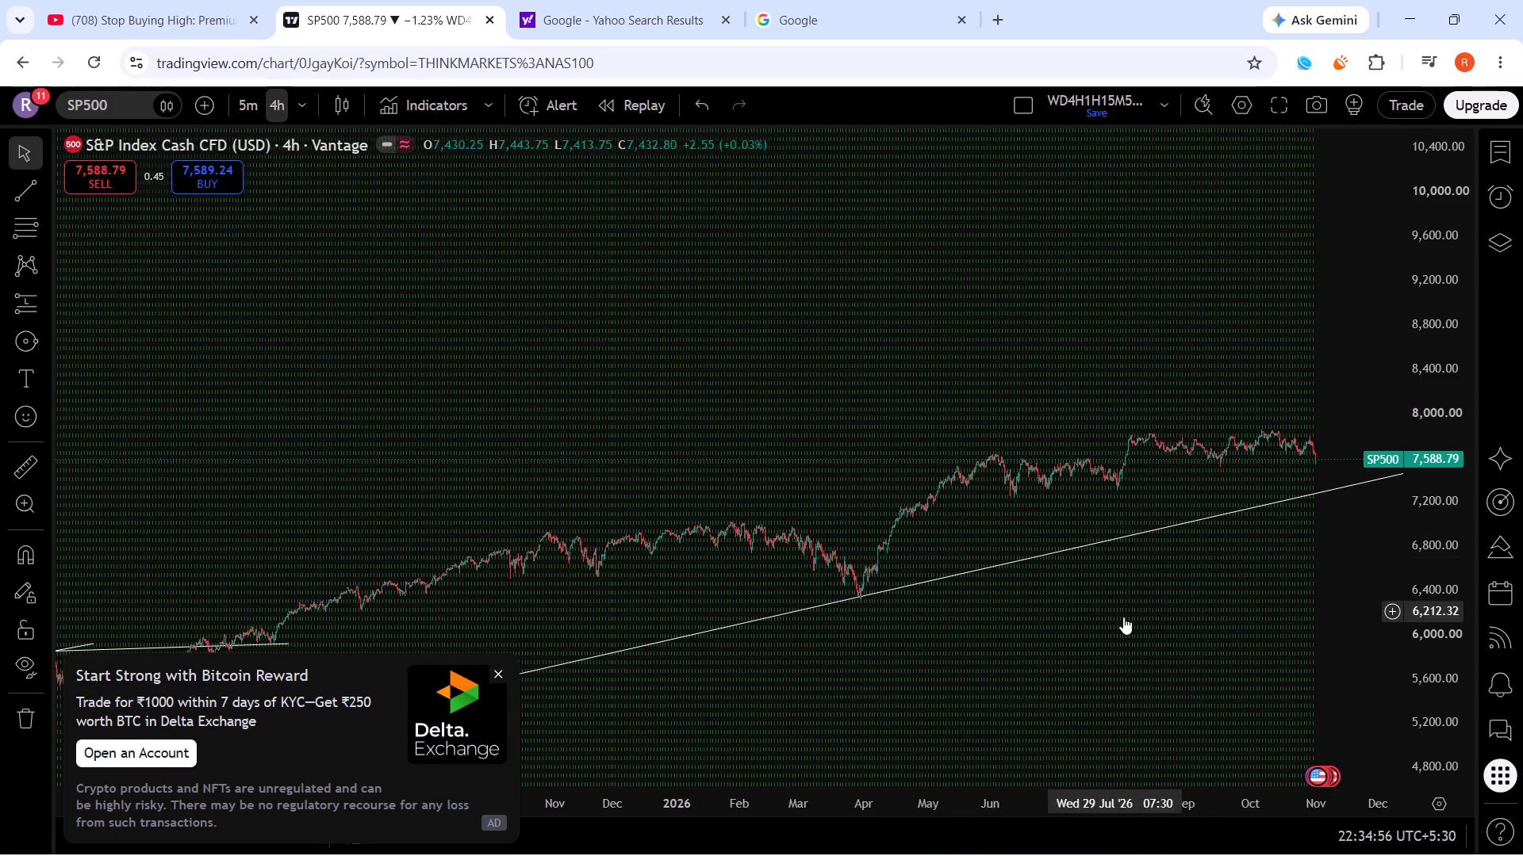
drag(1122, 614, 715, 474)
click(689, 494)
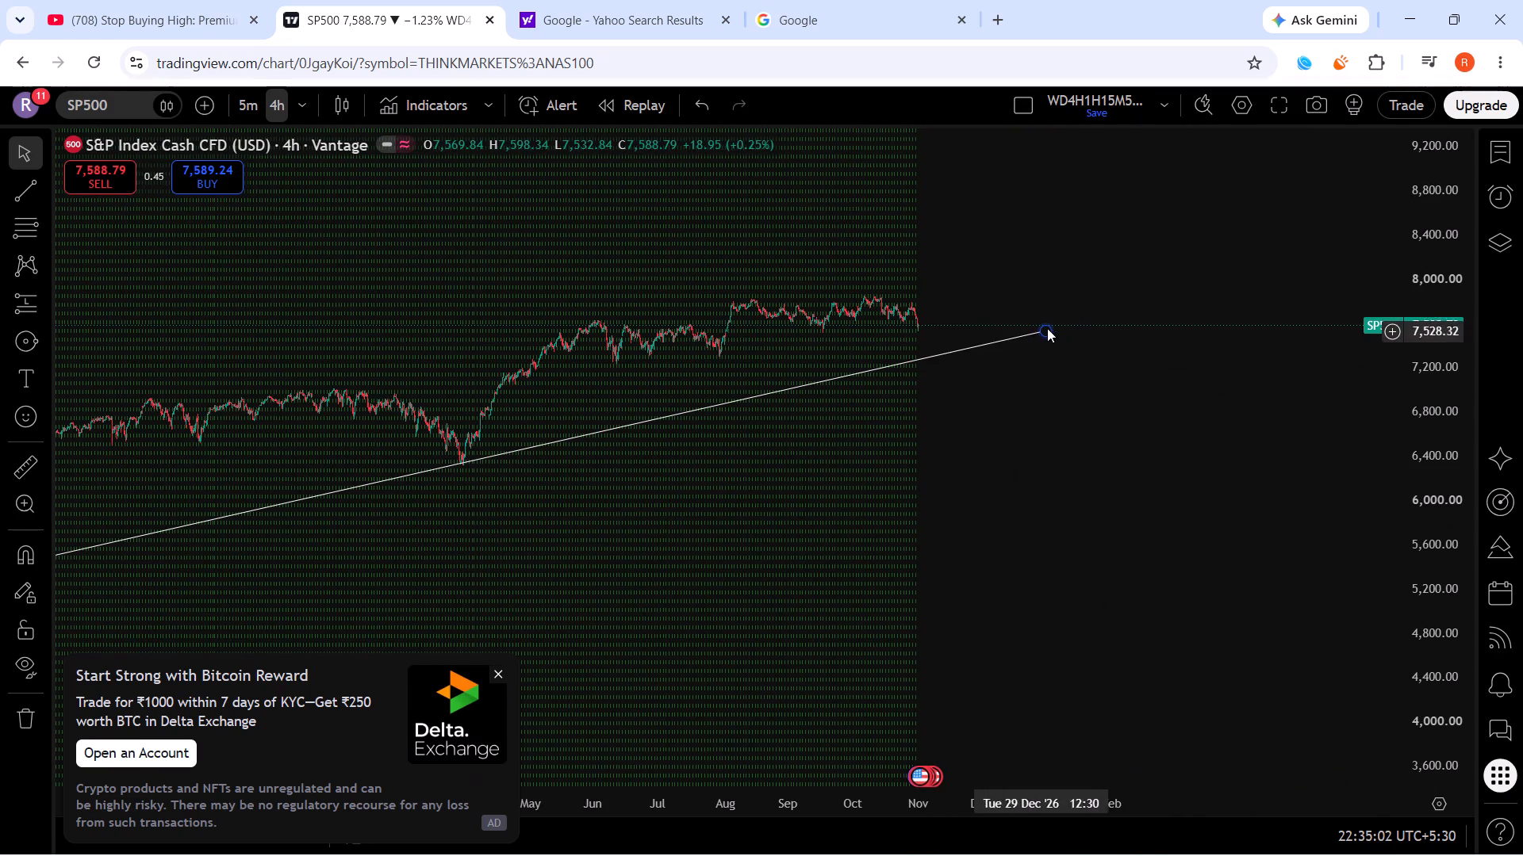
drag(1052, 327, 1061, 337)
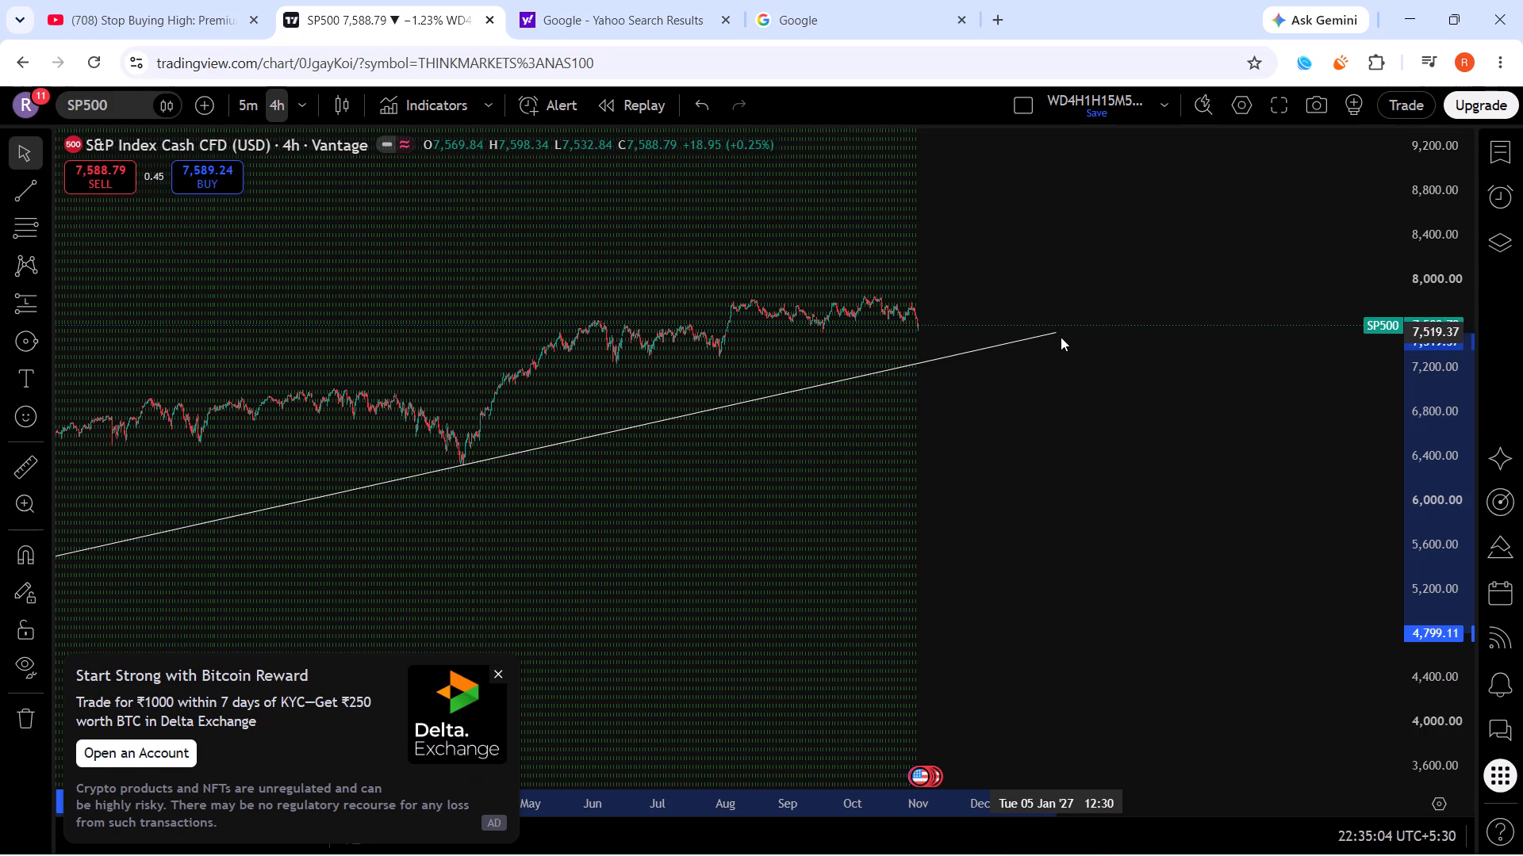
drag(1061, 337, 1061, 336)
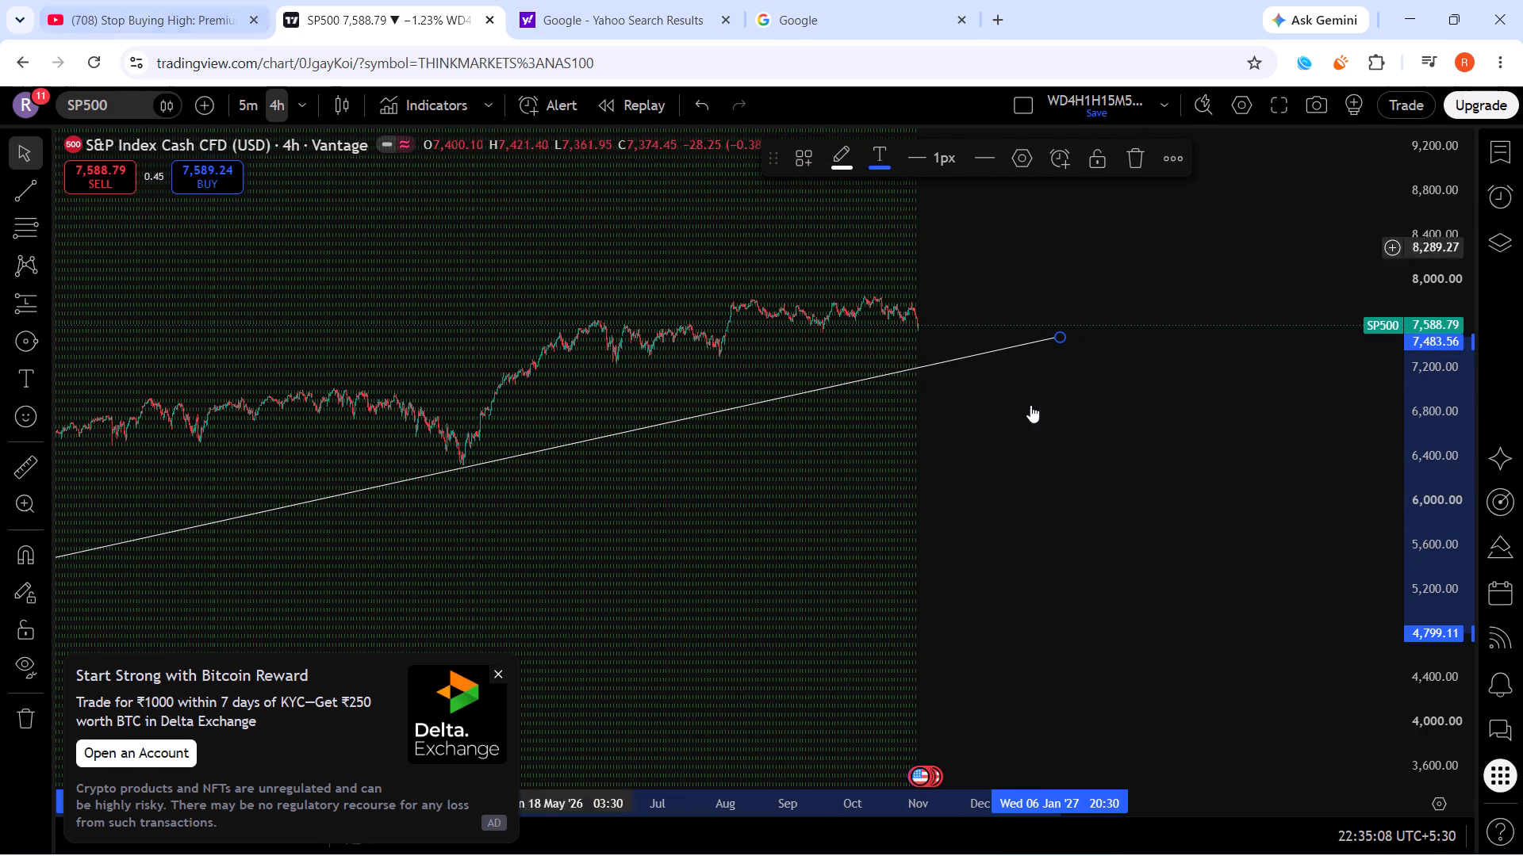
Delete the long rising trendline from the S&P 500 chart.
click(1141, 166)
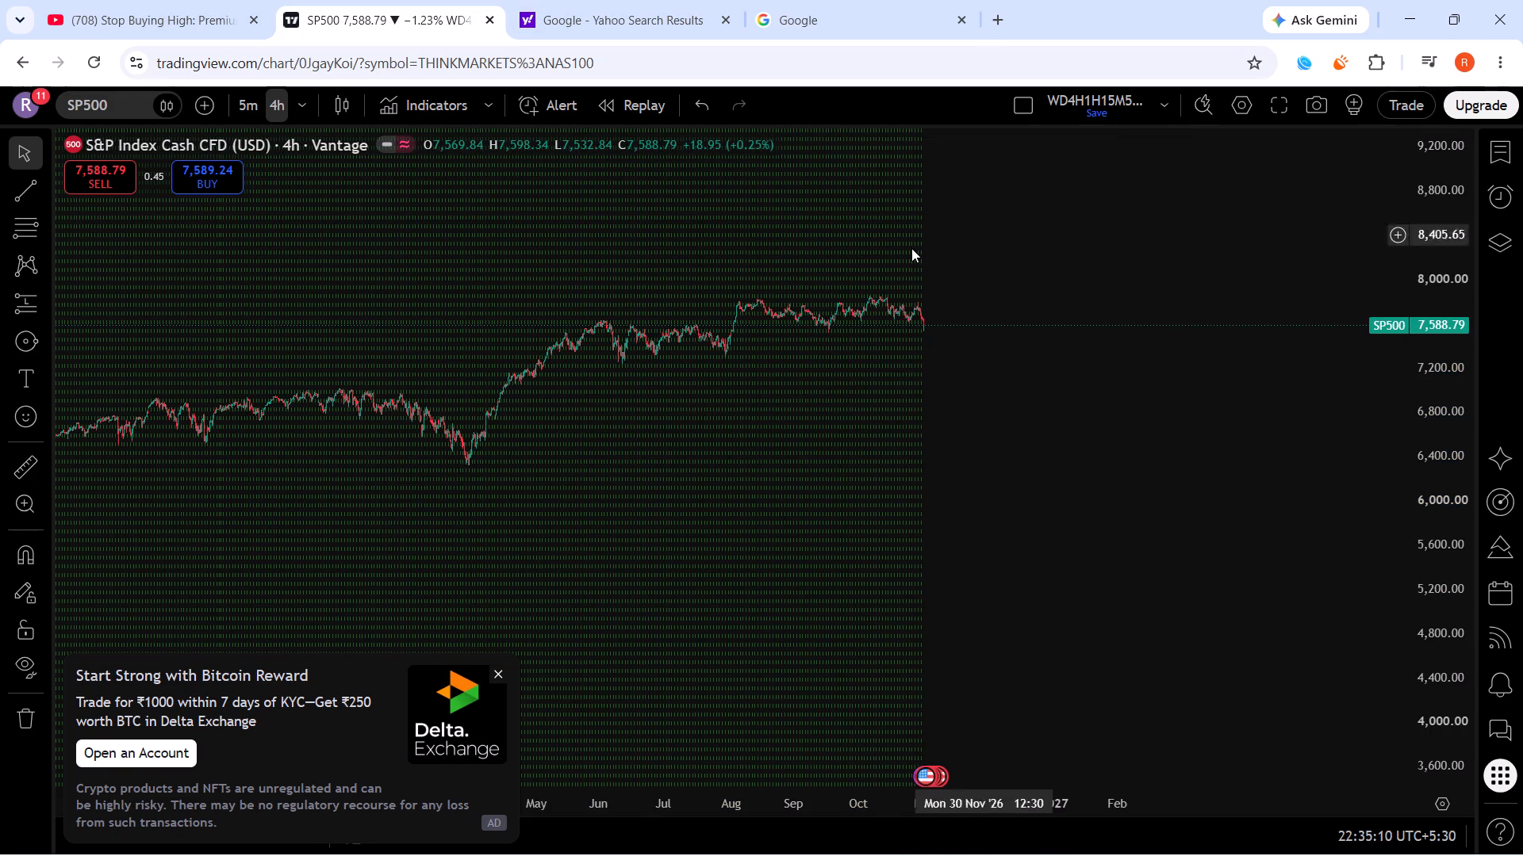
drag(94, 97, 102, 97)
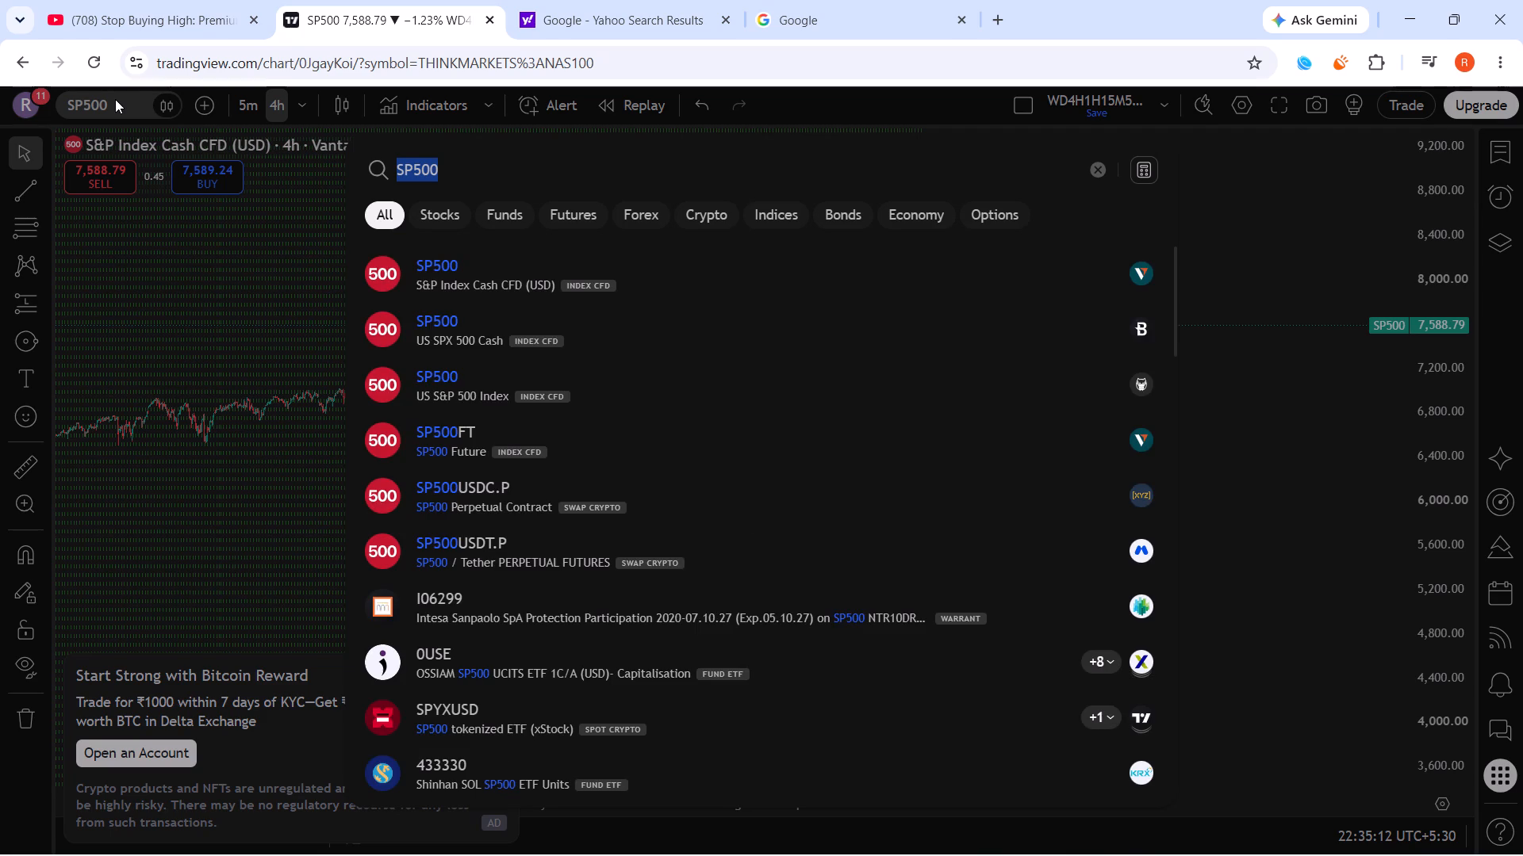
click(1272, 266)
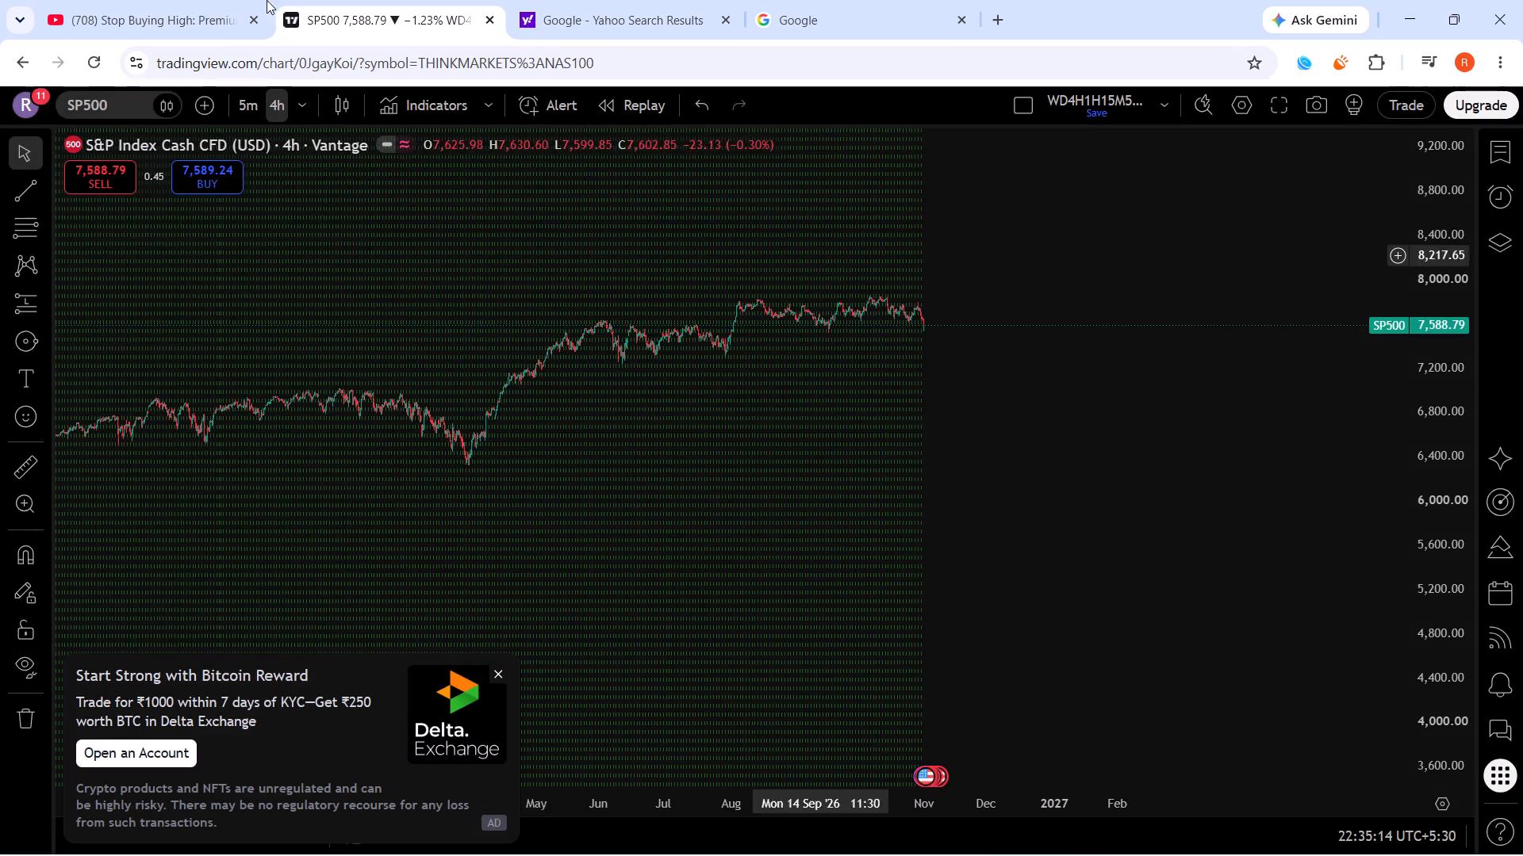
Switch to the YouTube course and open playlist video 8, "Time Concept in Trading".
click(86, 0)
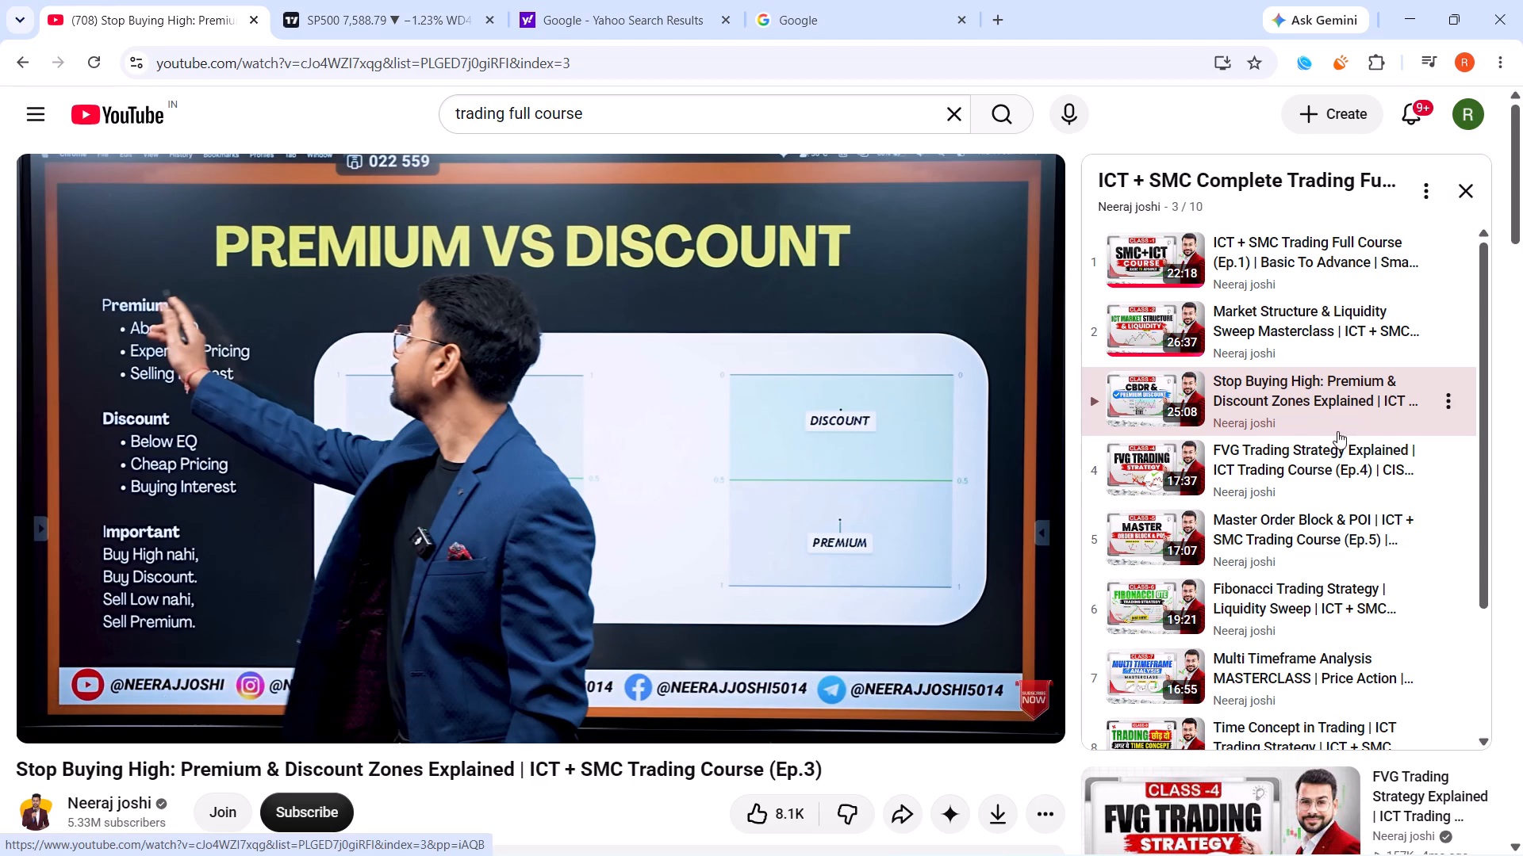
scroll(1337, 431, down, 11)
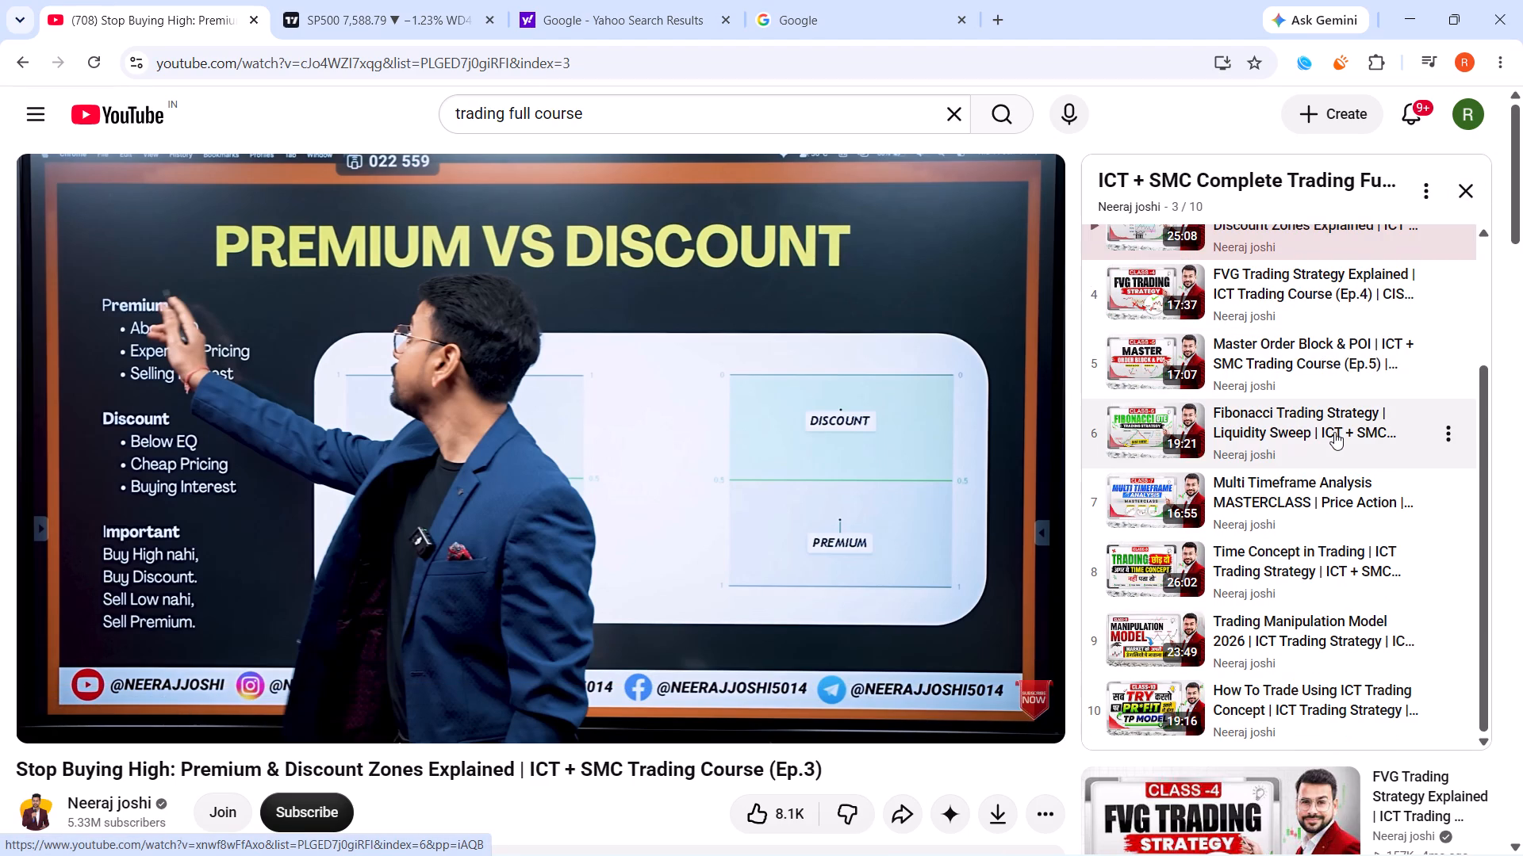
scroll(1300, 611, up, 4)
scroll(1300, 609, down, 6)
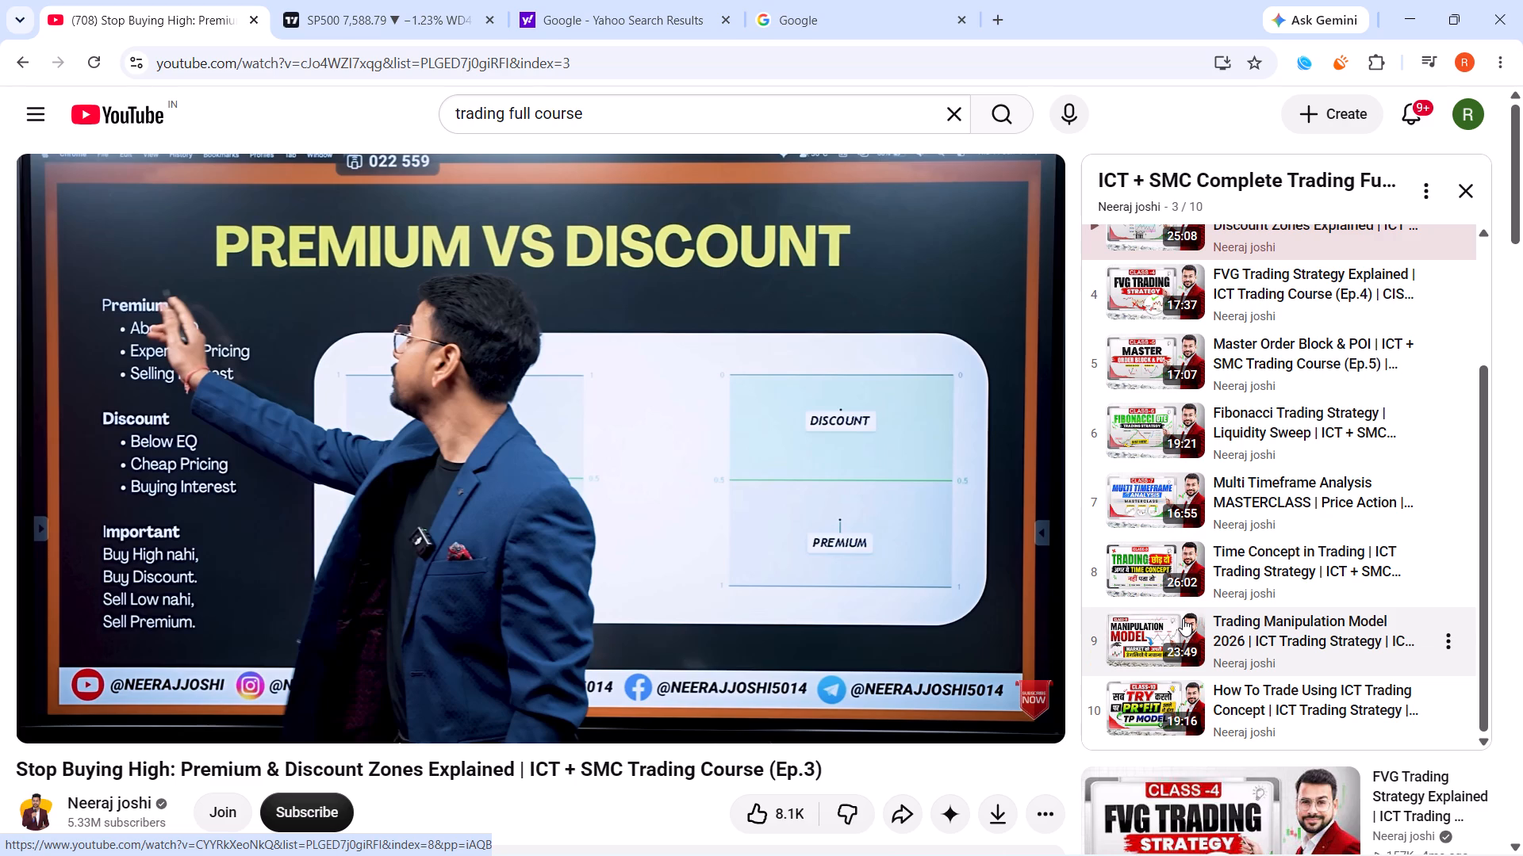
click(1166, 571)
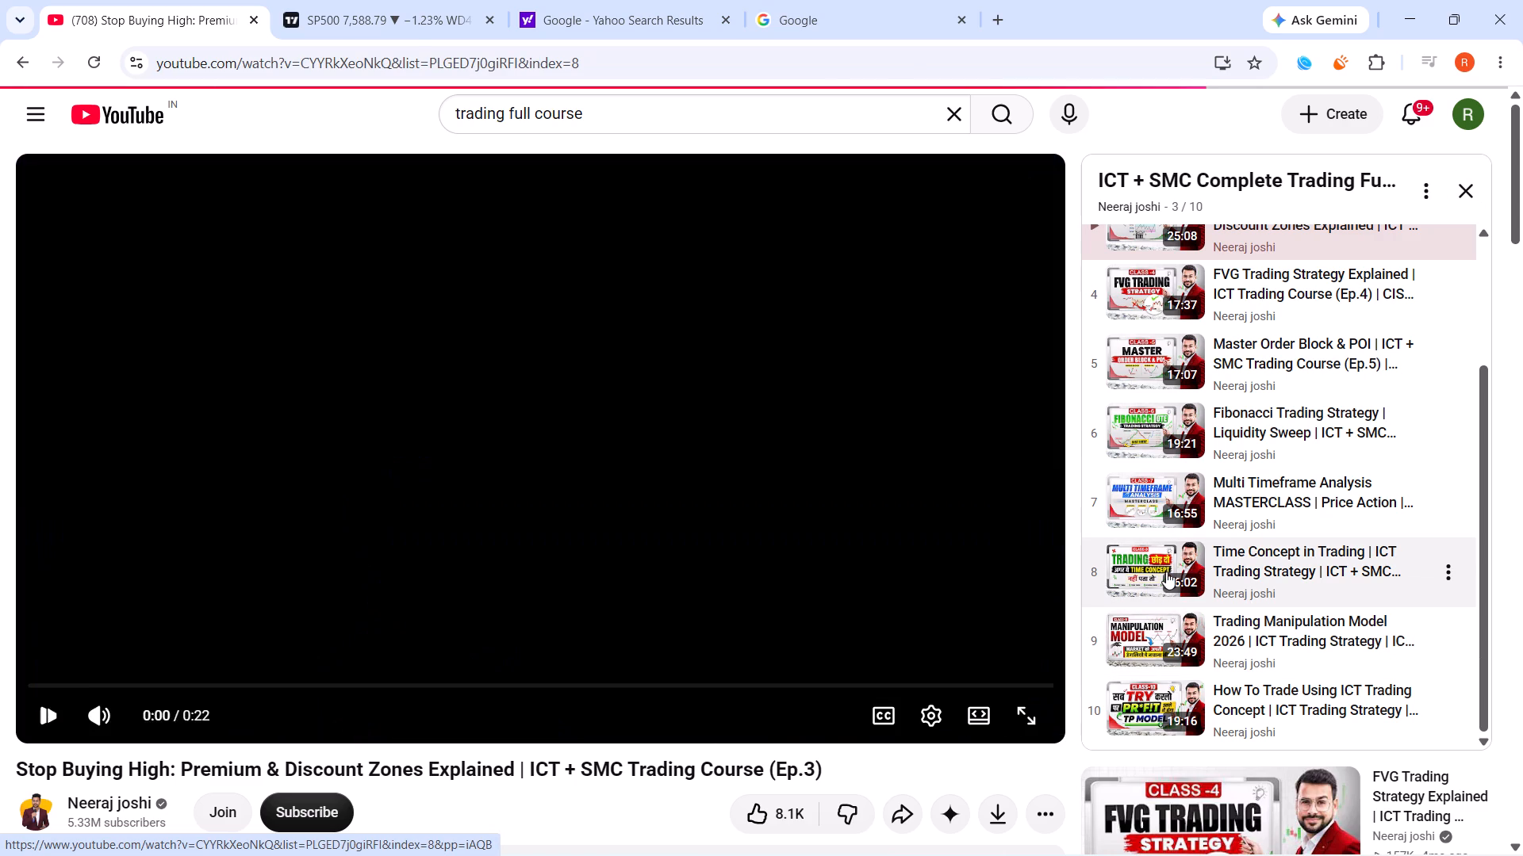
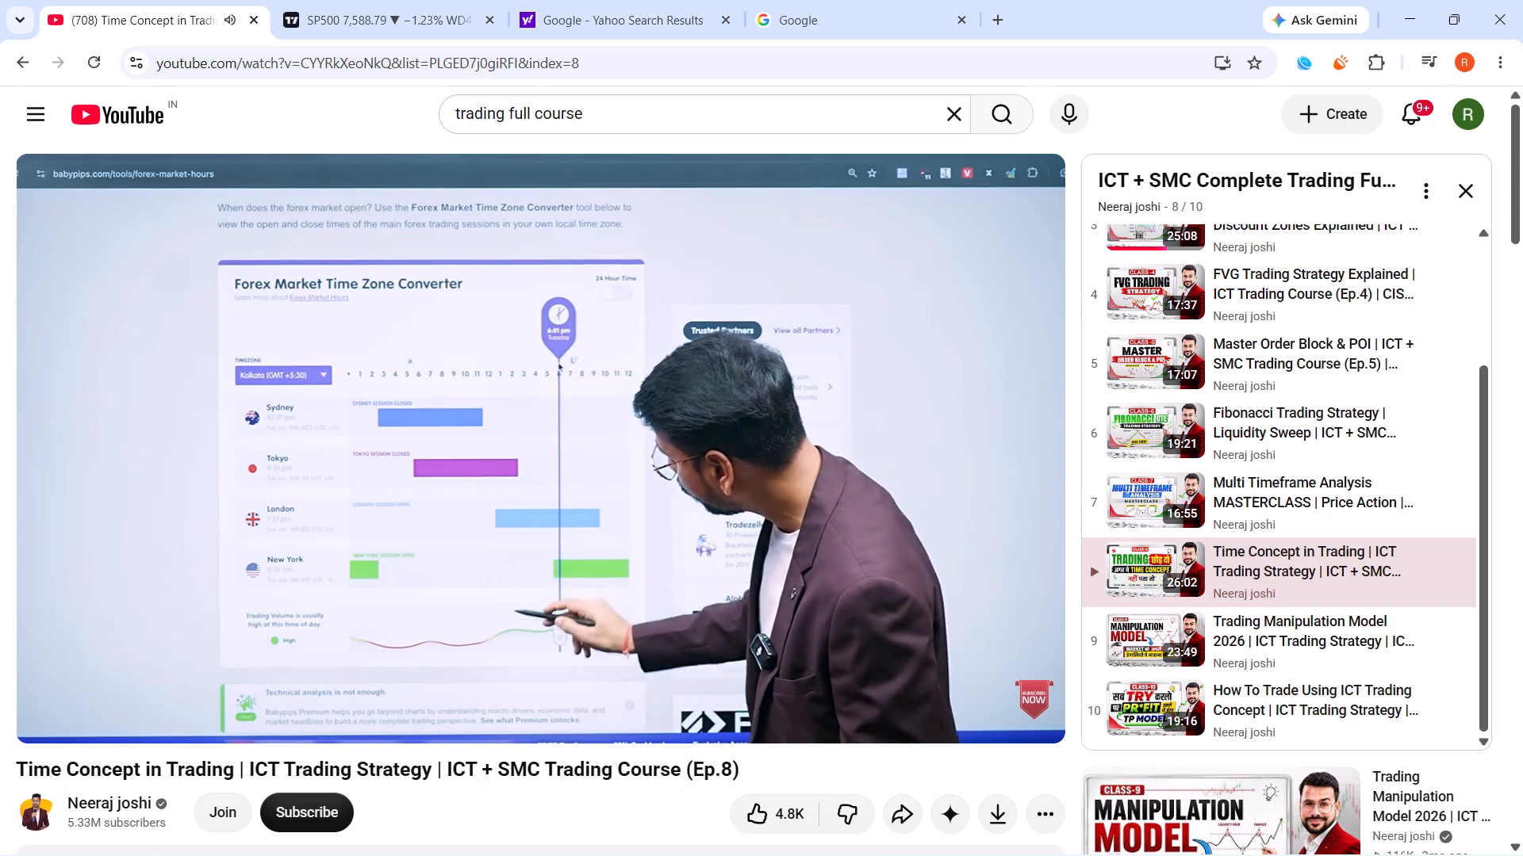
Pause the course video.
click(735, 426)
Switch to the TradingView chart and load the TVC commodity CFD symbol GOLD.
click(393, 0)
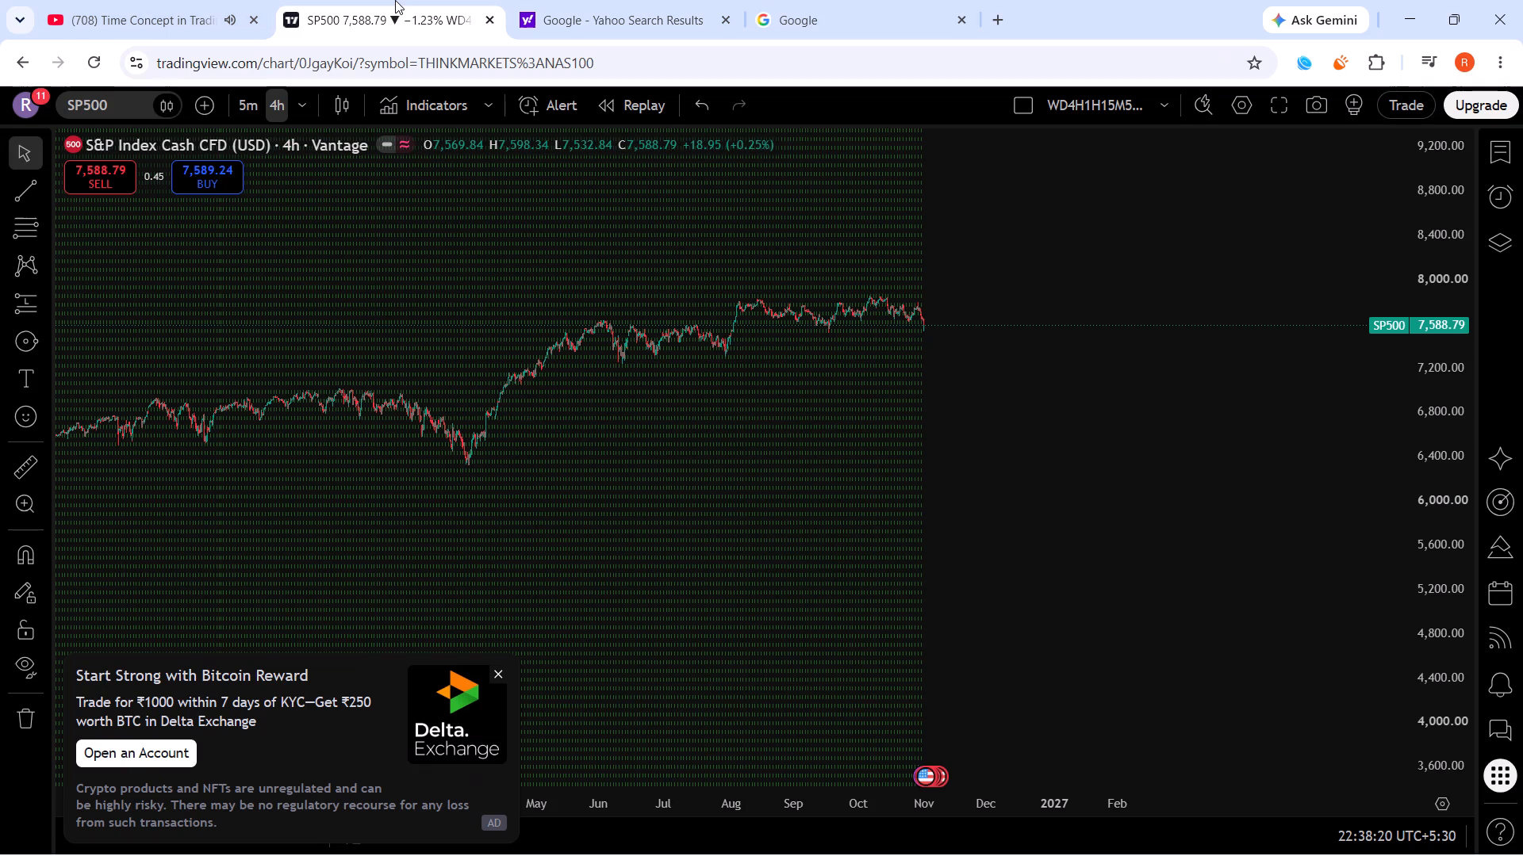
click(123, 113)
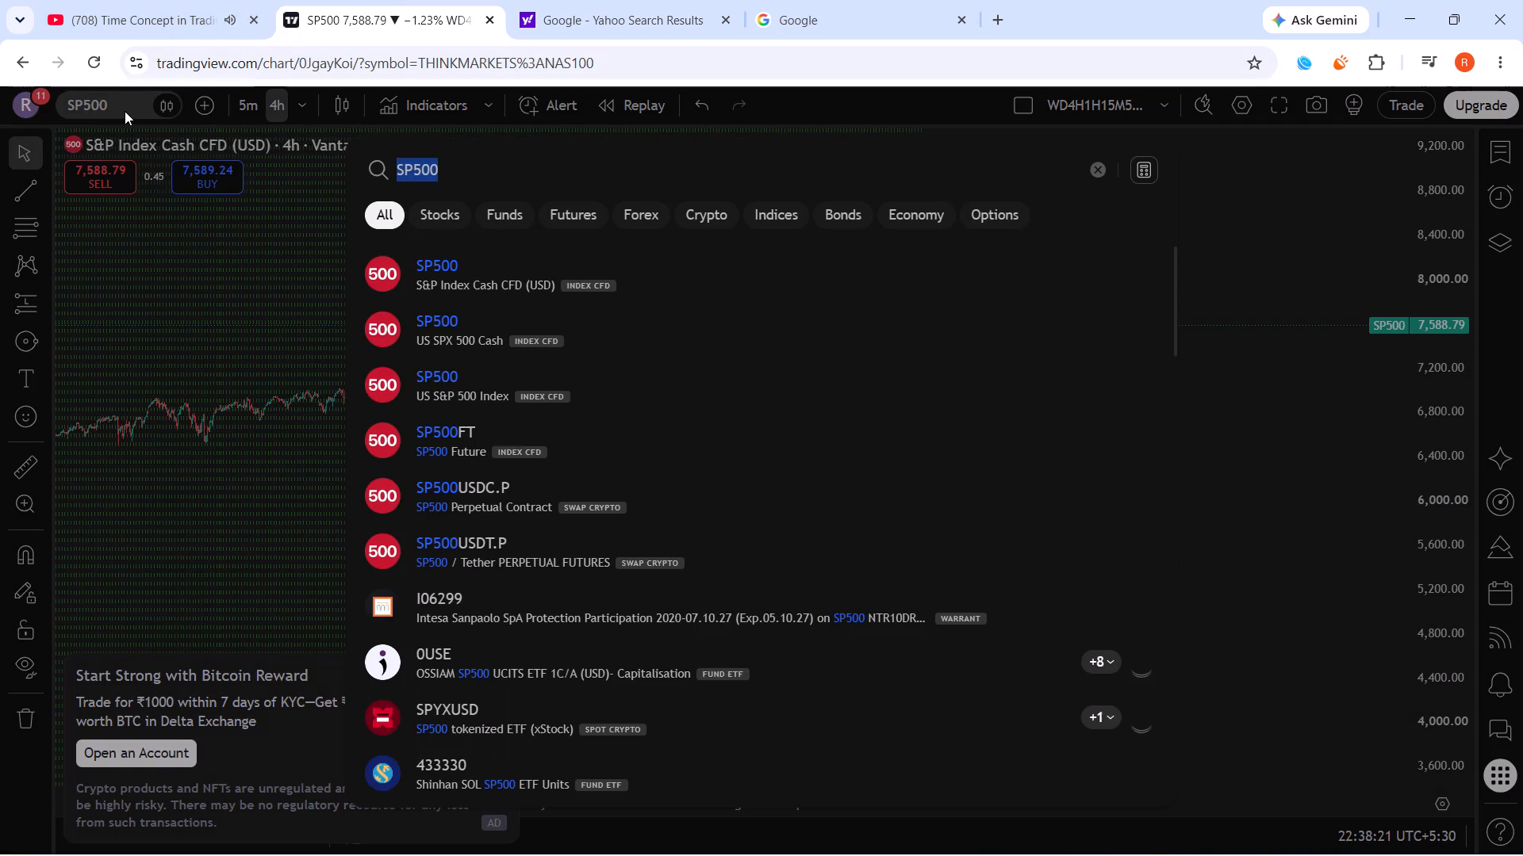
key(backslash)
key(BackSpace)
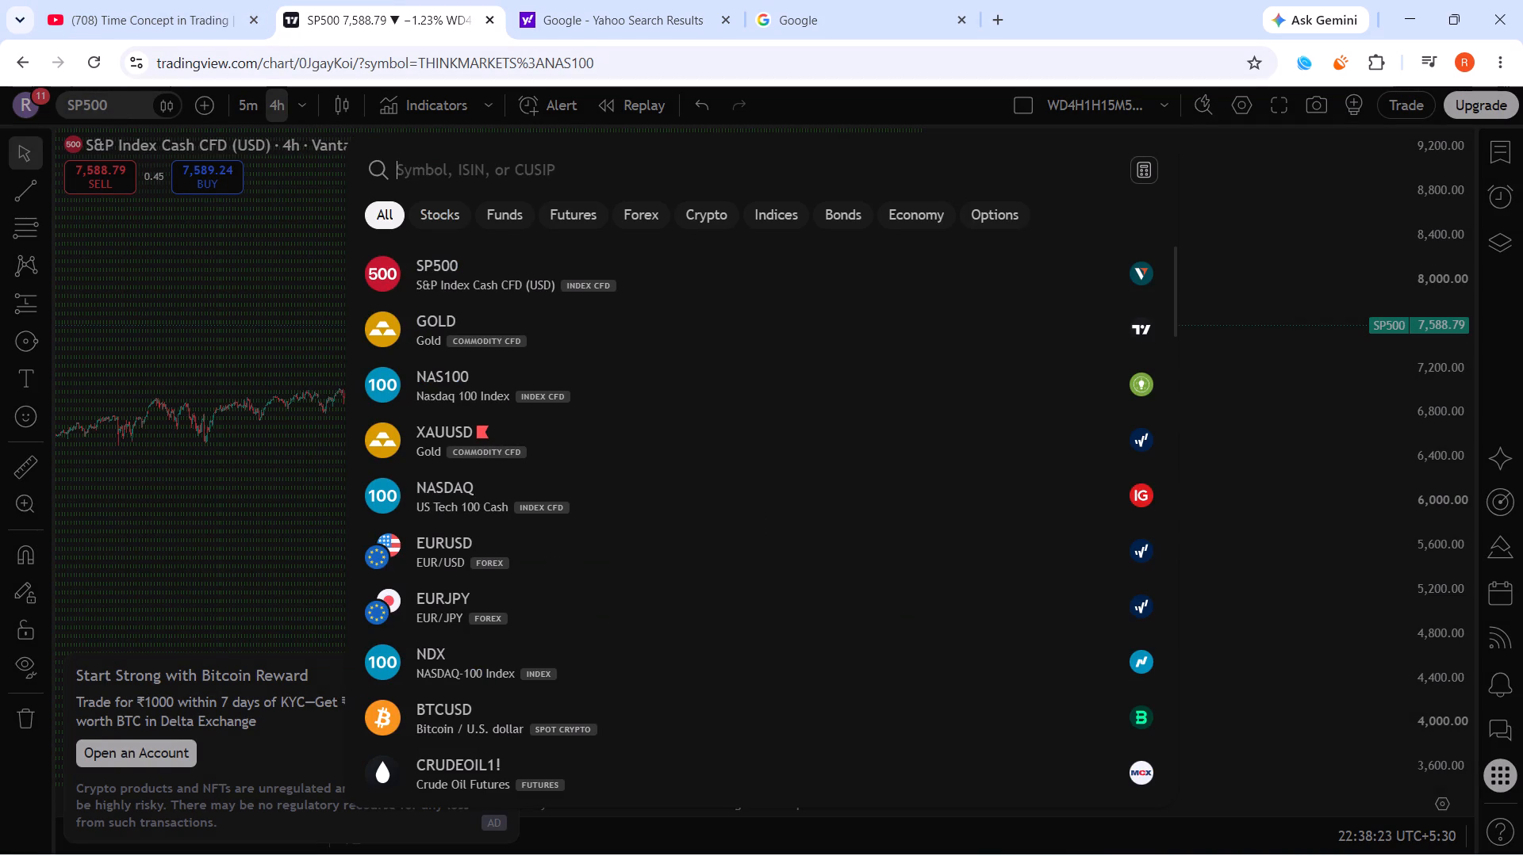
key(g)
text(old)
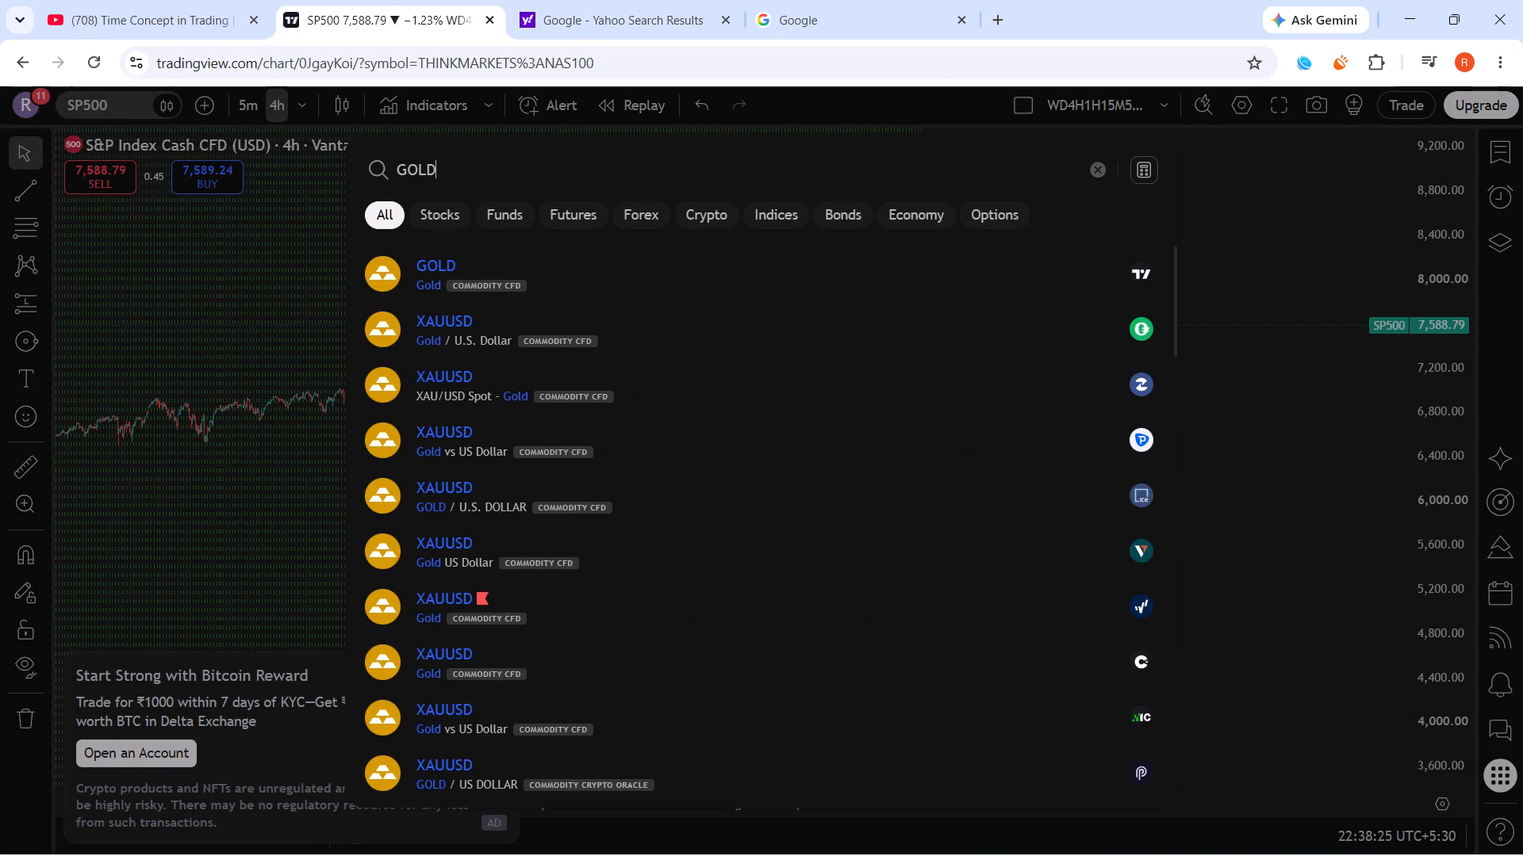
click(539, 266)
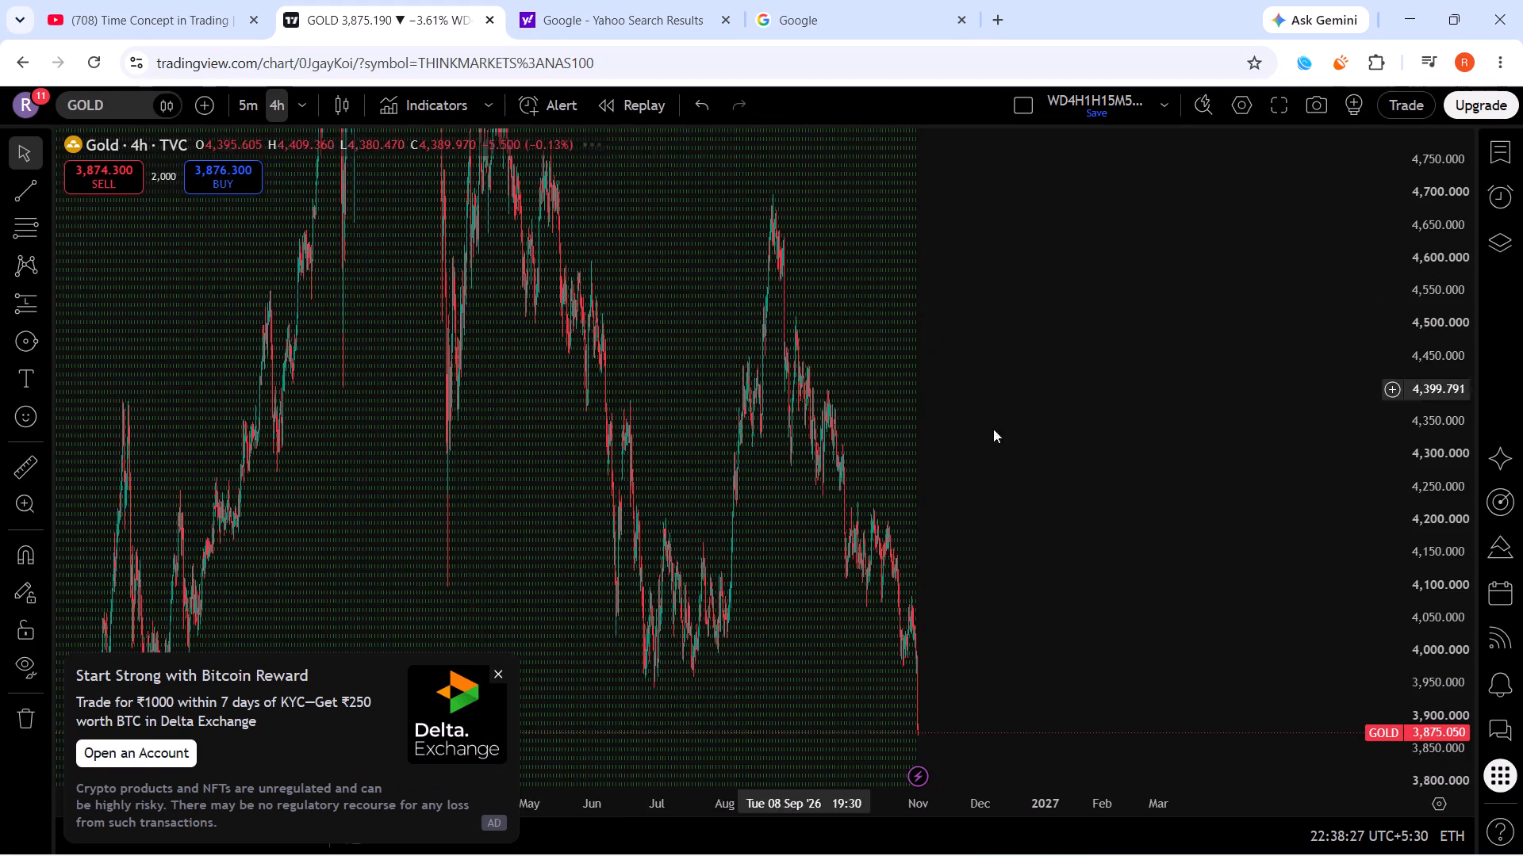
Turn off session breaks in the gold chart's event settings.
scroll(1021, 446, up, 11)
scroll(1460, 383, down, 20)
scroll(1460, 383, down, 1)
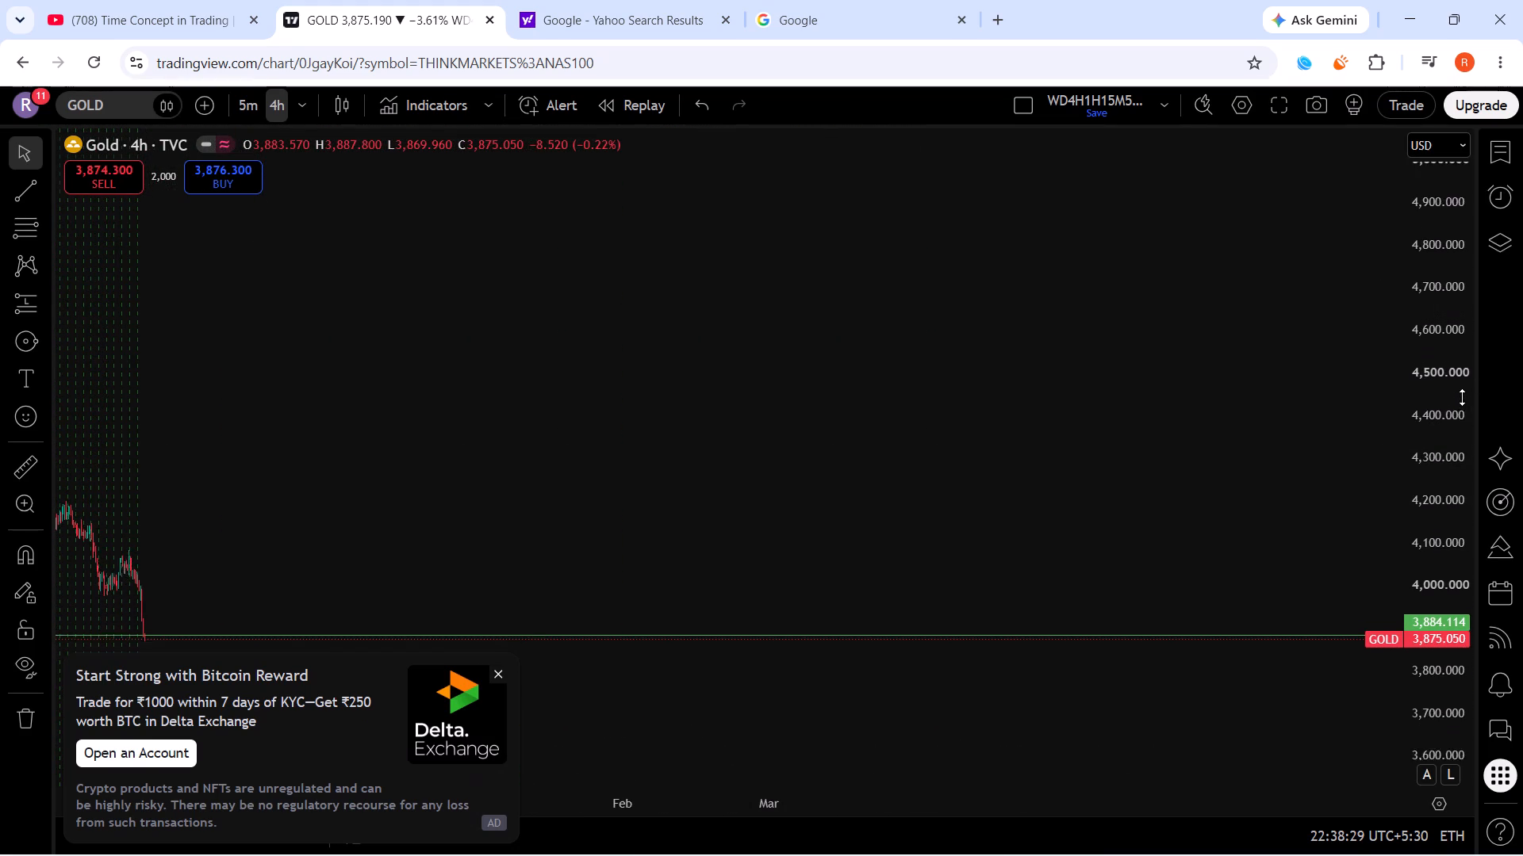
scroll(1462, 397, down, 2)
scroll(274, 415, down, 8)
scroll(723, 392, down, 7)
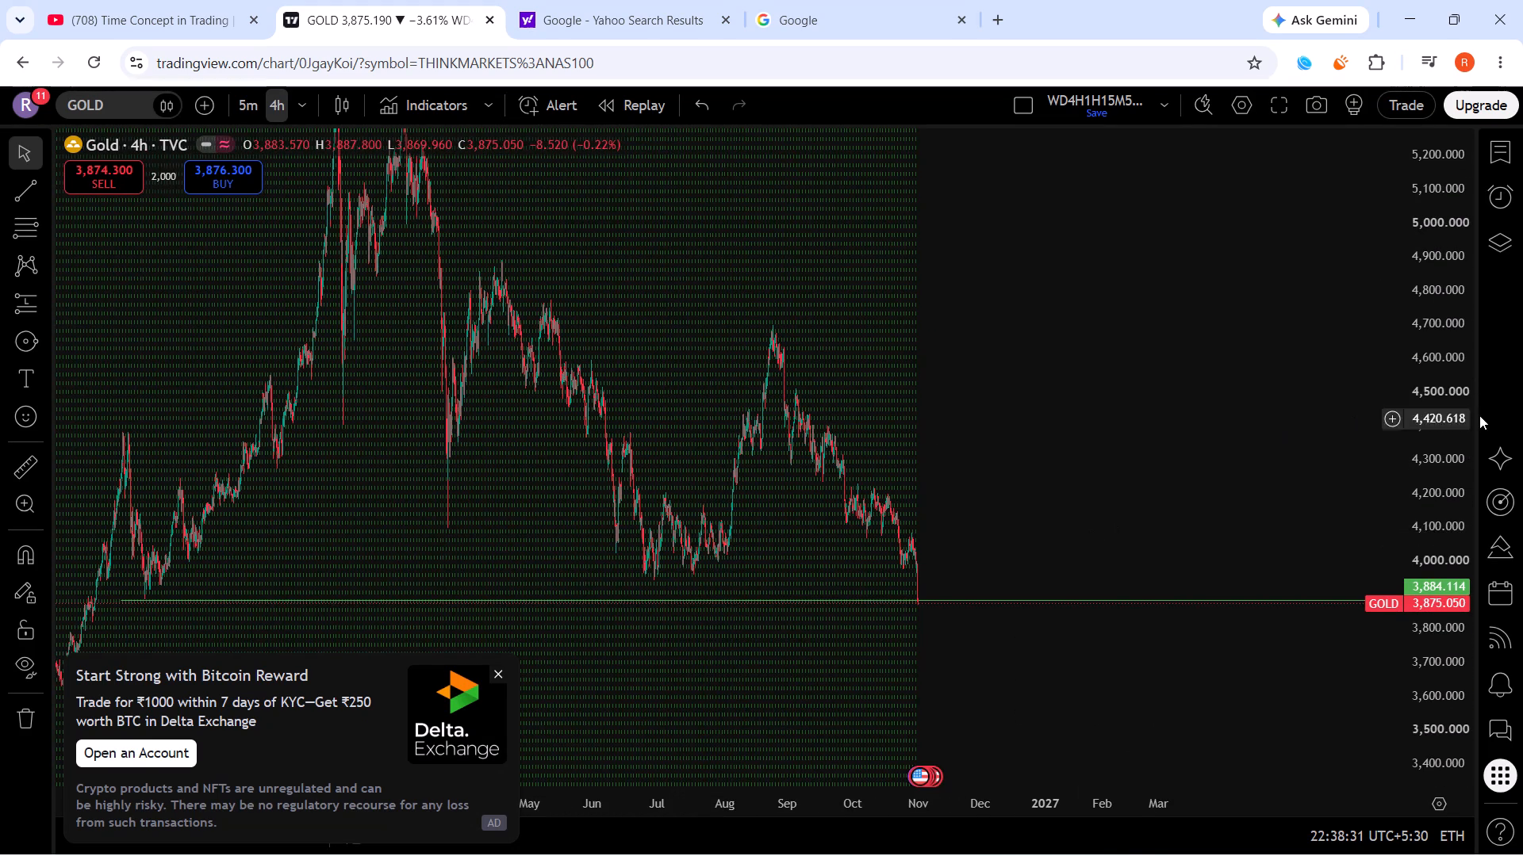
scroll(1468, 414, down, 19)
scroll(1431, 423, down, 7)
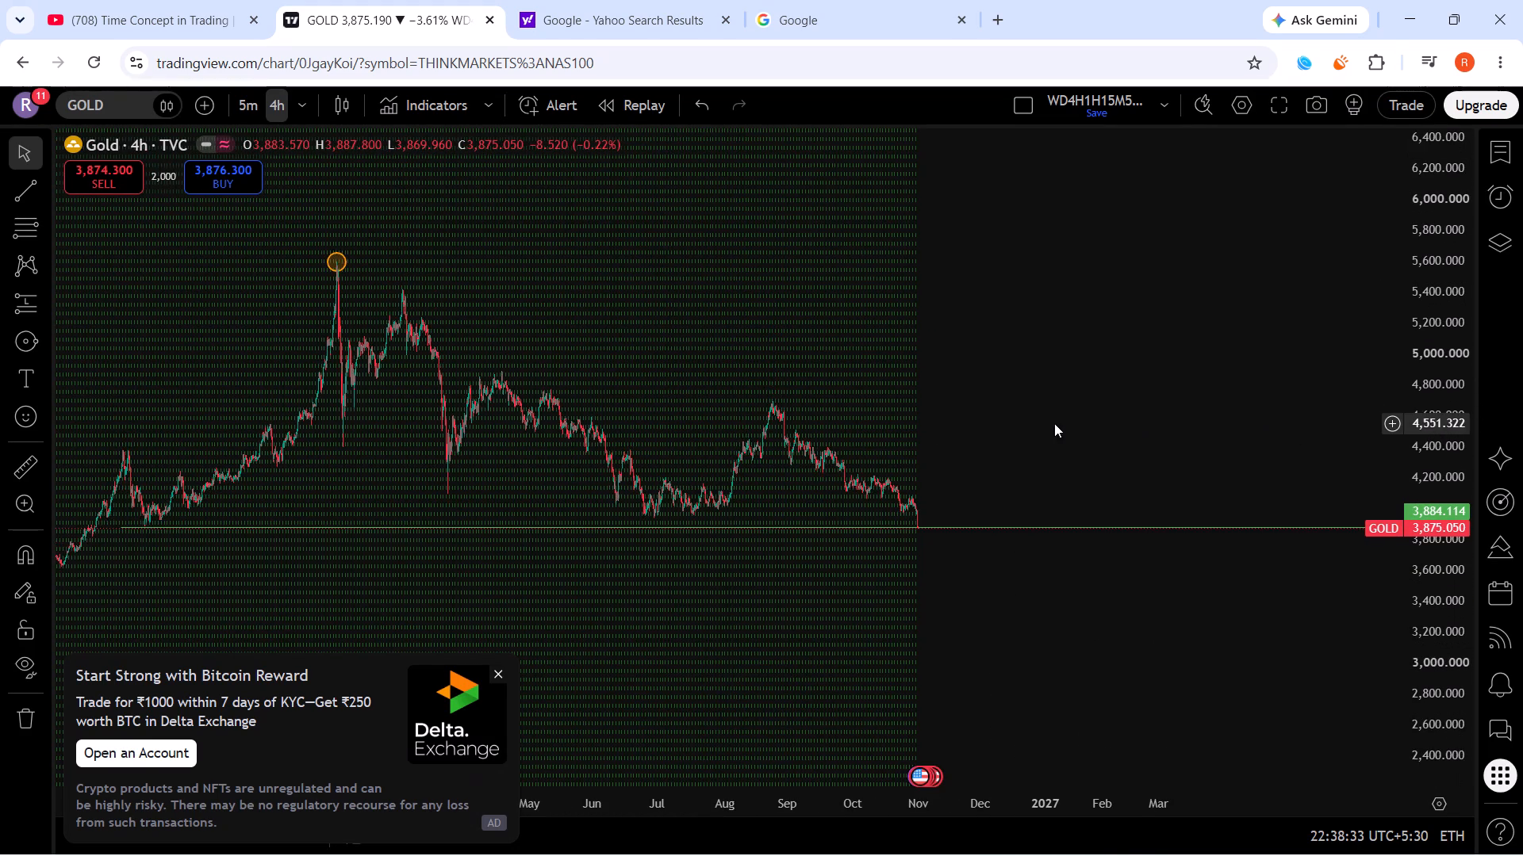
scroll(1054, 423, up, 12)
drag(49, 420, 1305, 367)
drag(594, 402, 1522, 350)
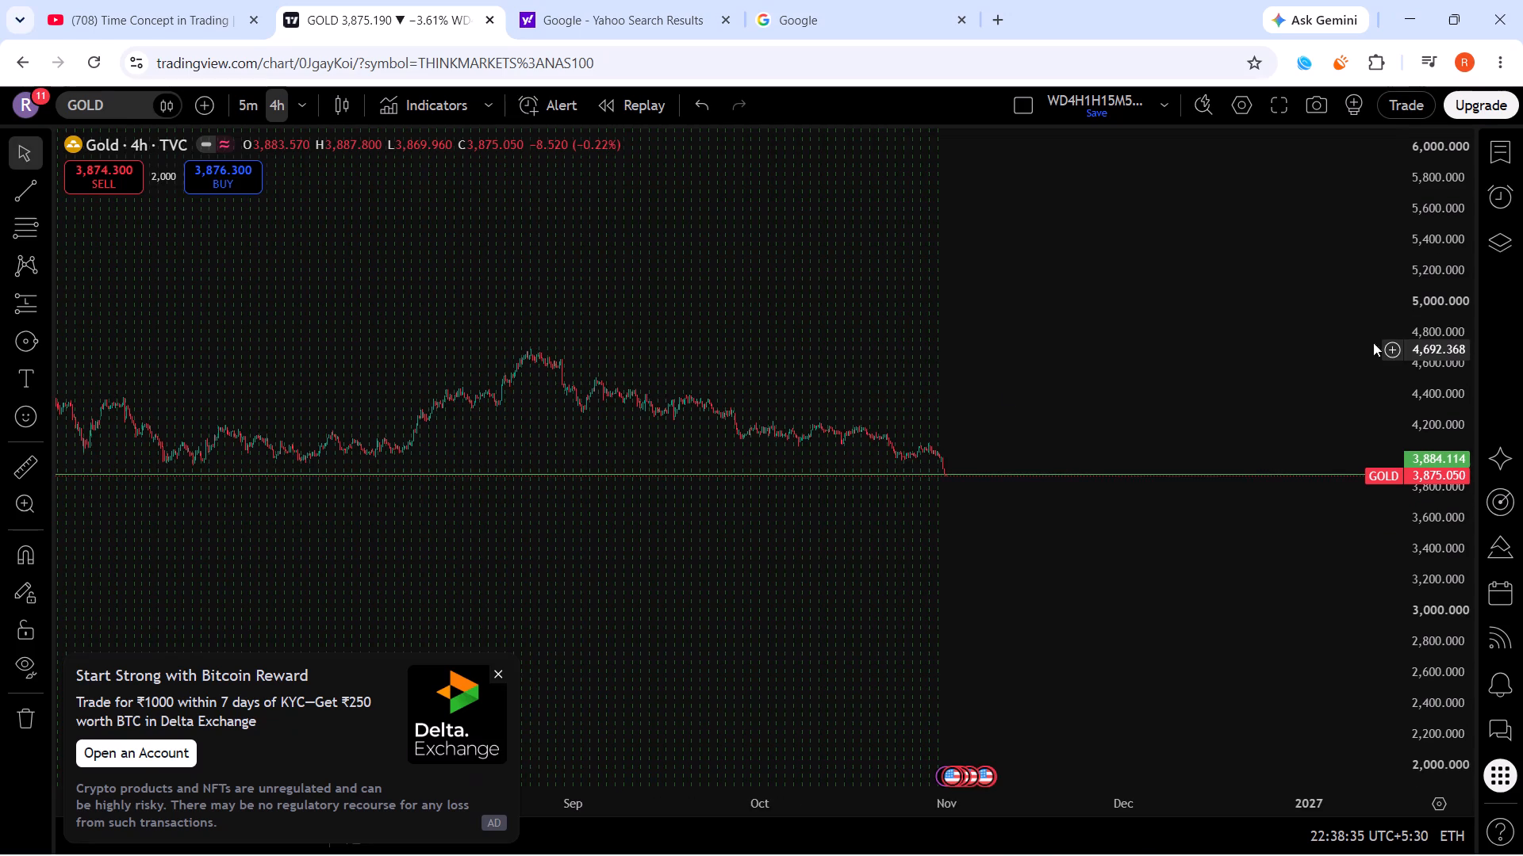
right_click(468, 333)
click(553, 541)
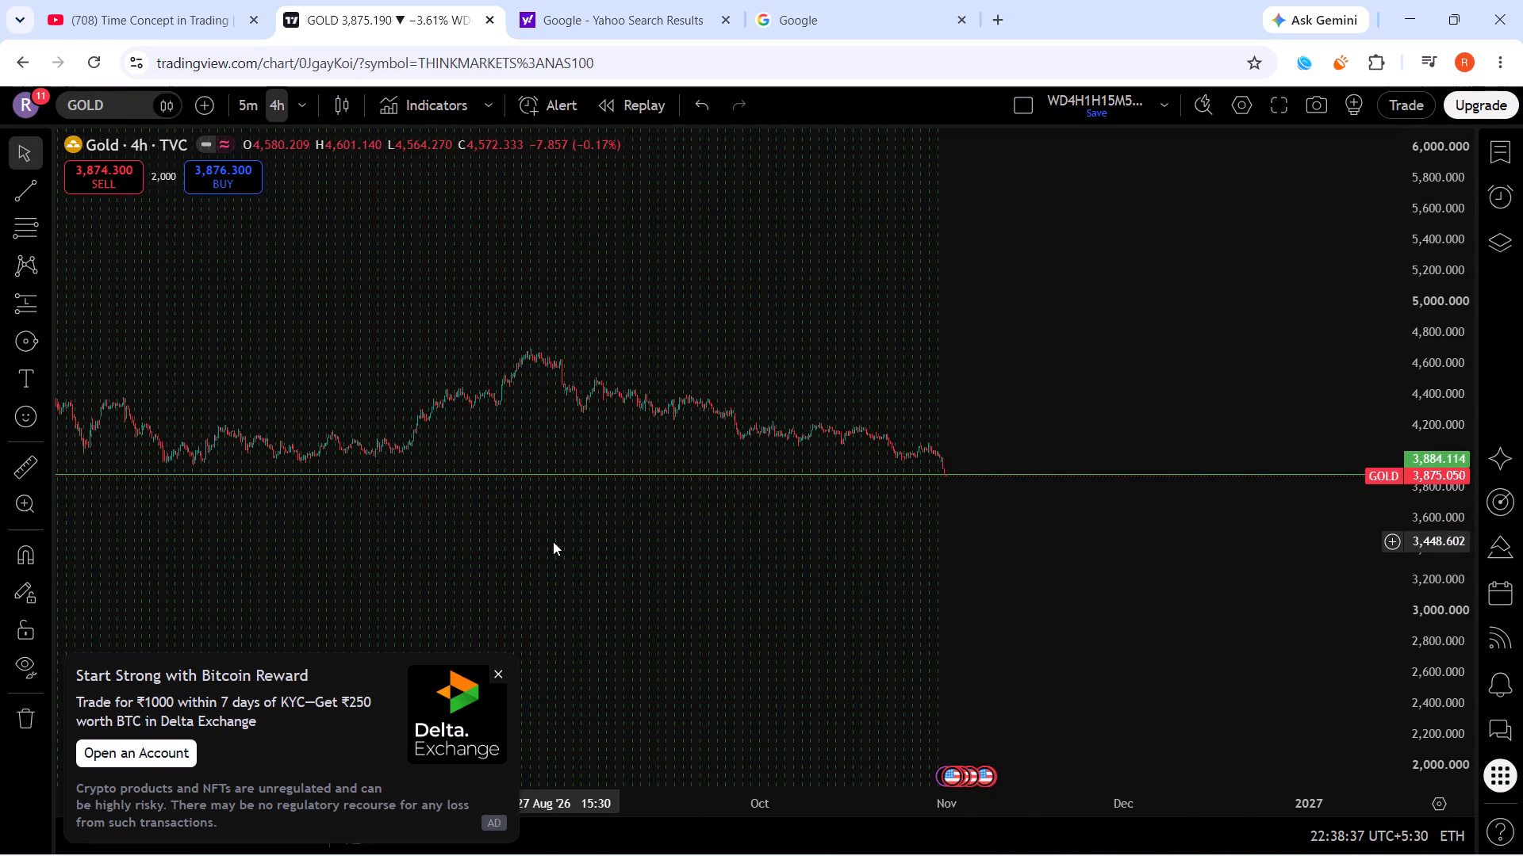
click(702, 656)
double_click(701, 655)
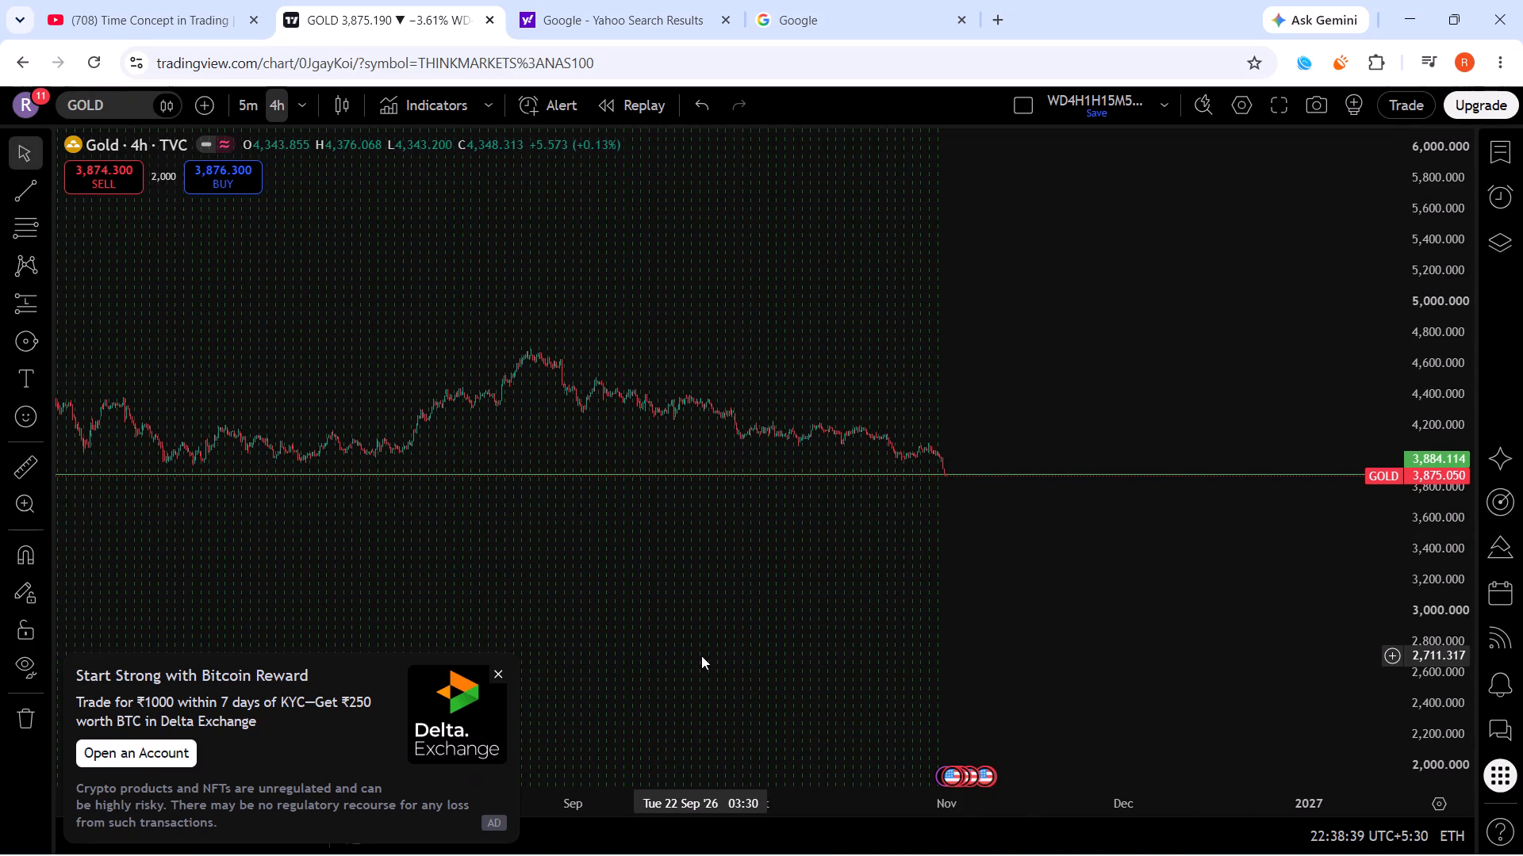
drag(702, 652, 717, 648)
click(651, 382)
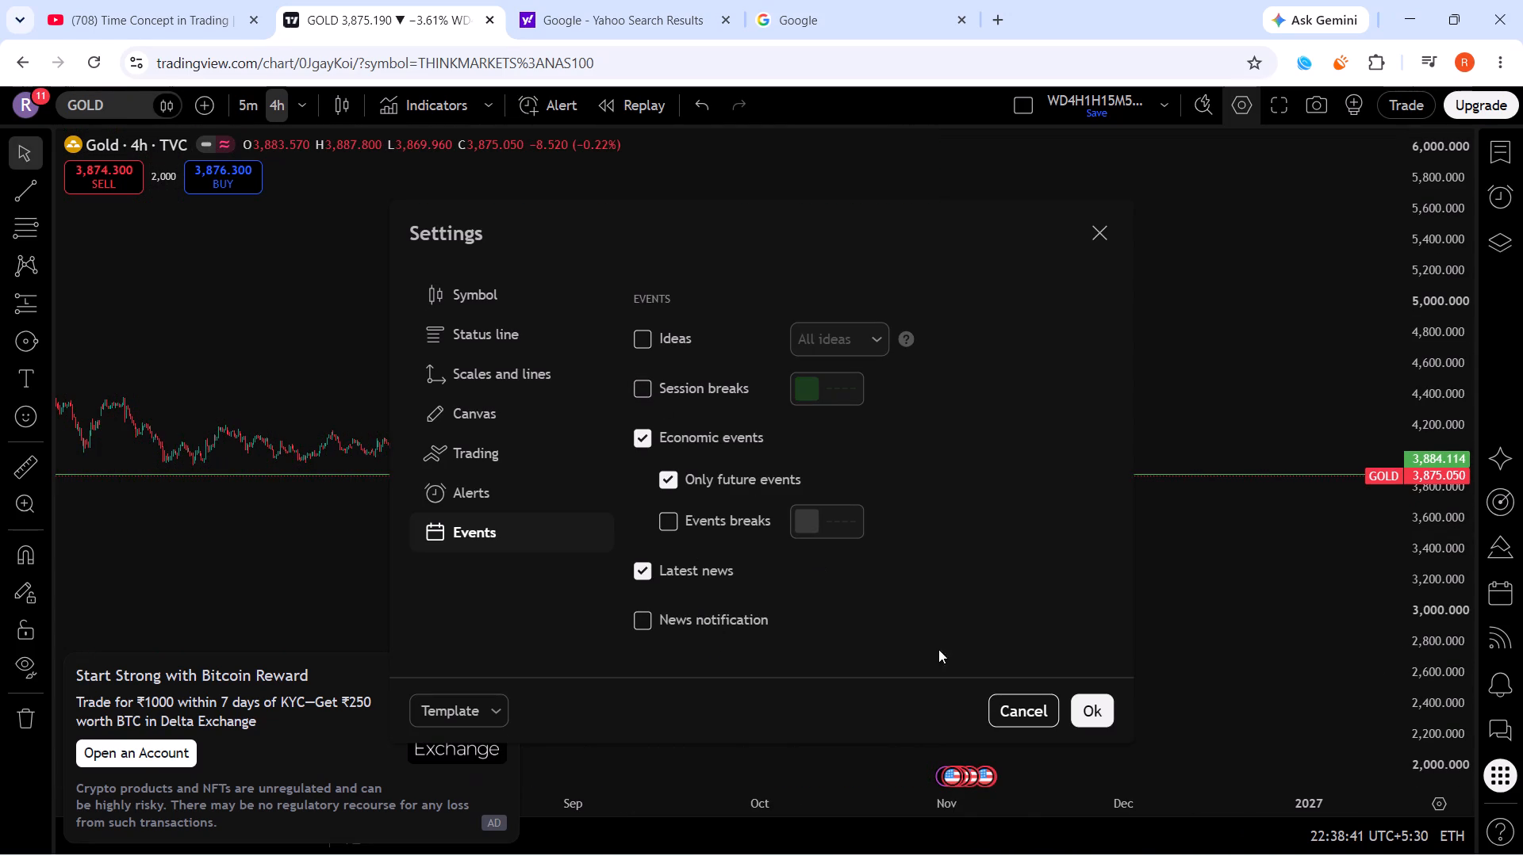
click(1079, 720)
Draw a horizontal ray at about 4,635.5 from 28 August 2026, just before the sharp drop after the peak.
scroll(703, 556, down, 5)
scroll(1511, 525, up, 4)
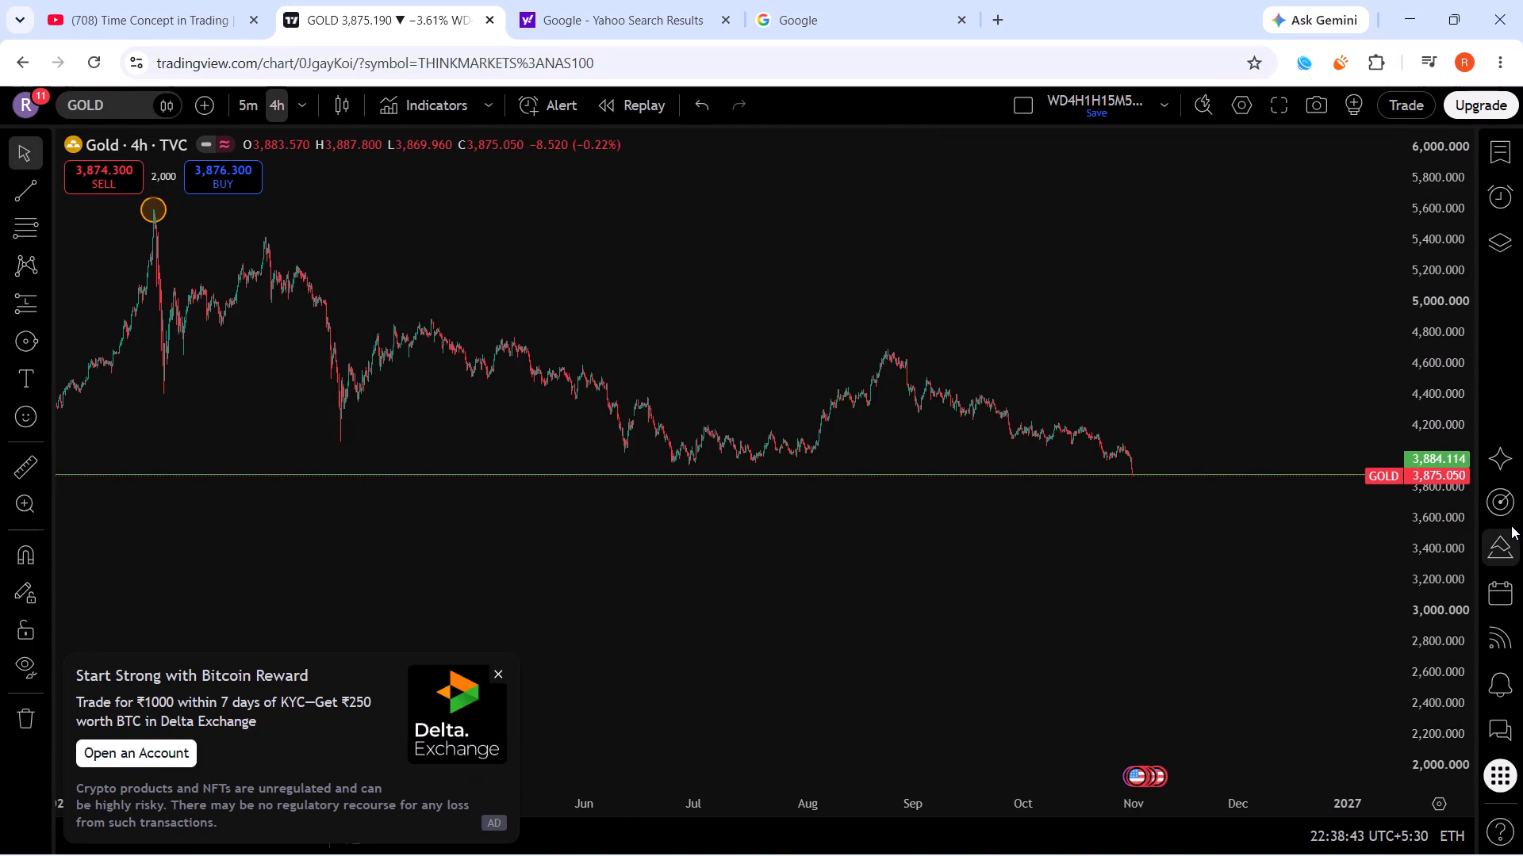
scroll(1511, 525, up, 1)
scroll(1490, 533, up, 20)
scroll(1490, 533, up, 11)
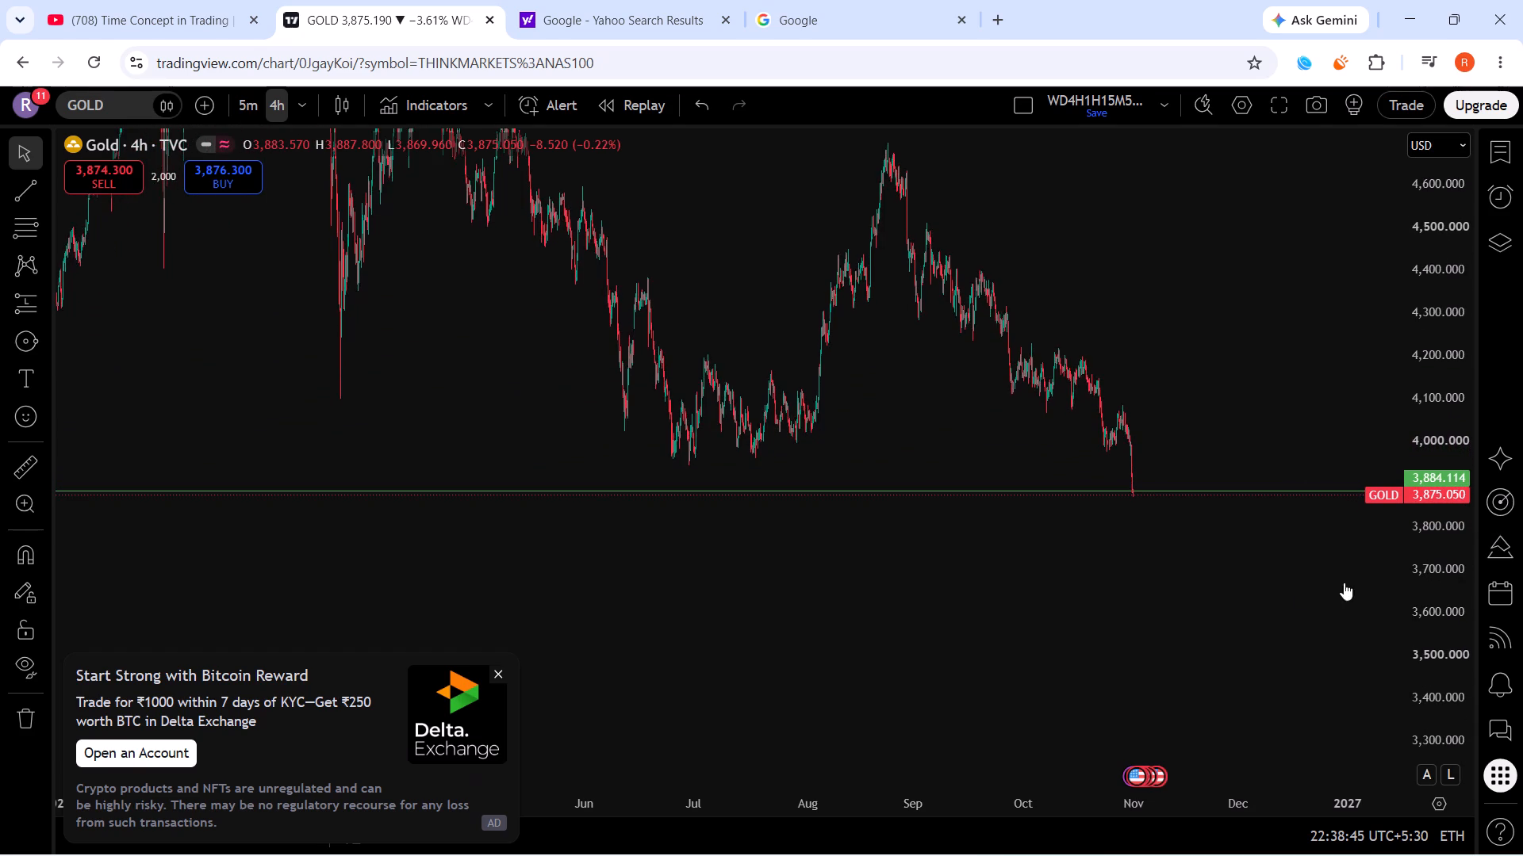
scroll(1298, 591, up, 11)
scroll(1467, 422, down, 10)
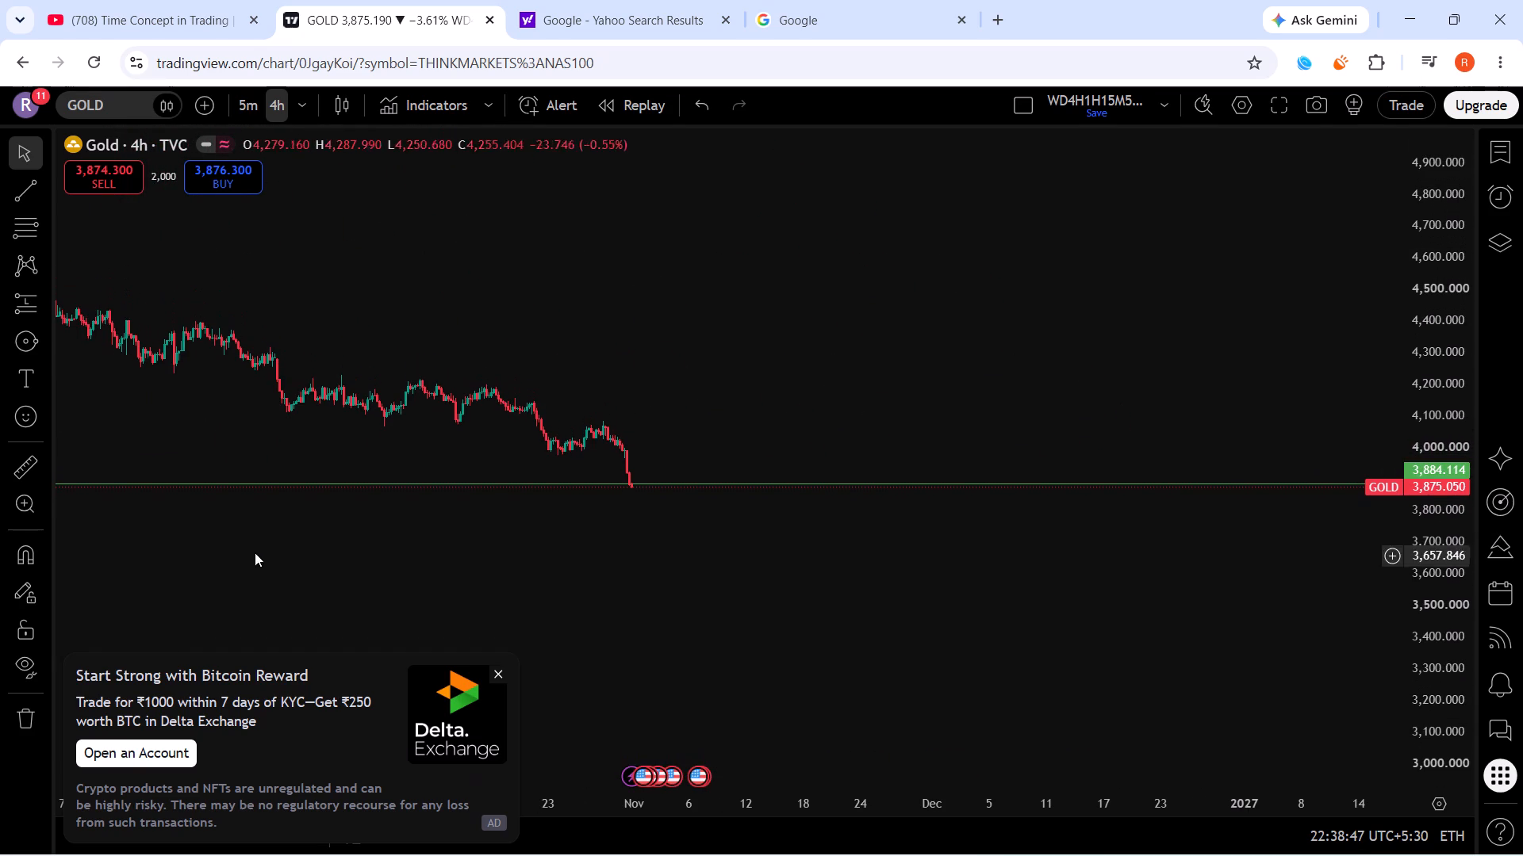
scroll(435, 533, down, 7)
scroll(683, 565, down, 4)
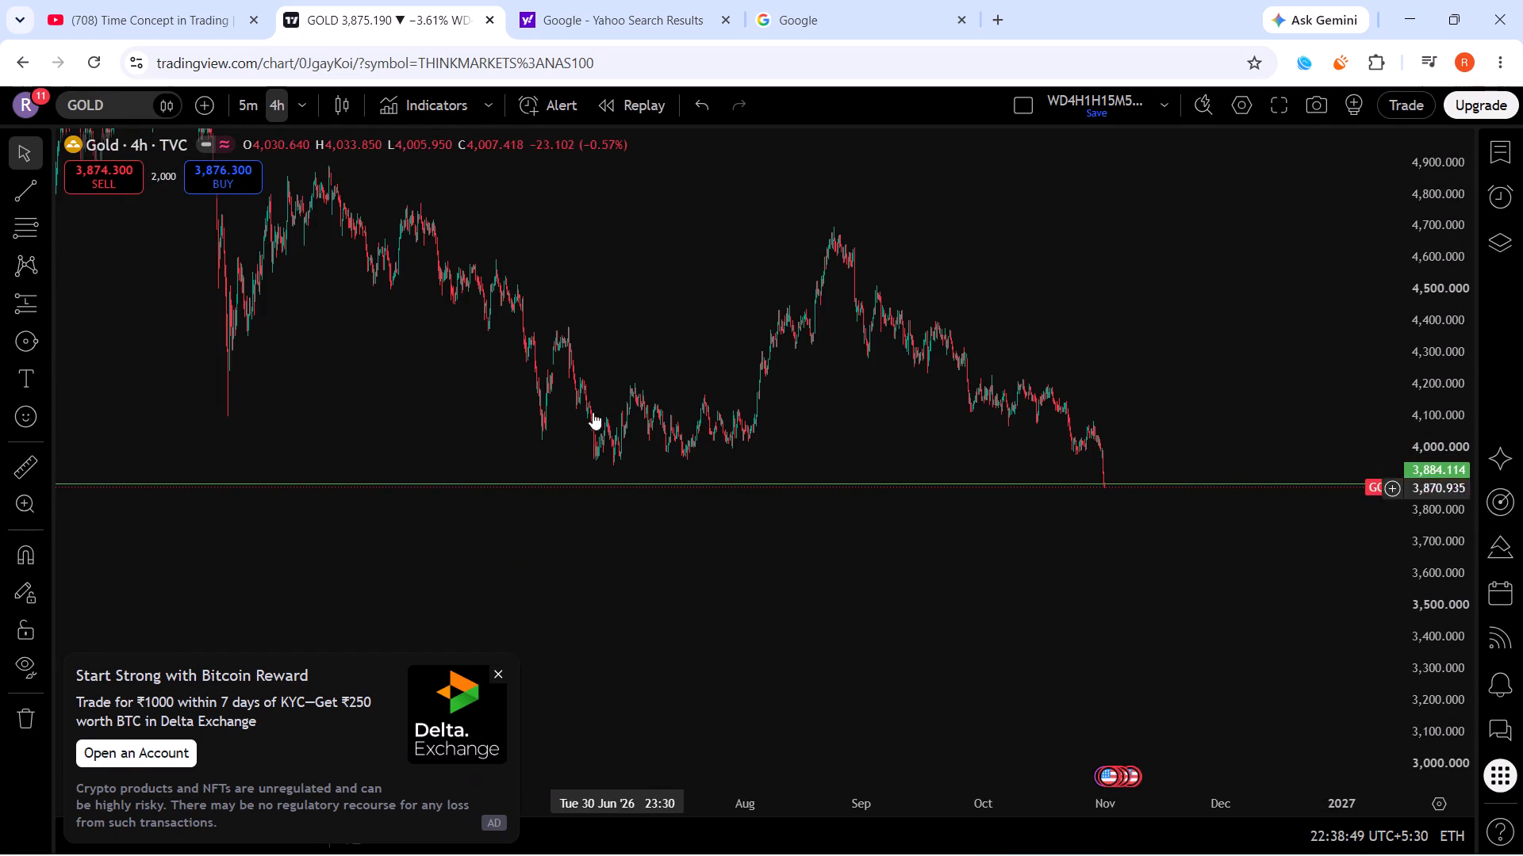
click(38, 196)
click(46, 196)
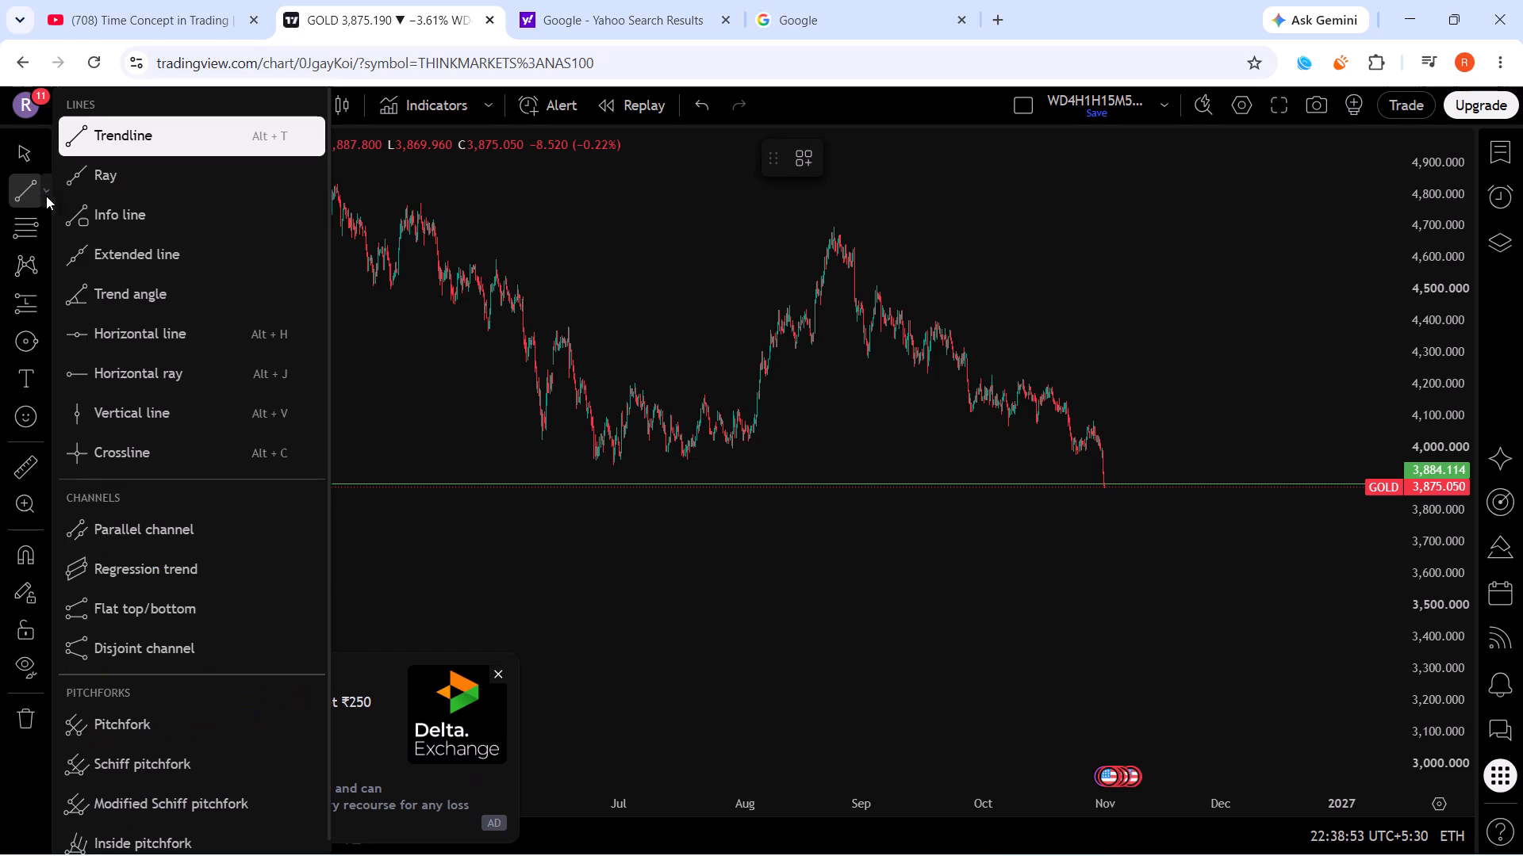
click(75, 373)
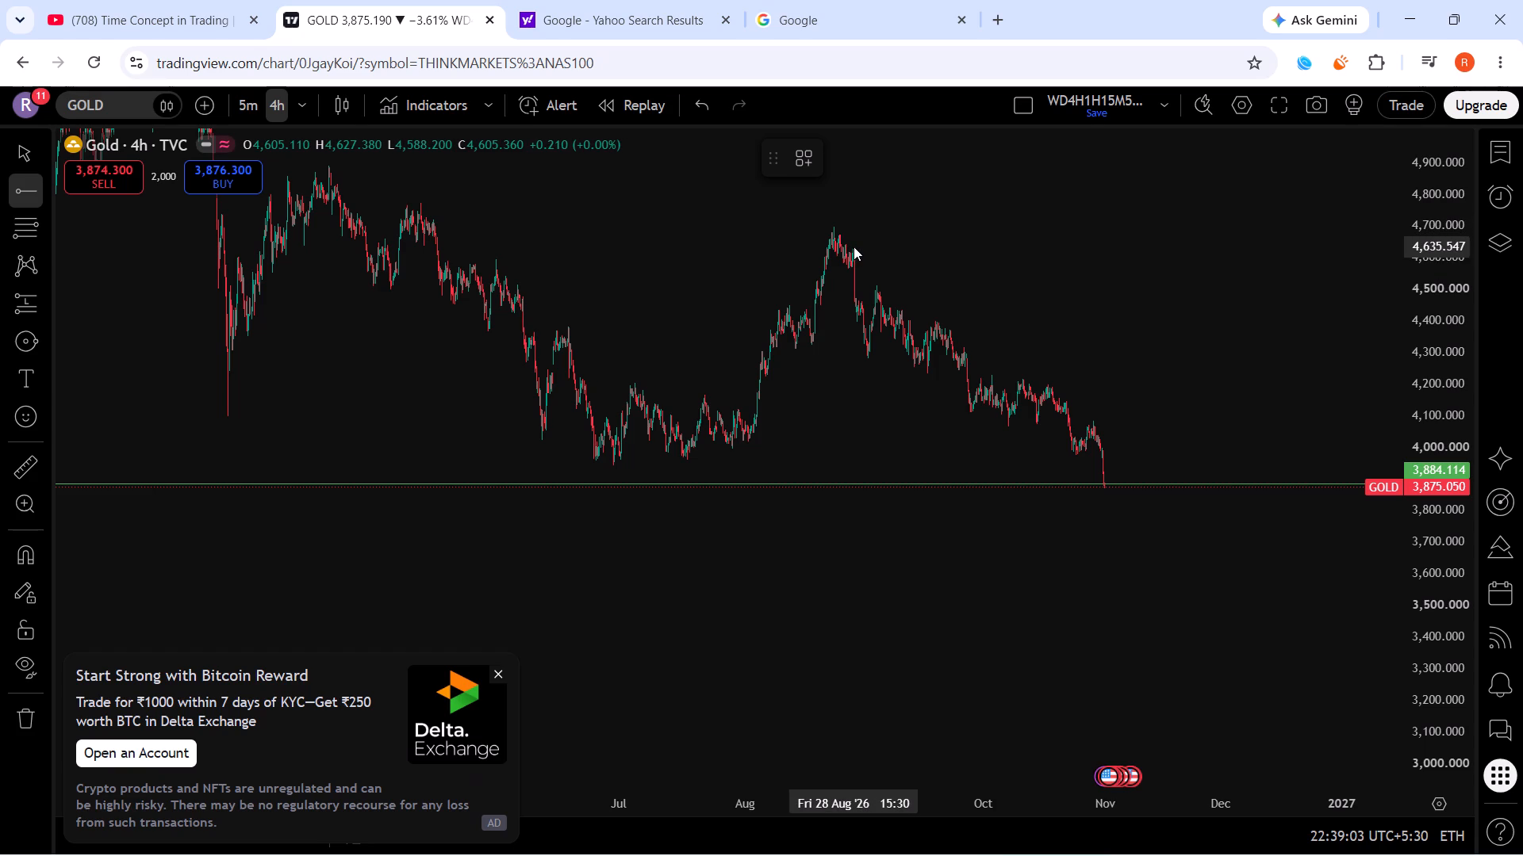
click(854, 246)
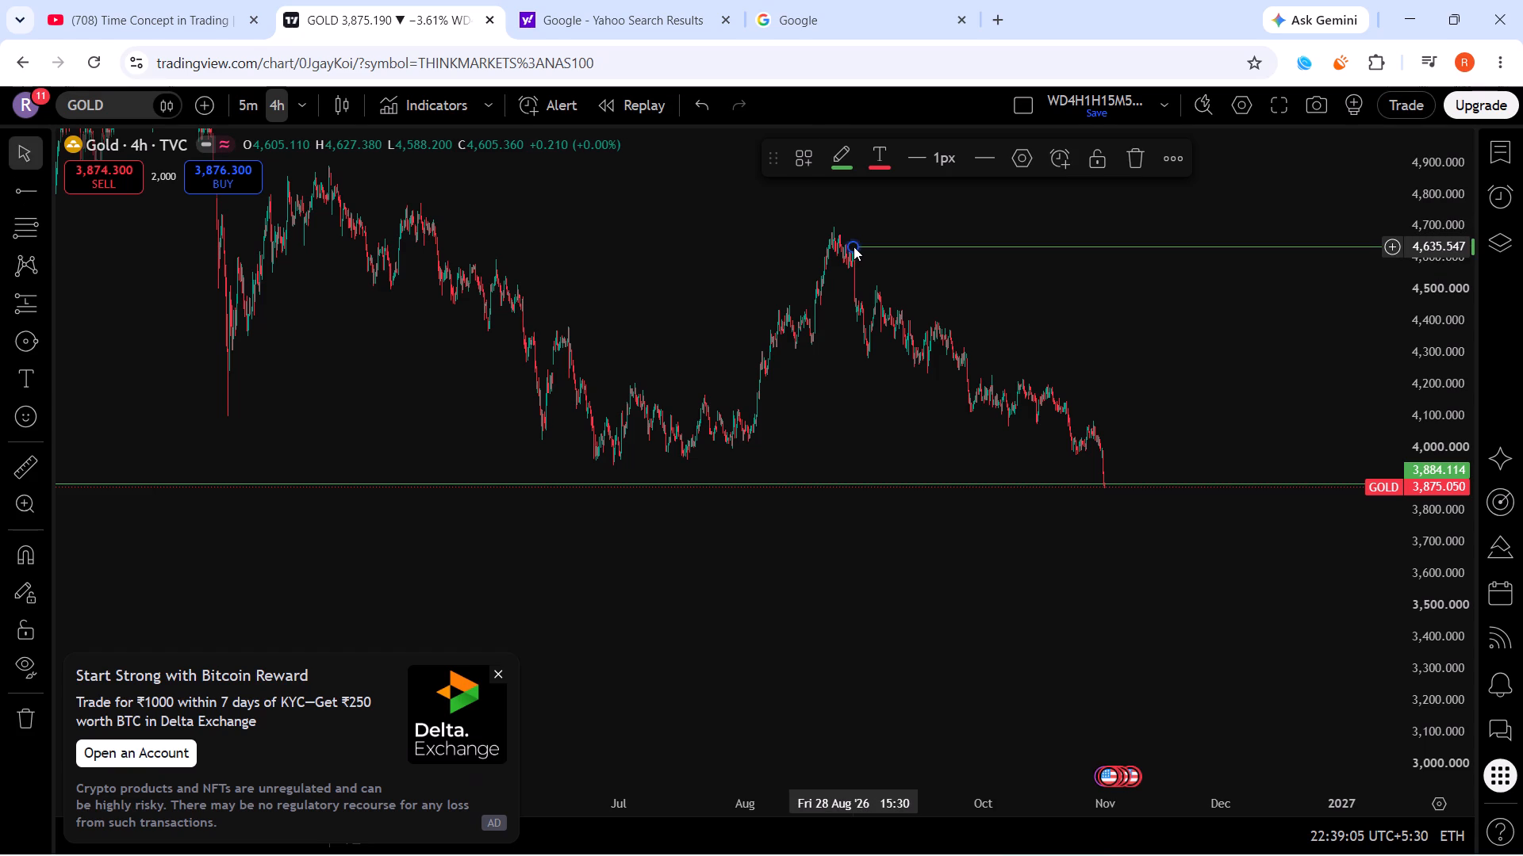
Draw a horizontal ray at about 4,287.7 from 28 September 2026, where the late-September drop begins.
click(32, 190)
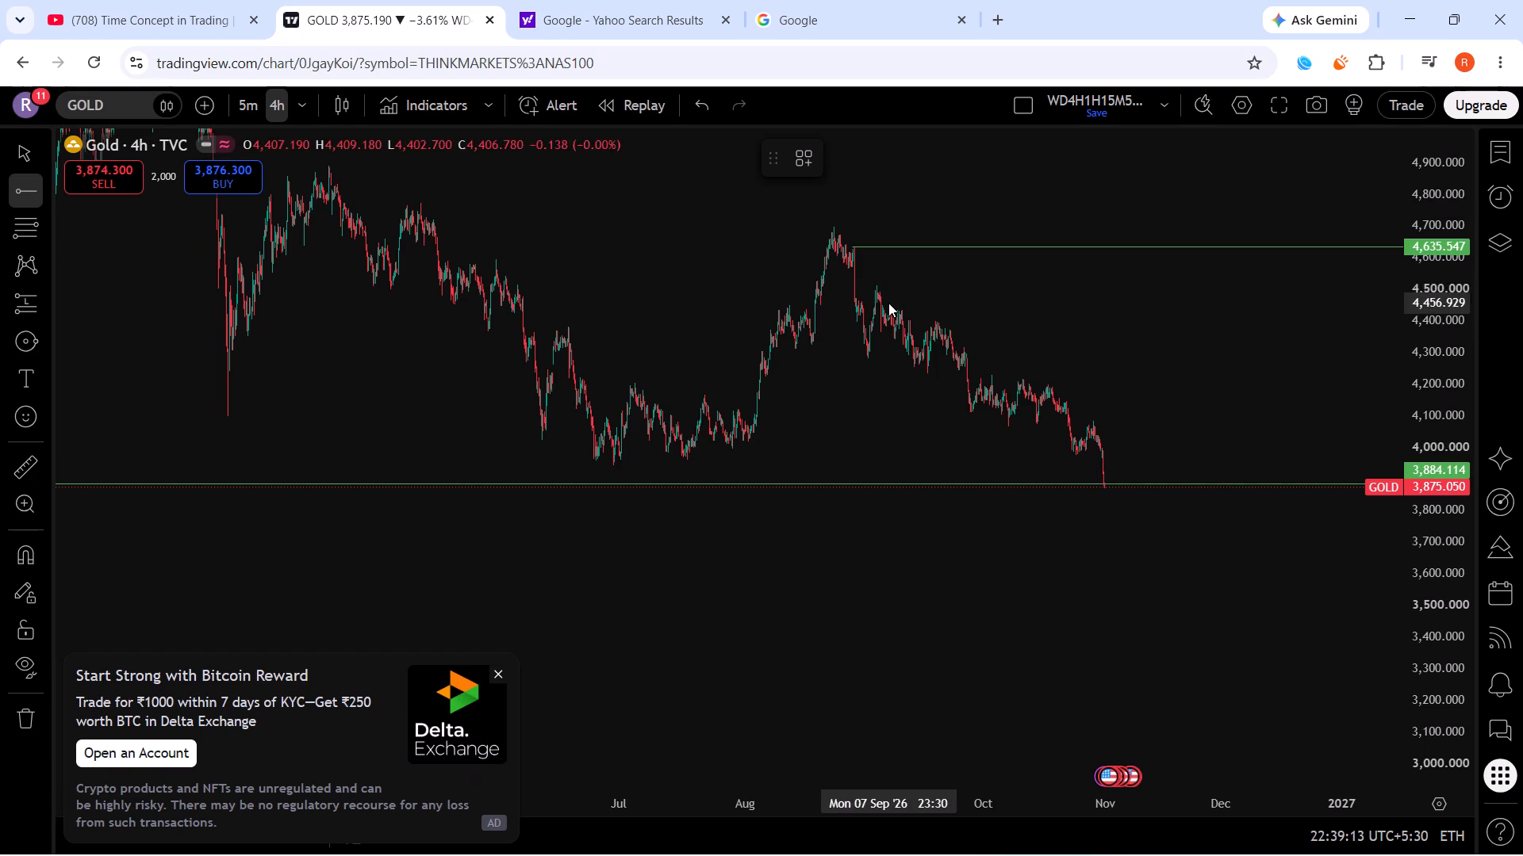
scroll(877, 292, up, 10)
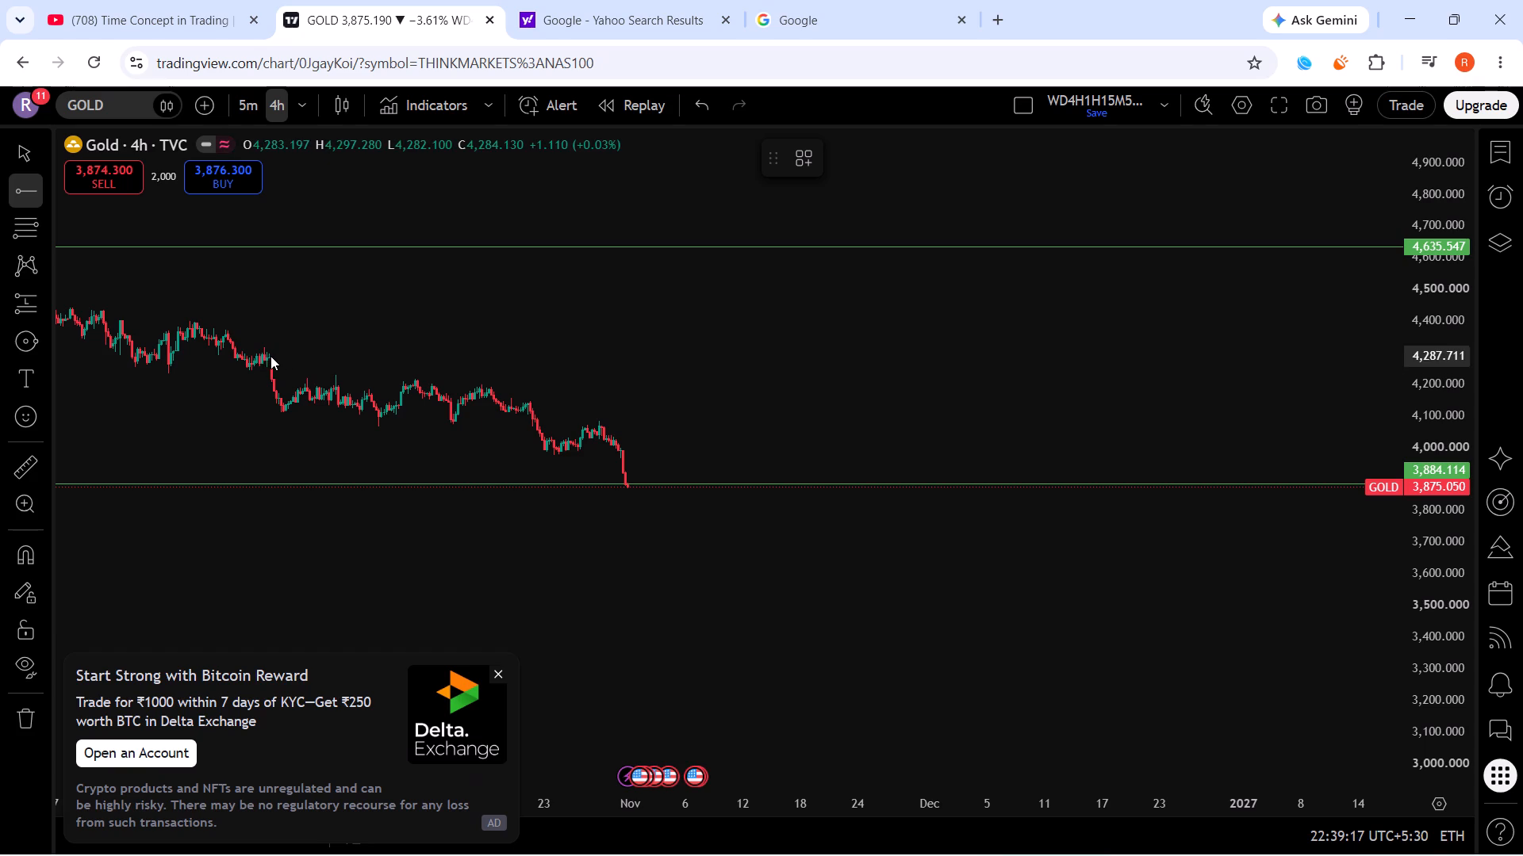
click(270, 356)
drag(315, 311, 969, 335)
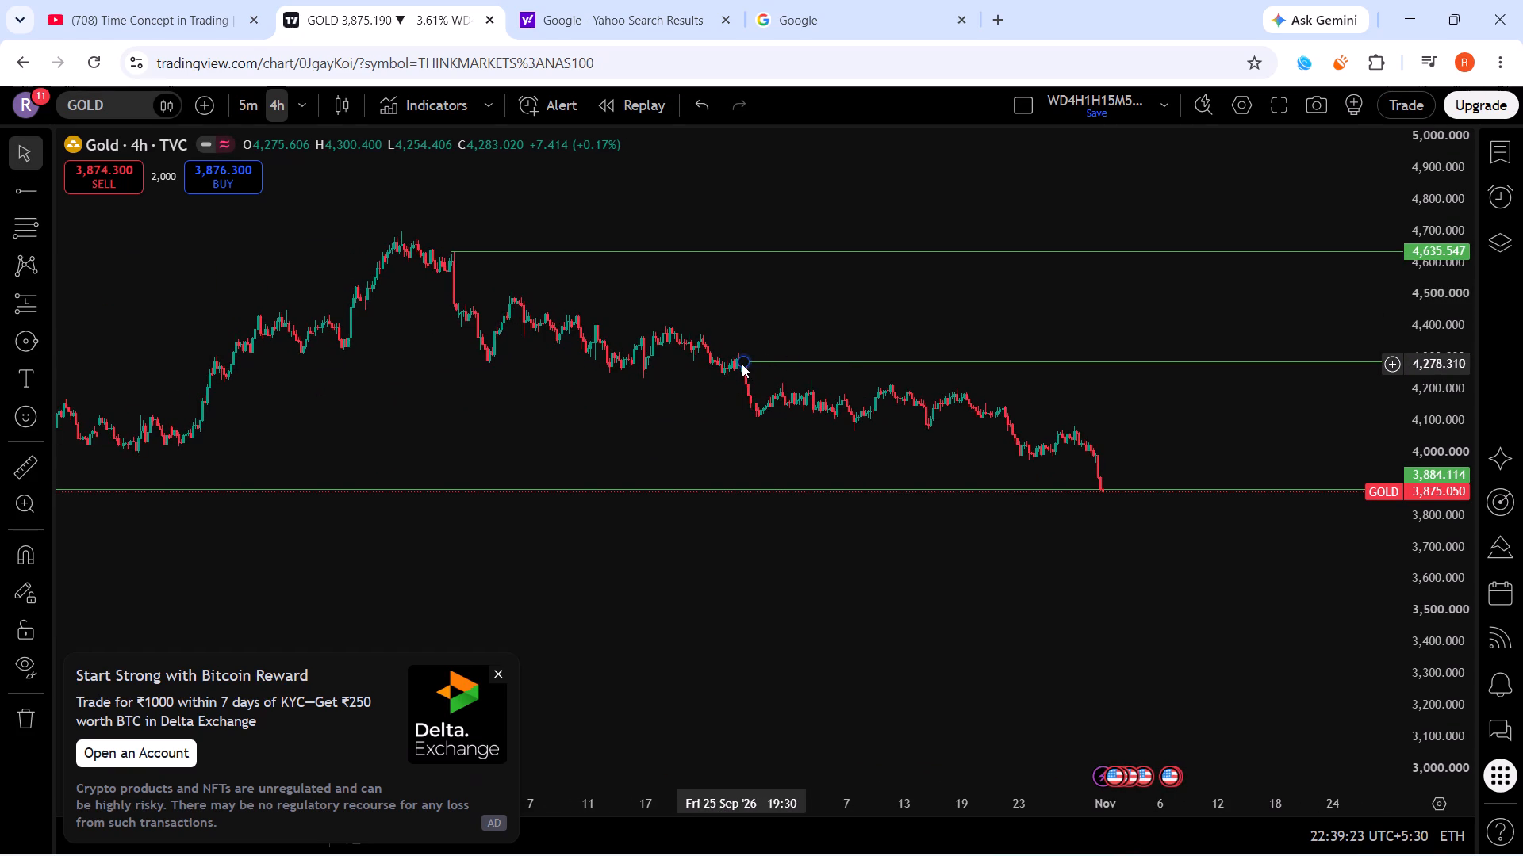
click(742, 364)
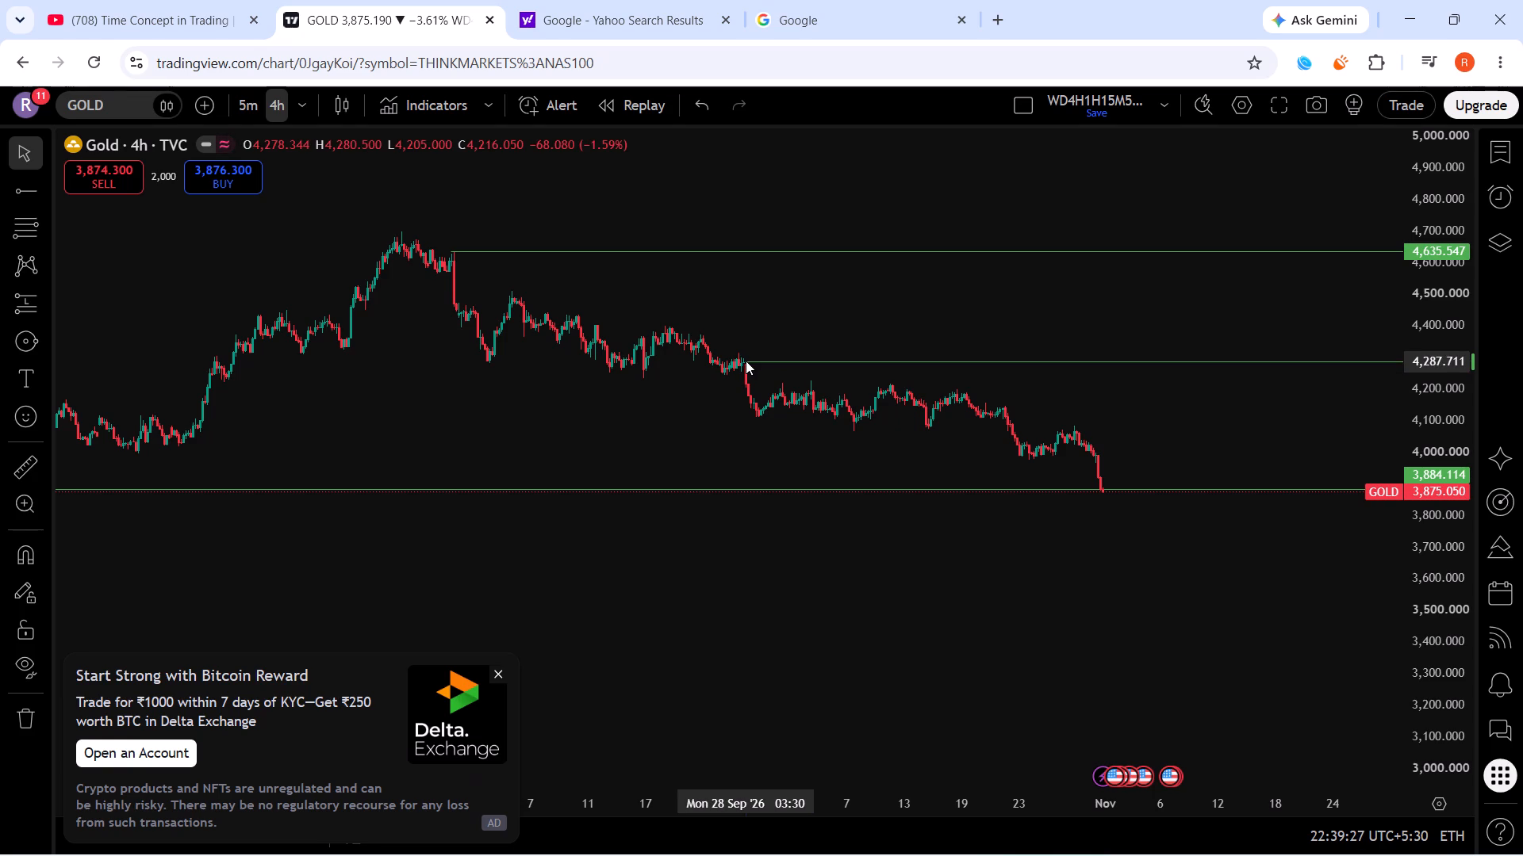
click(738, 424)
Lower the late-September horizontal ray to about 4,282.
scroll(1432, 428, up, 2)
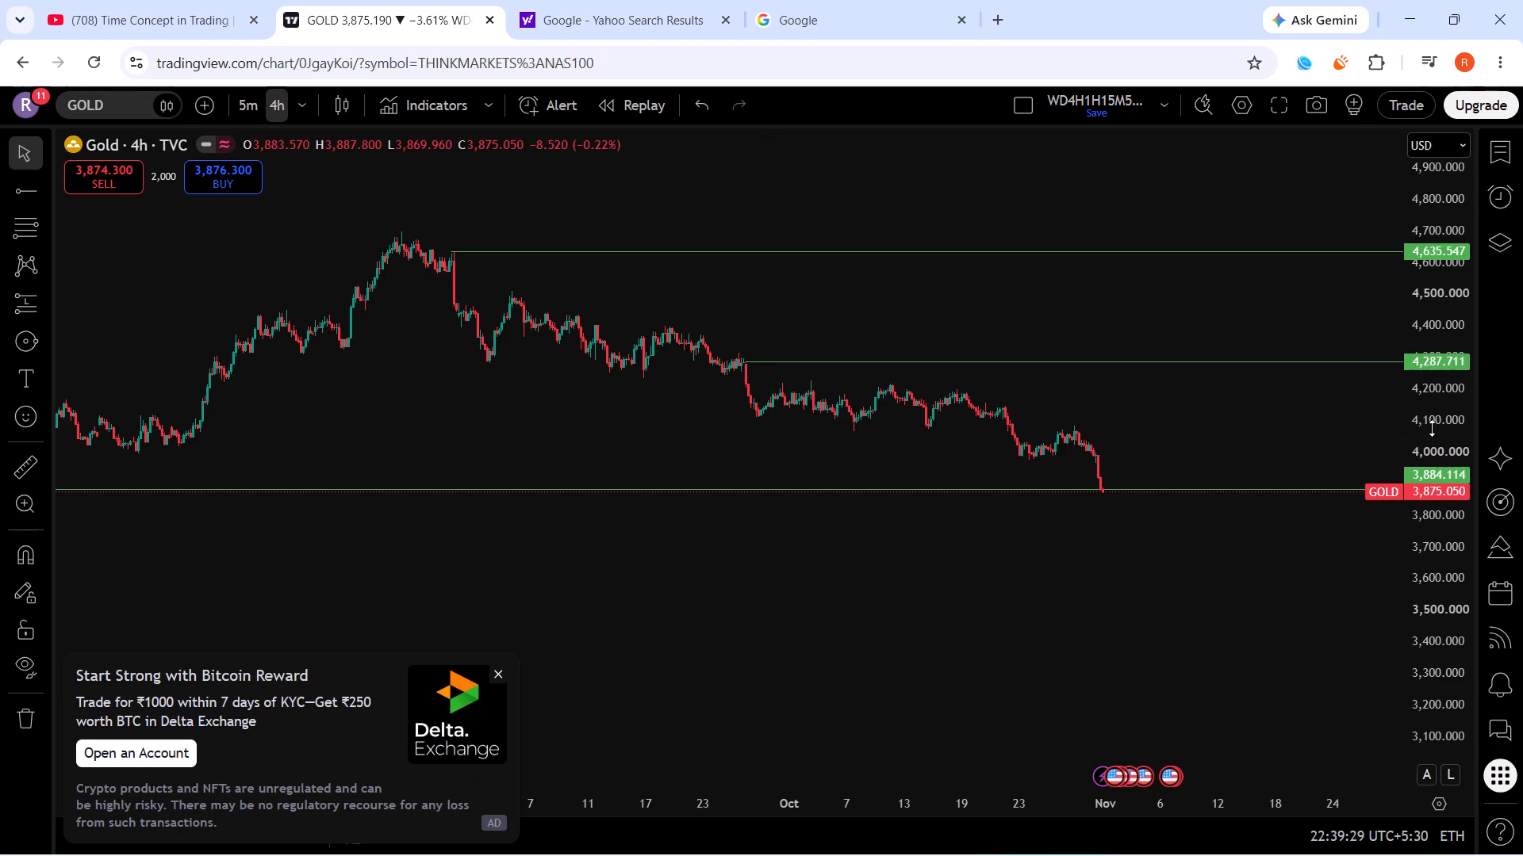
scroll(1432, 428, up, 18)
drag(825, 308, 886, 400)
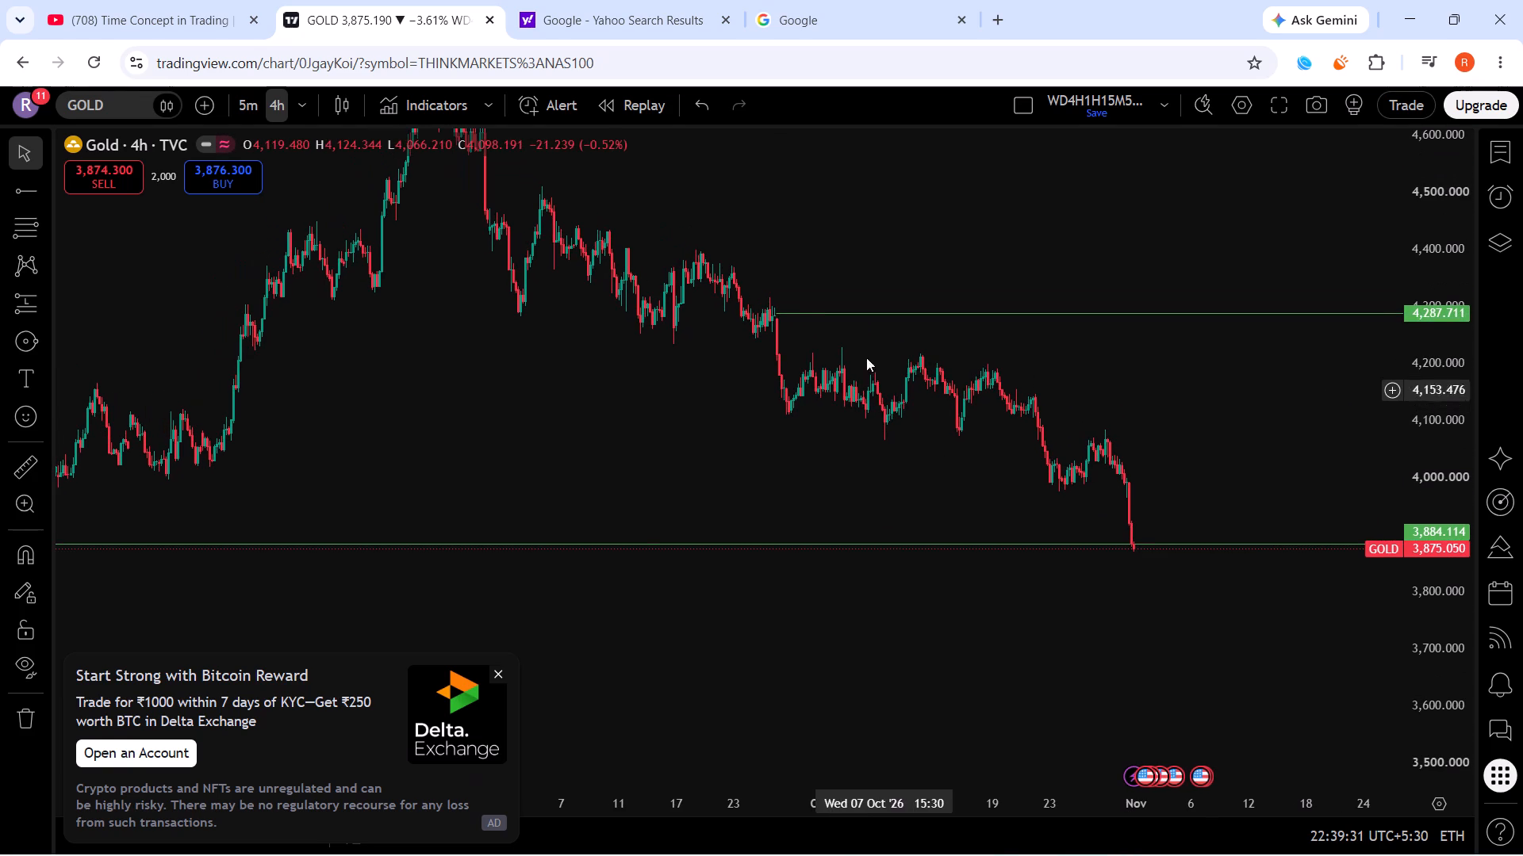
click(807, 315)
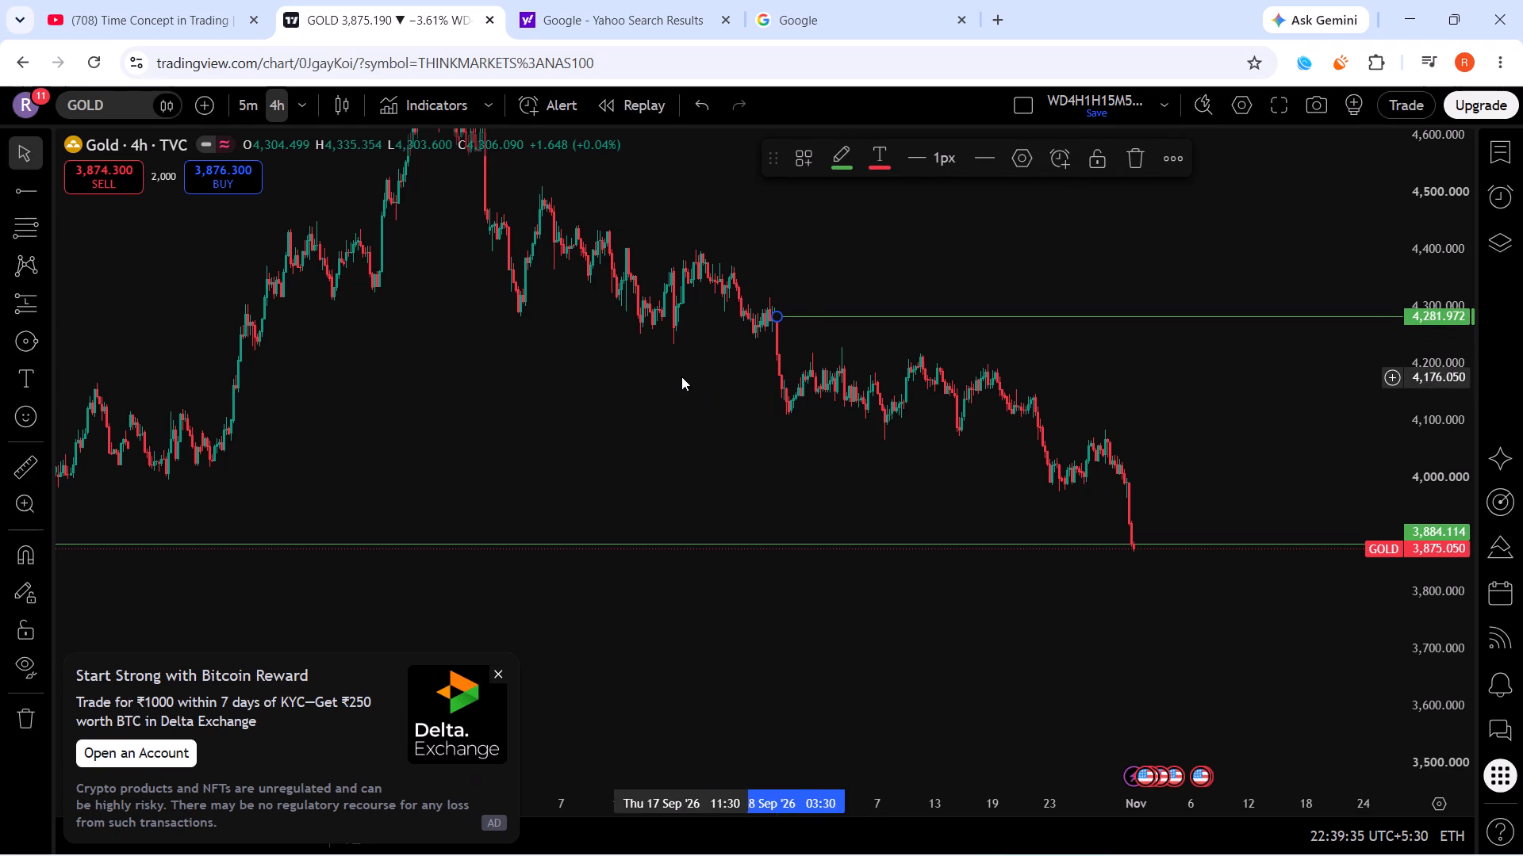
Lower the late-August horizontal ray to about 4,568.5, keeping it anchored on 28 August 2026.
drag(662, 375, 773, 594)
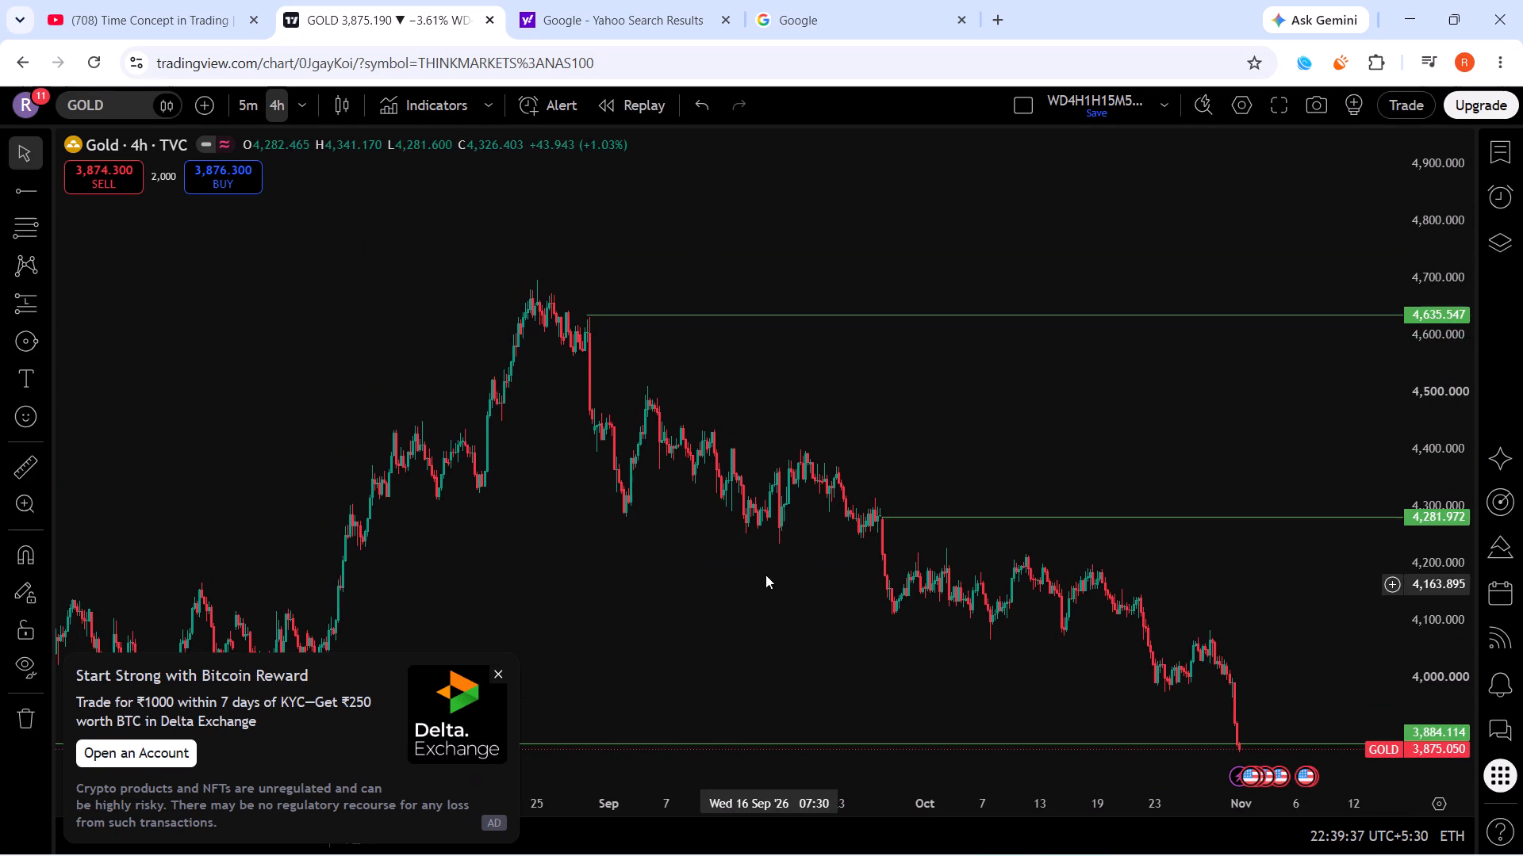
drag(614, 315, 618, 321)
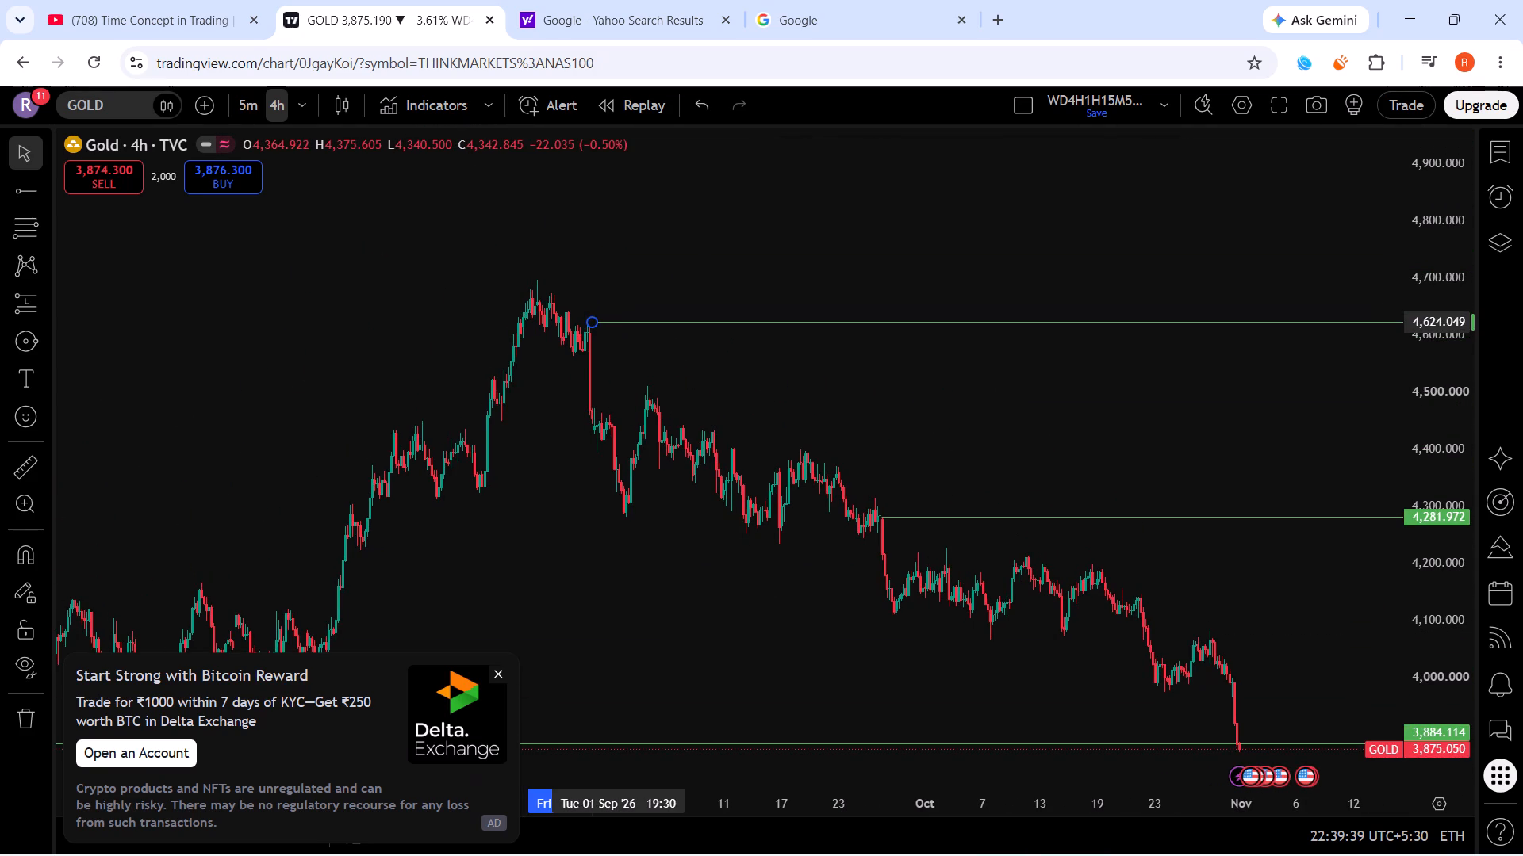
drag(618, 321, 616, 353)
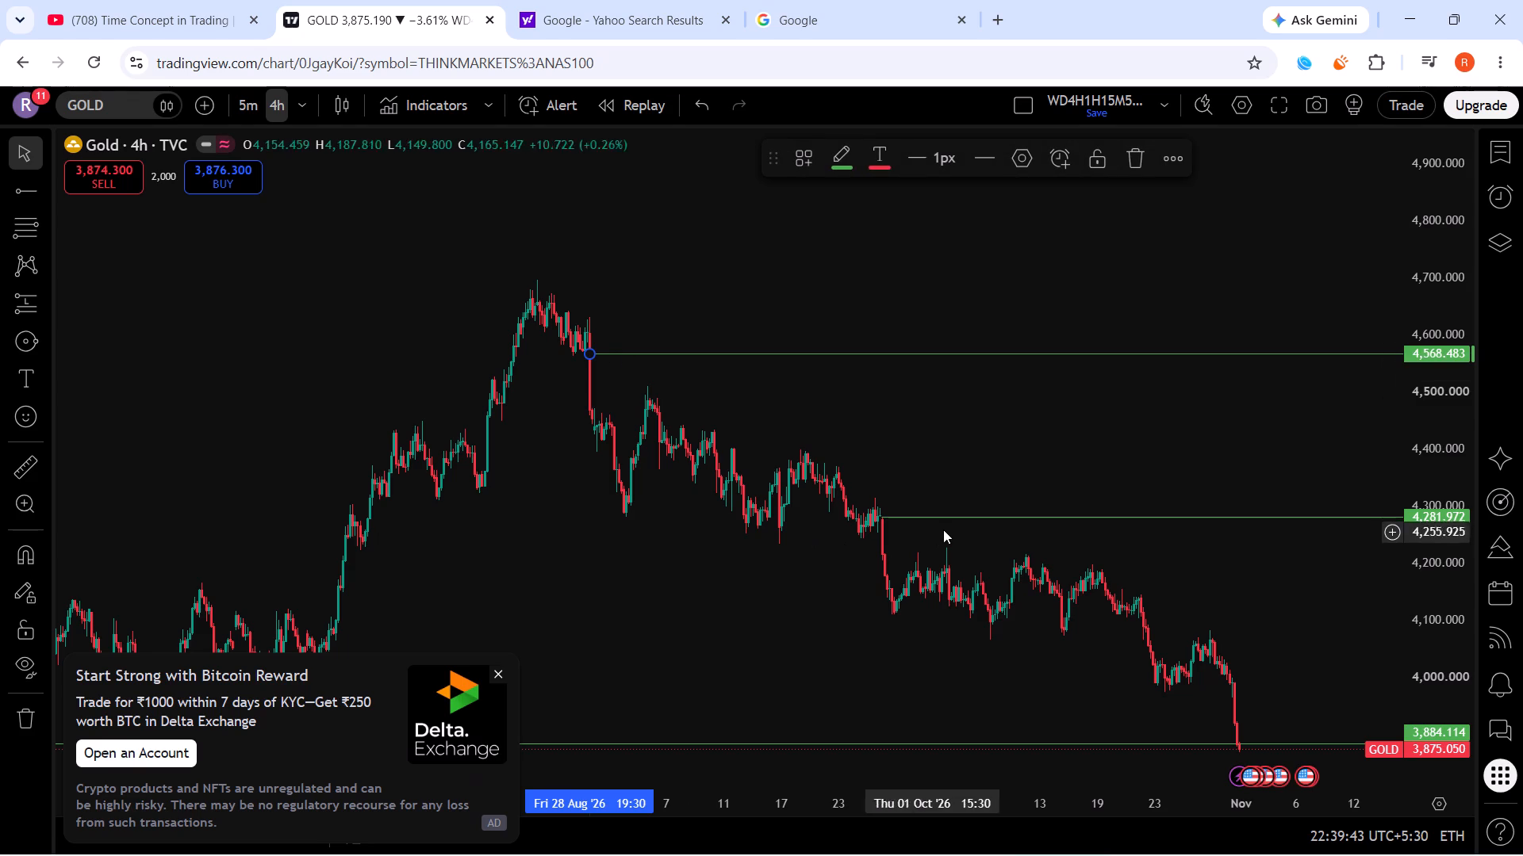
Lower the late-September horizontal ray to about 4,257.7 at the start of the drop.
drag(944, 518, 944, 528)
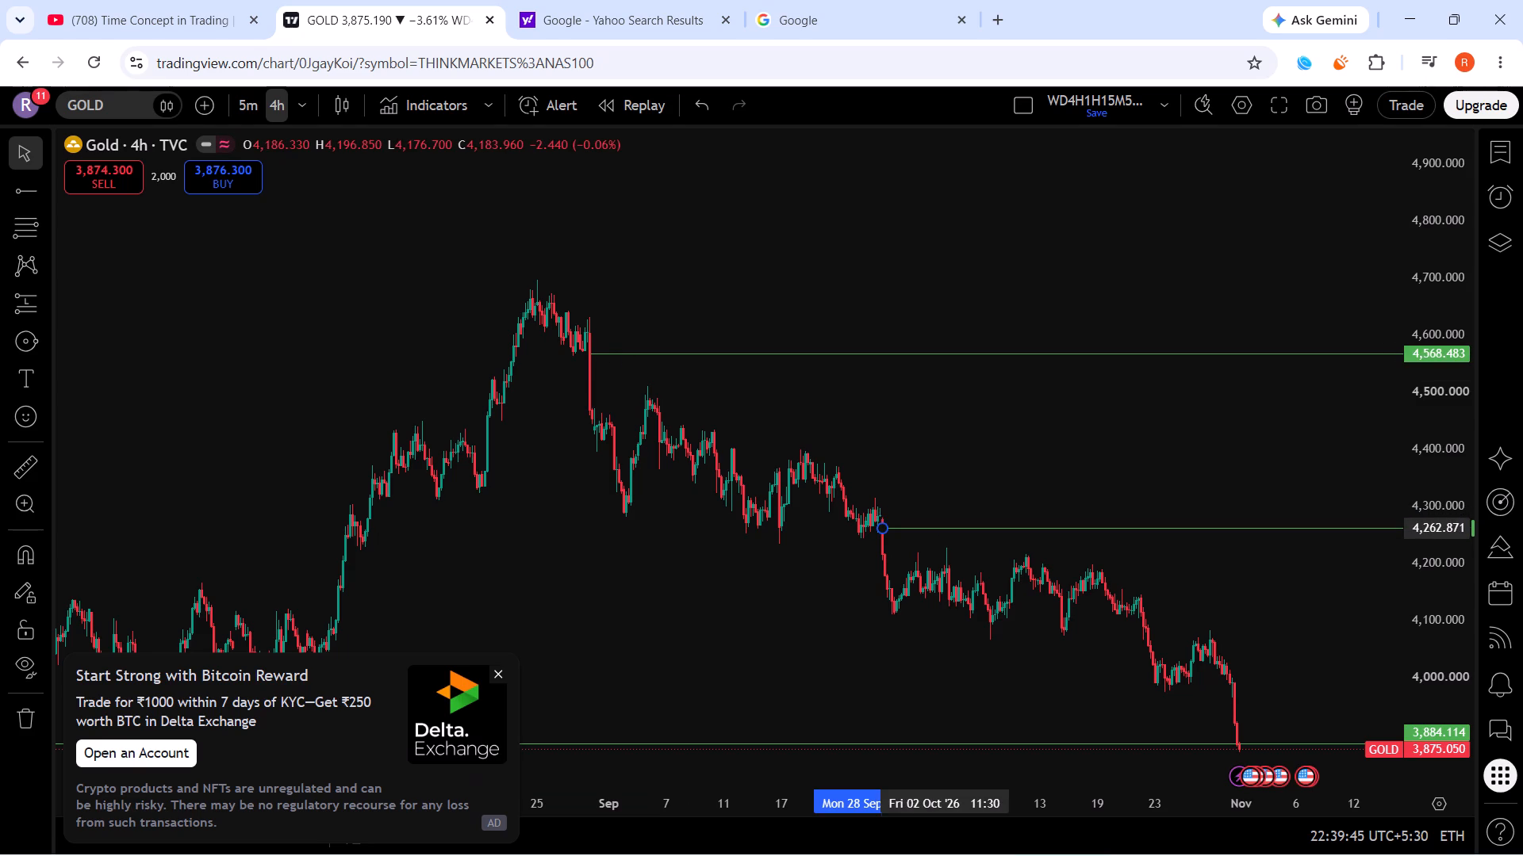
drag(944, 528, 947, 529)
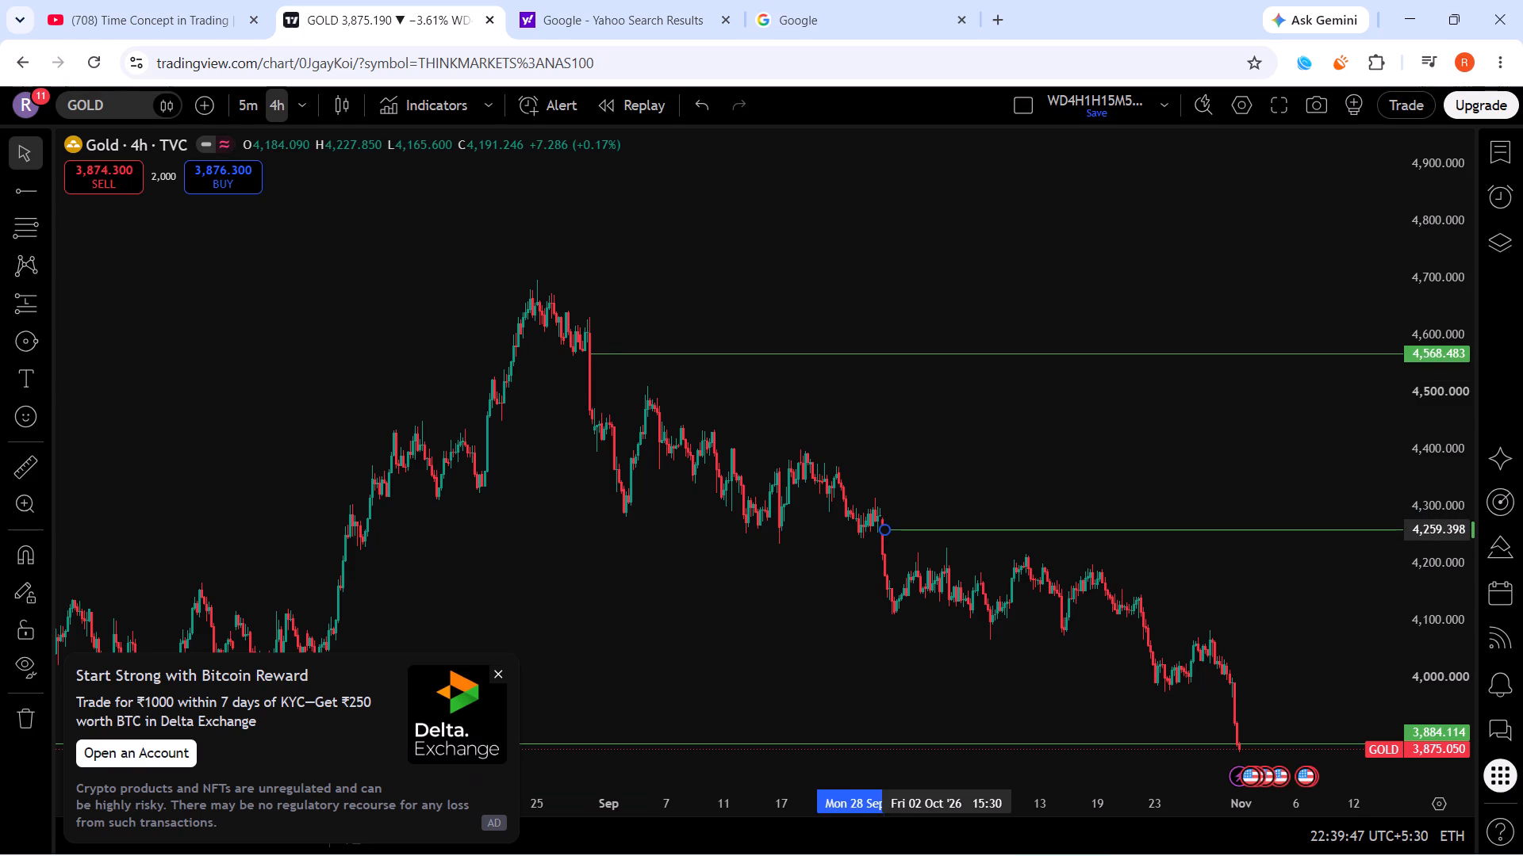
drag(947, 529, 946, 530)
click(927, 448)
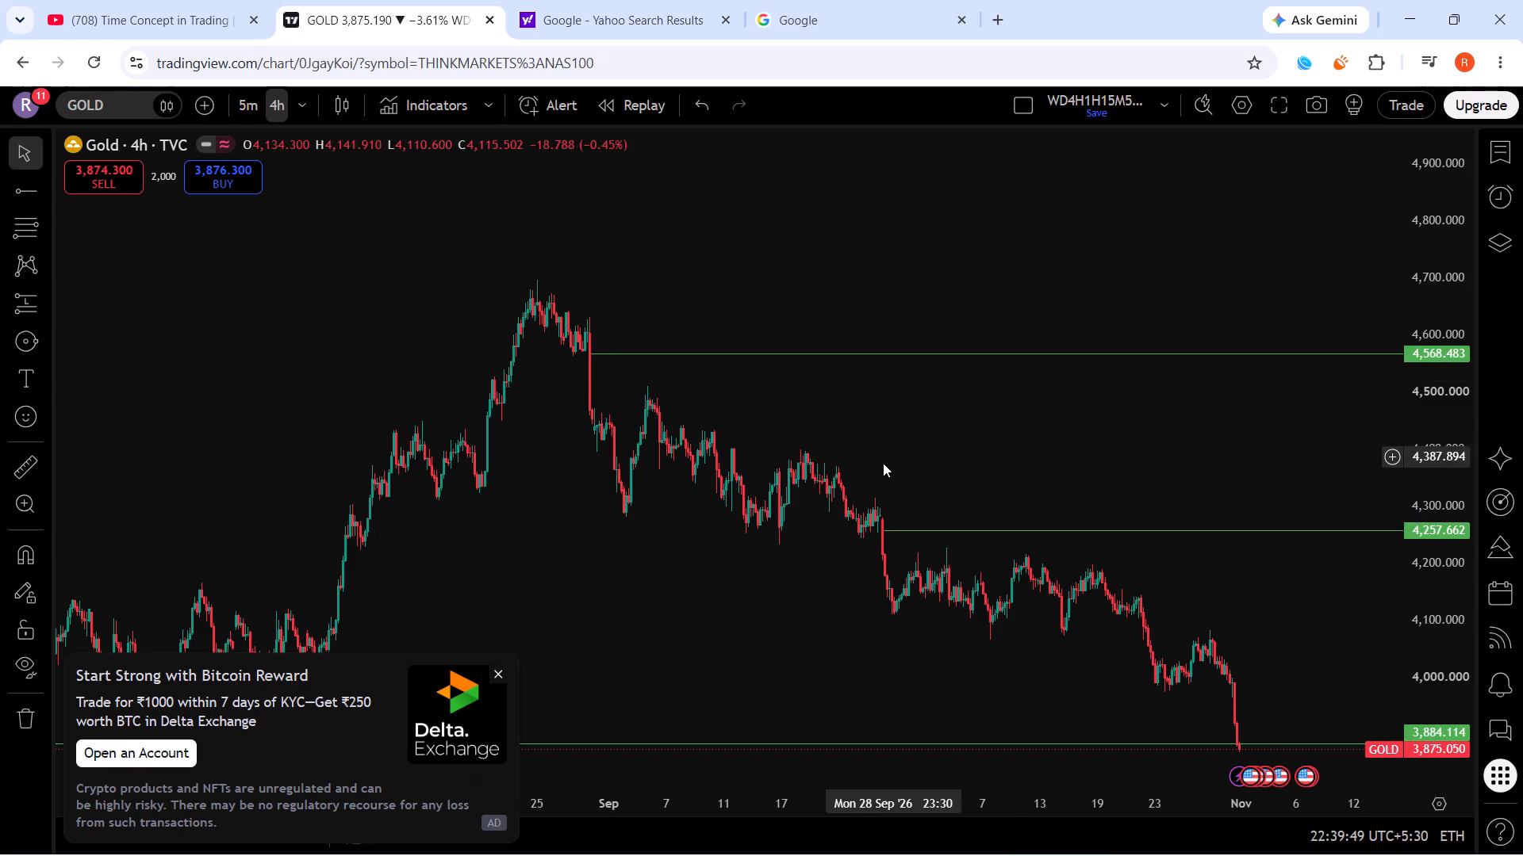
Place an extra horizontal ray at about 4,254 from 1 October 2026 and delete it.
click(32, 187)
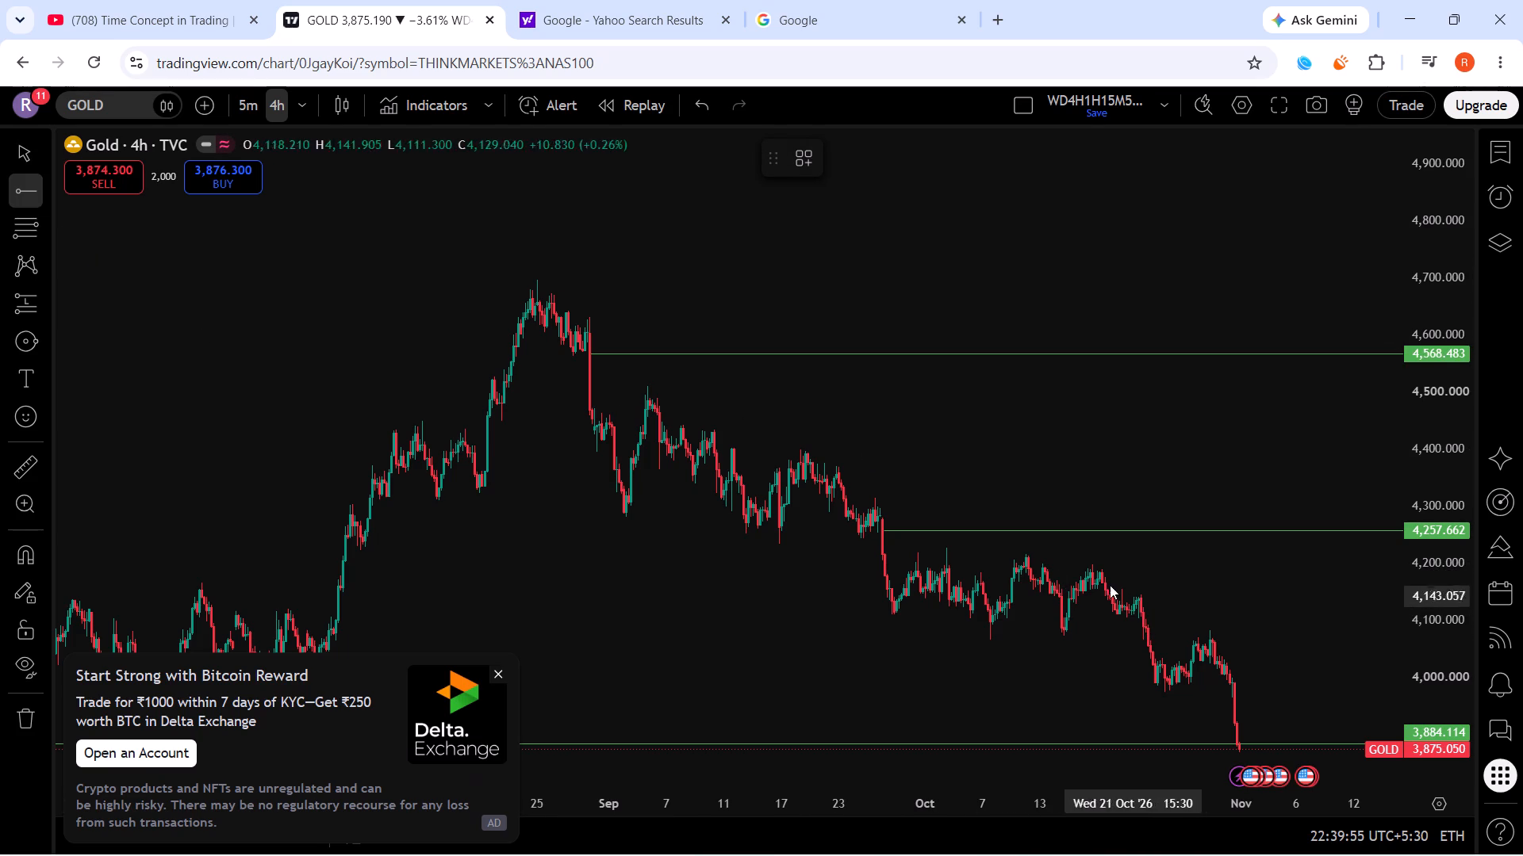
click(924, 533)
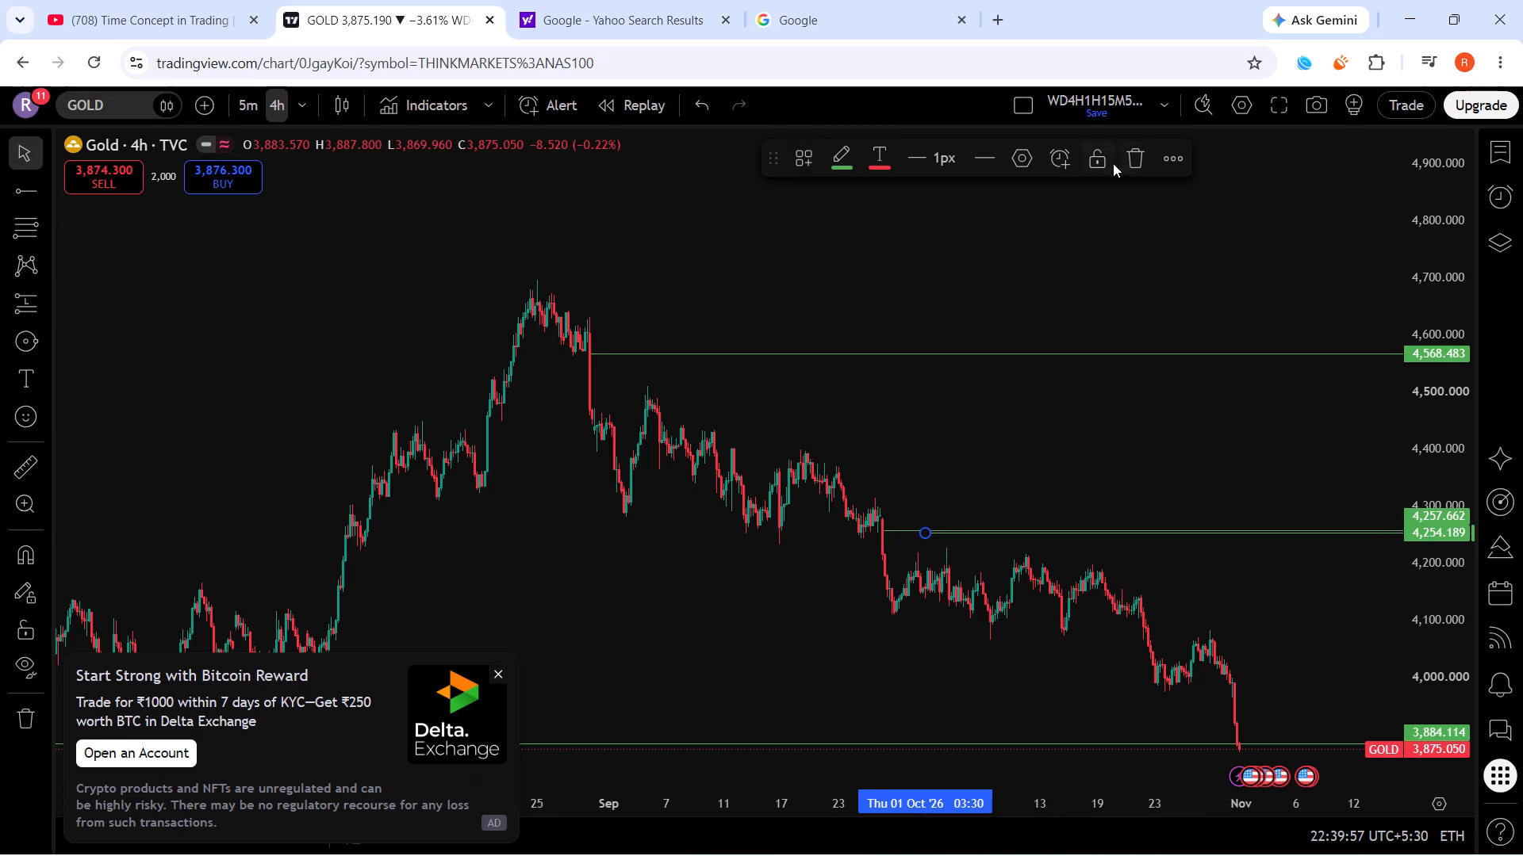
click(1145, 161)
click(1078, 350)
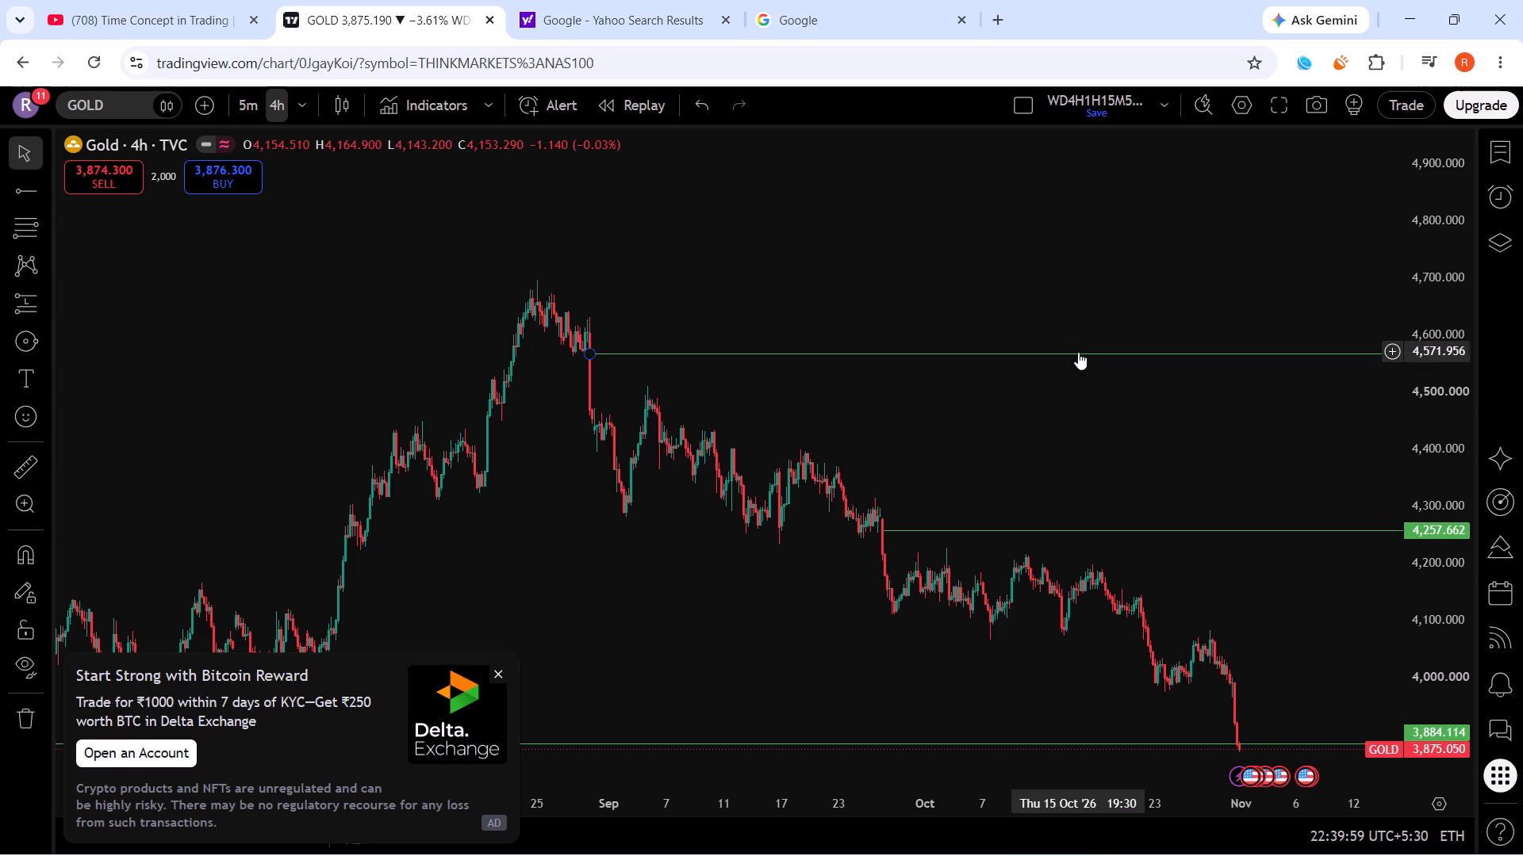
Delete the late-August and late-September horizontal rays from the gold 4h chart.
click(1078, 352)
click(1142, 159)
click(978, 531)
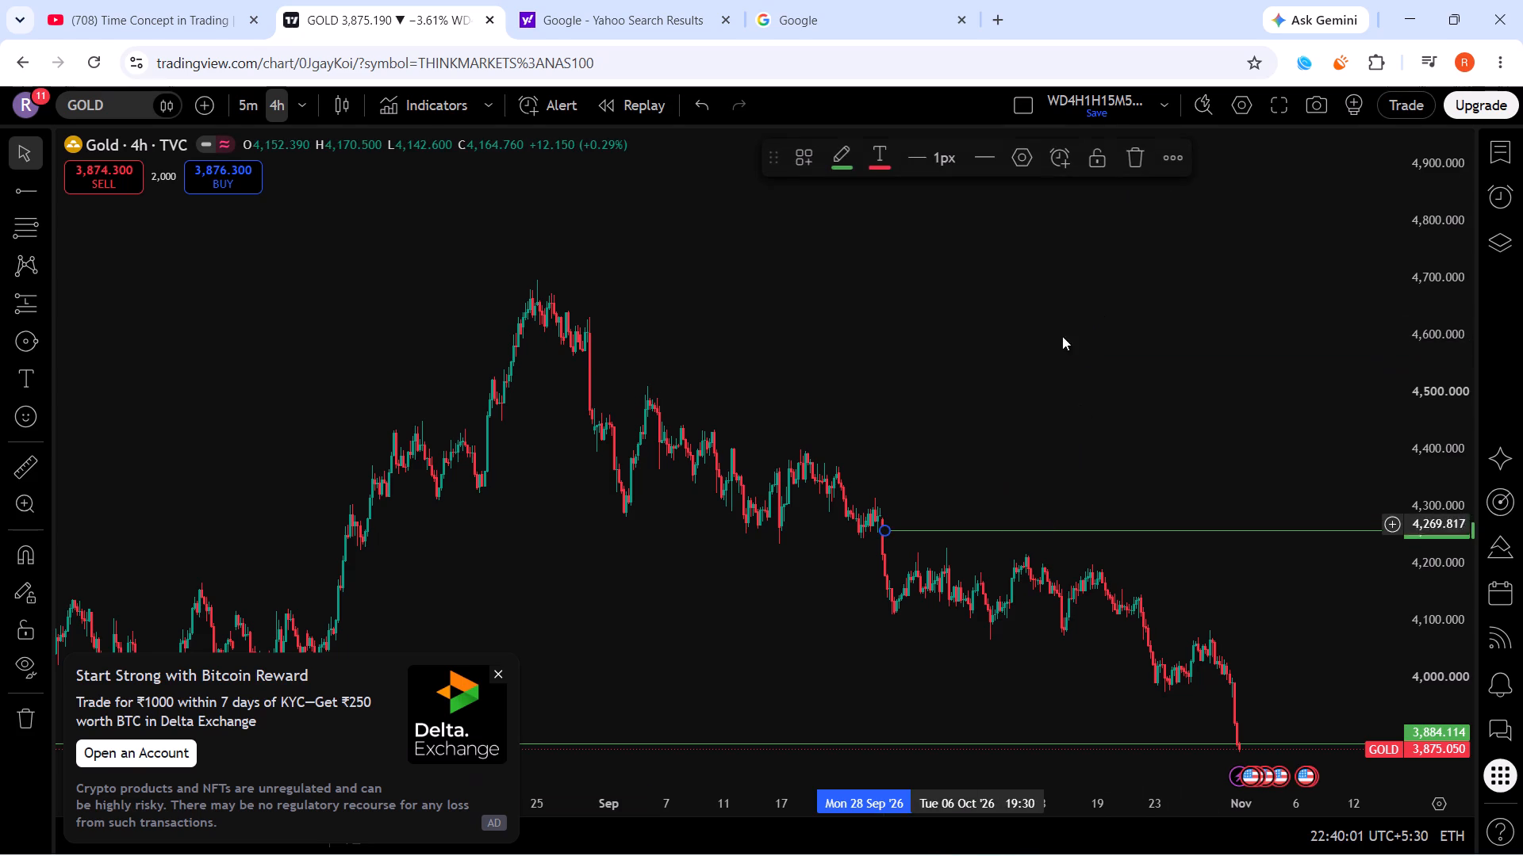
click(1134, 164)
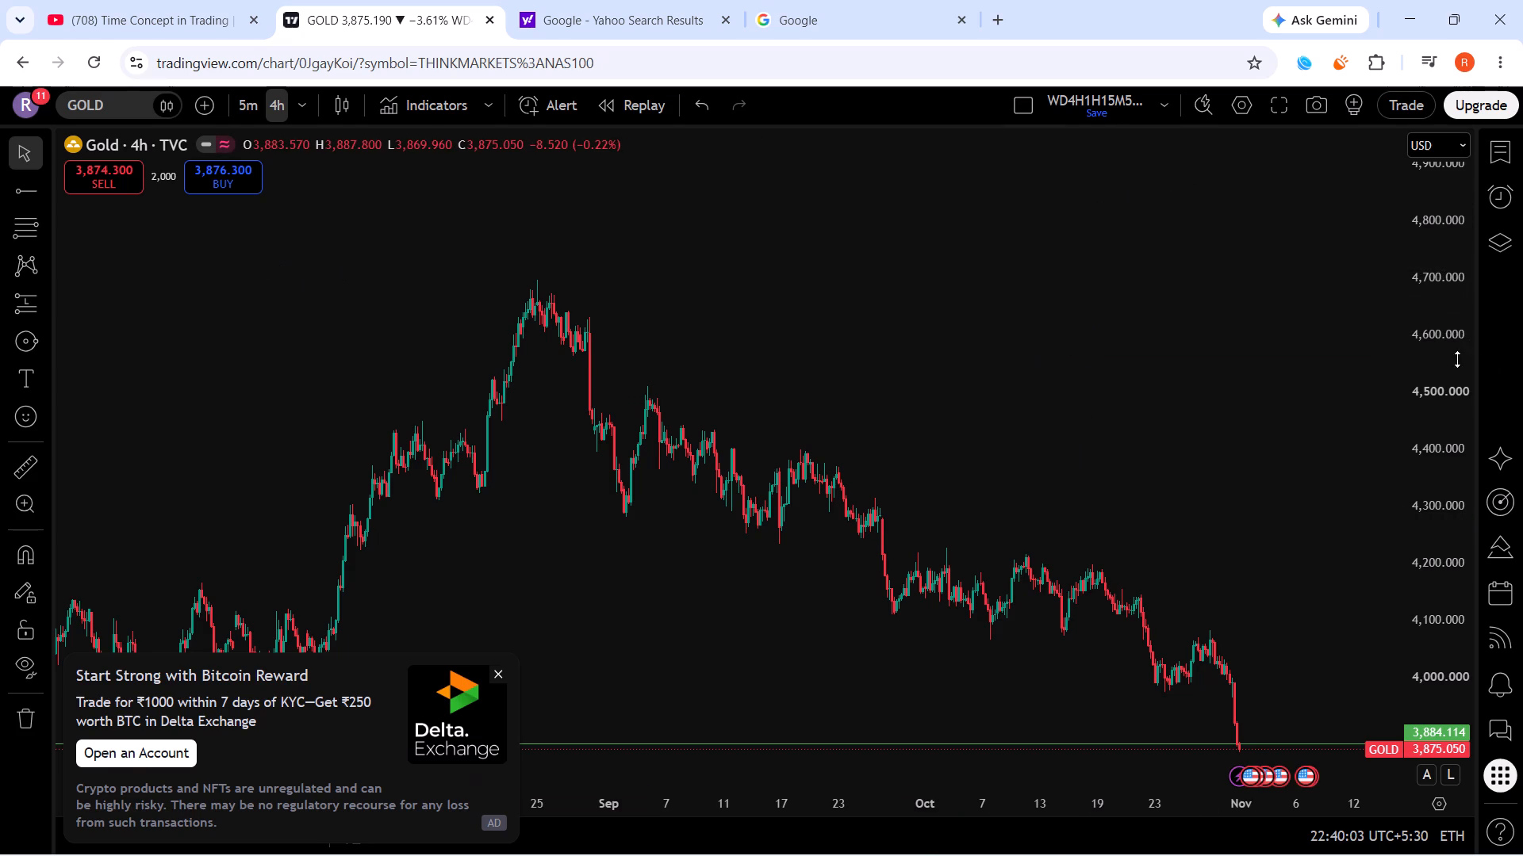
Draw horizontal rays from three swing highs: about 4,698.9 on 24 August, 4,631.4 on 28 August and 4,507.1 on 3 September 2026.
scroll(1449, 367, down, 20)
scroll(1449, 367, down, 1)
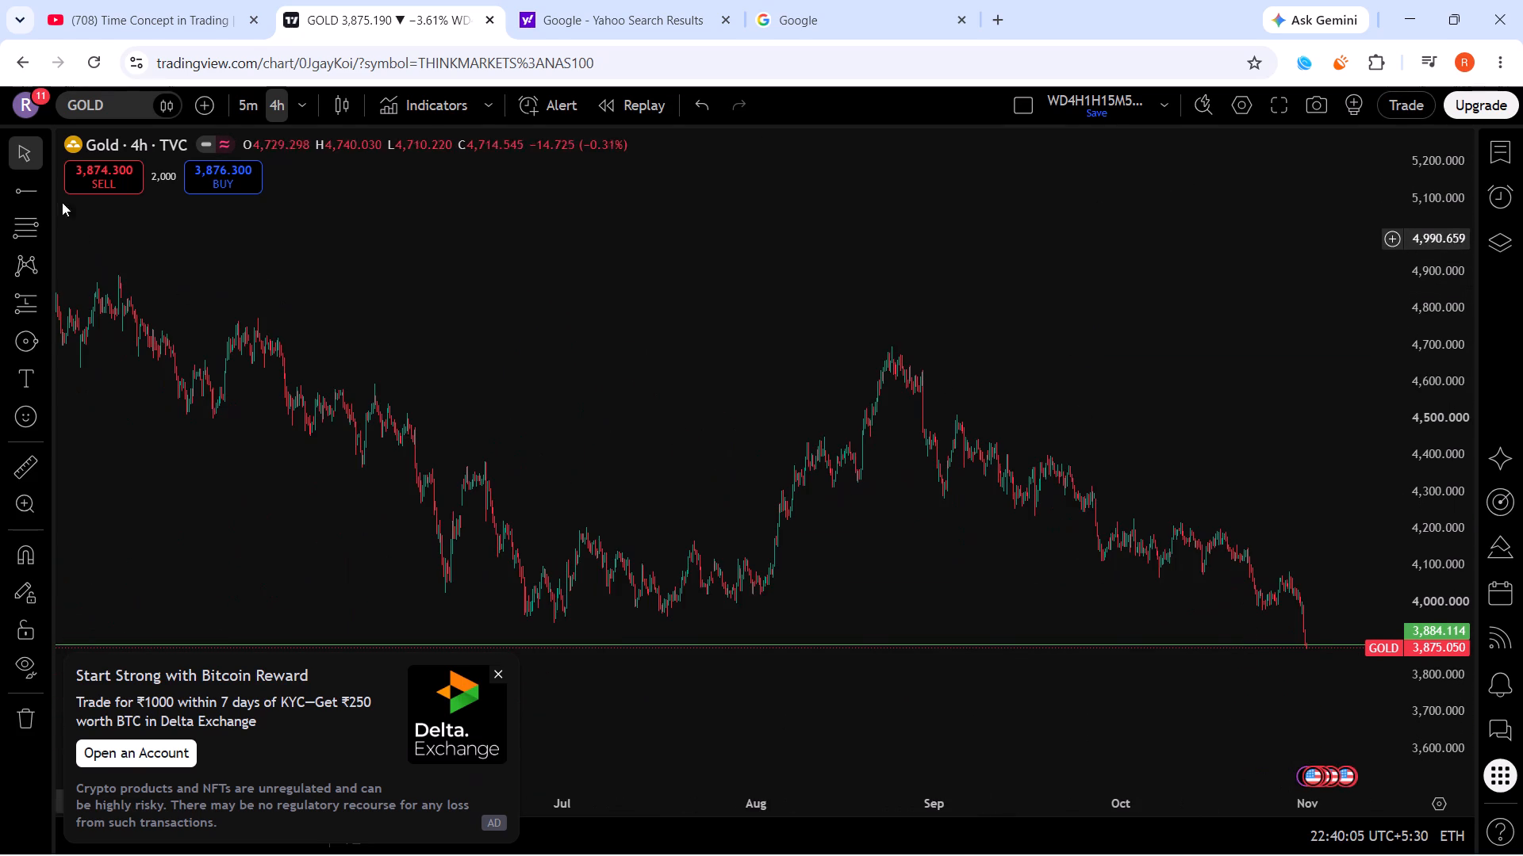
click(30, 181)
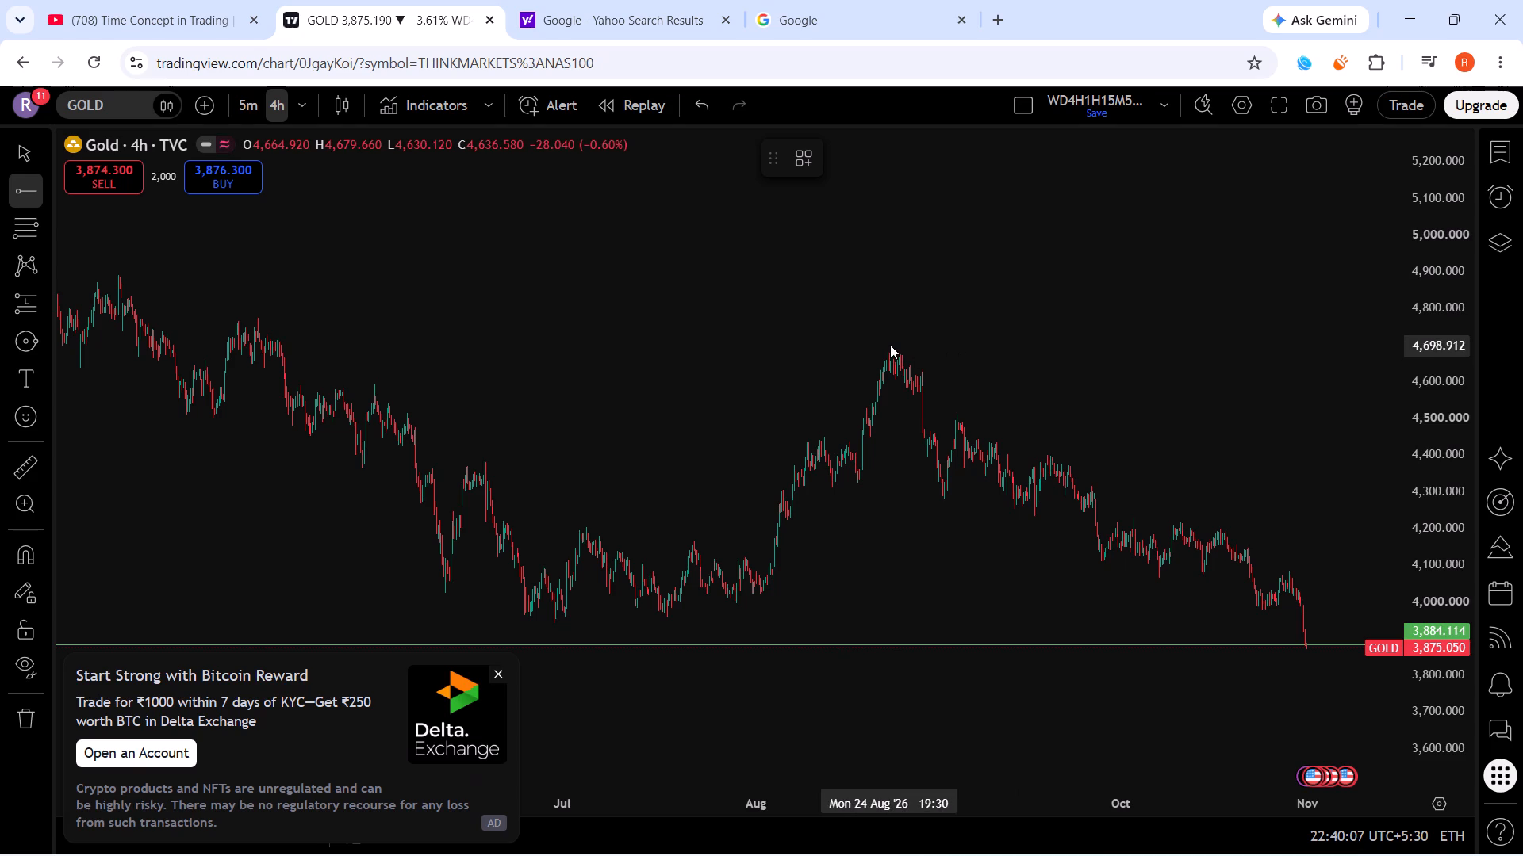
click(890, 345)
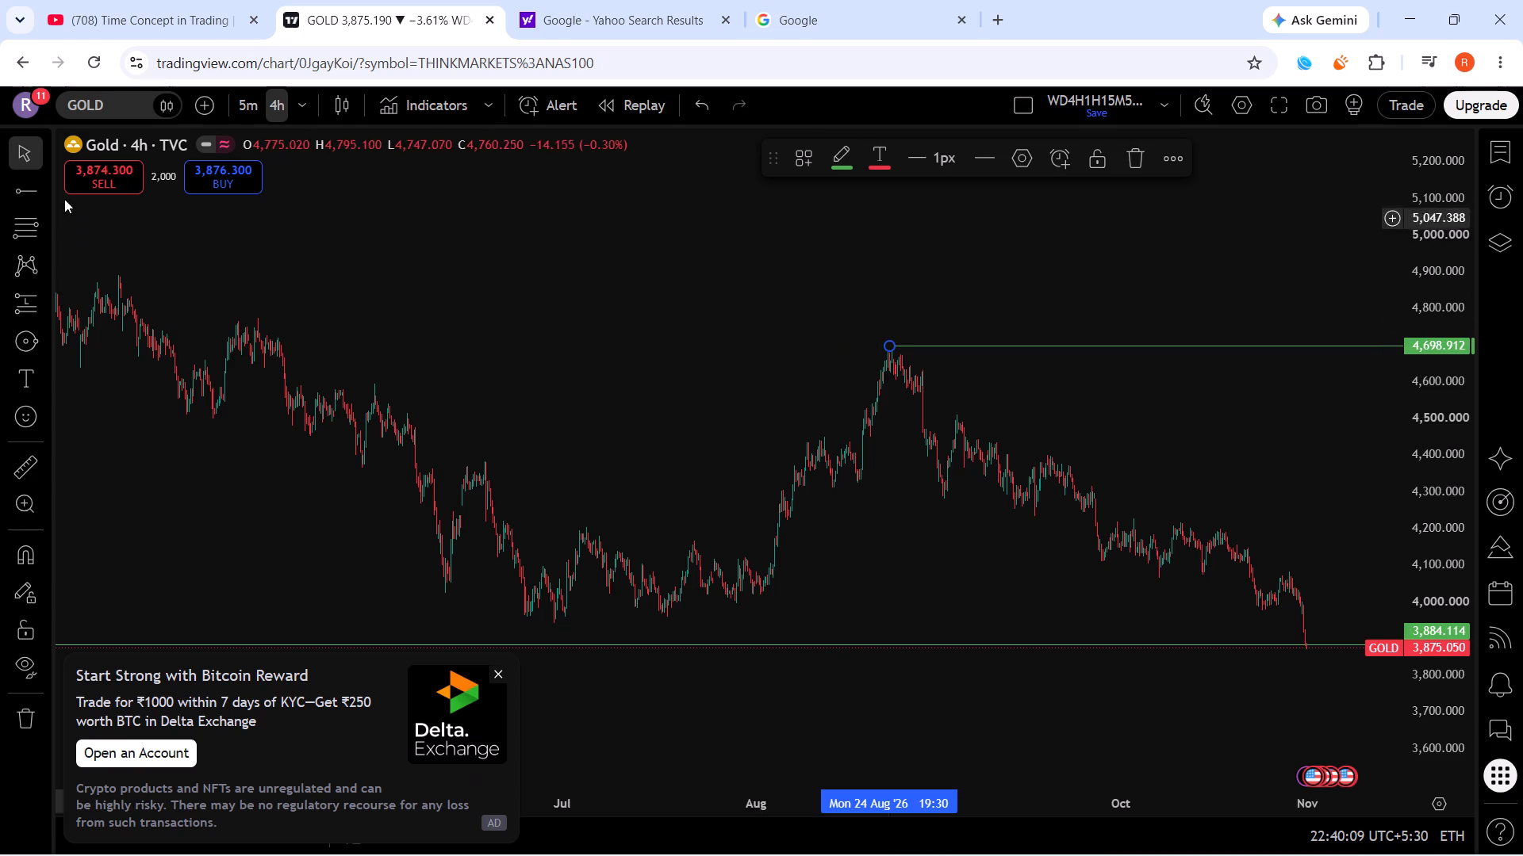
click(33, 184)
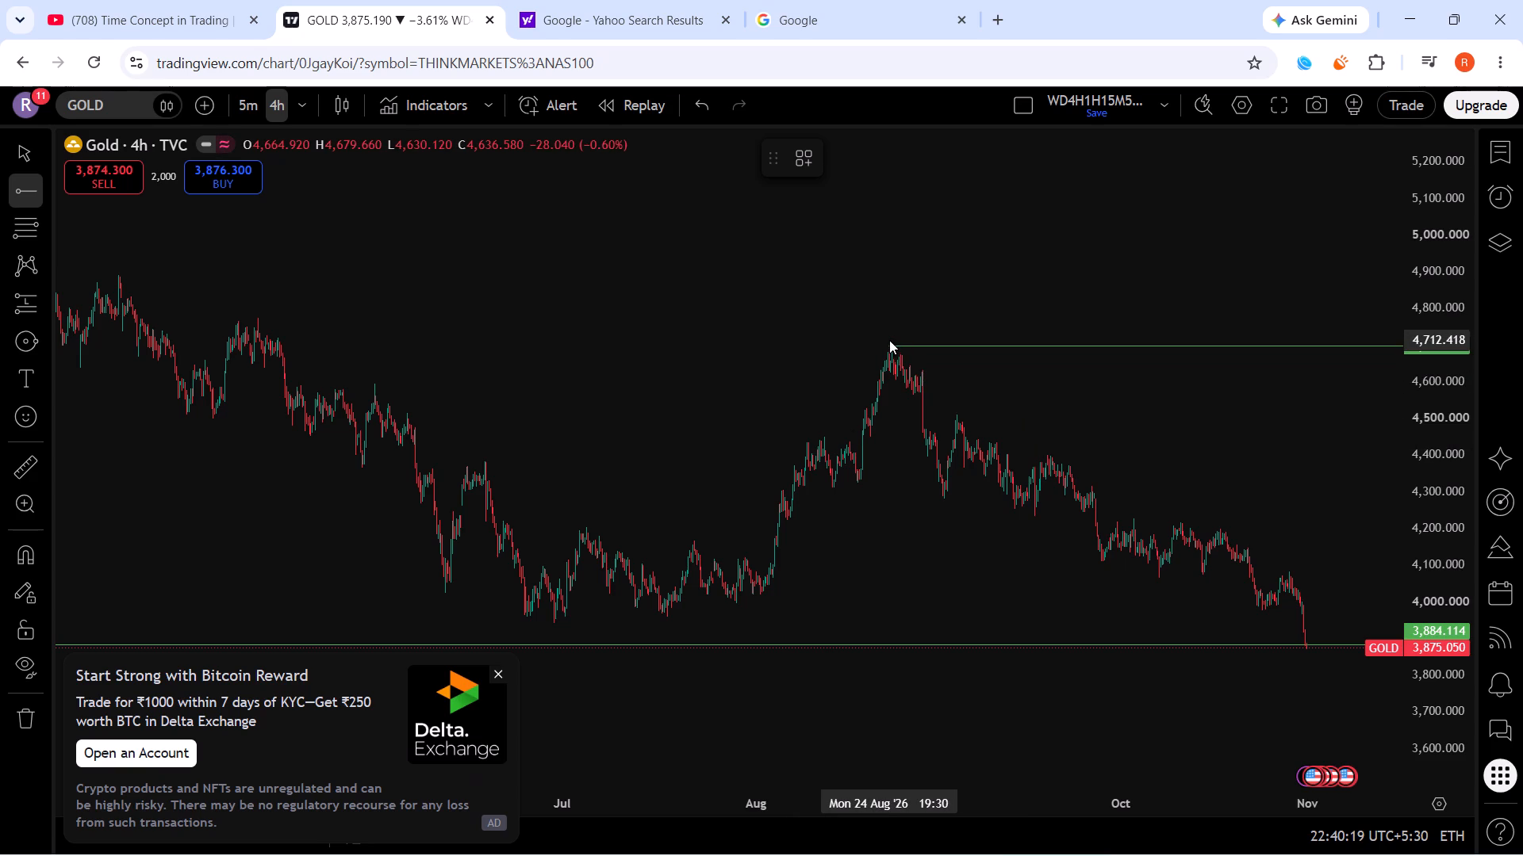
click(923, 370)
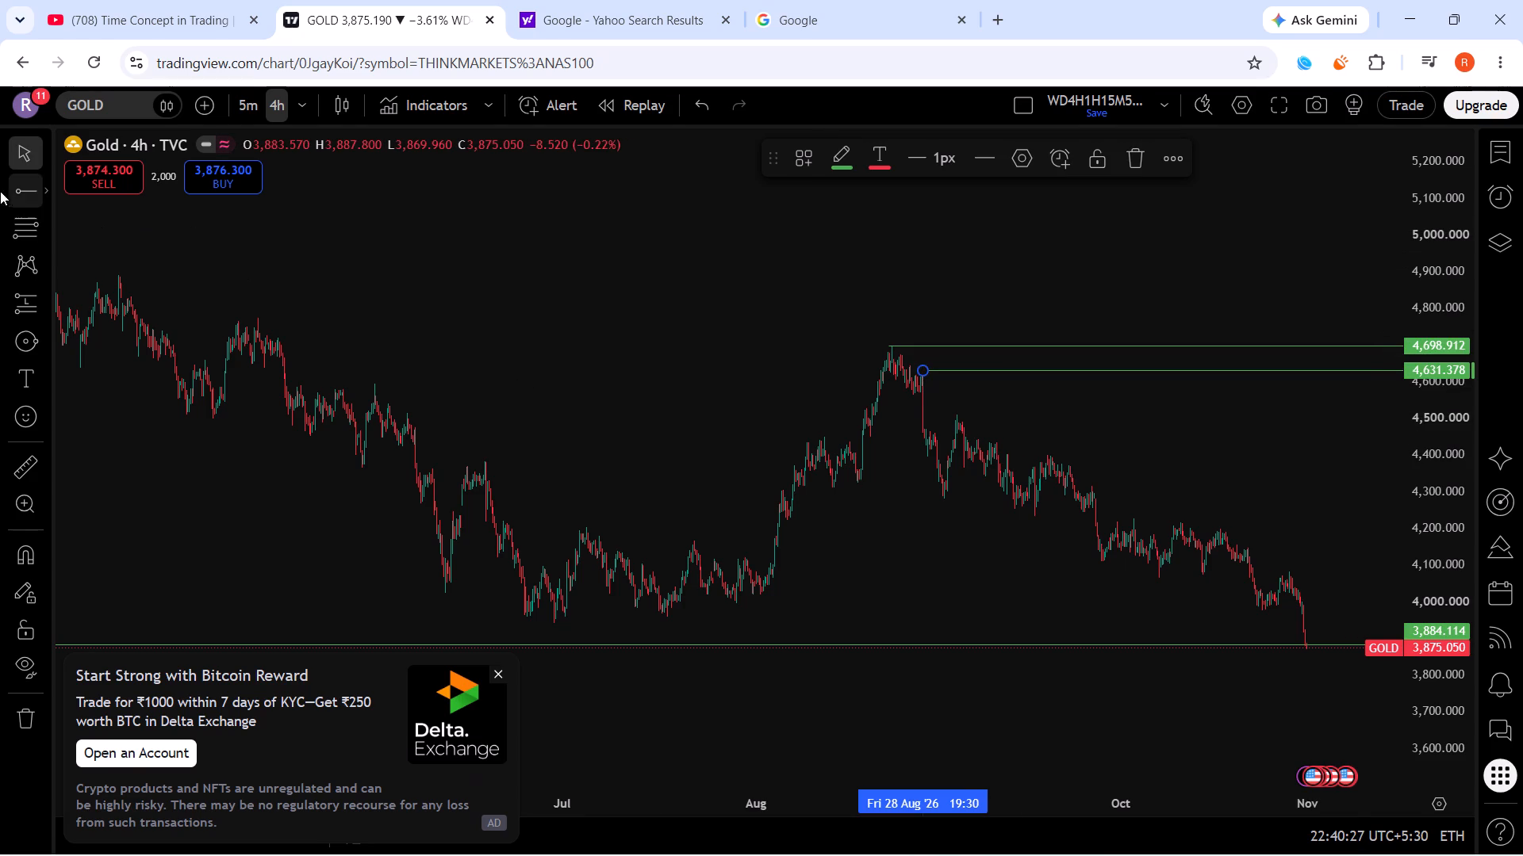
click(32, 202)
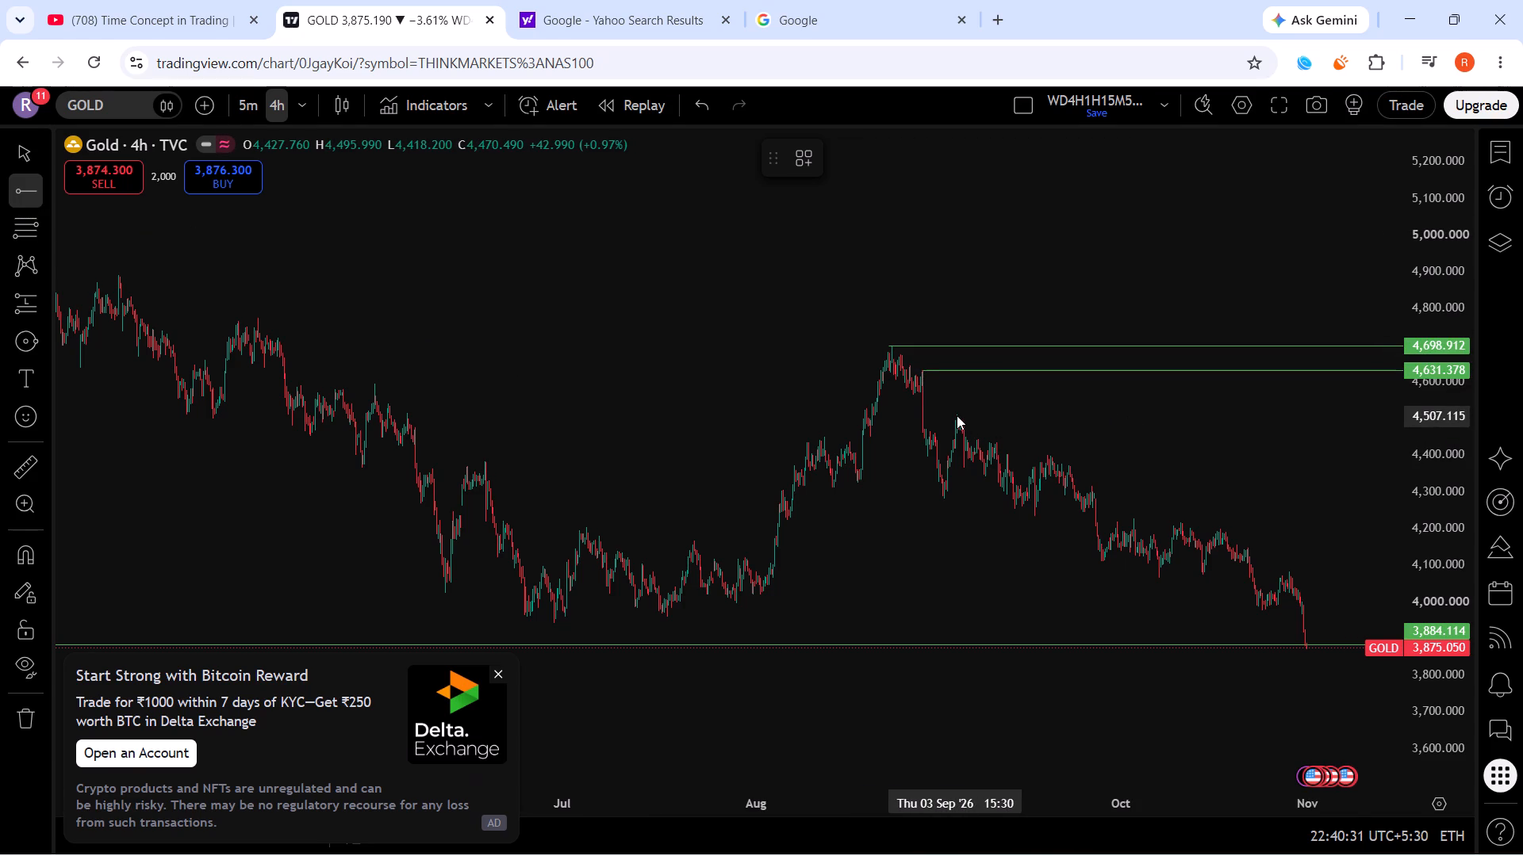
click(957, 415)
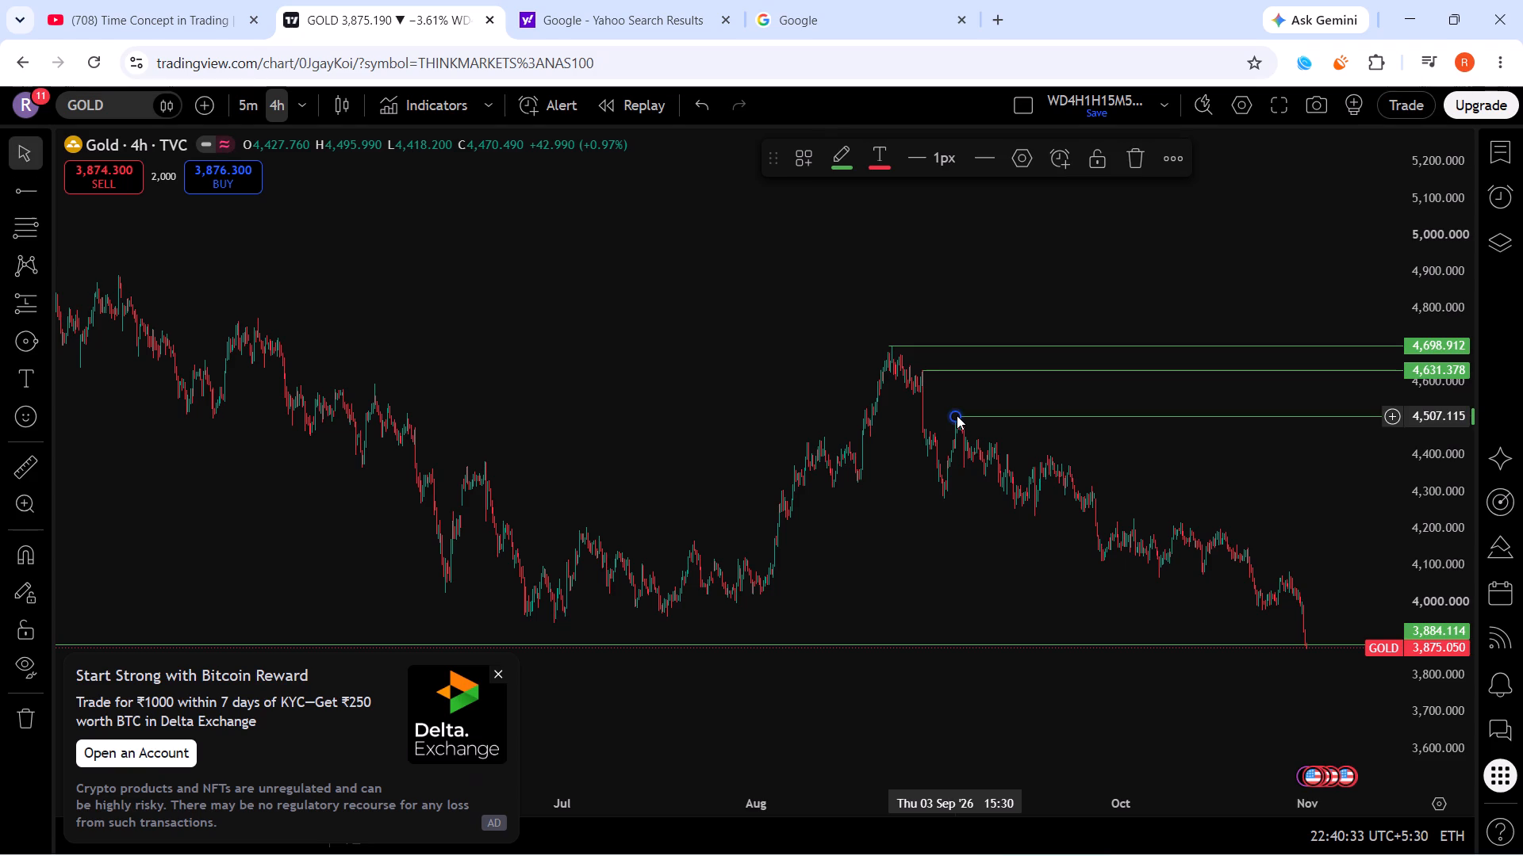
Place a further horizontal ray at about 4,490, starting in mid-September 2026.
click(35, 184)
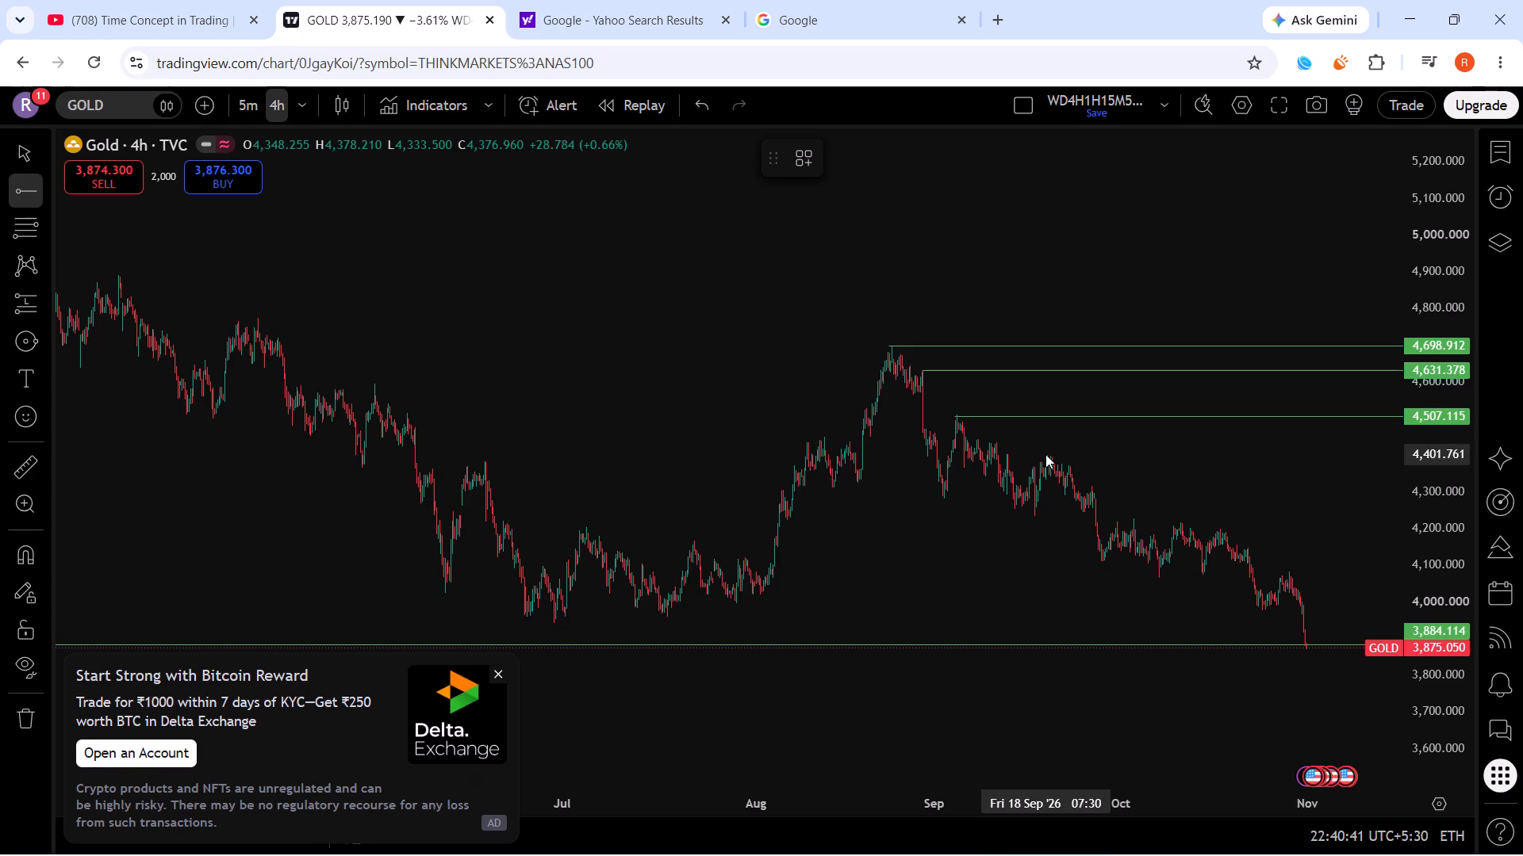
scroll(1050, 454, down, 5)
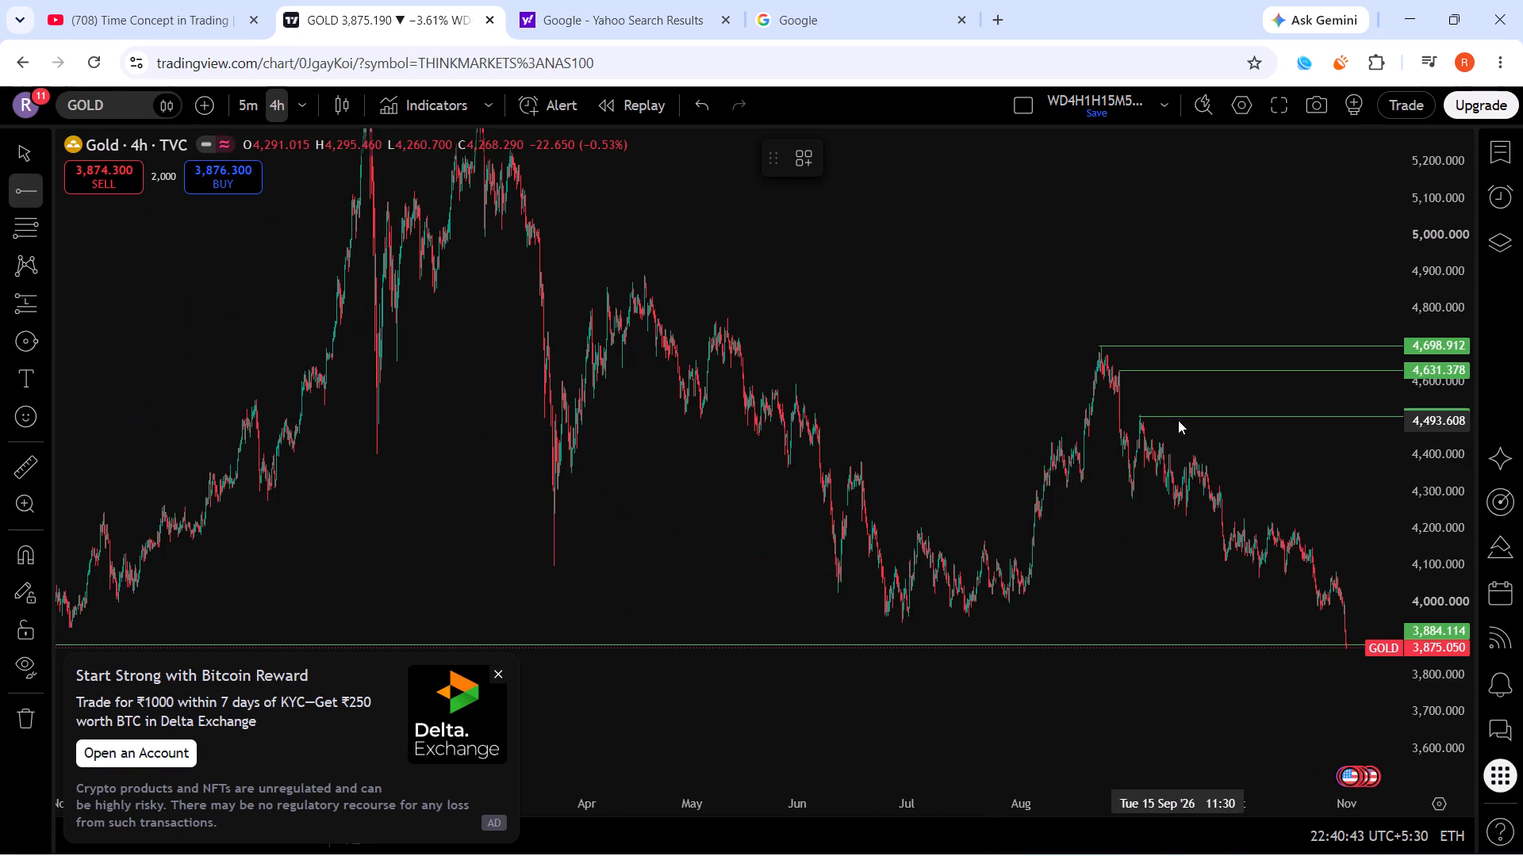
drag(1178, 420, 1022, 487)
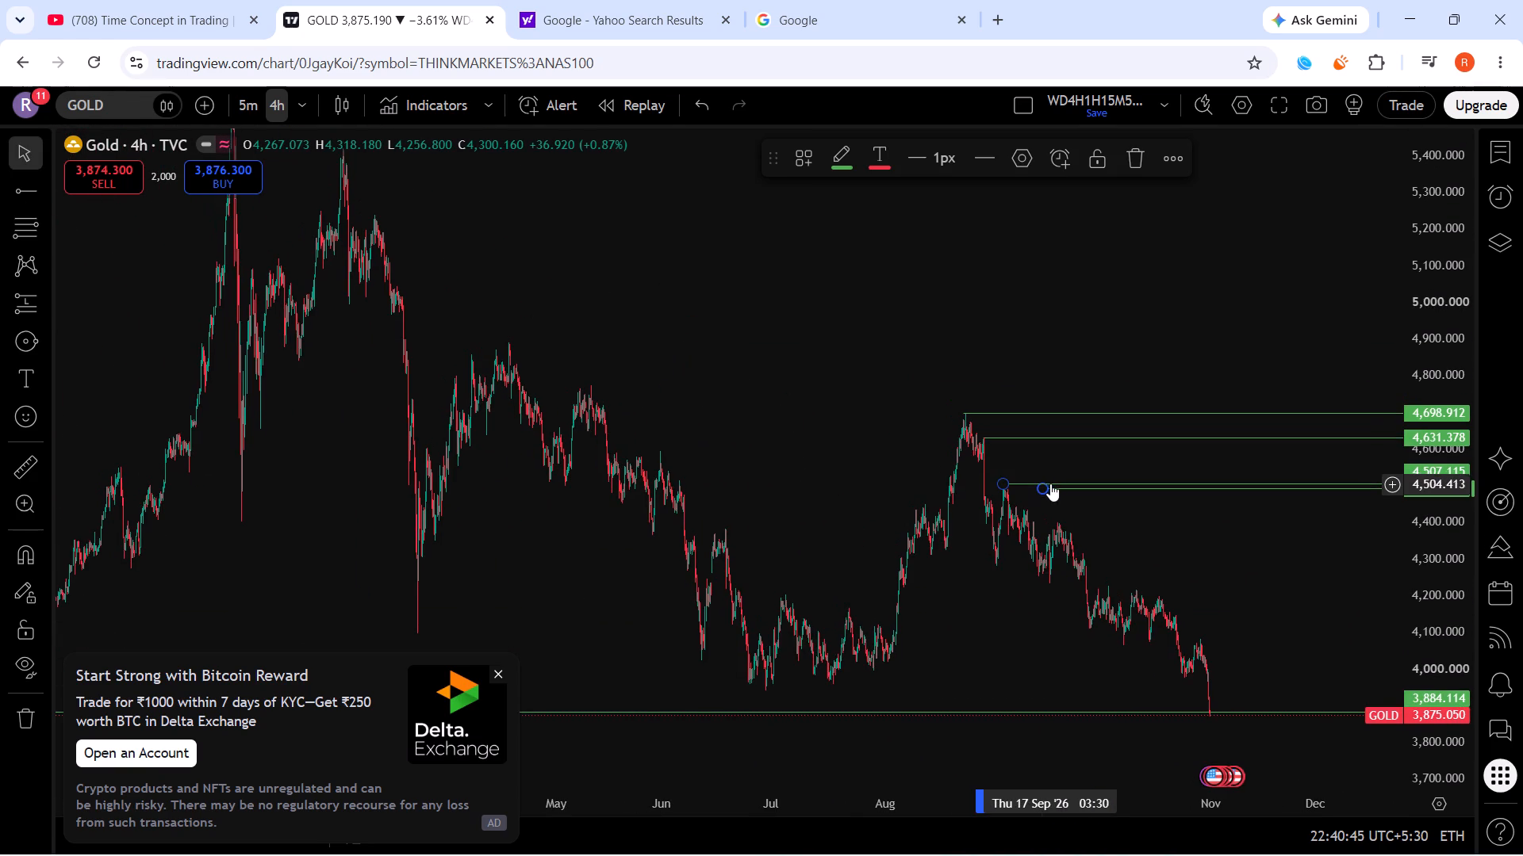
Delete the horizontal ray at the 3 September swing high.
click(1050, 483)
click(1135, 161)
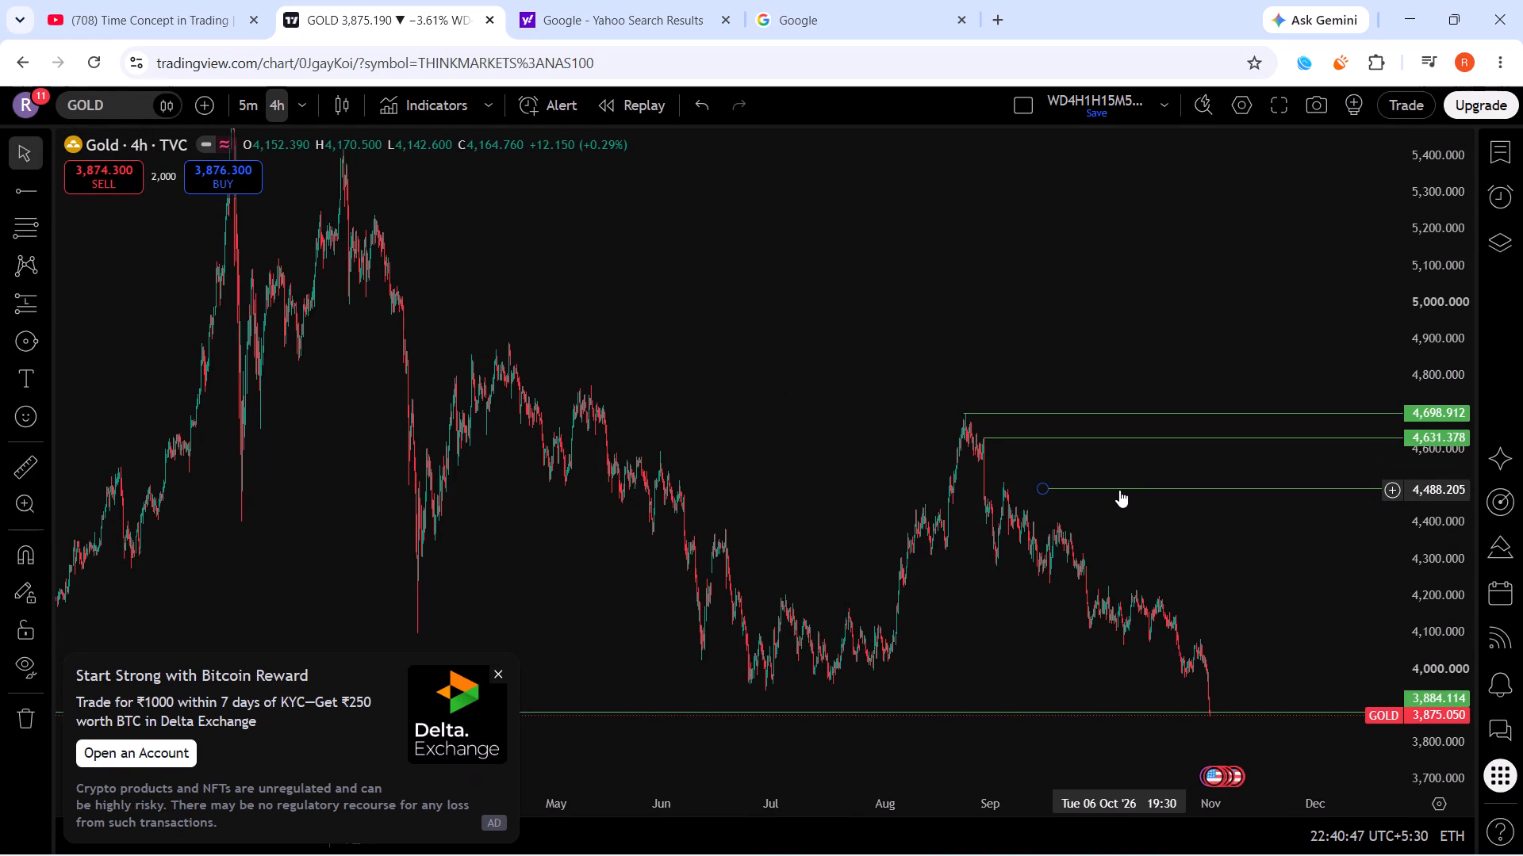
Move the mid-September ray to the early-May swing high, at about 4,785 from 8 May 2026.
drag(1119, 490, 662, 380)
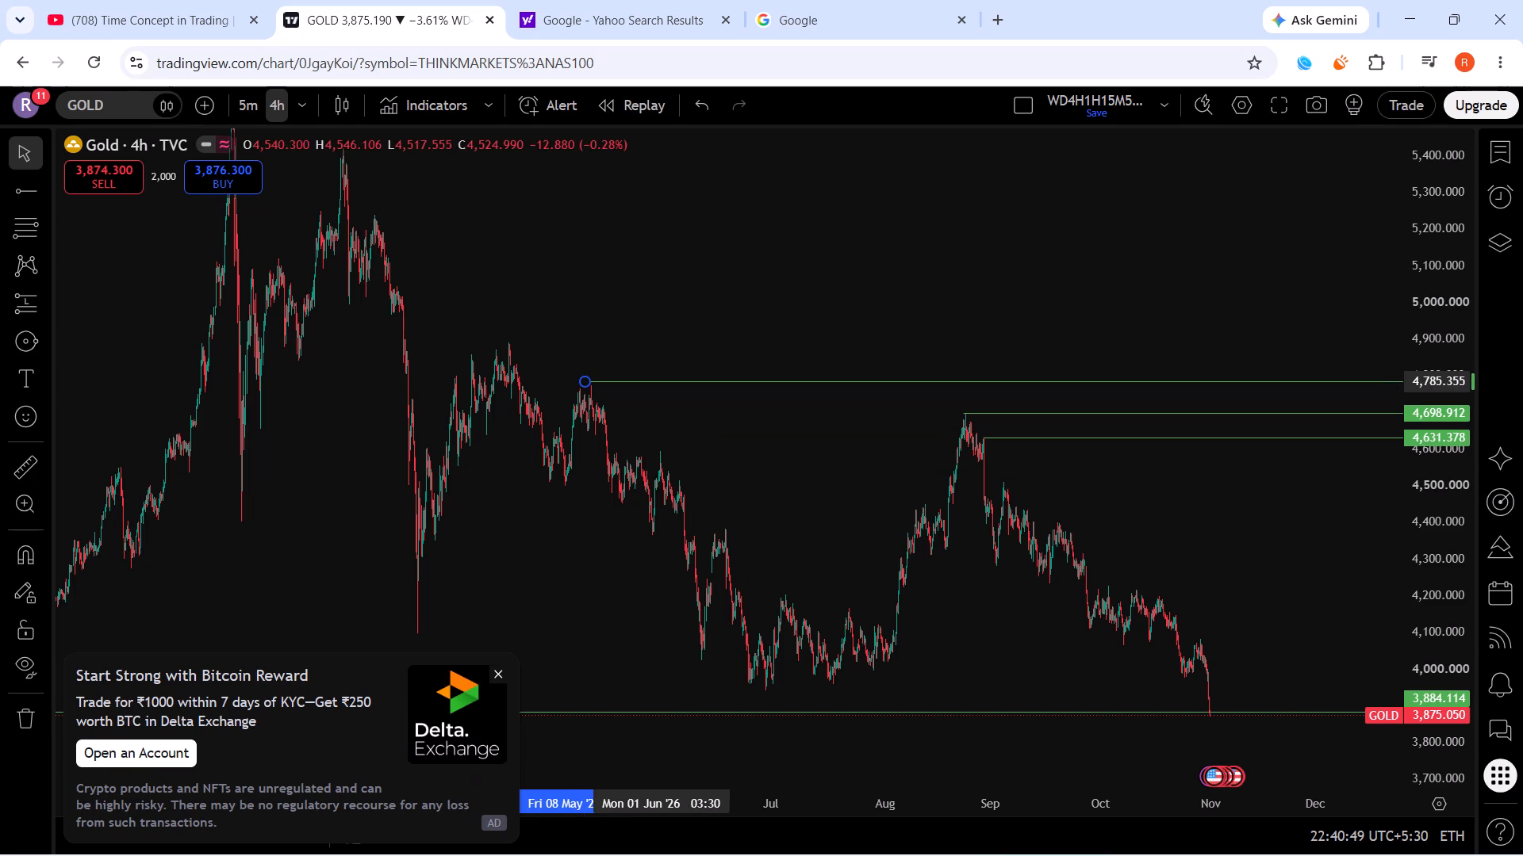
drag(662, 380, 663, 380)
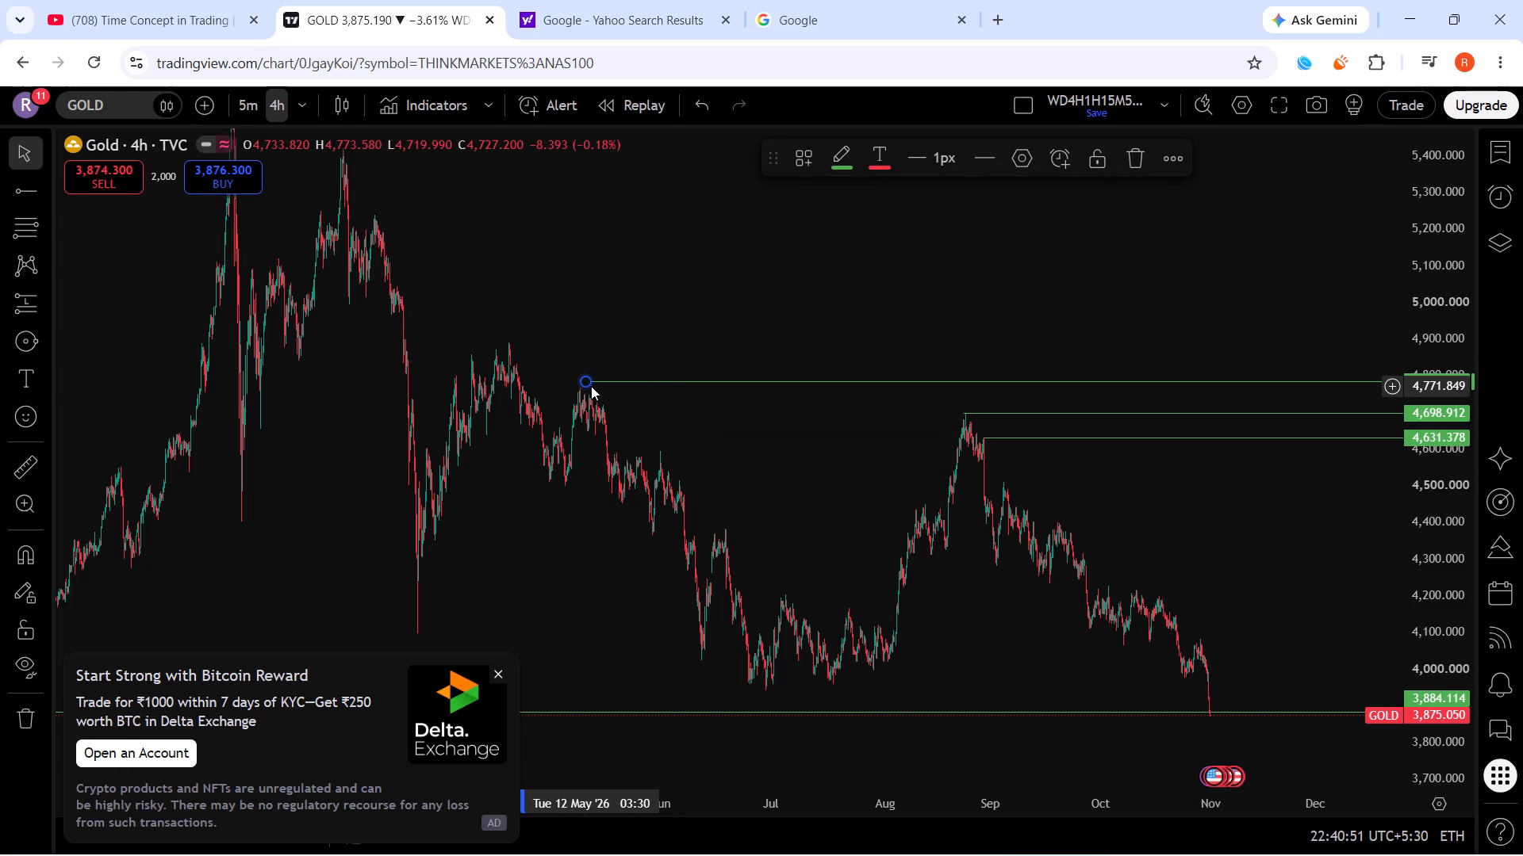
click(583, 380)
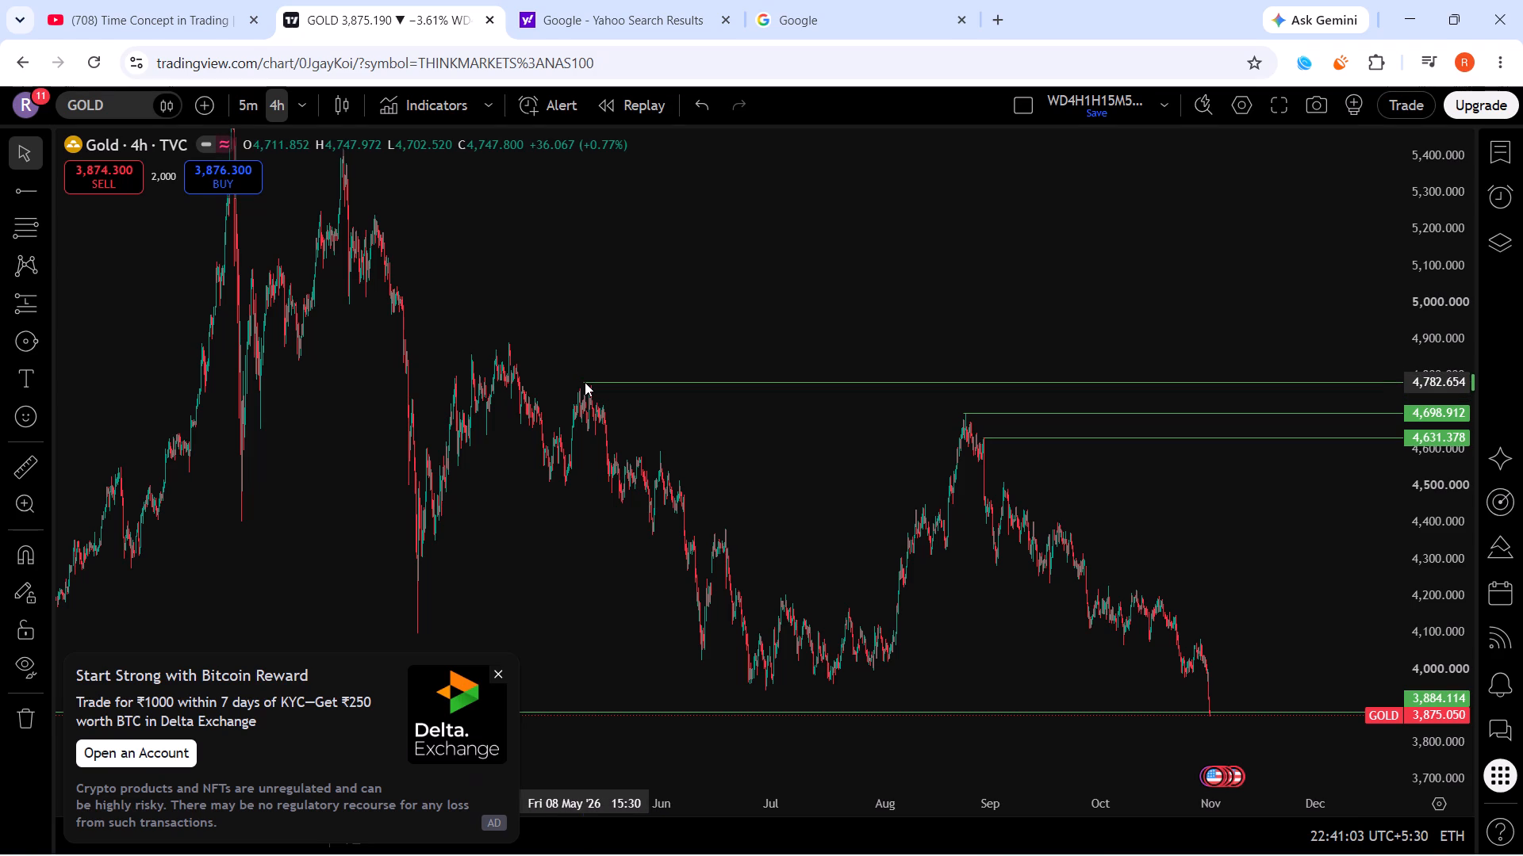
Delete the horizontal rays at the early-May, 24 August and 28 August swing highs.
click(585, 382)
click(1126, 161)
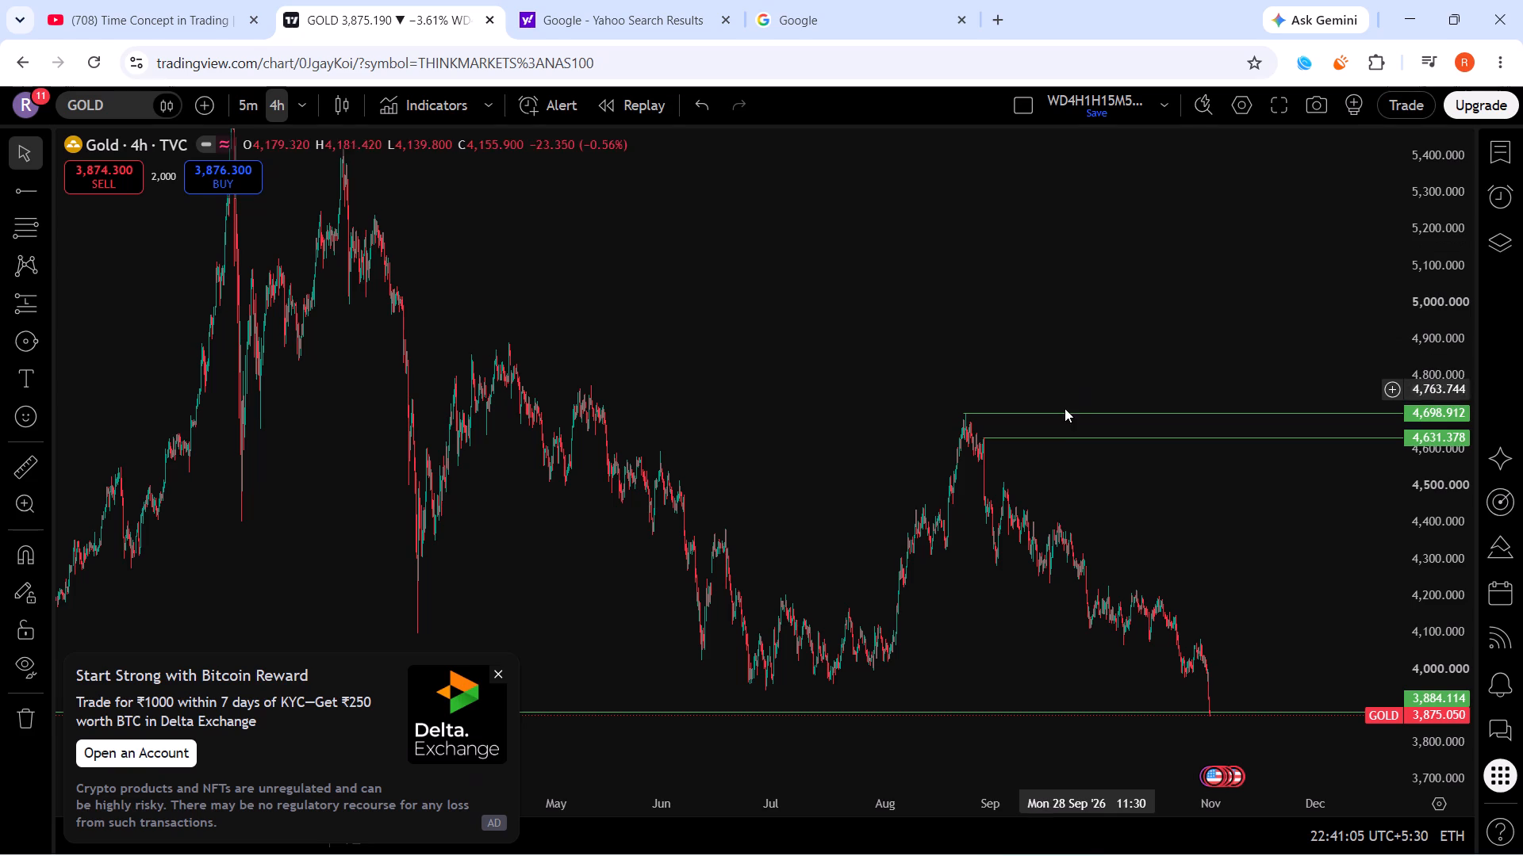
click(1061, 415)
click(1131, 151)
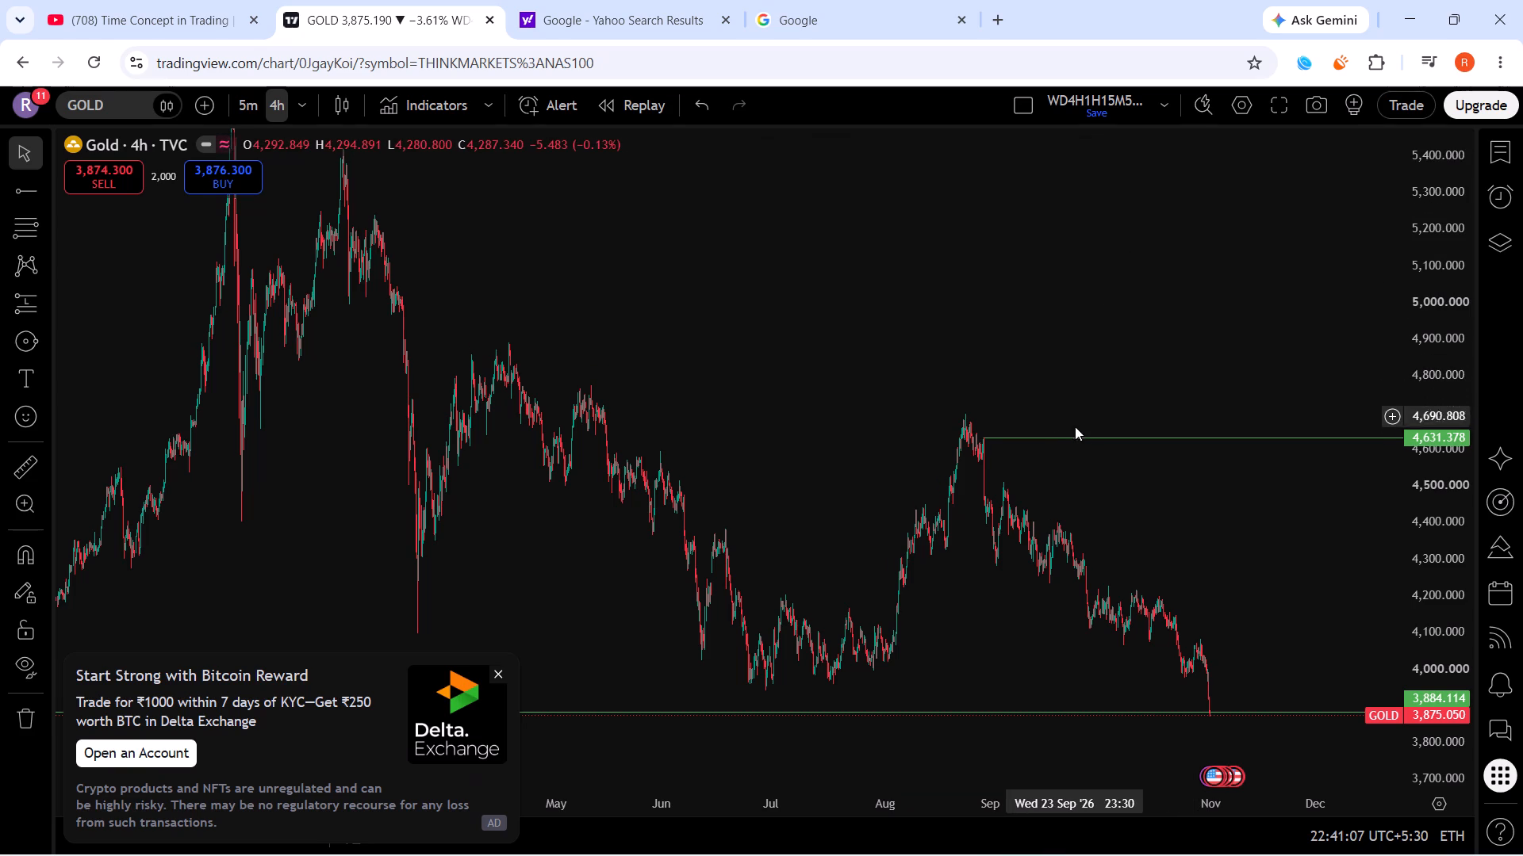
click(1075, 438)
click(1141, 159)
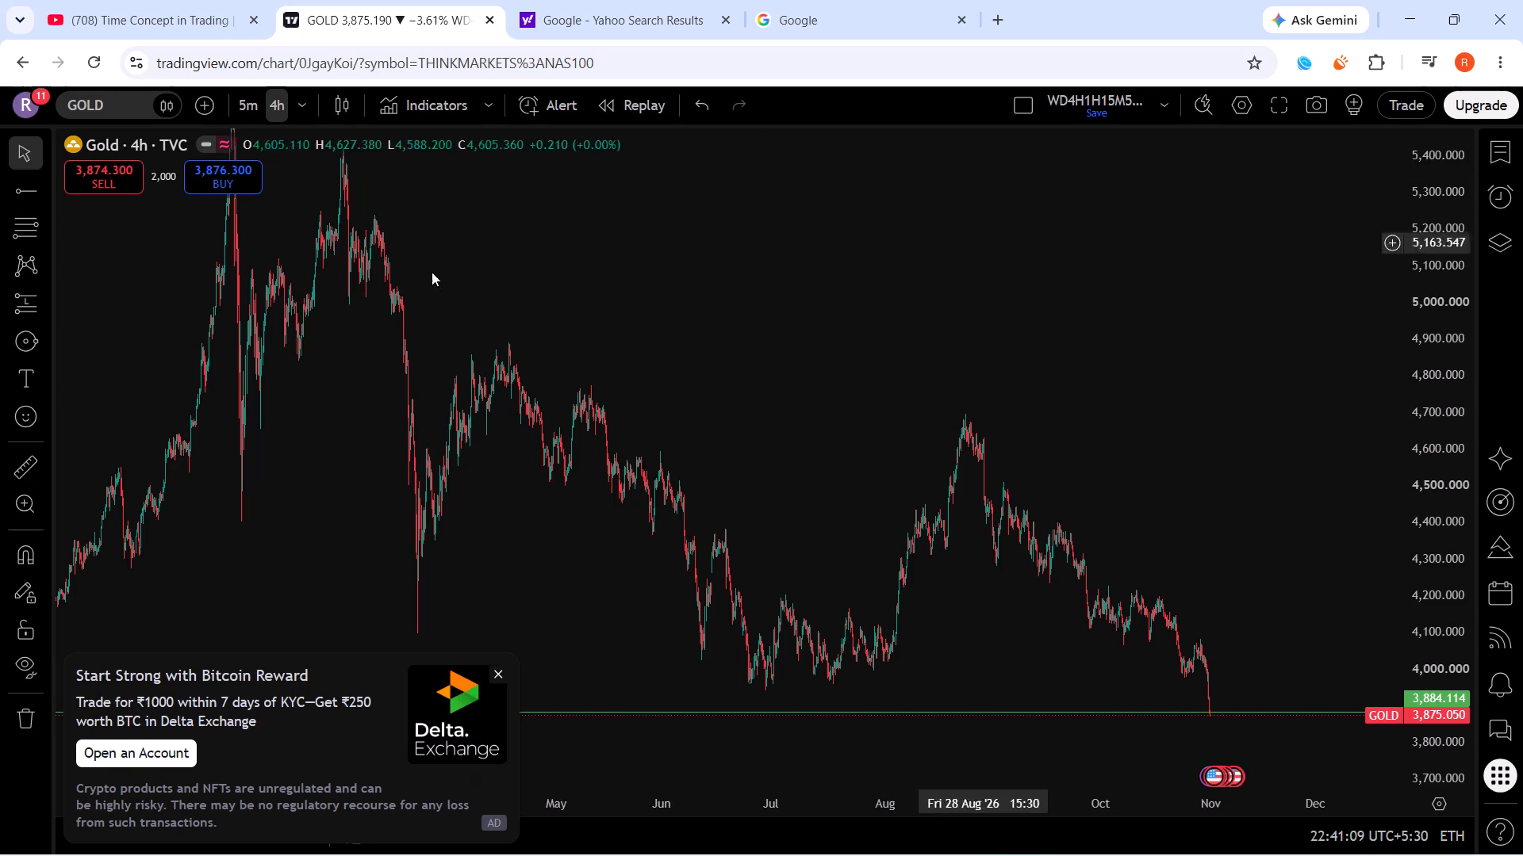
Place a vertical line on 12 November 2026, in the empty area beyond the latest candle.
click(43, 189)
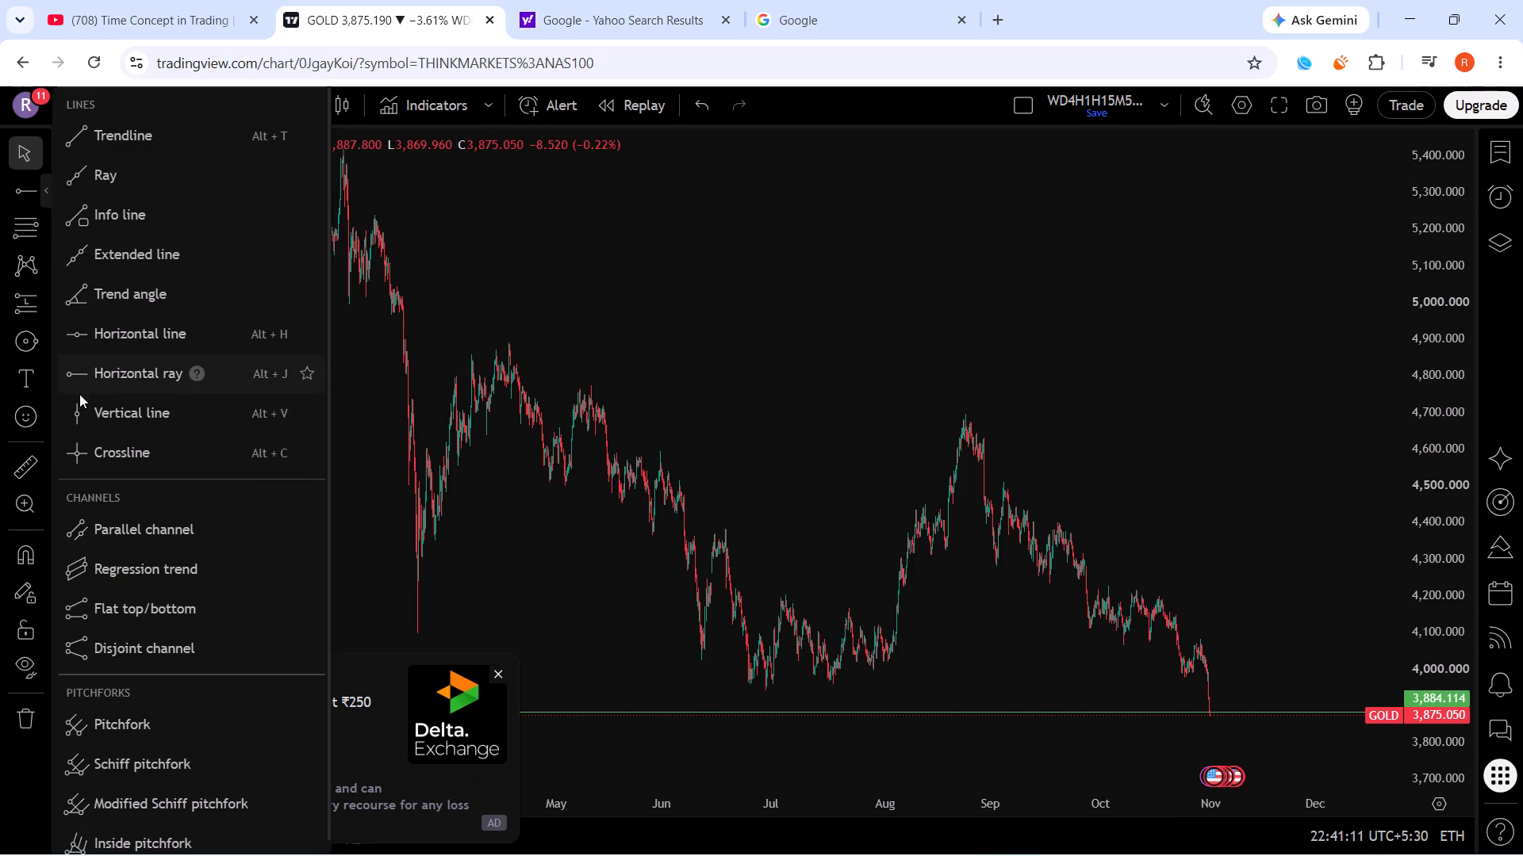
click(82, 414)
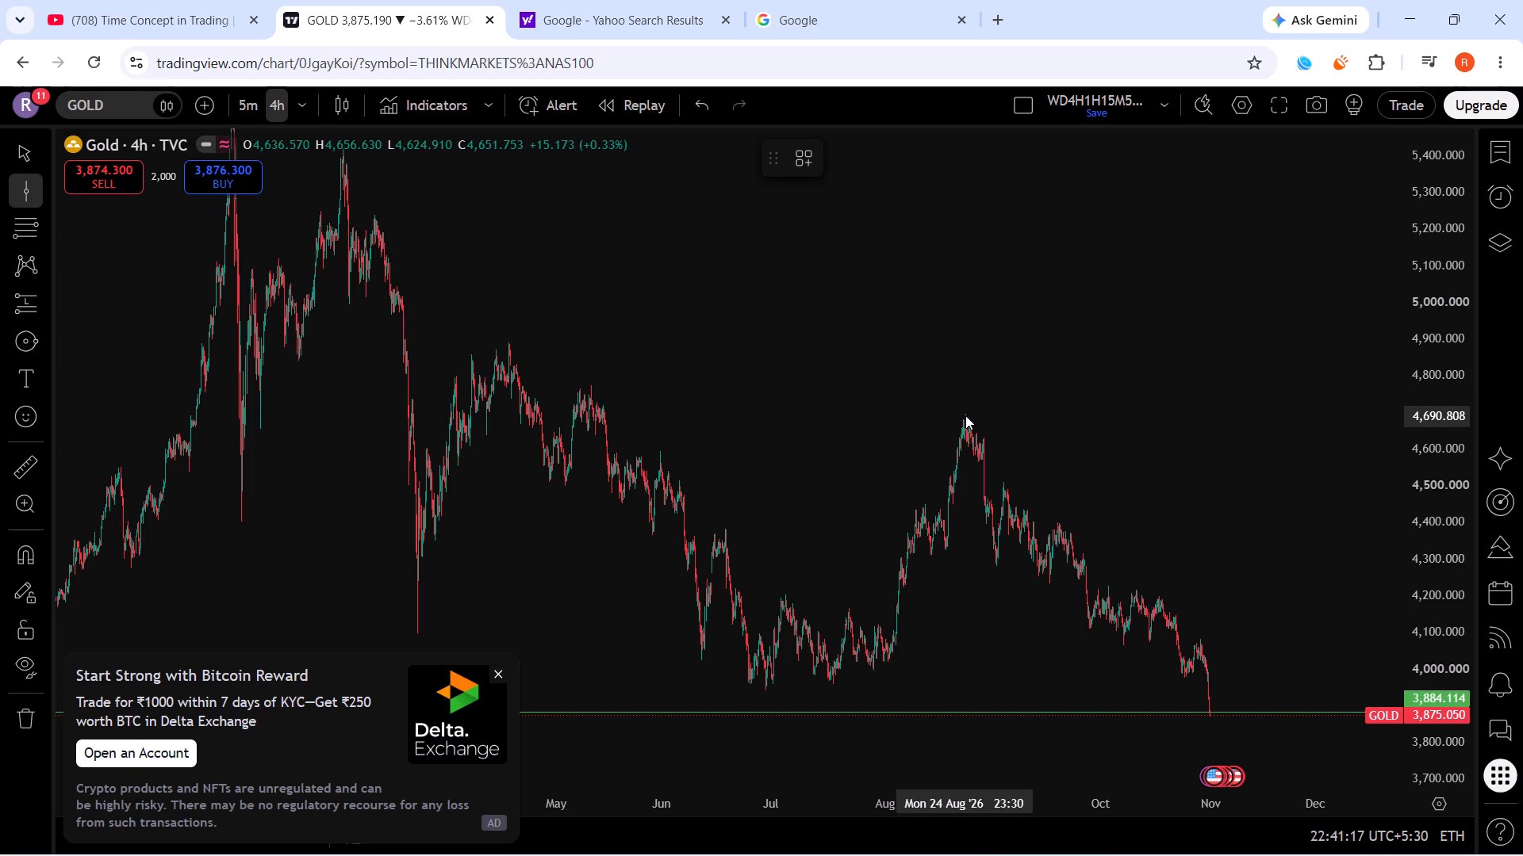
scroll(965, 419, up, 12)
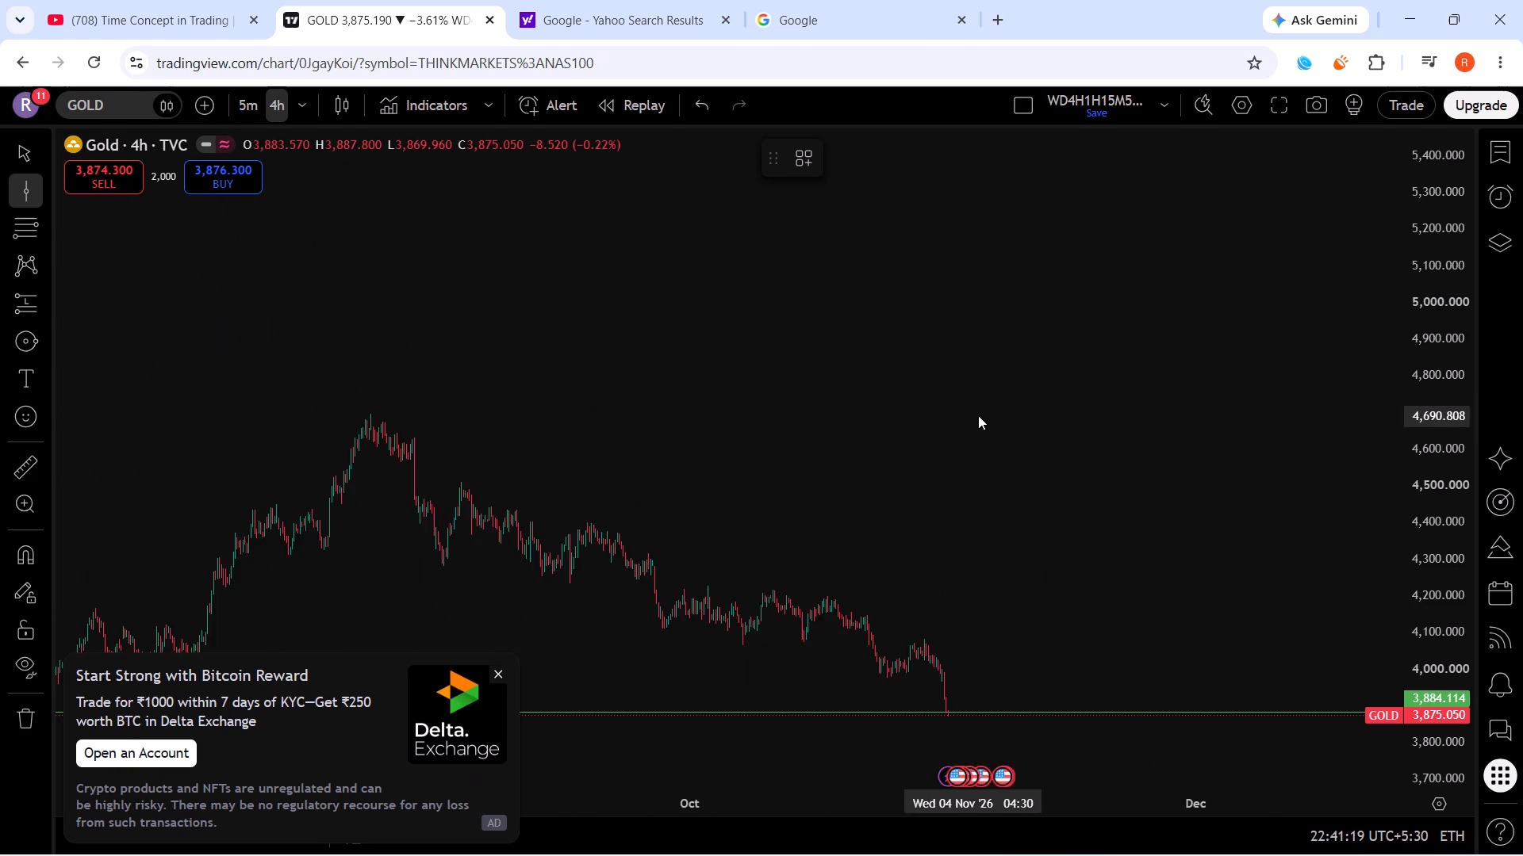
scroll(978, 415, up, 2)
scroll(934, 602, up, 7)
drag(472, 564, 1522, 501)
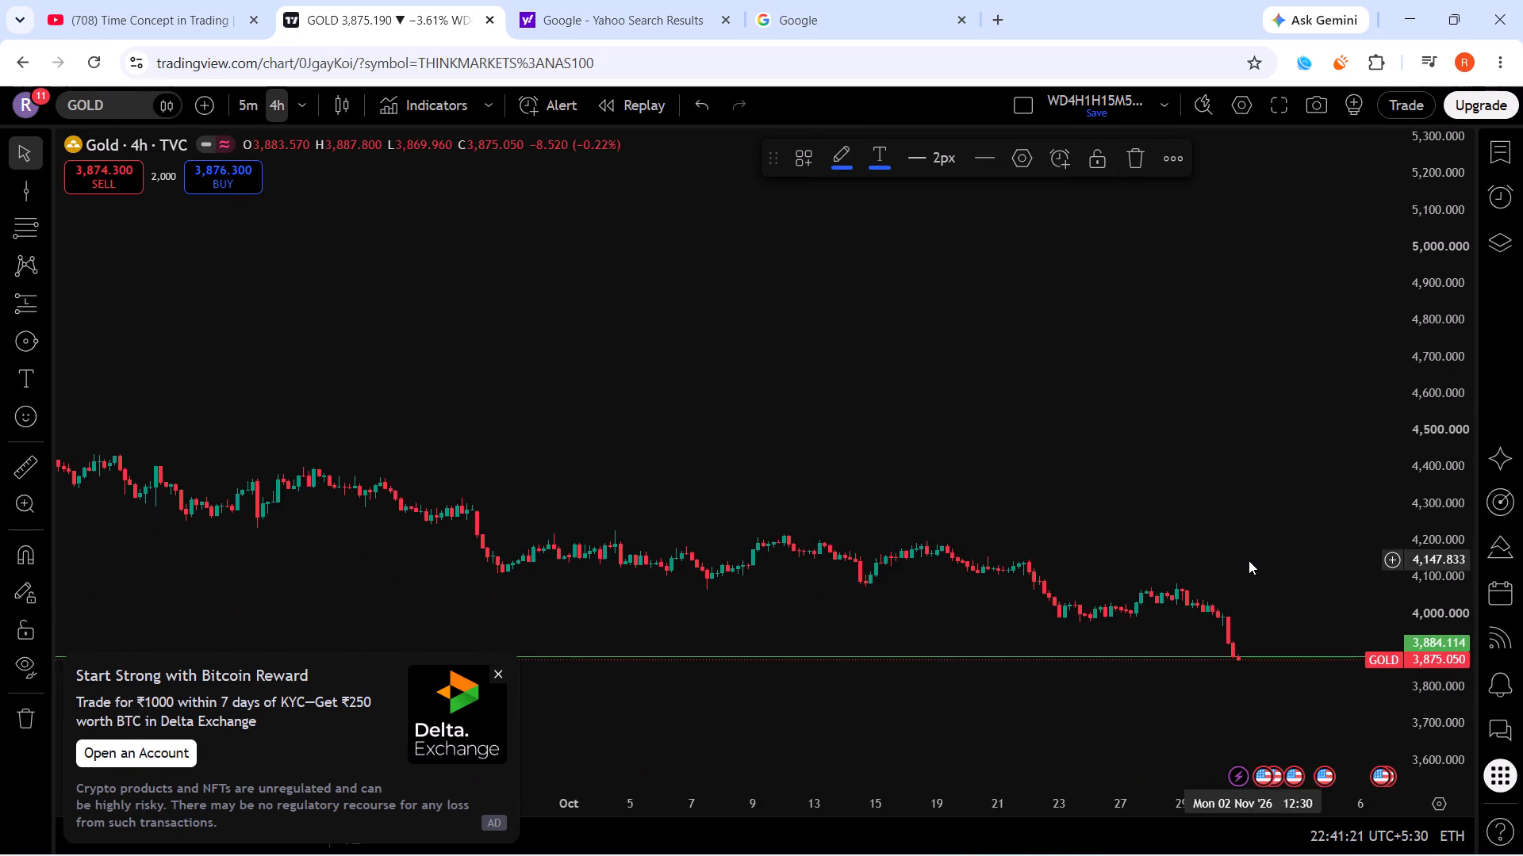
Place a vertical line at the late-October swing high, on 28 October 2026 at 23:30.
scroll(1457, 536, up, 18)
scroll(1035, 498, down, 13)
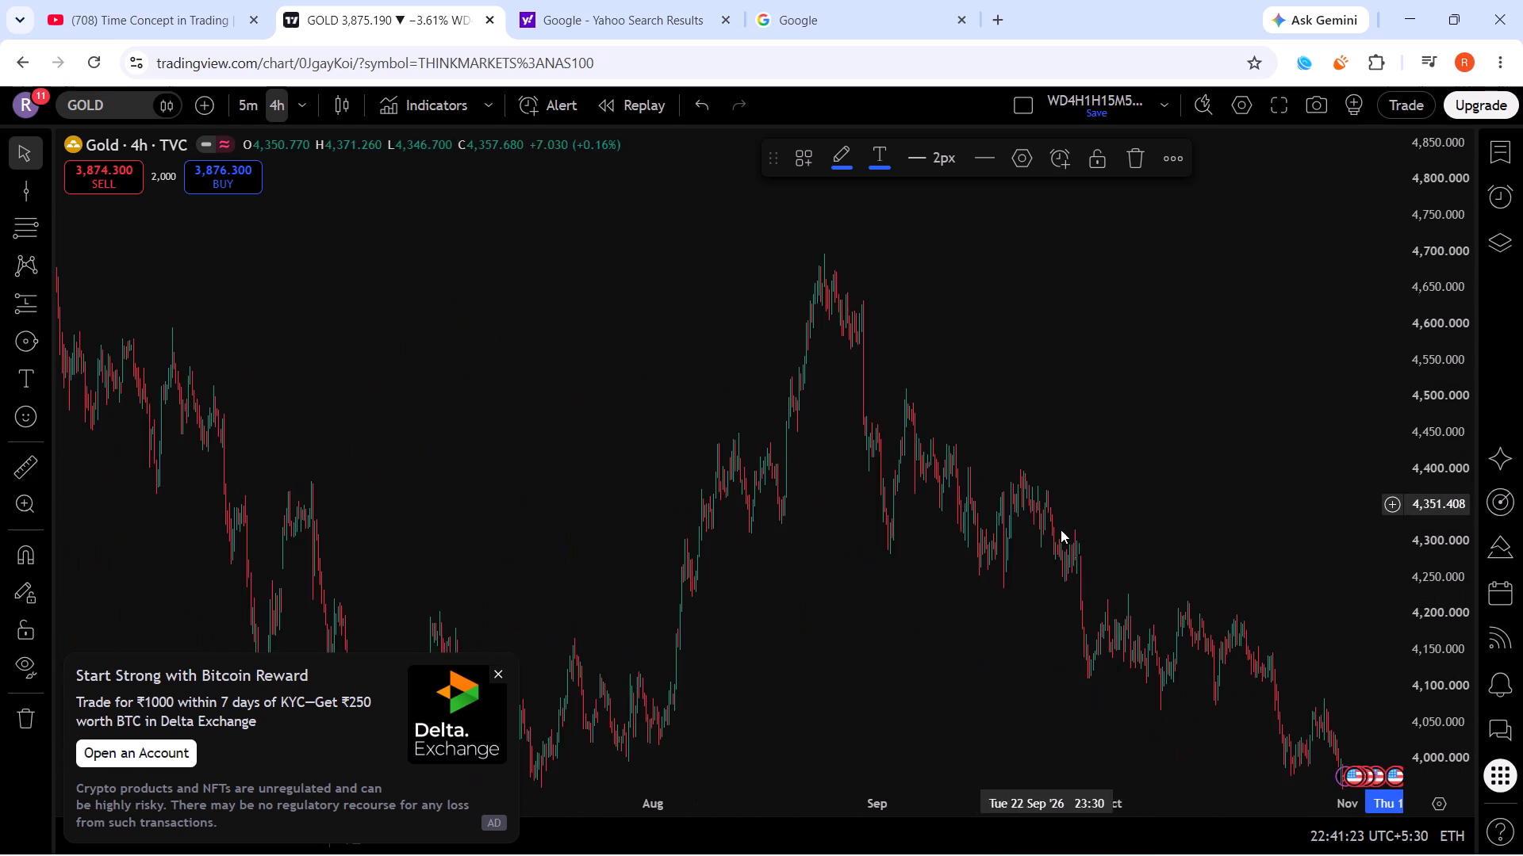
drag(1047, 676, 1023, 515)
scroll(1024, 516, up, 4)
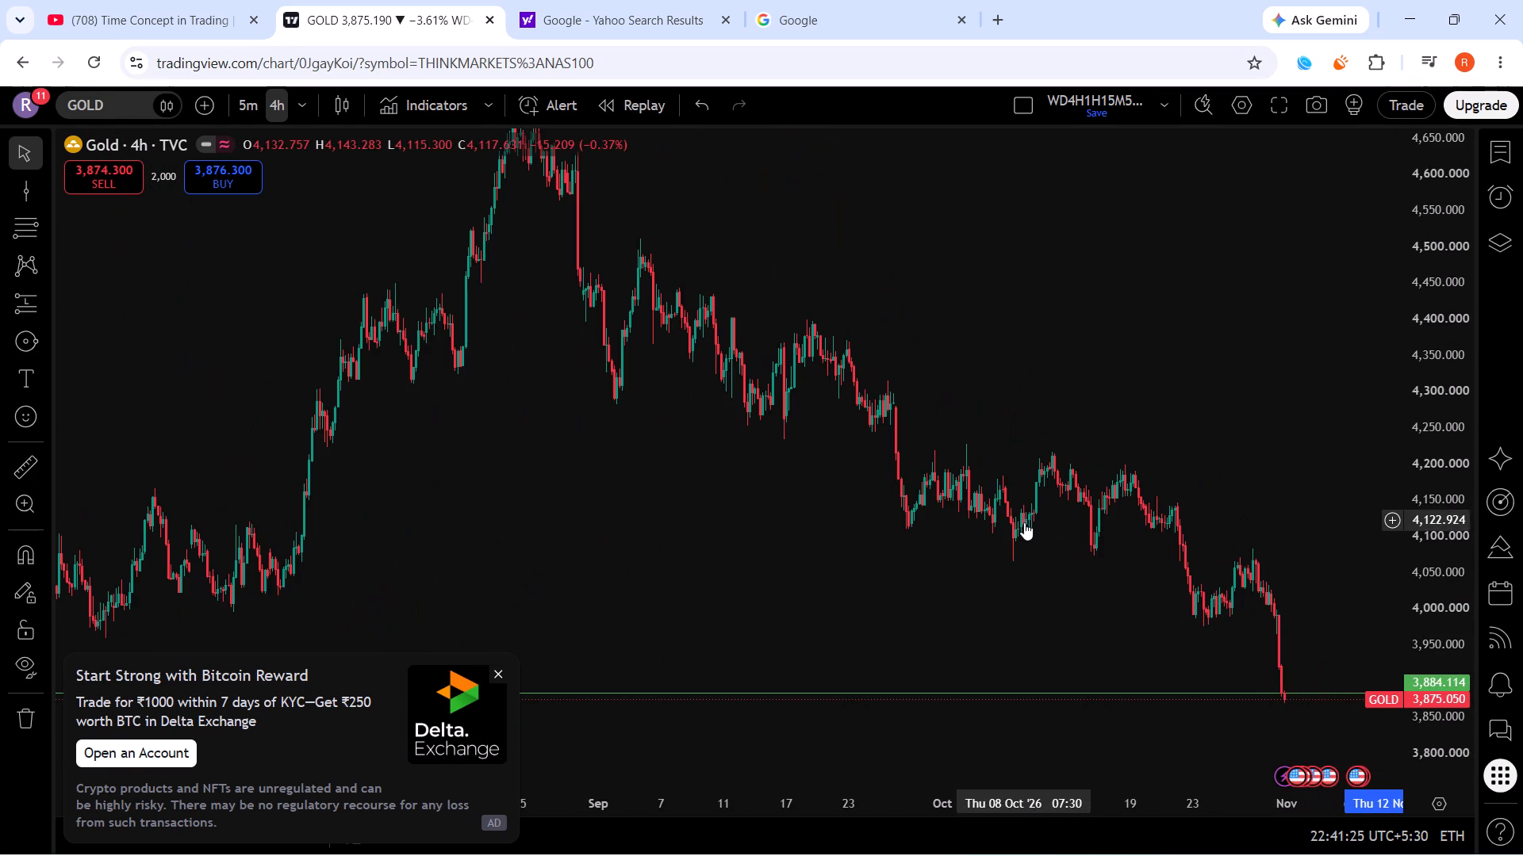
click(24, 188)
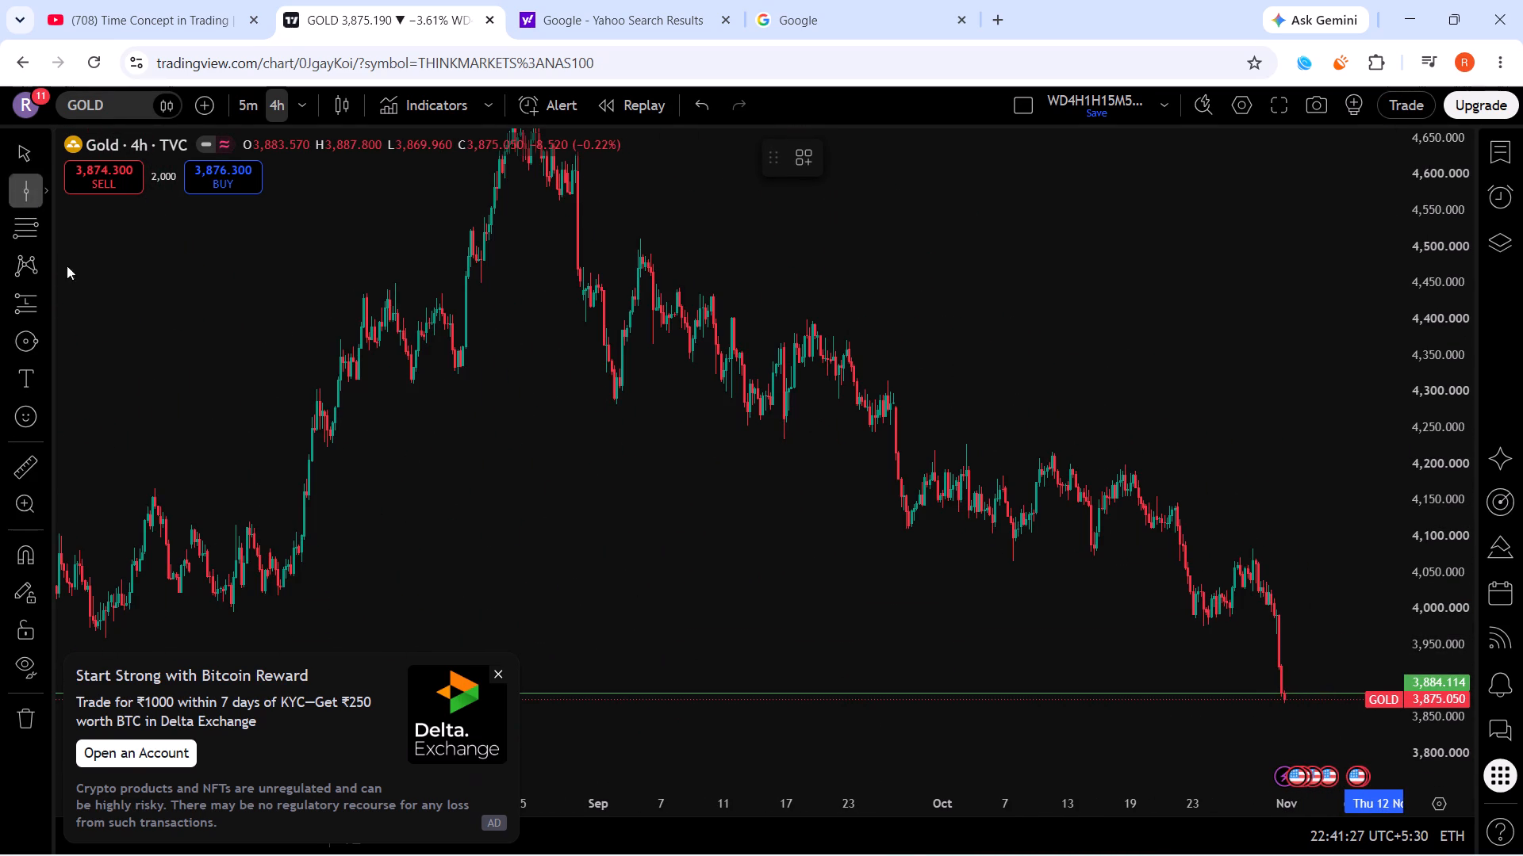
click(1253, 550)
Shift the late-October vertical line one candle later, to 29 October 2026 at 03:30.
scroll(1195, 672, up, 10)
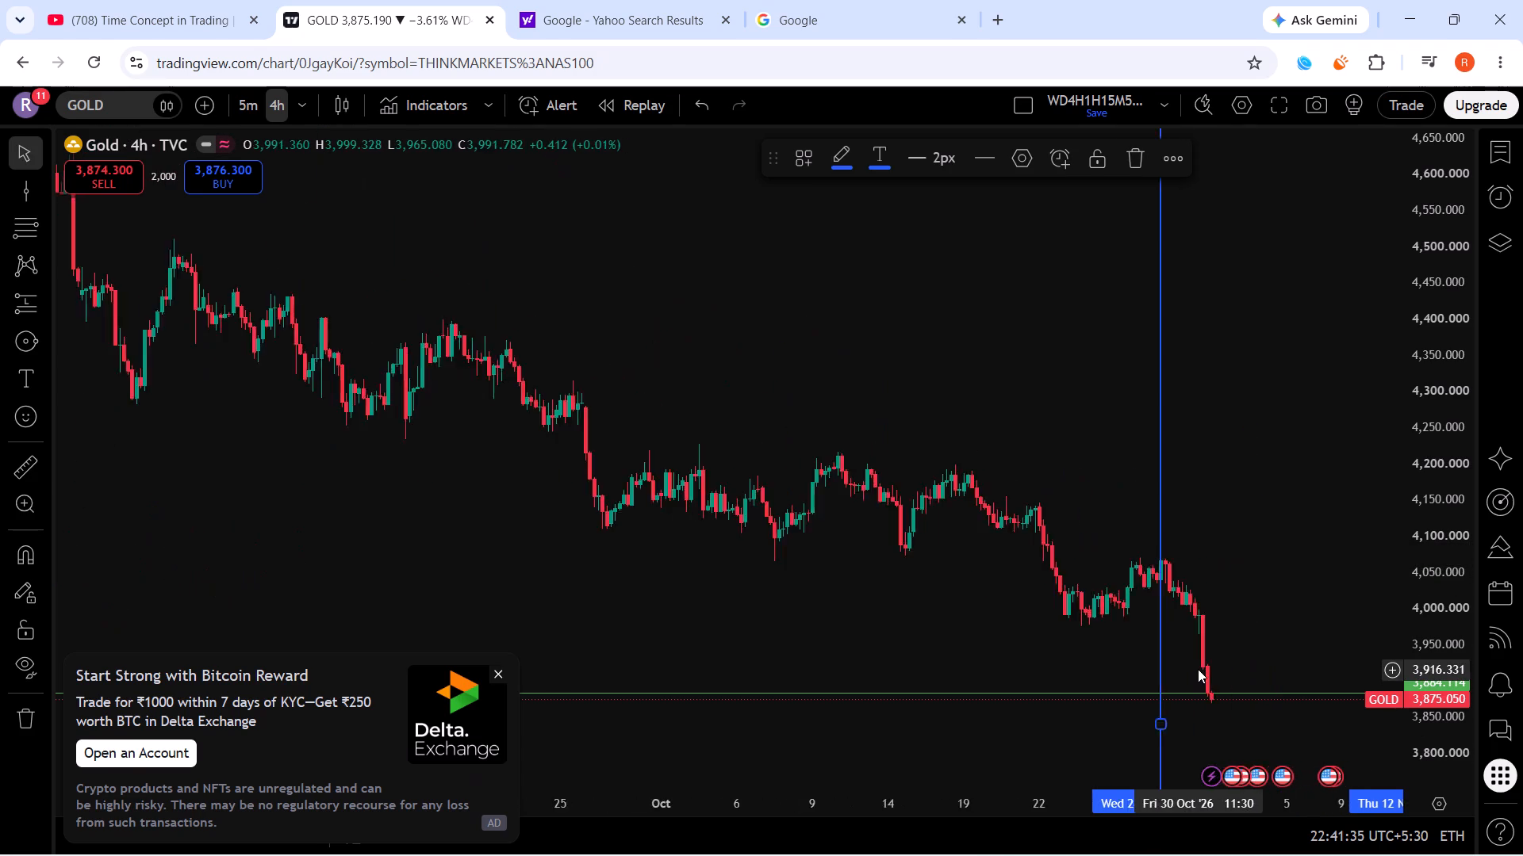
scroll(1198, 669, up, 2)
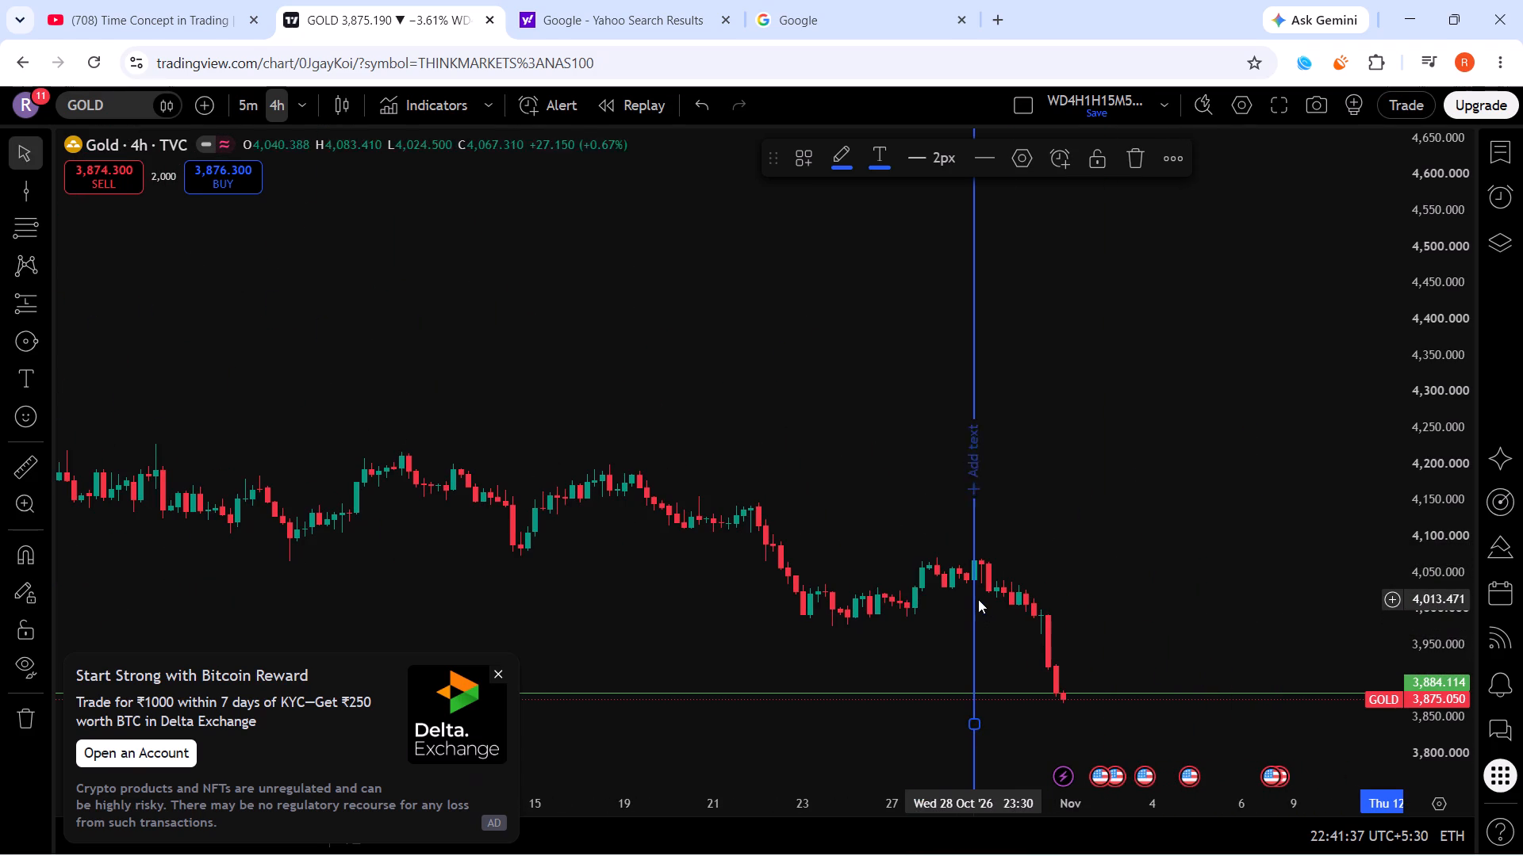
drag(974, 597, 978, 595)
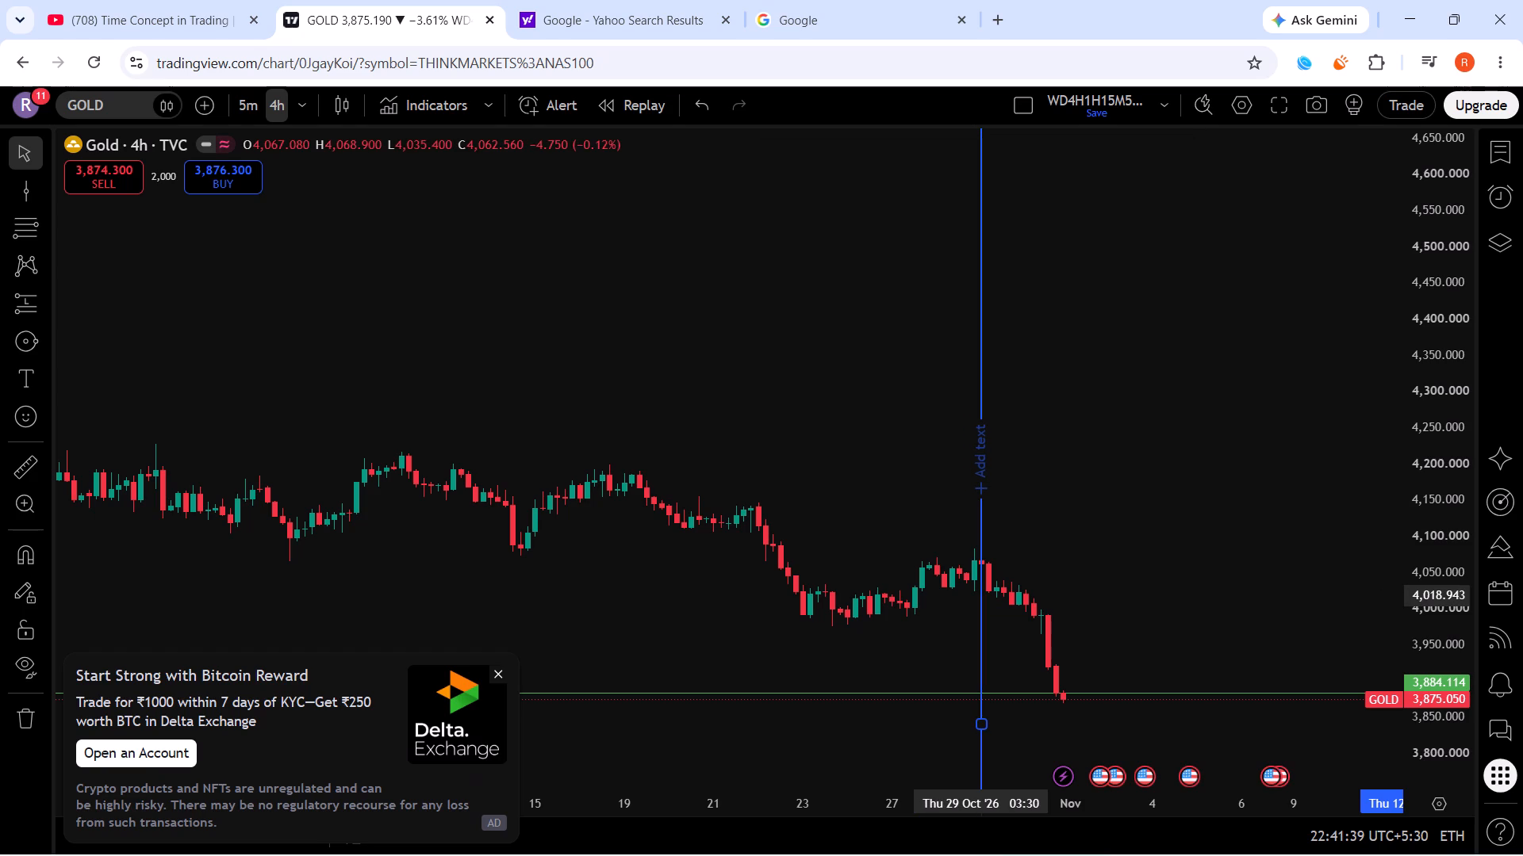
drag(978, 595, 971, 581)
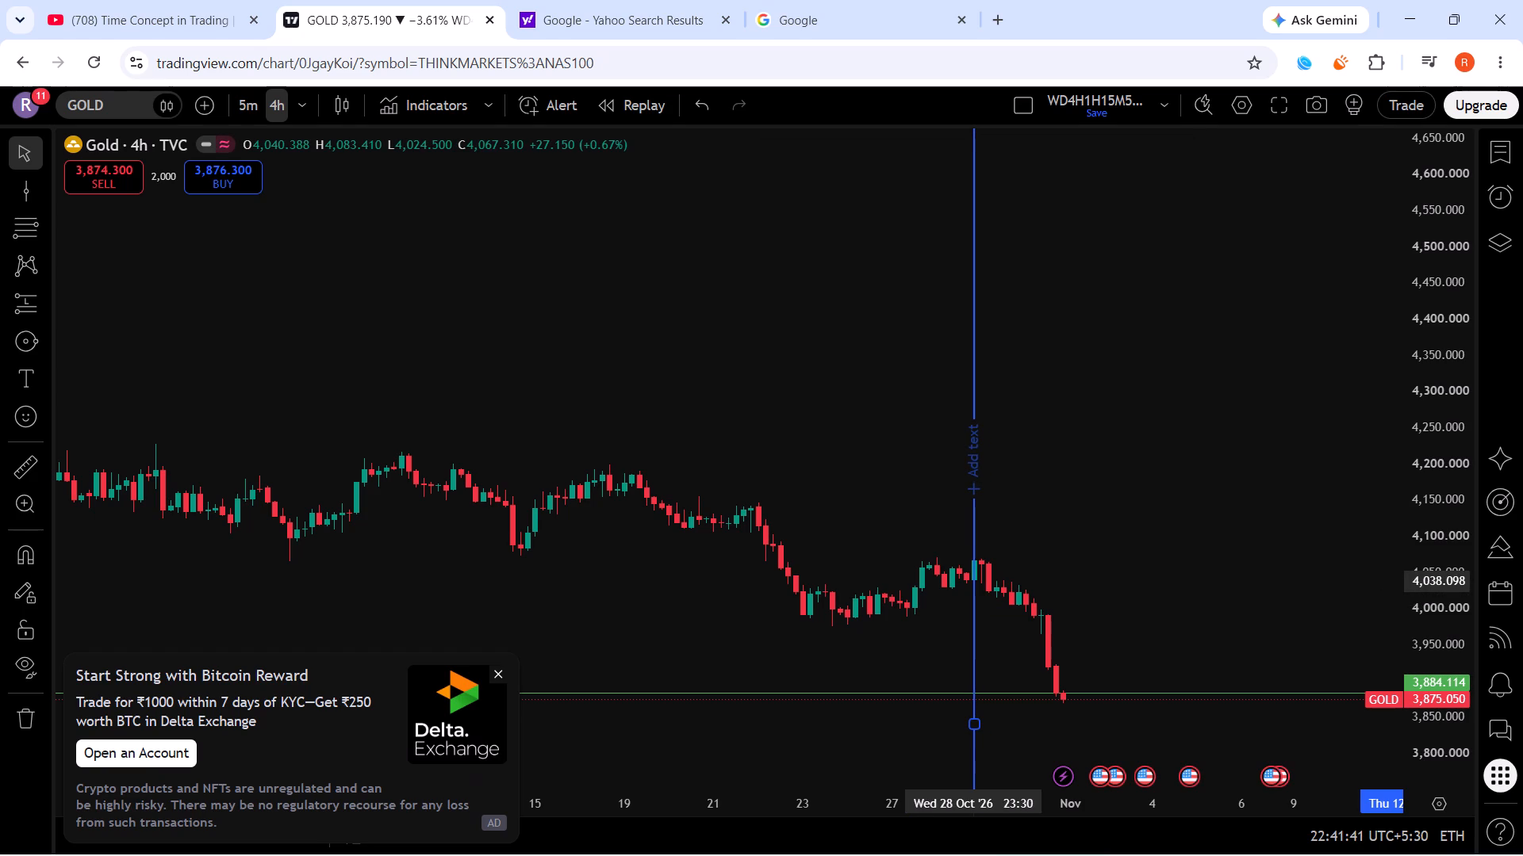
drag(971, 581, 981, 581)
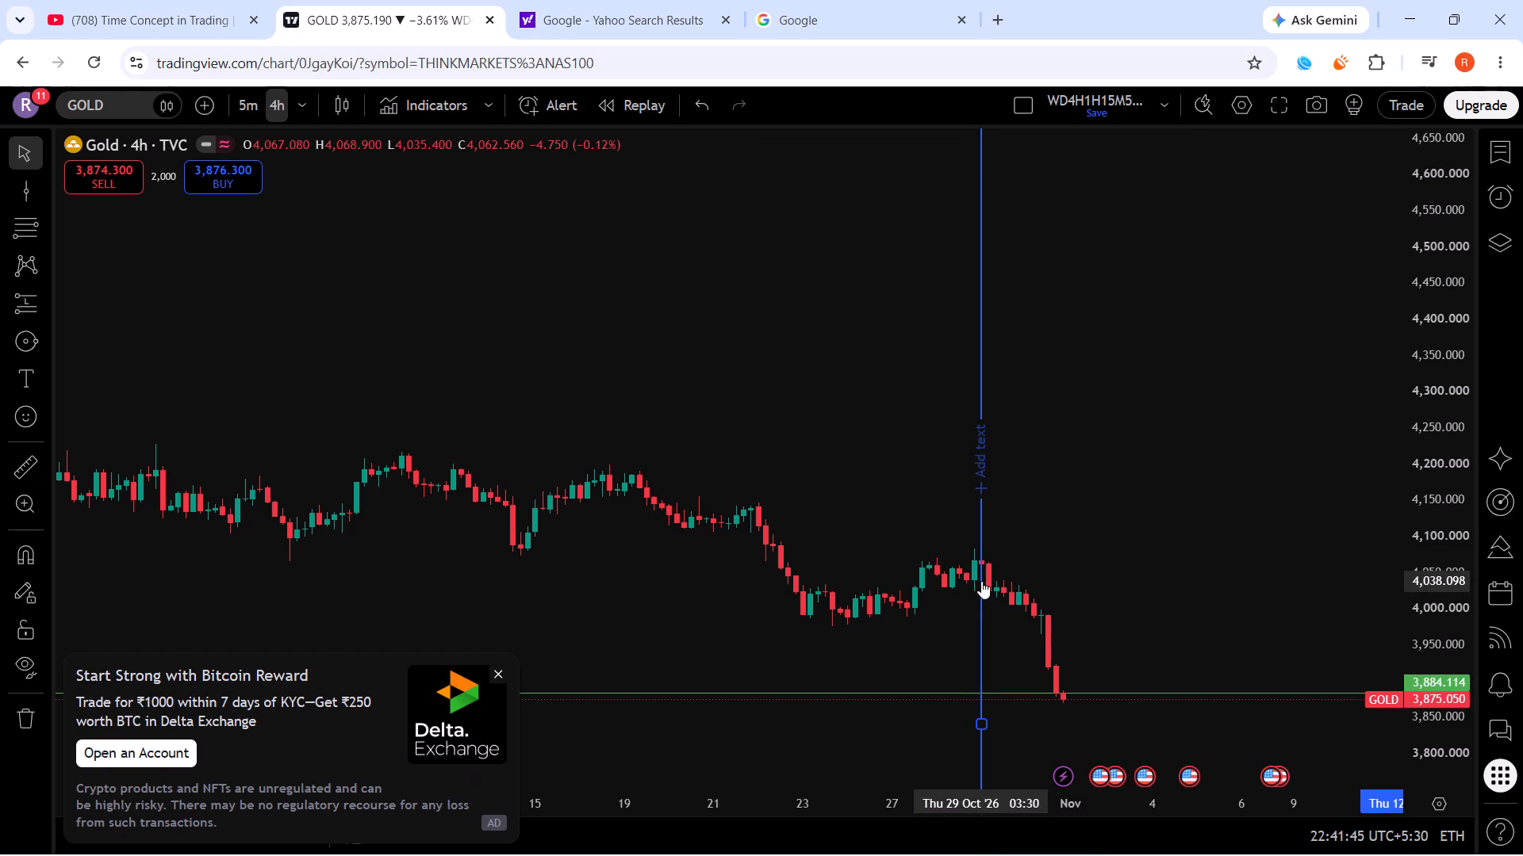
Dismiss the advertisement and place a vertical line where the late-October drop begins, on 22 October 2026 at 03:30.
scroll(522, 632, down, 10)
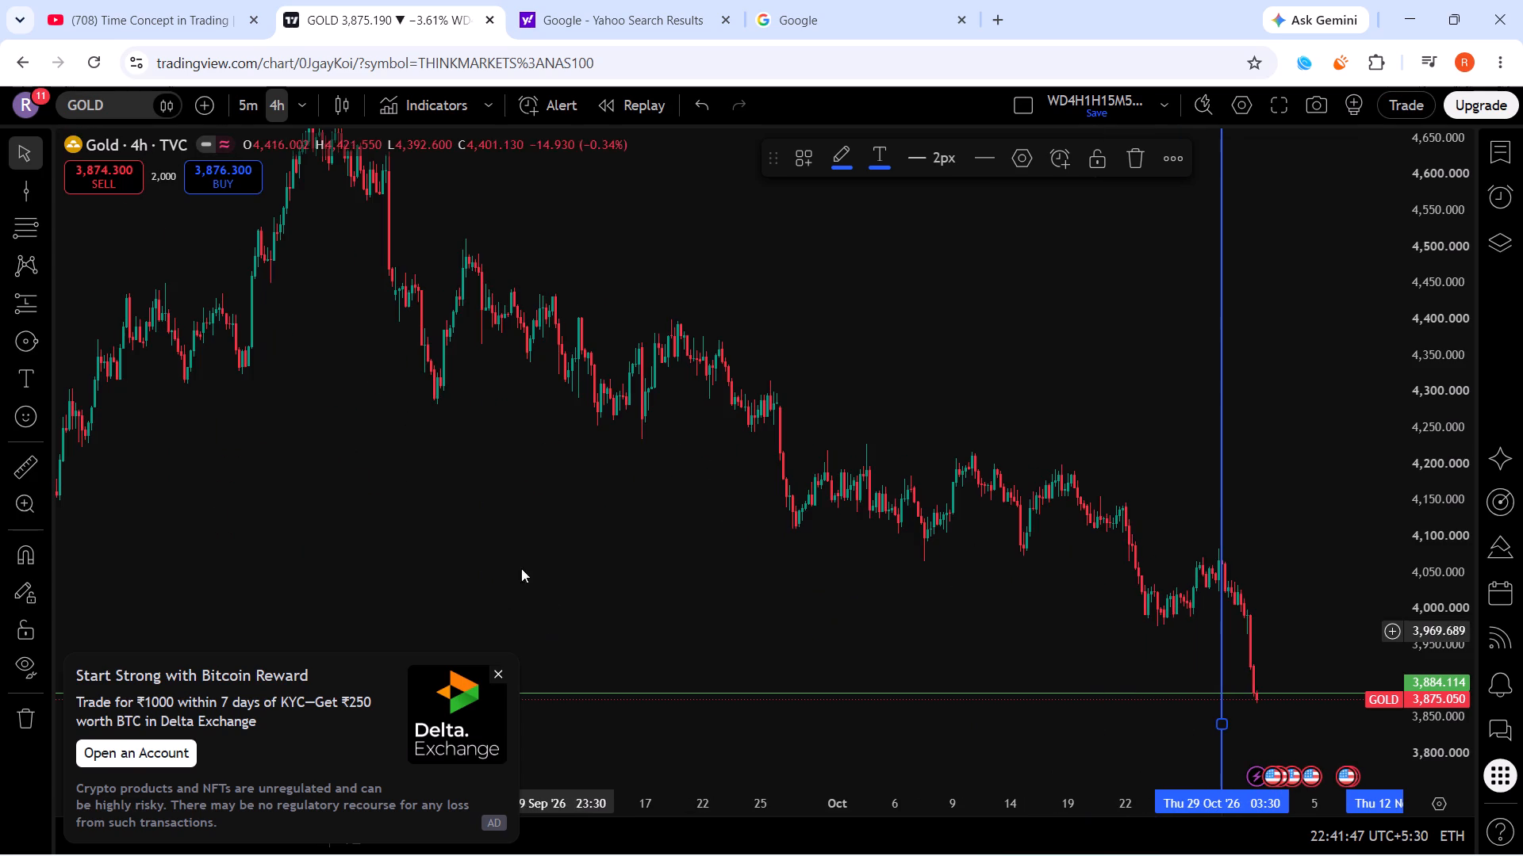
click(26, 182)
scroll(1219, 854, down, 2)
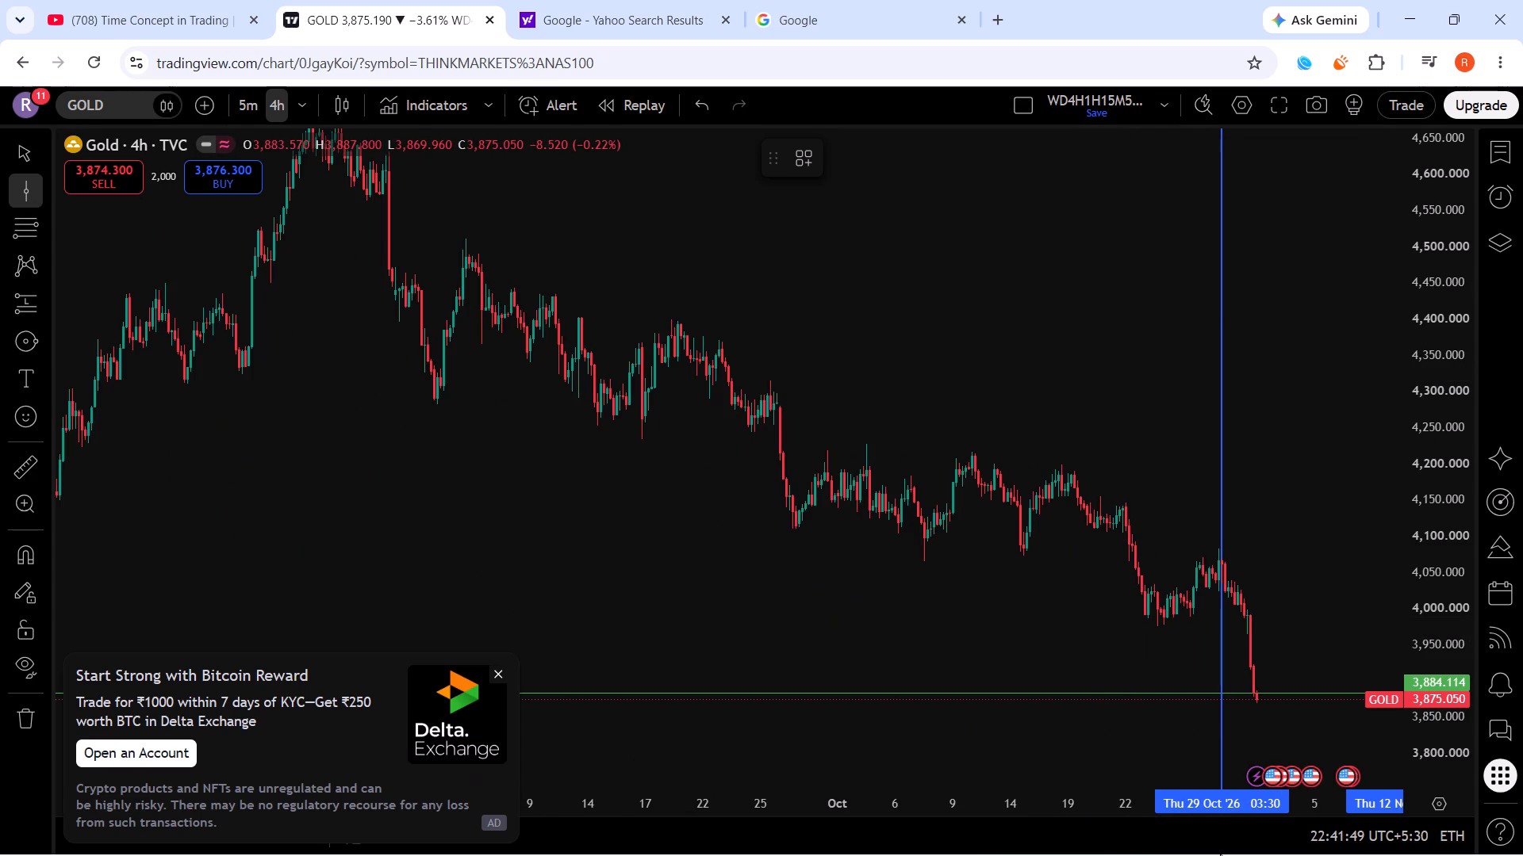
scroll(1220, 854, down, 2)
scroll(1056, 636, down, 5)
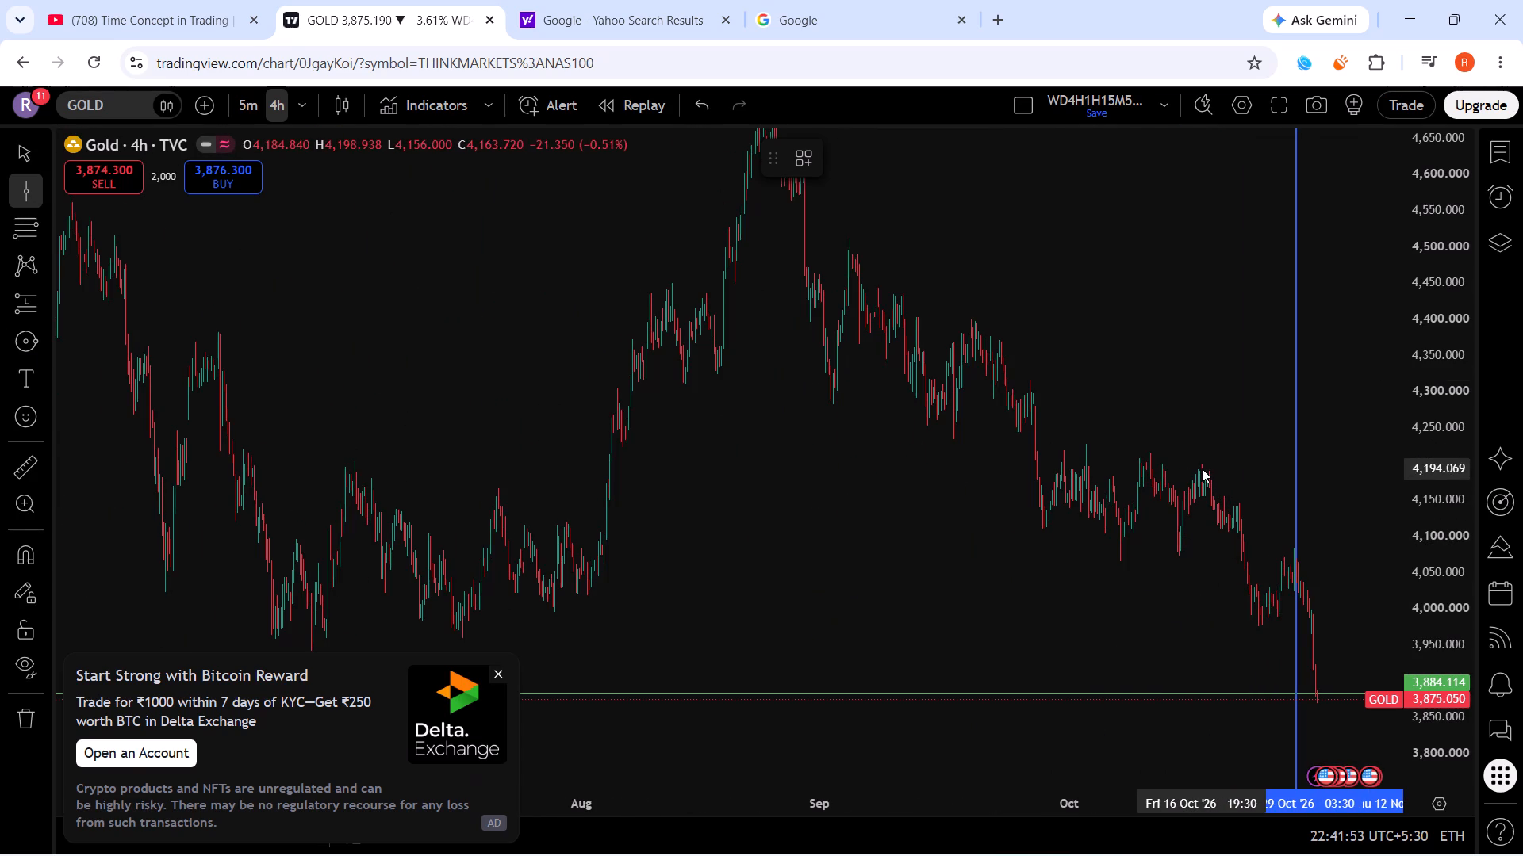
scroll(1199, 468, up, 19)
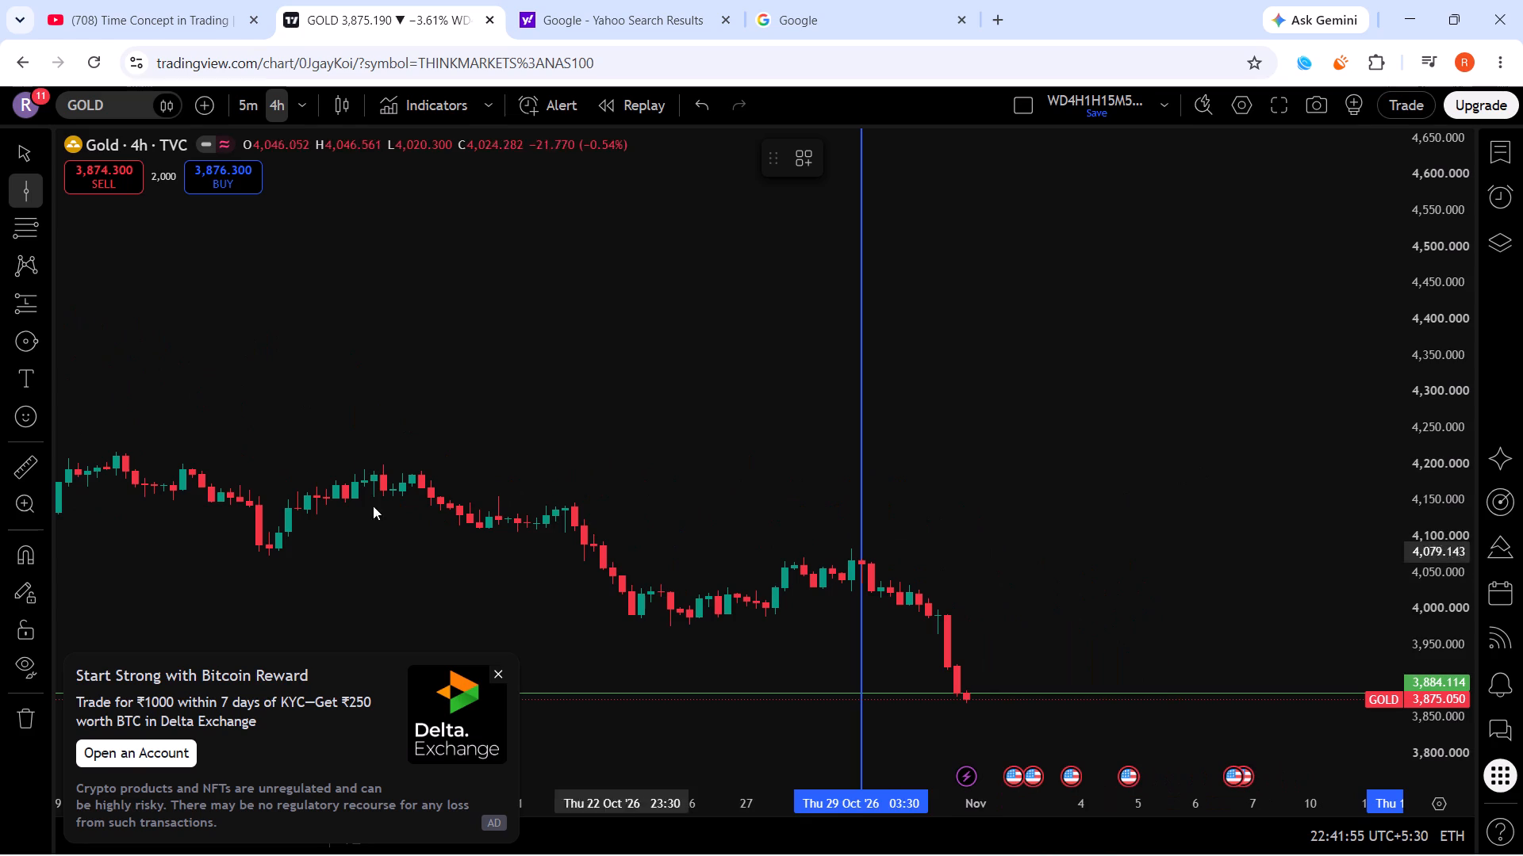
scroll(387, 468, down, 5)
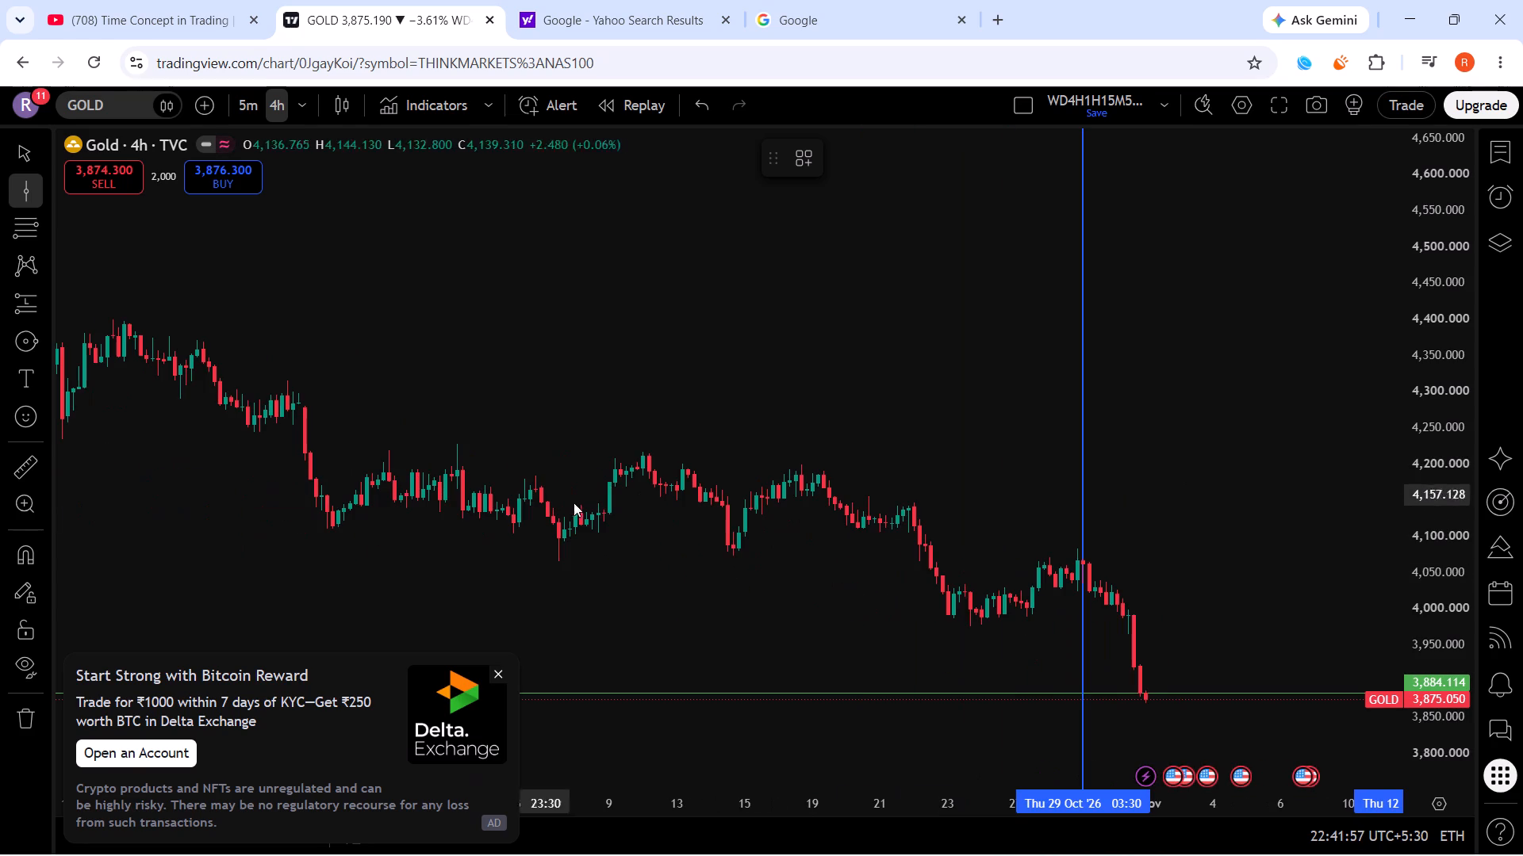
scroll(928, 506, down, 2)
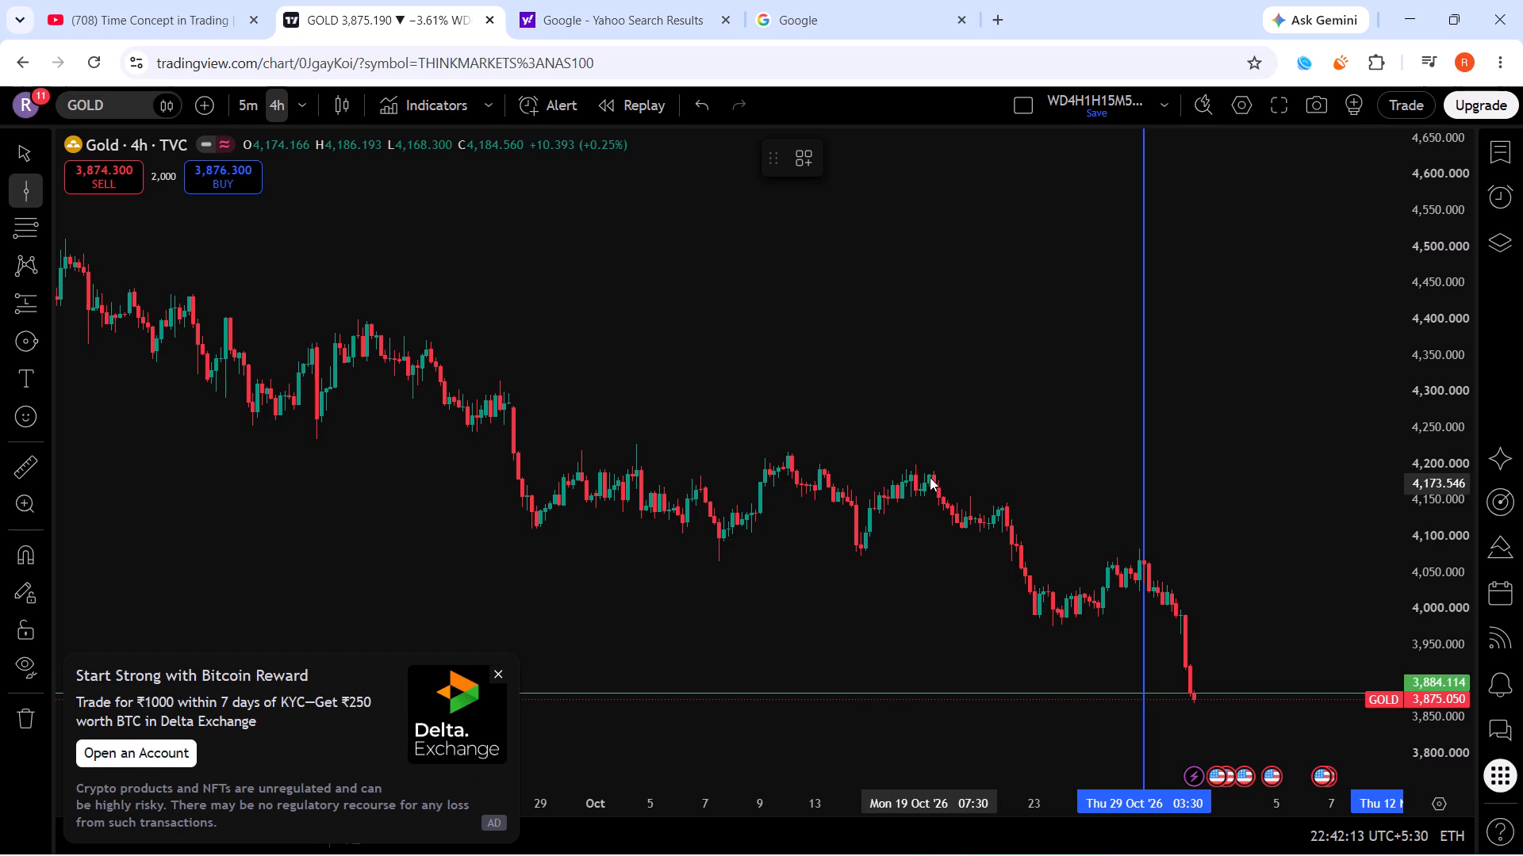
scroll(1006, 567, up, 9)
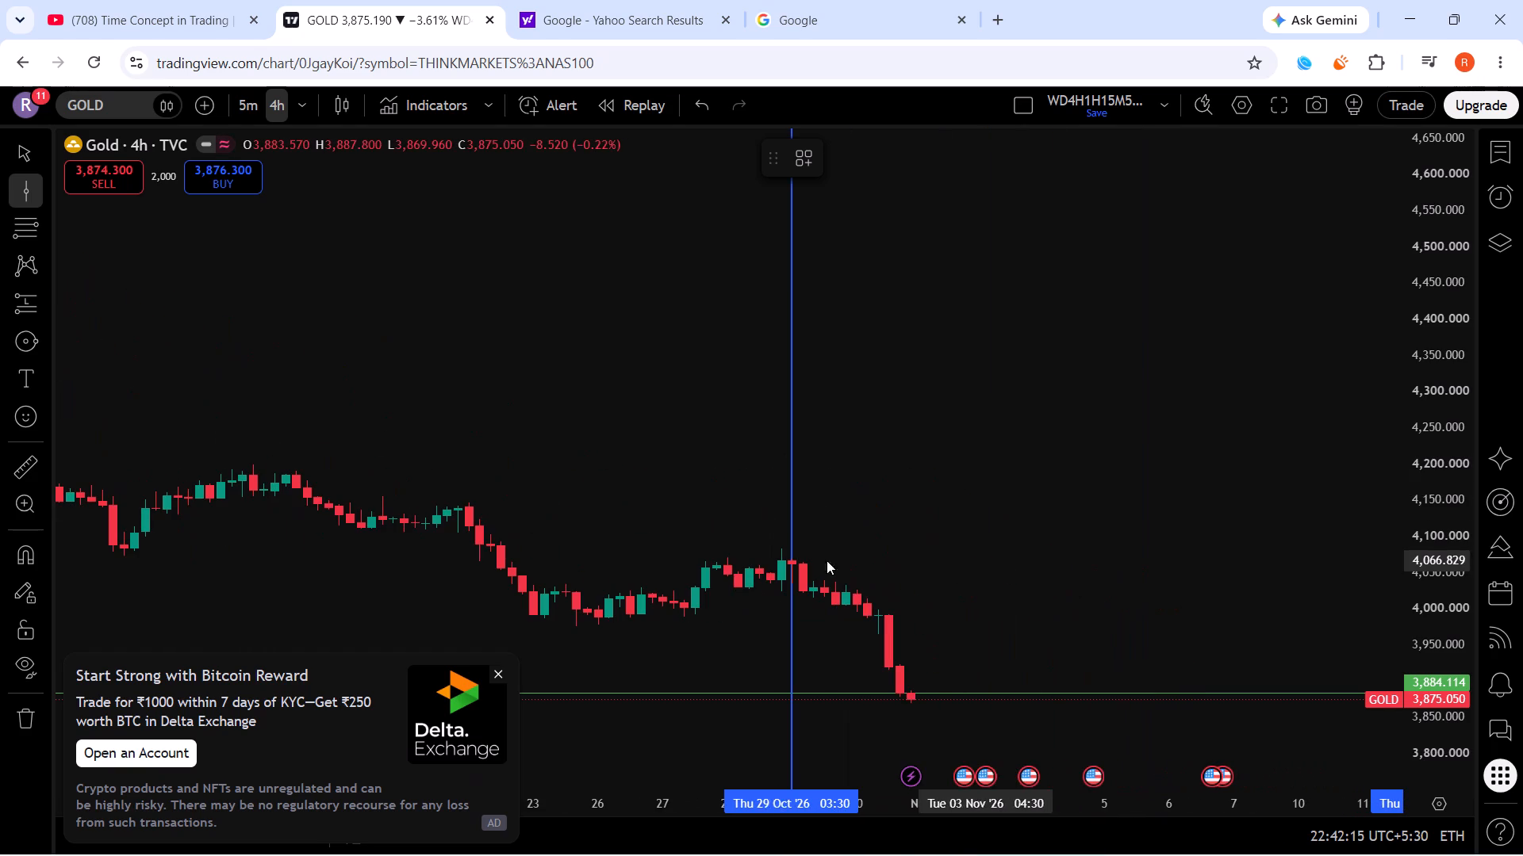
scroll(461, 512, down, 4)
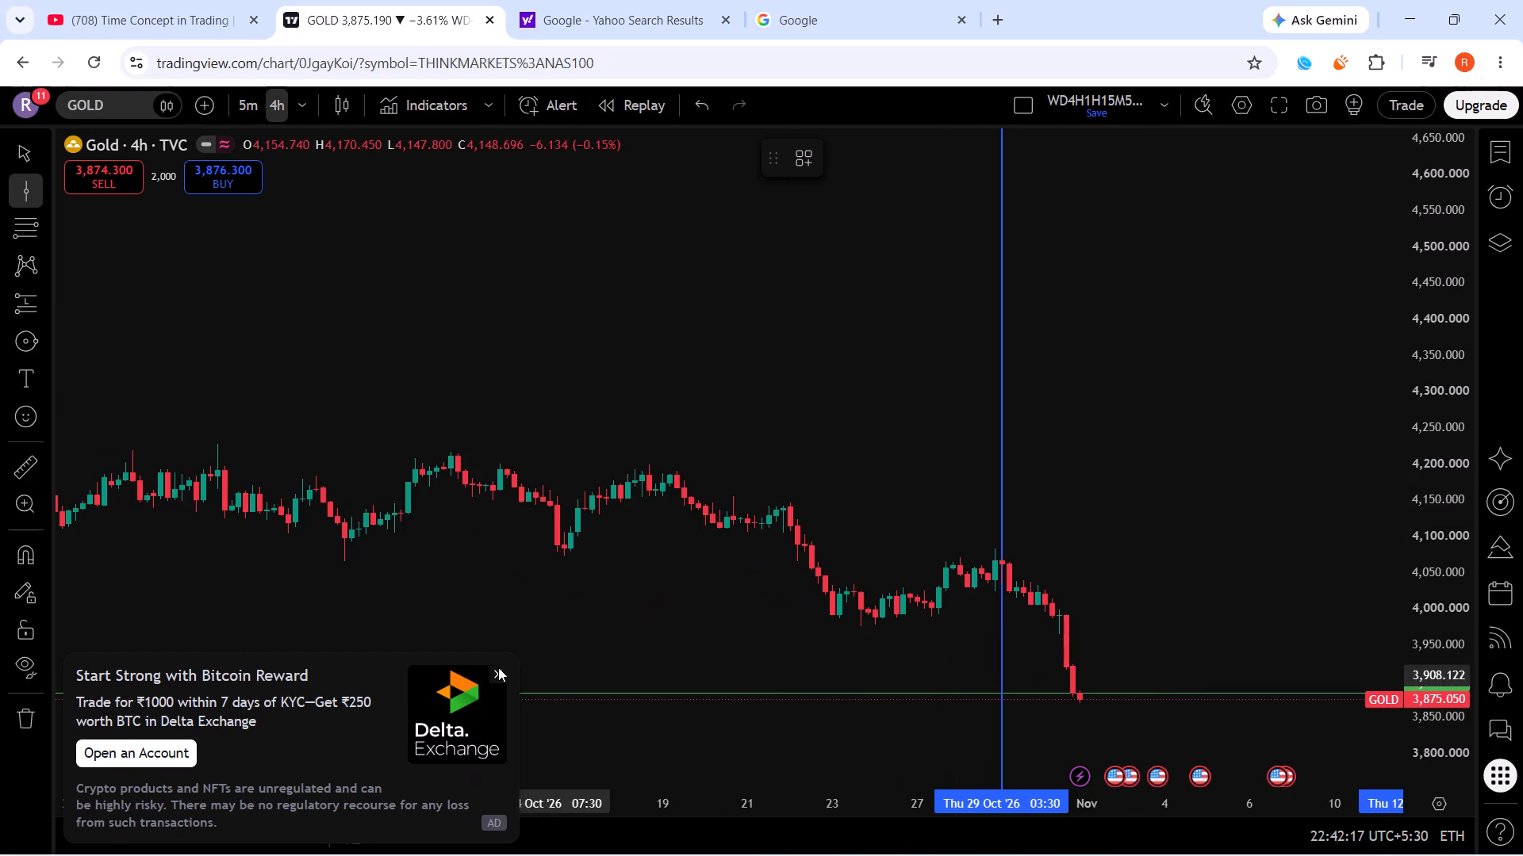
click(495, 674)
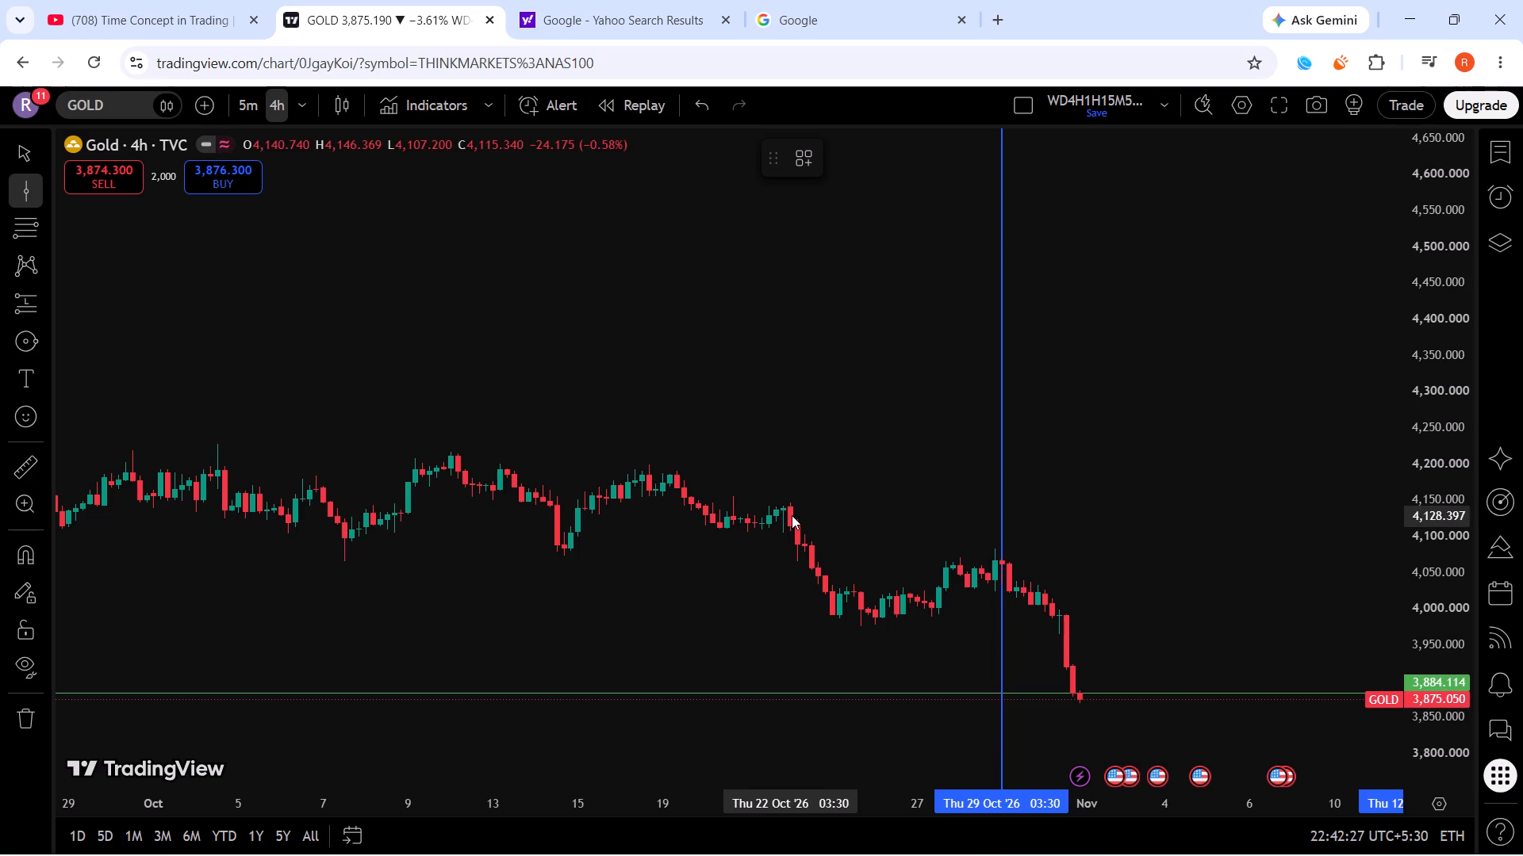
click(792, 515)
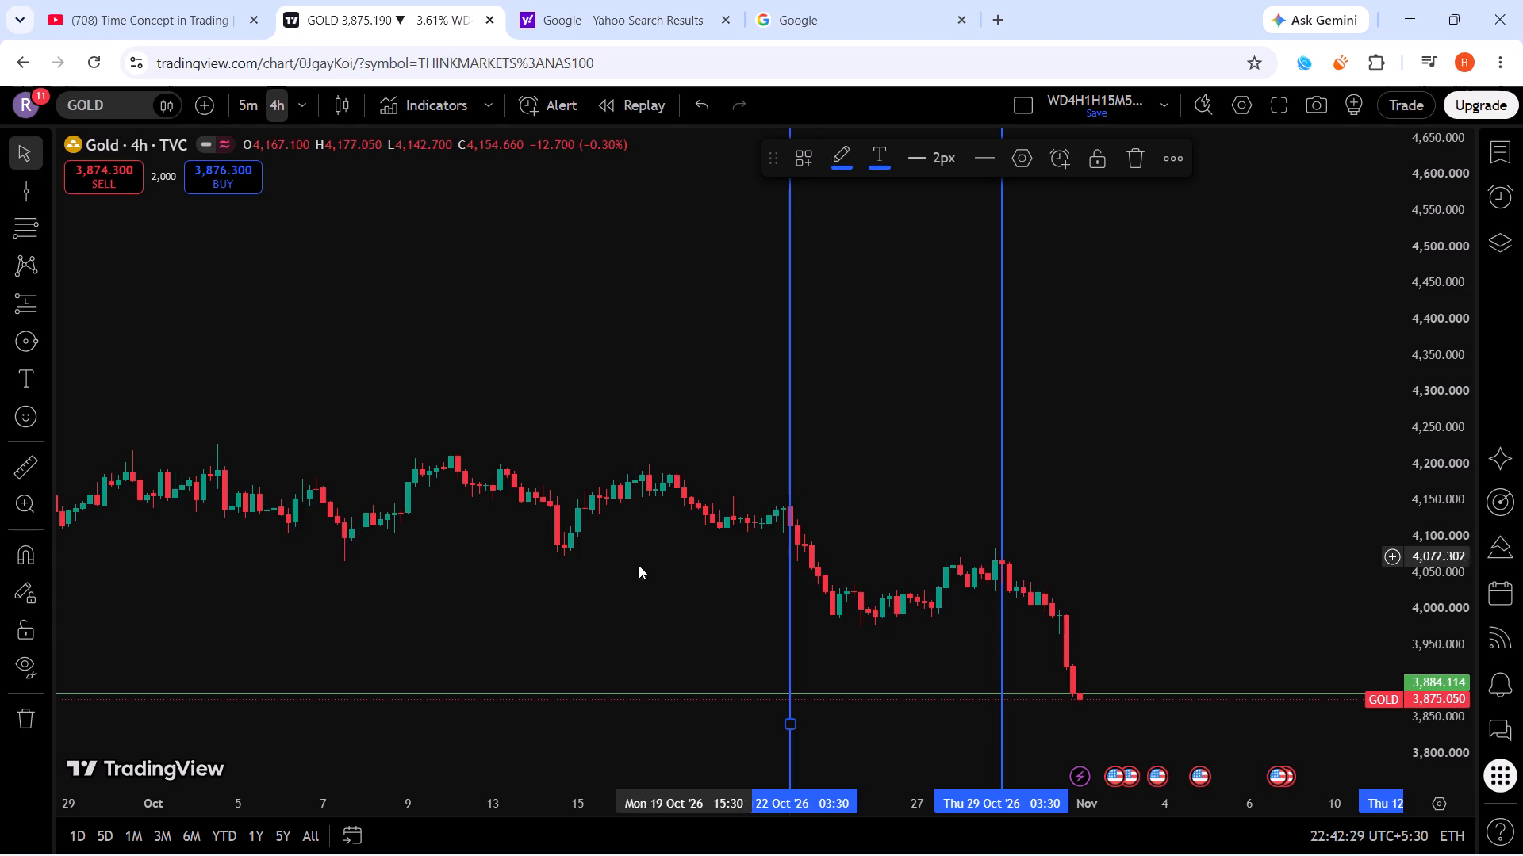
Place a vertical line at the mid-October swing high, on 12 October 2026 at 07:30.
scroll(508, 592, down, 3)
scroll(516, 589, up, 2)
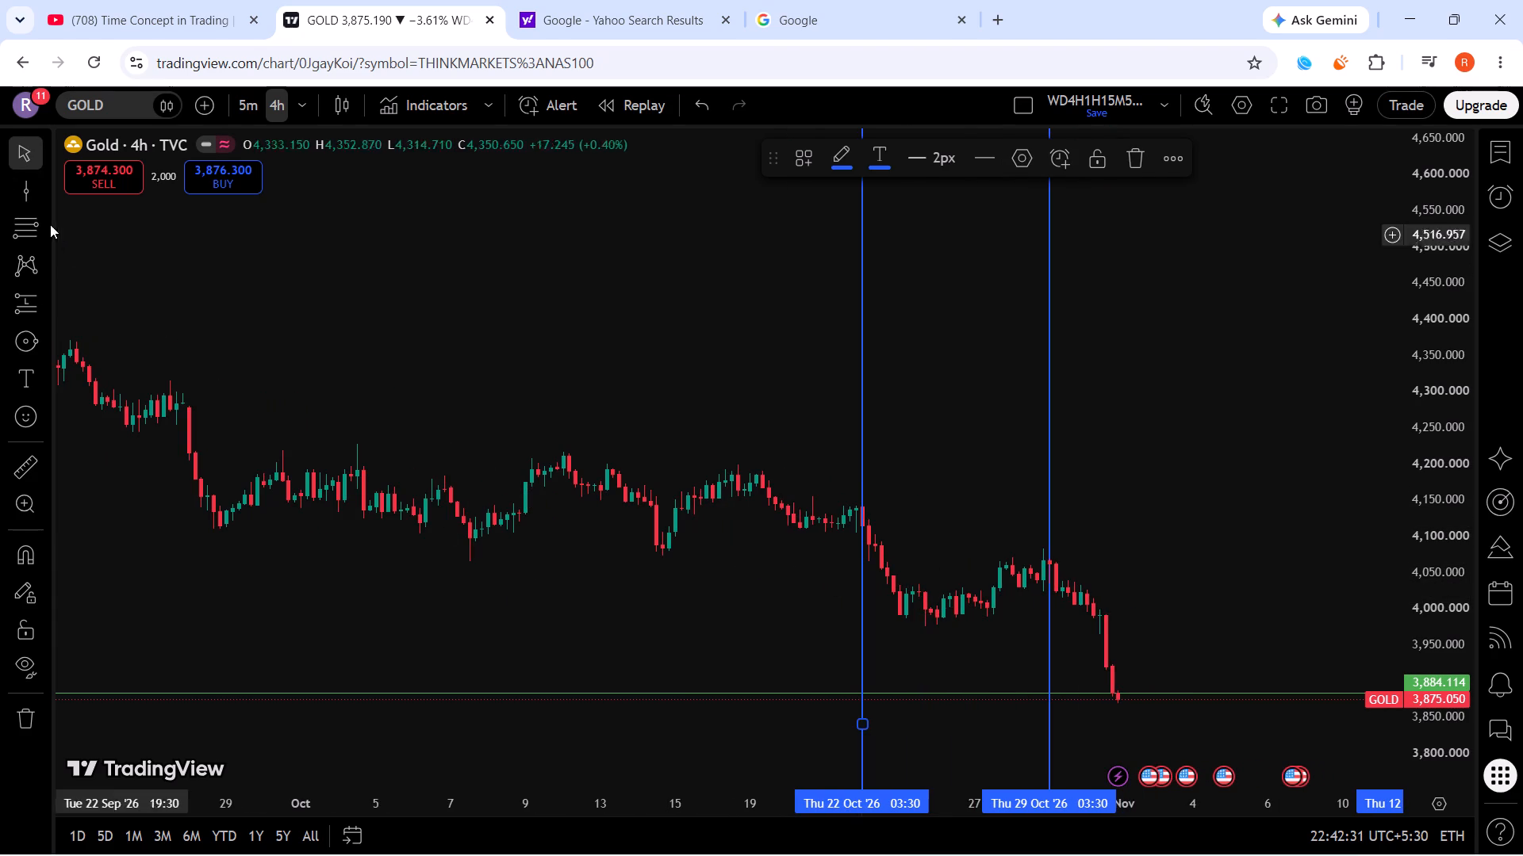
click(26, 182)
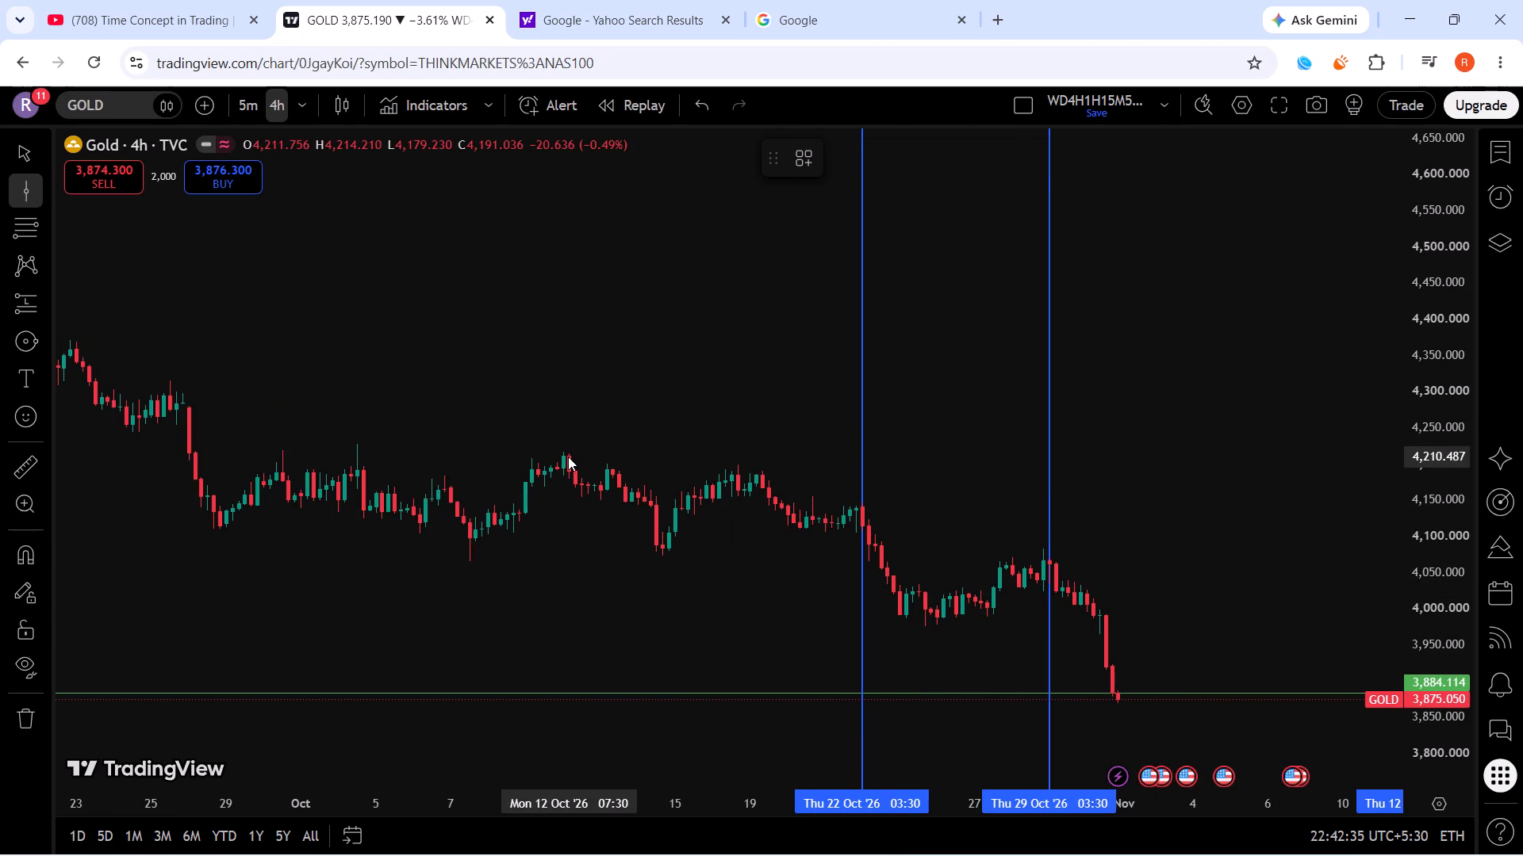
click(568, 457)
Shift the mid-October vertical line one candle earlier, to 12 October 2026 at 03:30.
scroll(773, 543, up, 4)
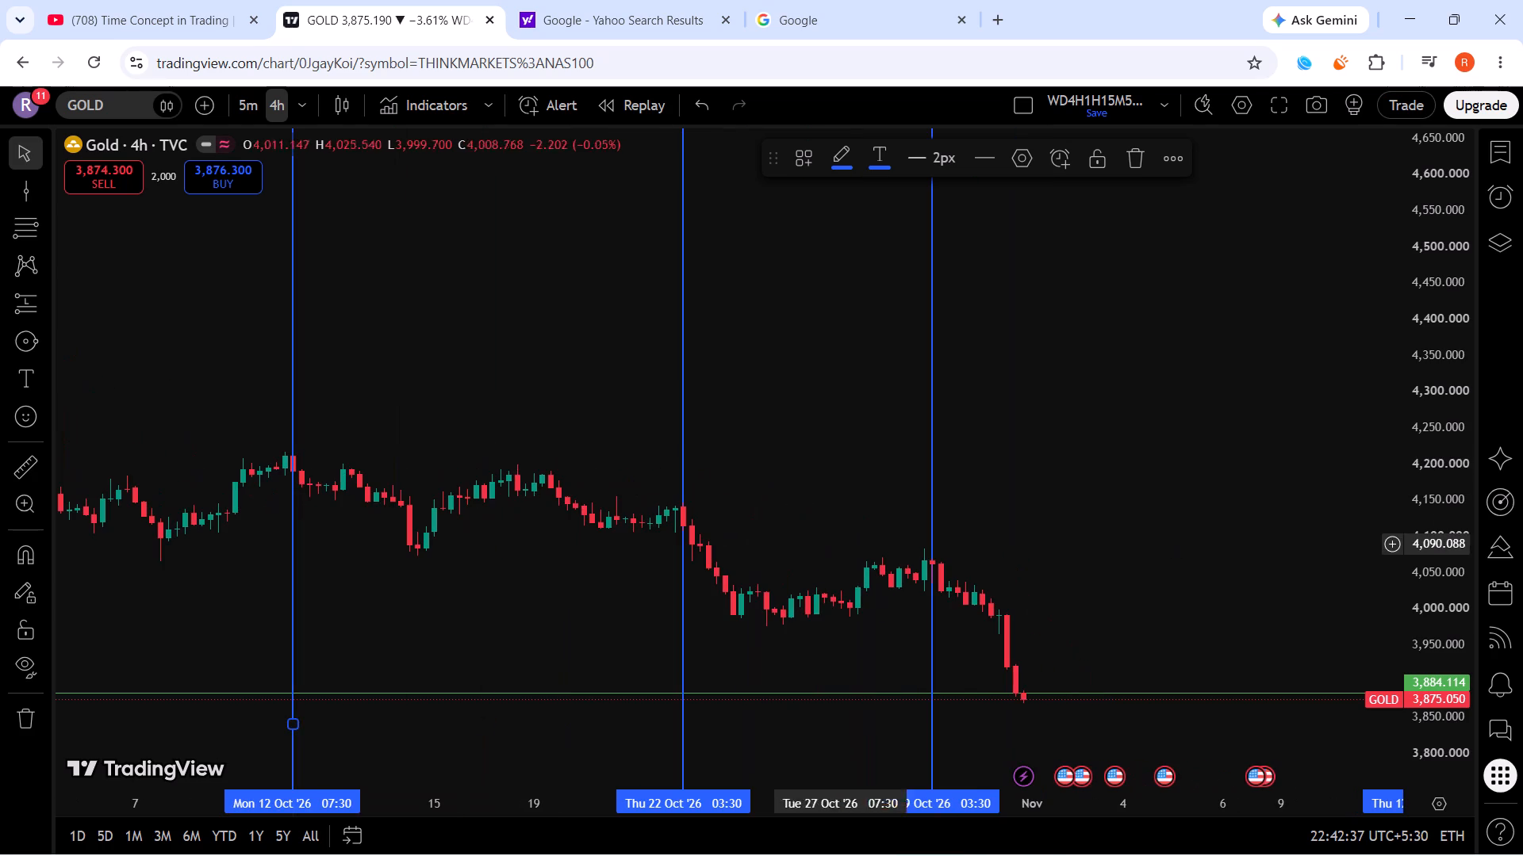
scroll(1430, 504, down, 9)
scroll(647, 539, up, 5)
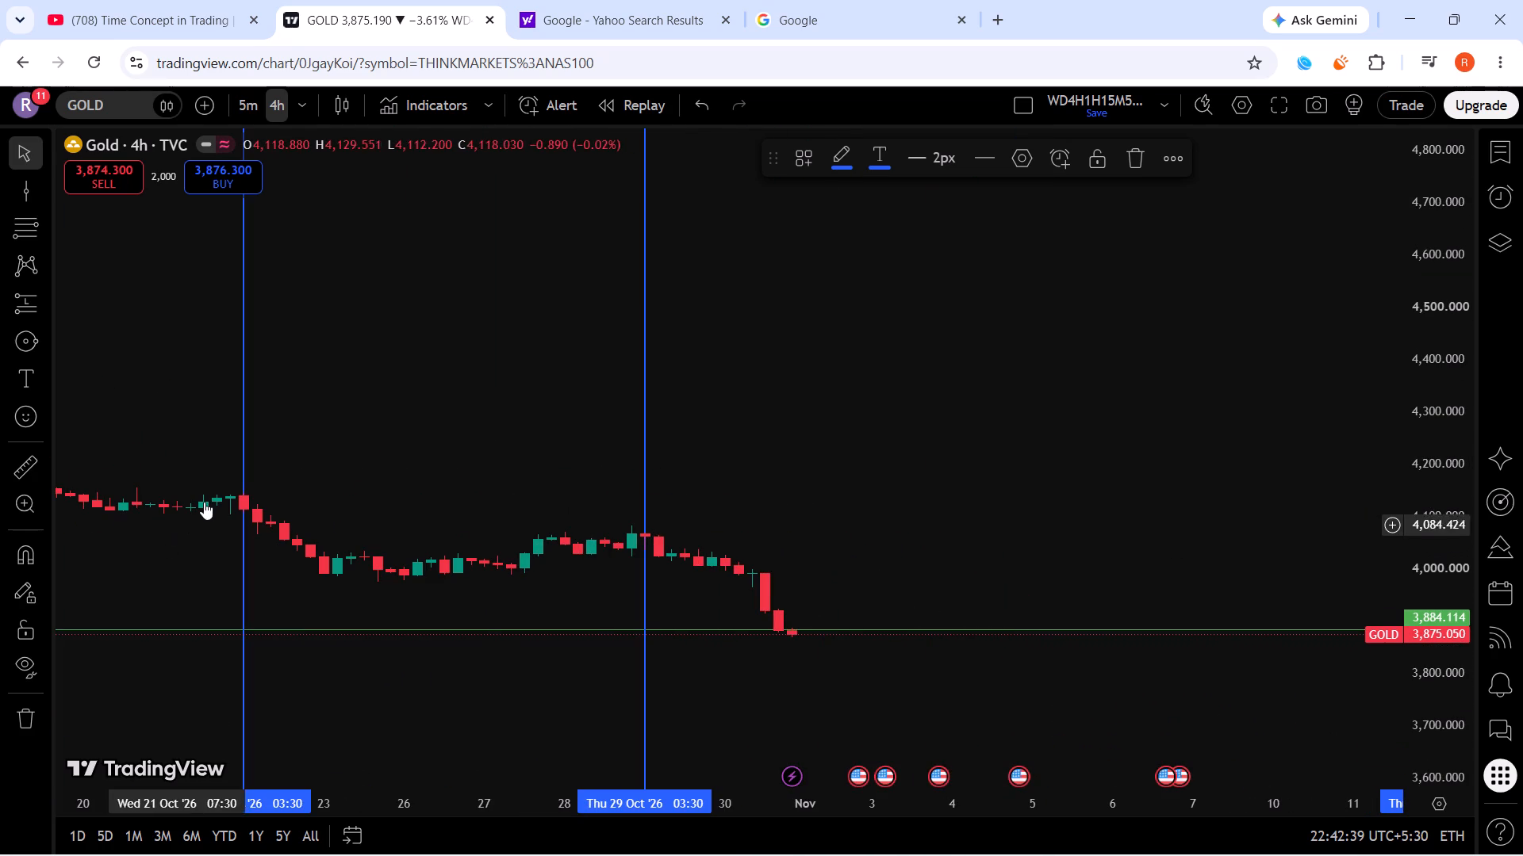
drag(205, 499, 1351, 510)
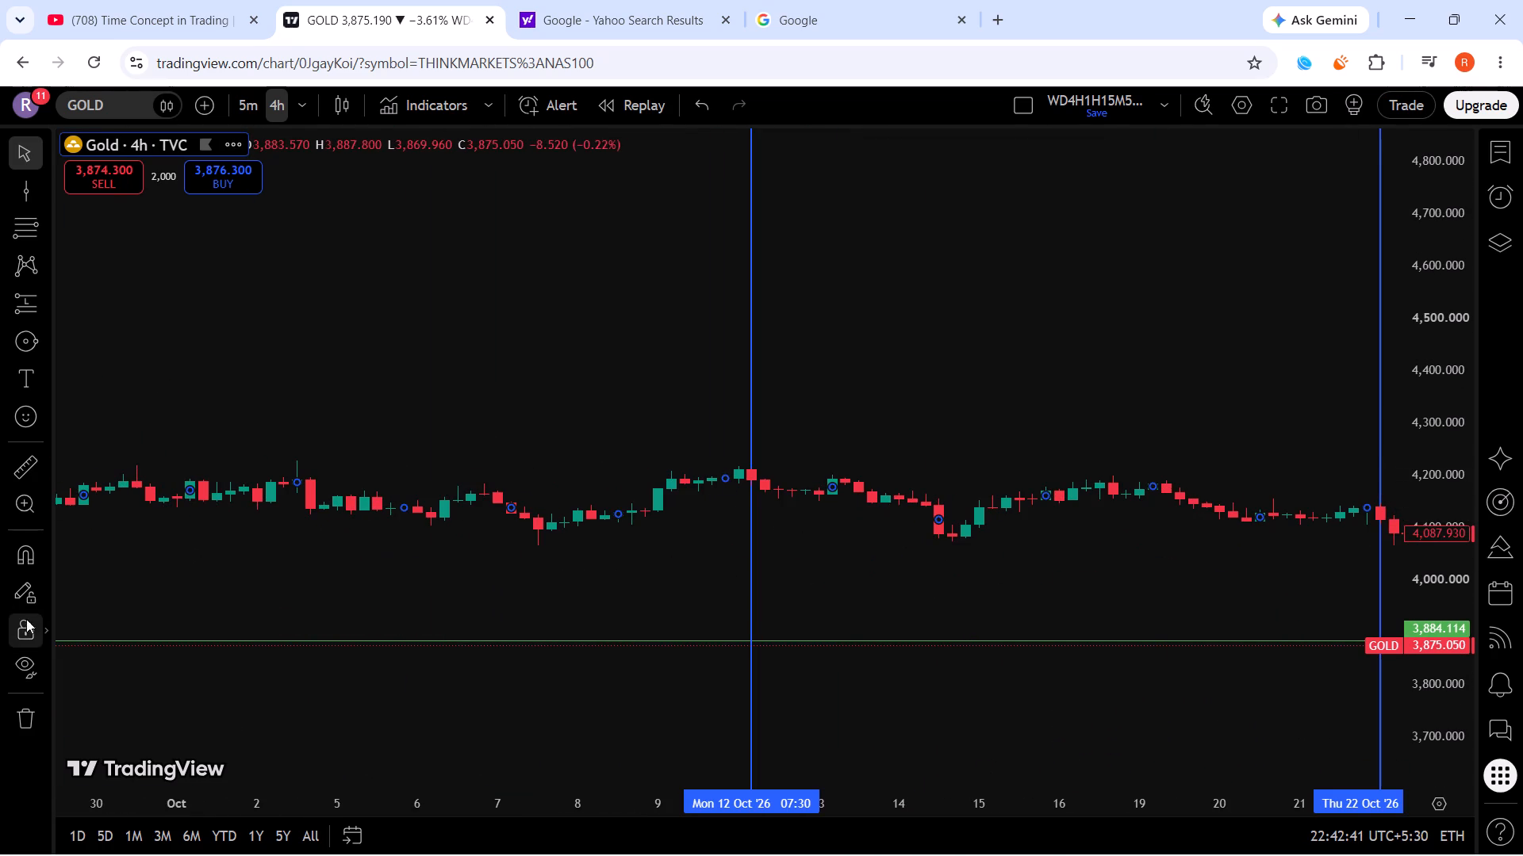
click(750, 510)
drag(754, 478, 765, 505)
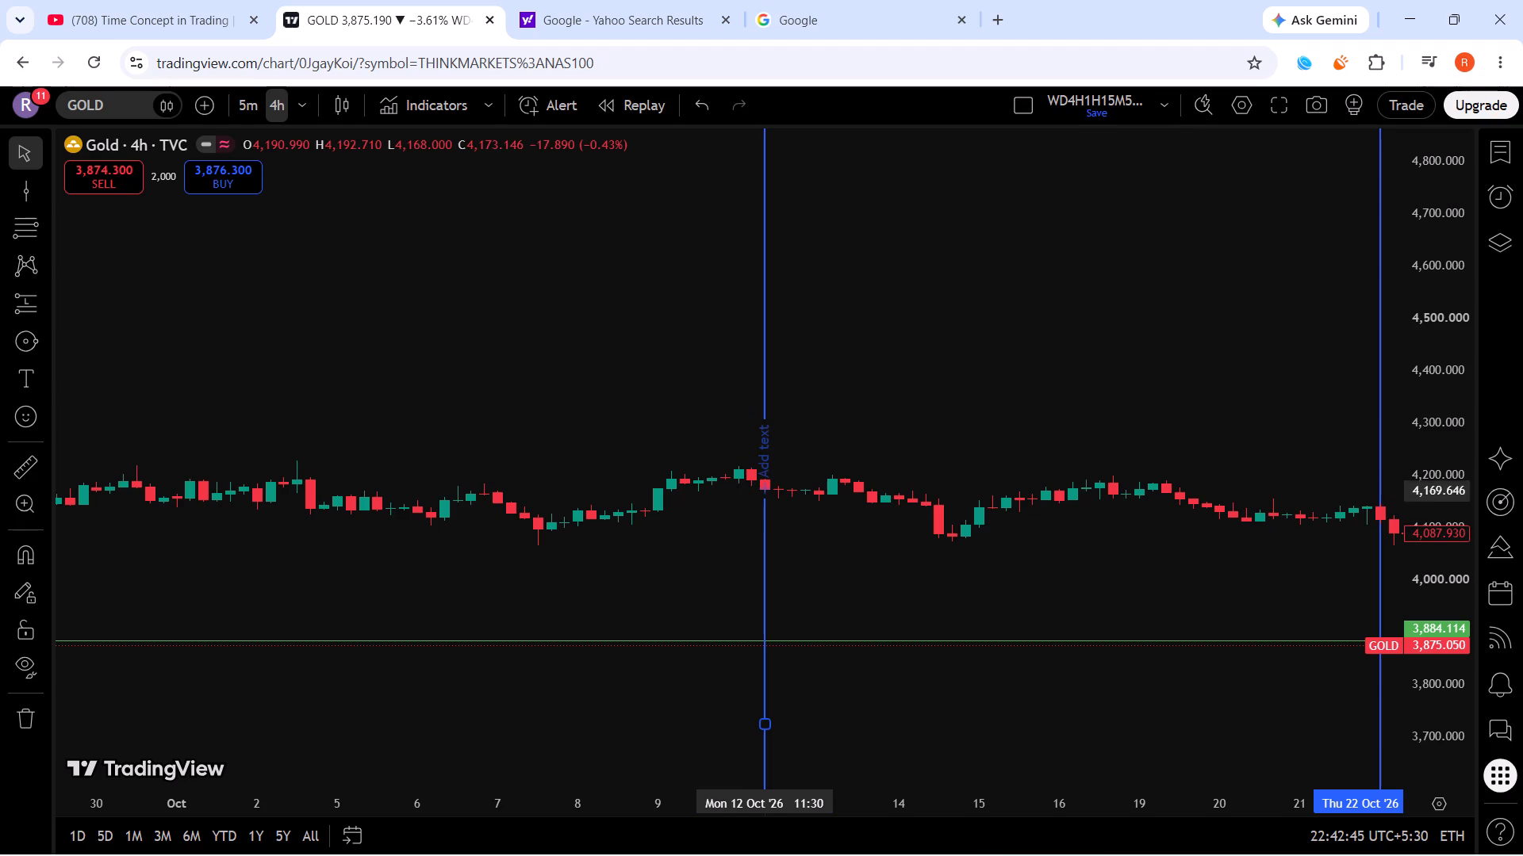
drag(765, 505, 765, 506)
drag(764, 509, 745, 498)
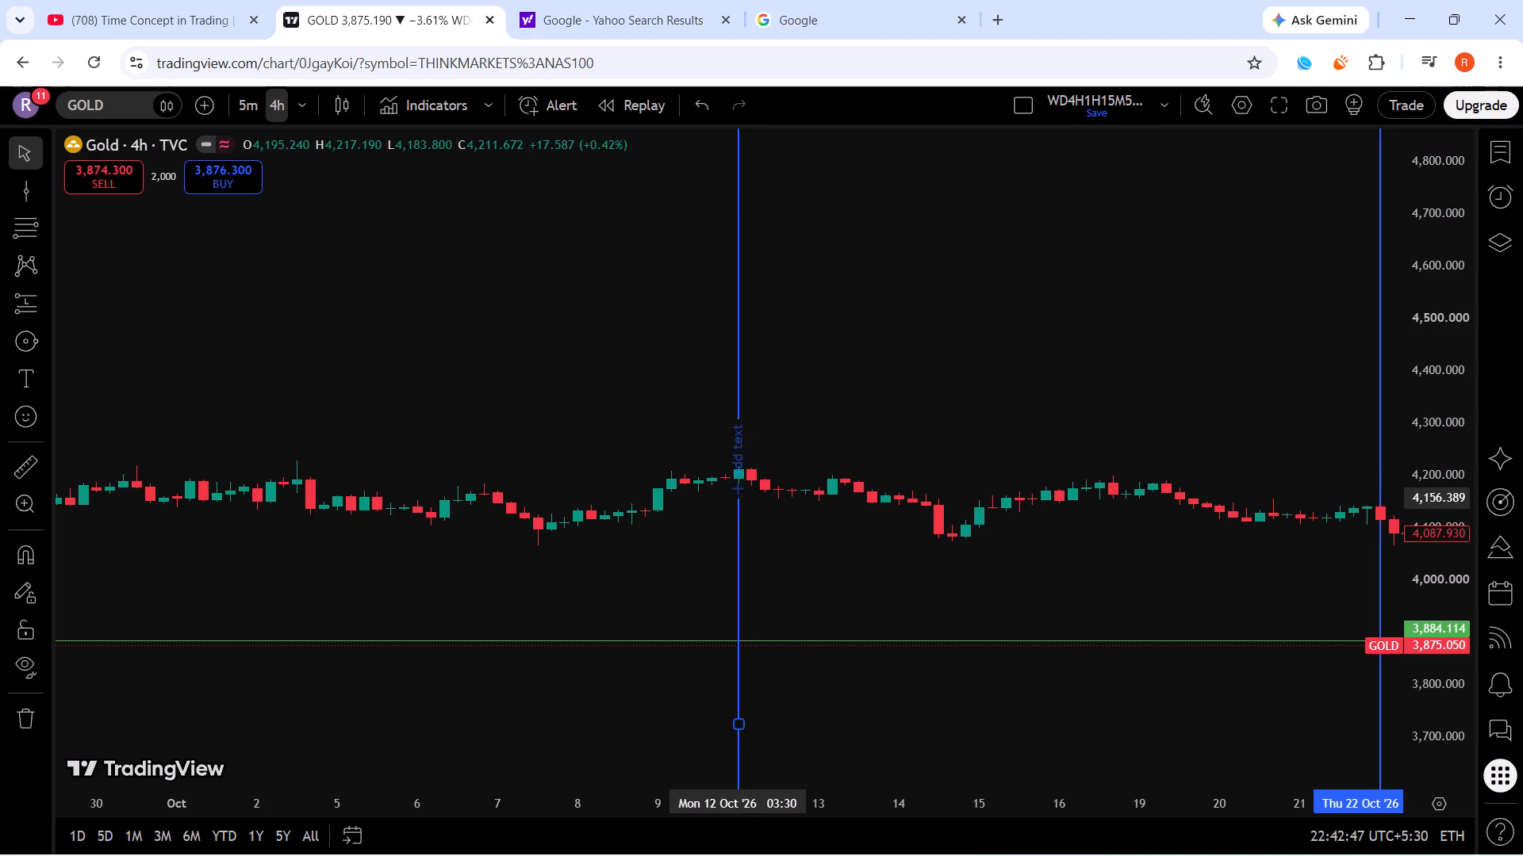
drag(745, 498, 742, 492)
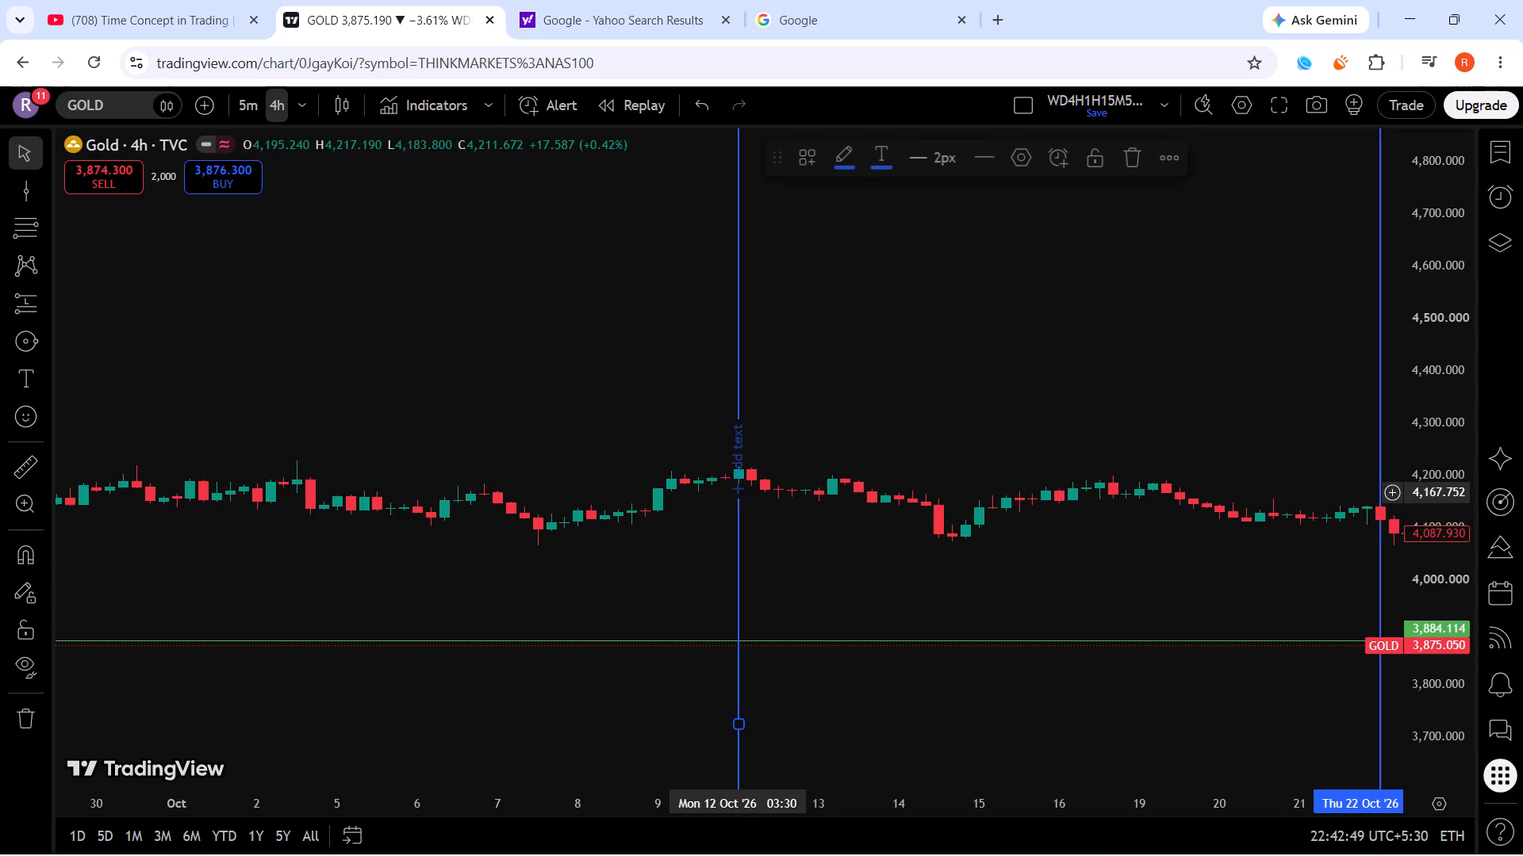
Place a vertical line just before the sharp late-September drop, on 25 September 2026 at 23:30.
scroll(721, 514, down, 4)
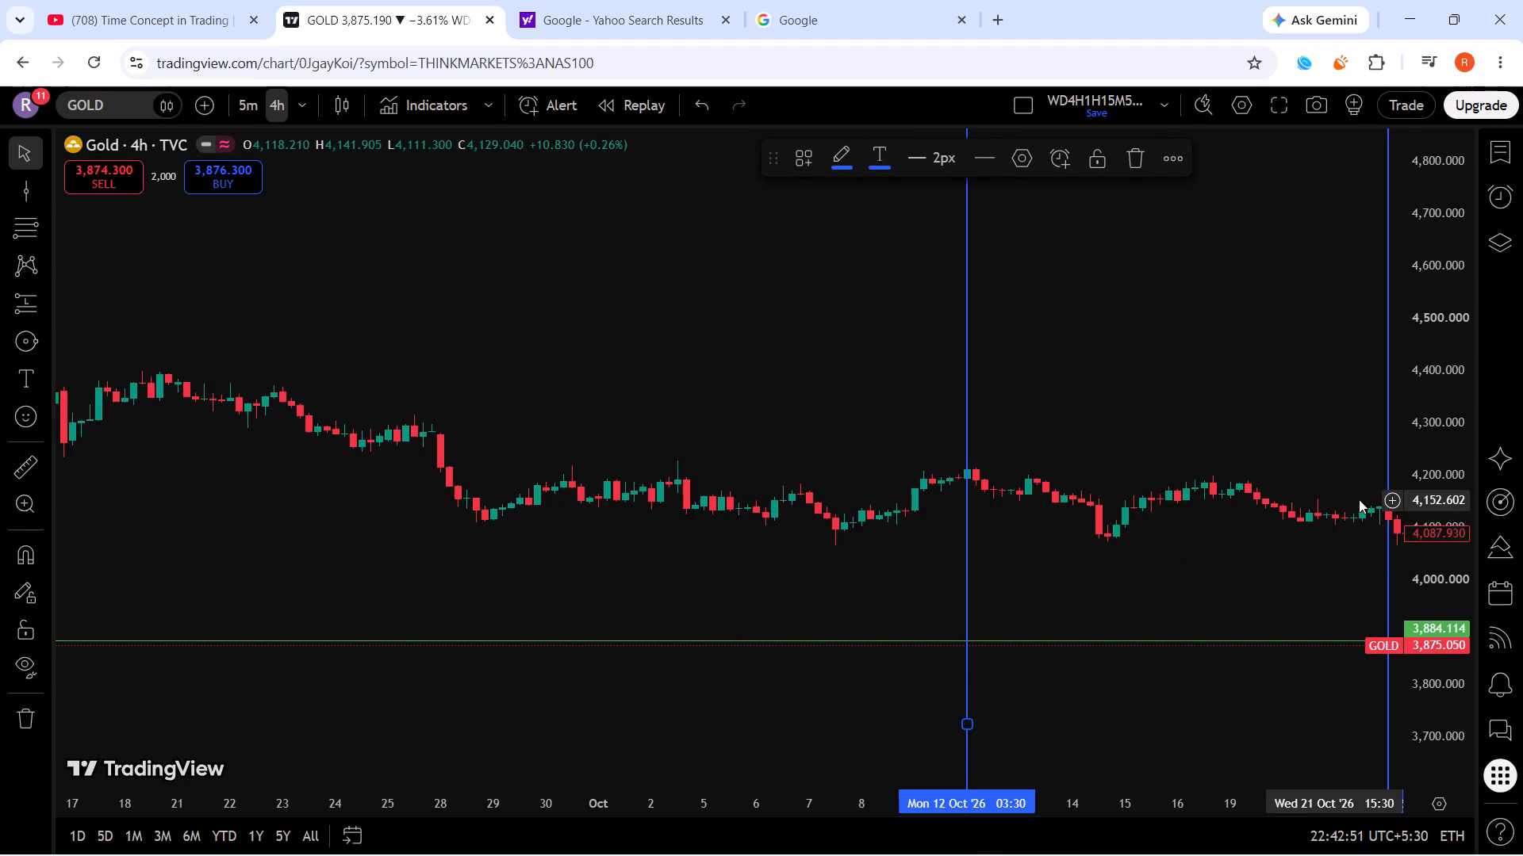
scroll(1469, 511, up, 9)
scroll(1476, 474, down, 11)
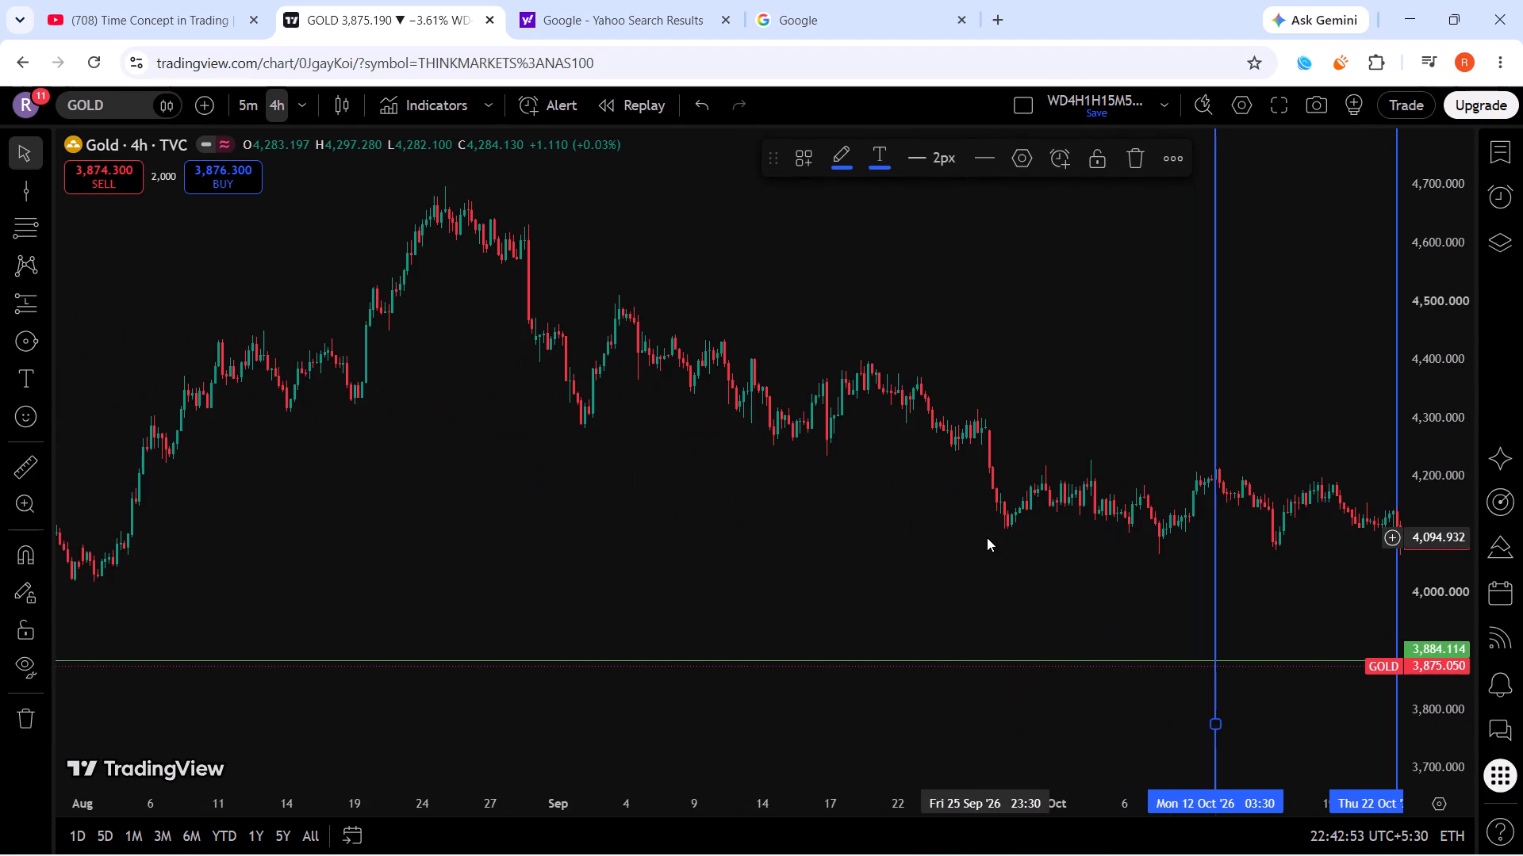
scroll(987, 537, down, 1)
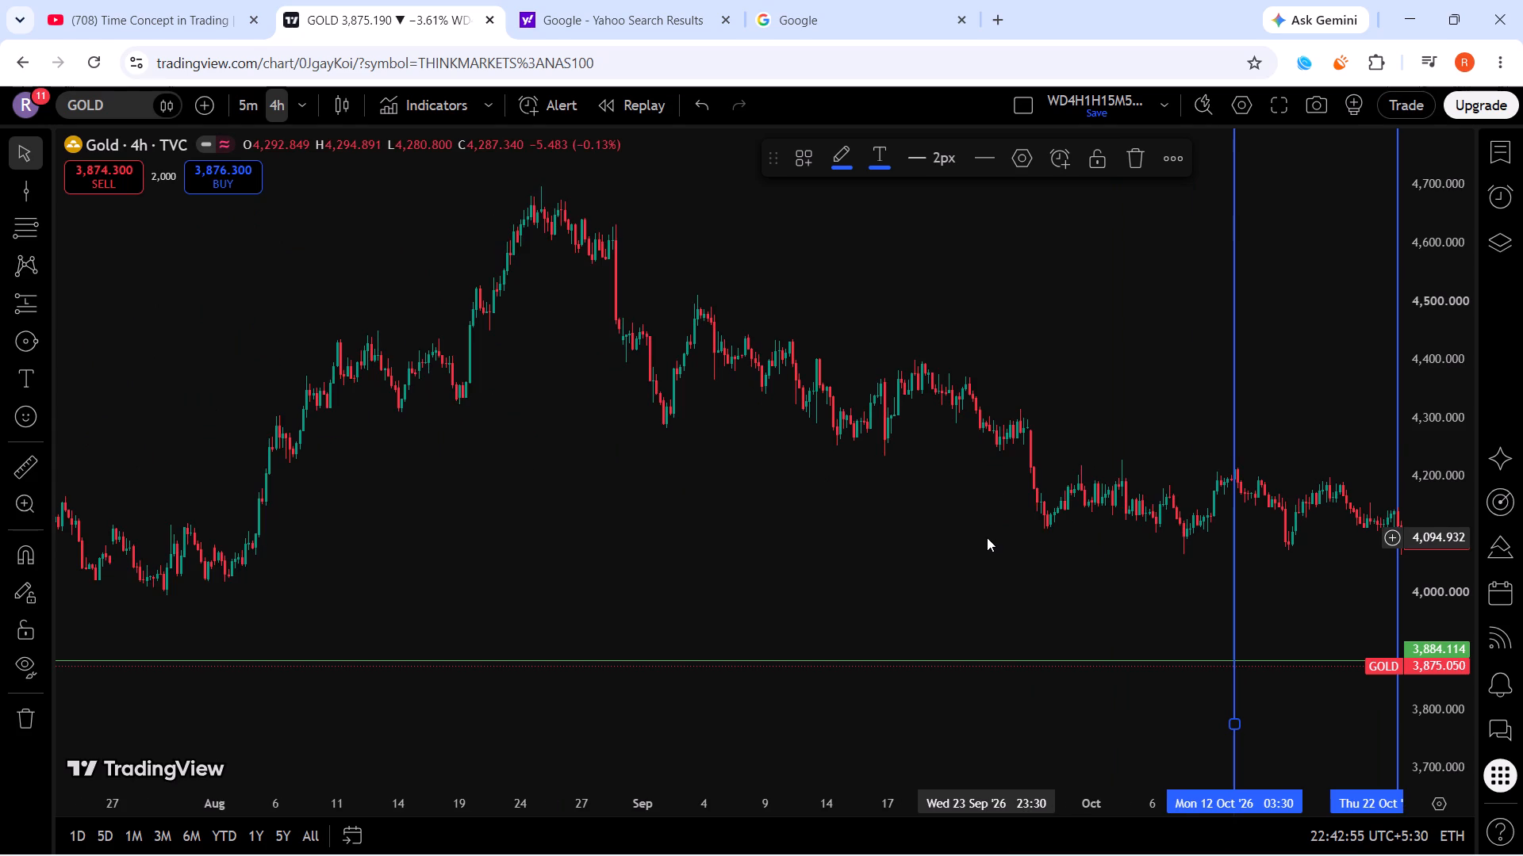
click(29, 197)
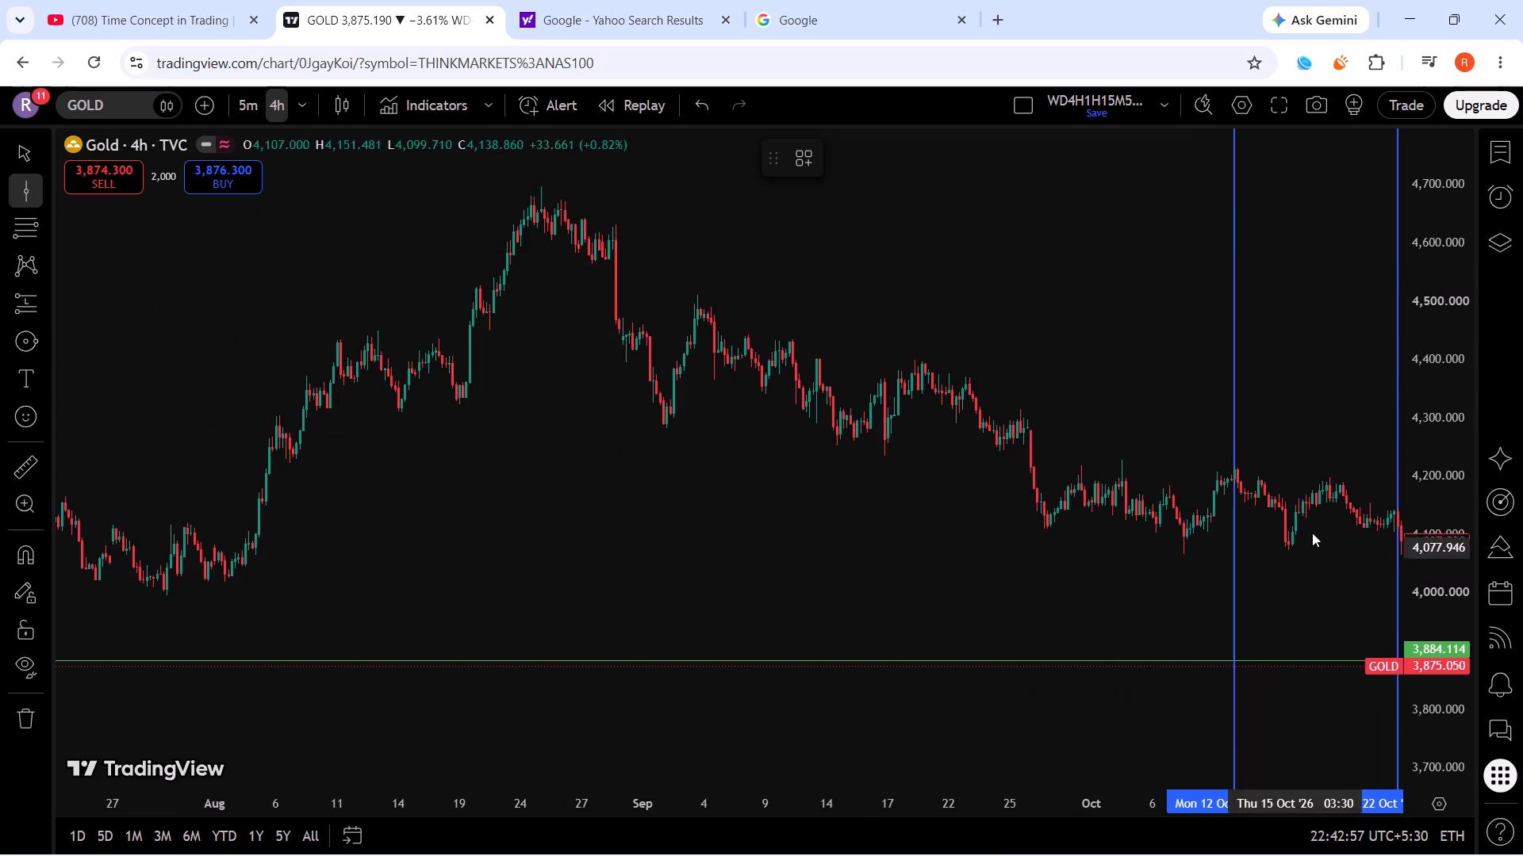
click(1029, 434)
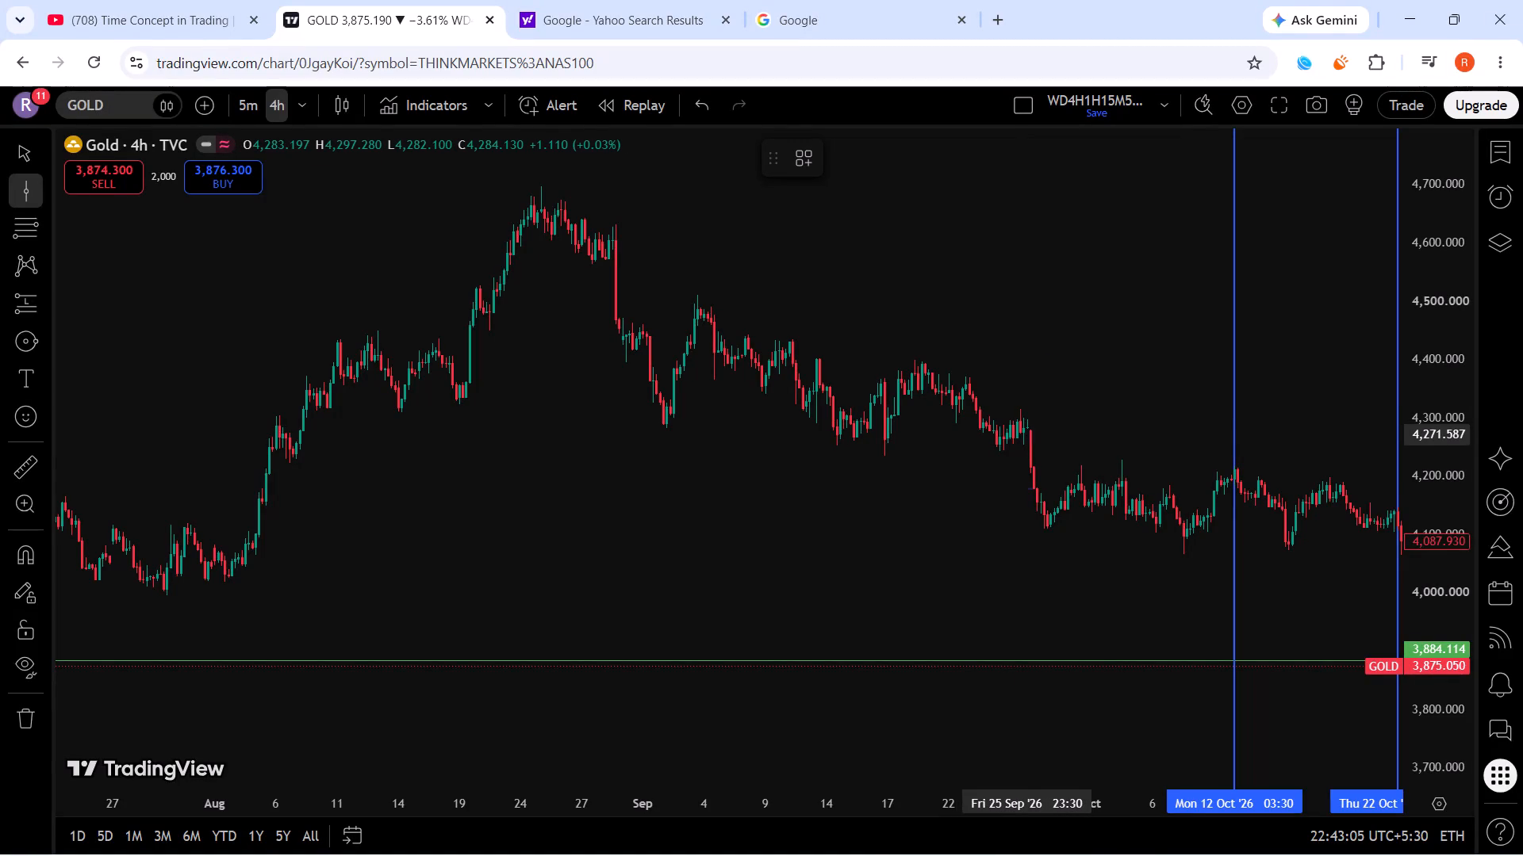
Shift the late-September vertical line one candle later, to the large bearish candle on 28 September 2026 at 03:30.
scroll(1130, 476, up, 5)
scroll(1471, 499, down, 12)
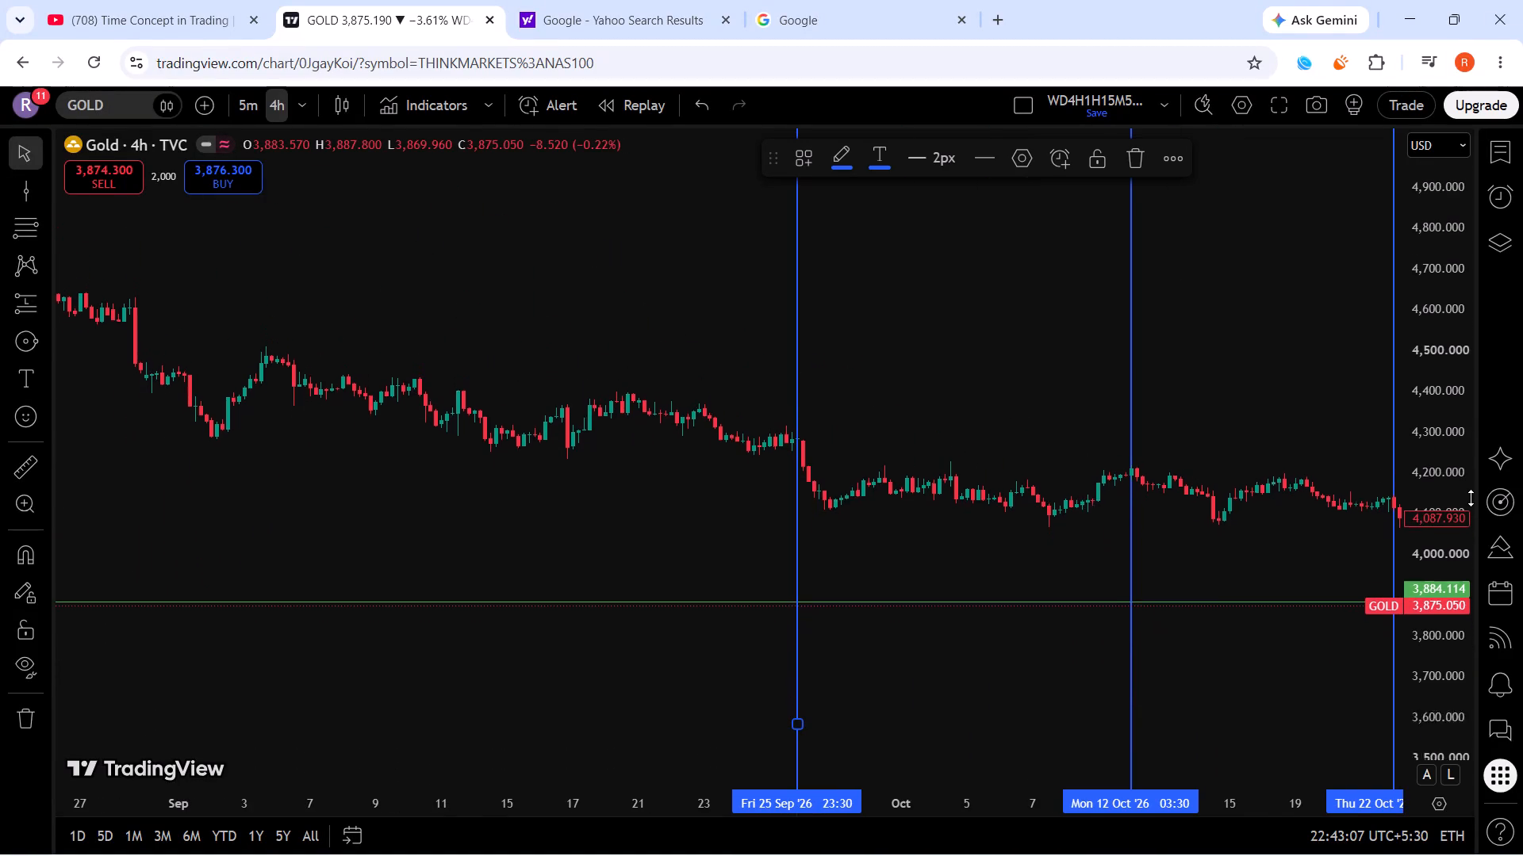
scroll(1147, 610, up, 11)
scroll(1398, 502, down, 6)
scroll(753, 550, down, 6)
scroll(1452, 474, down, 12)
scroll(1452, 476, up, 11)
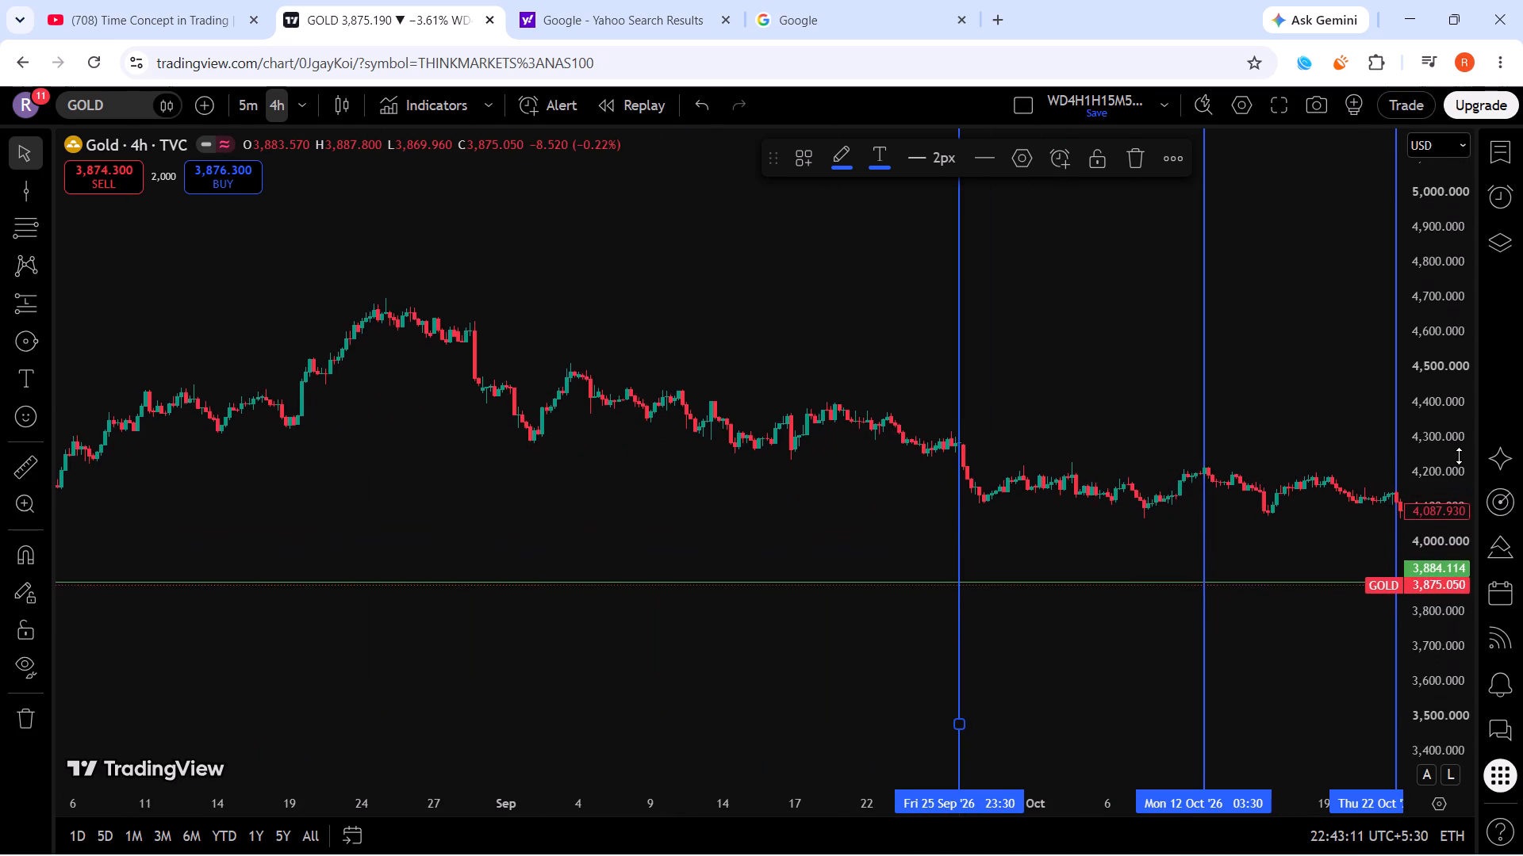
scroll(1459, 456, up, 20)
scroll(1459, 456, up, 20)
scroll(1459, 456, up, 5)
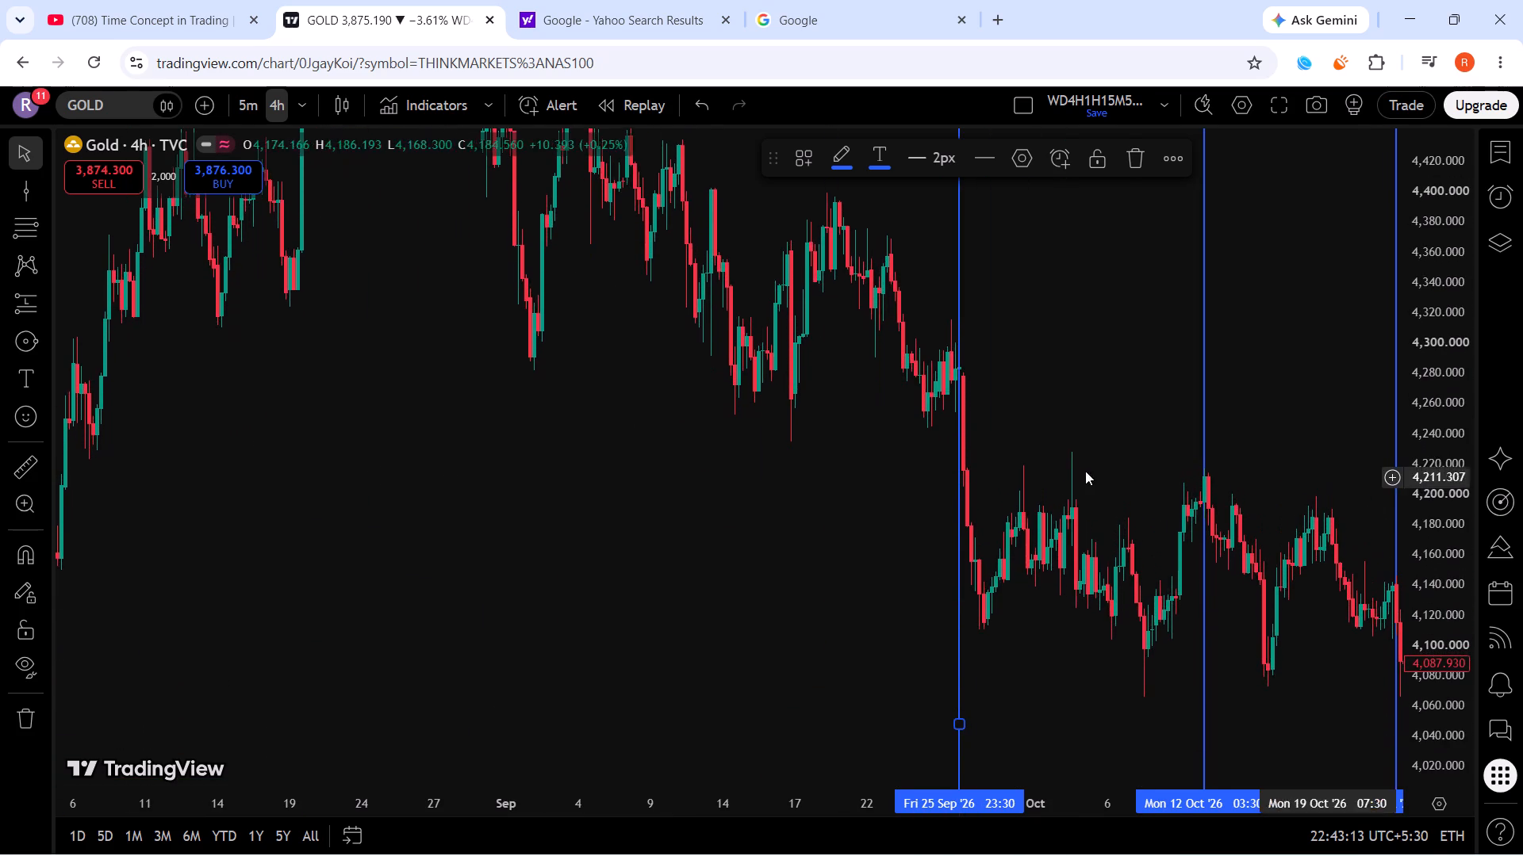
scroll(1053, 444, up, 14)
drag(402, 384, 1244, 388)
scroll(1201, 415, up, 6)
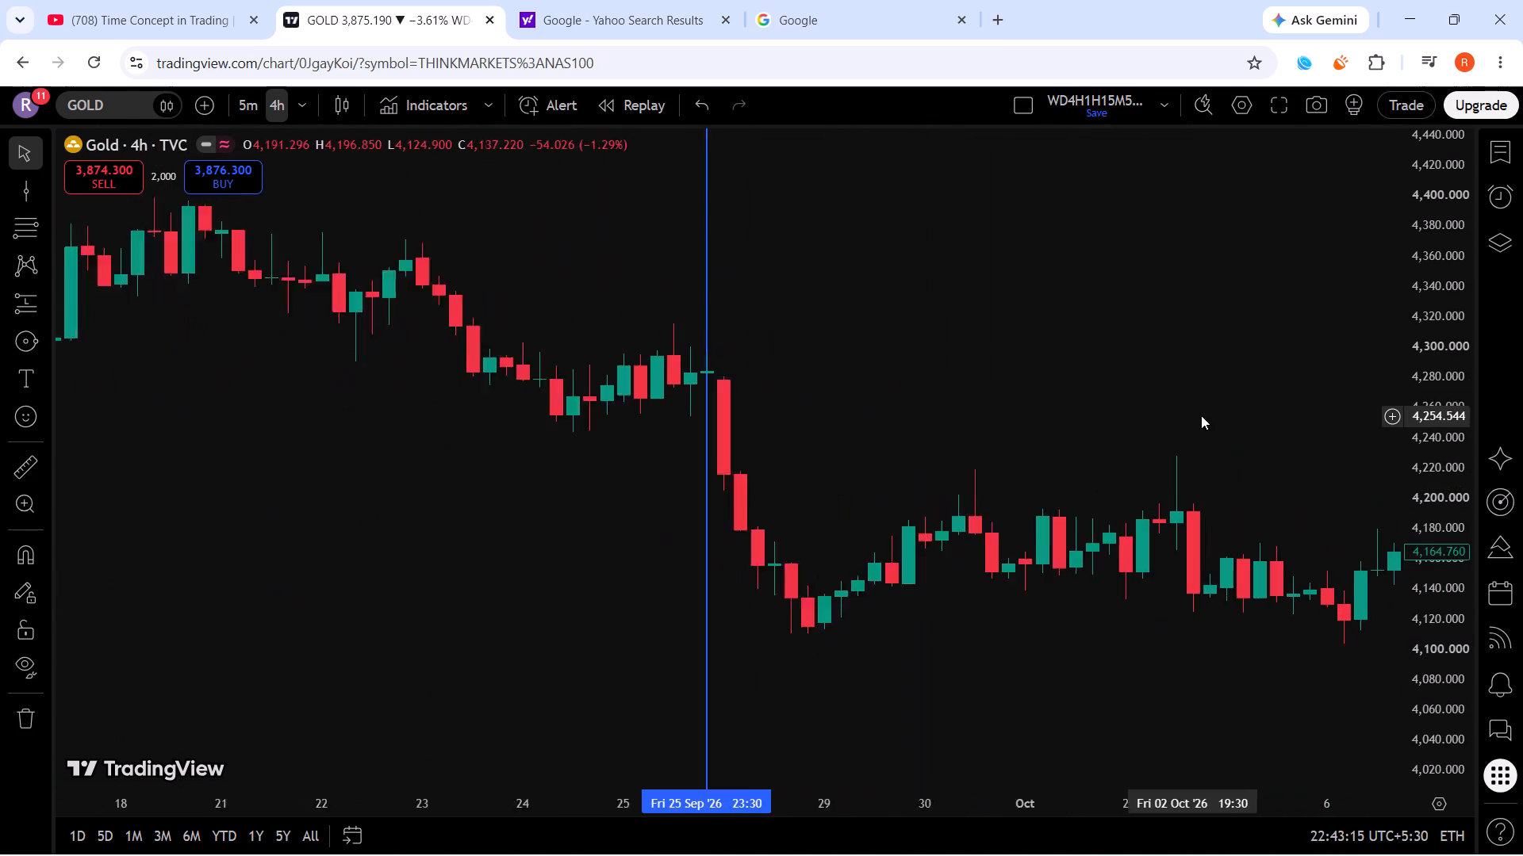
drag(643, 391, 1010, 362)
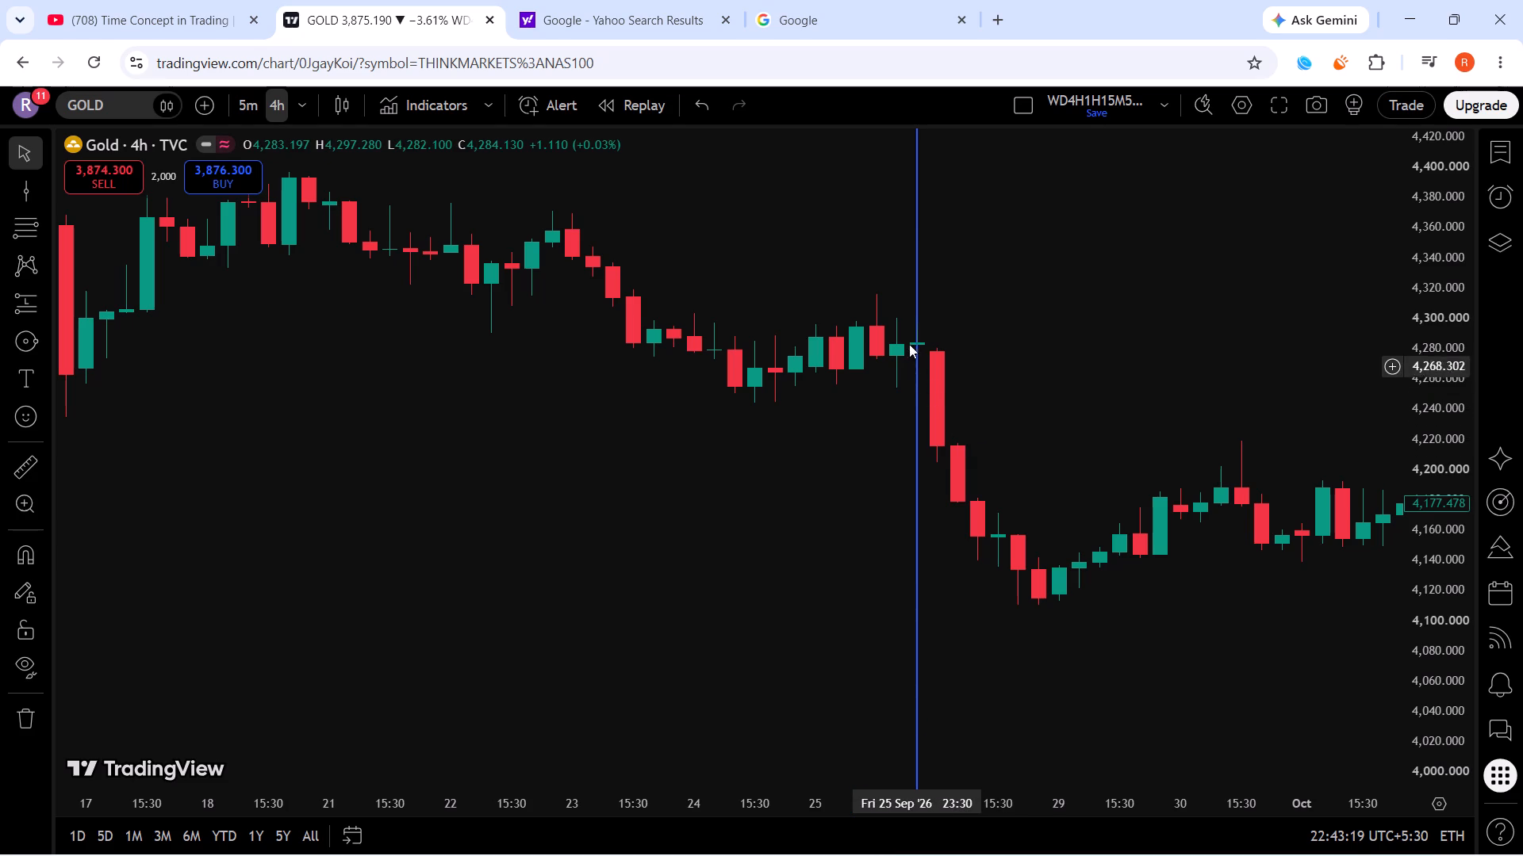
drag(919, 311, 932, 323)
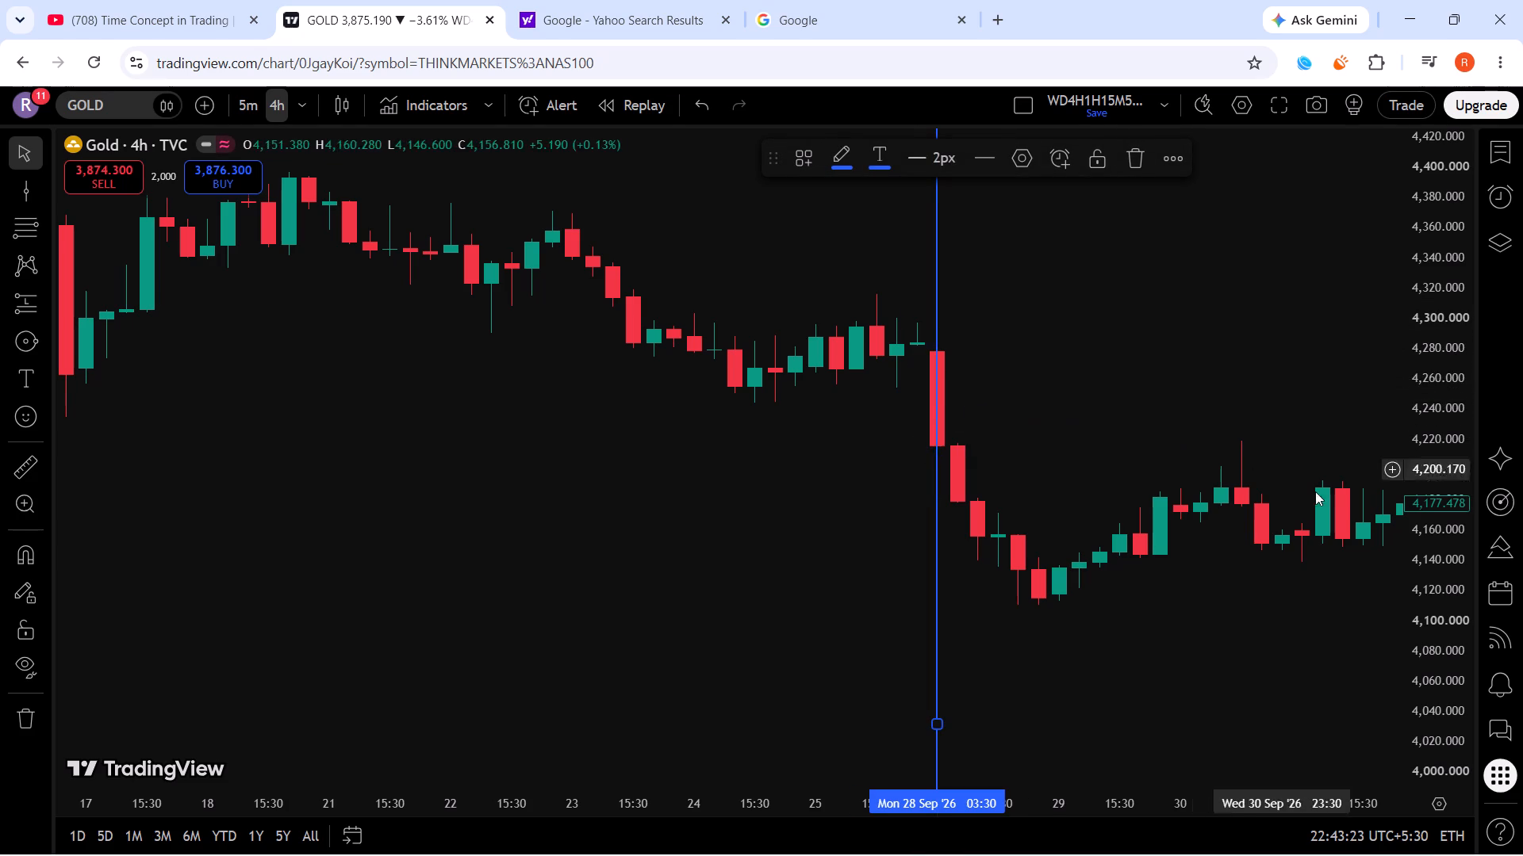
Place a vertical line at the early-September swing high, on 3 September 2026 at 19:30.
scroll(1433, 522, down, 7)
scroll(715, 522, down, 13)
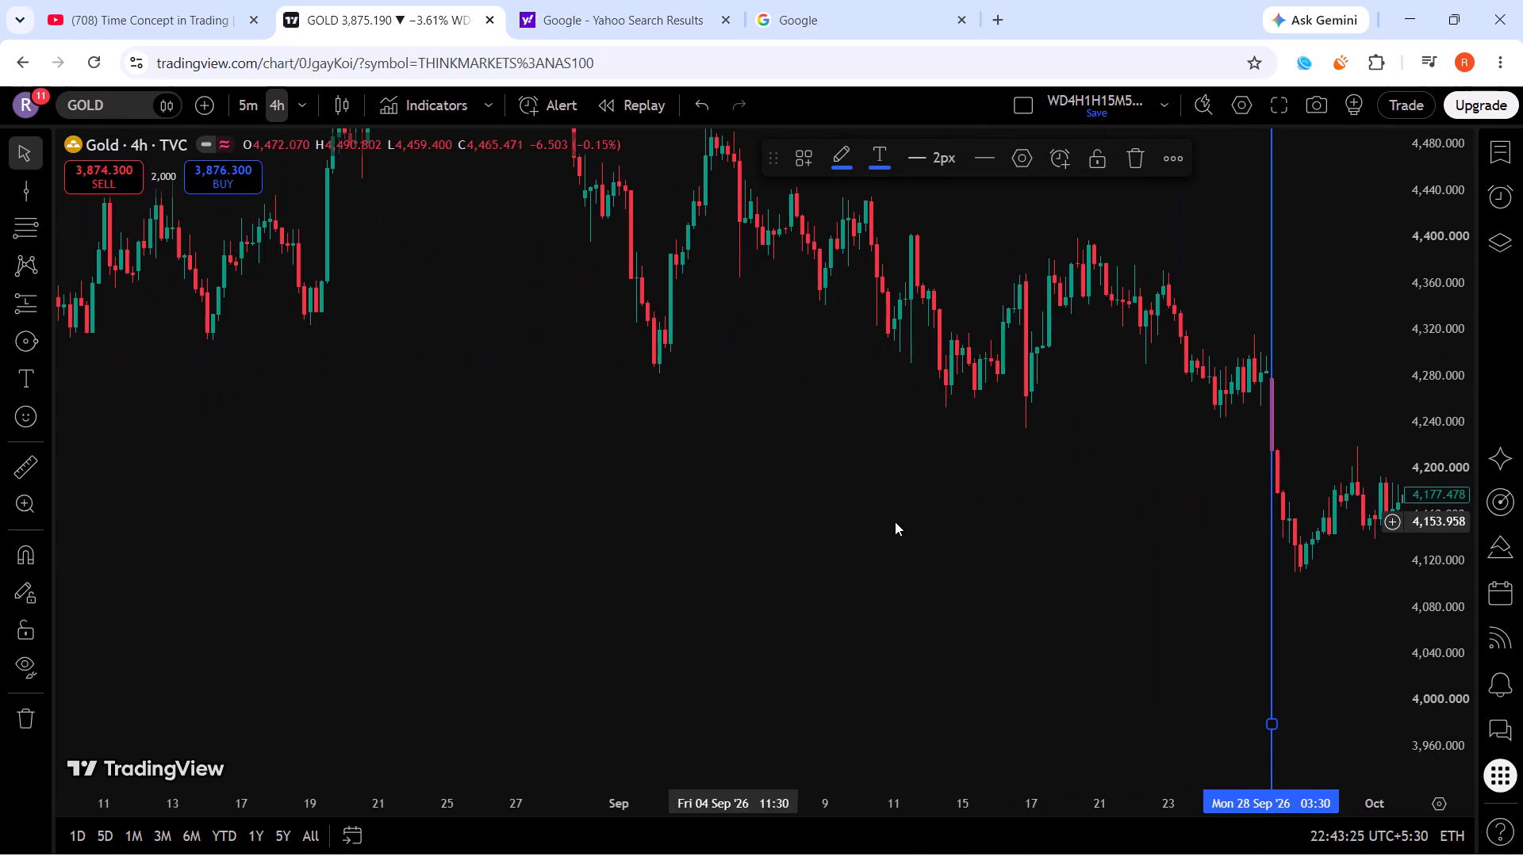
scroll(1454, 398, down, 20)
scroll(675, 504, down, 6)
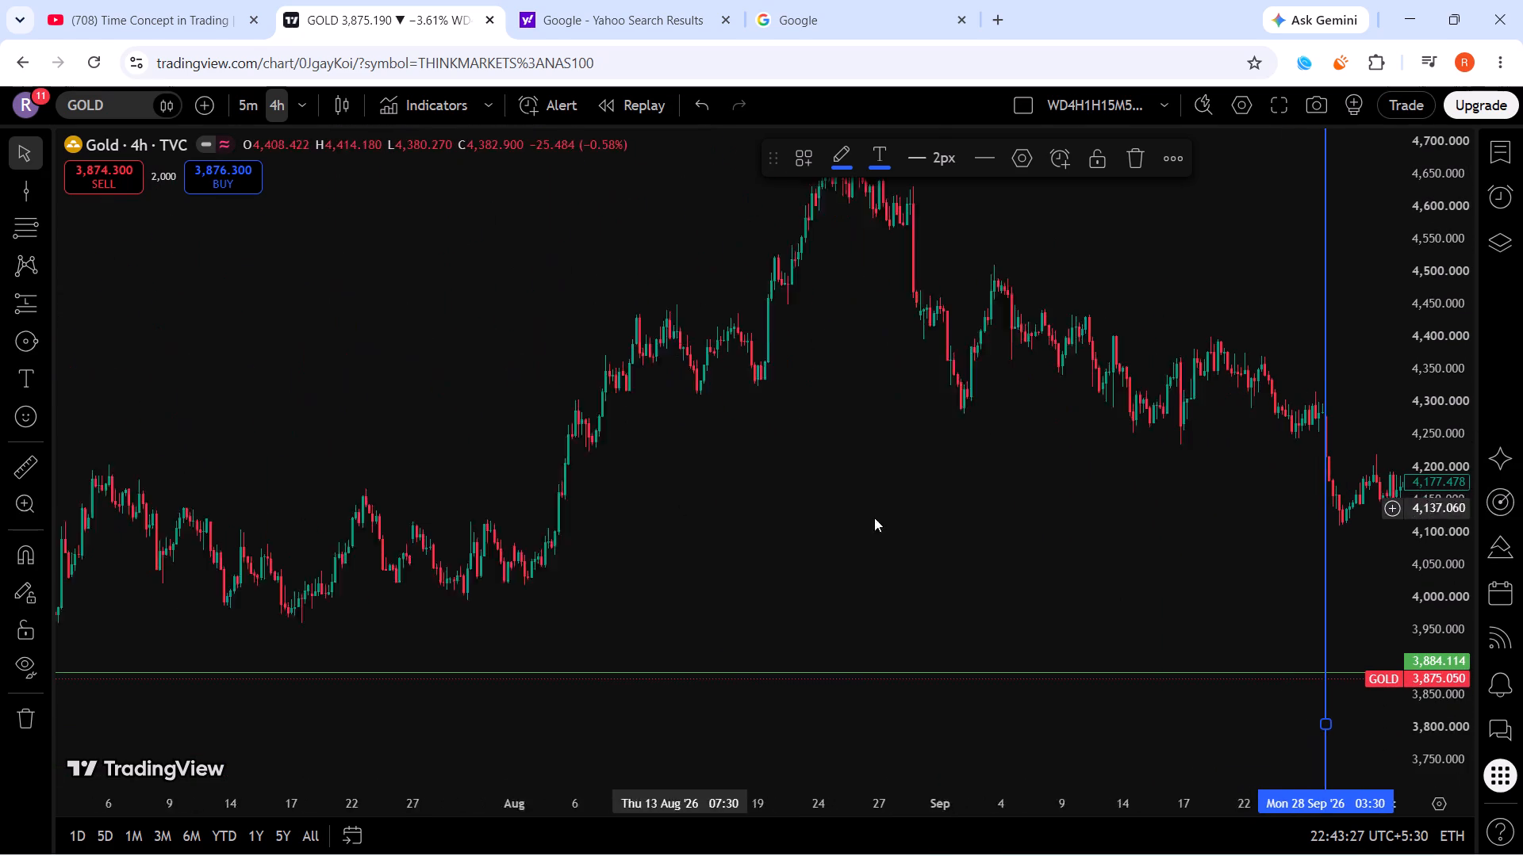
scroll(1452, 402, down, 12)
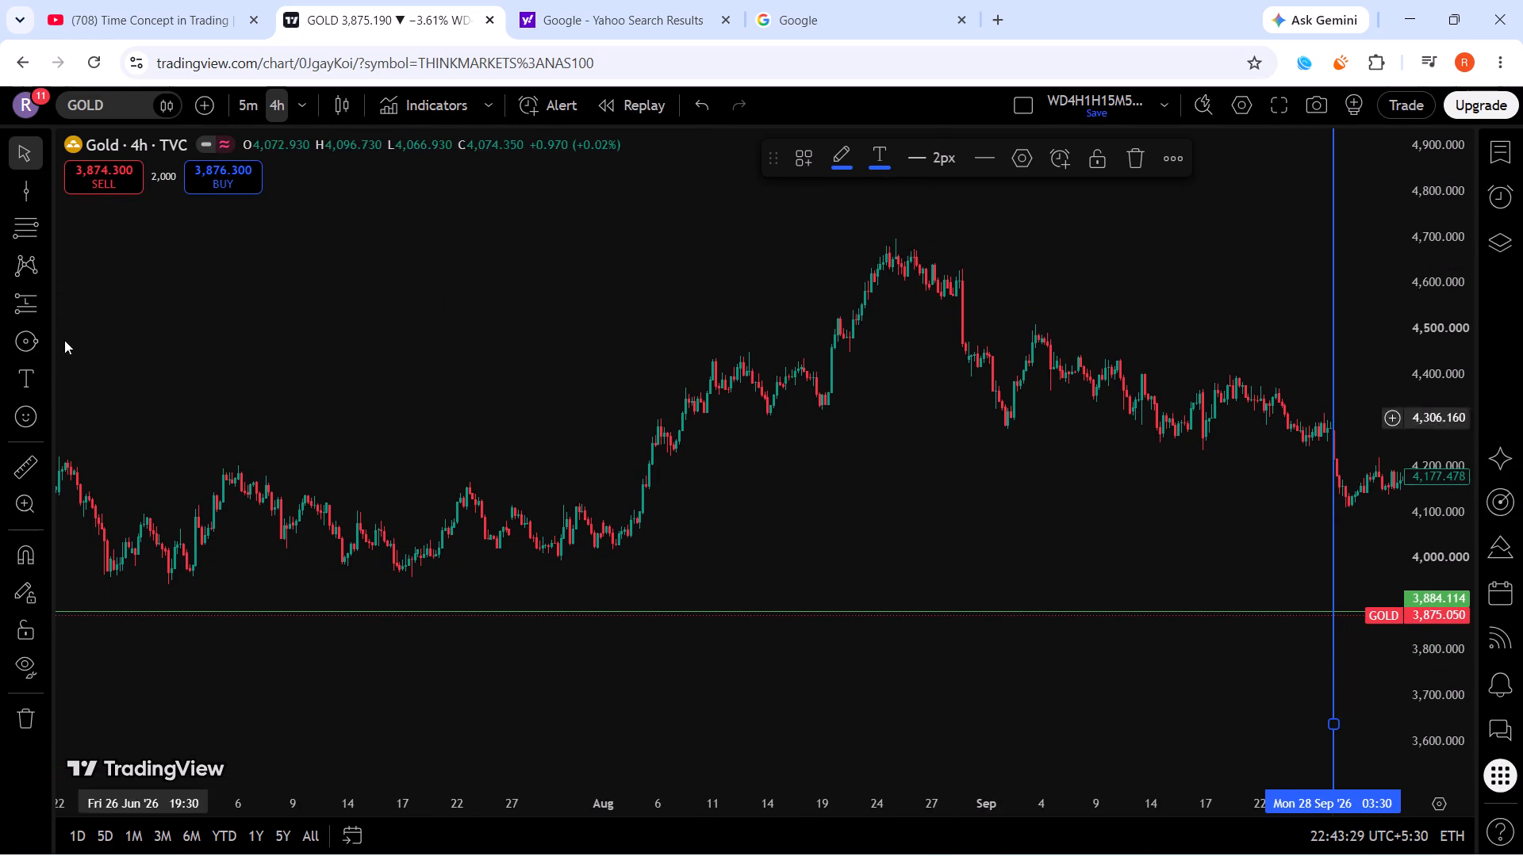
click(24, 186)
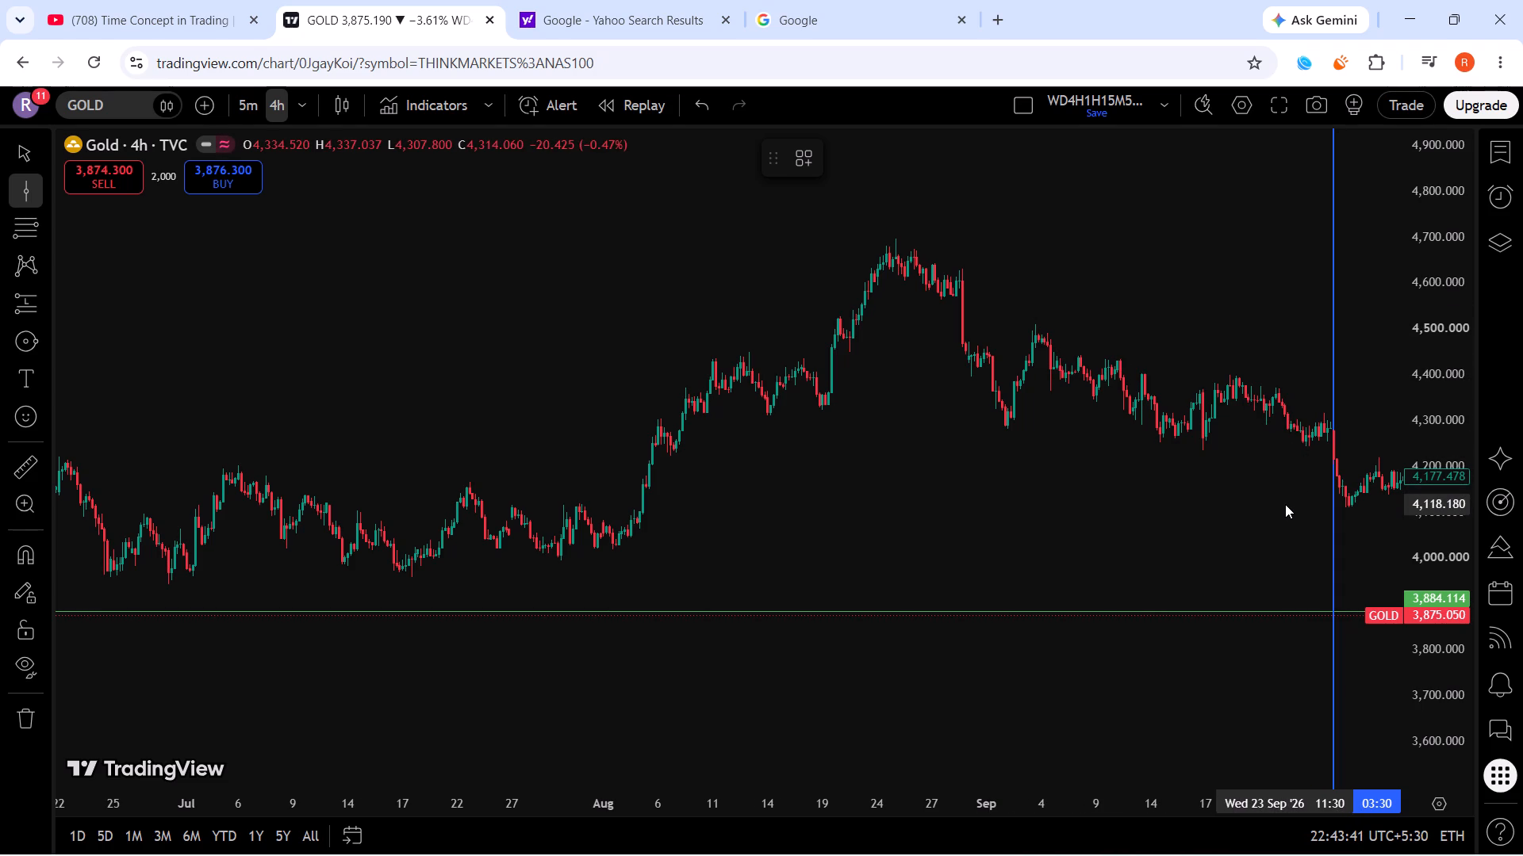
click(1036, 337)
Shift the early-September vertical line two candles later, to 4 September 2026 at 03:30.
scroll(1094, 409, up, 5)
scroll(1430, 497, up, 17)
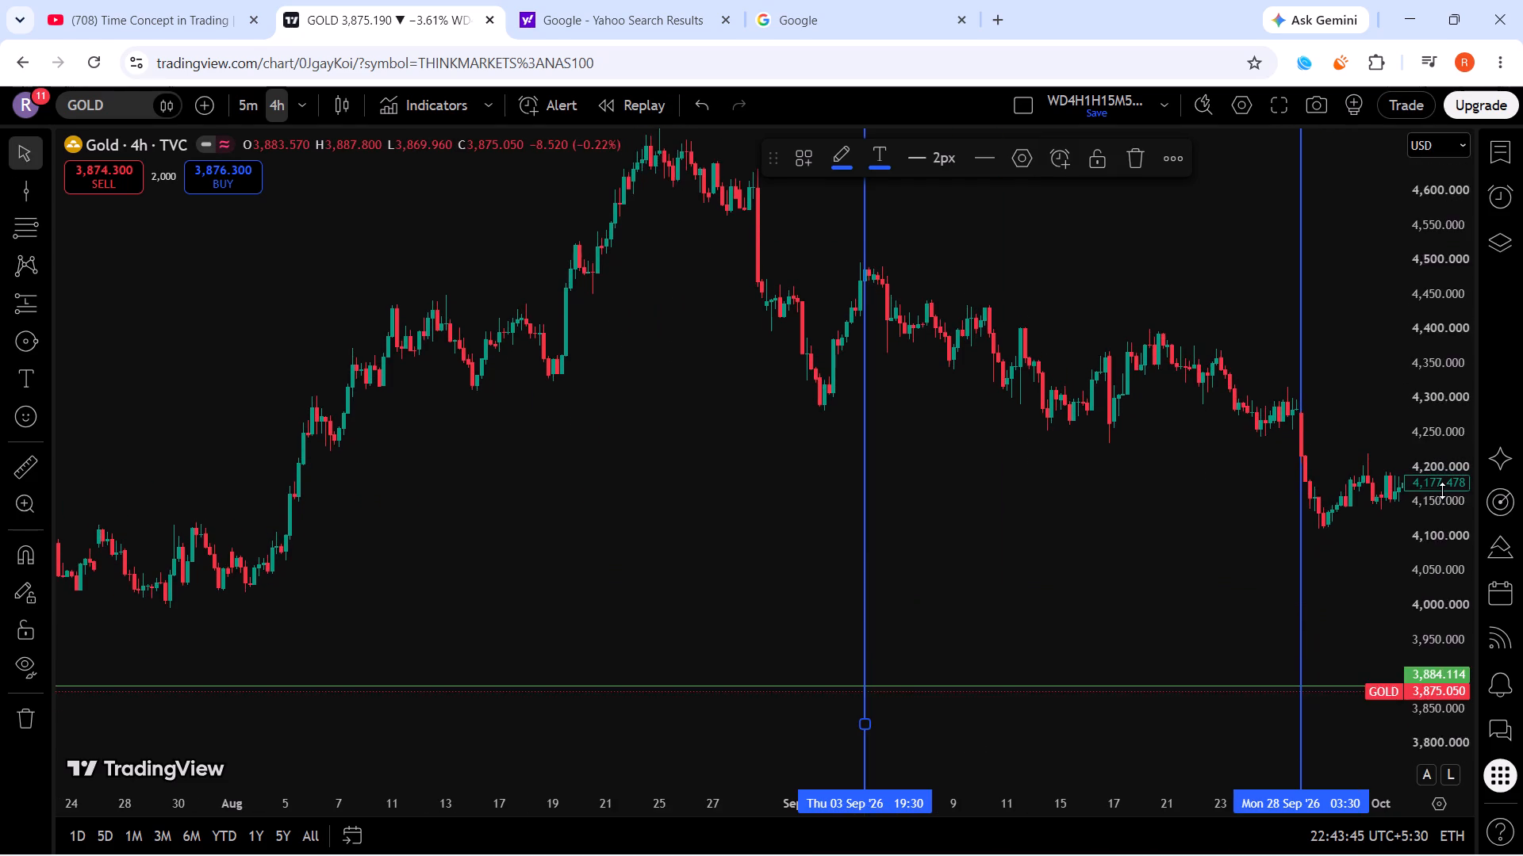
scroll(1442, 491, up, 2)
scroll(1153, 538, up, 6)
drag(710, 399, 1006, 744)
scroll(1051, 736, up, 6)
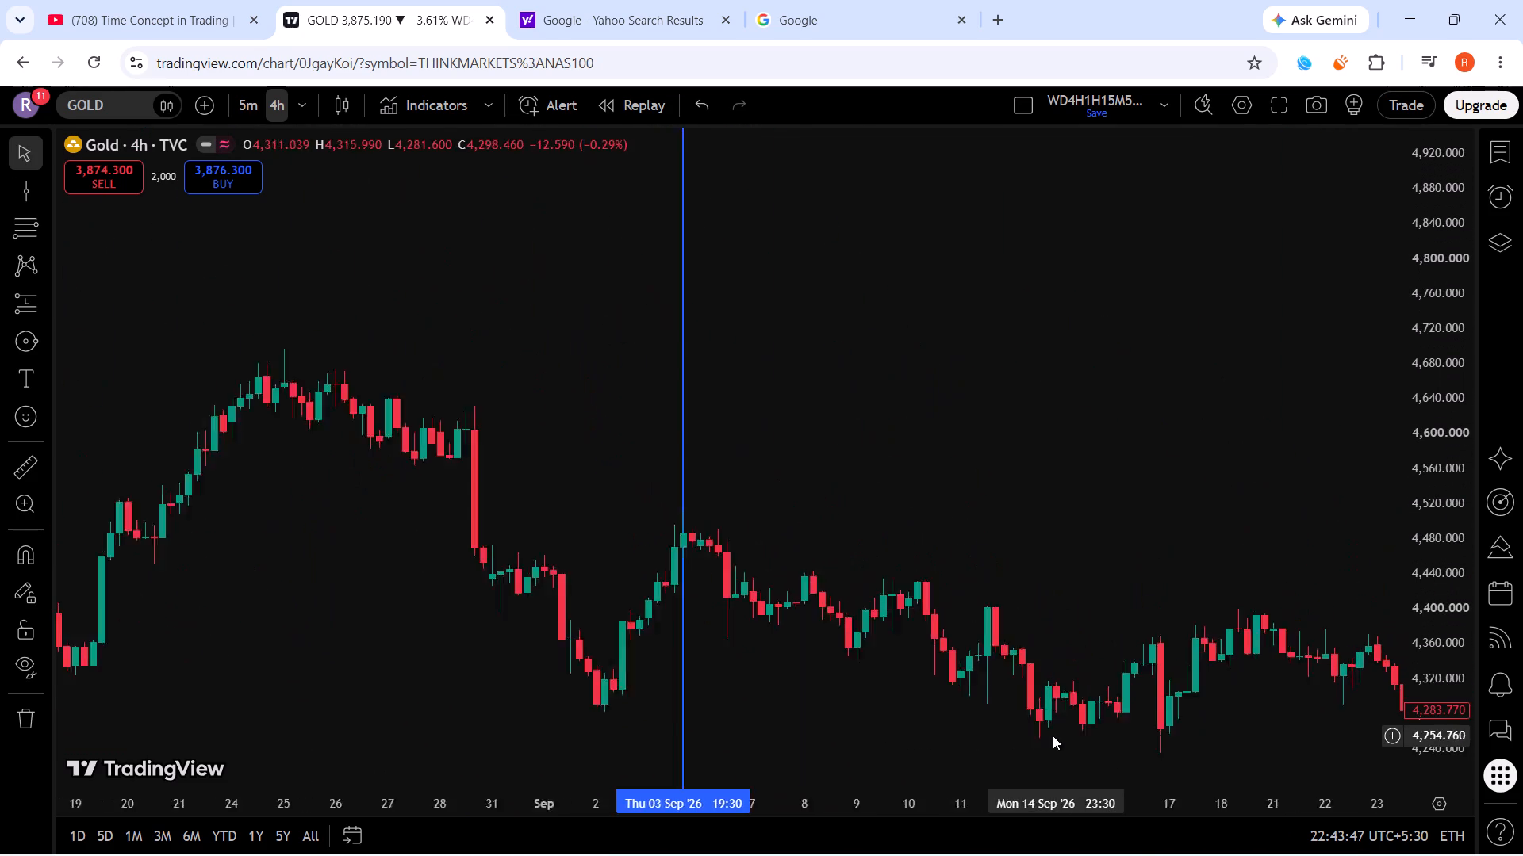
scroll(1415, 579, up, 12)
scroll(629, 560, down, 6)
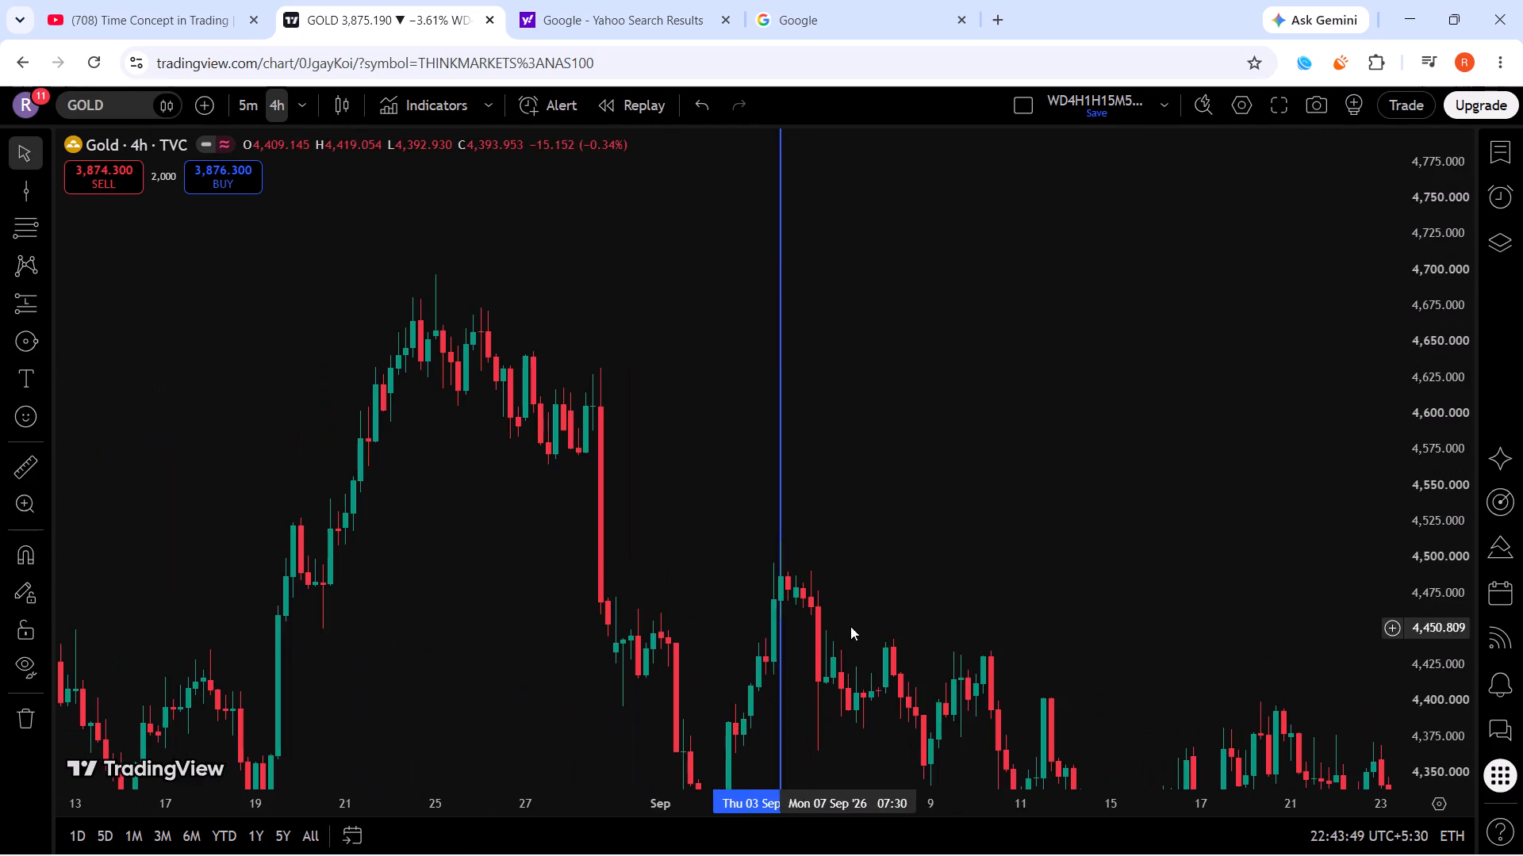
drag(827, 587, 847, 469)
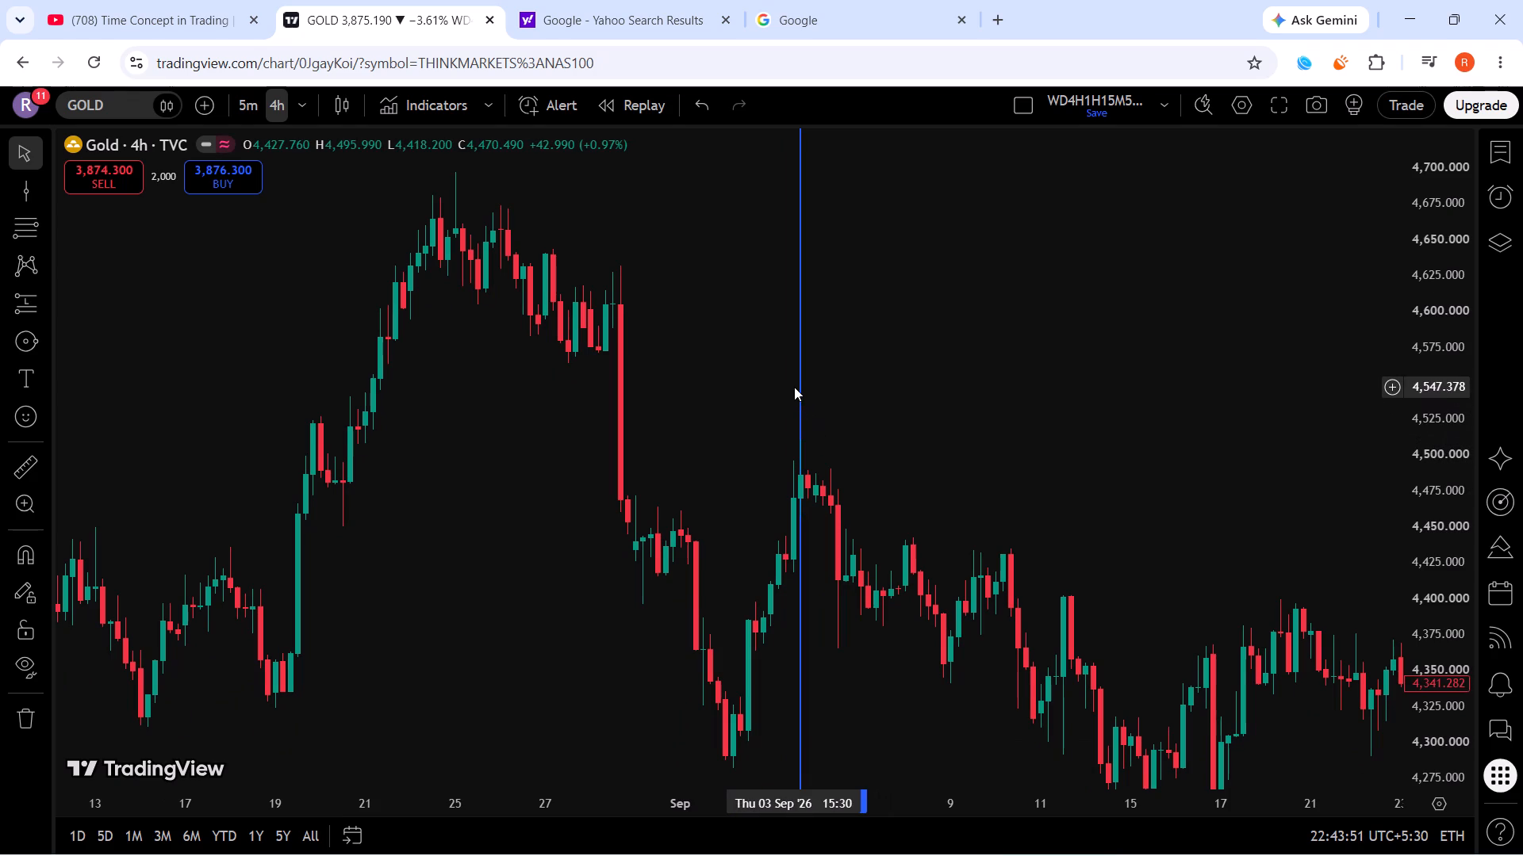
drag(801, 388, 805, 390)
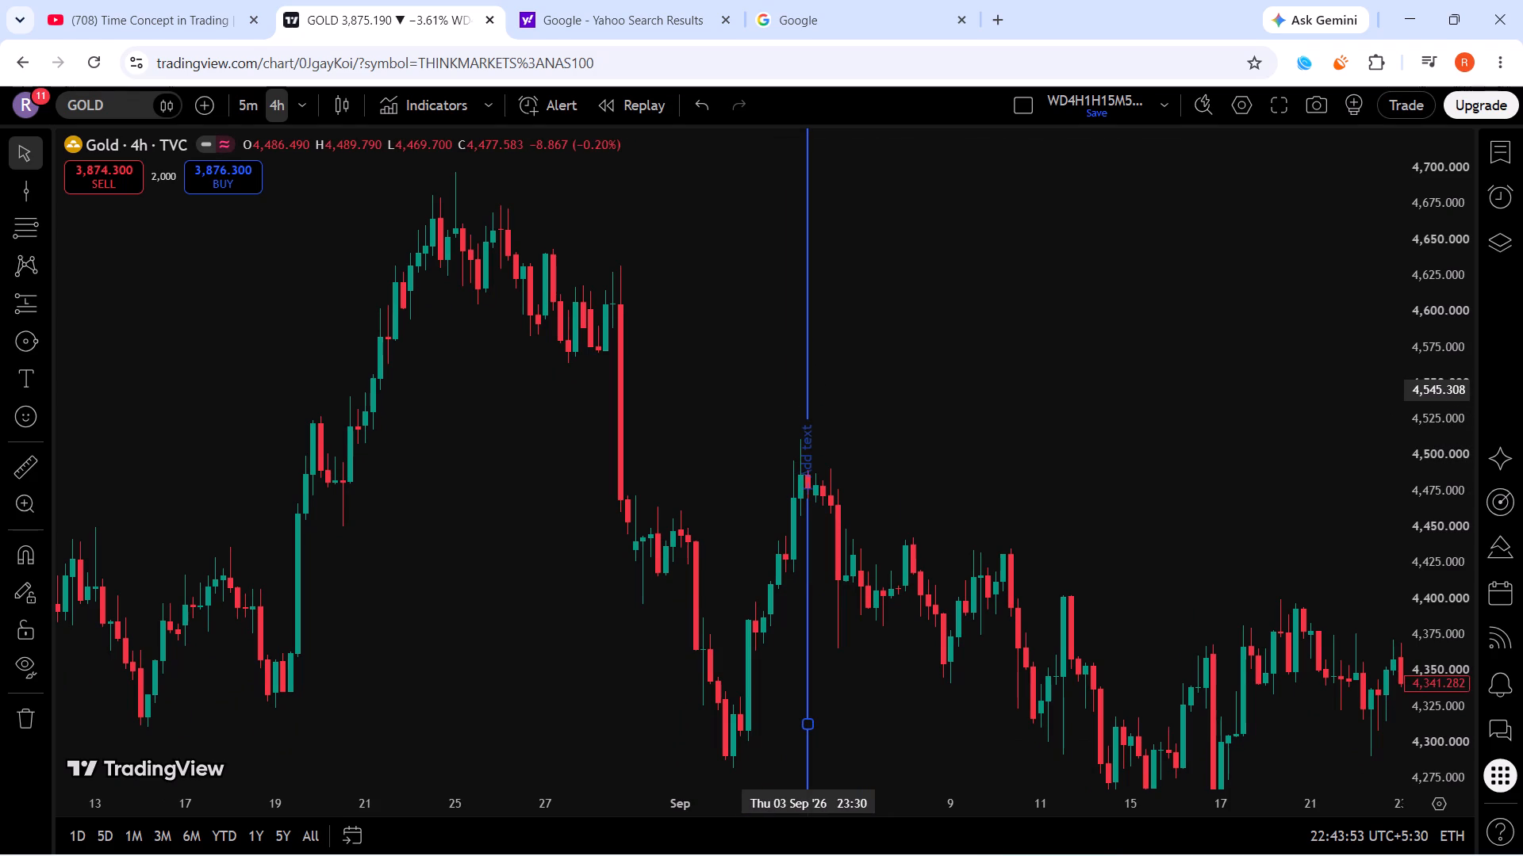
drag(805, 390, 814, 392)
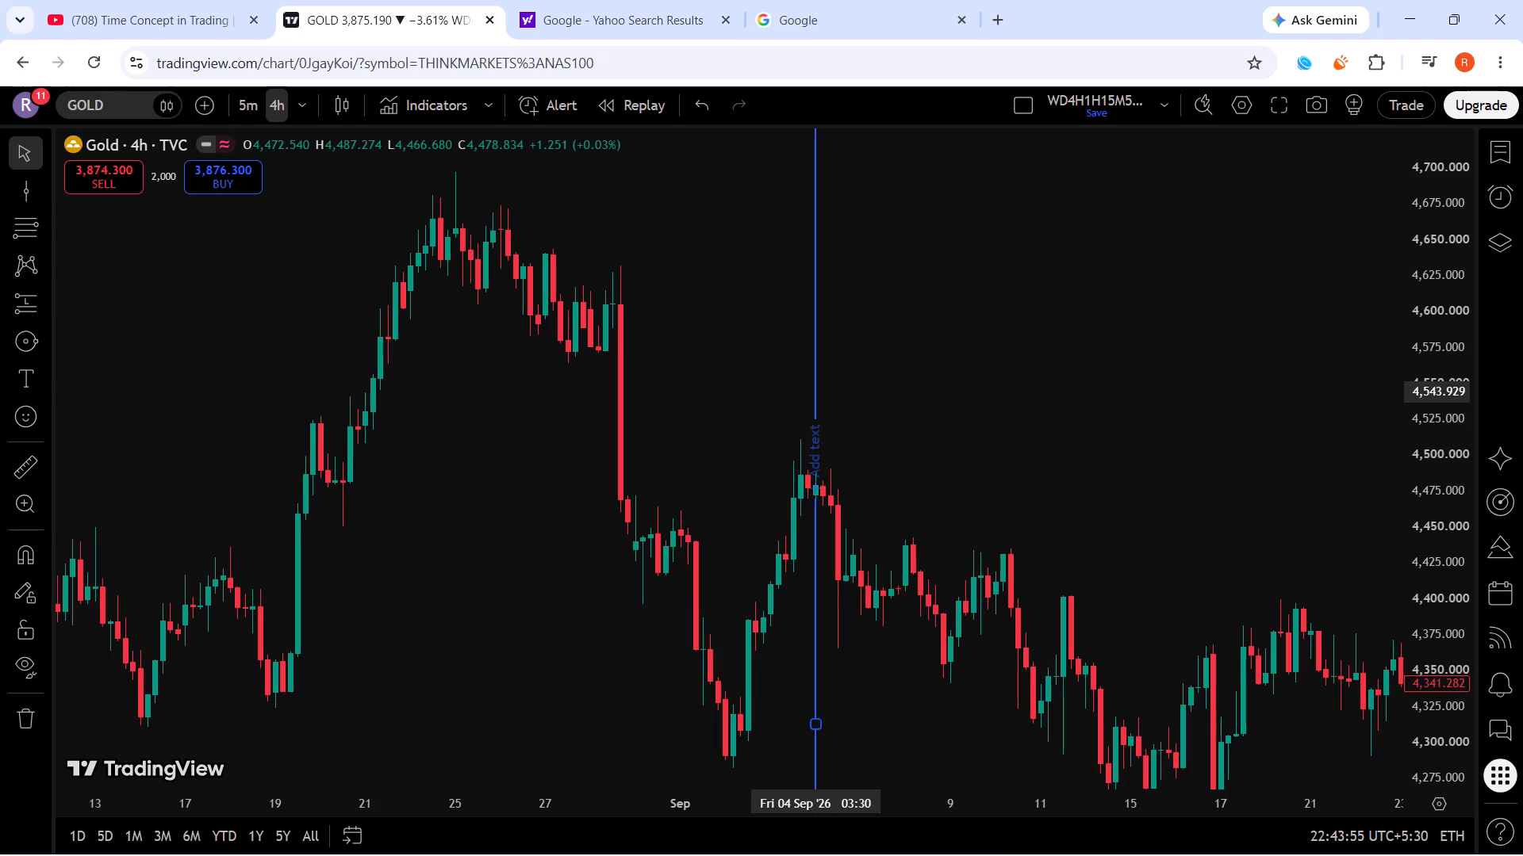
drag(814, 392, 815, 396)
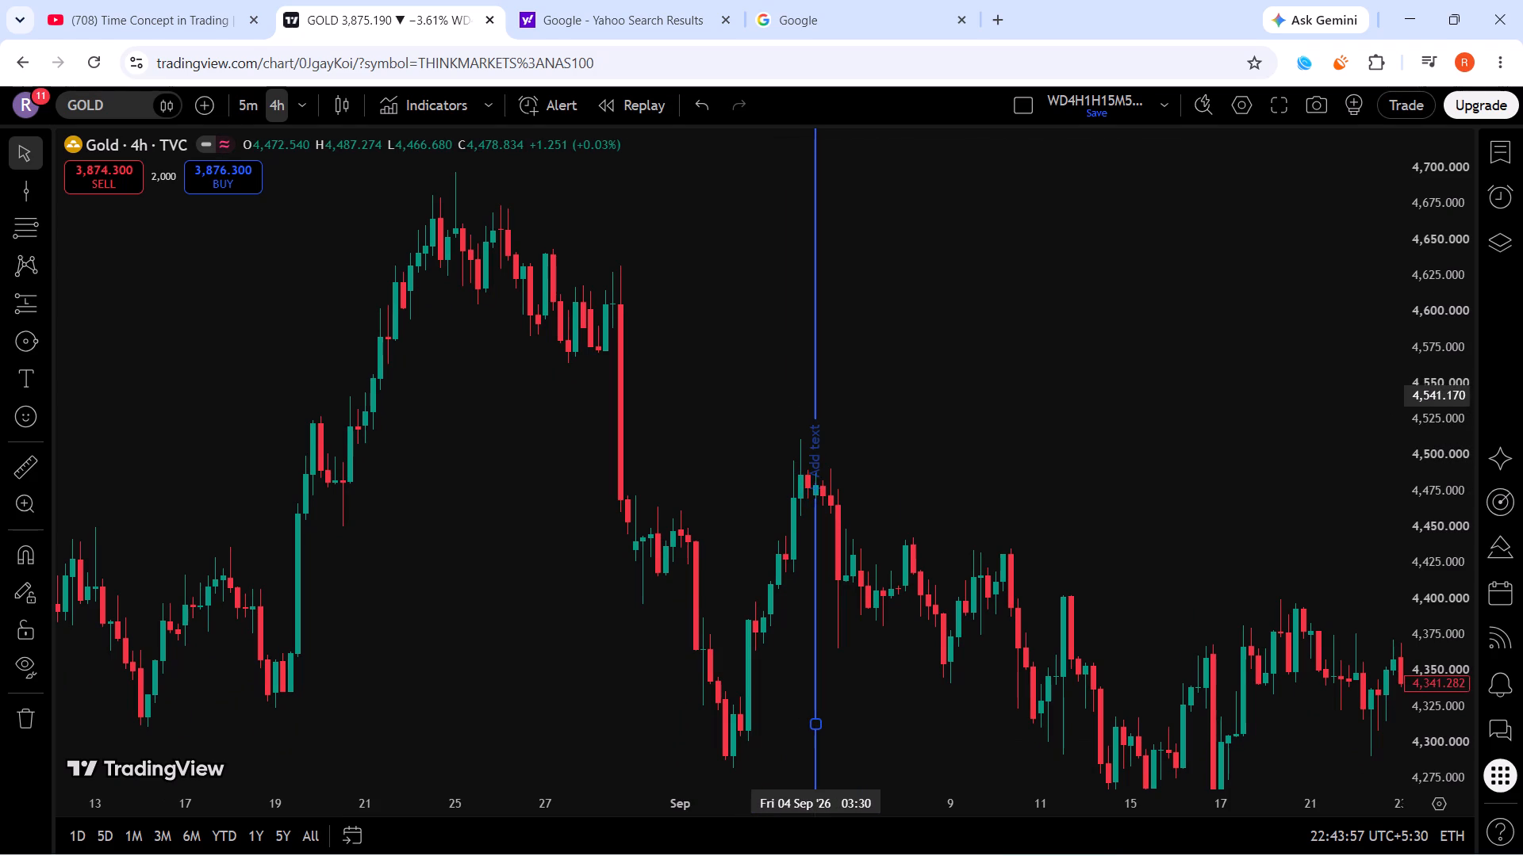
drag(815, 396, 743, 387)
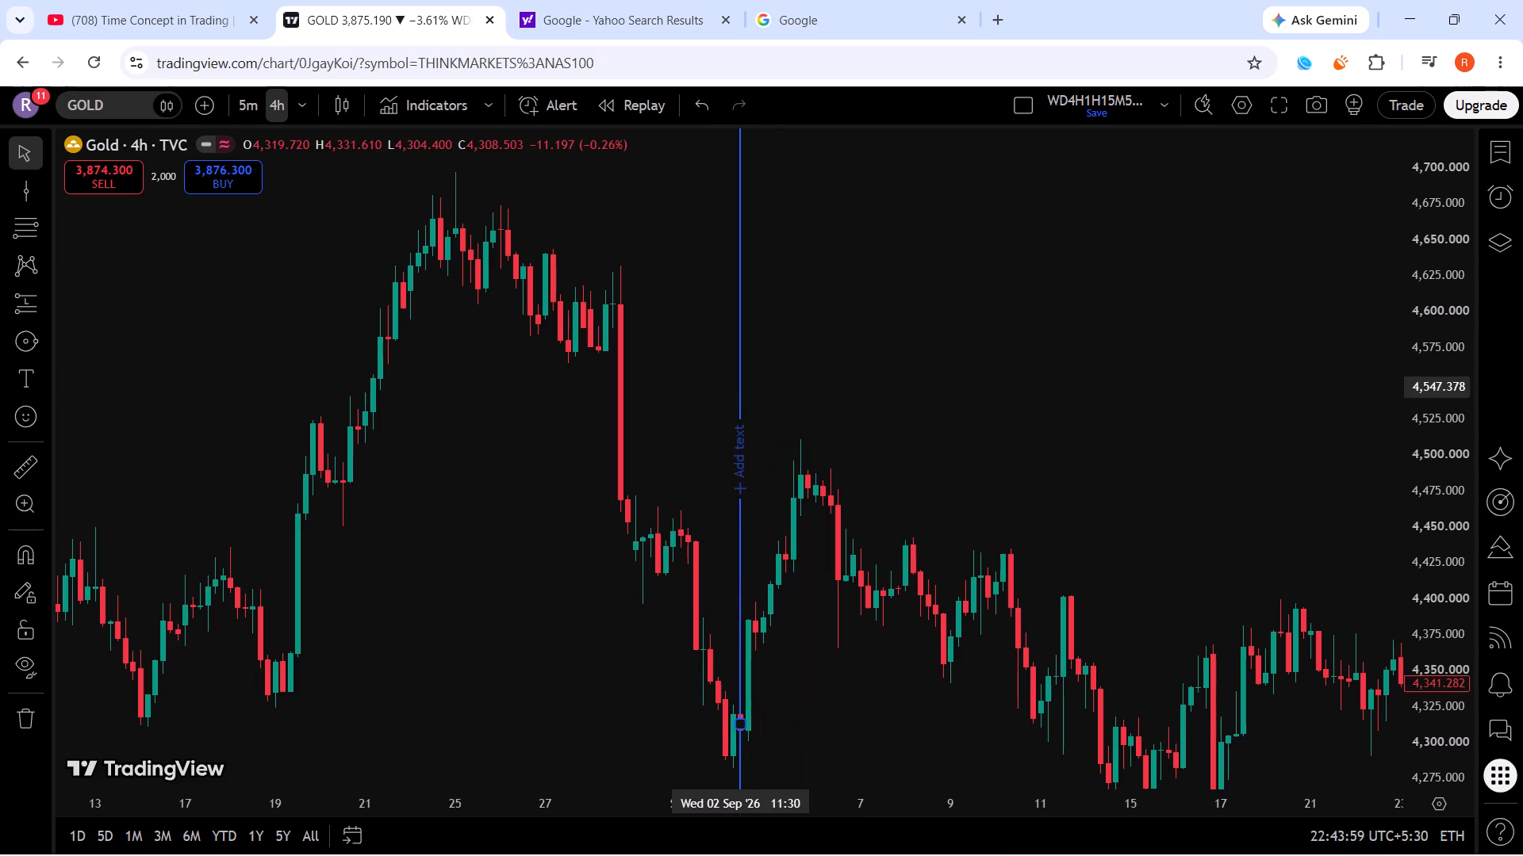
drag(743, 387, 815, 397)
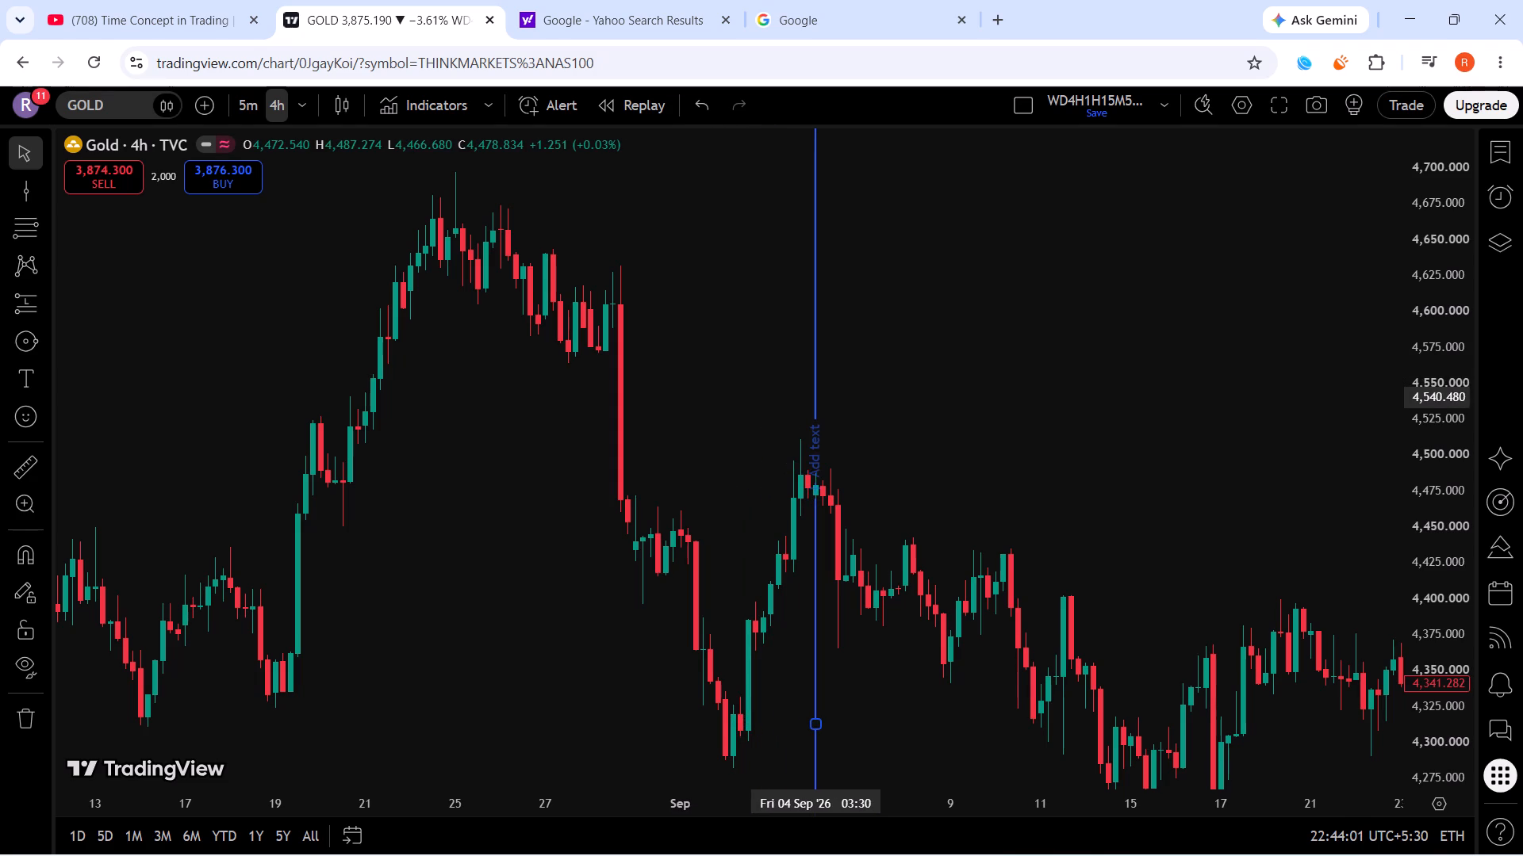
drag(815, 397, 833, 407)
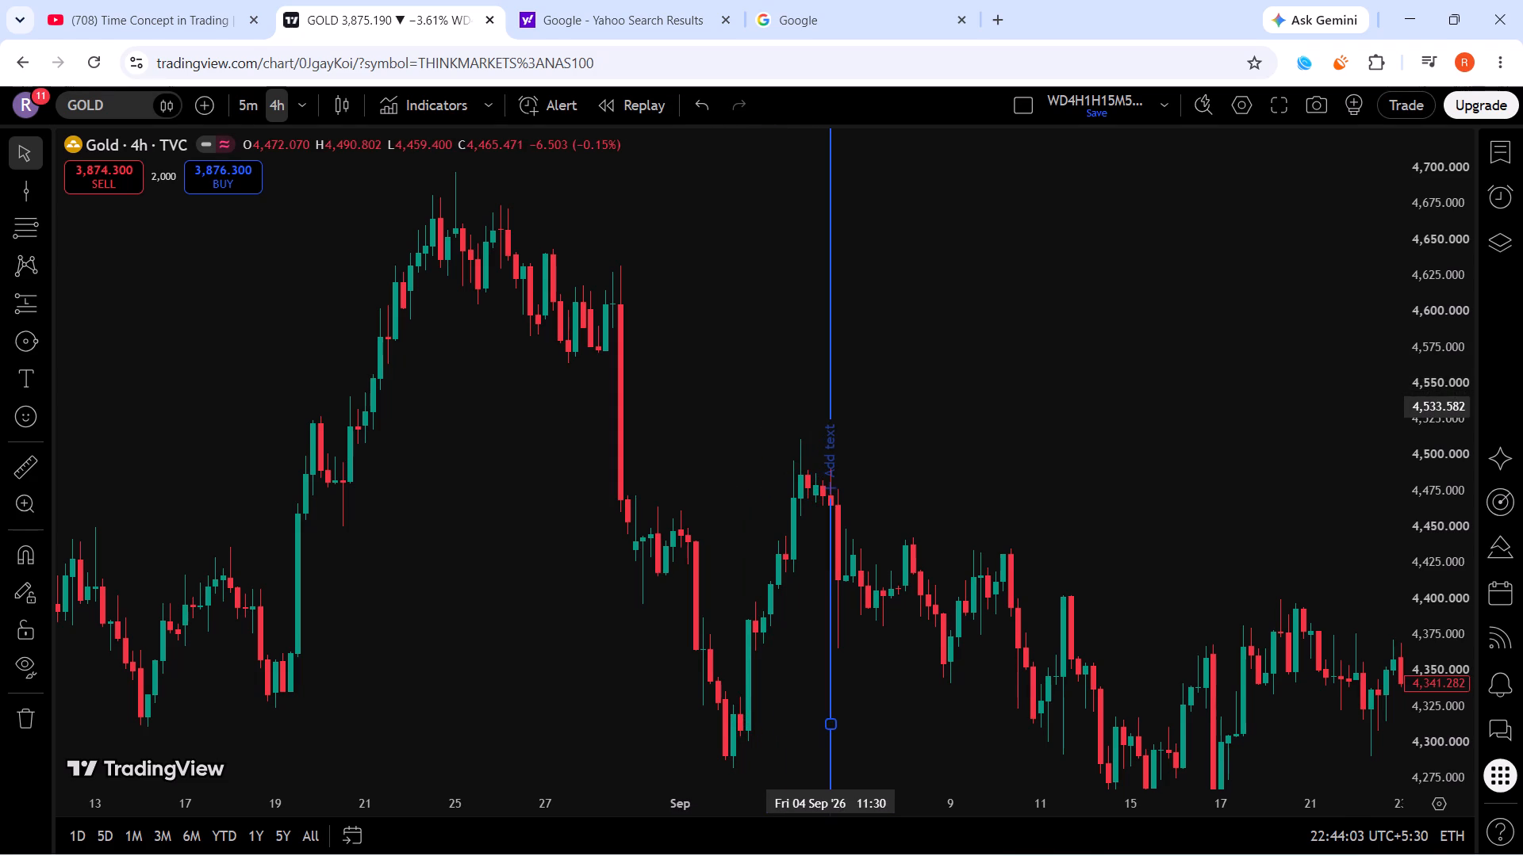
drag(833, 407, 816, 409)
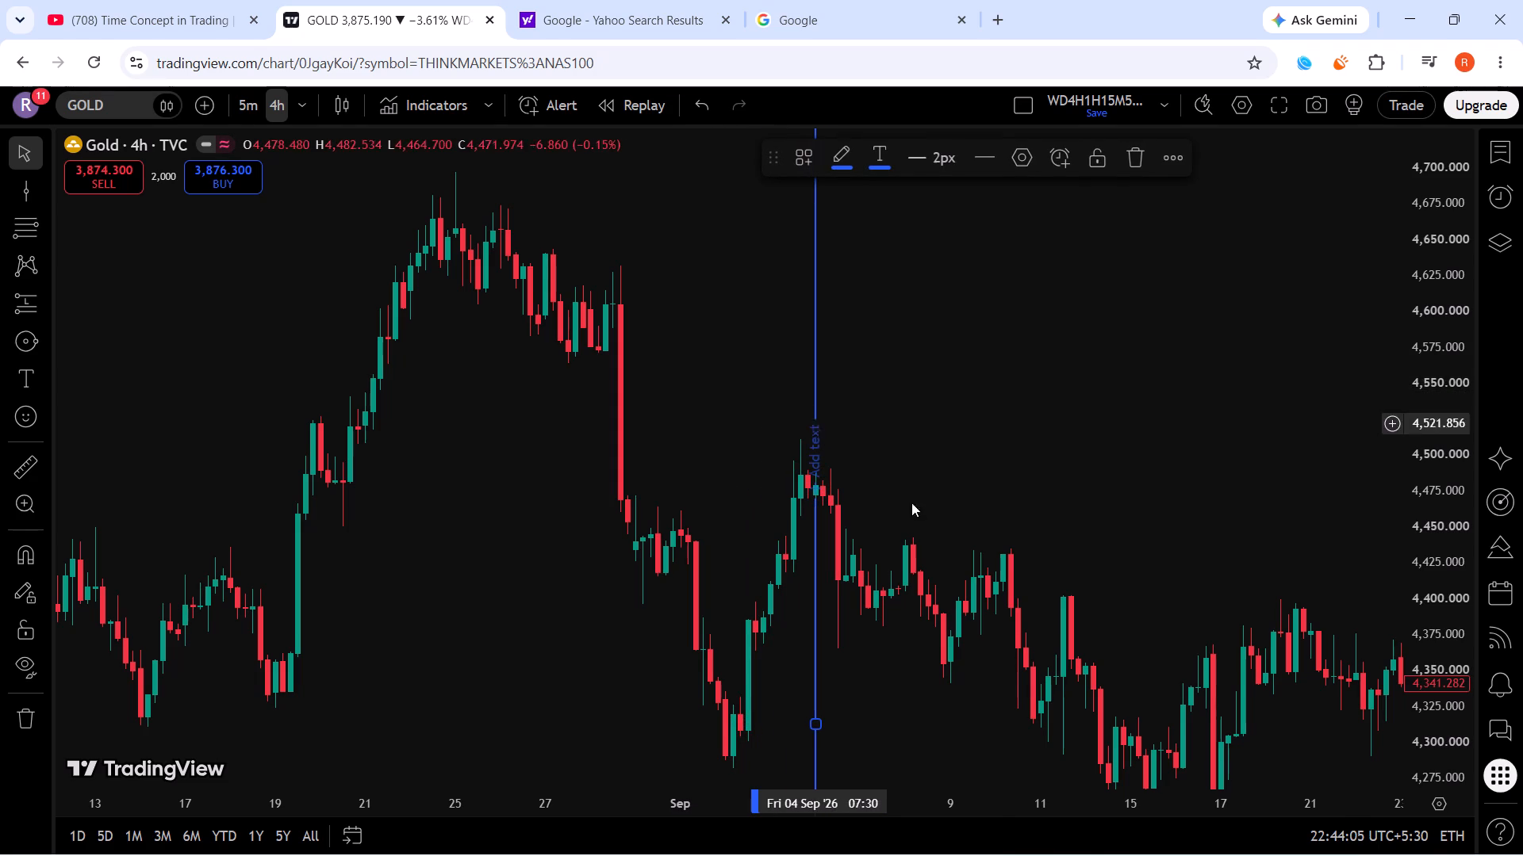
Place a vertical line at the late-August peak, on 25 August 2026 at 03:30.
scroll(1429, 483, down, 18)
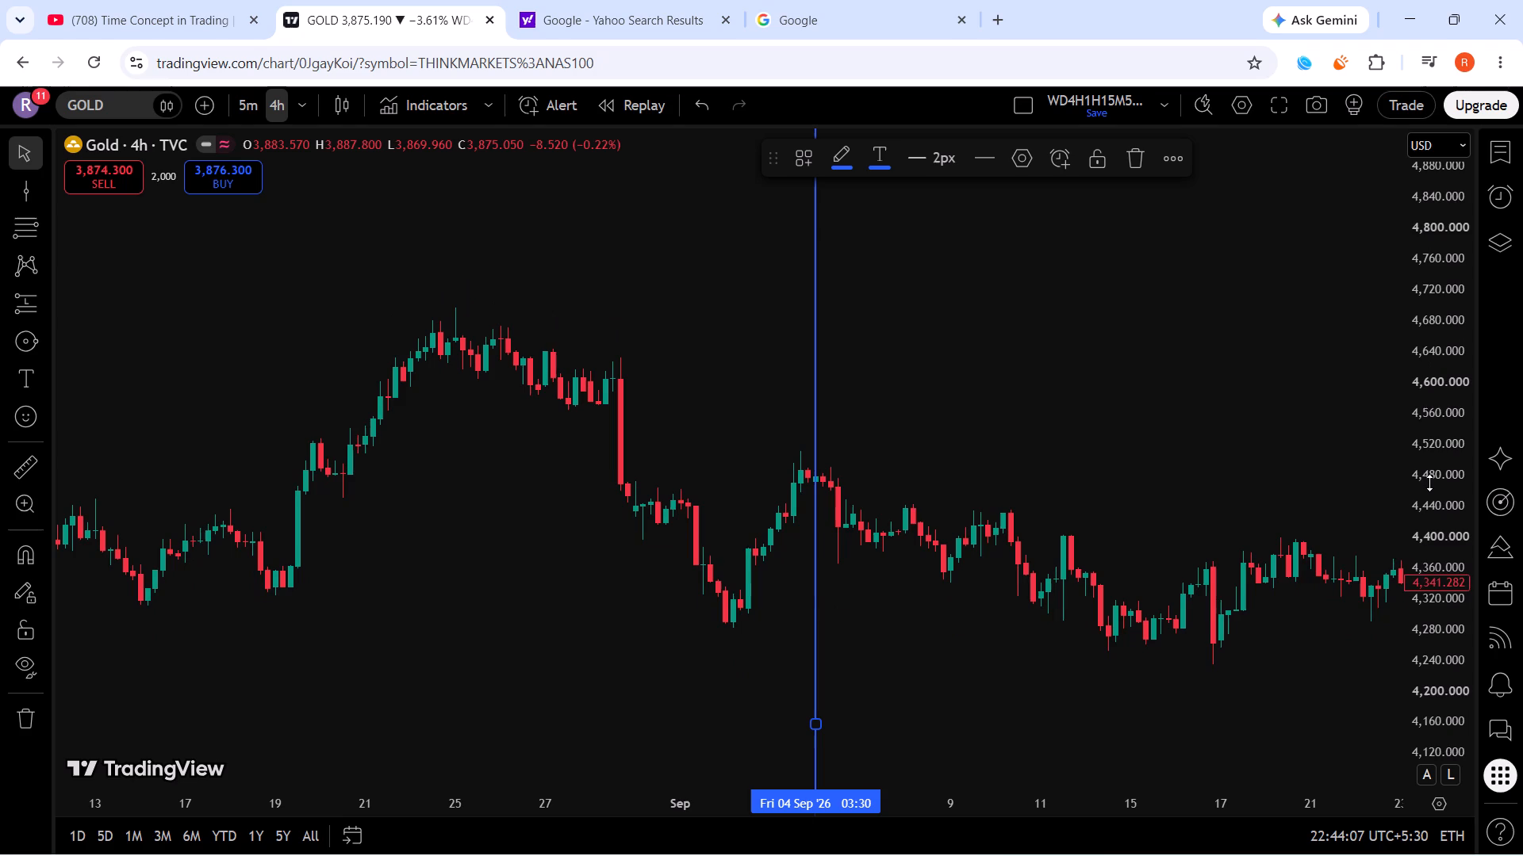
scroll(1429, 483, down, 4)
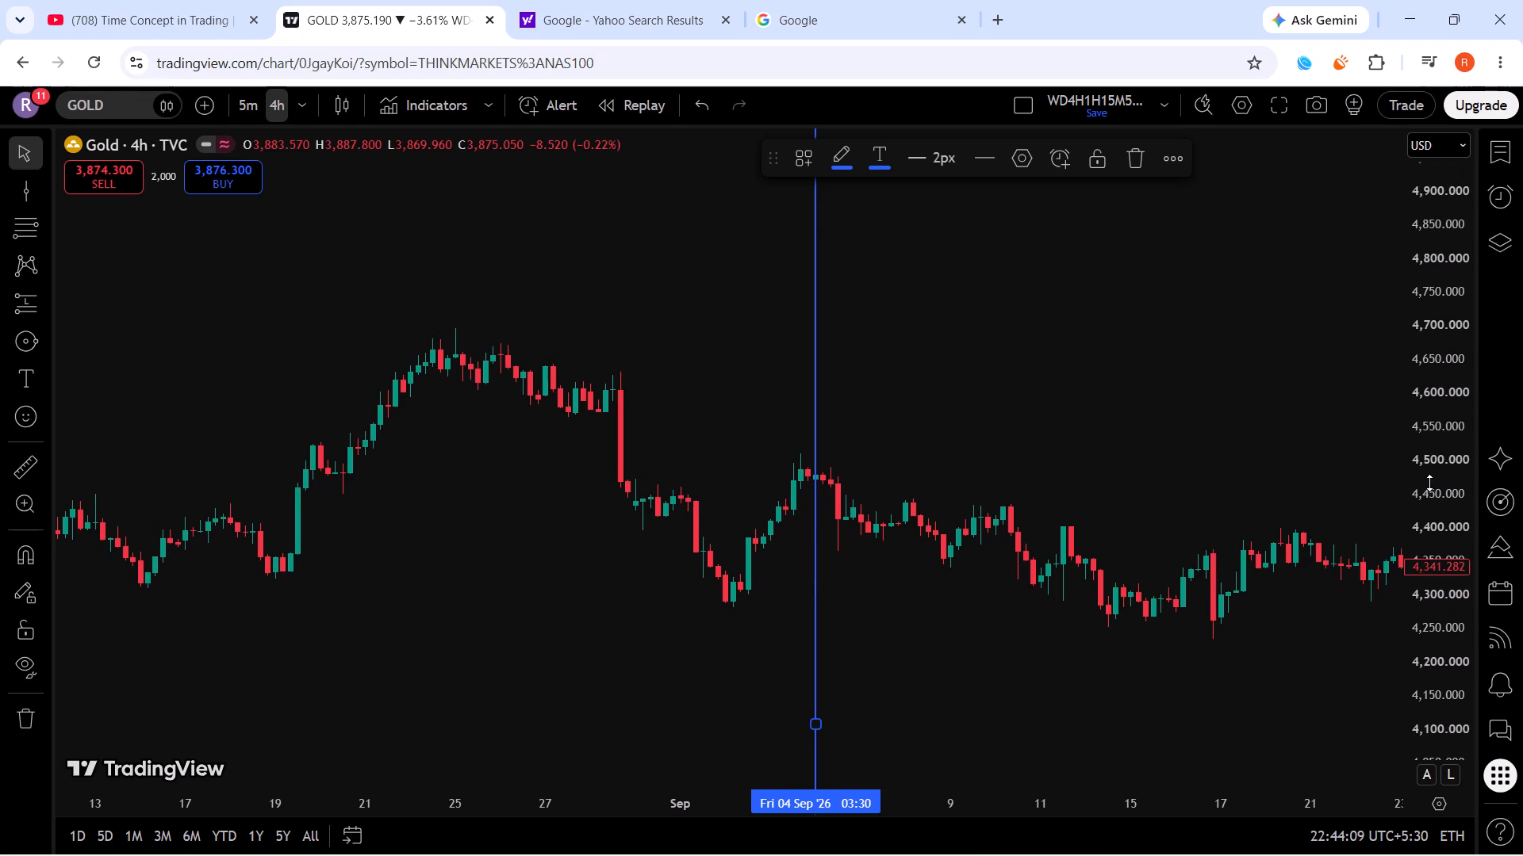
scroll(590, 530, down, 5)
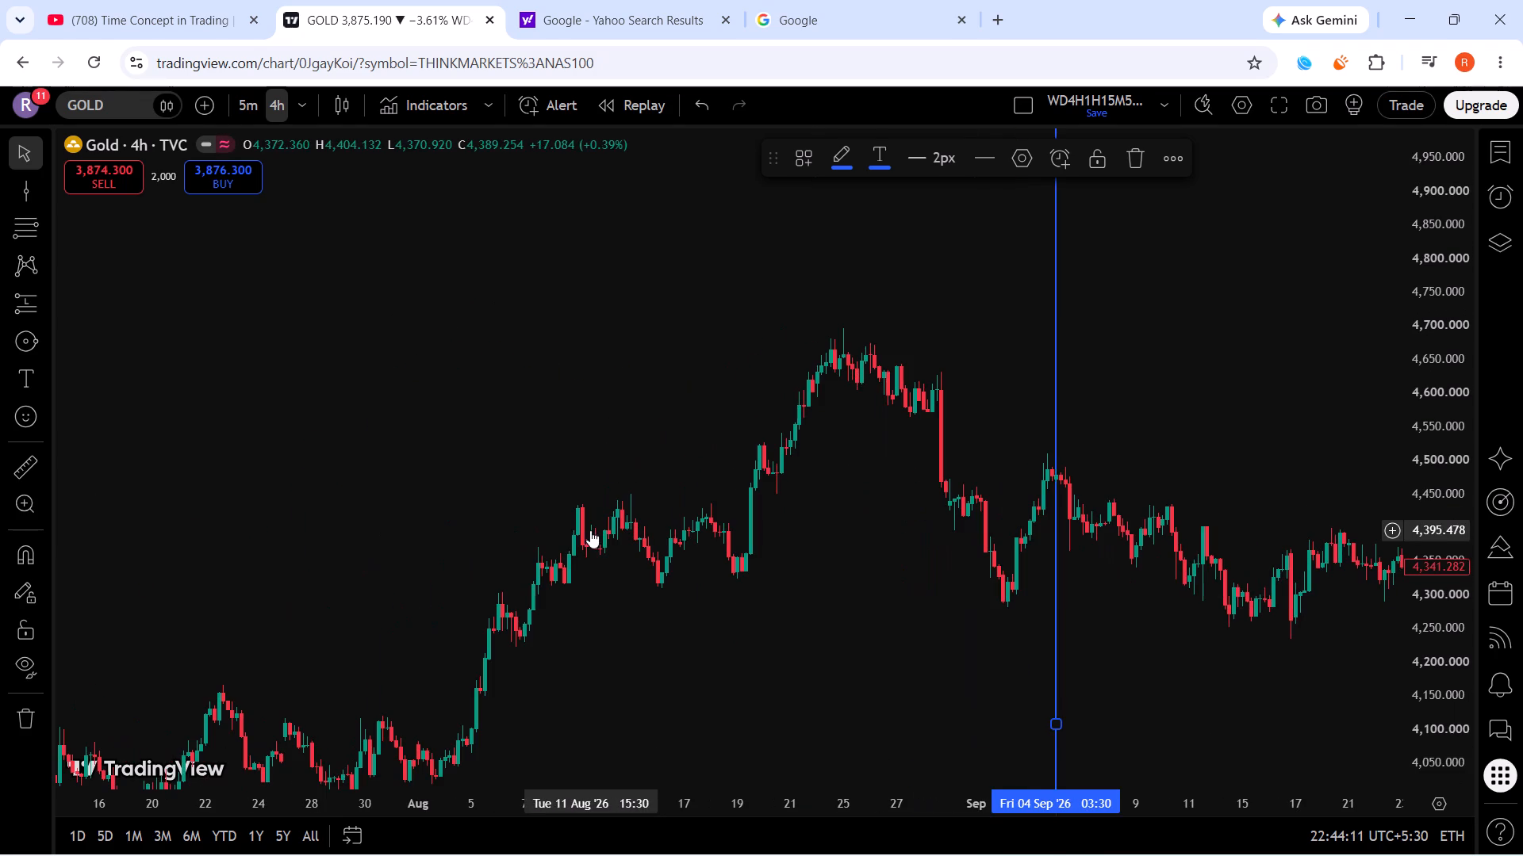
click(22, 195)
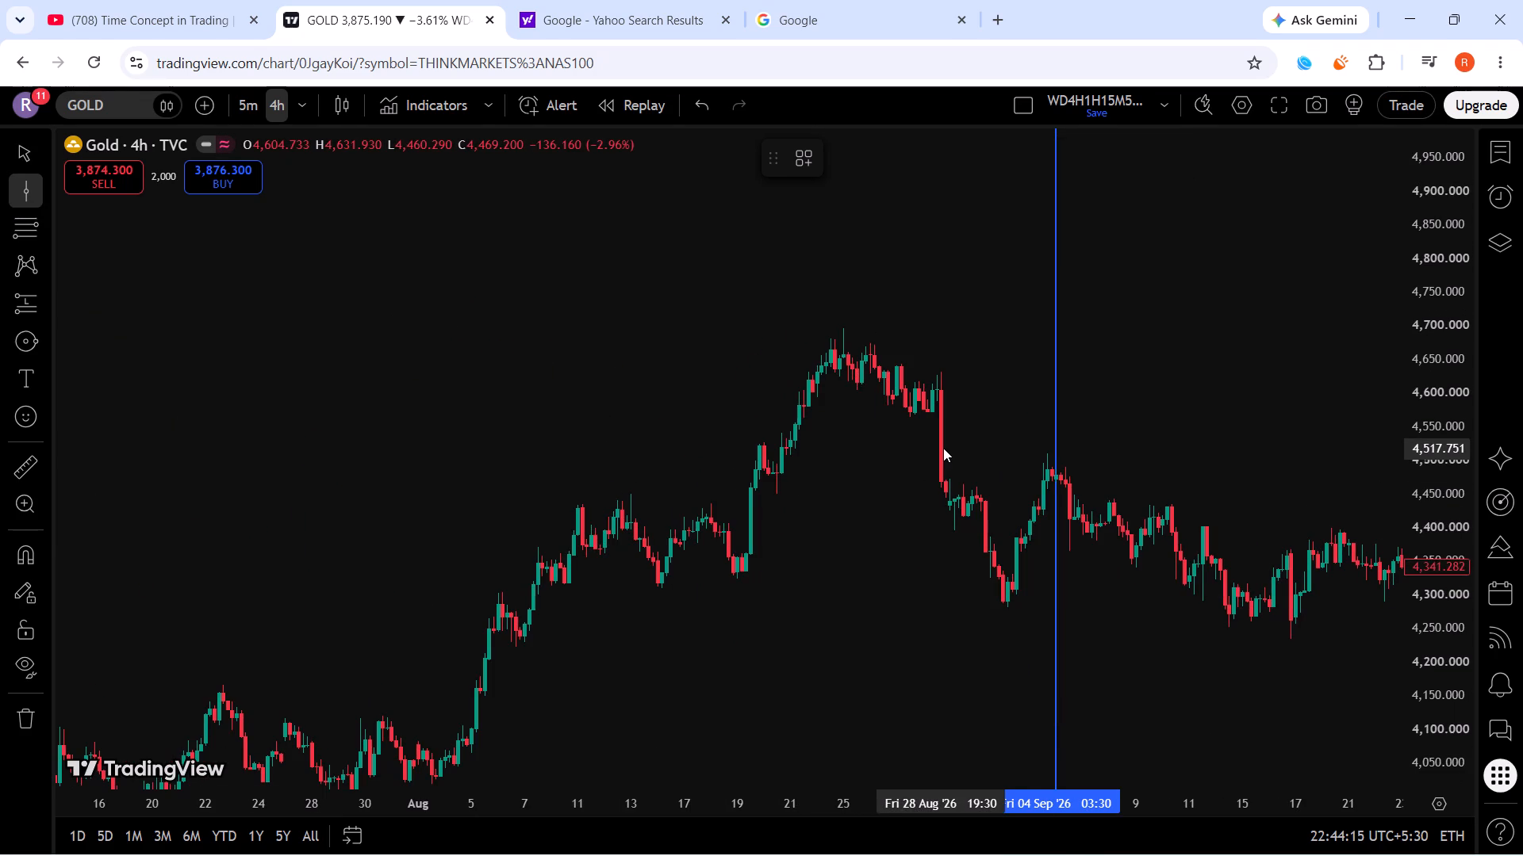
click(845, 341)
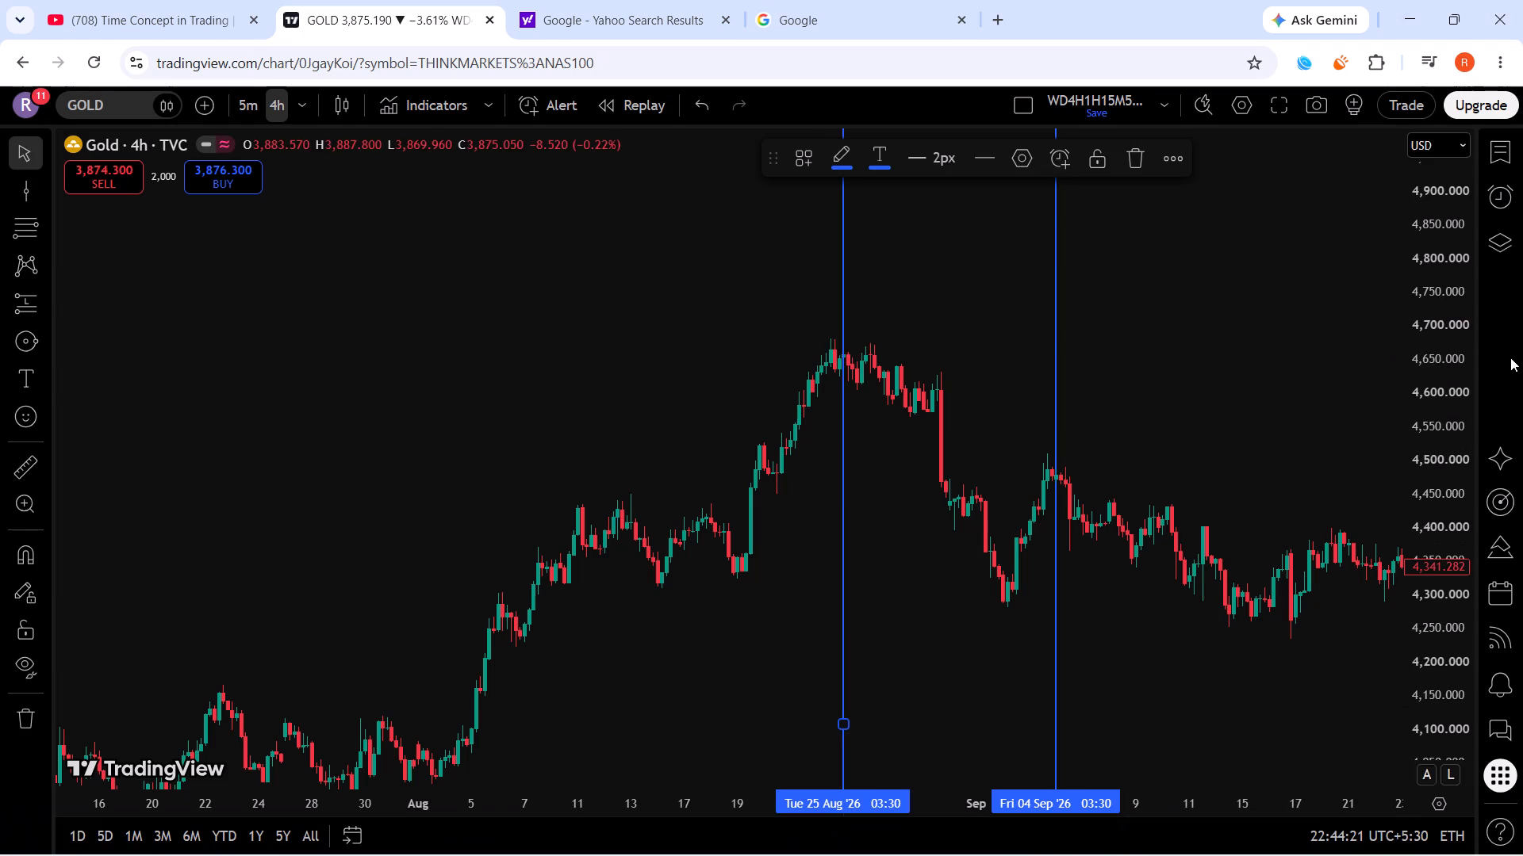
Examine the vertical lines from late August to November against the price swings, and the earlier price history back to April.
scroll(1510, 357, down, 4)
scroll(1461, 388, down, 20)
scroll(1461, 388, down, 1)
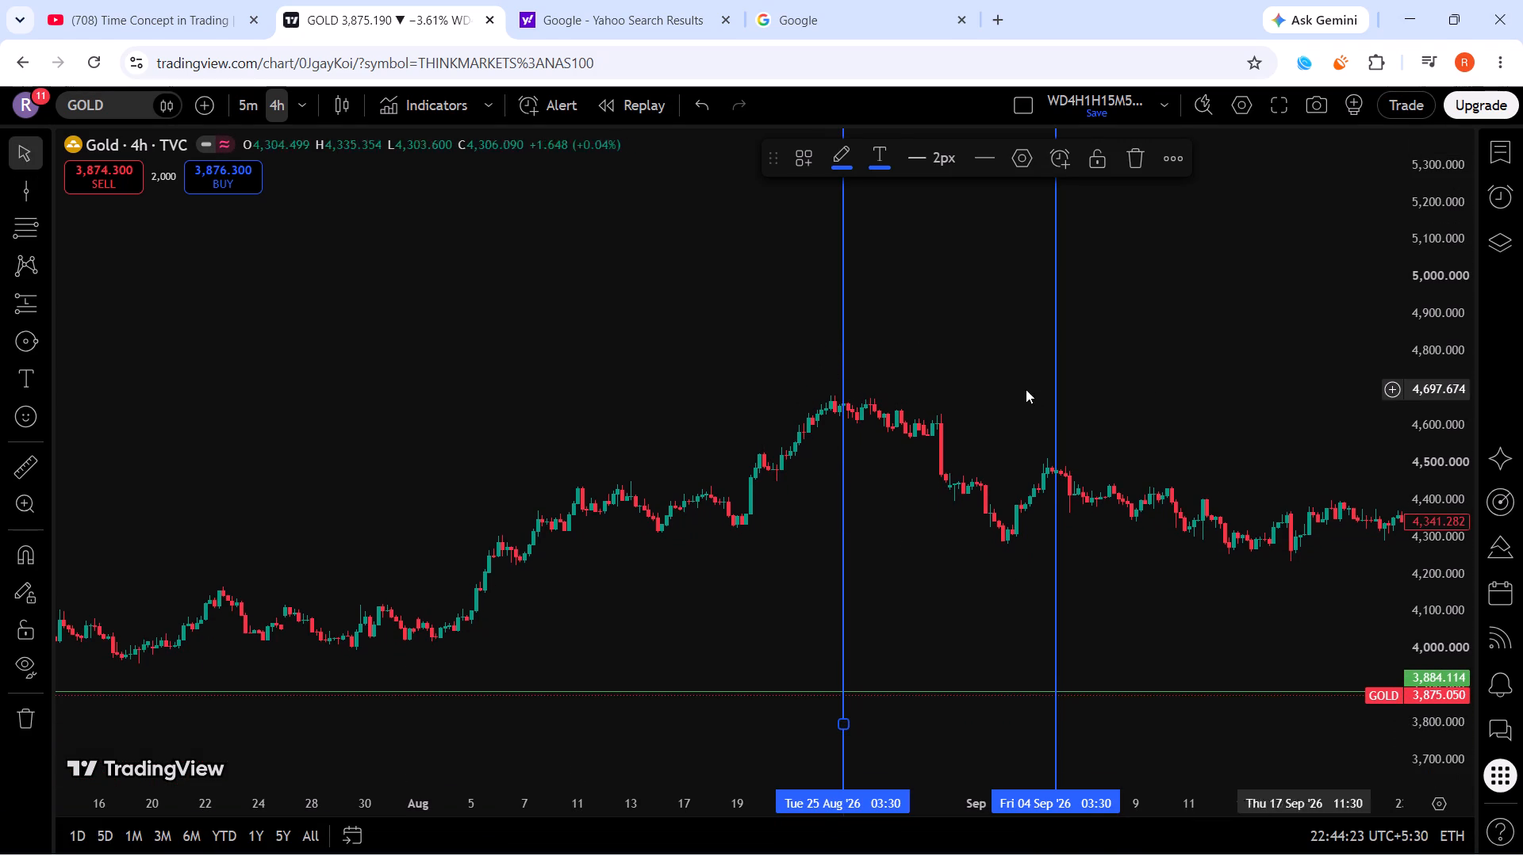
scroll(1026, 389, down, 6)
drag(1314, 403, 700, 381)
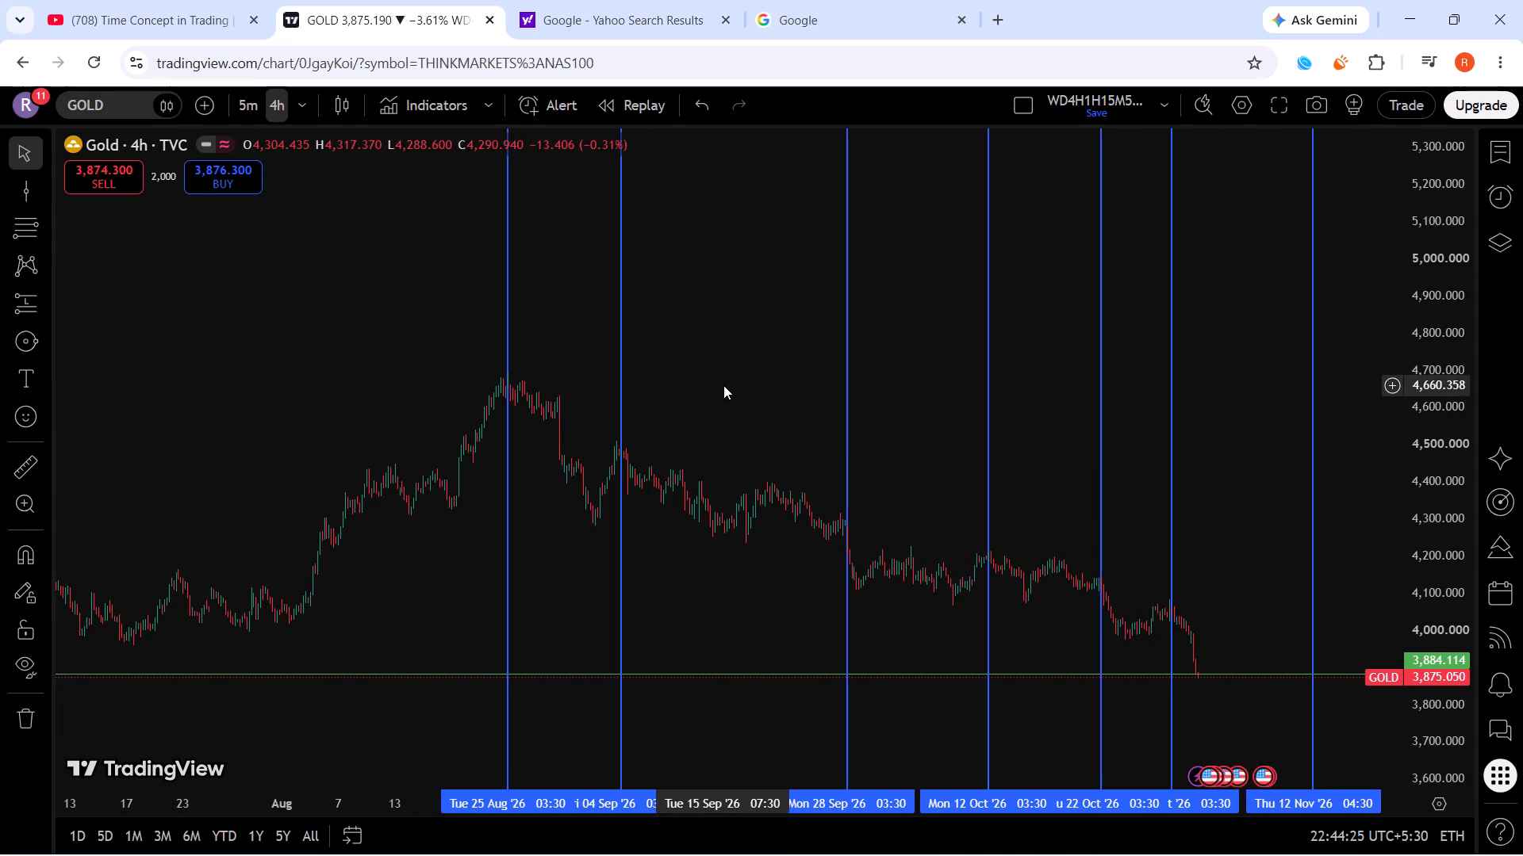
scroll(724, 385, up, 3)
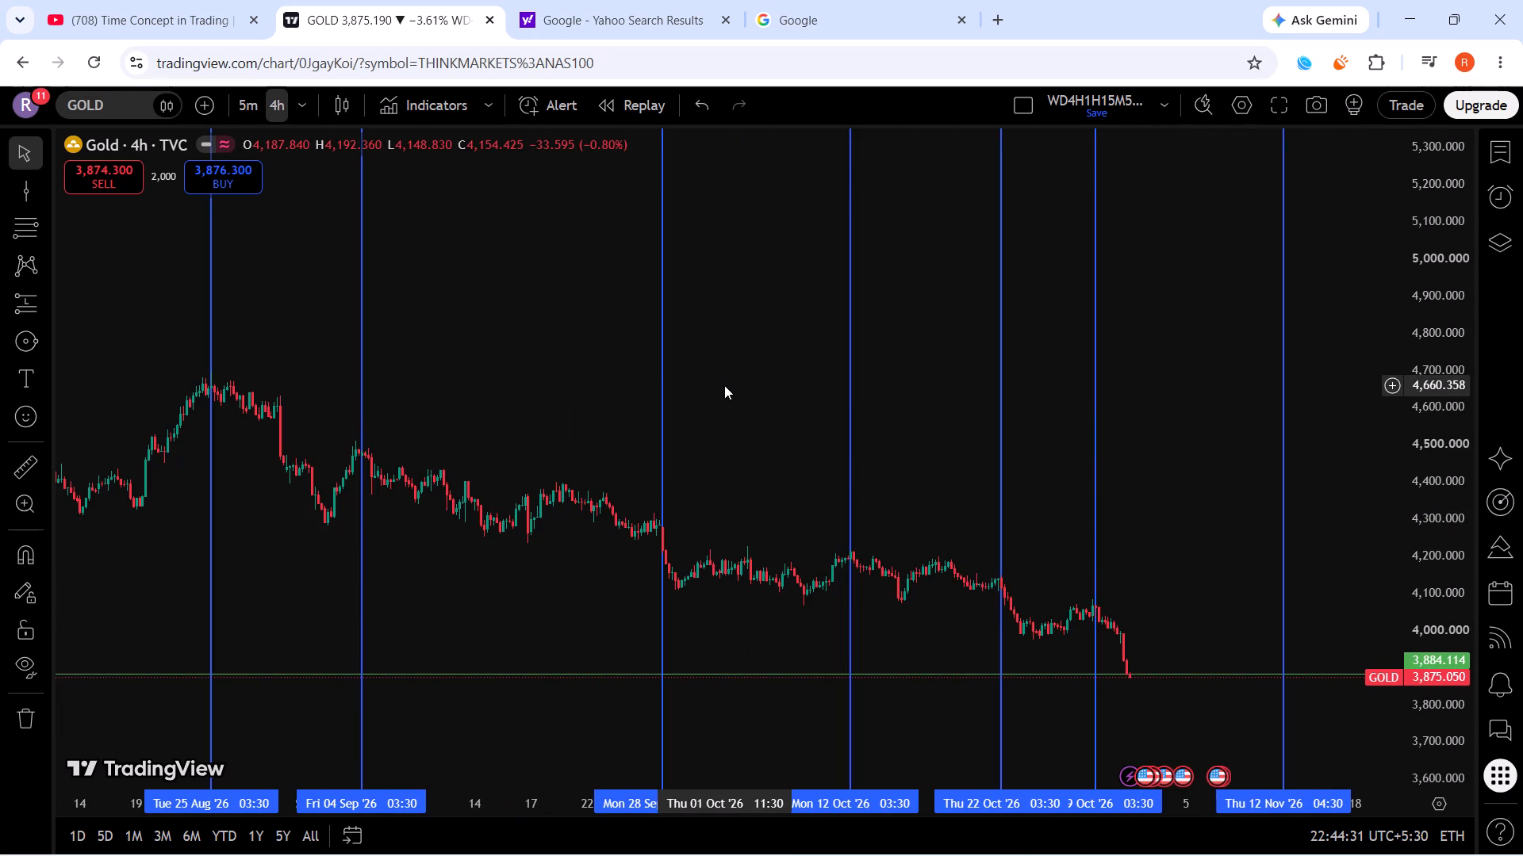
scroll(724, 385, down, 8)
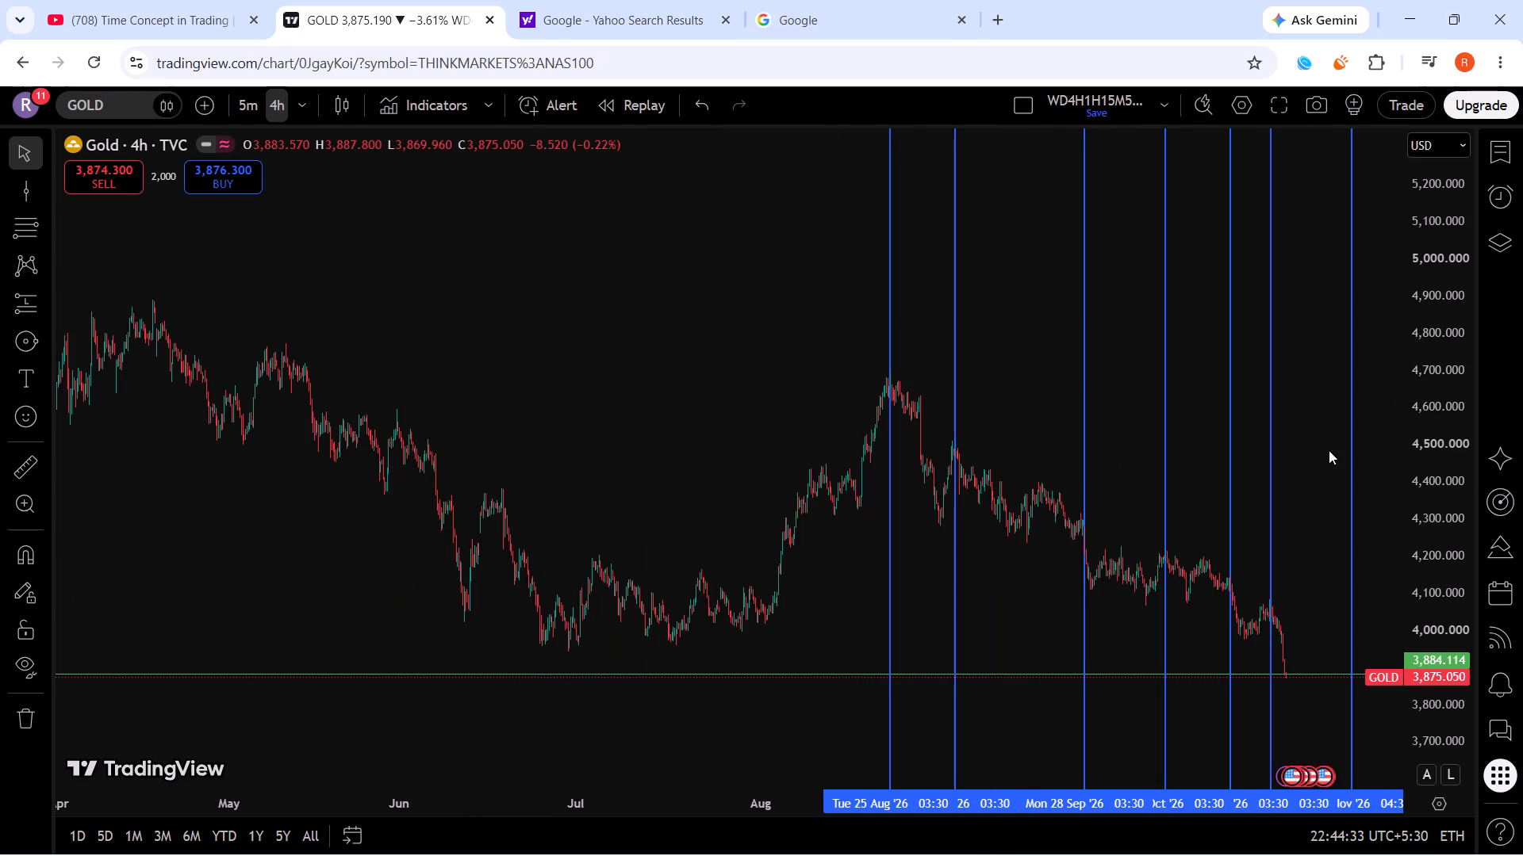
scroll(1422, 426, down, 7)
scroll(1437, 426, up, 18)
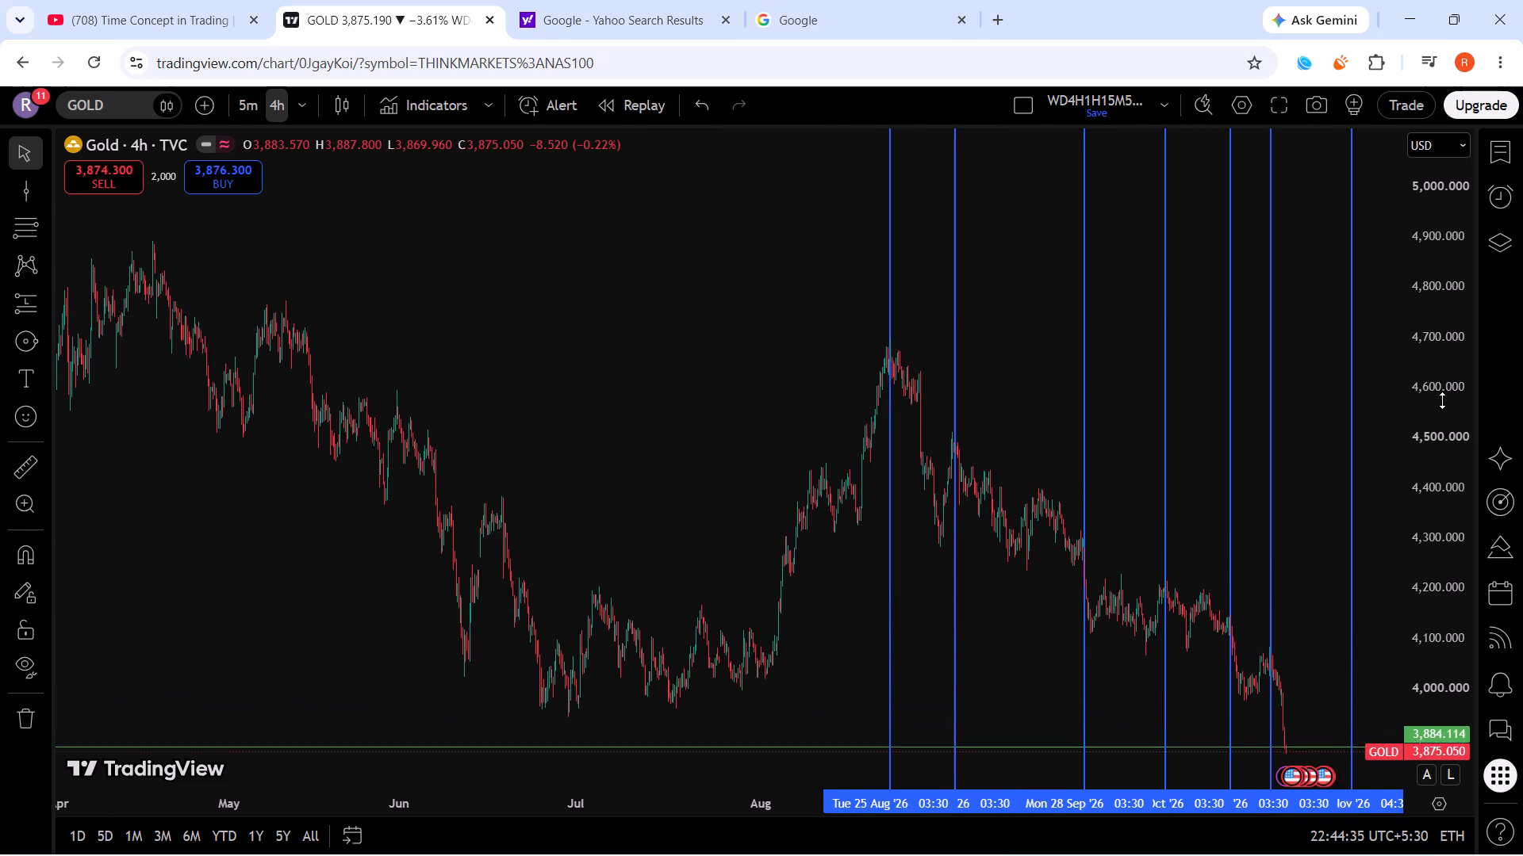
scroll(1442, 400, up, 2)
scroll(992, 466, up, 7)
drag(358, 416, 1425, 424)
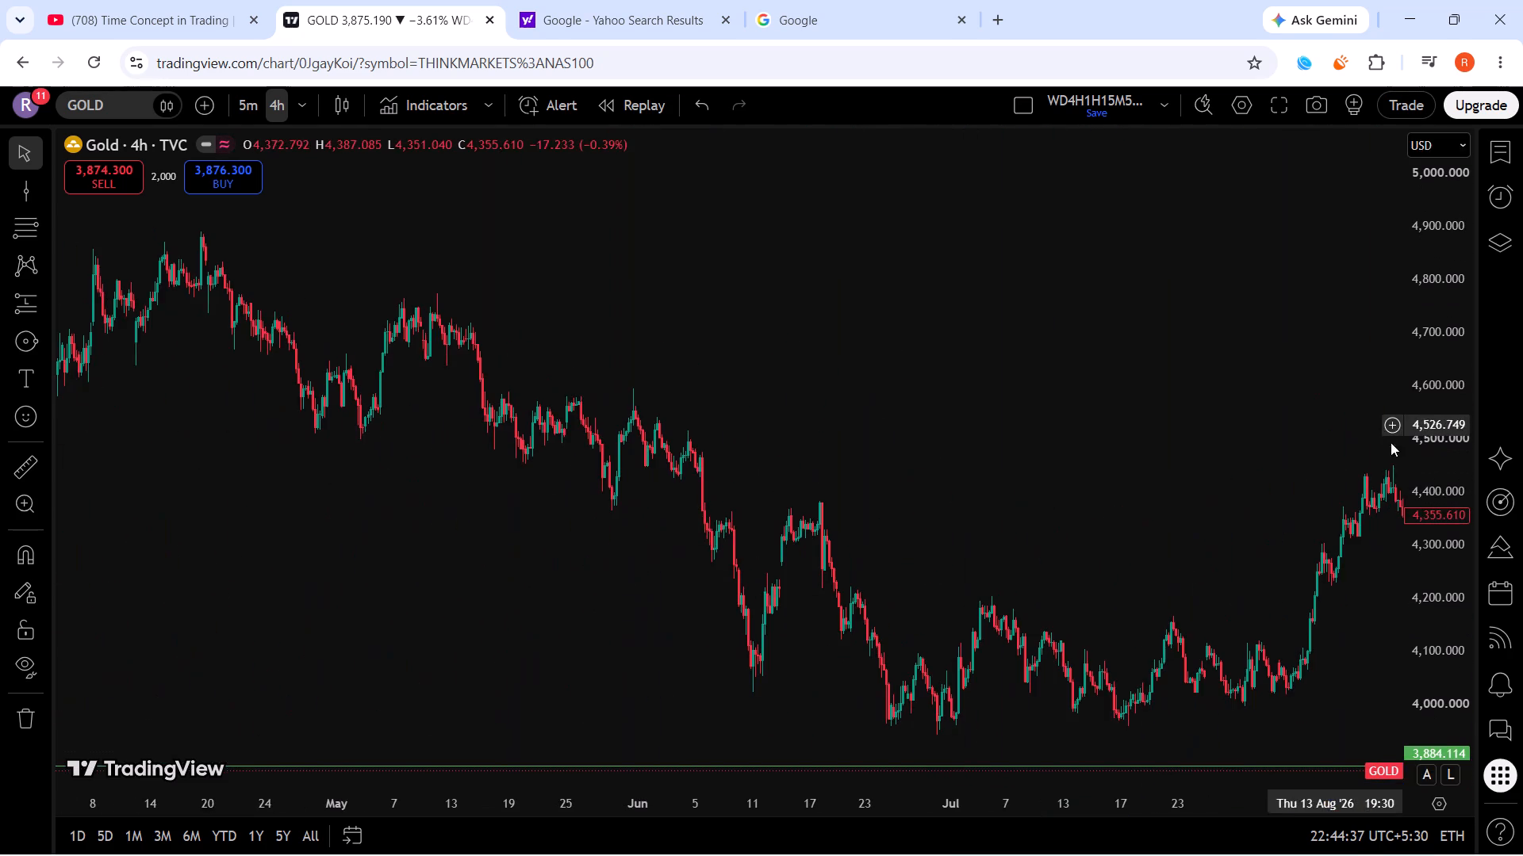
Place a vertical line at the early-September swing low, on 2 September 2026 at 03:30.
scroll(1244, 475, up, 6)
drag(1336, 584, 744, 586)
scroll(1444, 506, up, 2)
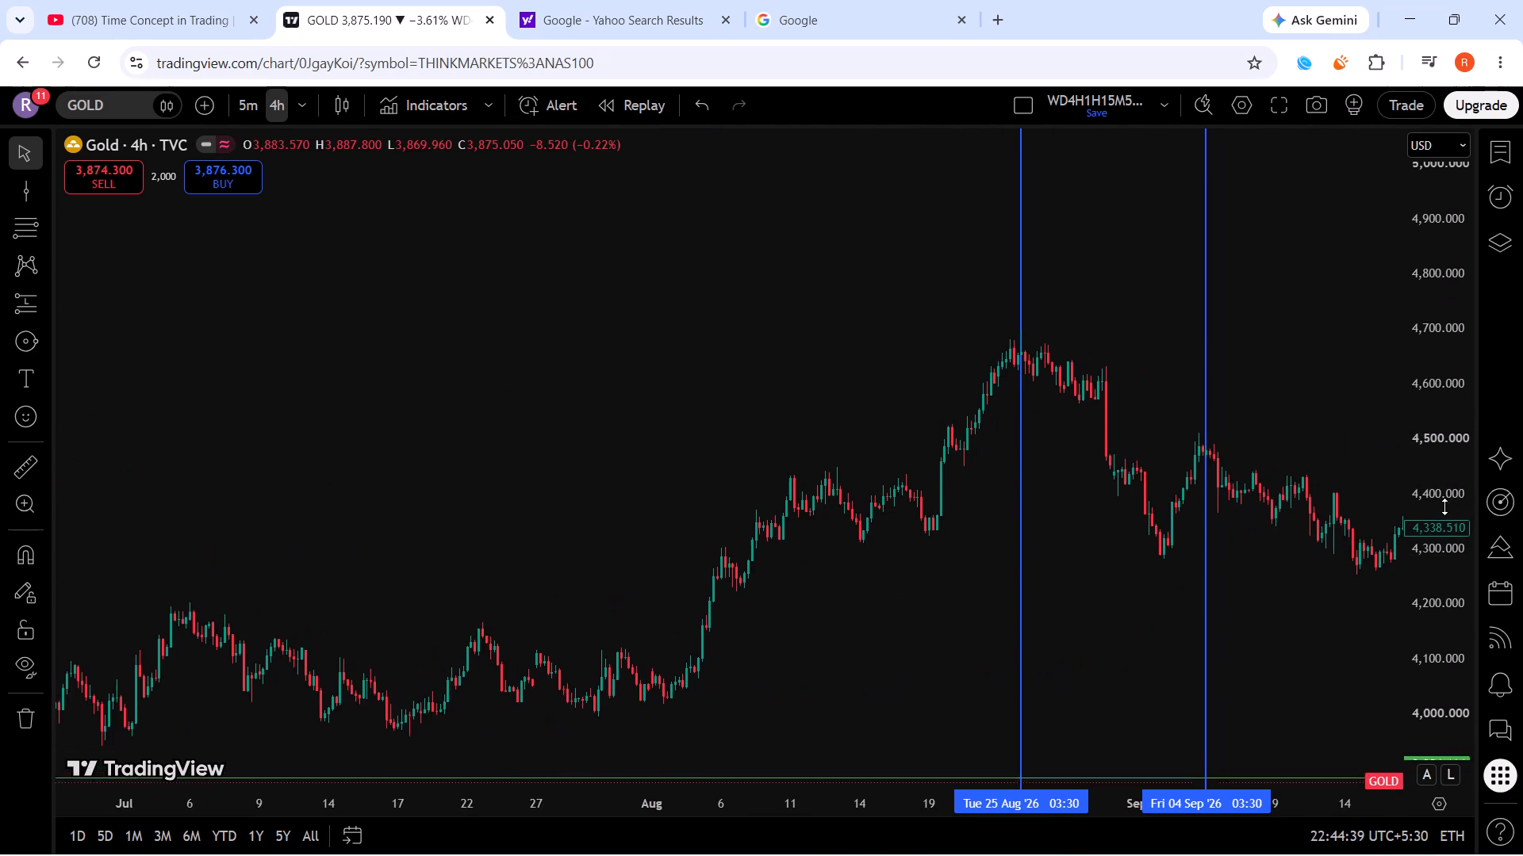
scroll(1444, 506, up, 19)
scroll(1047, 567, down, 4)
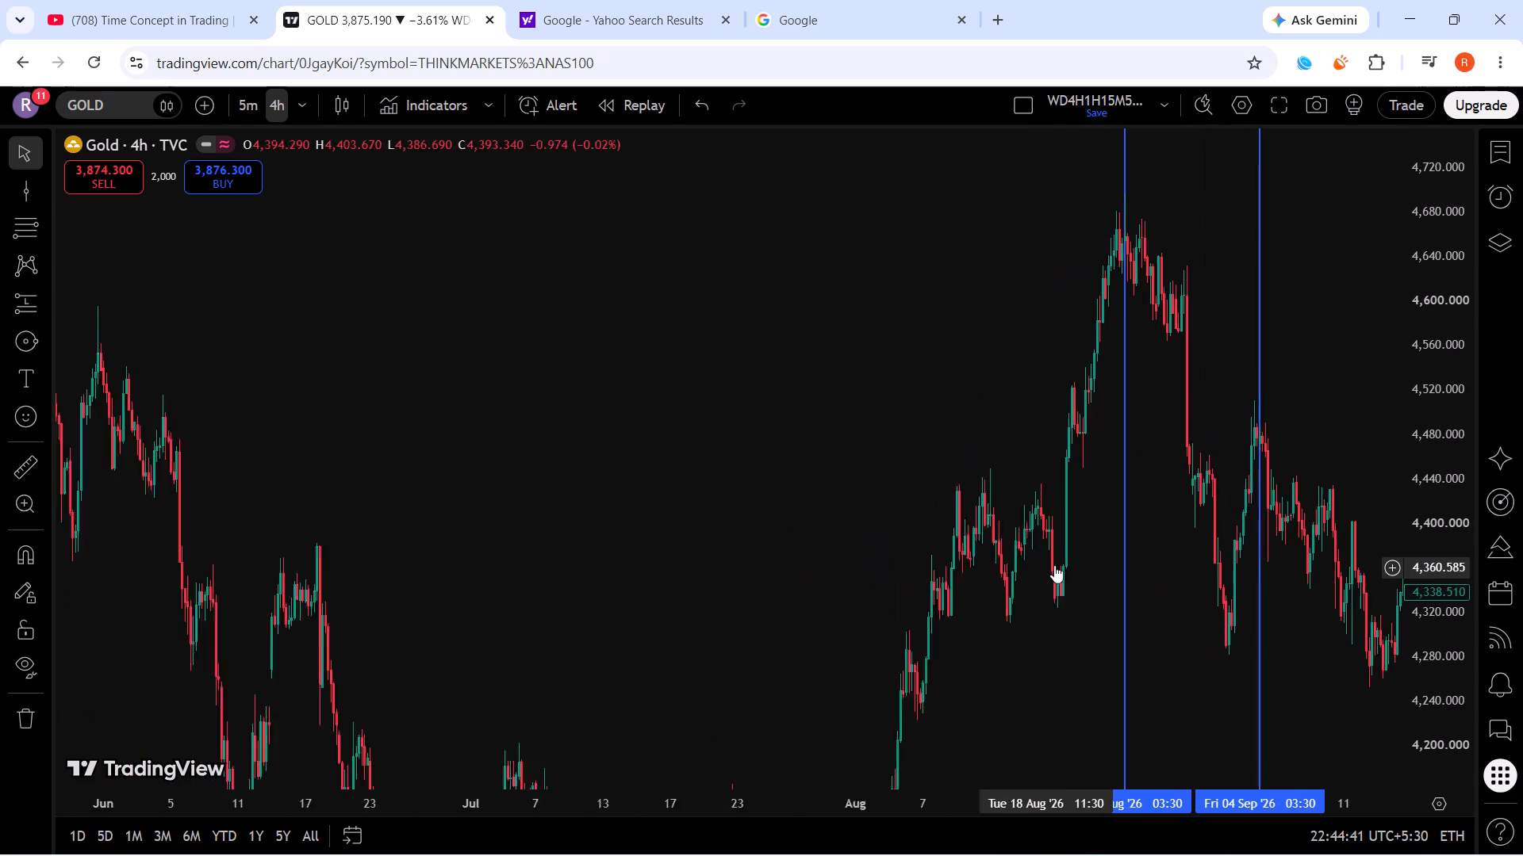
scroll(1427, 413, down, 20)
scroll(1427, 413, down, 2)
scroll(1054, 602, up, 5)
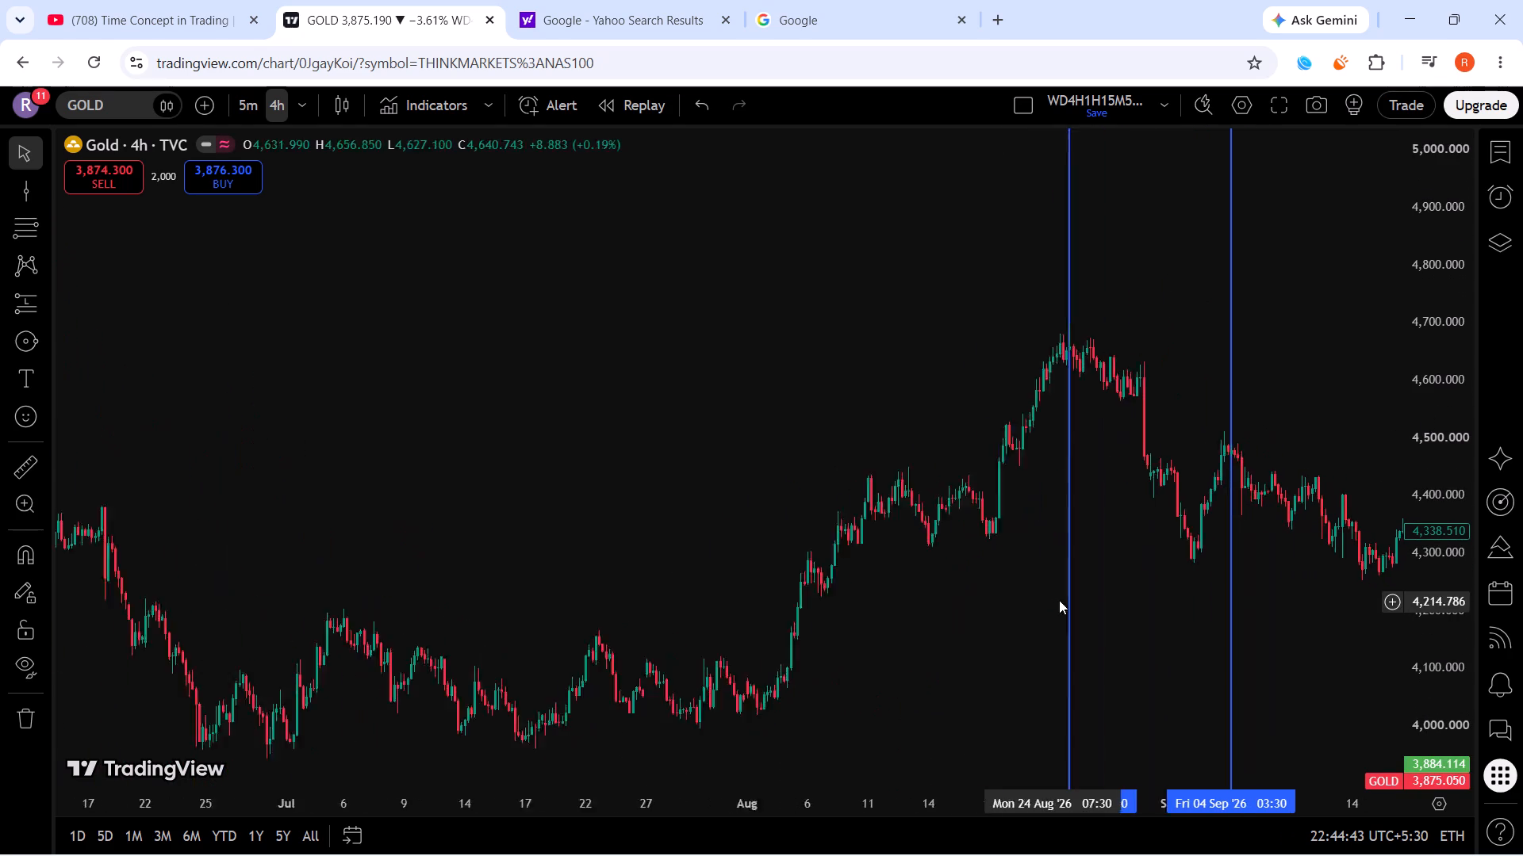
scroll(1451, 546, up, 14)
drag(1109, 659, 1109, 625)
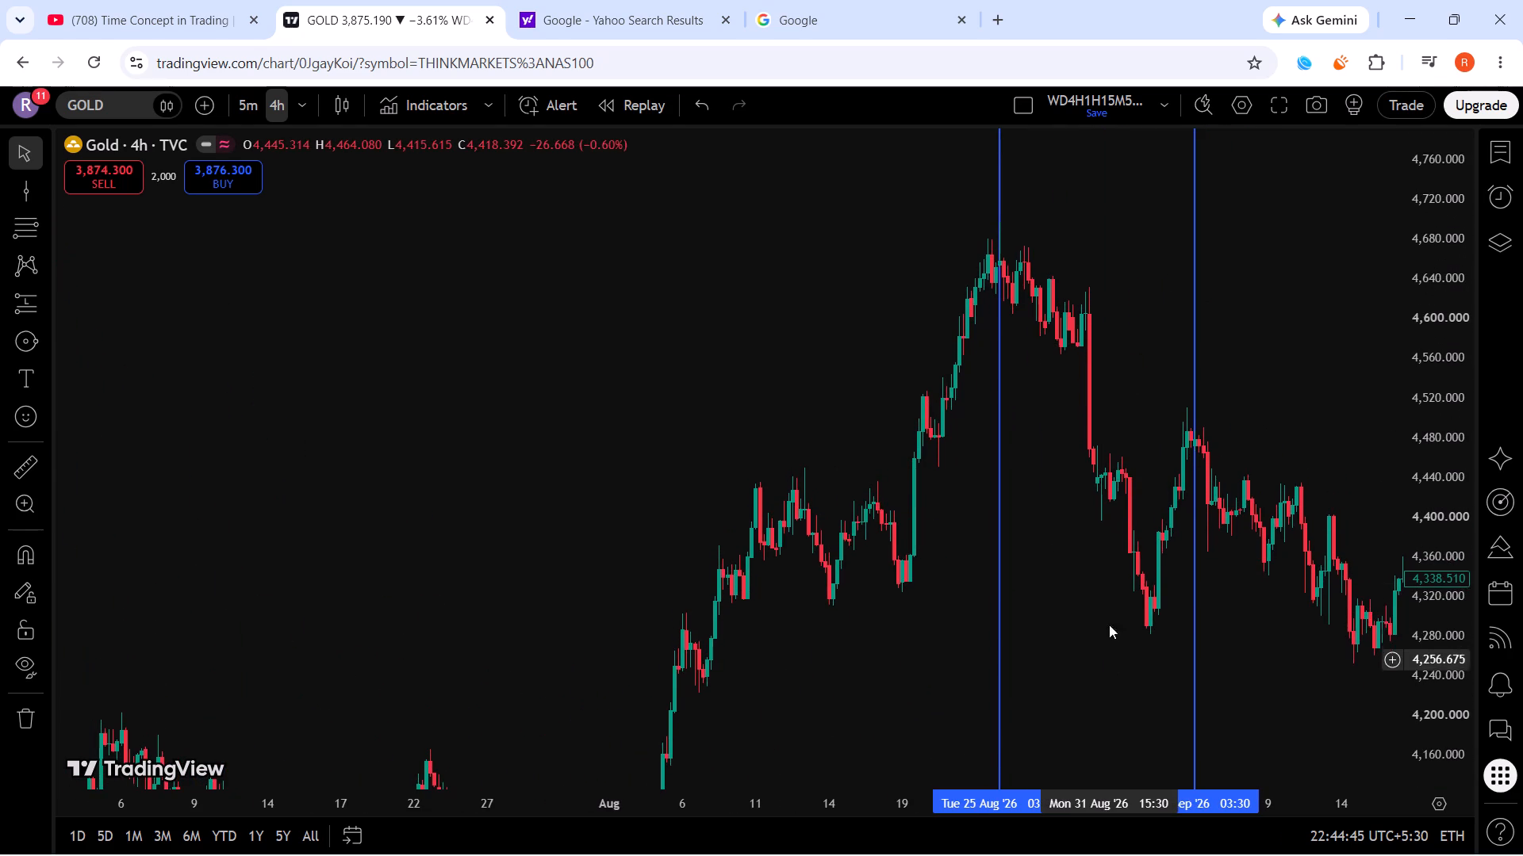
drag(1109, 625, 1154, 346)
scroll(1160, 463, up, 10)
drag(1086, 304, 1275, 622)
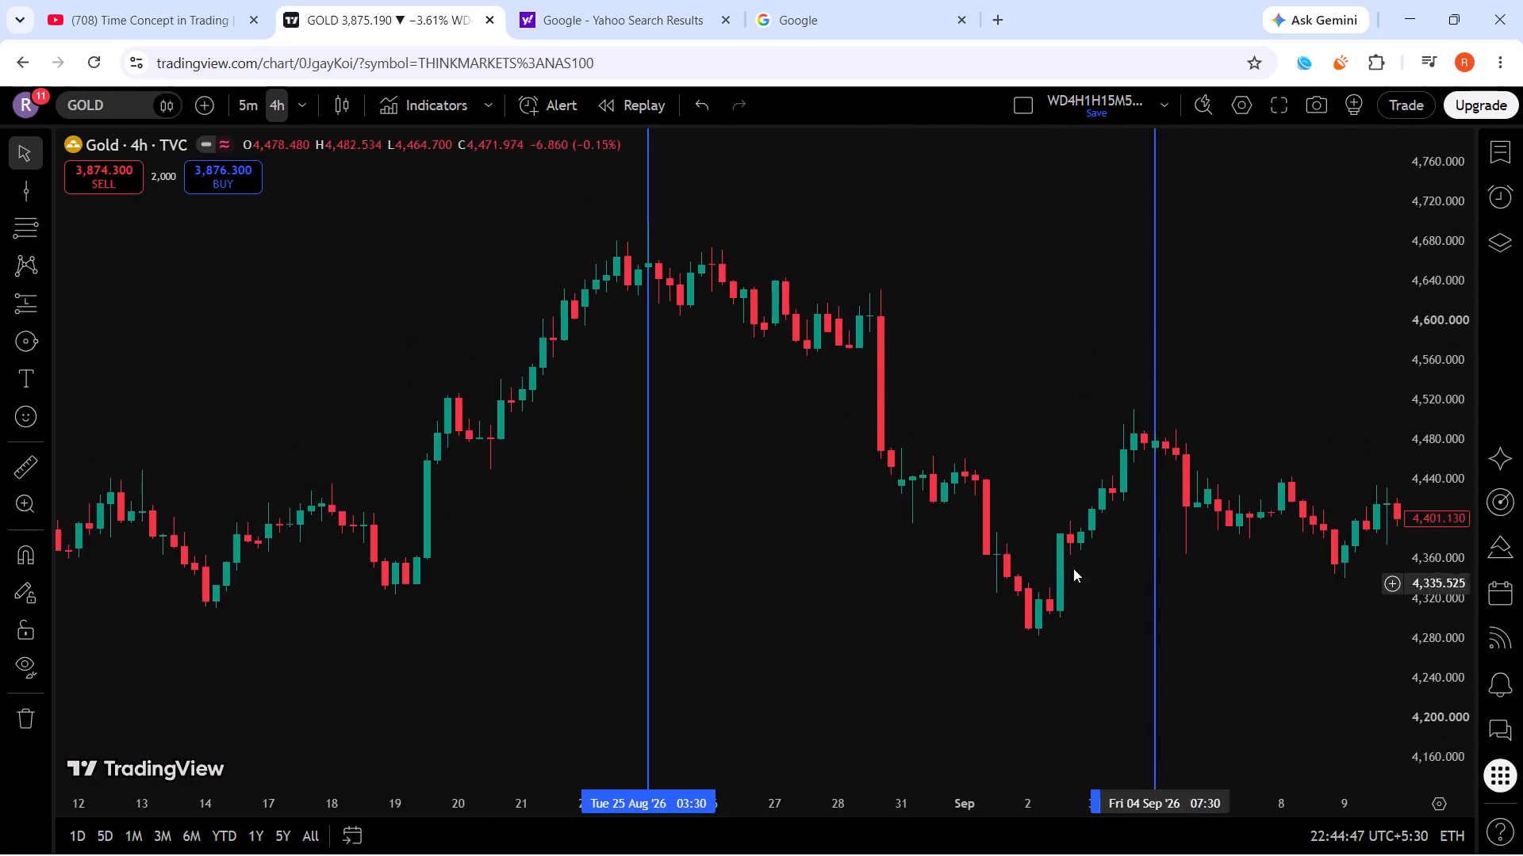
scroll(1042, 568, up, 2)
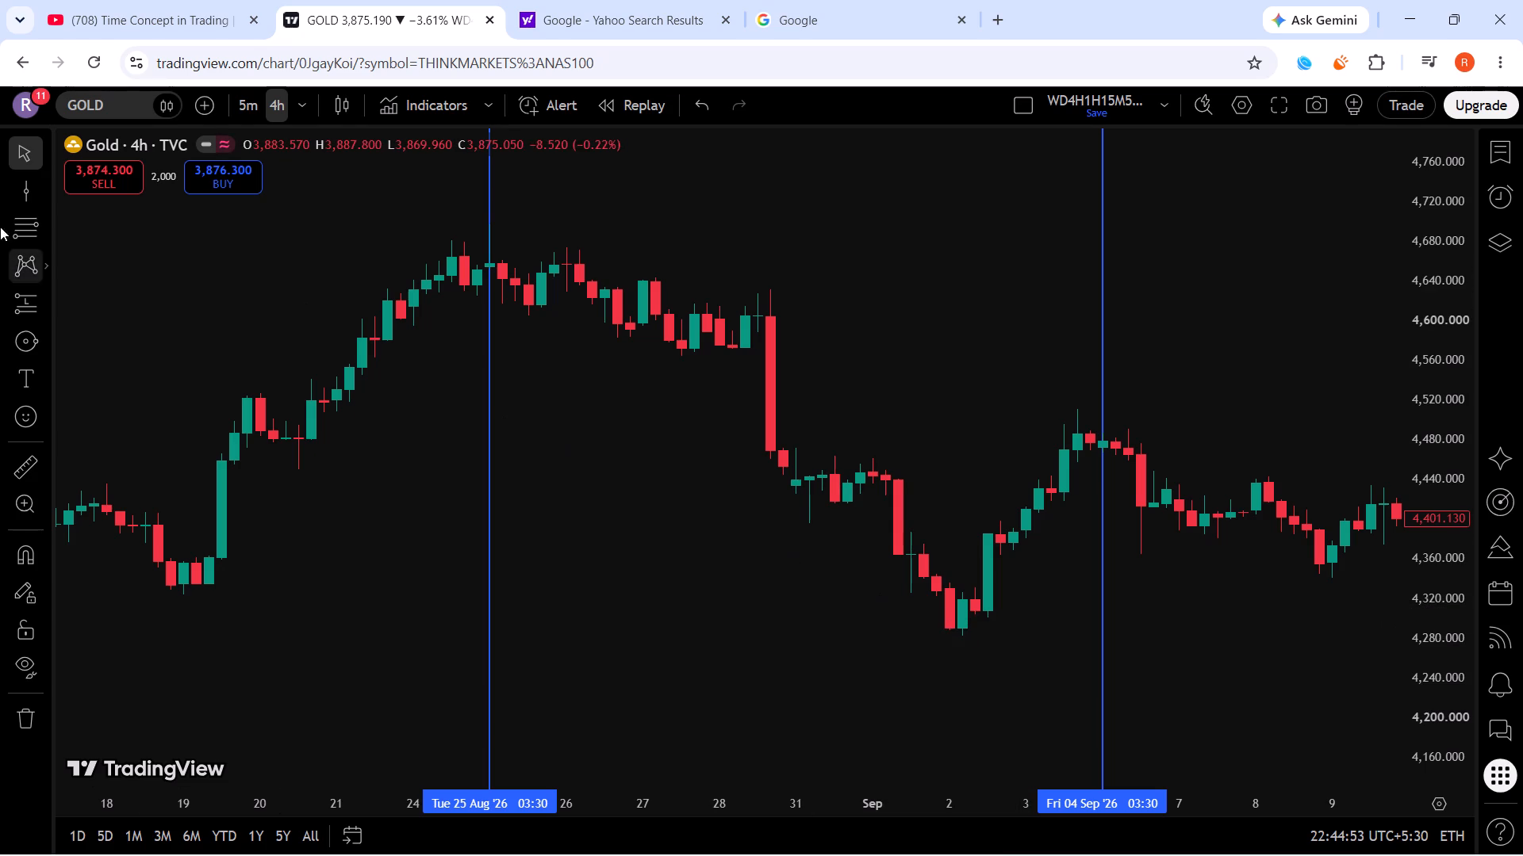
click(22, 190)
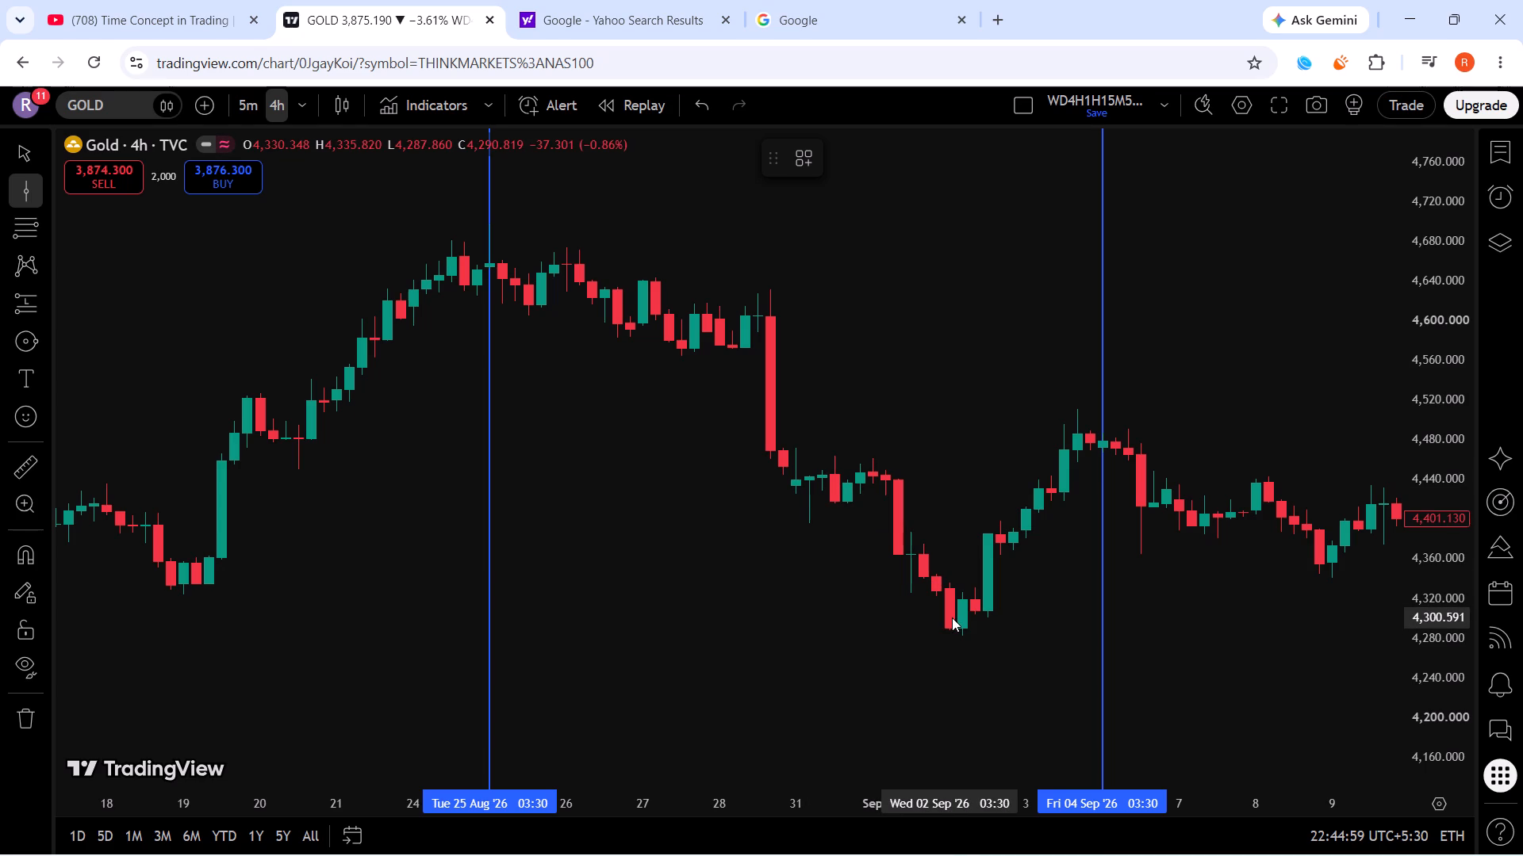
click(952, 617)
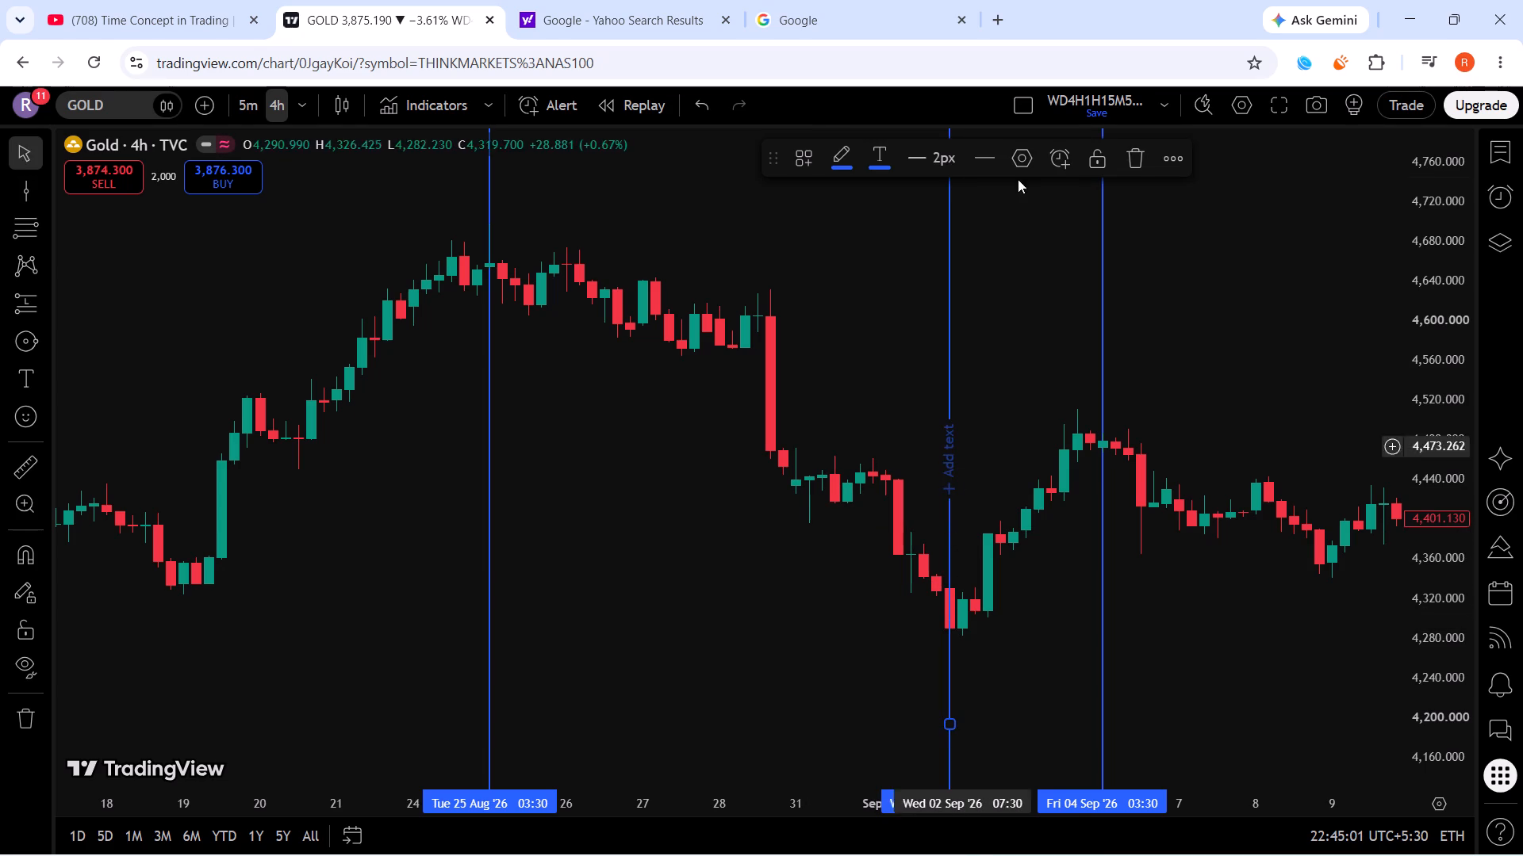
Change the colour of the vertical line at the 2 September swing low to green.
click(841, 162)
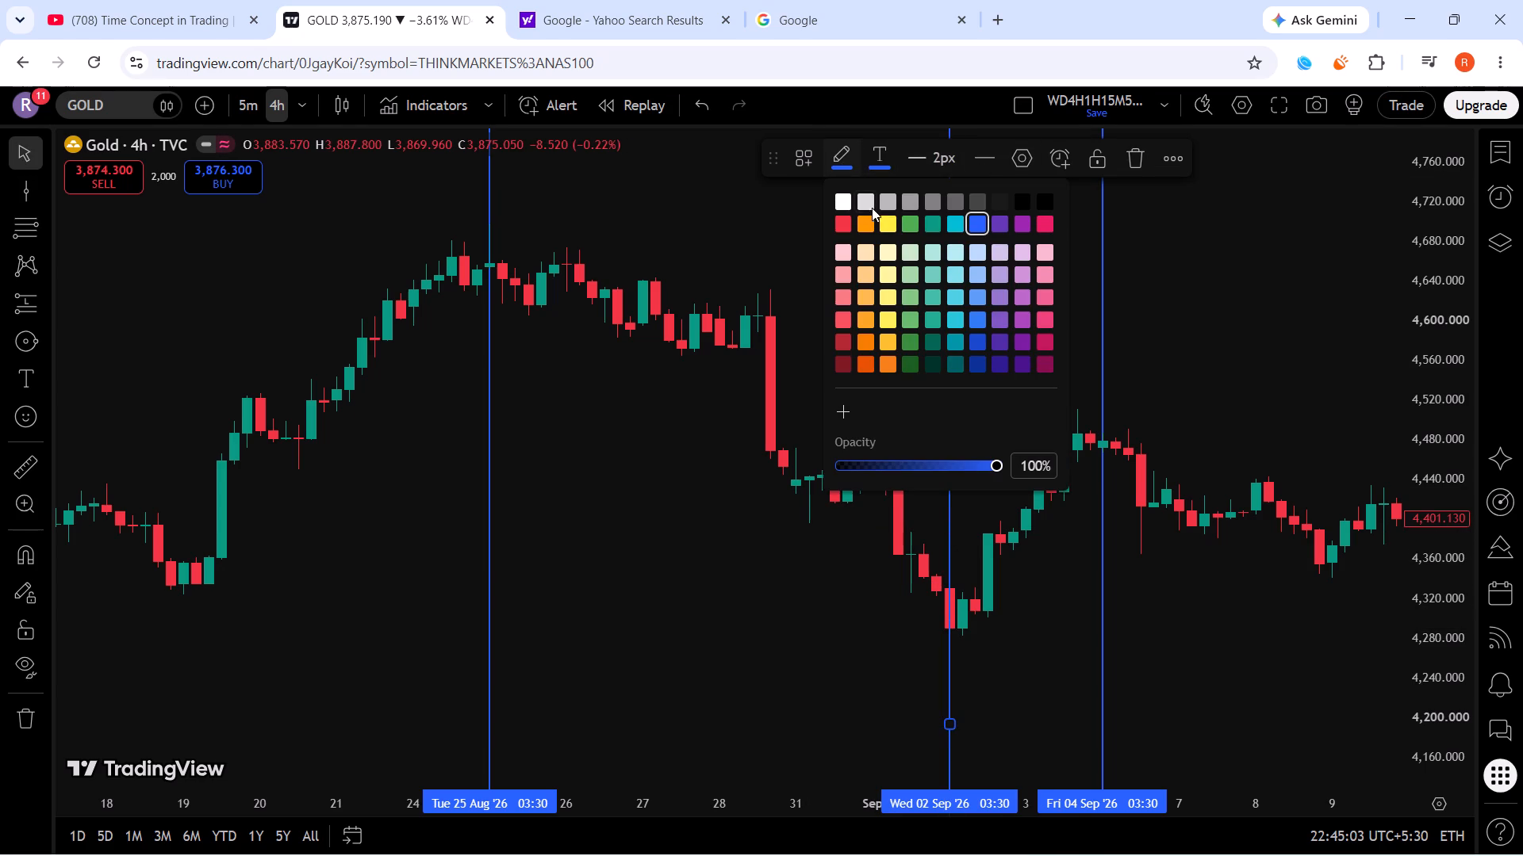
click(907, 220)
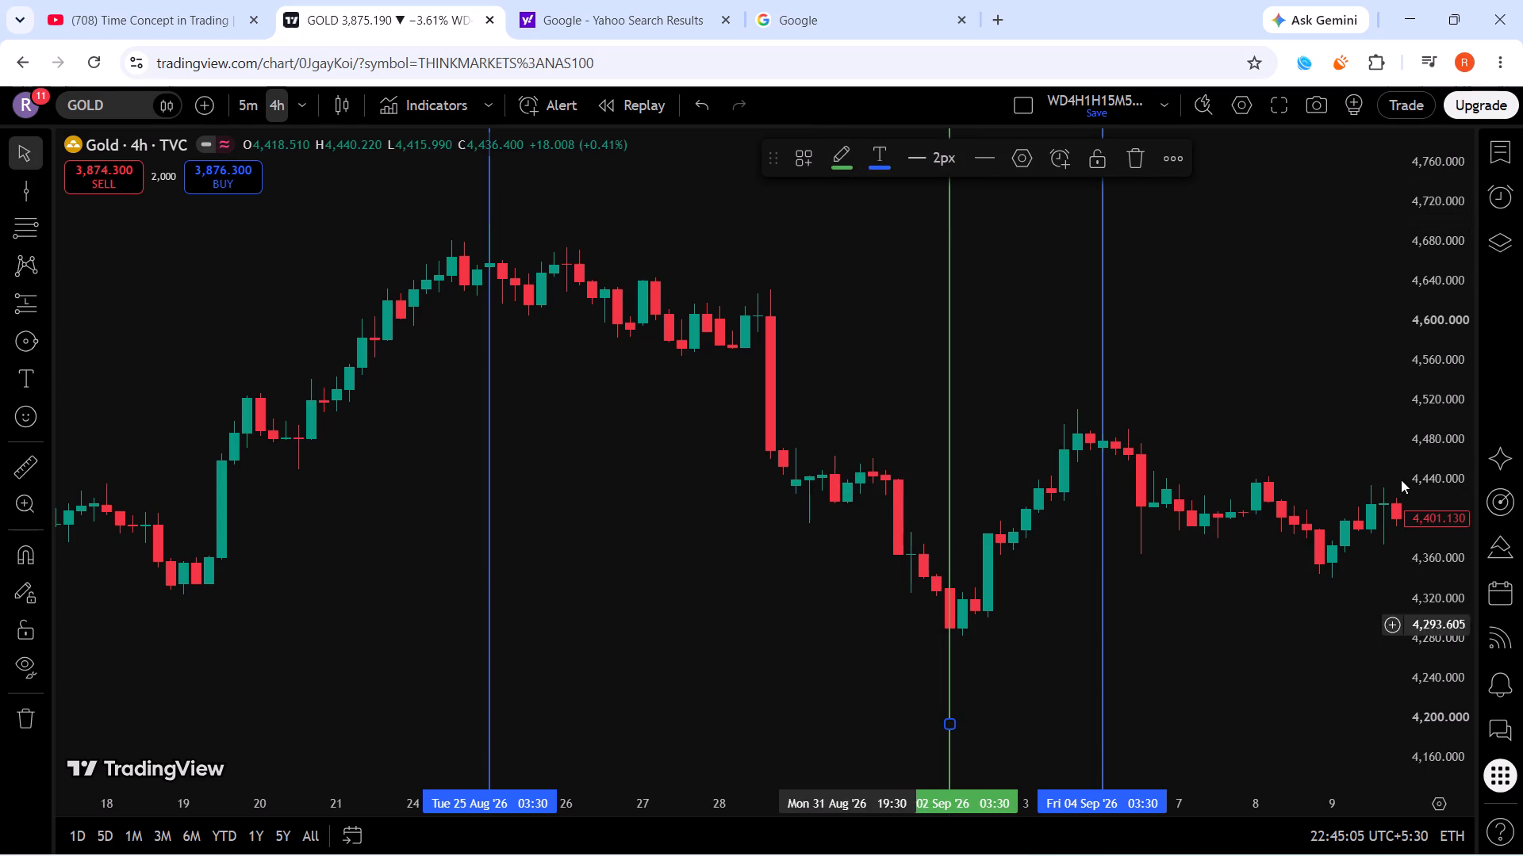
Place a vertical line at the mid-August swing low before the sharp rally, on 19 August 2026 at 03:30.
scroll(1468, 439, down, 14)
scroll(848, 516, down, 7)
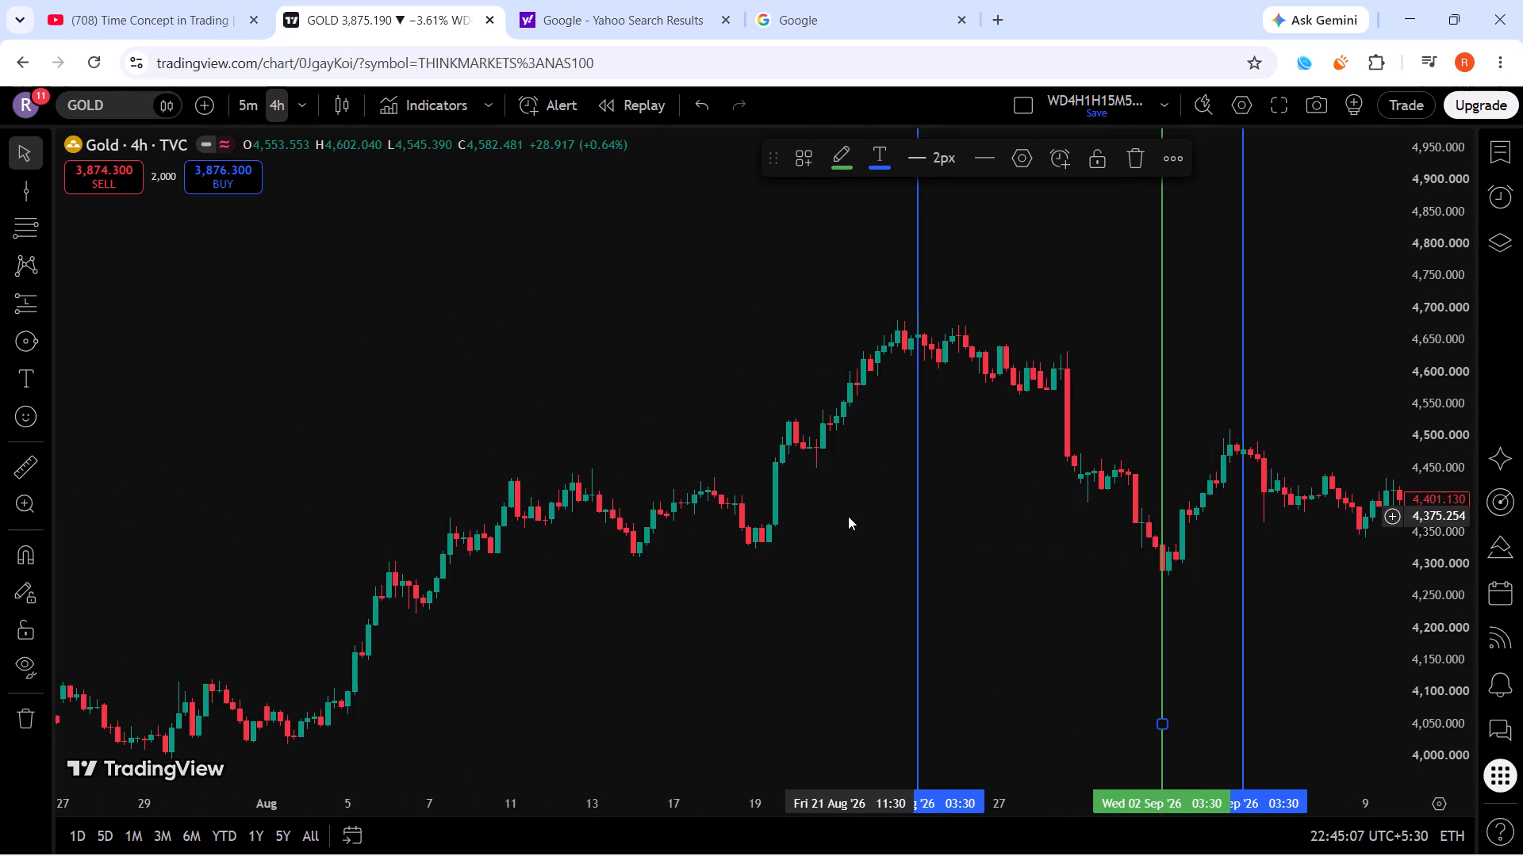
scroll(848, 516, down, 5)
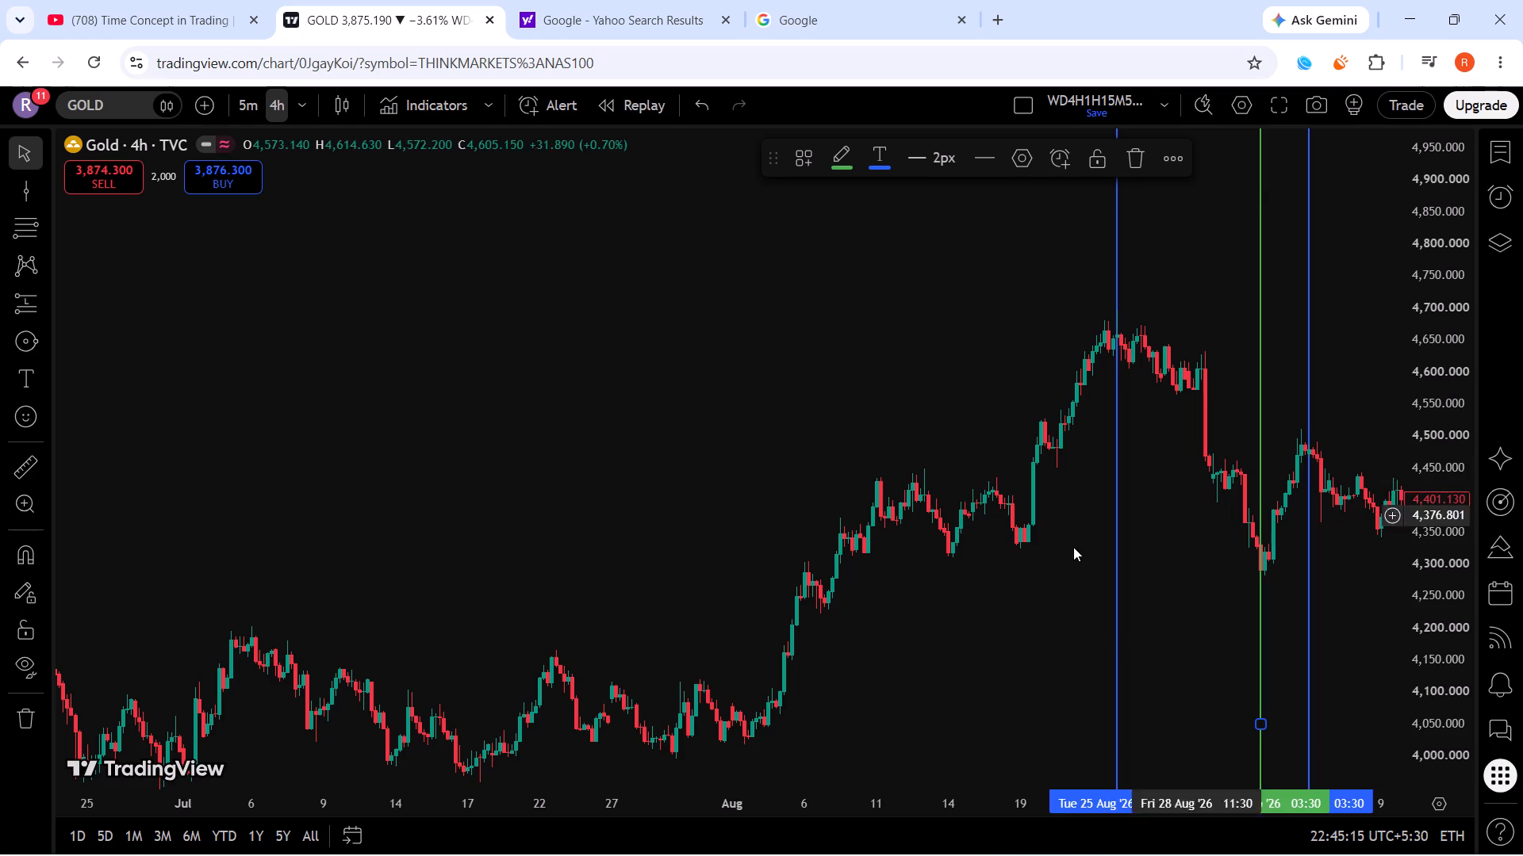
scroll(1073, 547, up, 7)
scroll(889, 552, up, 6)
drag(501, 561, 1442, 577)
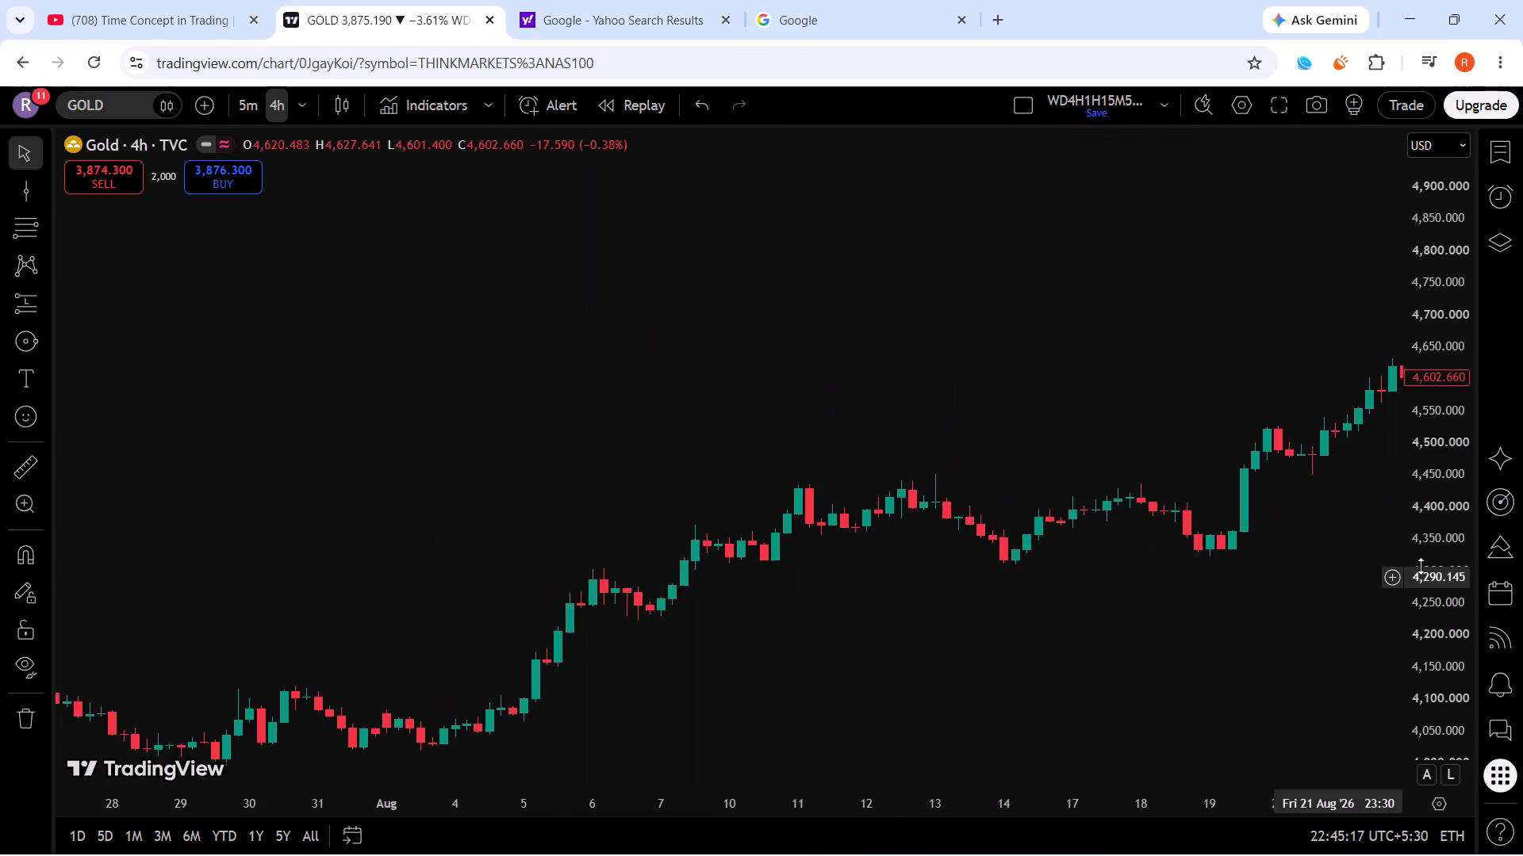
scroll(1421, 566, up, 11)
scroll(1416, 579, up, 15)
scroll(1289, 575, down, 4)
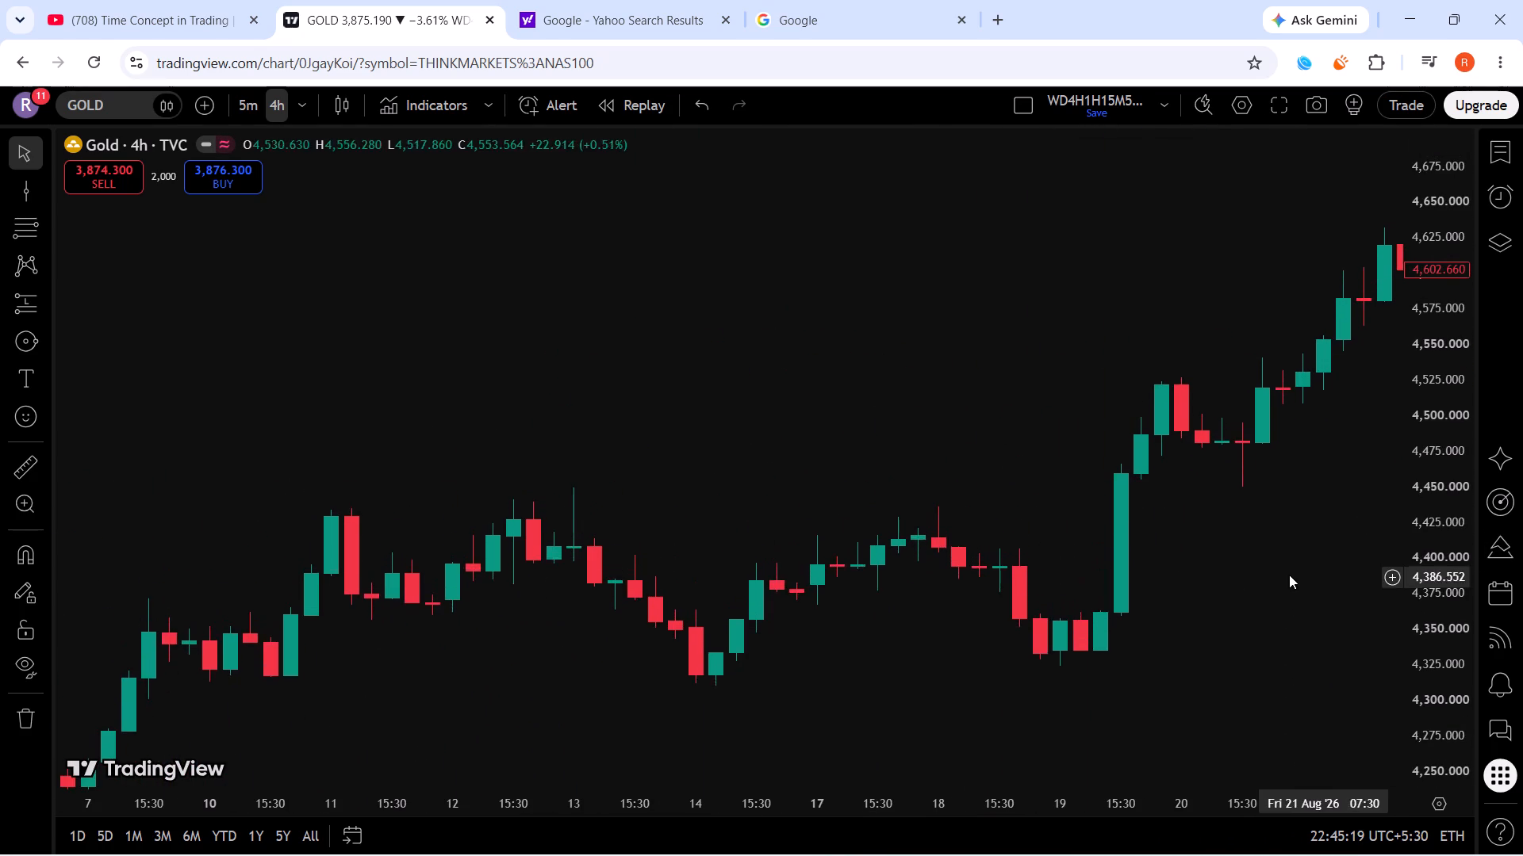
scroll(1289, 575, down, 3)
drag(1305, 609, 938, 571)
click(21, 197)
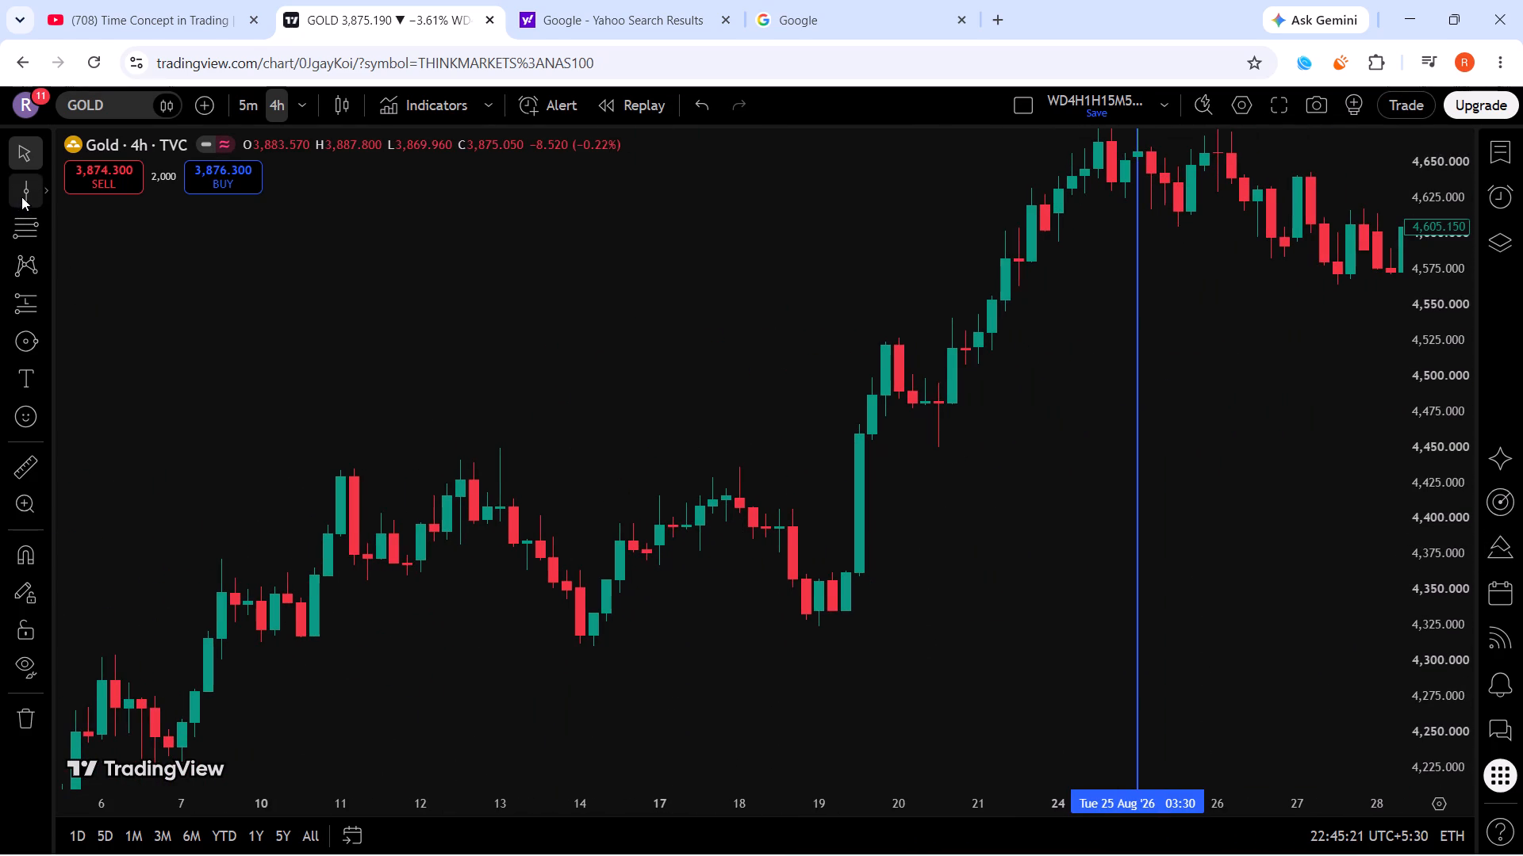
click(820, 606)
Place a vertical line at the start of the early-August rally, on 5 August 2026 at 03:30.
scroll(1441, 412, down, 12)
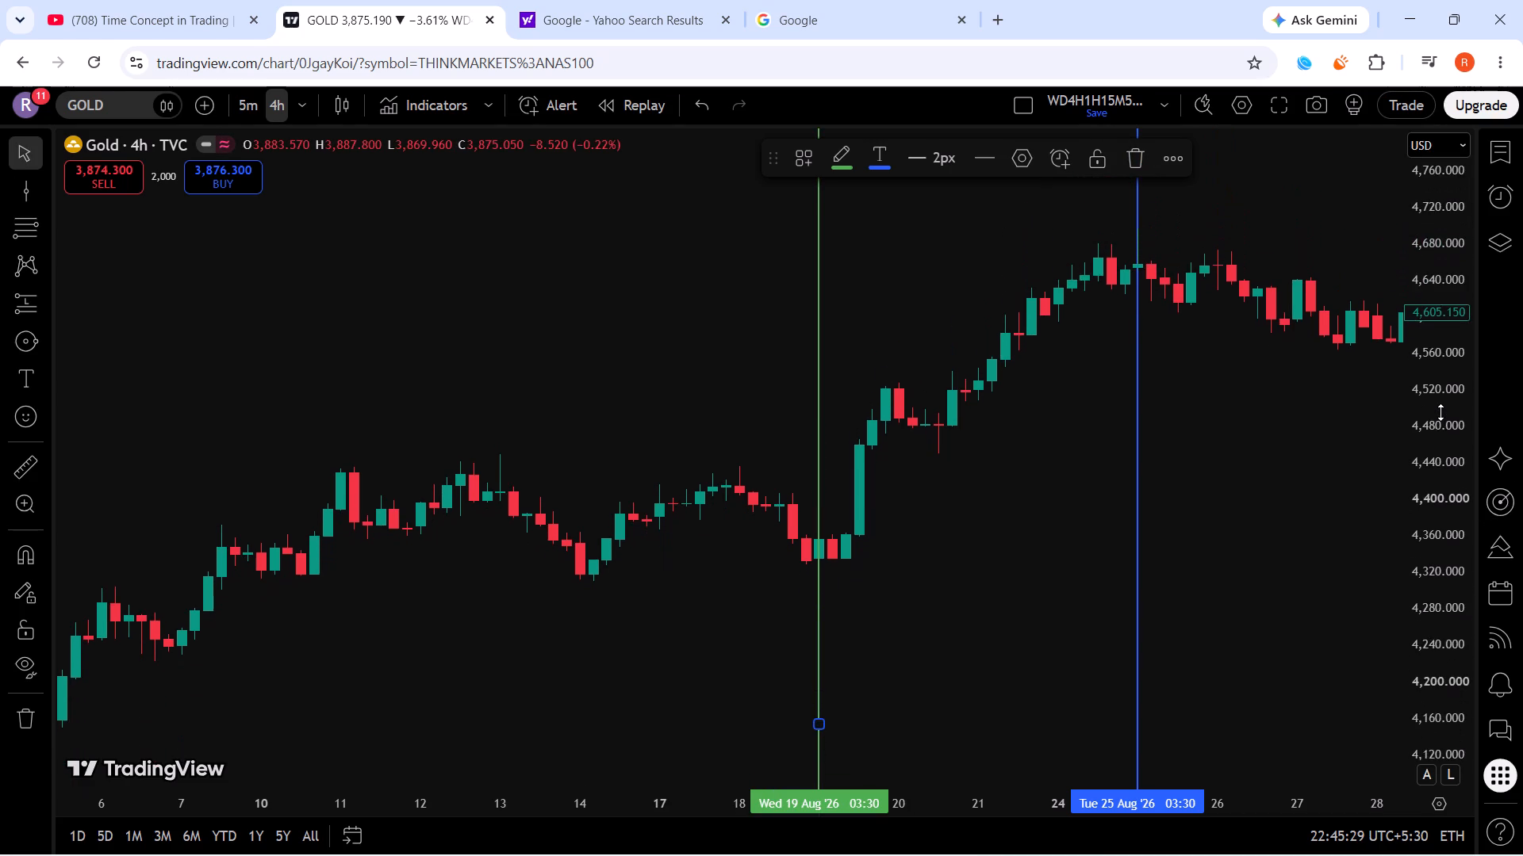
scroll(1441, 412, down, 20)
scroll(1441, 412, down, 9)
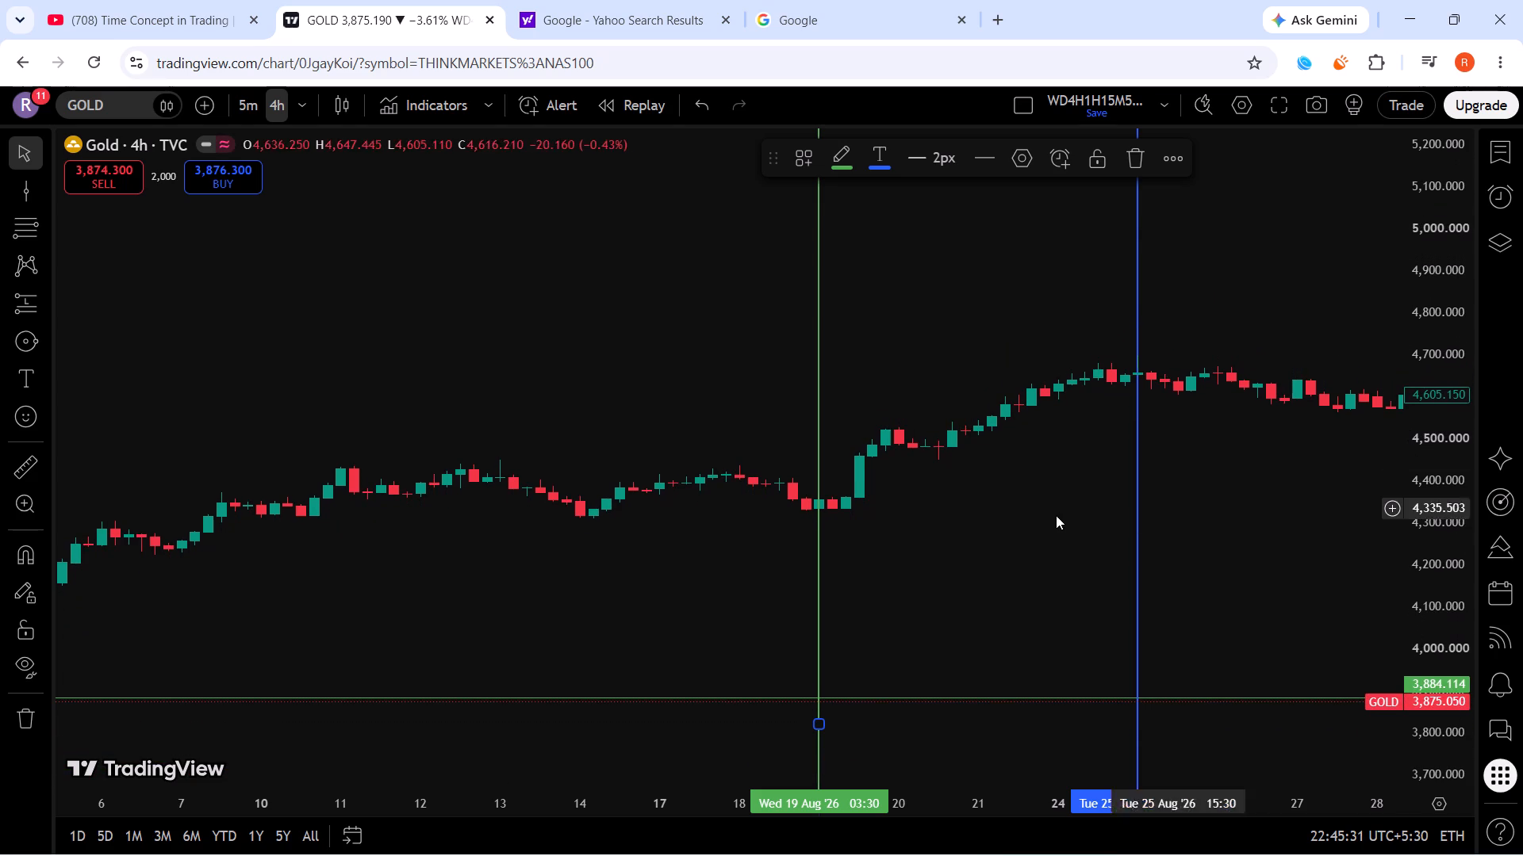
scroll(1052, 515, down, 15)
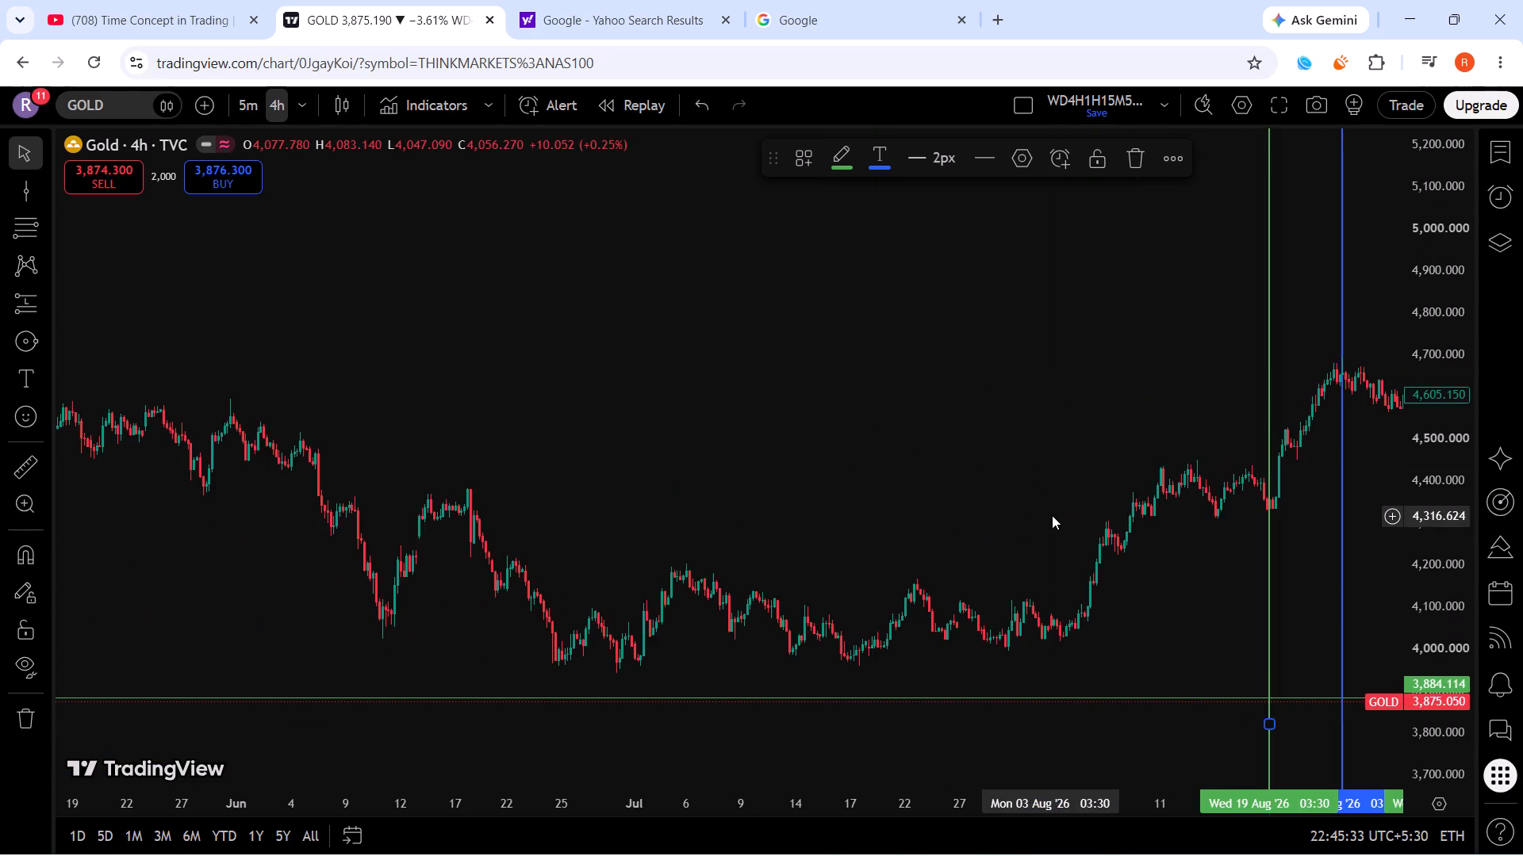
scroll(1068, 587, down, 4)
scroll(1434, 592, up, 10)
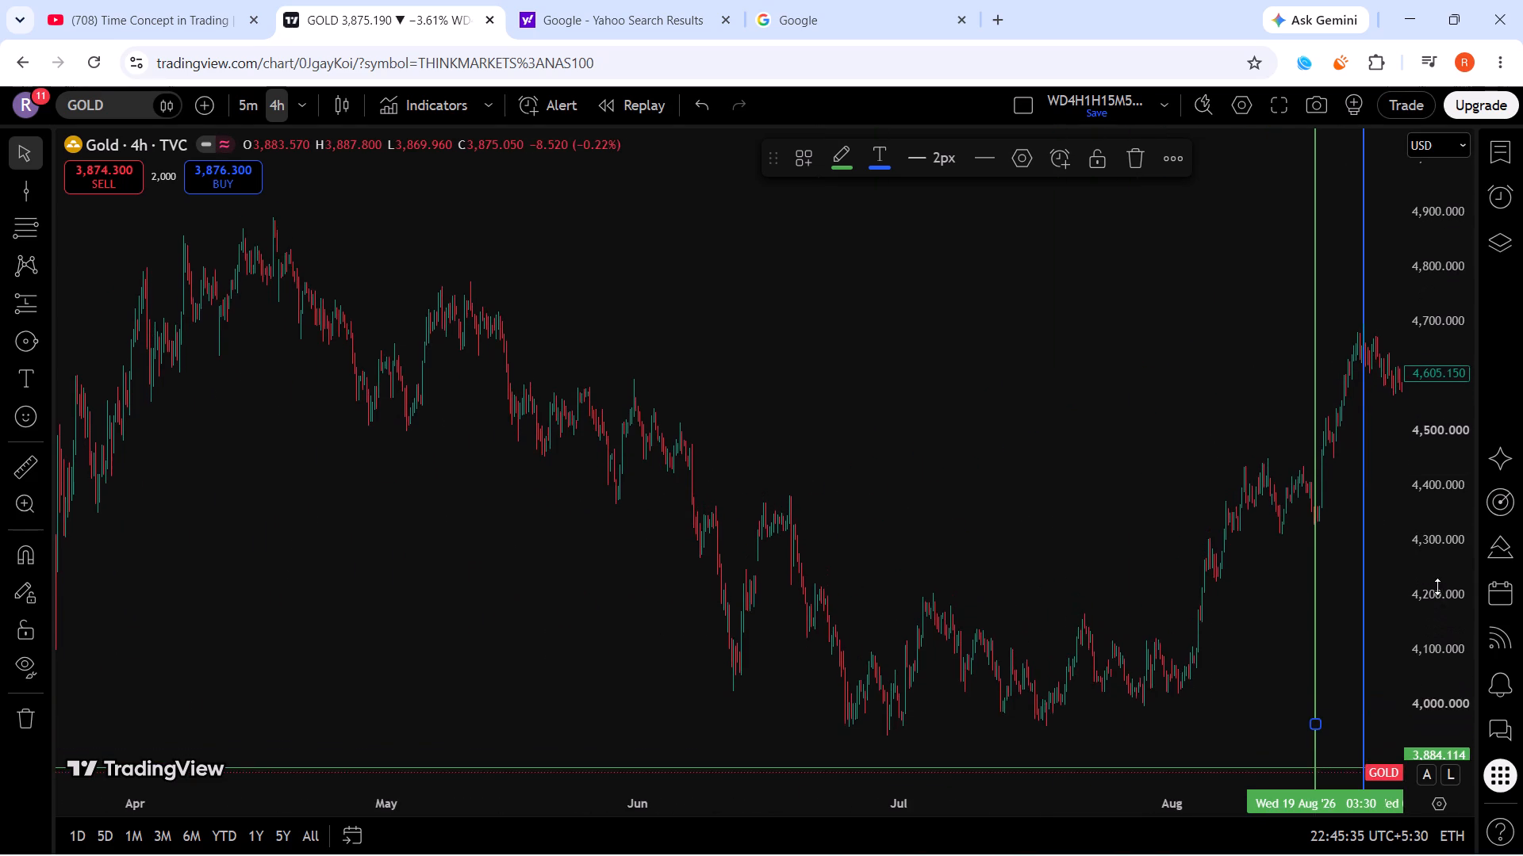
scroll(1437, 587, up, 2)
scroll(1231, 621, up, 14)
drag(865, 672, 1103, 434)
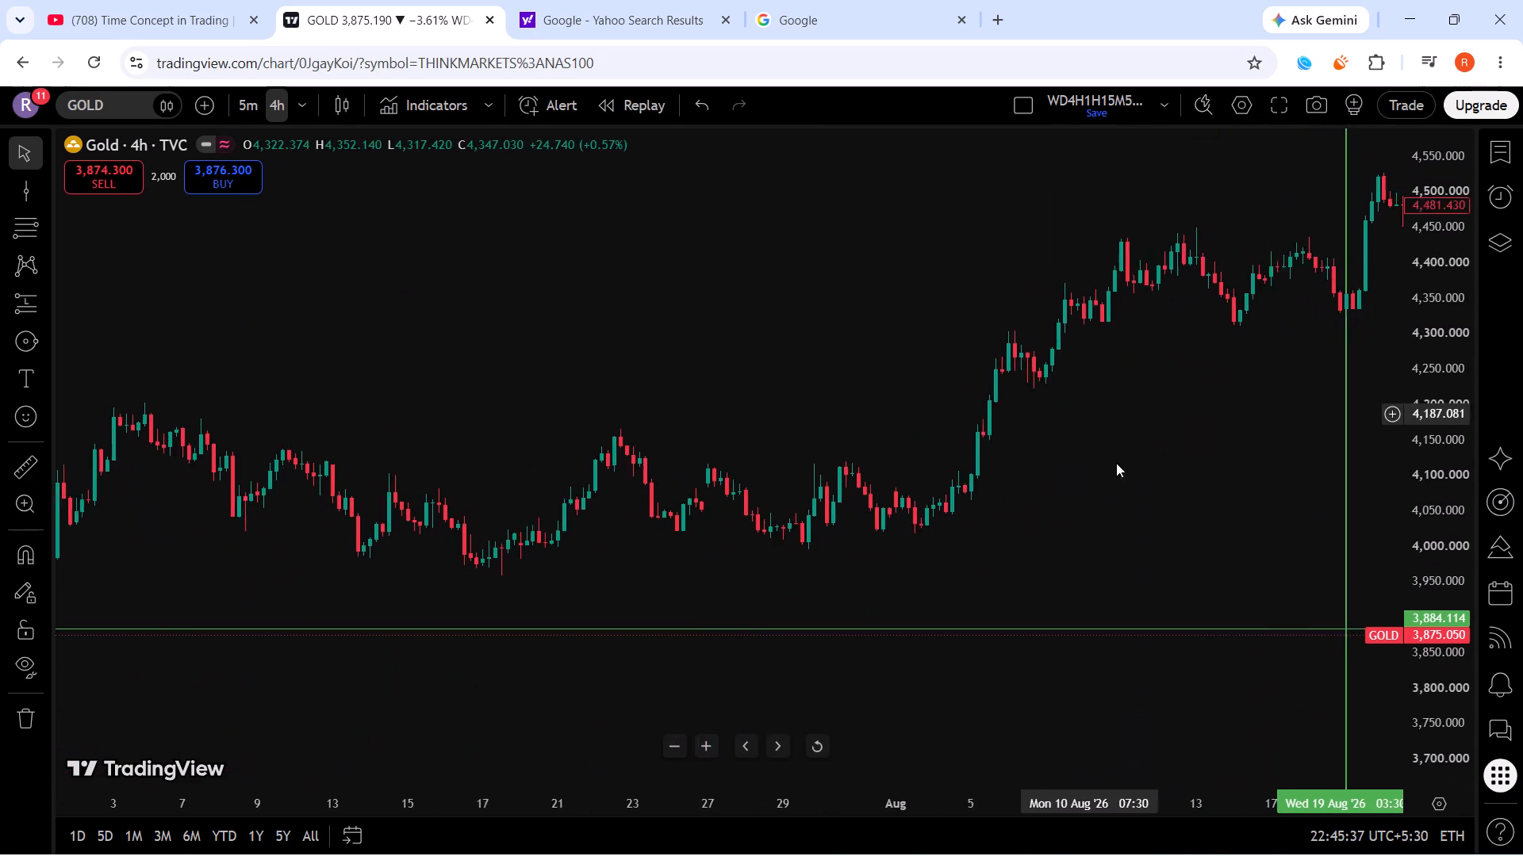
scroll(1424, 422, up, 11)
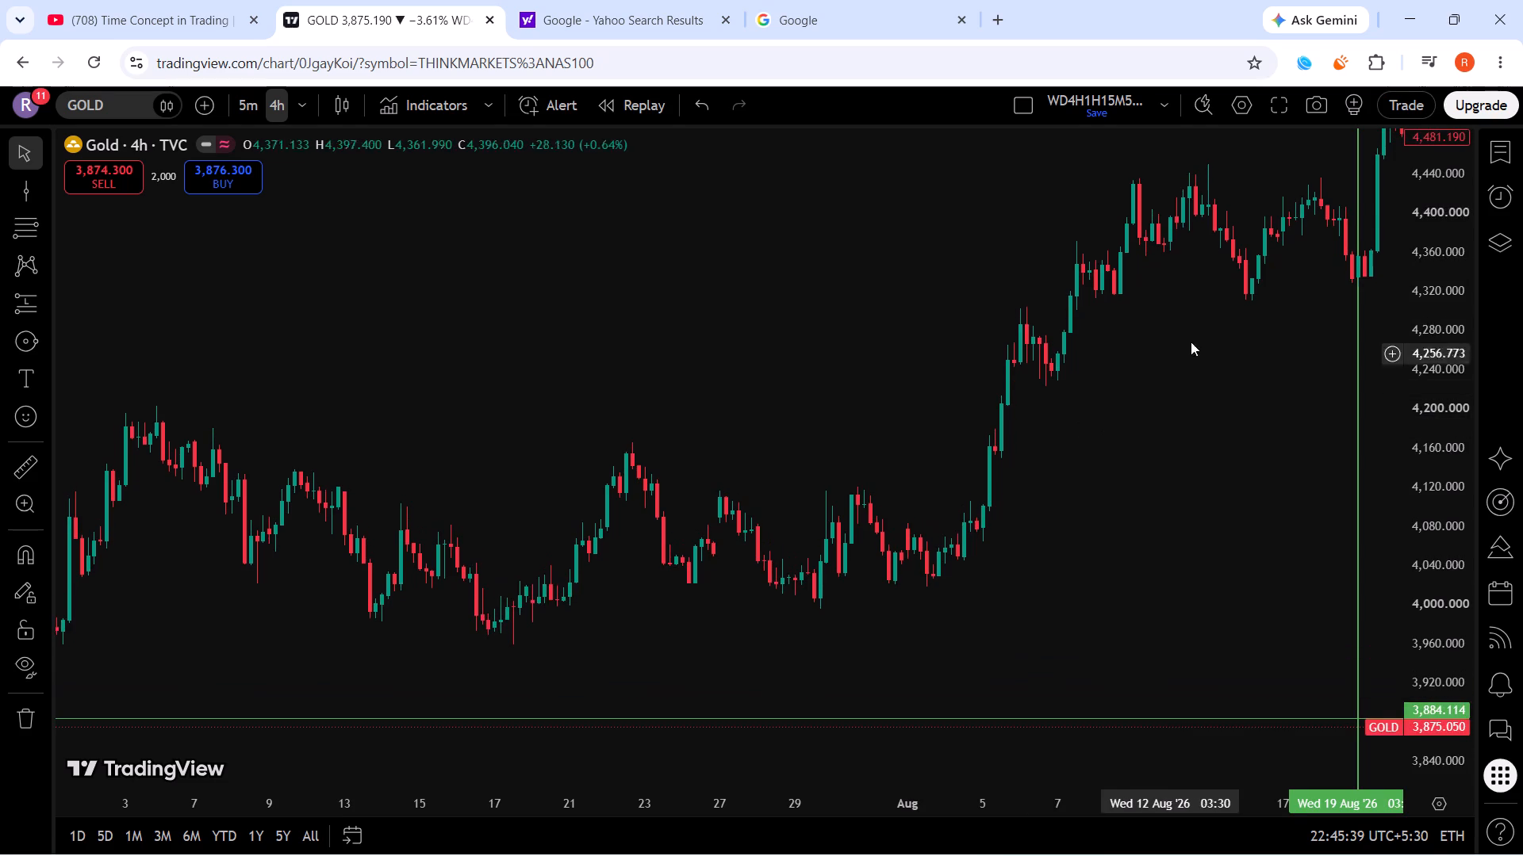
drag(1191, 342, 1164, 534)
scroll(1164, 529, down, 5)
scroll(1209, 573, up, 8)
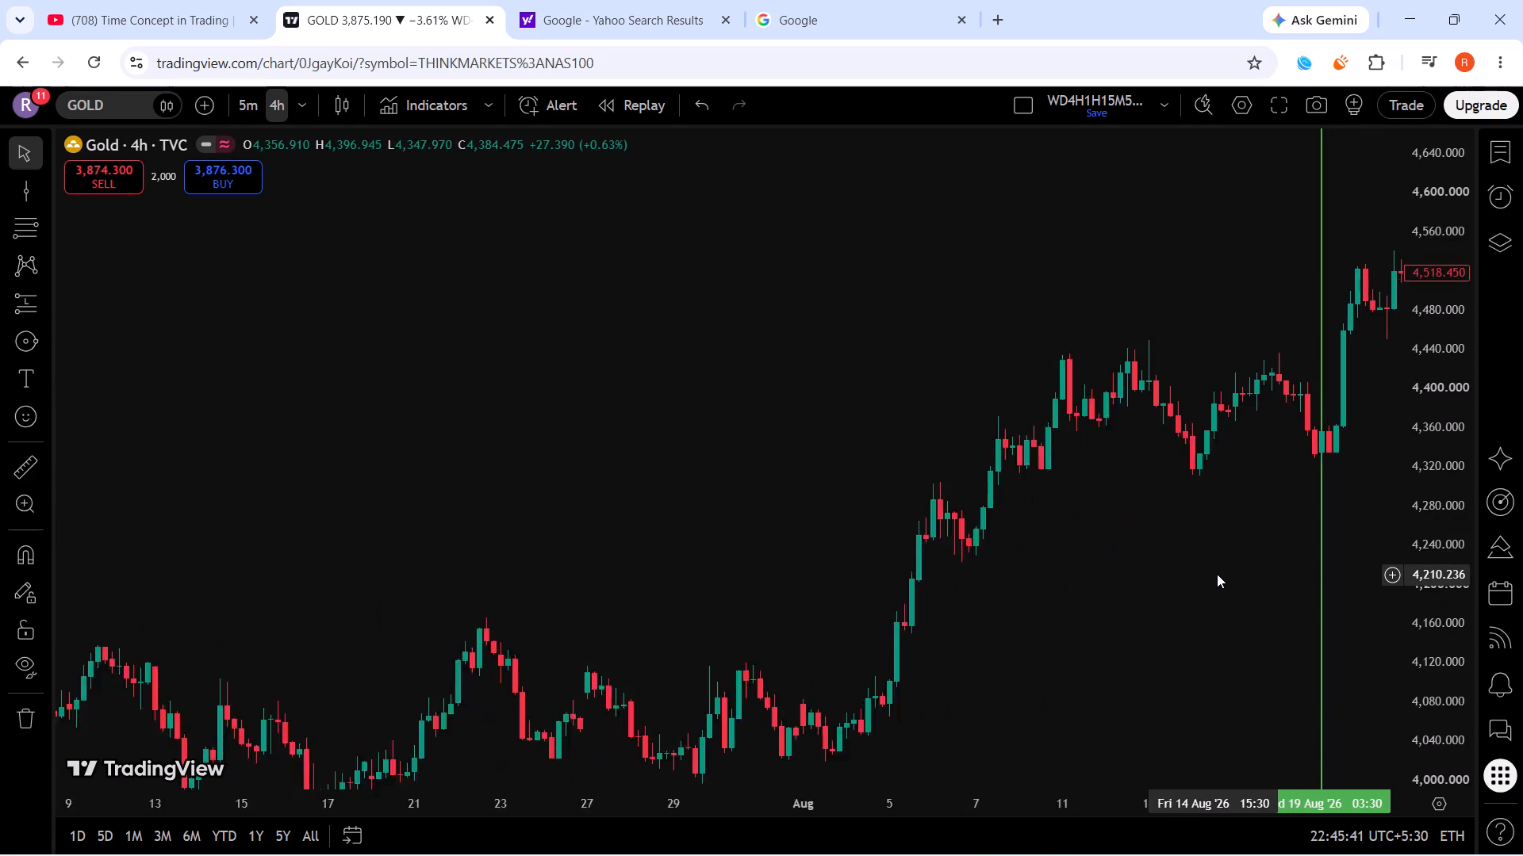
scroll(988, 581, down, 2)
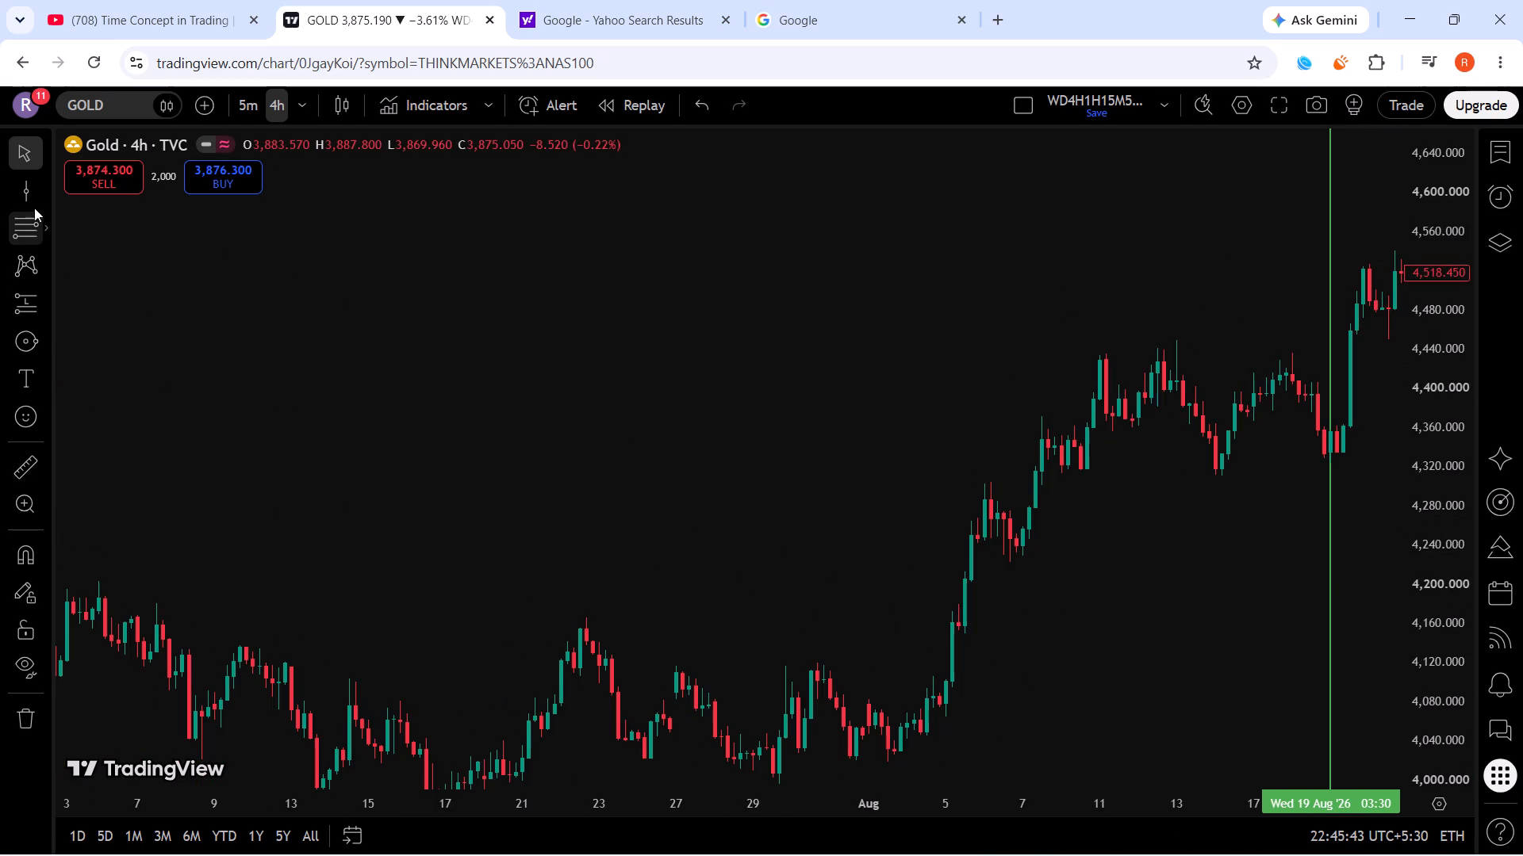
click(31, 189)
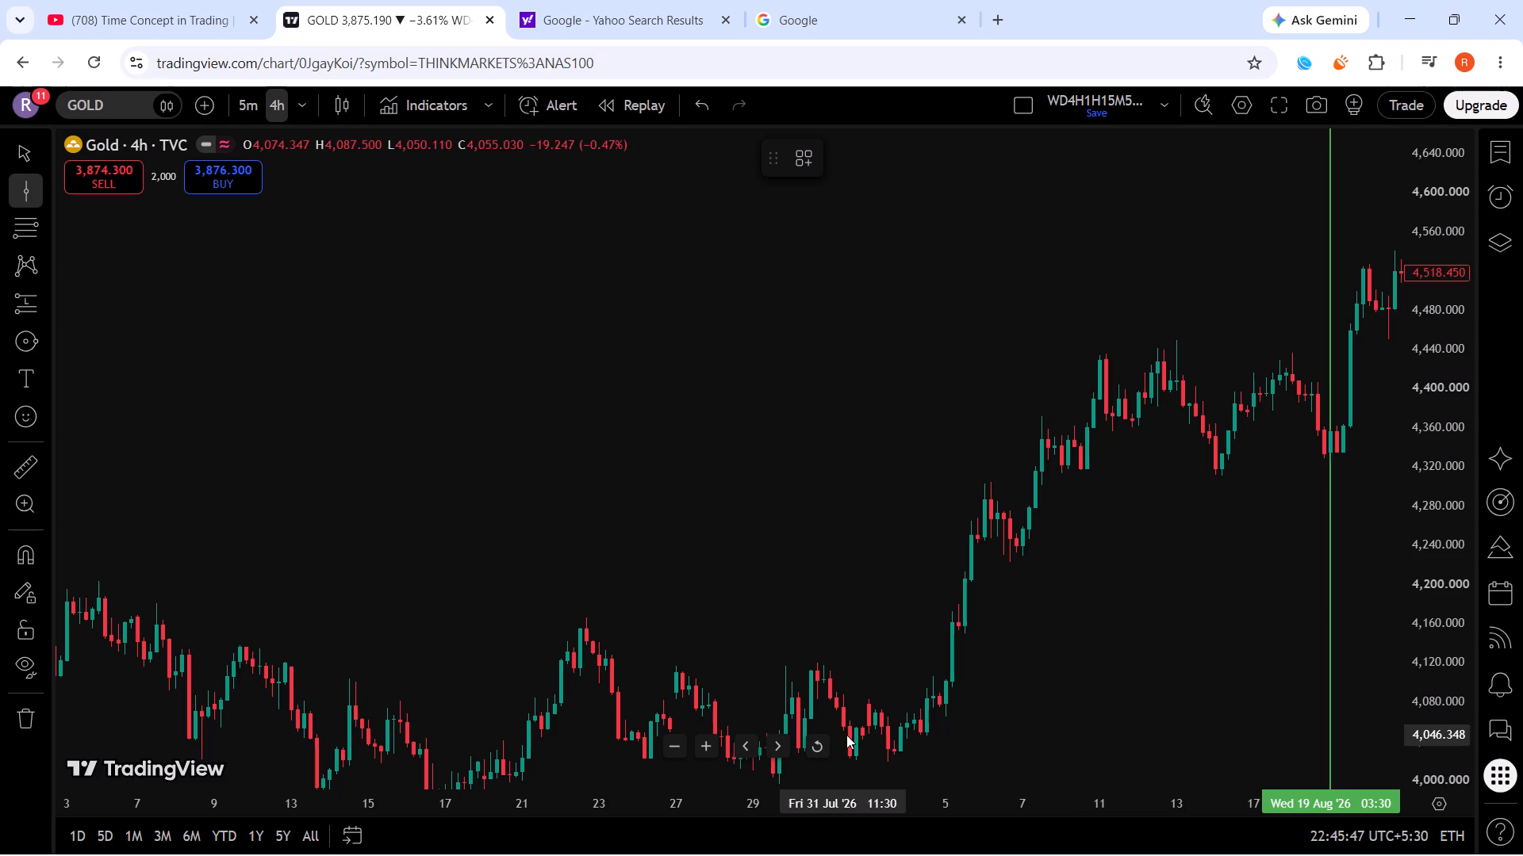
click(944, 688)
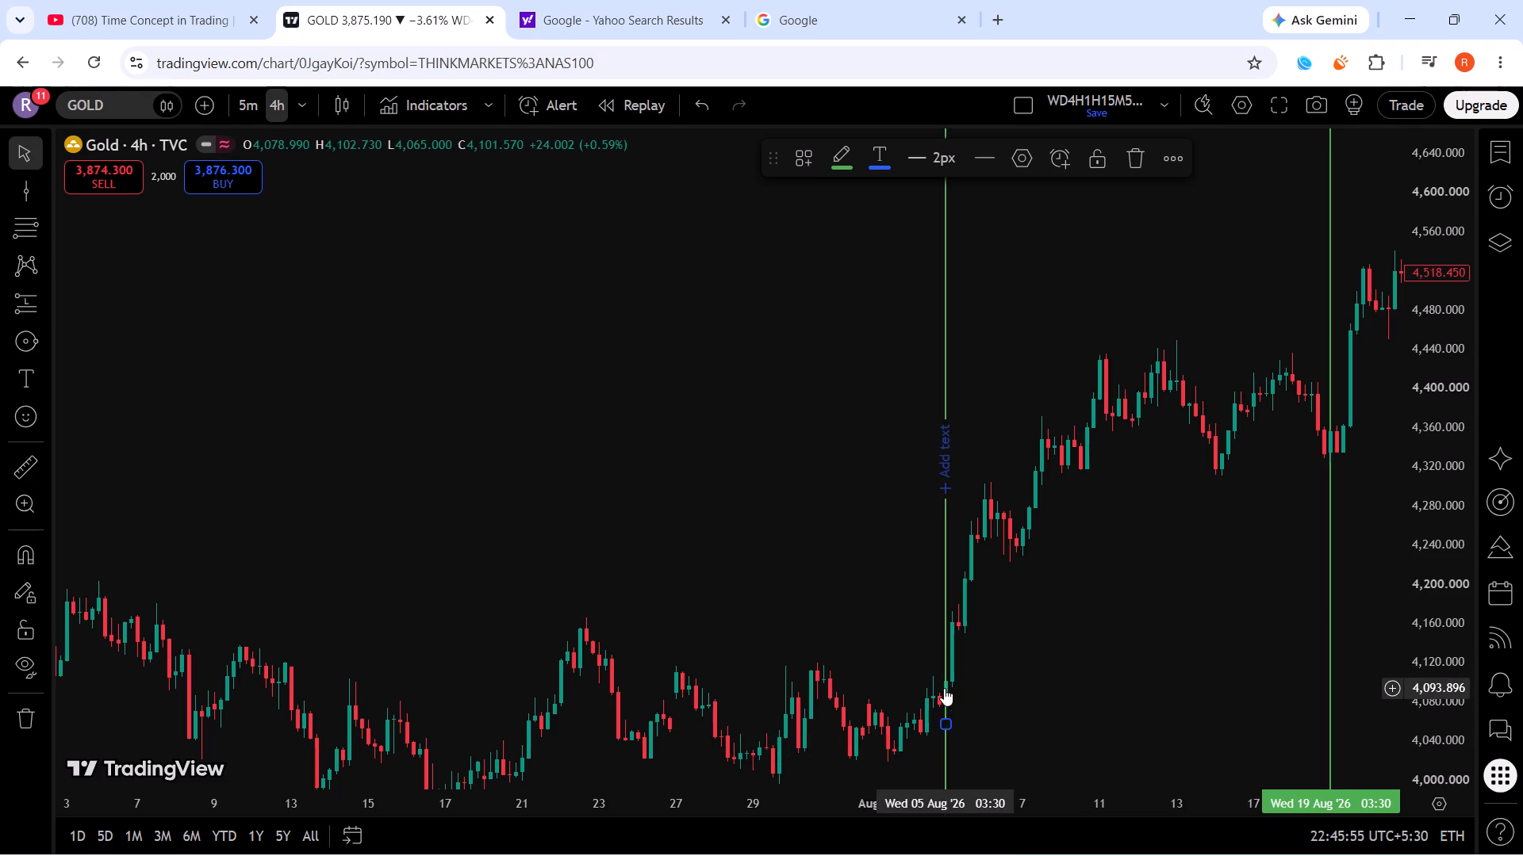
Place a vertical line at the late-July swing high, on 23 July 2026 at 03:30.
scroll(1425, 580, down, 7)
scroll(976, 669, up, 3)
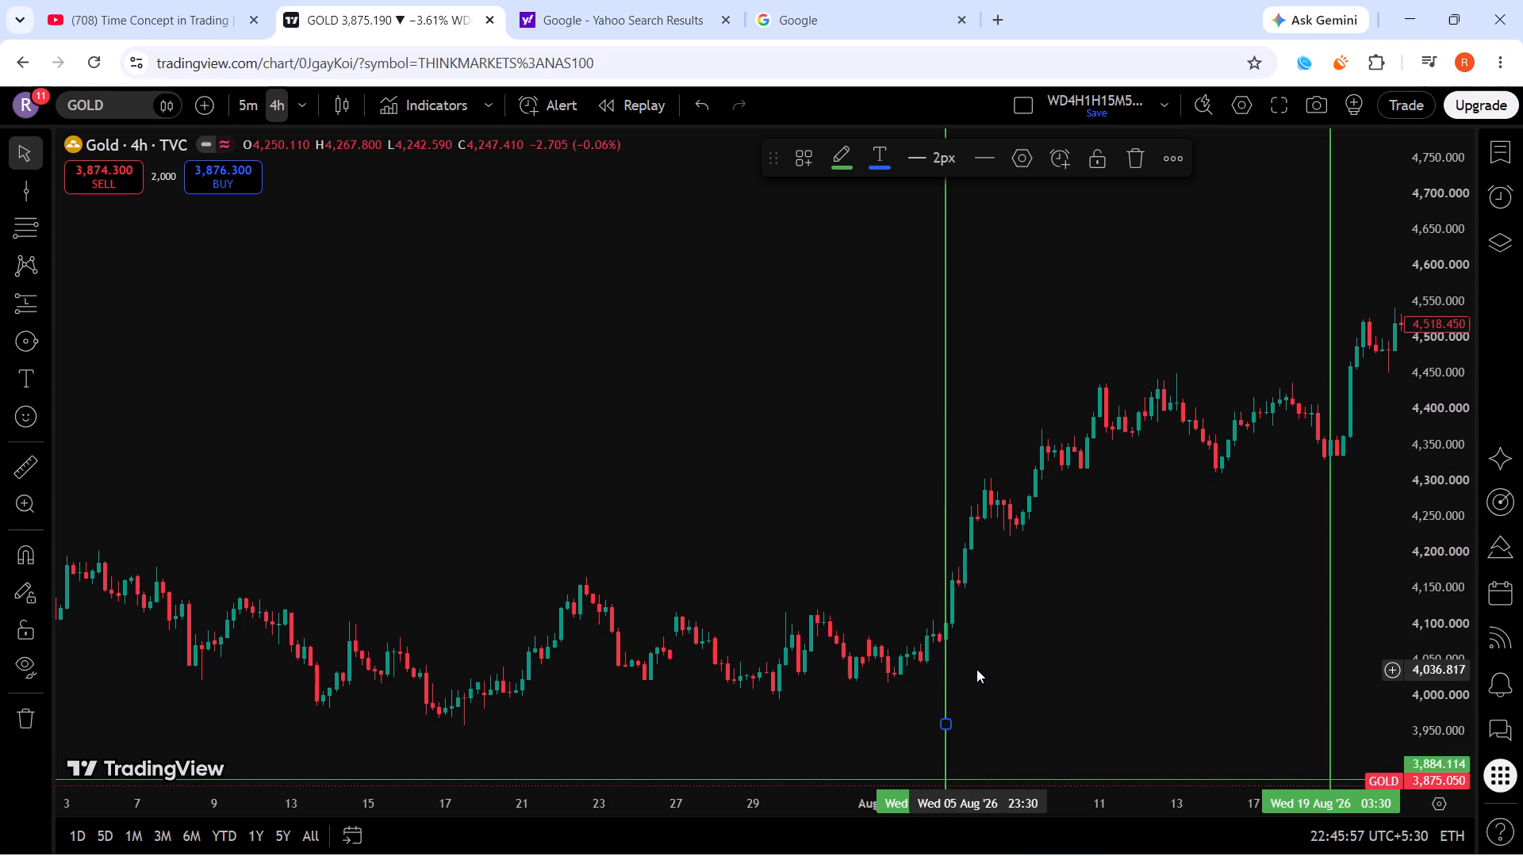
scroll(976, 669, up, 7)
drag(420, 634, 1079, 541)
scroll(1480, 541, up, 5)
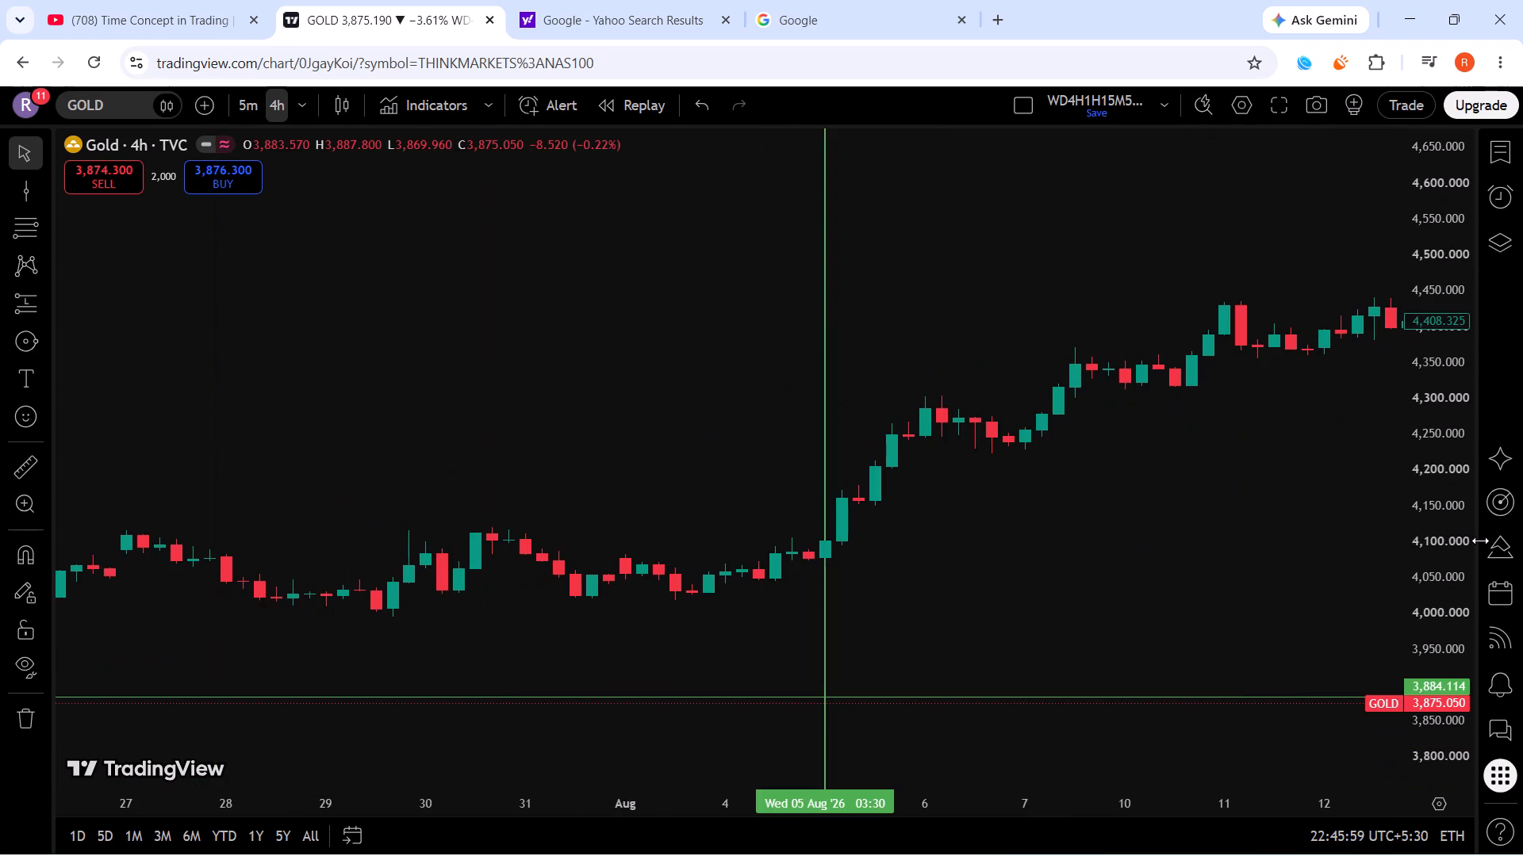
scroll(1480, 541, up, 20)
scroll(872, 628, up, 7)
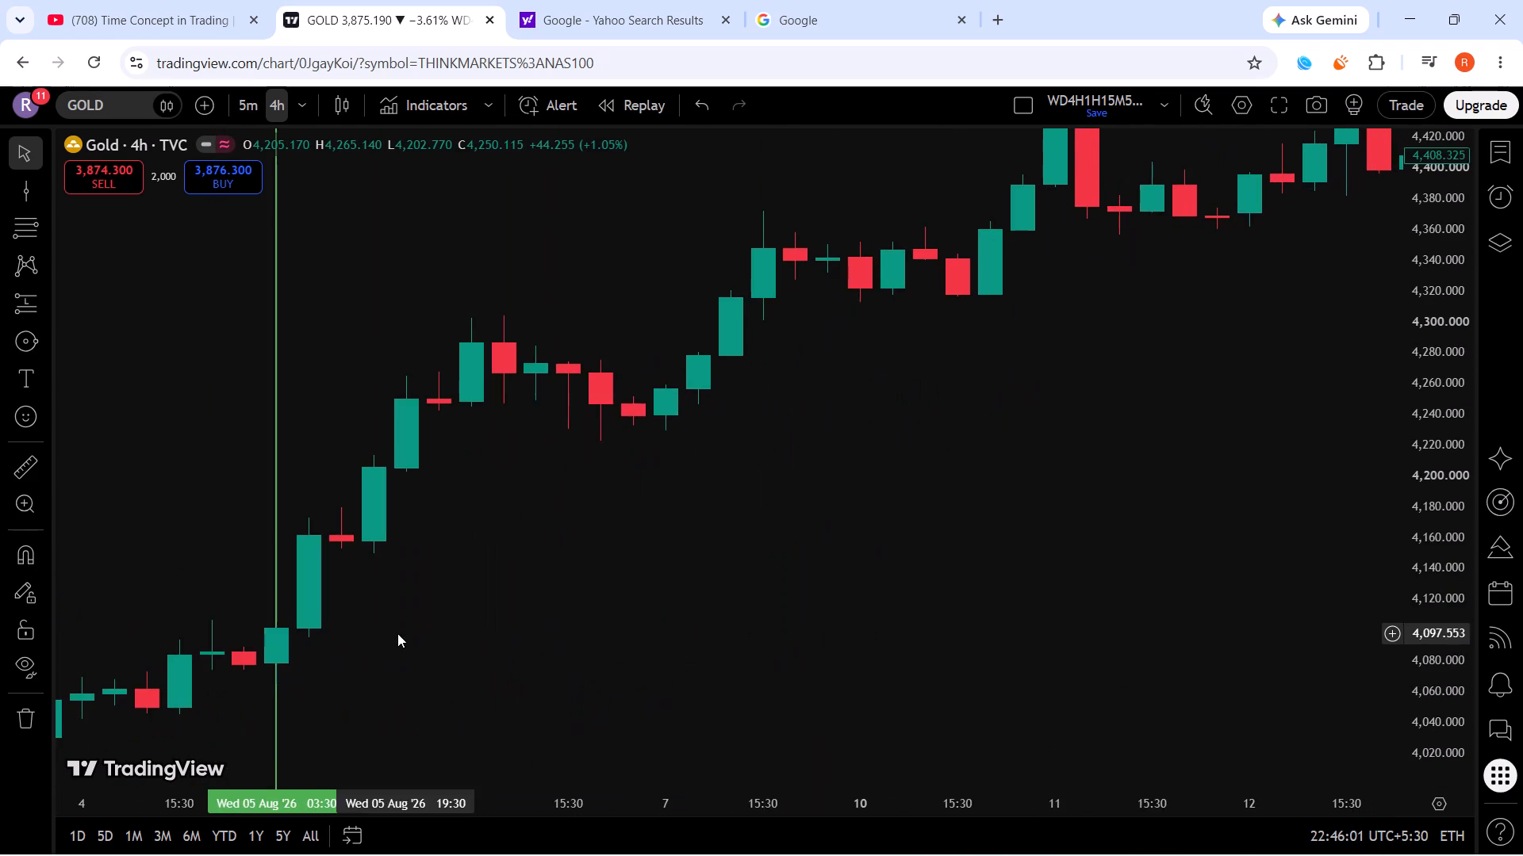
drag(397, 633, 1052, 518)
scroll(1052, 522, up, 5)
scroll(1051, 524, down, 13)
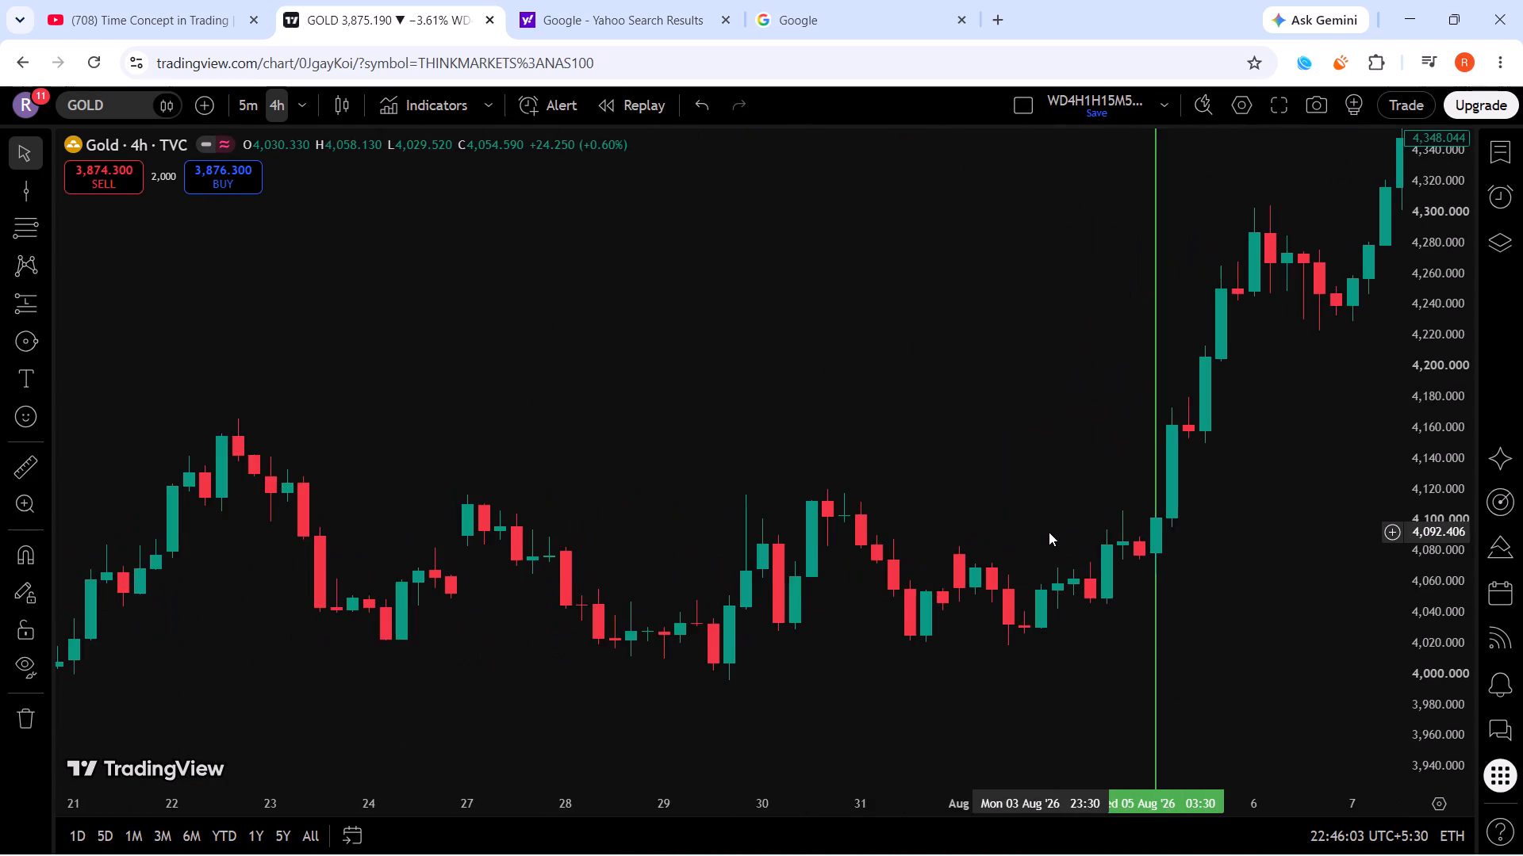
scroll(1049, 533, down, 3)
scroll(1434, 502, down, 18)
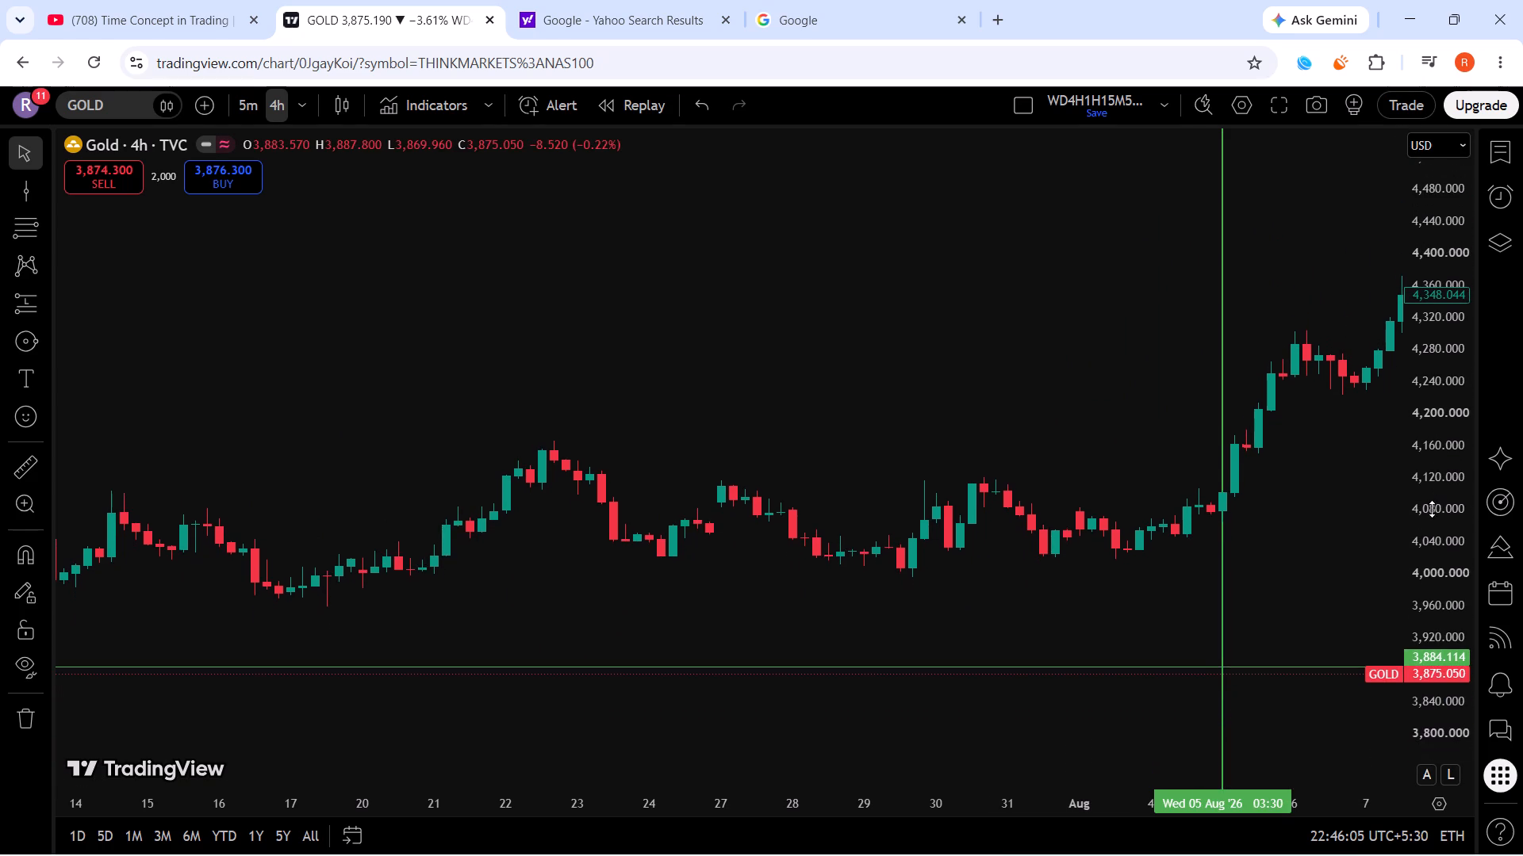
scroll(946, 571, down, 13)
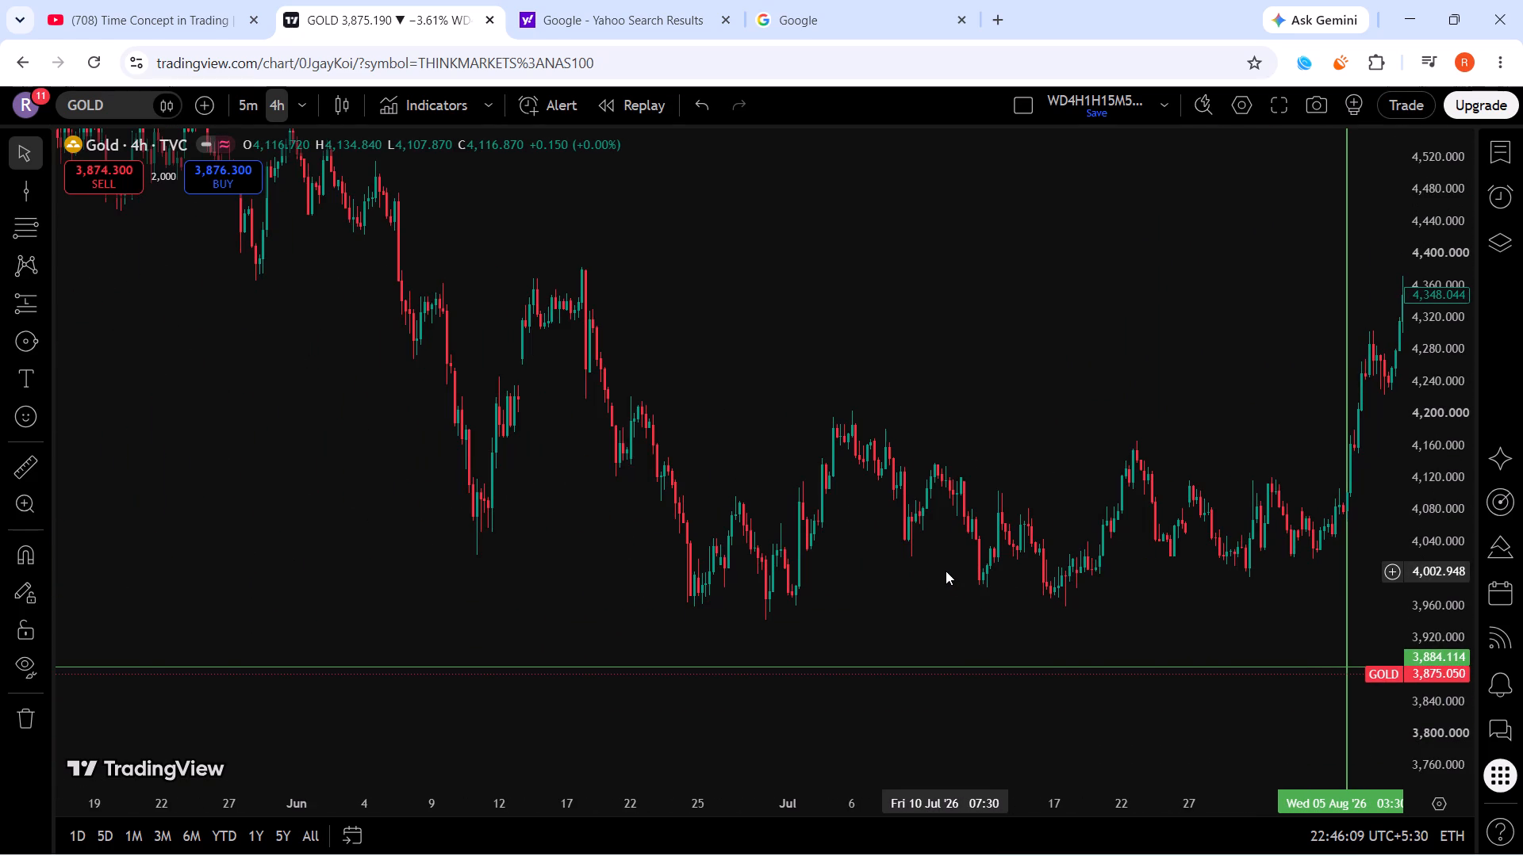
scroll(946, 571, down, 2)
scroll(946, 571, up, 5)
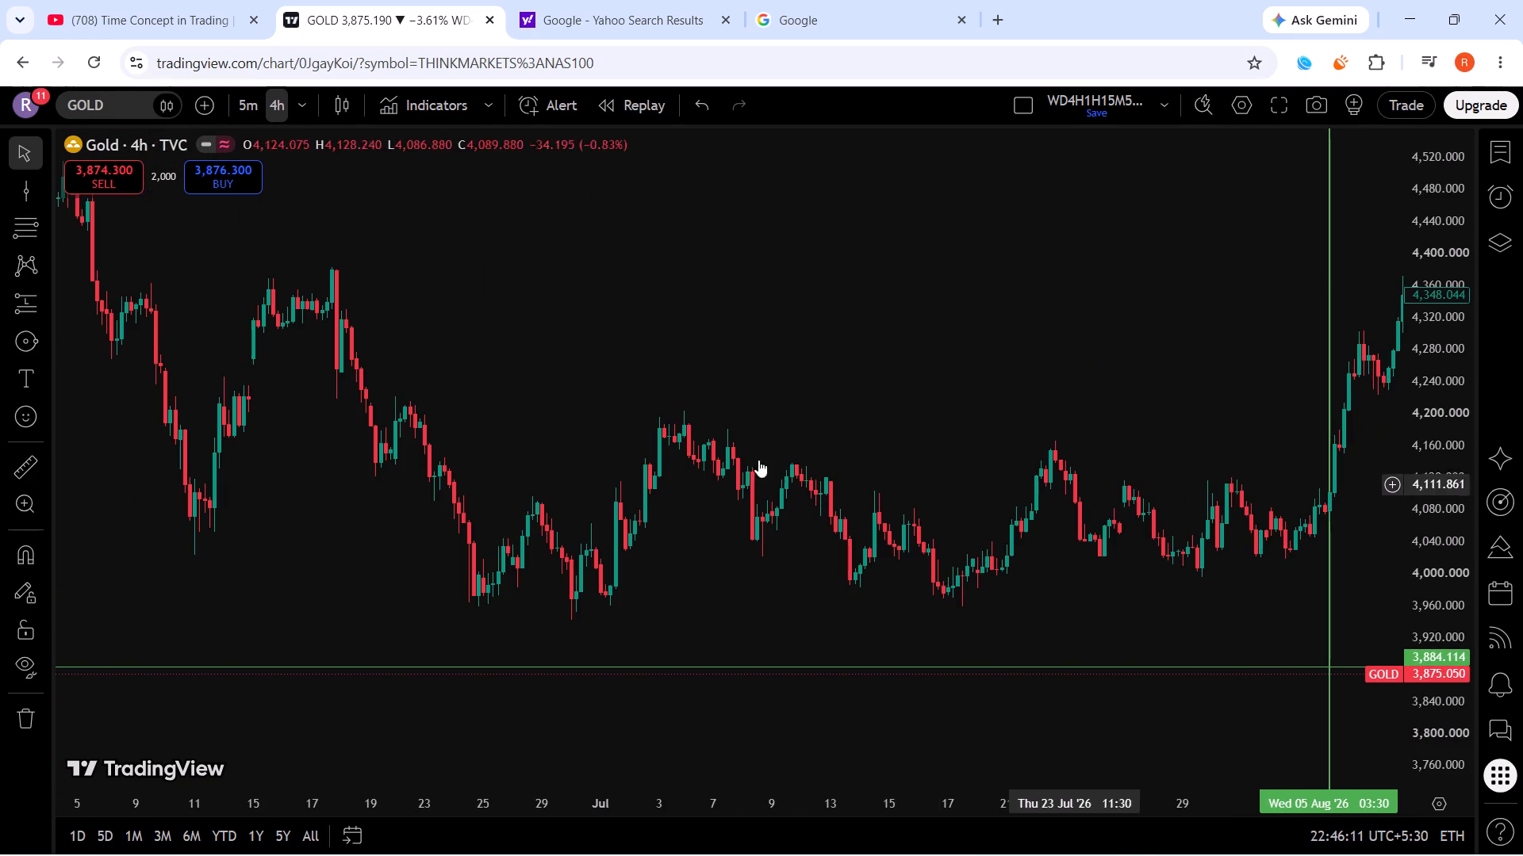
click(19, 193)
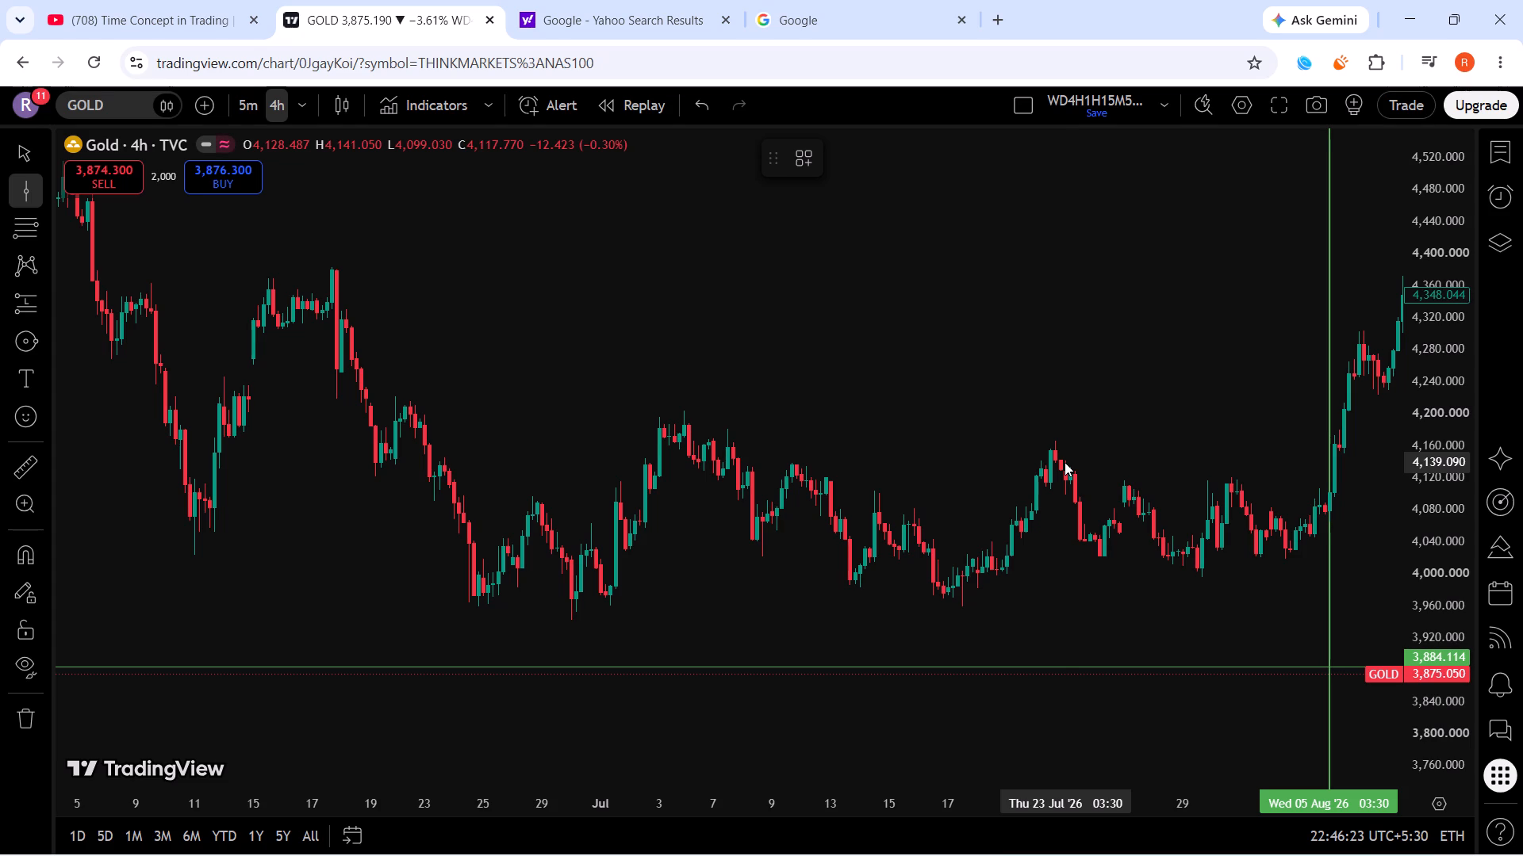
click(1065, 462)
Change the colour of the vertical line at the 23 July swing high to blue.
scroll(1201, 526, up, 8)
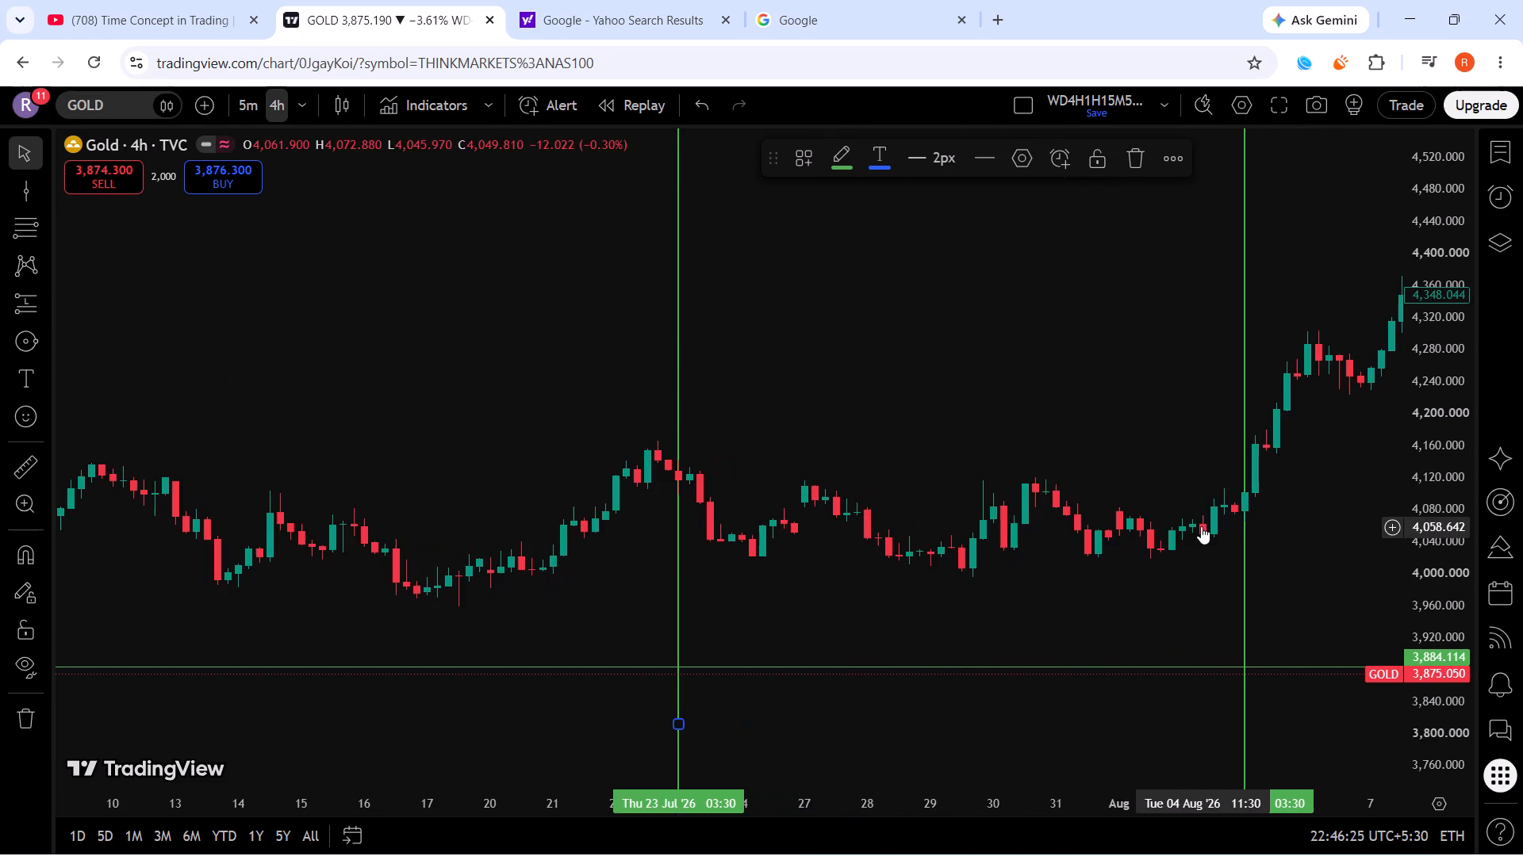
scroll(1201, 526, down, 10)
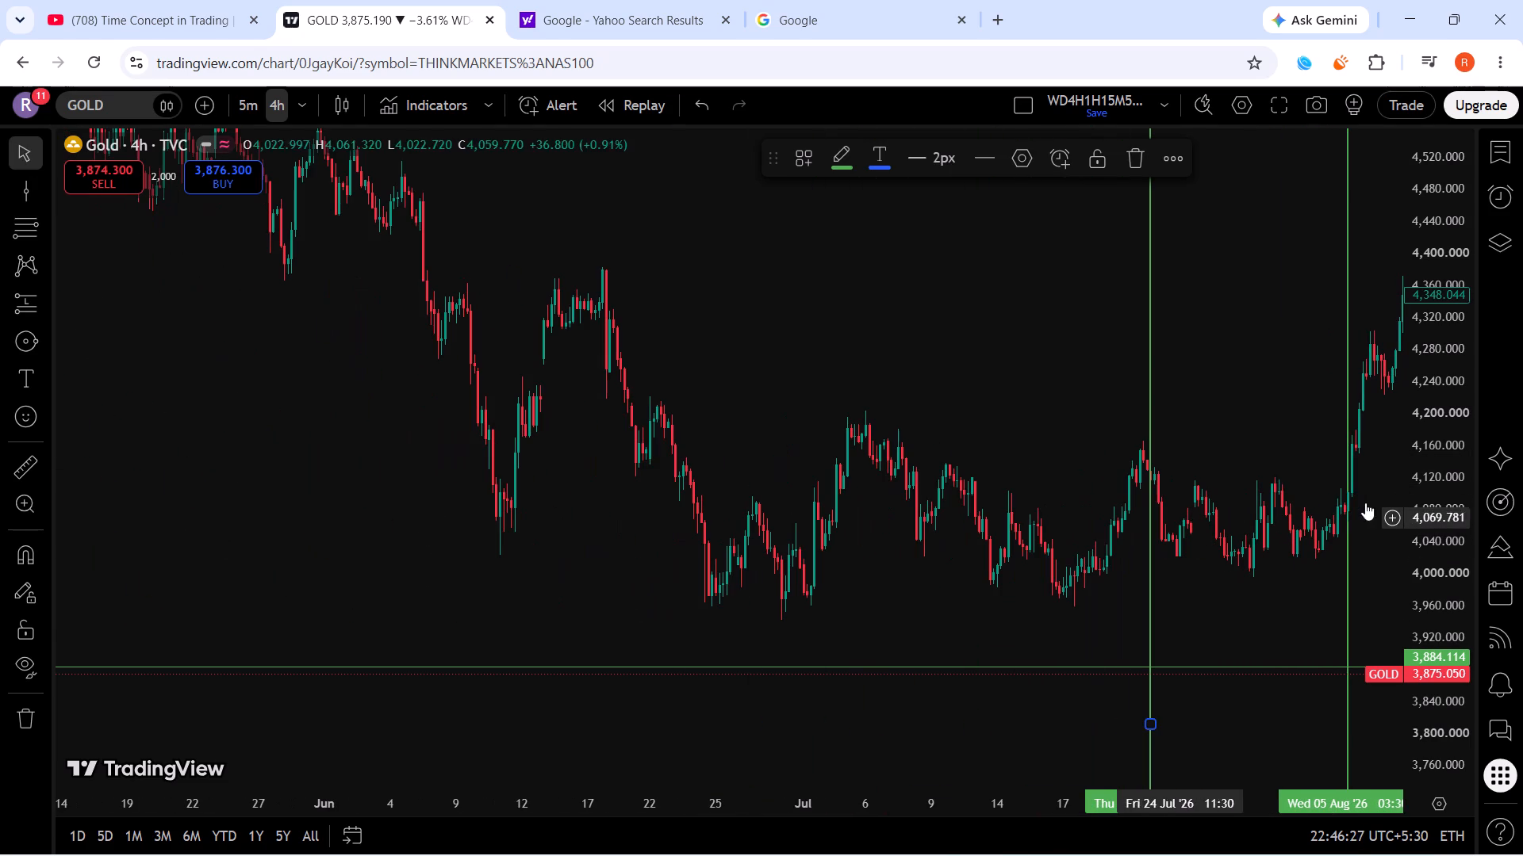
scroll(1425, 412, down, 6)
scroll(962, 467, up, 4)
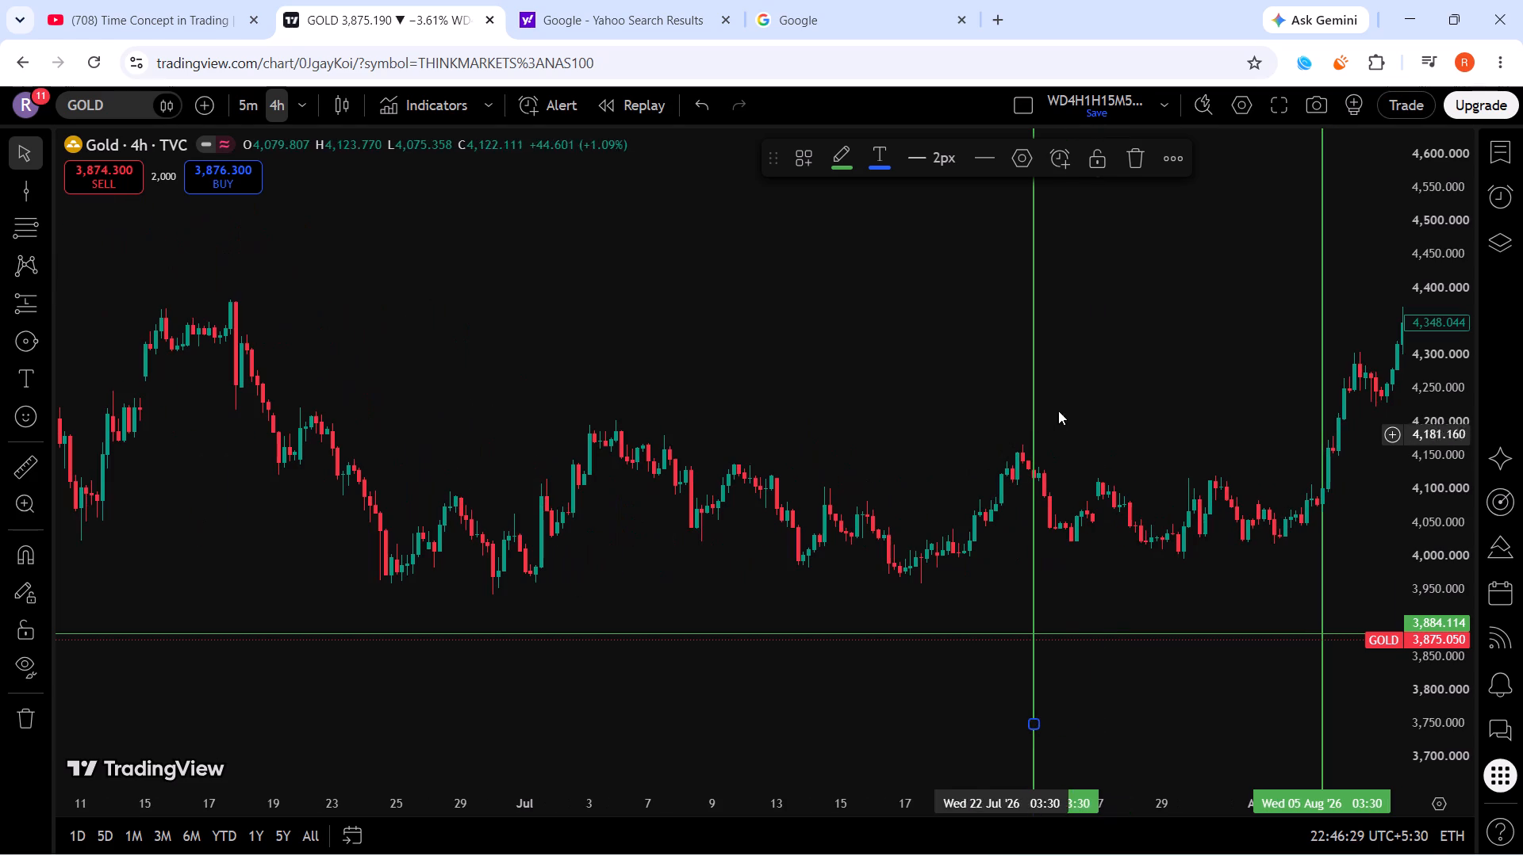
click(1030, 416)
click(846, 151)
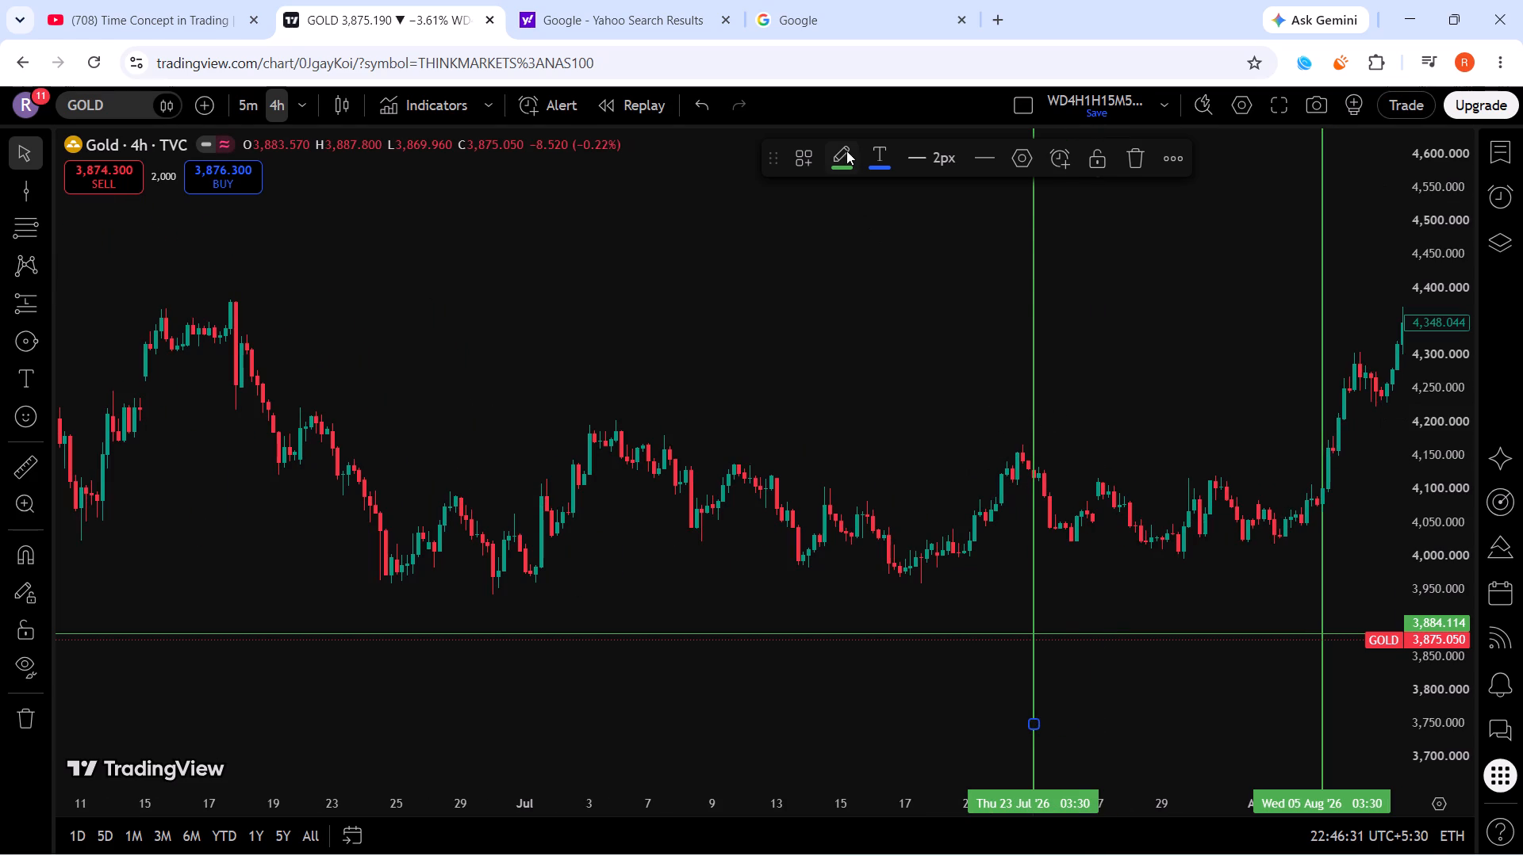
click(975, 224)
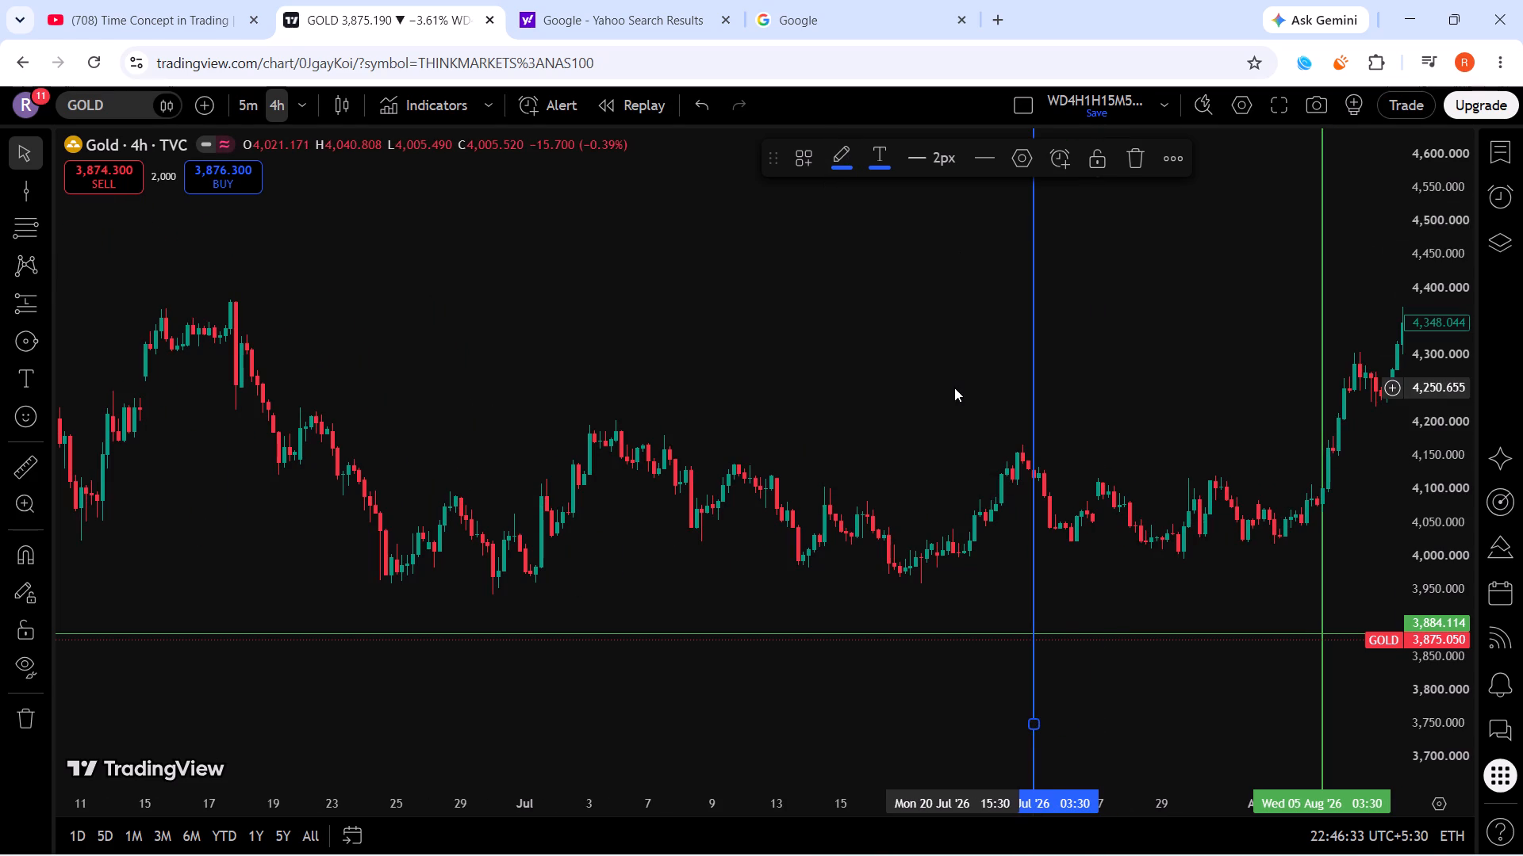
Place a vertical line among the early-July price swings, on 9 July 2026 at 07:30.
scroll(954, 388, down, 5)
scroll(954, 388, up, 3)
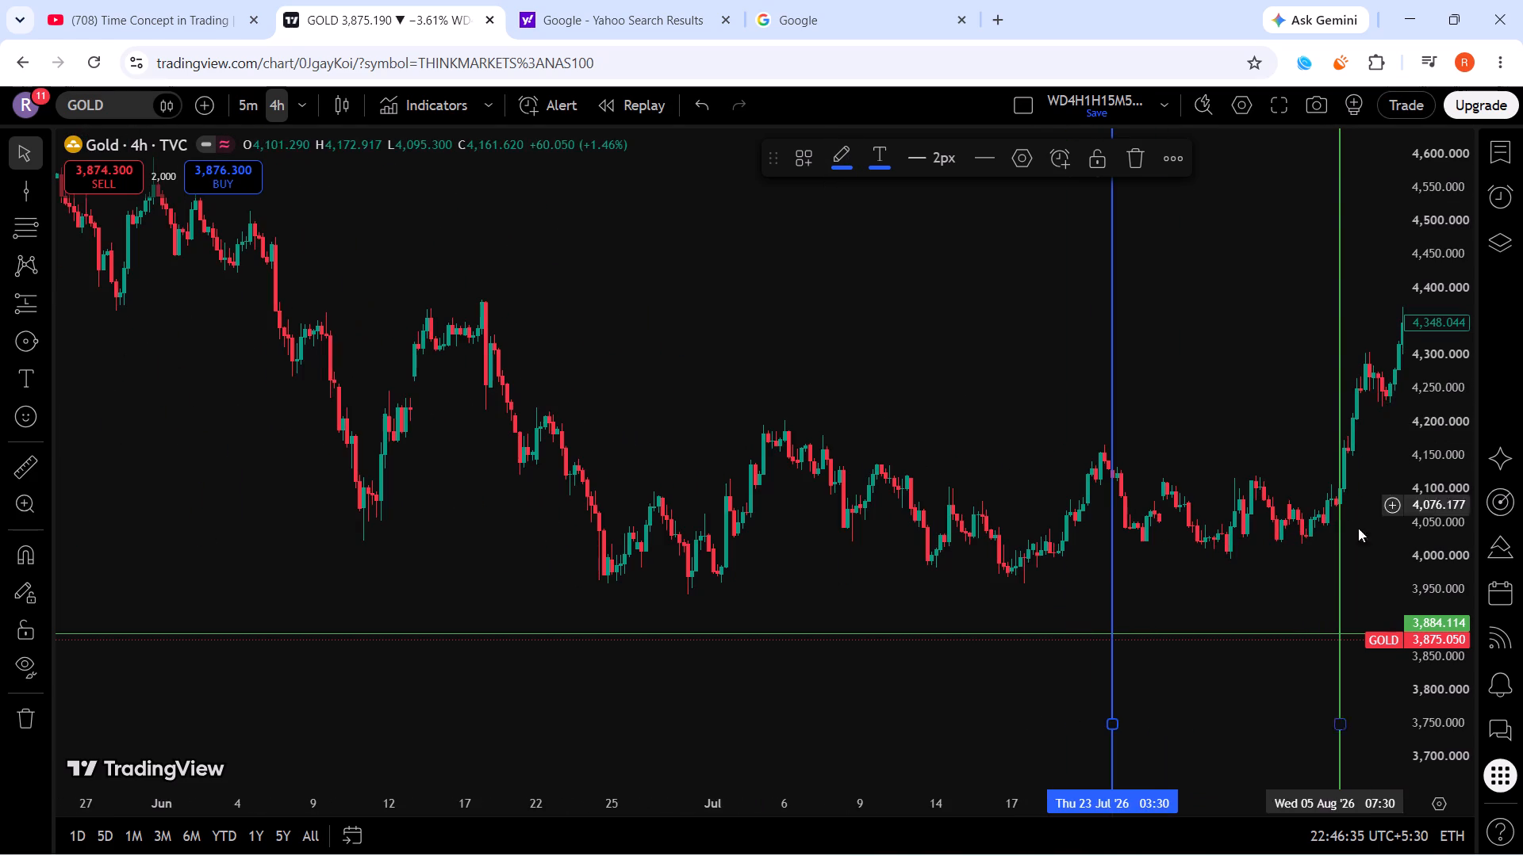
scroll(1392, 547, up, 6)
scroll(1404, 495, down, 5)
scroll(1438, 514, up, 2)
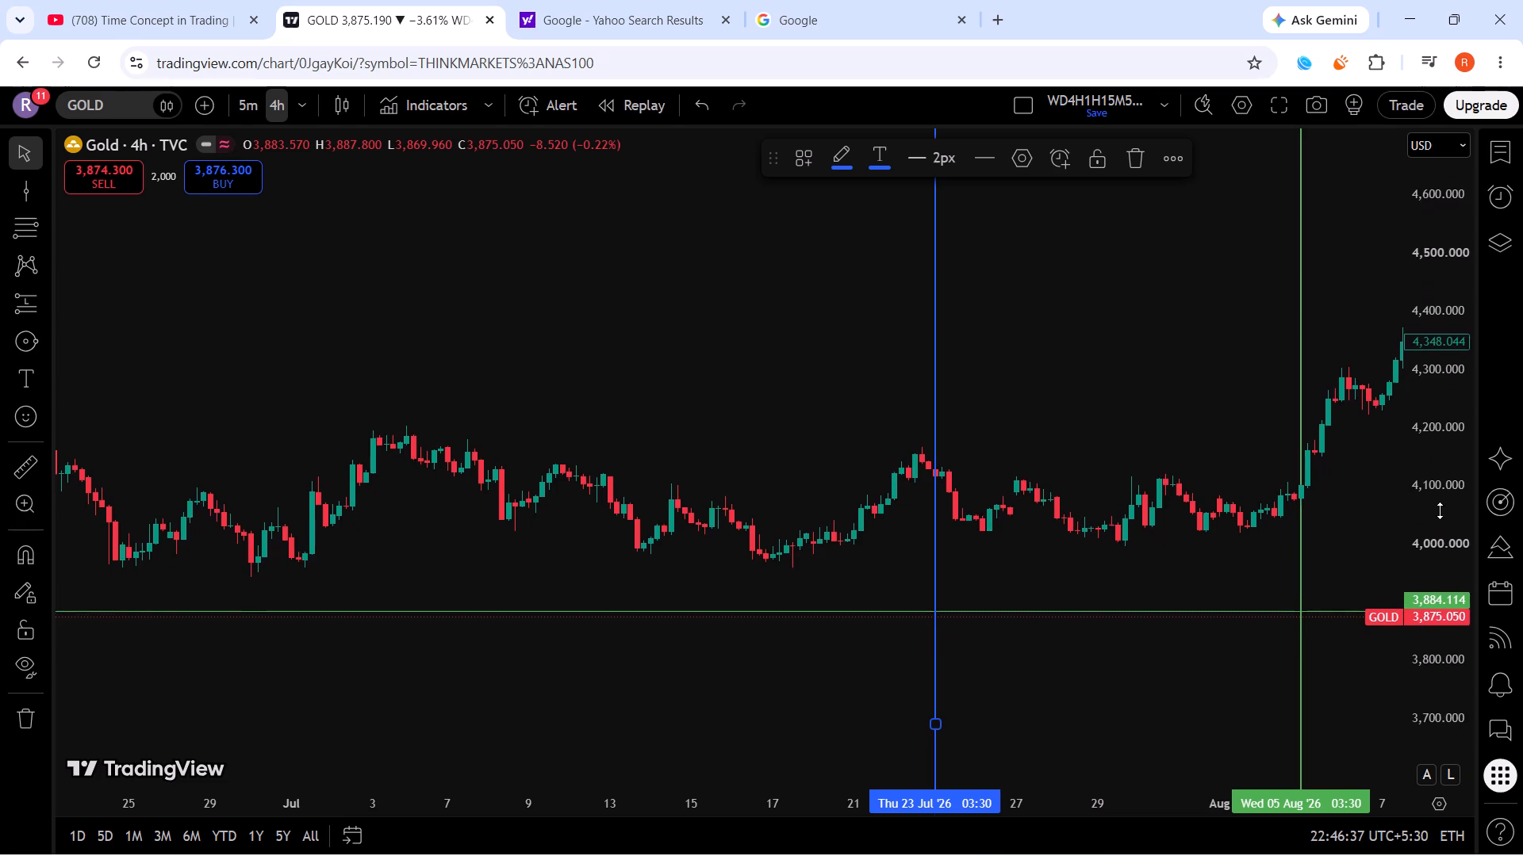
scroll(1440, 510, up, 17)
scroll(1443, 502, down, 5)
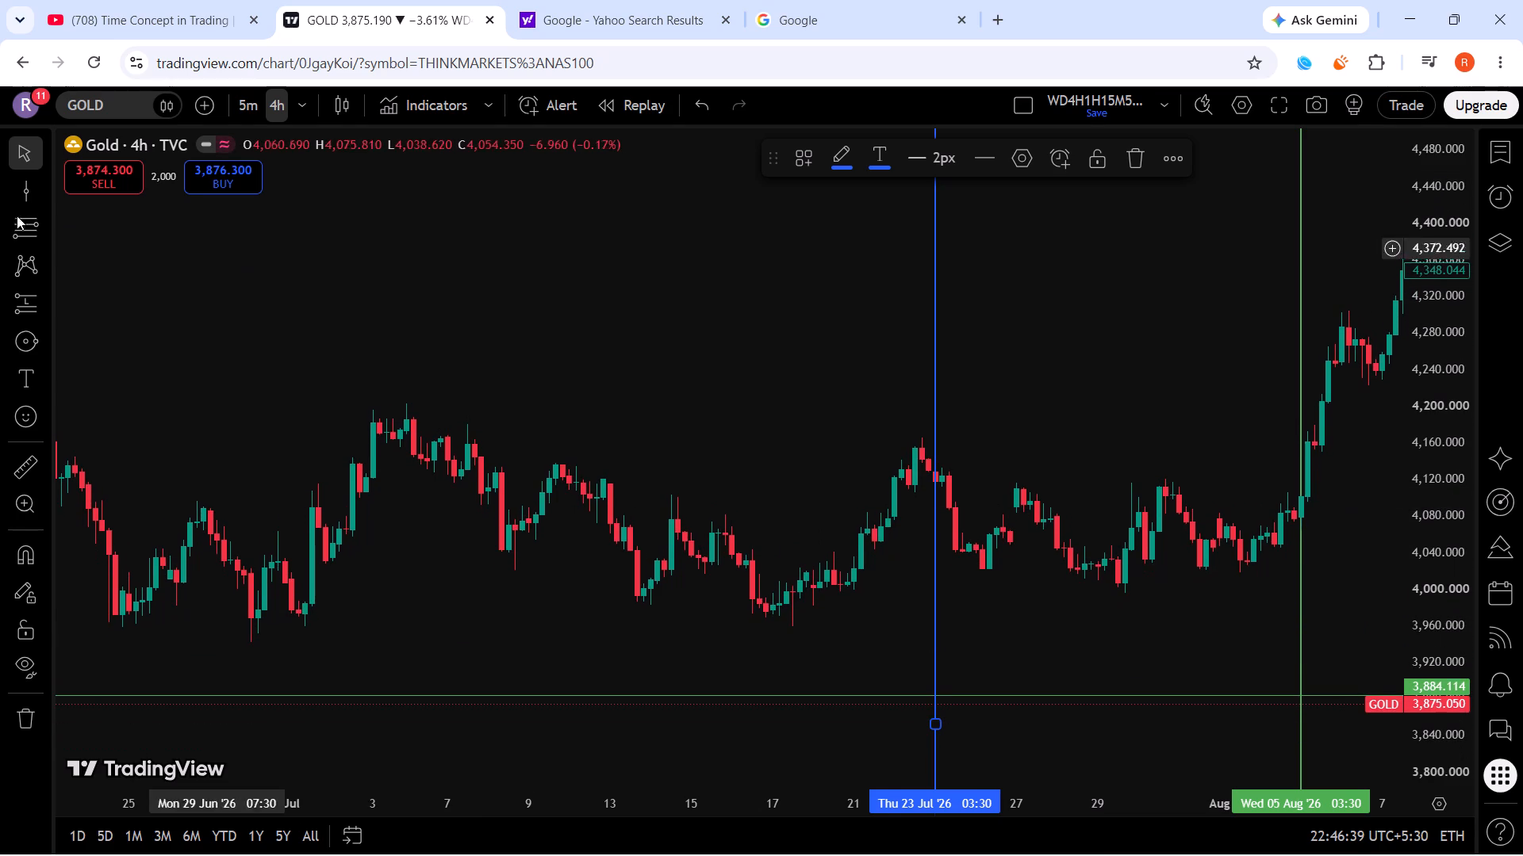
click(17, 192)
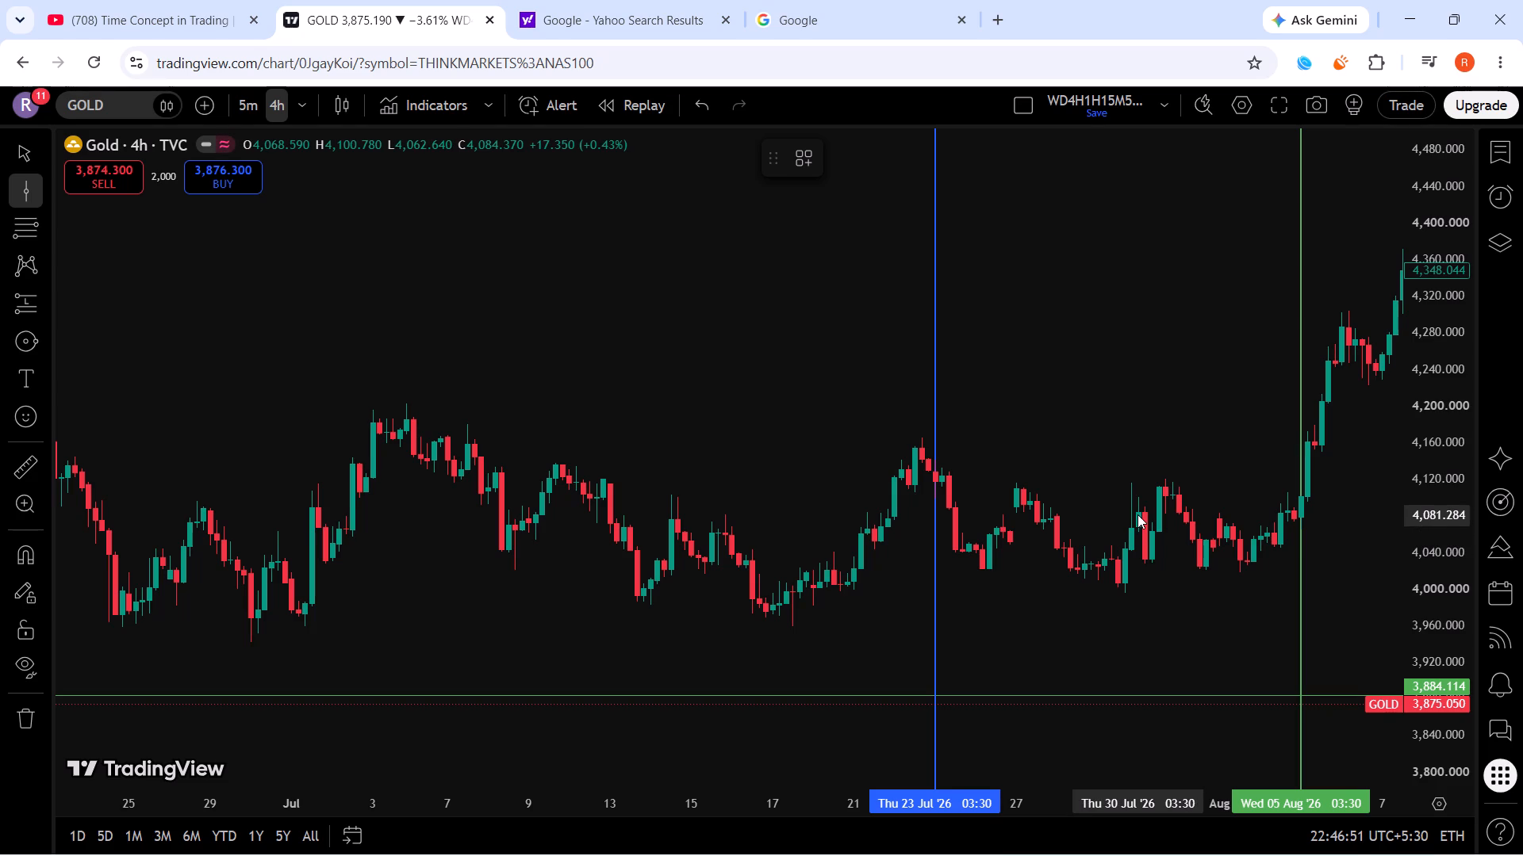
scroll(1427, 442, down, 16)
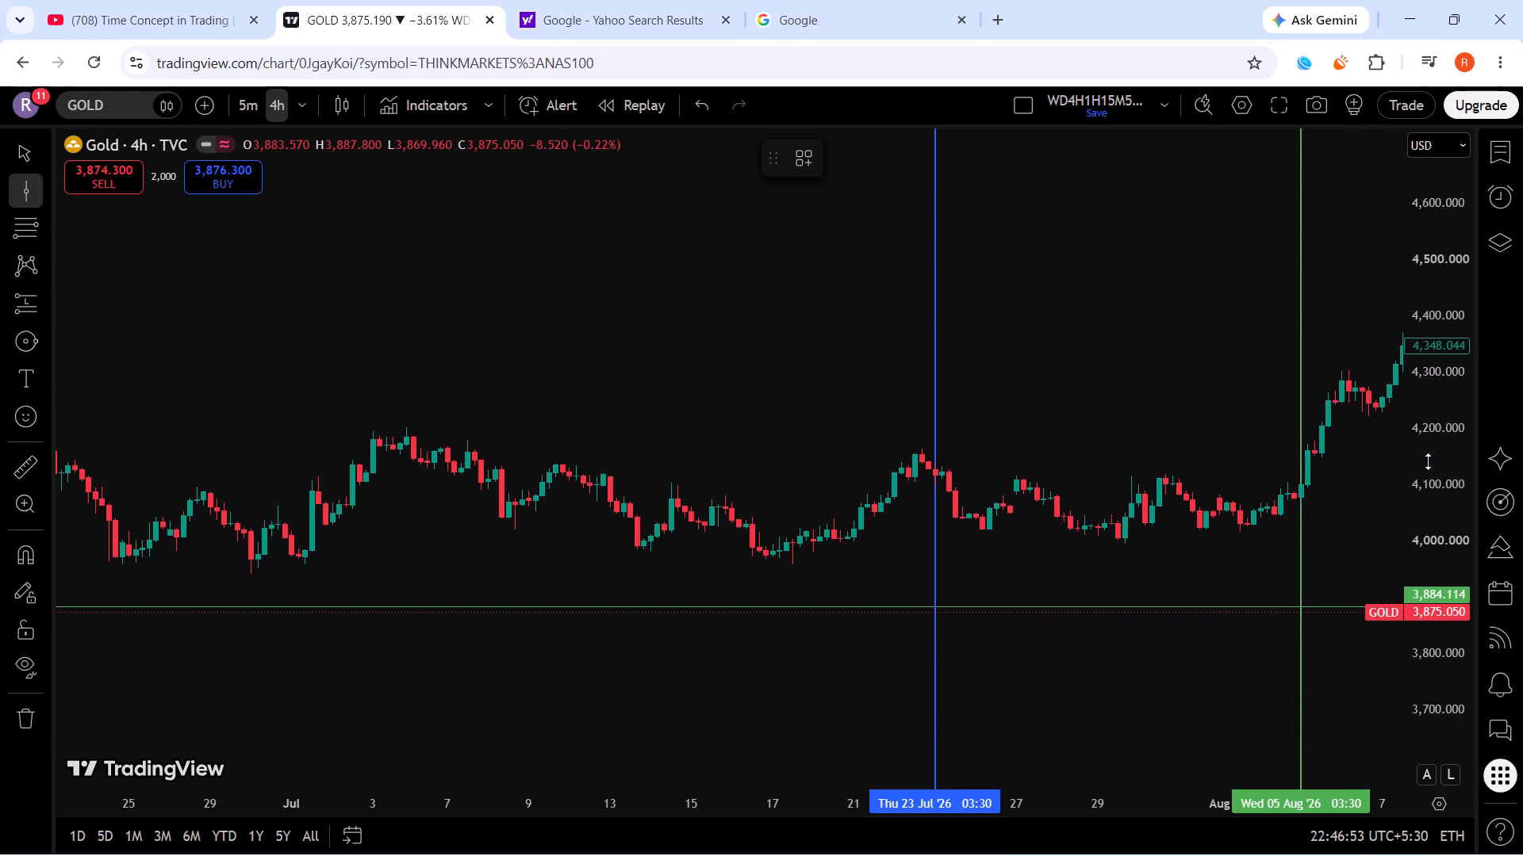
scroll(1428, 461, down, 7)
scroll(1428, 464, up, 1)
scroll(1425, 468, down, 6)
scroll(649, 591, down, 13)
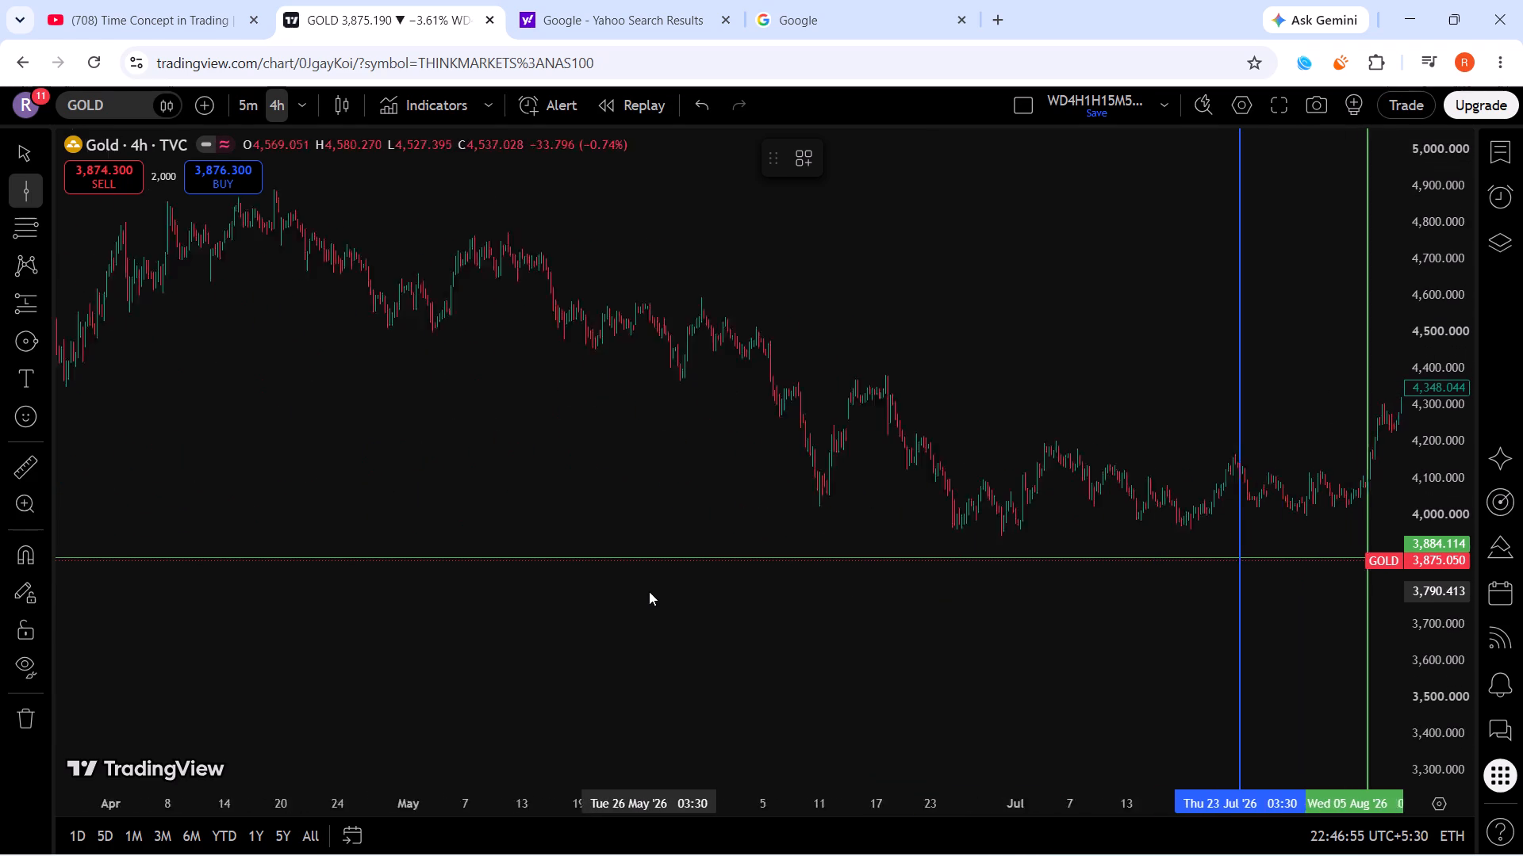
scroll(1435, 478, up, 11)
scroll(1421, 475, down, 7)
scroll(1224, 519, up, 13)
drag(702, 625, 1043, 768)
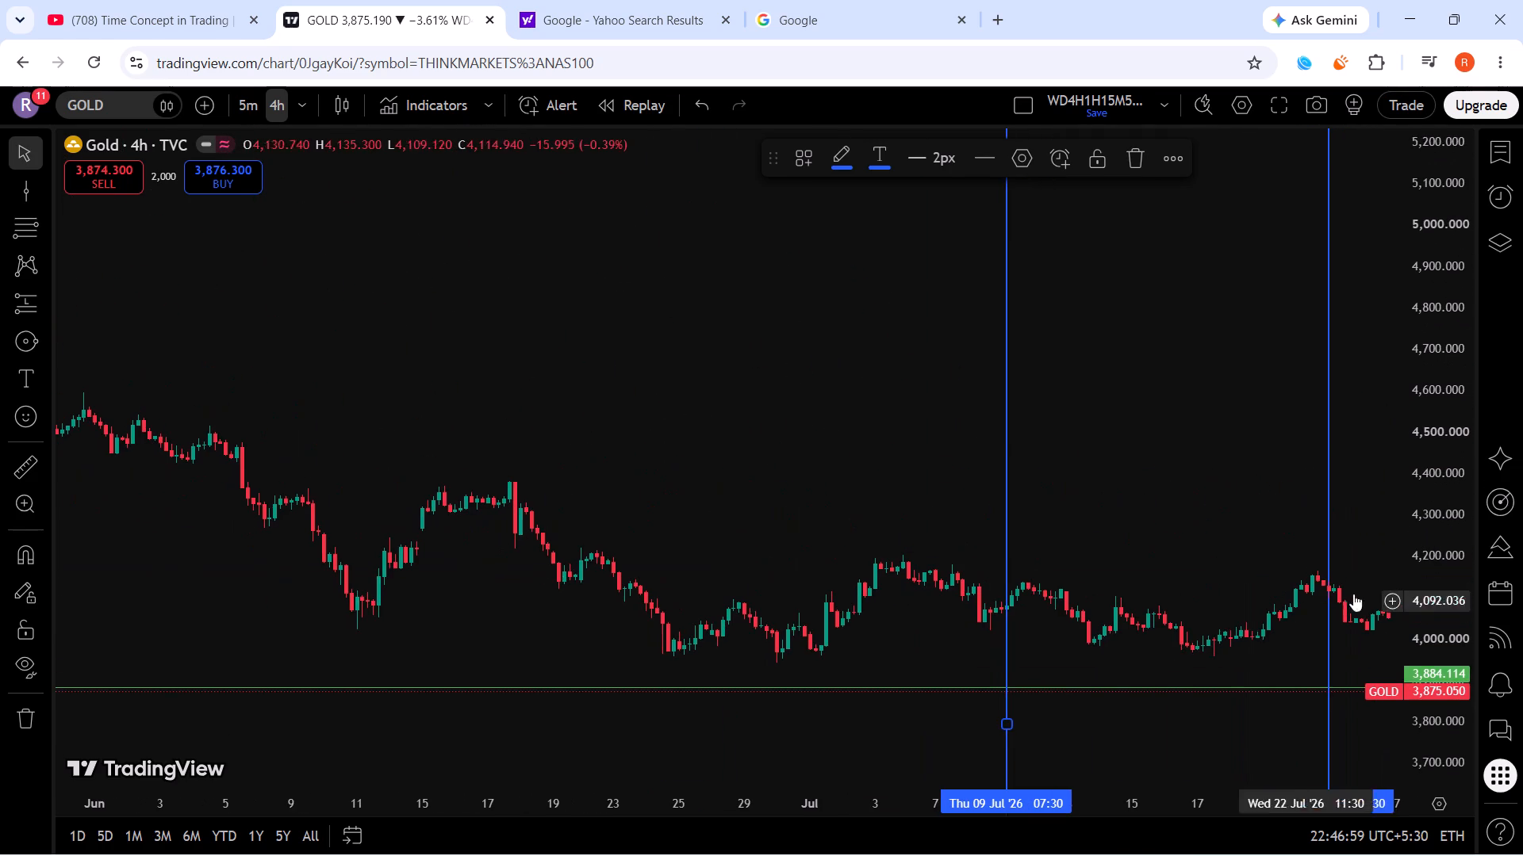
Move the 9 July vertical line to the swing low on 30 June 2026 at 03:30.
scroll(1443, 590, up, 11)
drag(1099, 584, 1108, 288)
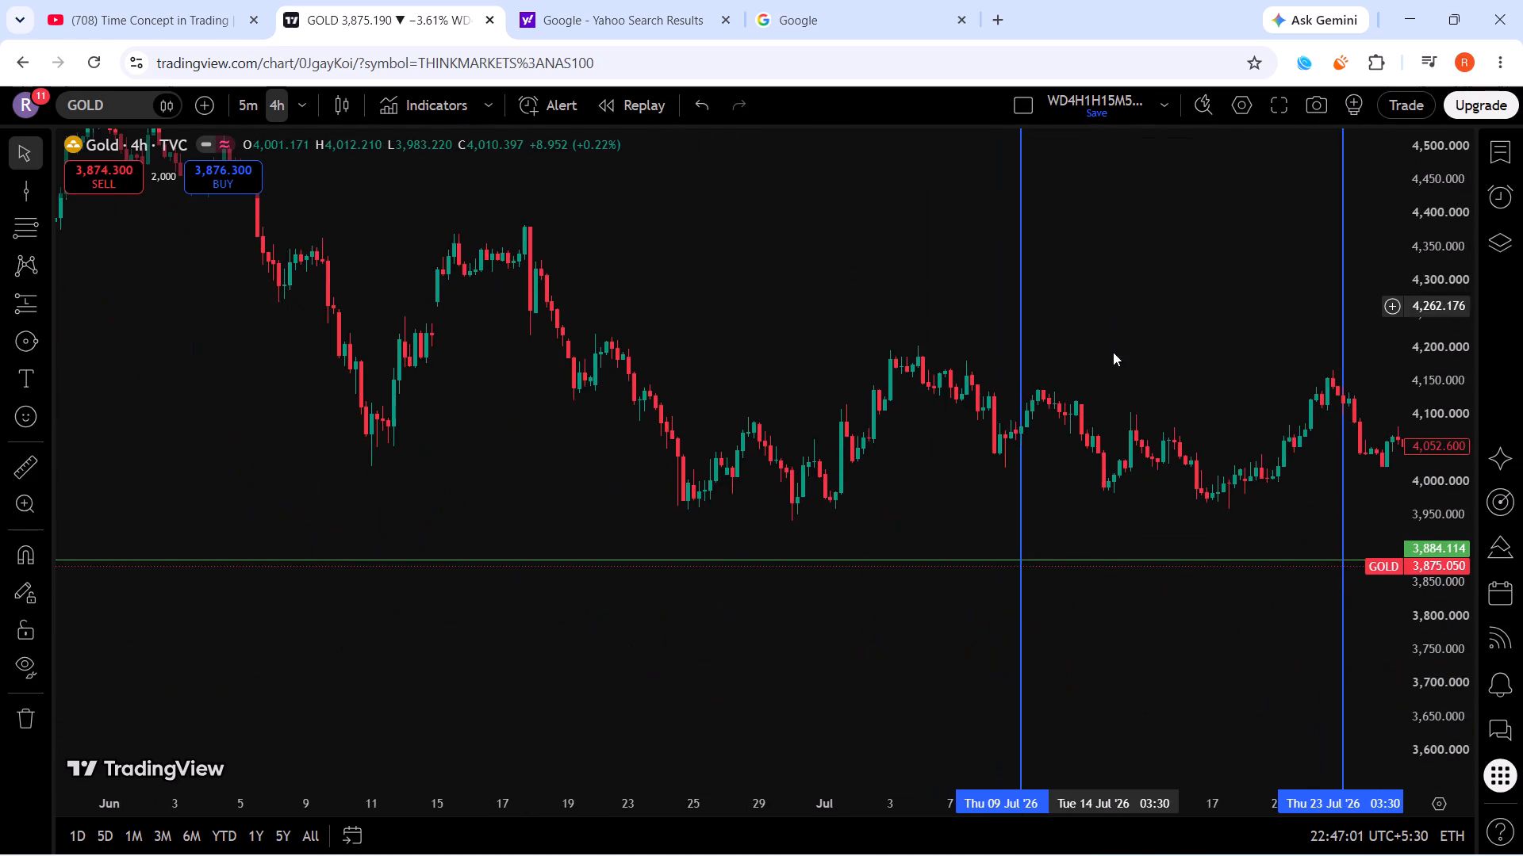
scroll(1113, 365, down, 6)
scroll(1111, 388, up, 1)
drag(1127, 479, 1012, 511)
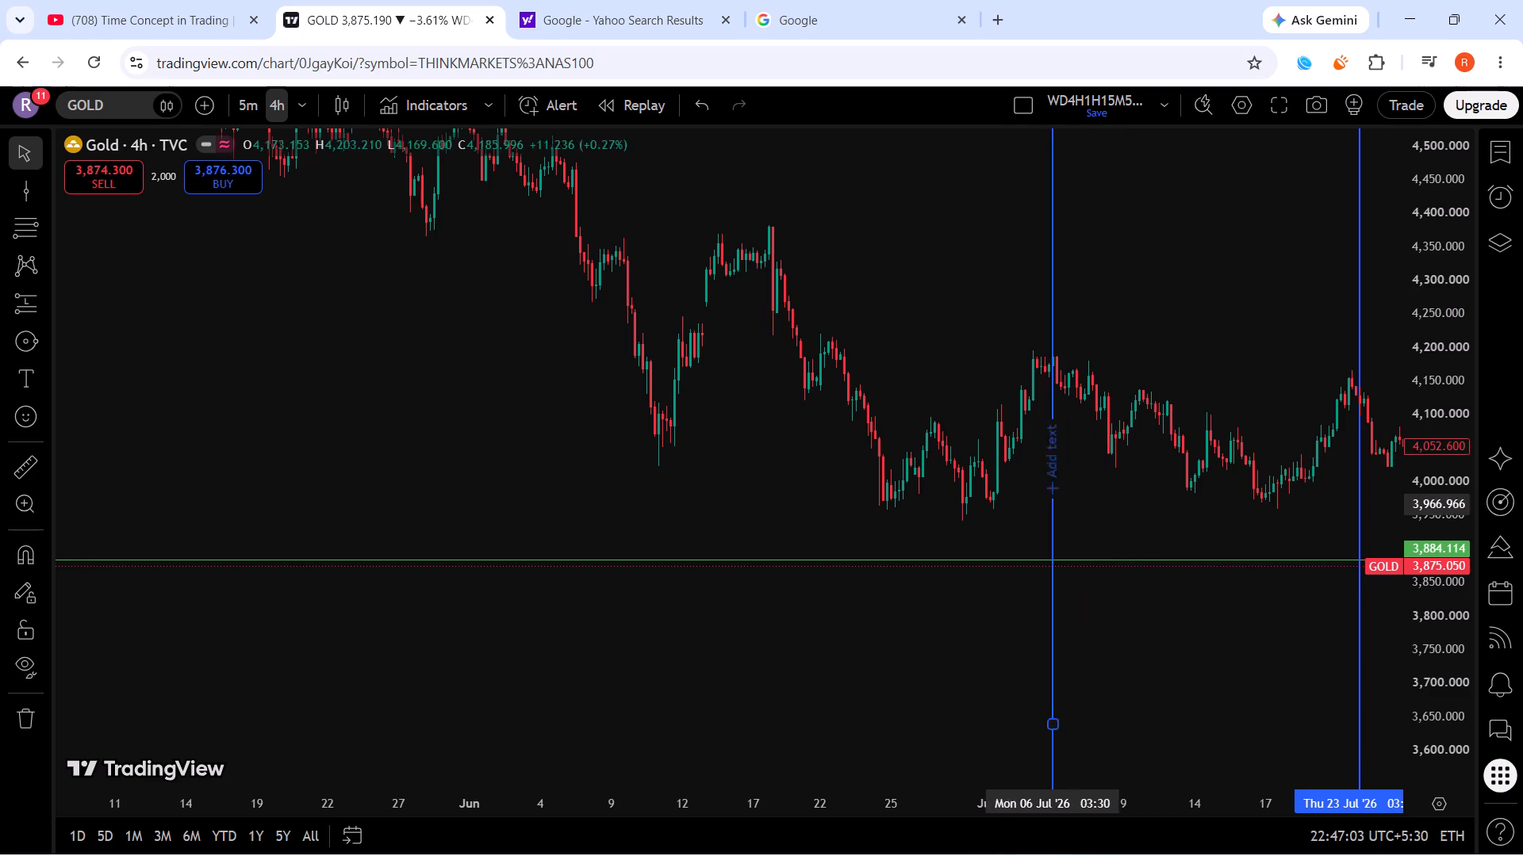
drag(1012, 511, 979, 510)
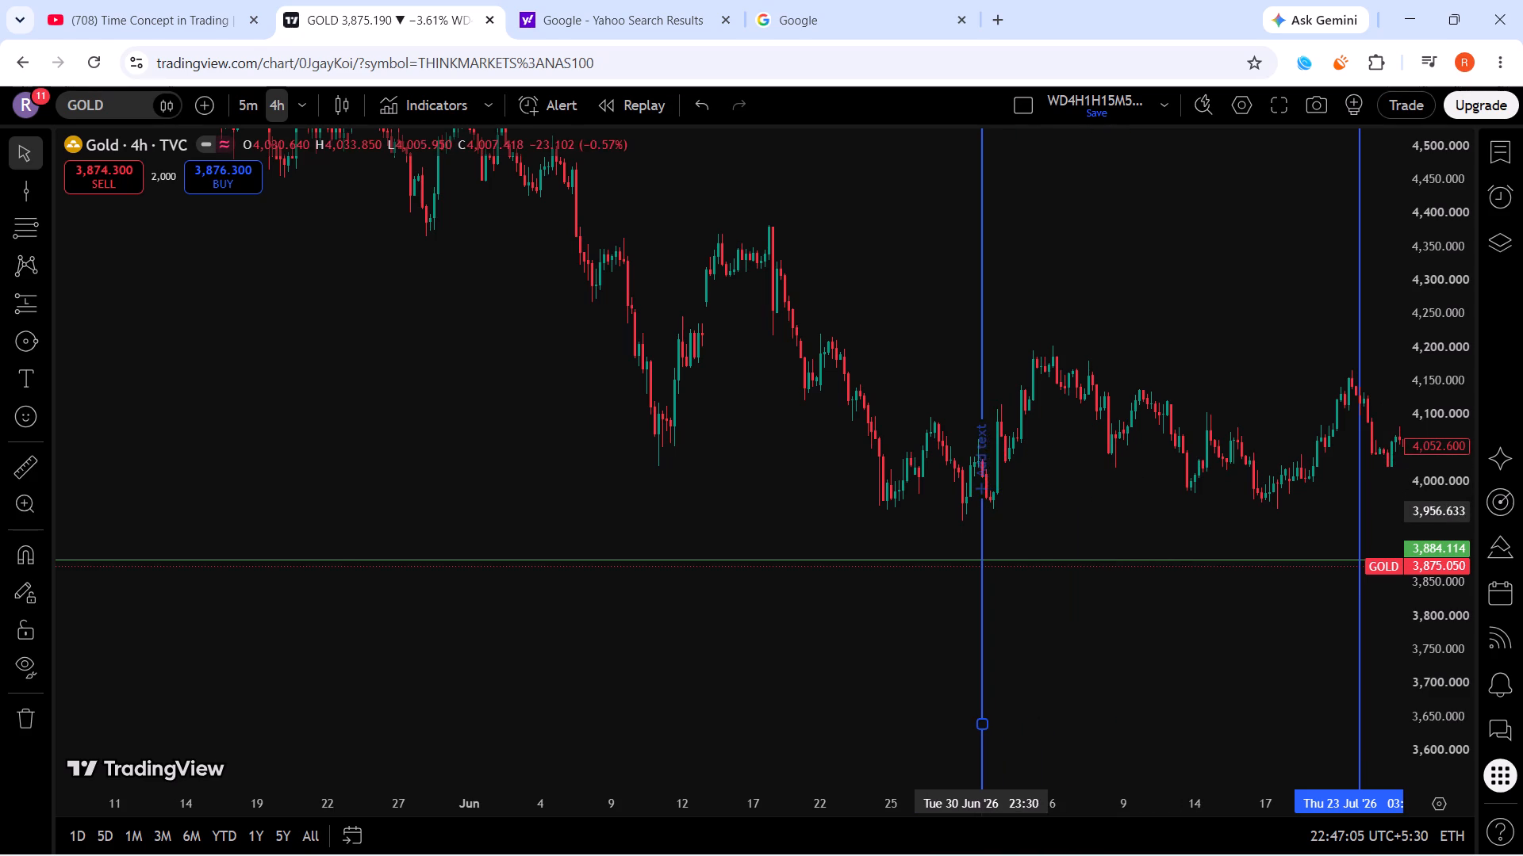
drag(979, 510, 963, 504)
click(963, 504)
Examine the candles around the 30 June vertical line up close and dismiss the advertisement.
scroll(1428, 435, down, 5)
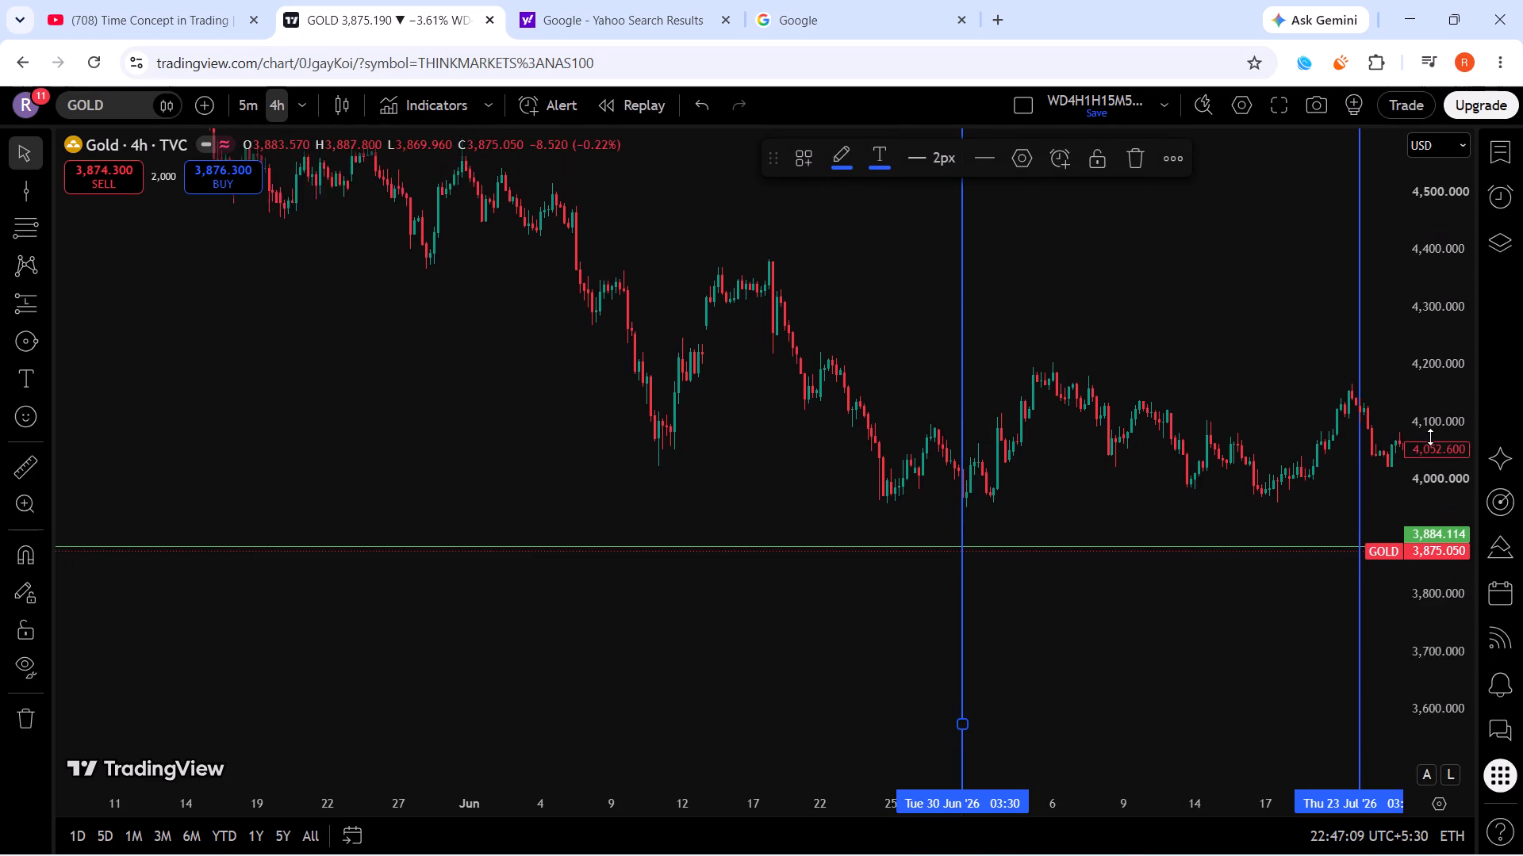
scroll(1430, 437, down, 8)
scroll(1213, 495, up, 11)
drag(412, 684, 1033, 756)
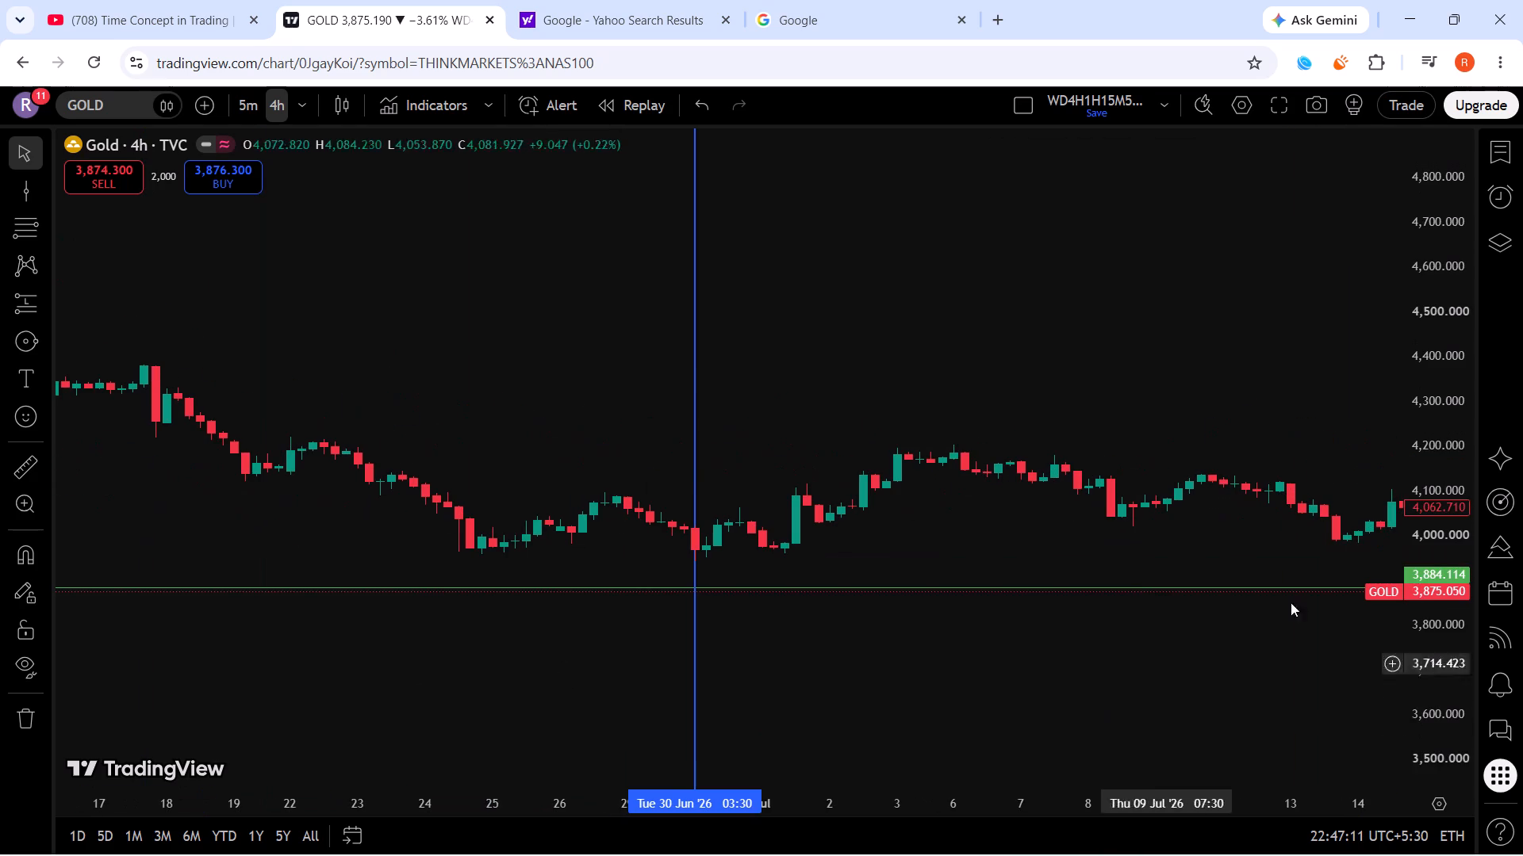
scroll(1479, 587, up, 5)
scroll(1466, 587, up, 20)
scroll(1466, 587, up, 5)
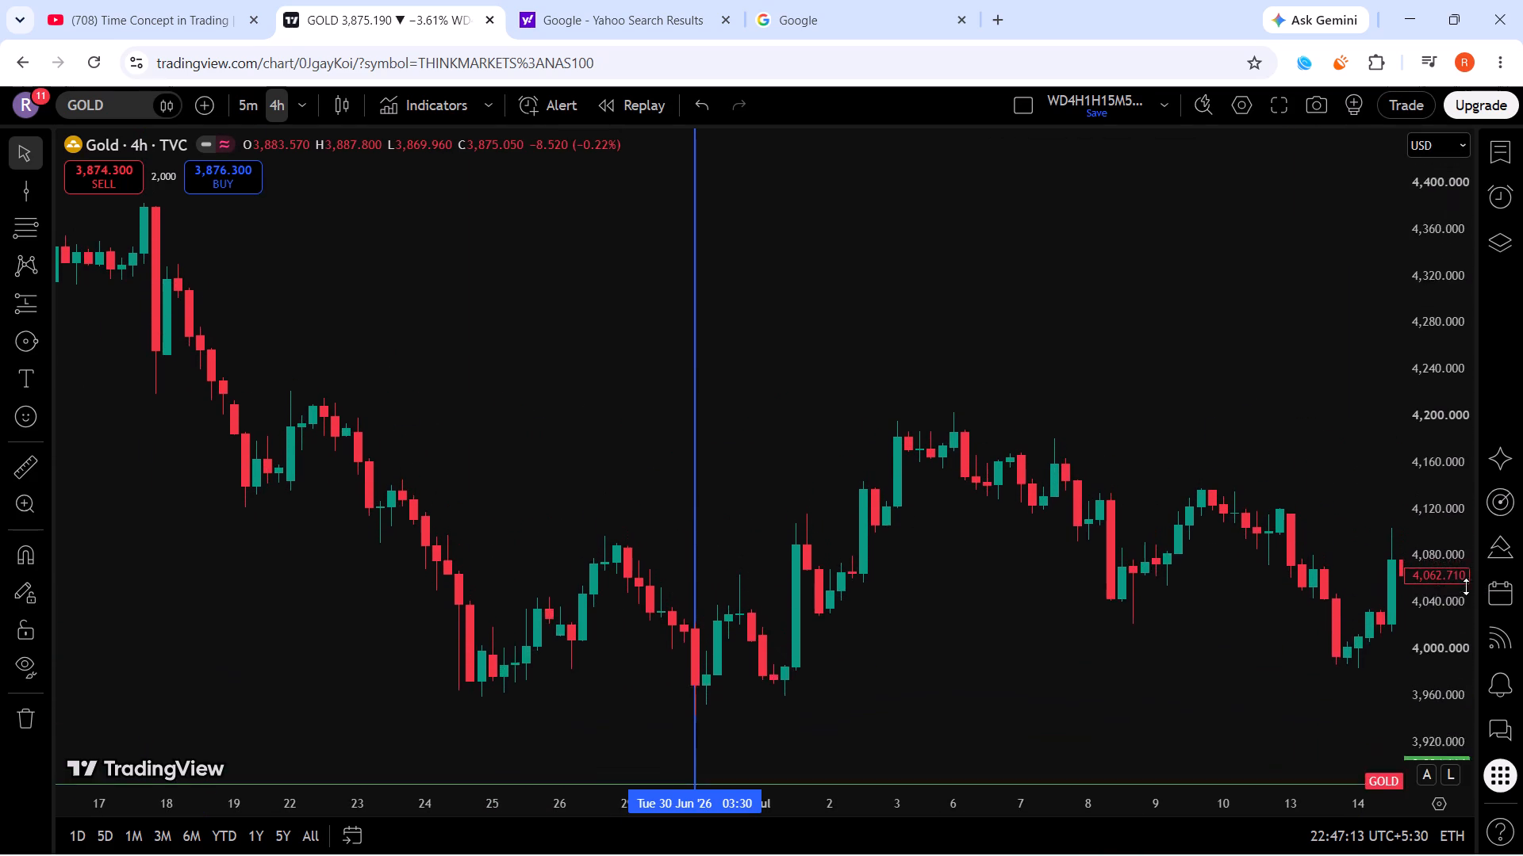
scroll(1466, 587, up, 2)
drag(787, 744, 918, 500)
drag(966, 624, 999, 356)
scroll(1044, 482, down, 3)
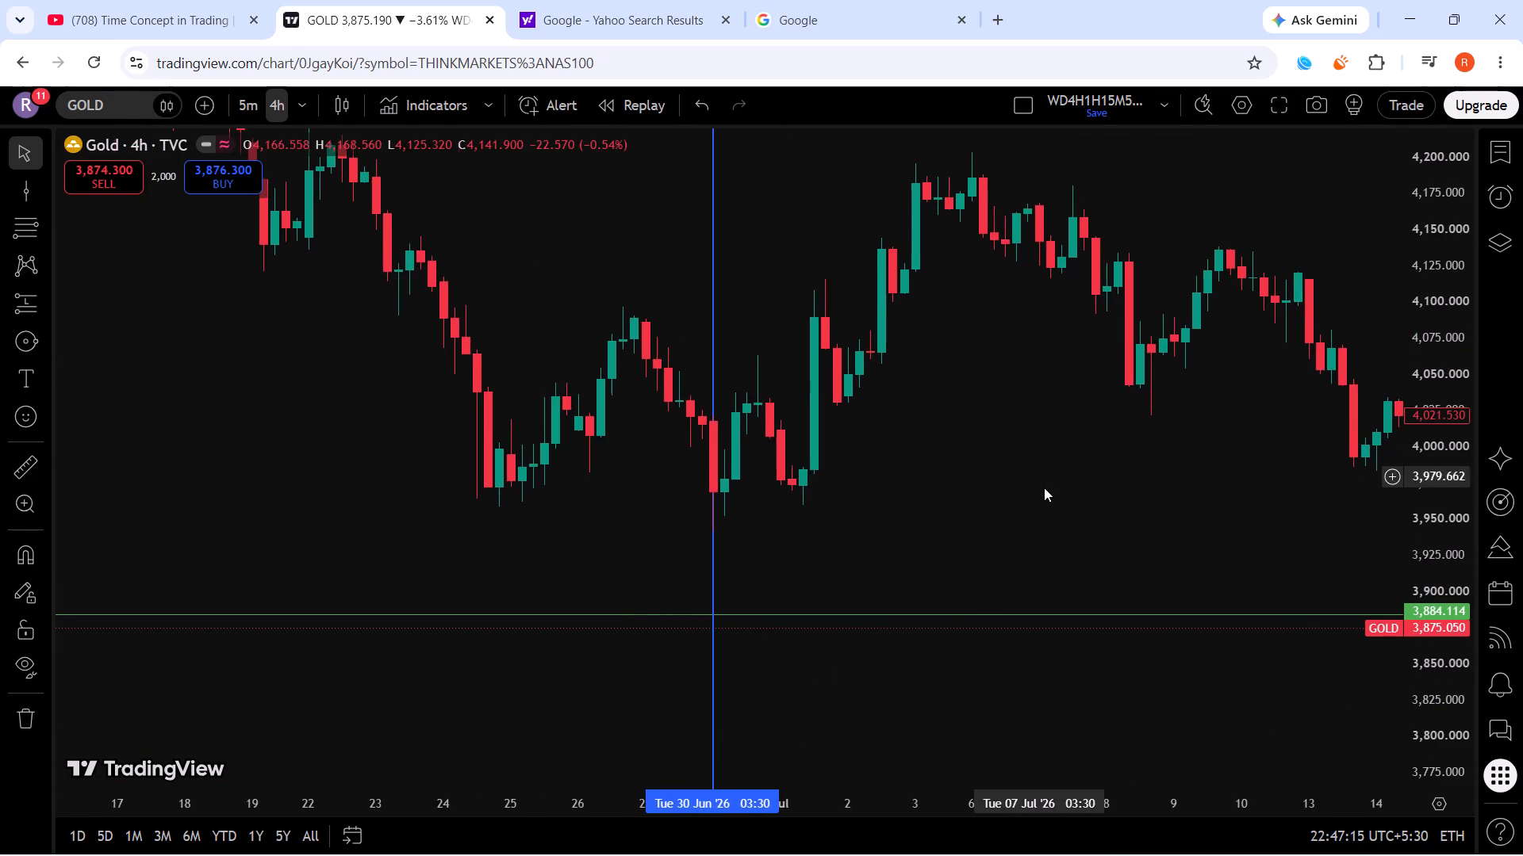
scroll(1044, 487, down, 1)
scroll(981, 507, up, 5)
drag(774, 510, 1164, 506)
scroll(1164, 506, up, 5)
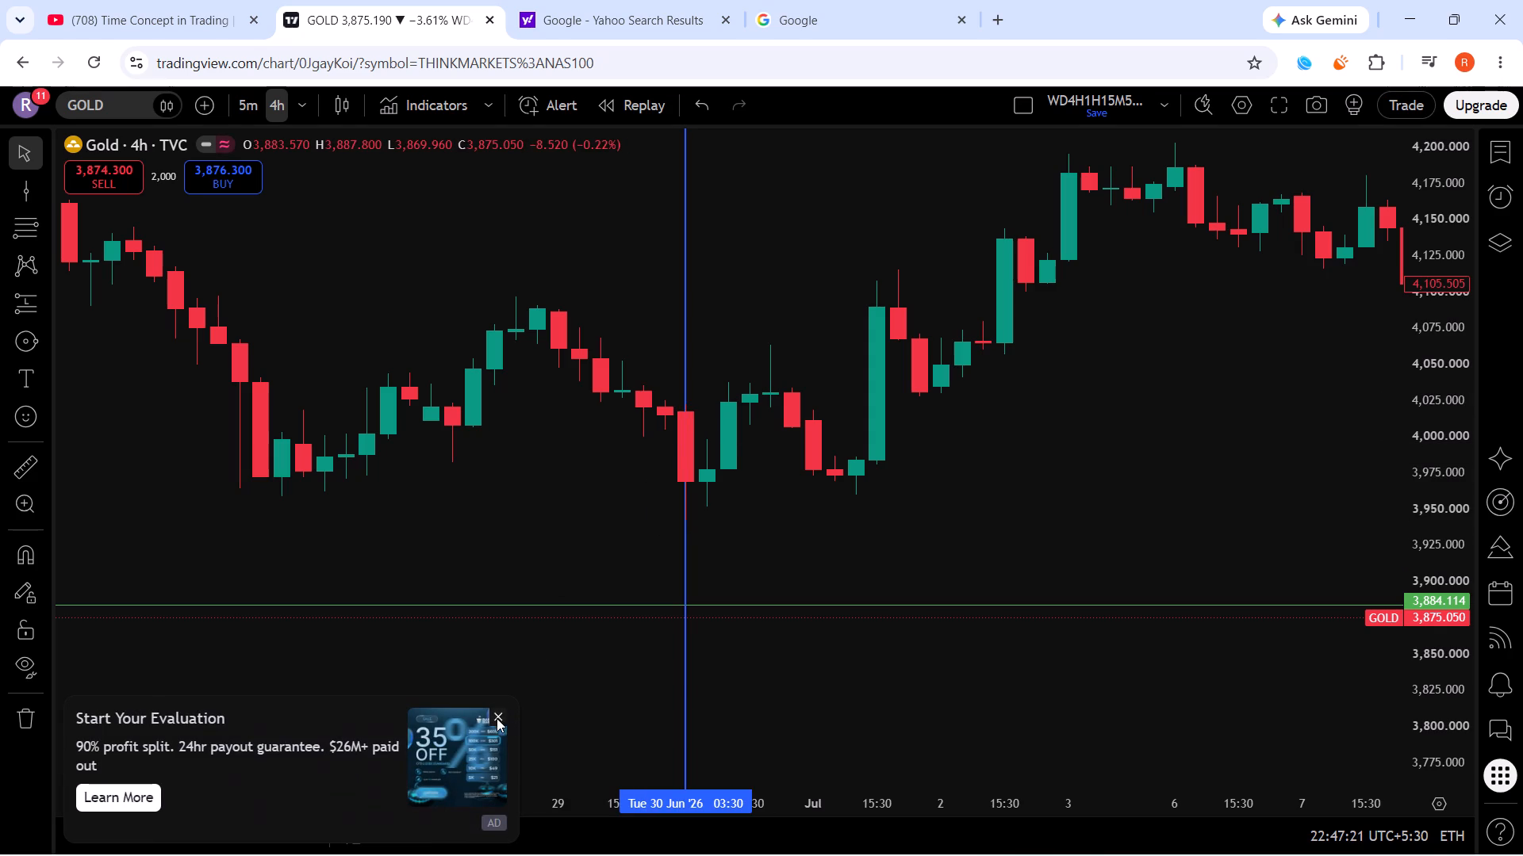
click(496, 720)
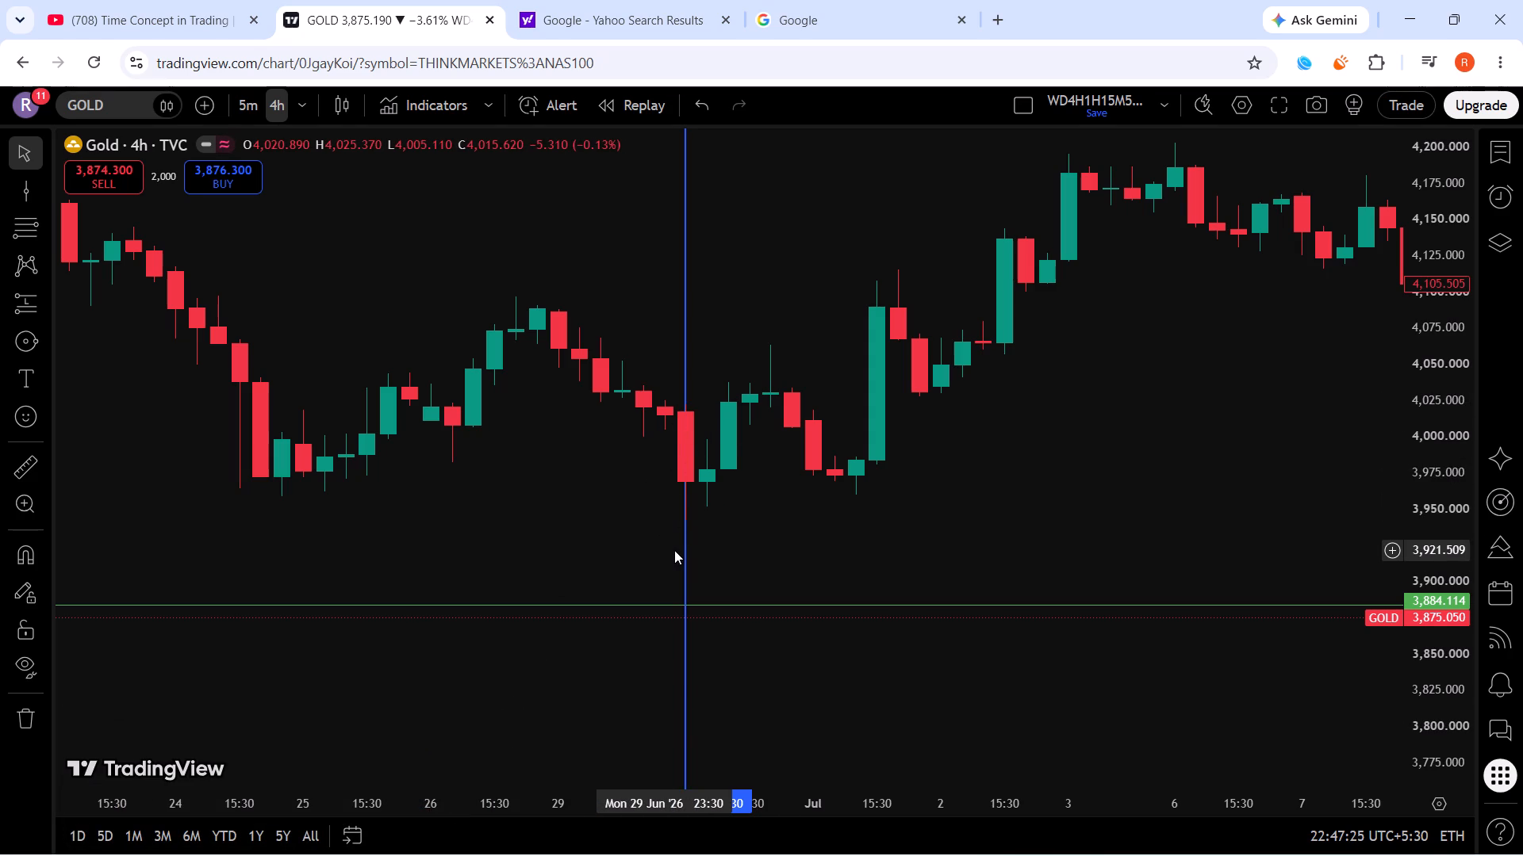
Place a vertical line at the mid-June swing high, on 18 June 2026 at 03:30.
scroll(685, 559, down, 4)
scroll(1452, 382, down, 18)
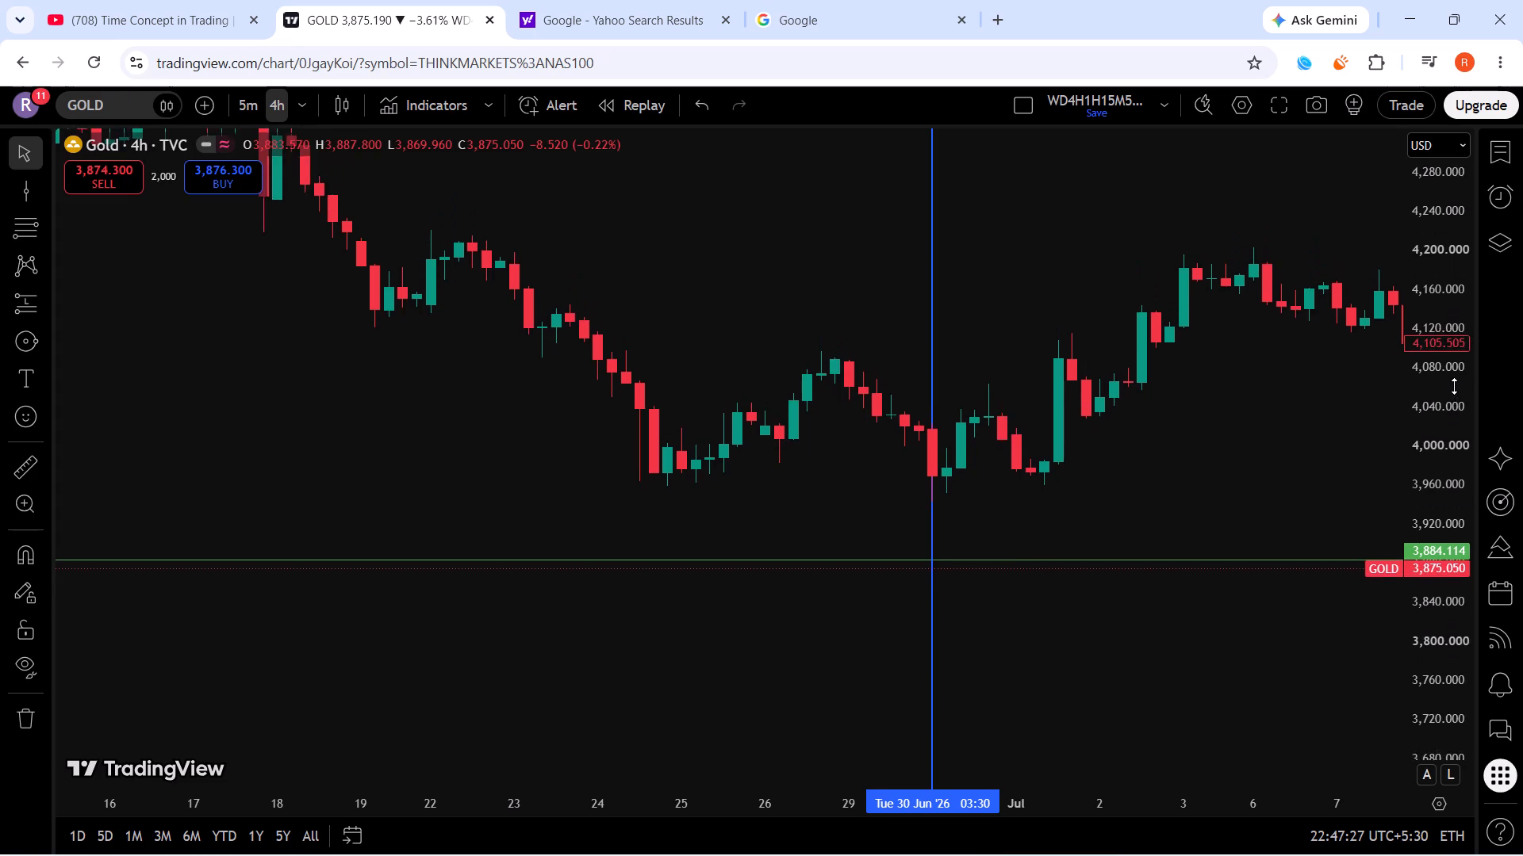
scroll(1454, 386, down, 3)
scroll(885, 552, down, 7)
drag(1024, 253, 1142, 502)
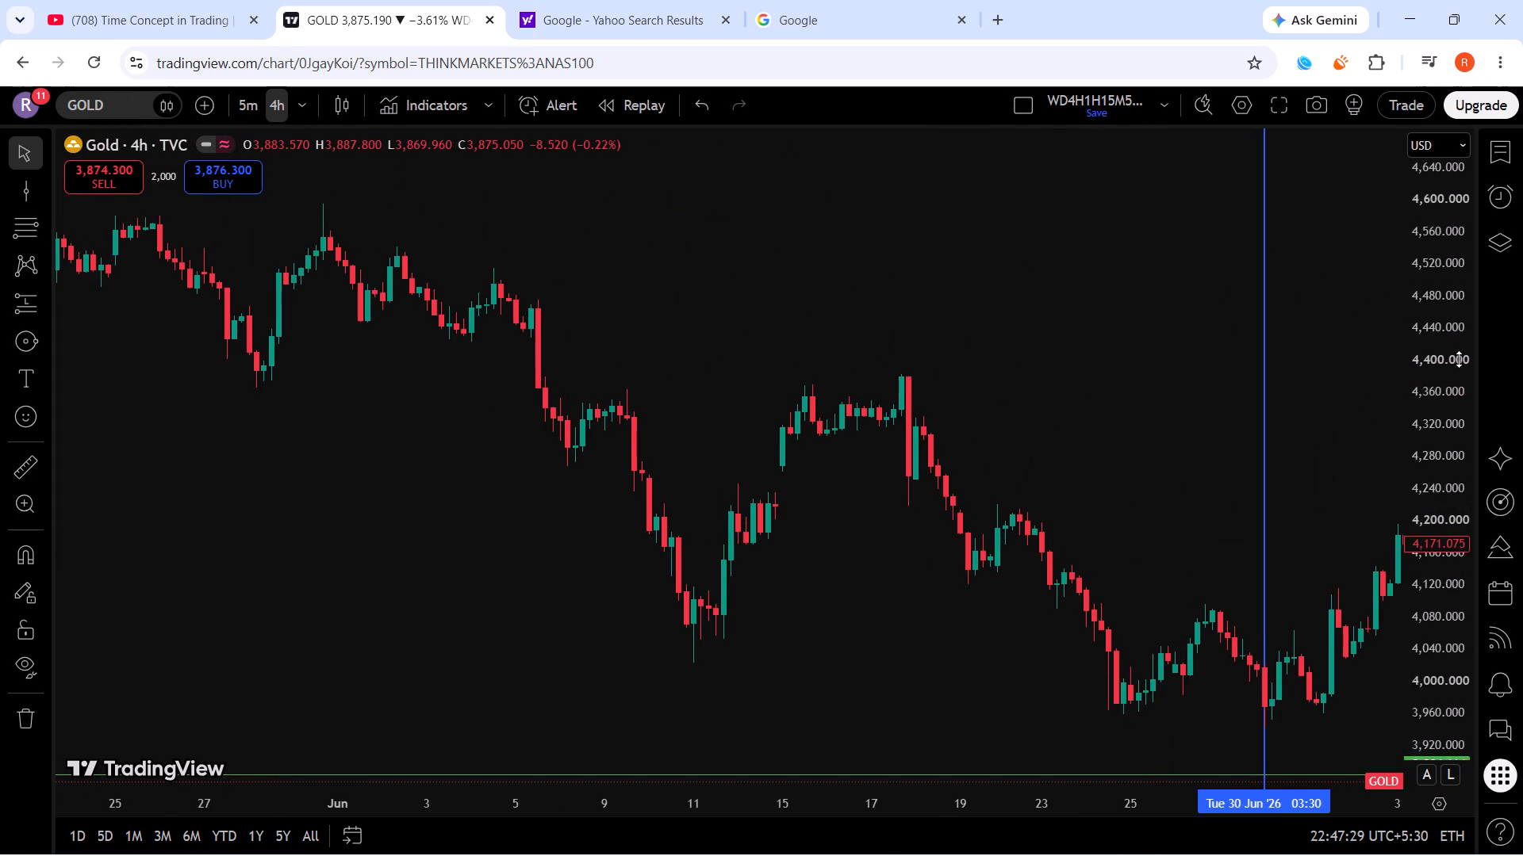
scroll(1449, 364, down, 5)
click(31, 186)
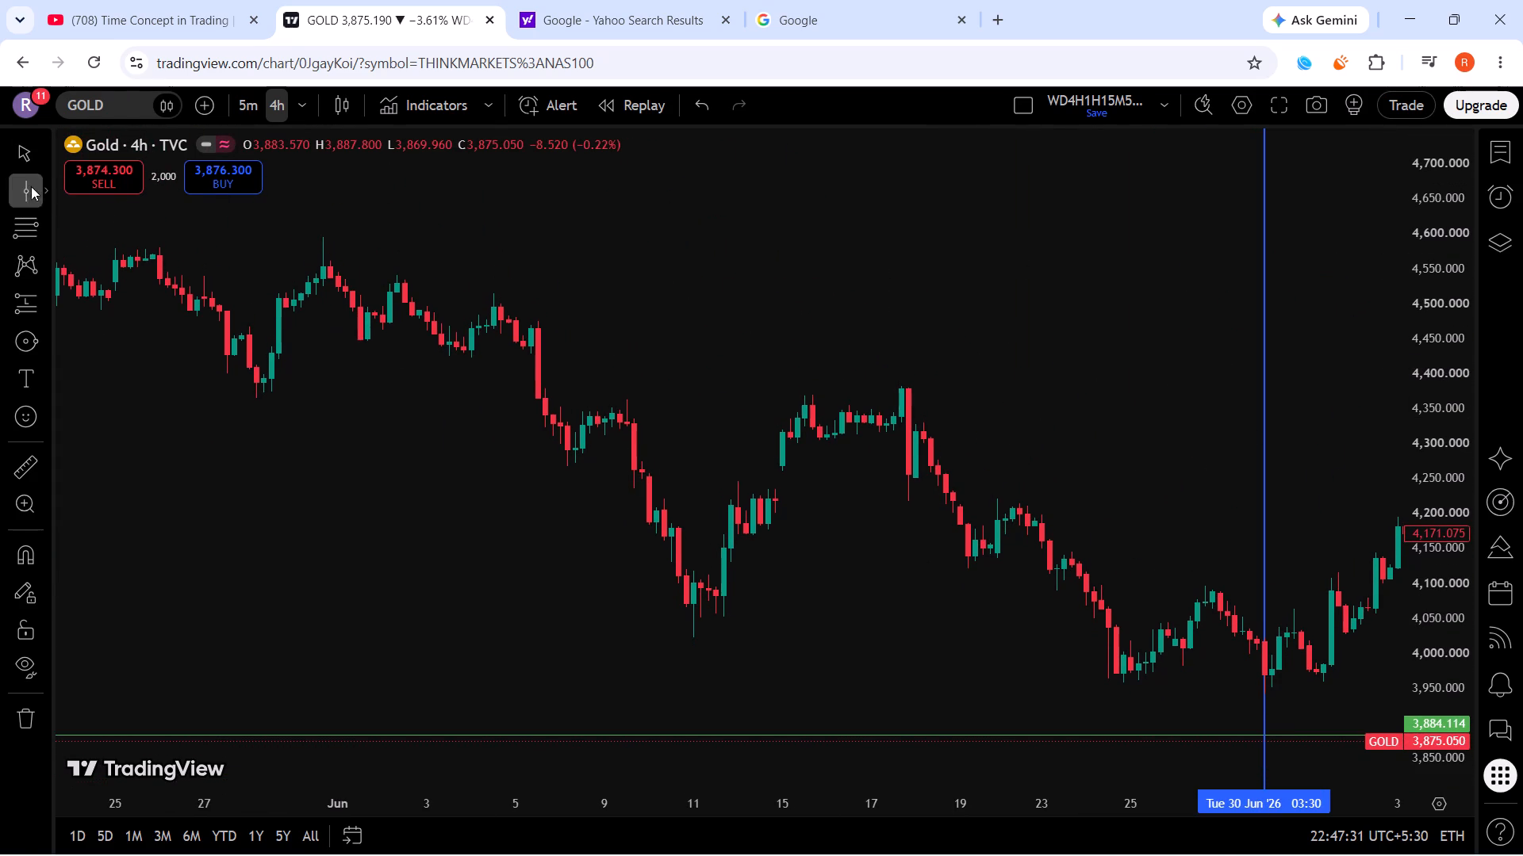
click(915, 429)
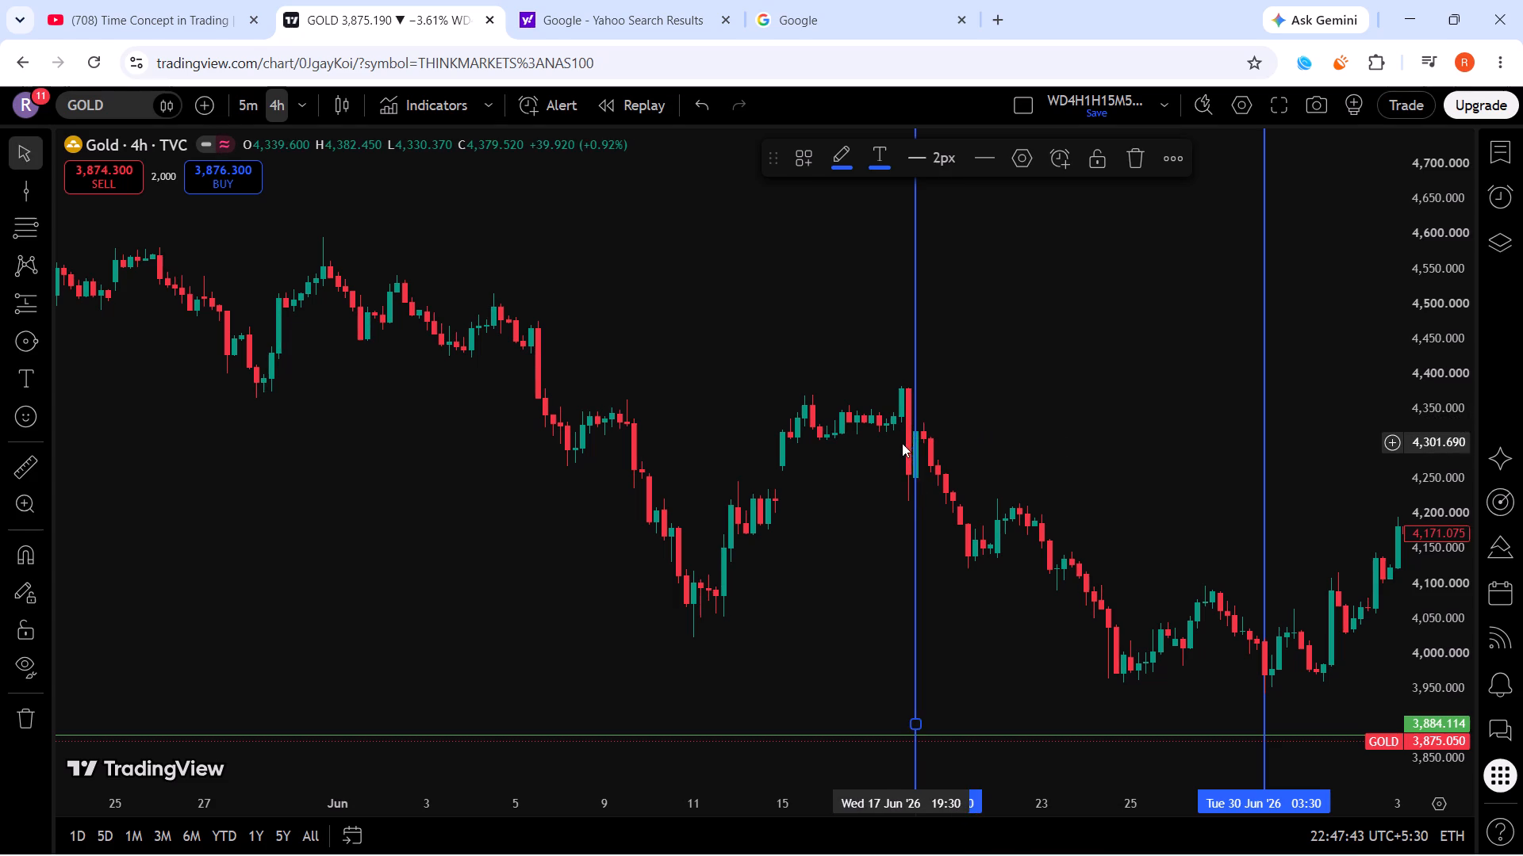
Place a vertical line at the swing high on 1 June 2026 at 03:30.
scroll(1450, 434, down, 6)
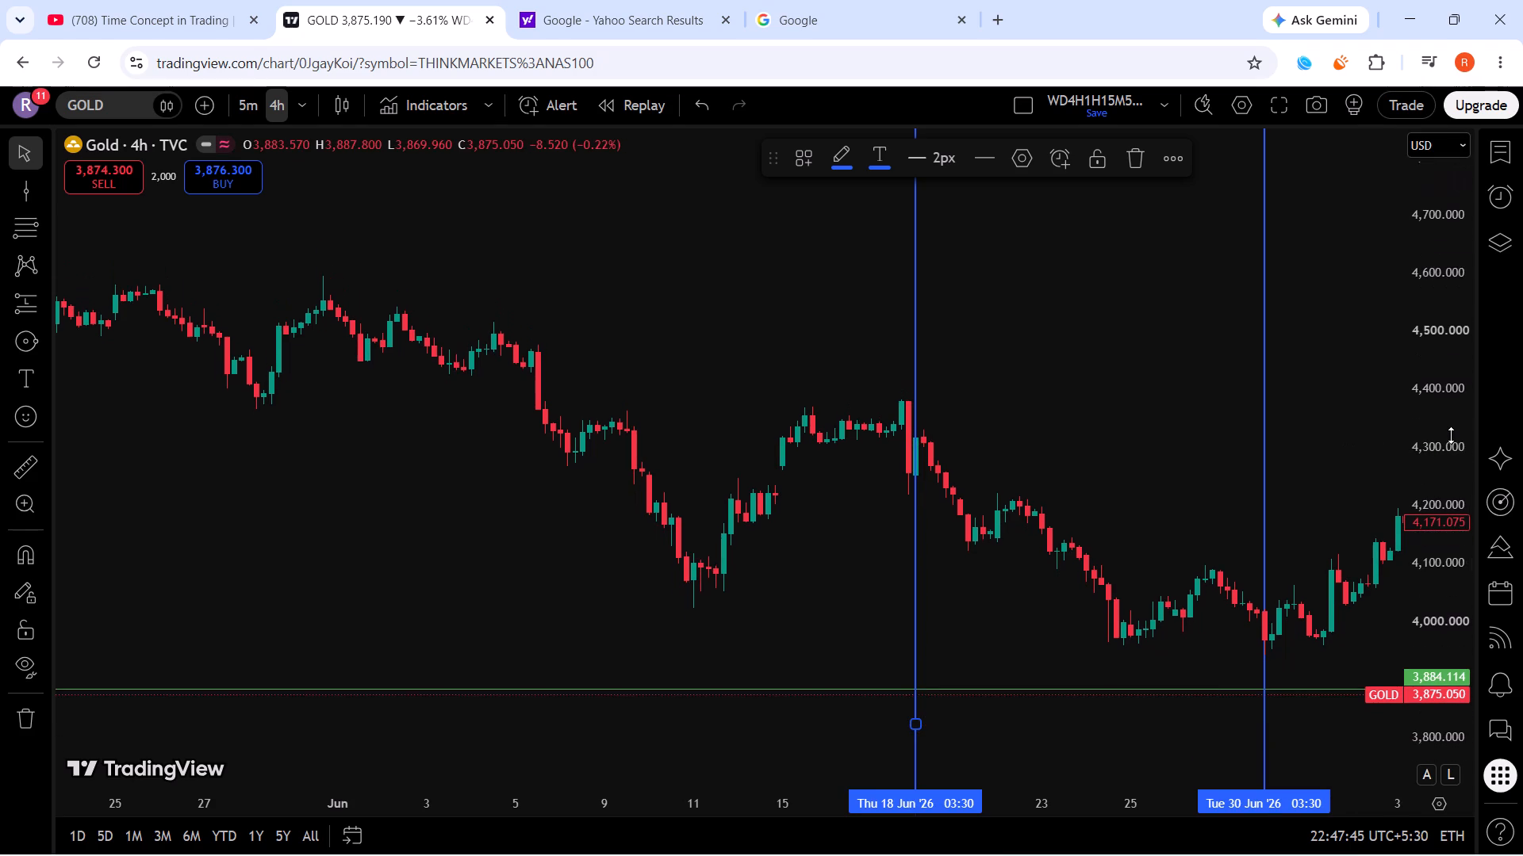
scroll(1451, 435, down, 15)
scroll(839, 494, down, 5)
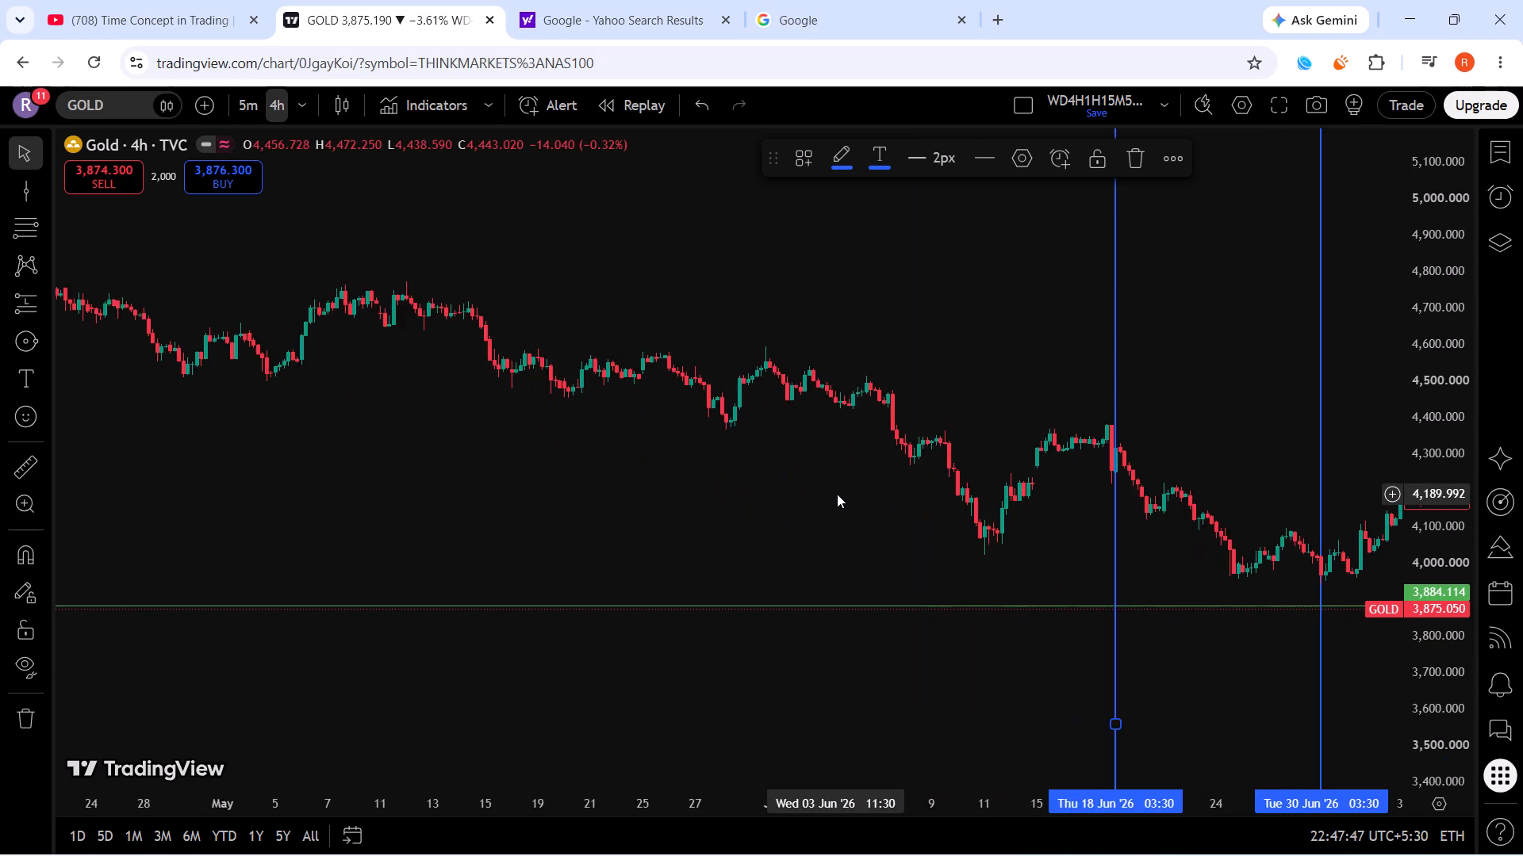
scroll(837, 494, down, 3)
click(17, 196)
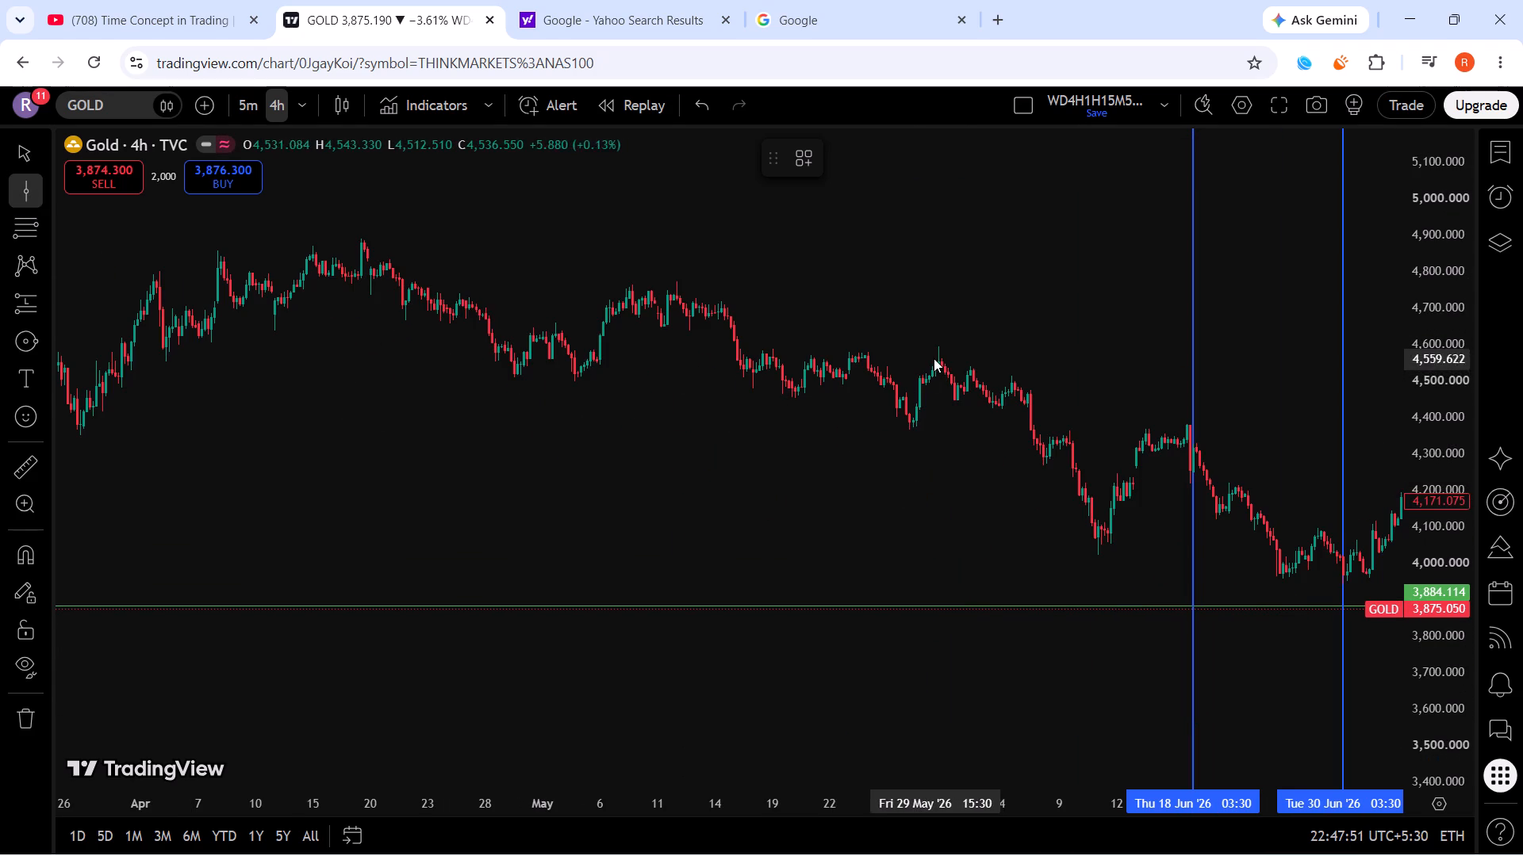
scroll(935, 427, up, 6)
scroll(1457, 495, up, 20)
scroll(1457, 495, up, 6)
scroll(1037, 540, up, 6)
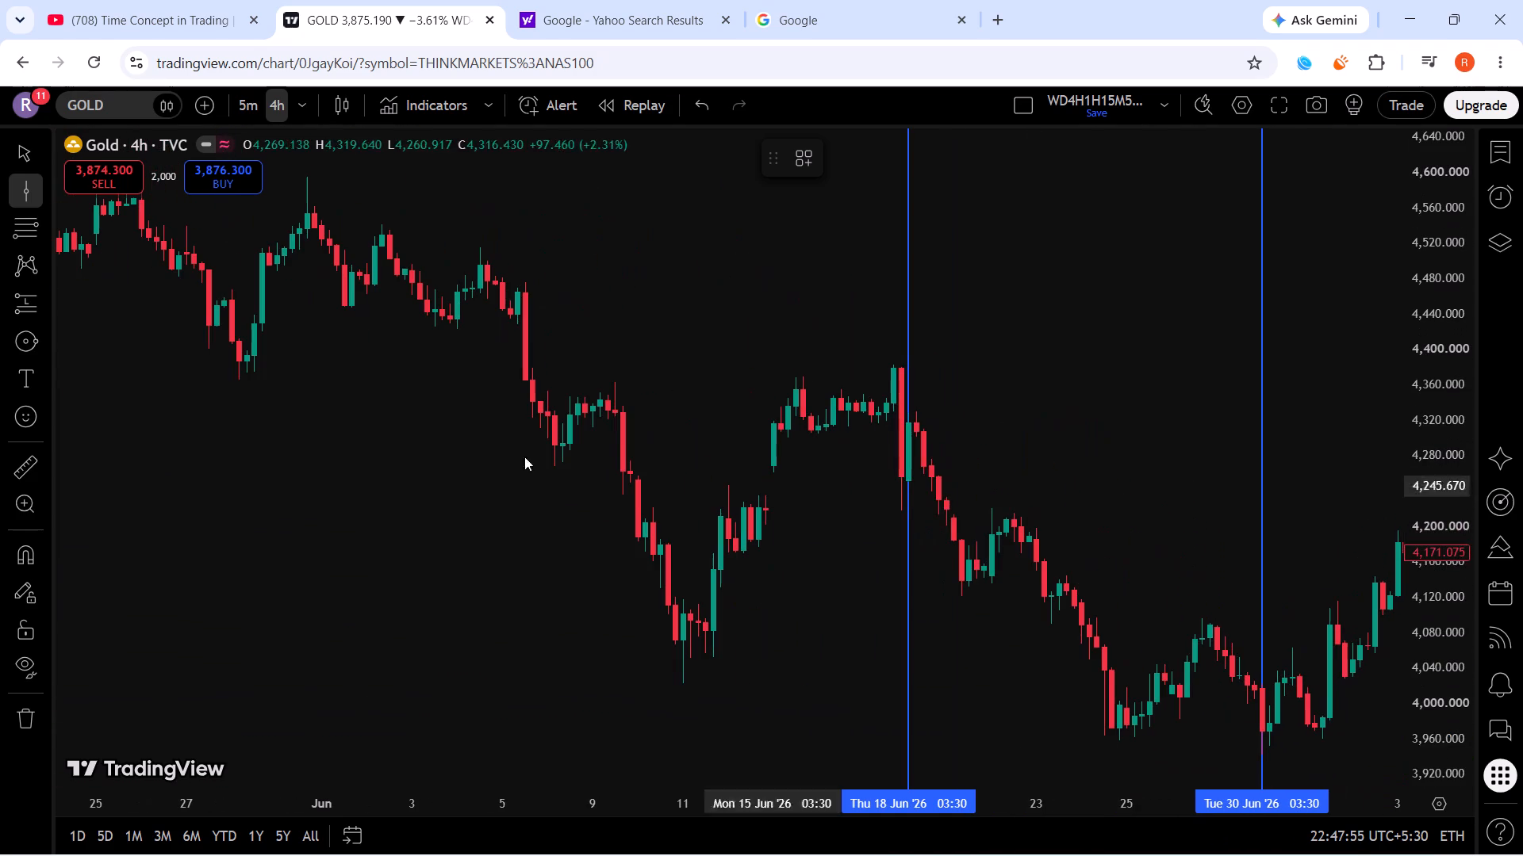
drag(466, 409, 823, 672)
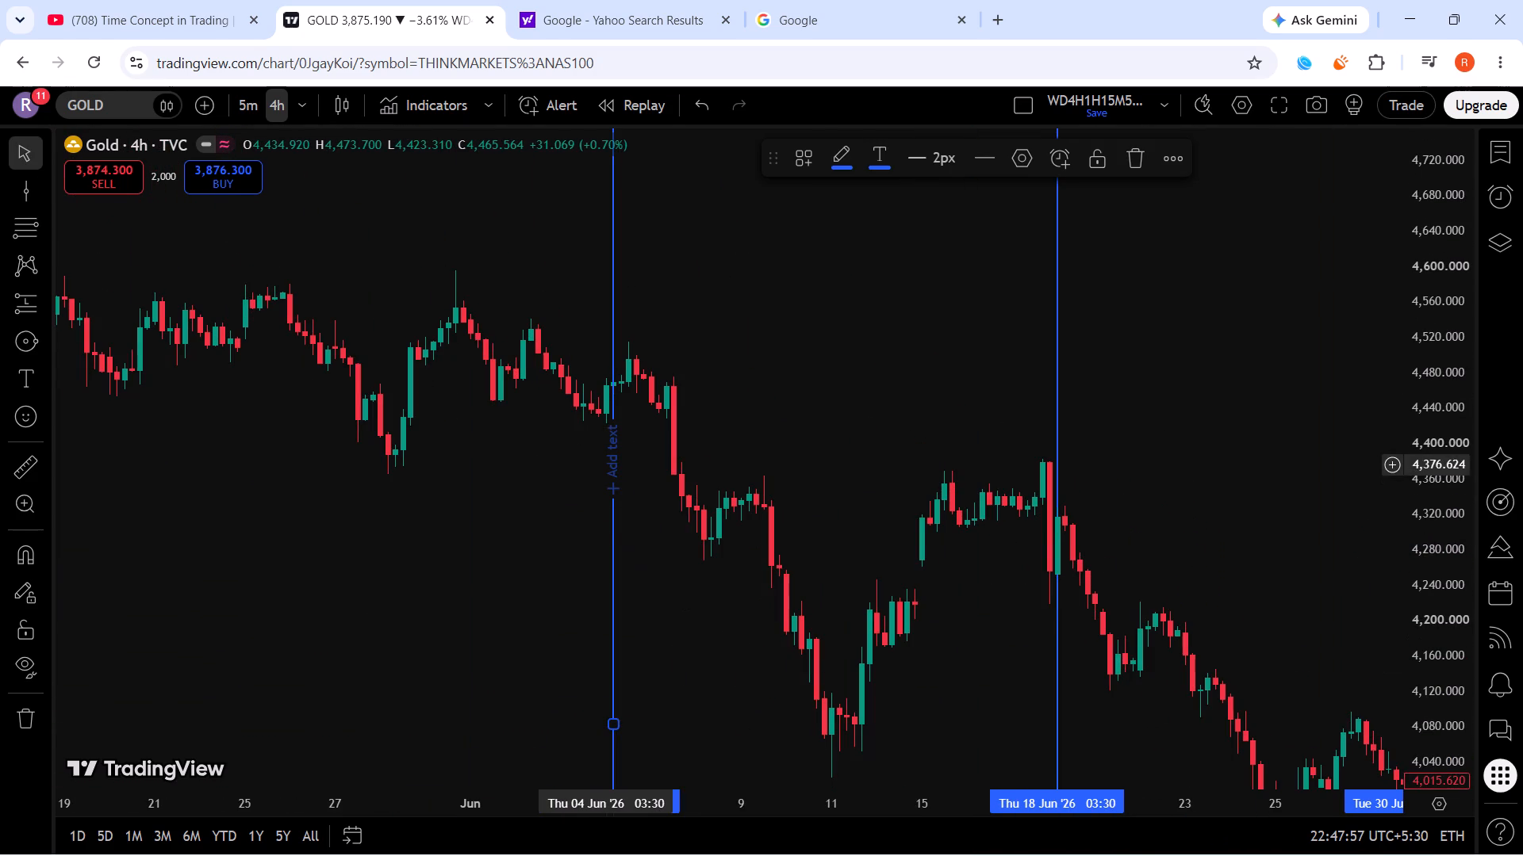
drag(612, 529, 466, 400)
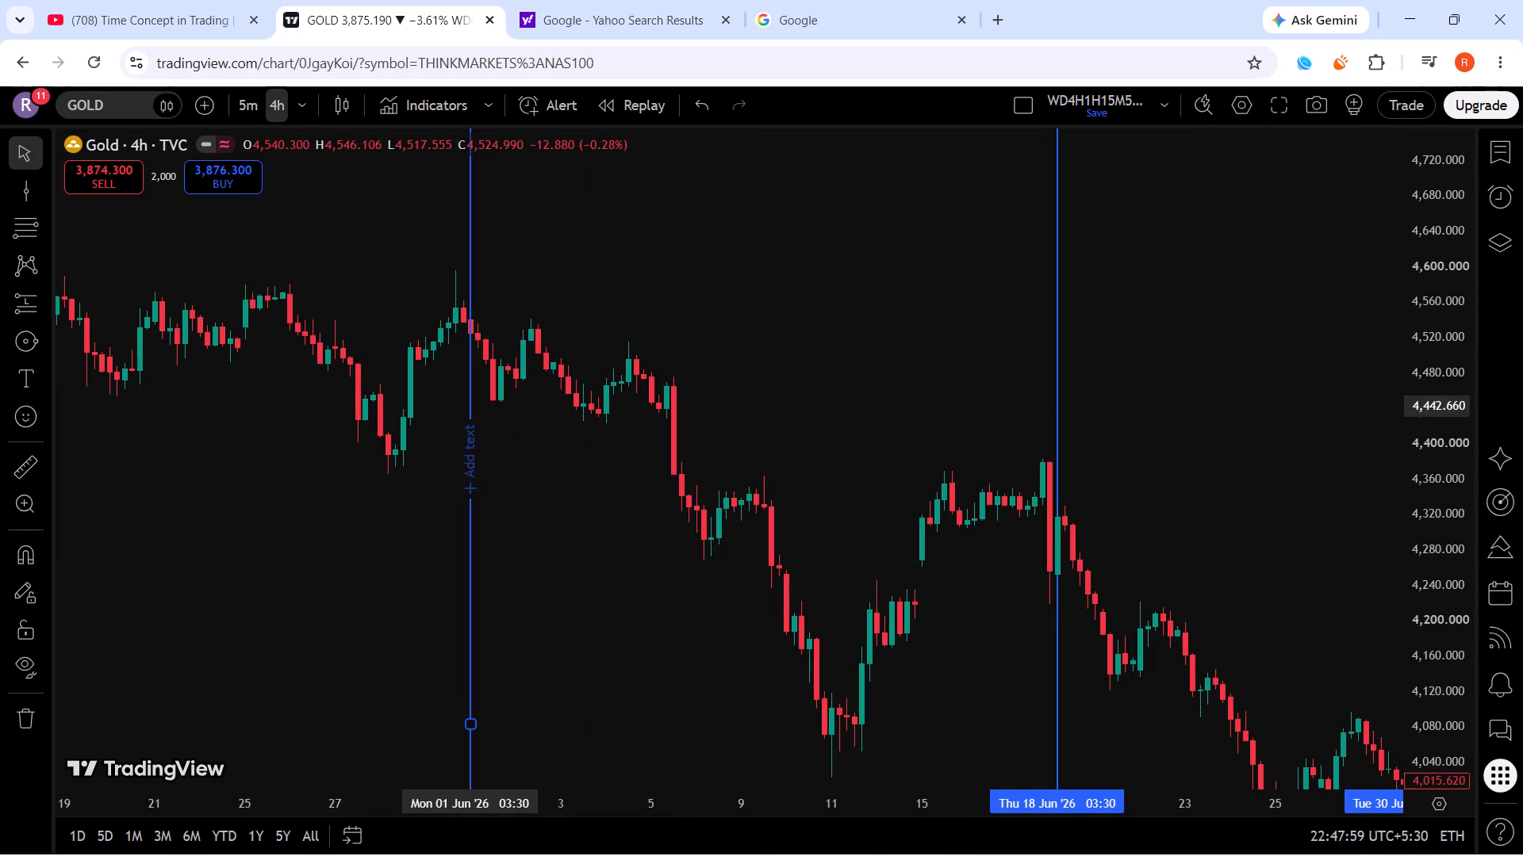
drag(466, 400, 474, 396)
click(558, 424)
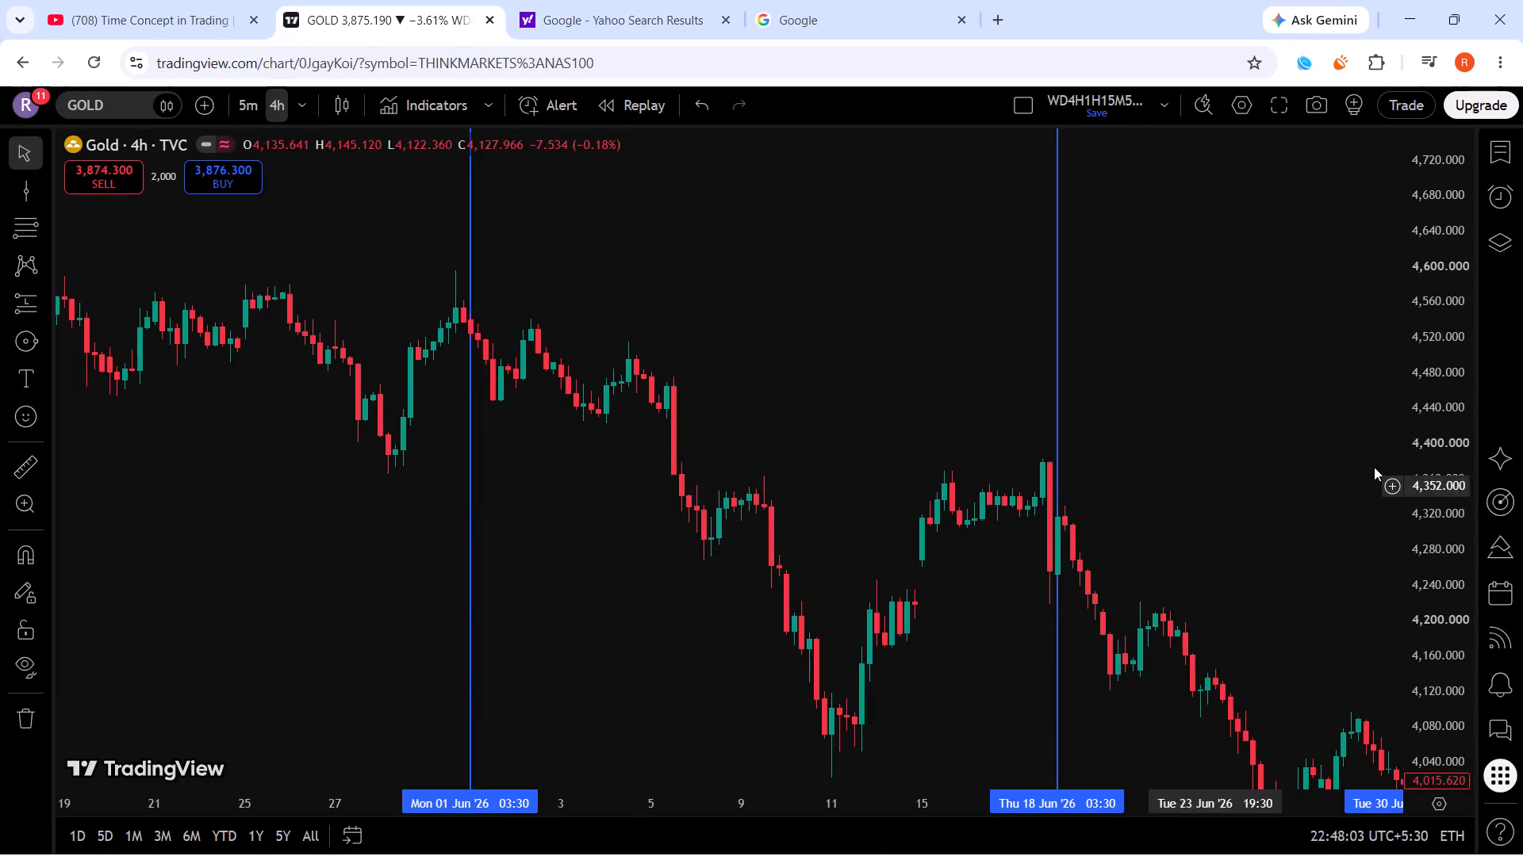
Place a vertical line at the late-May swing high, on 26 May 2026 at 03:30.
scroll(1422, 469, down, 18)
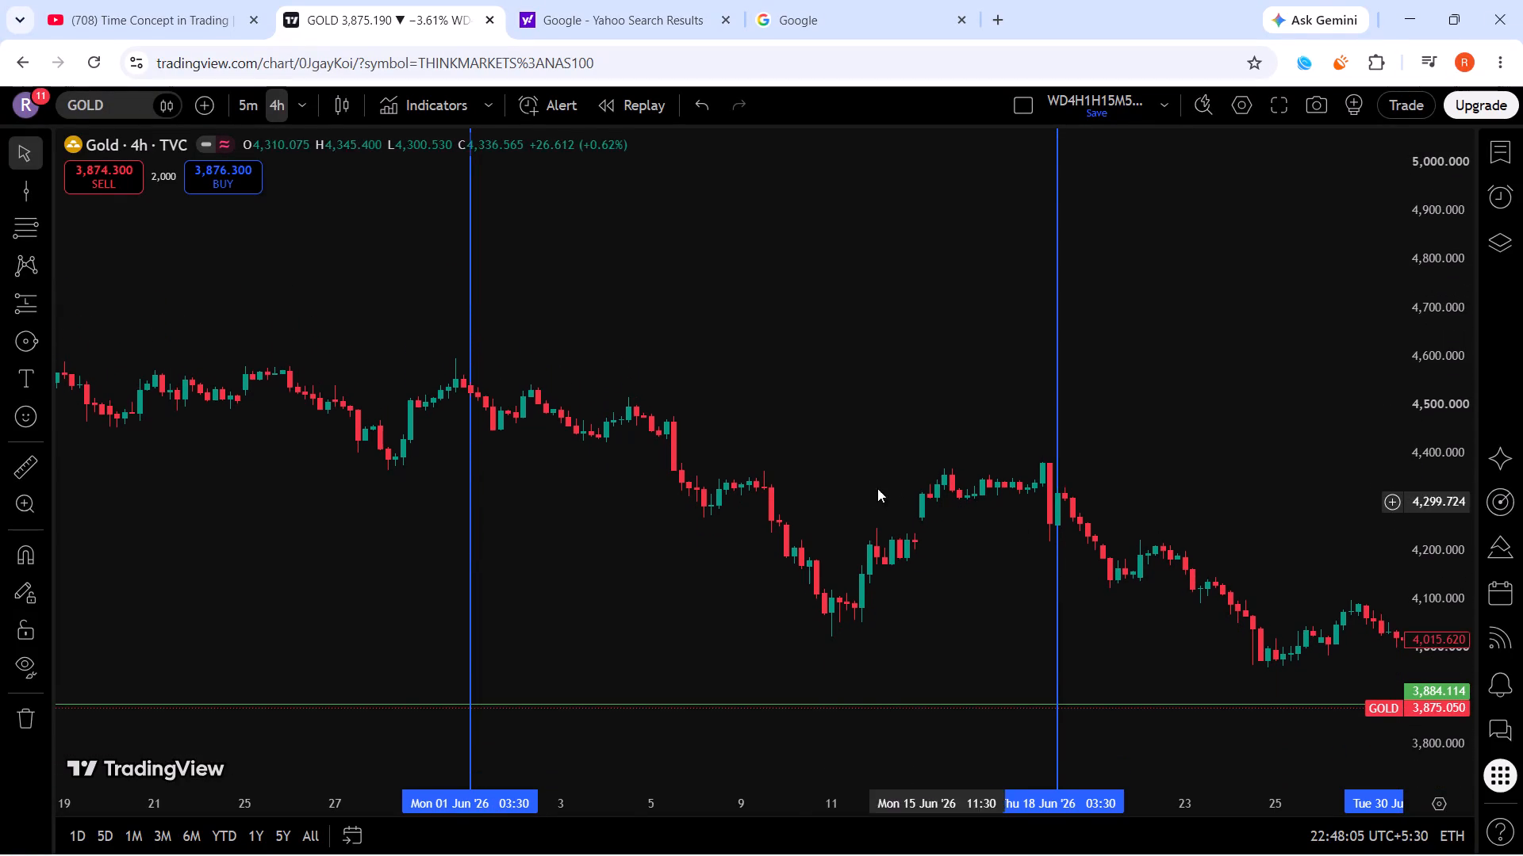
scroll(877, 488, down, 6)
drag(562, 428, 716, 670)
scroll(1095, 630, up, 5)
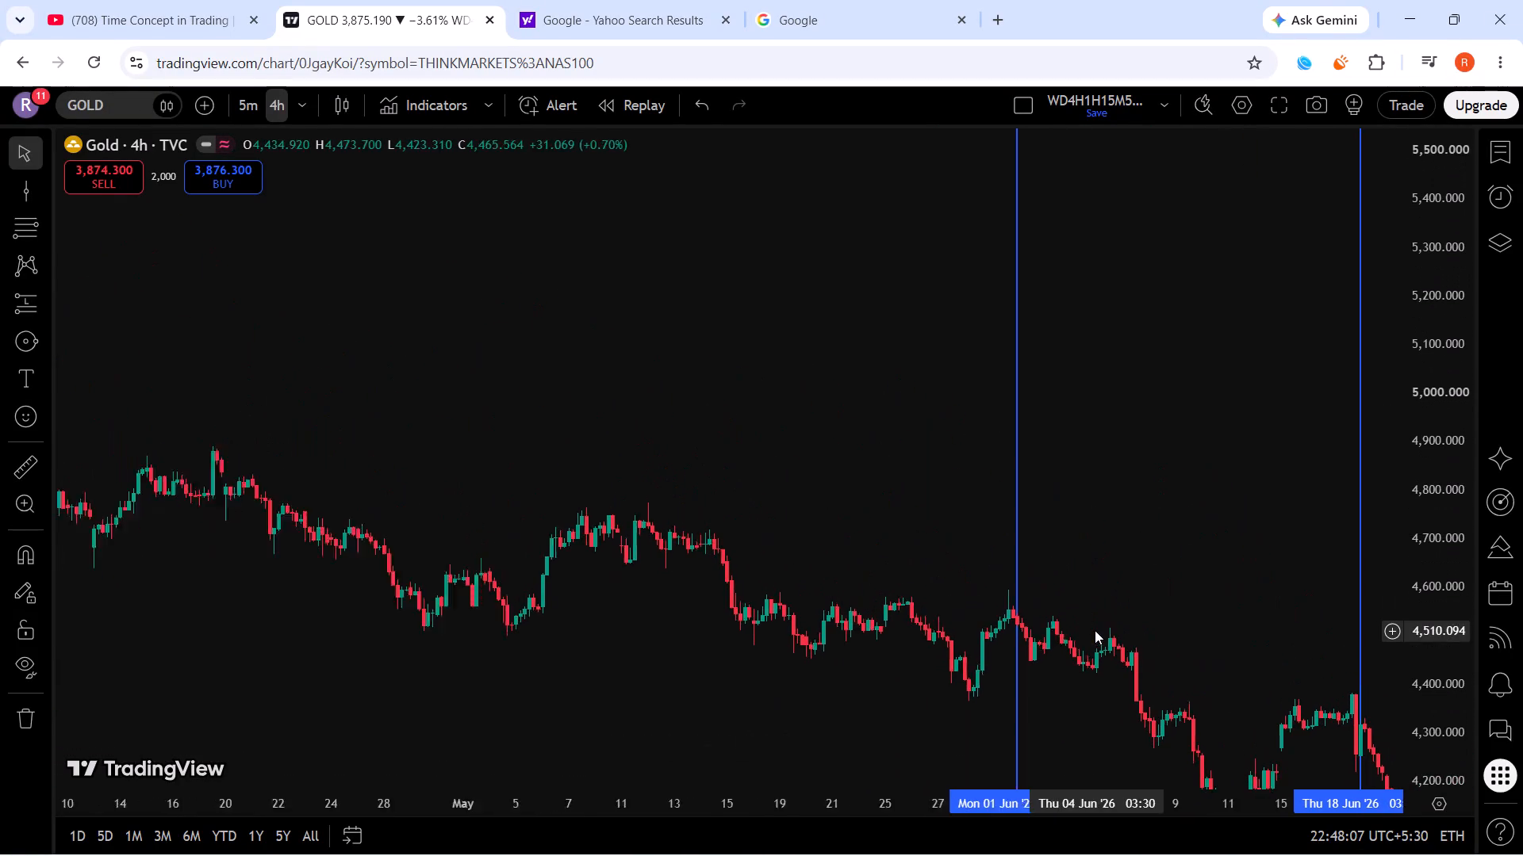
scroll(1450, 621, up, 13)
drag(1084, 598, 1277, 282)
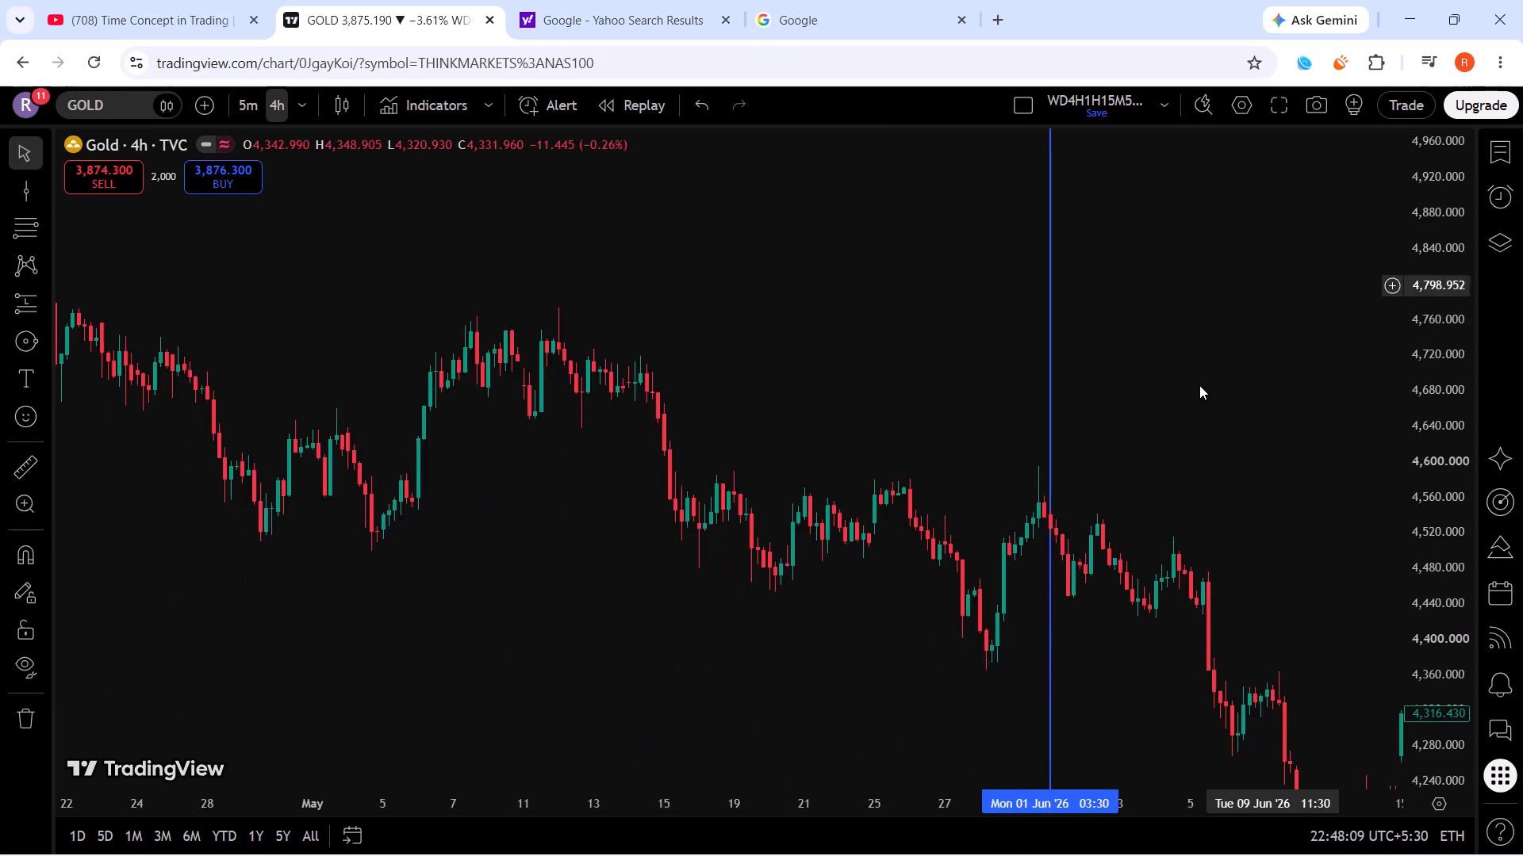
scroll(1160, 445, up, 10)
drag(597, 461, 1179, 467)
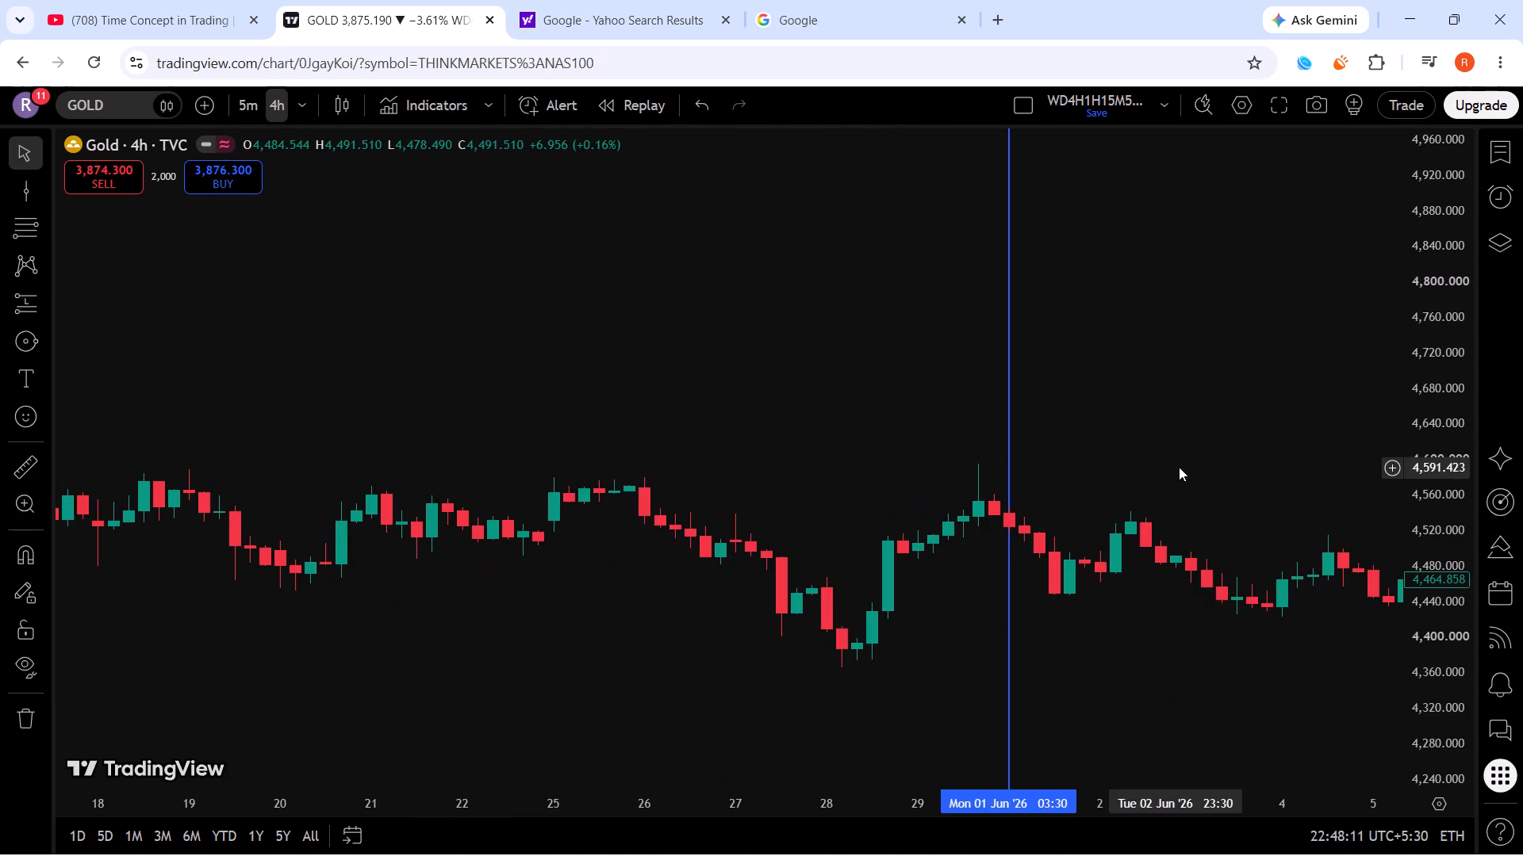
scroll(1179, 467, down, 6)
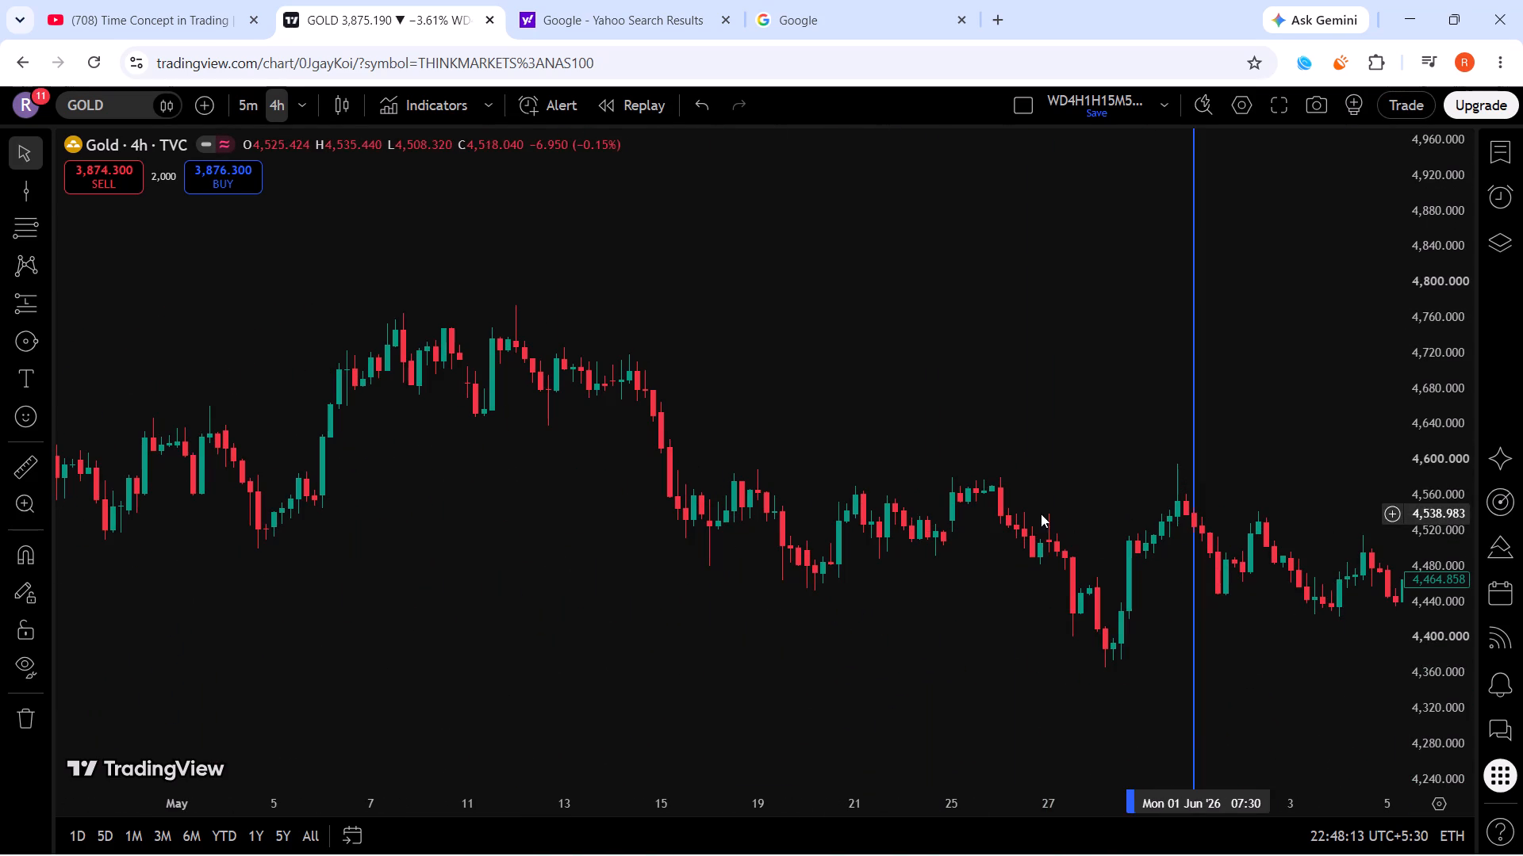
scroll(531, 364, down, 1)
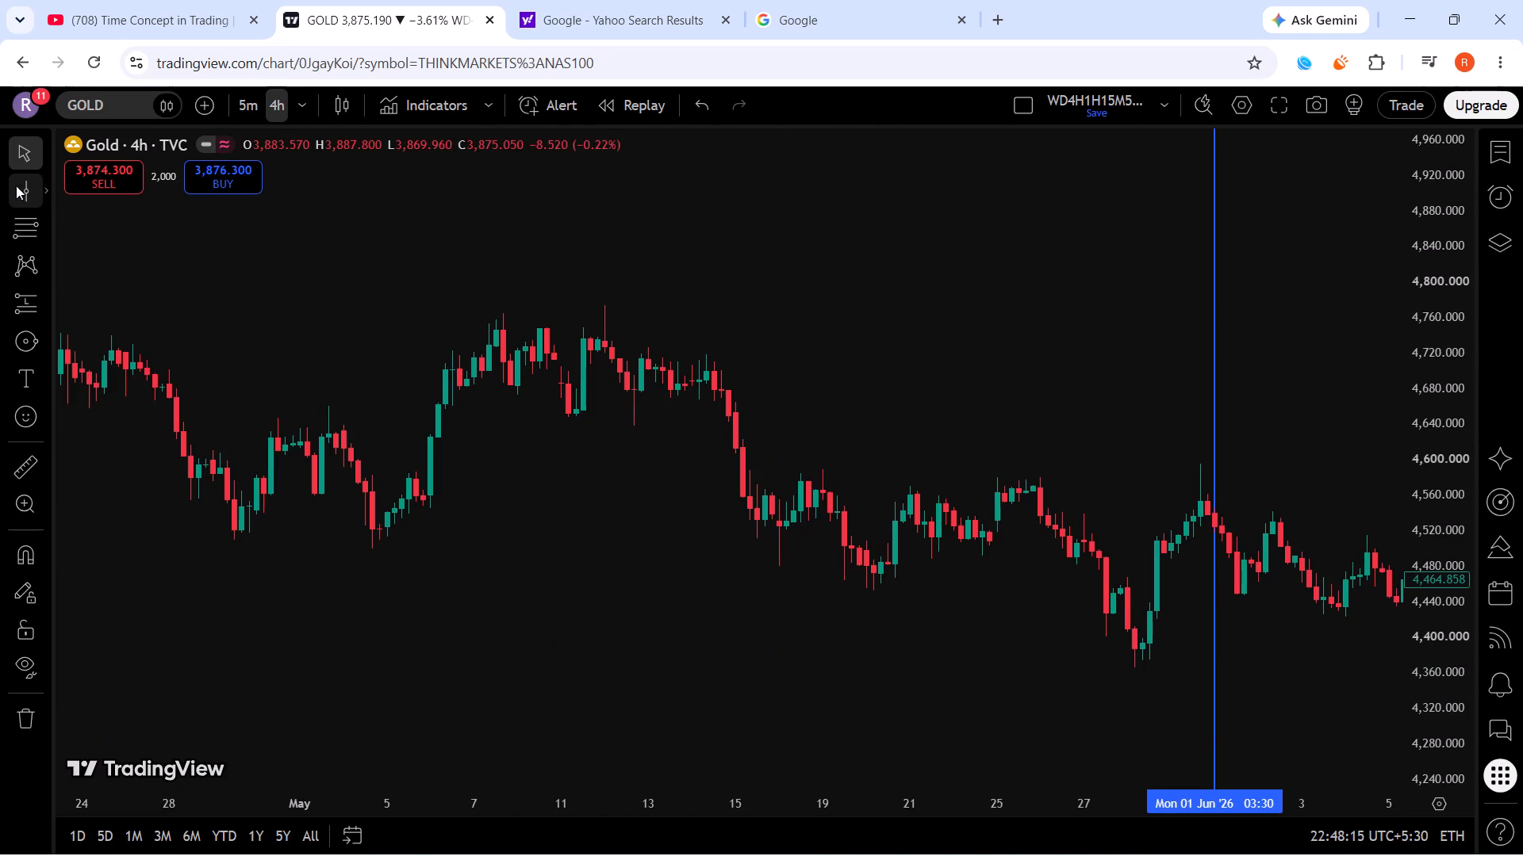
click(19, 190)
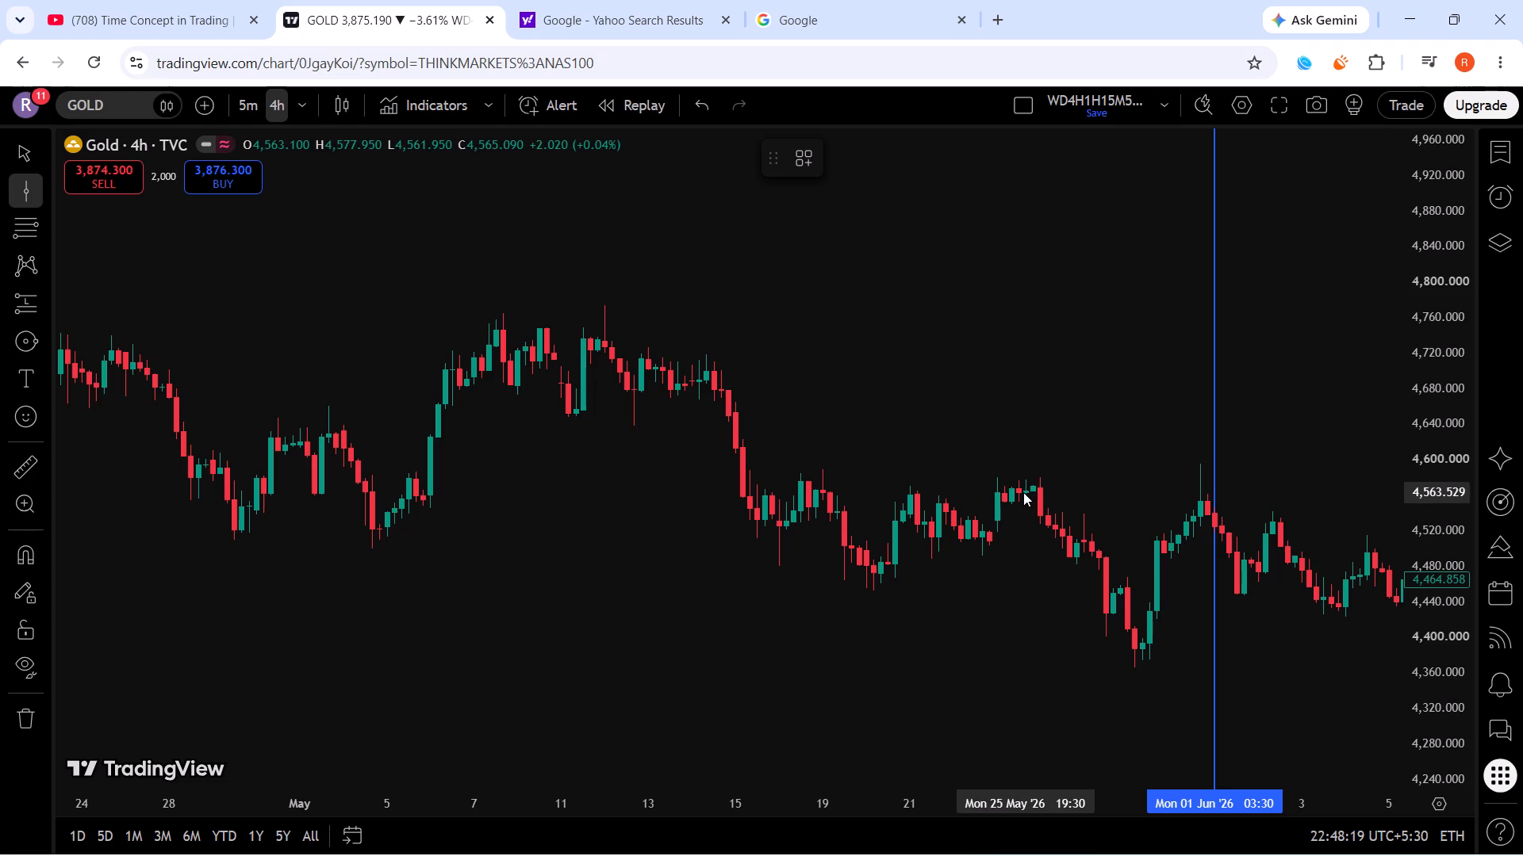
click(1044, 501)
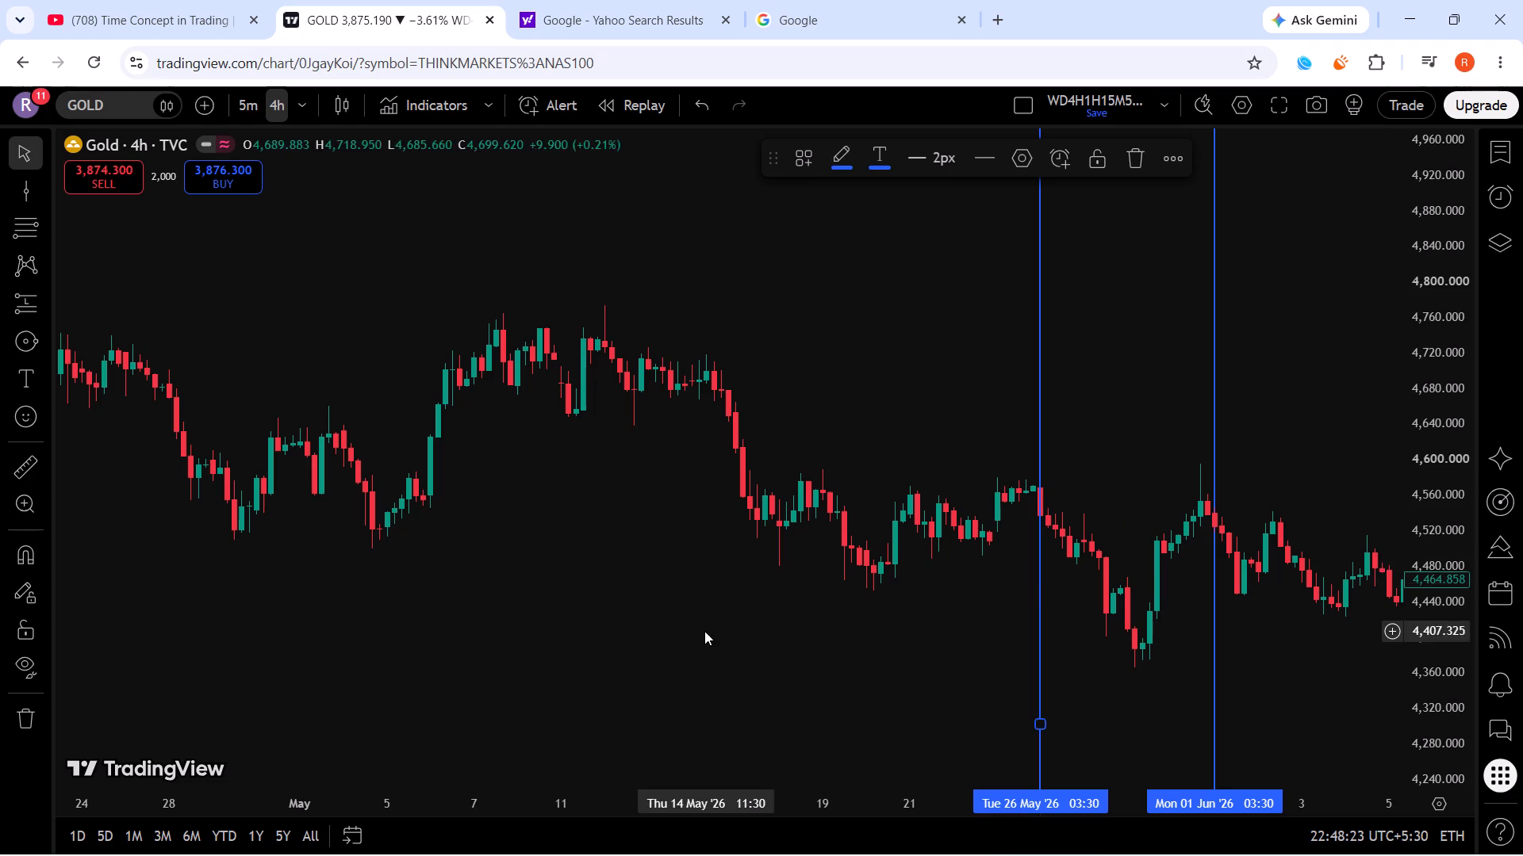
Place a vertical line at the mid-May swing high, on 12 May 2026 at 03:30.
scroll(831, 629, up, 4)
scroll(1417, 601, up, 5)
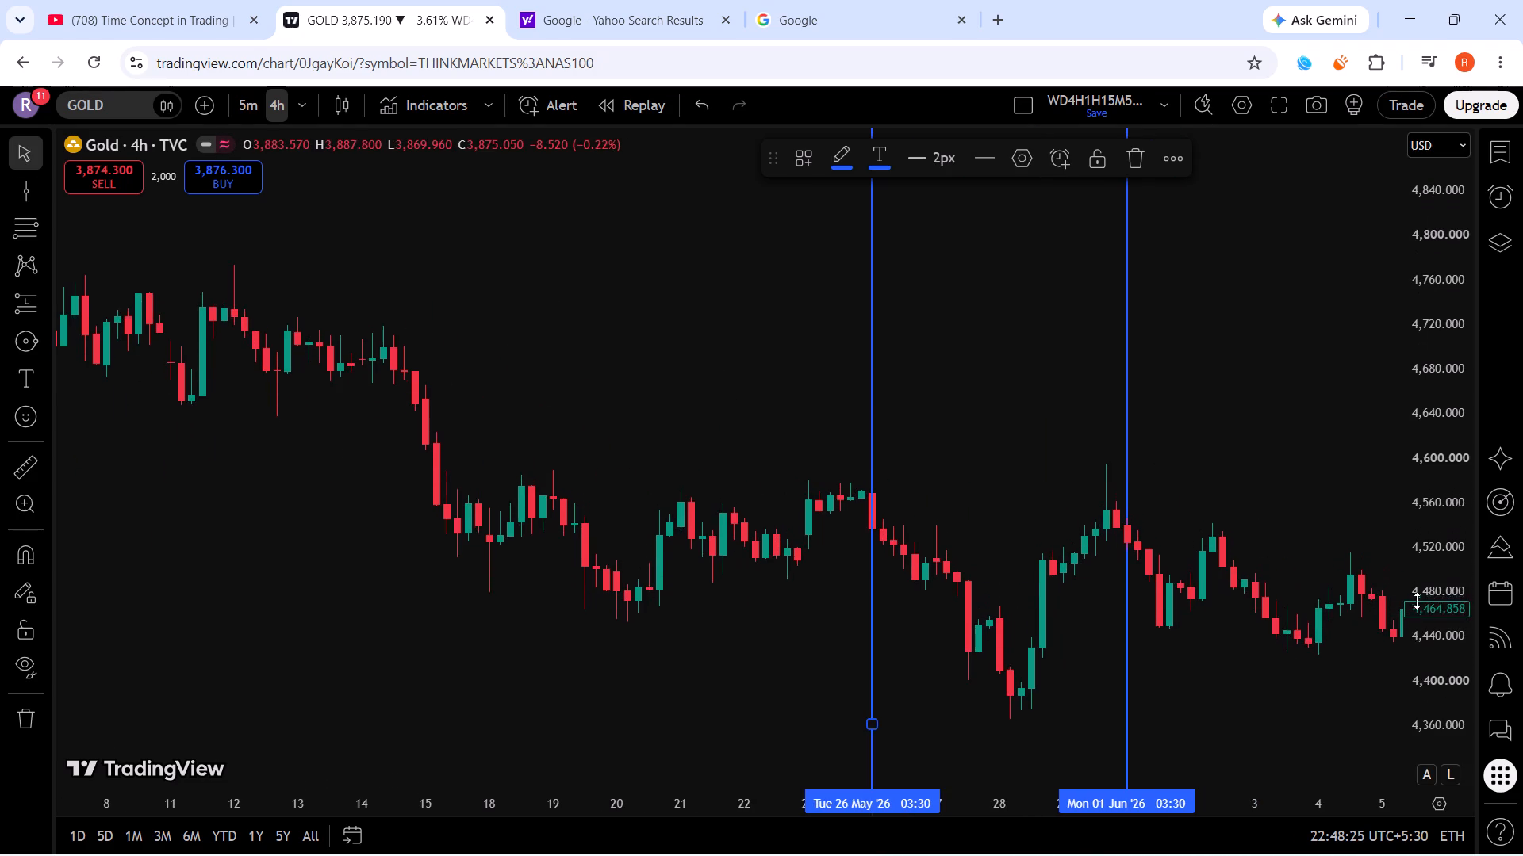
scroll(1100, 601, up, 11)
drag(584, 594, 1426, 610)
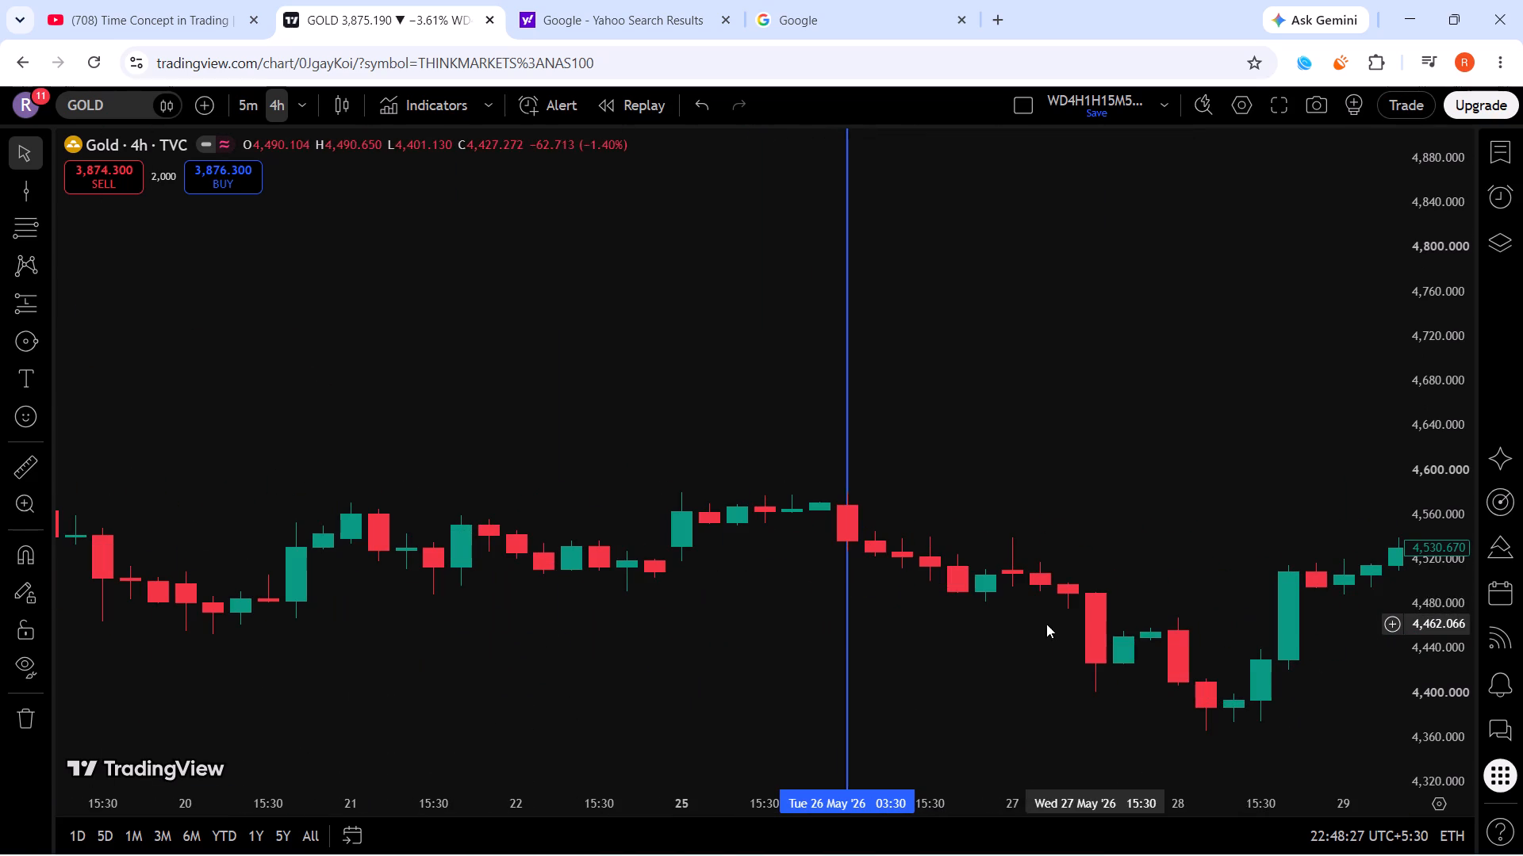
scroll(1053, 649, up, 4)
scroll(1052, 648, down, 7)
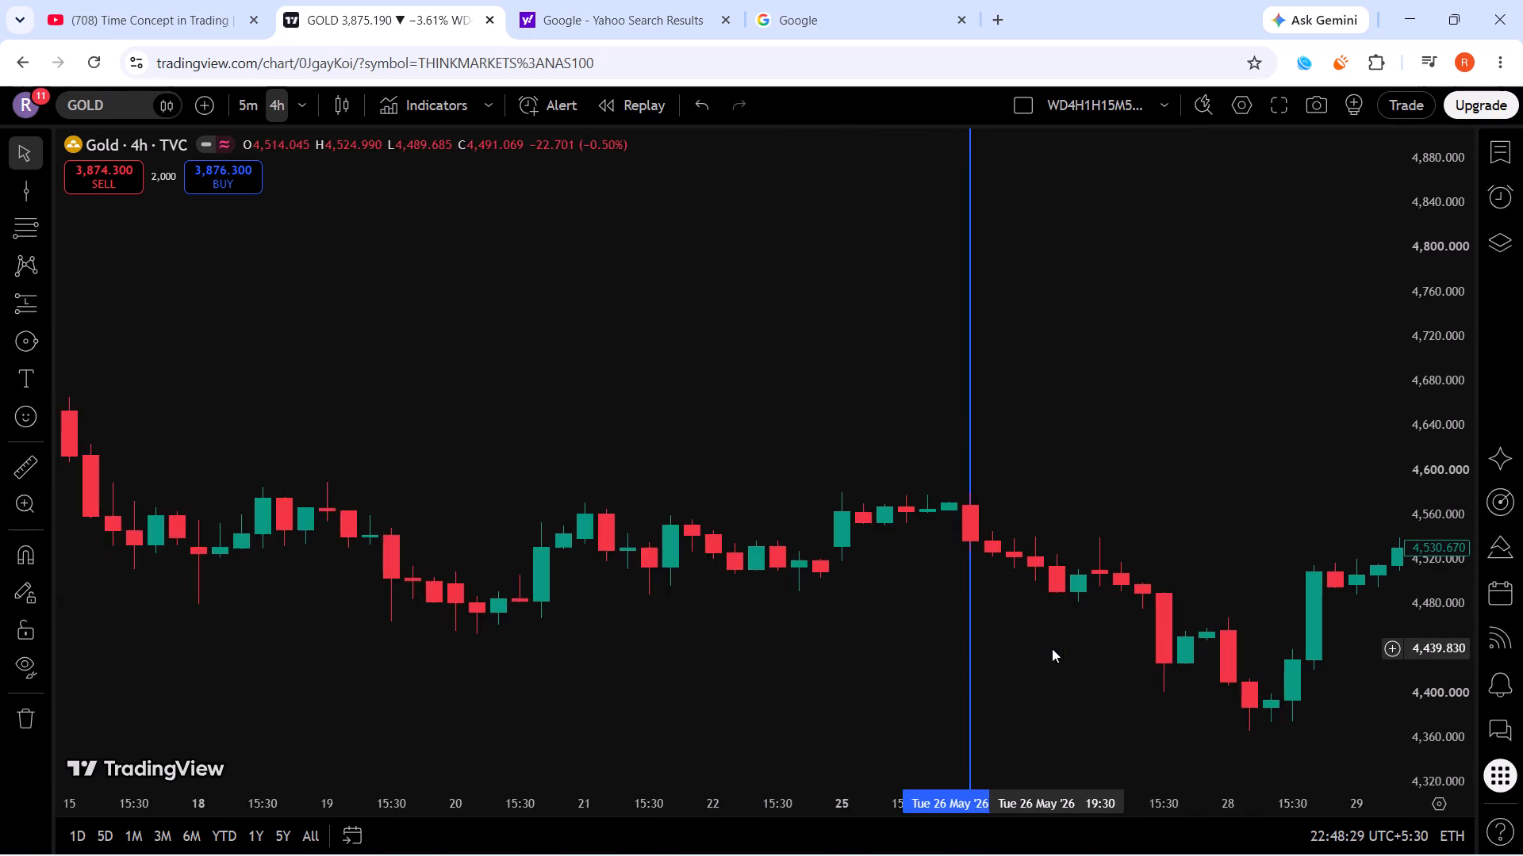
scroll(1052, 648, down, 7)
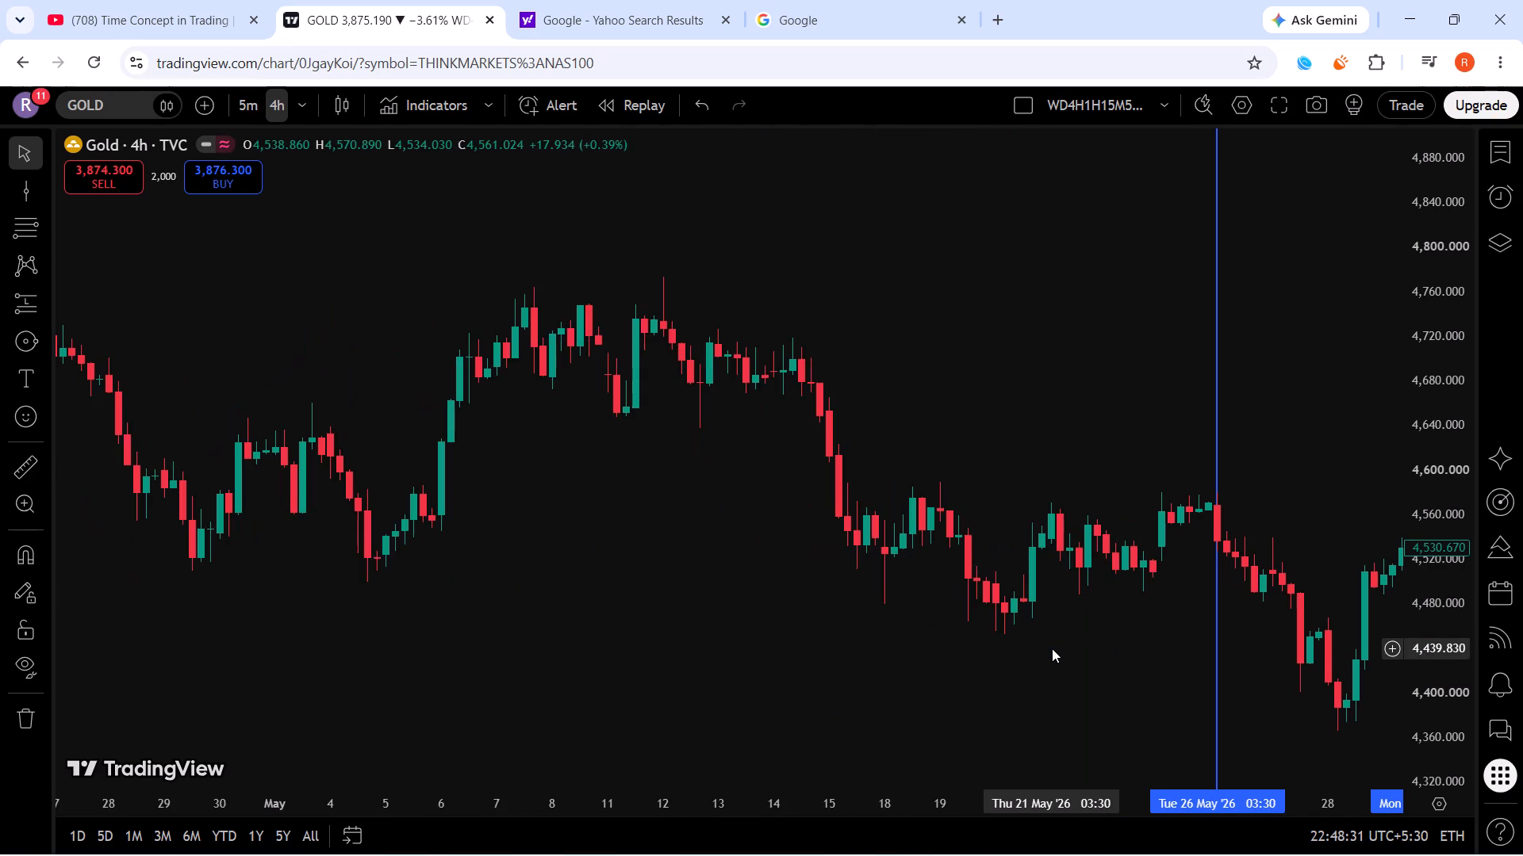
scroll(1052, 648, down, 2)
click(34, 191)
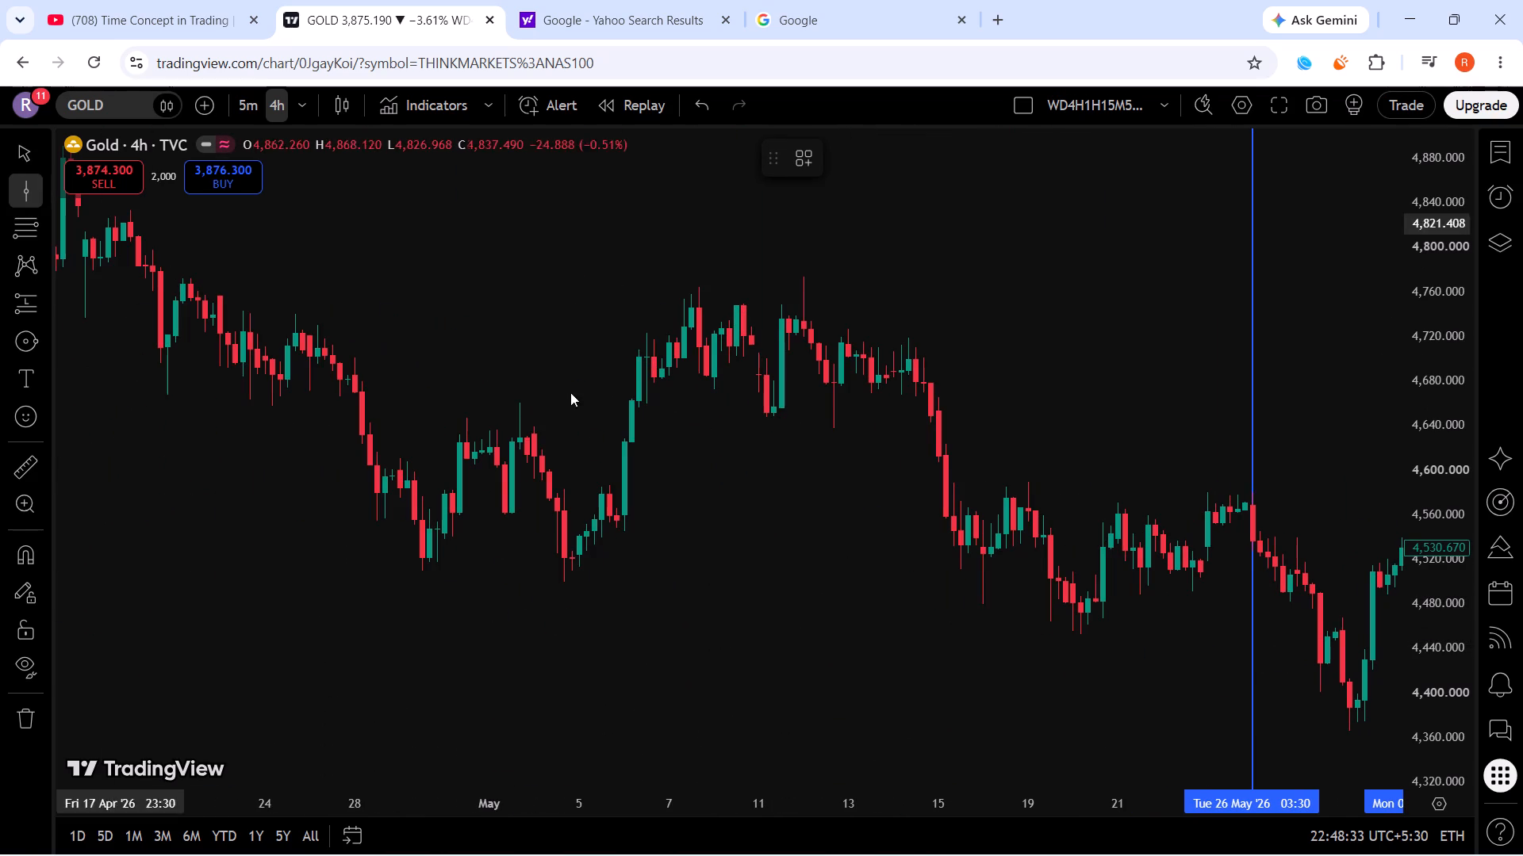
click(801, 324)
Place a vertical line near the mid-April highs on the gold chart, on 15 April 2026 at 15:30.
scroll(814, 497, up, 3)
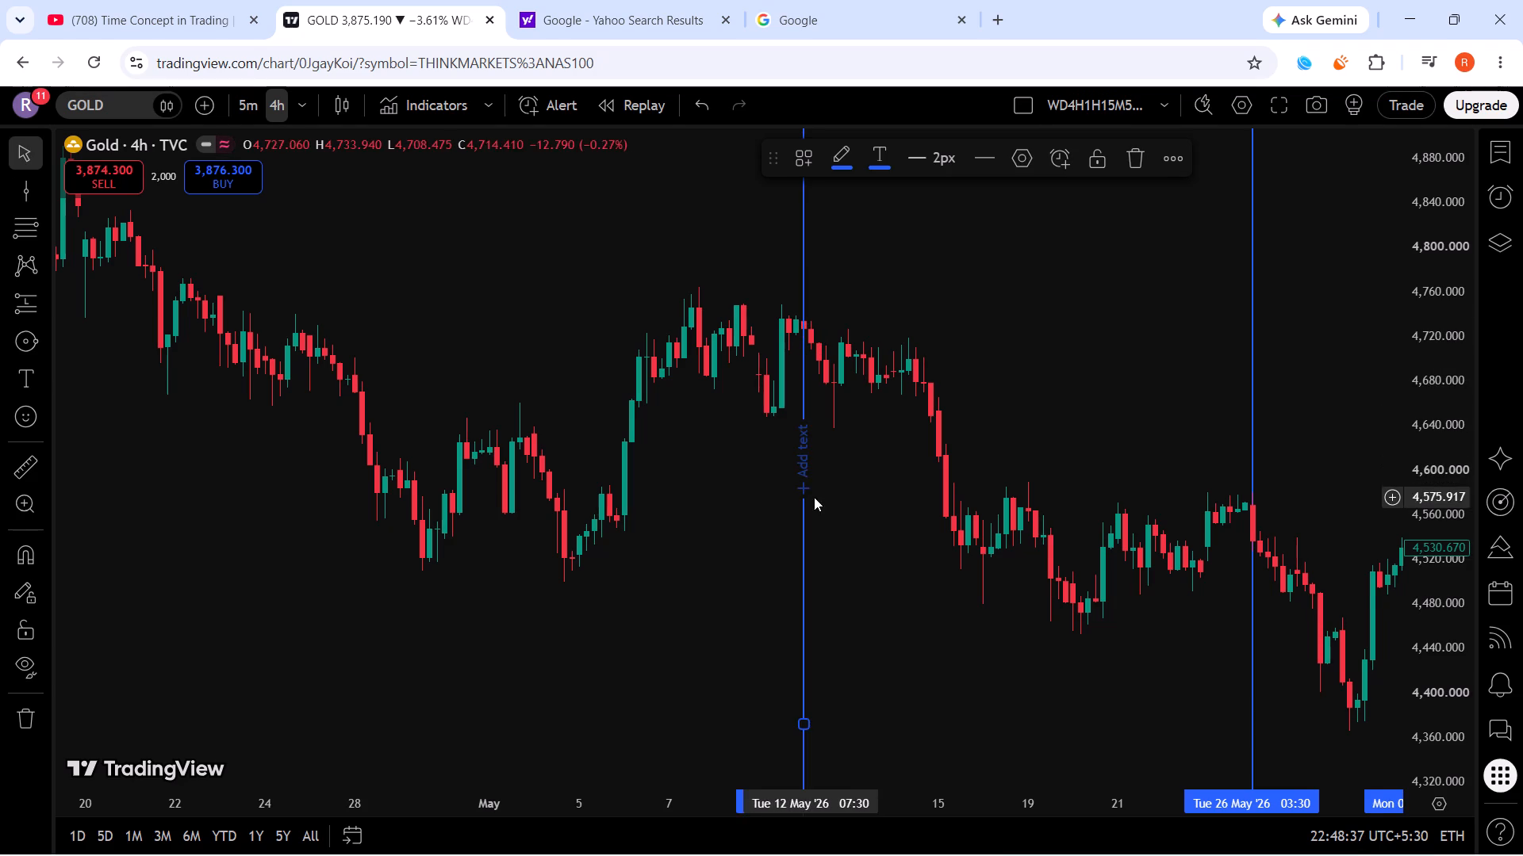
scroll(814, 497, up, 1)
scroll(681, 522, up, 5)
drag(178, 522, 1348, 559)
scroll(1348, 559, up, 5)
scroll(1348, 559, down, 5)
scroll(1486, 502, down, 5)
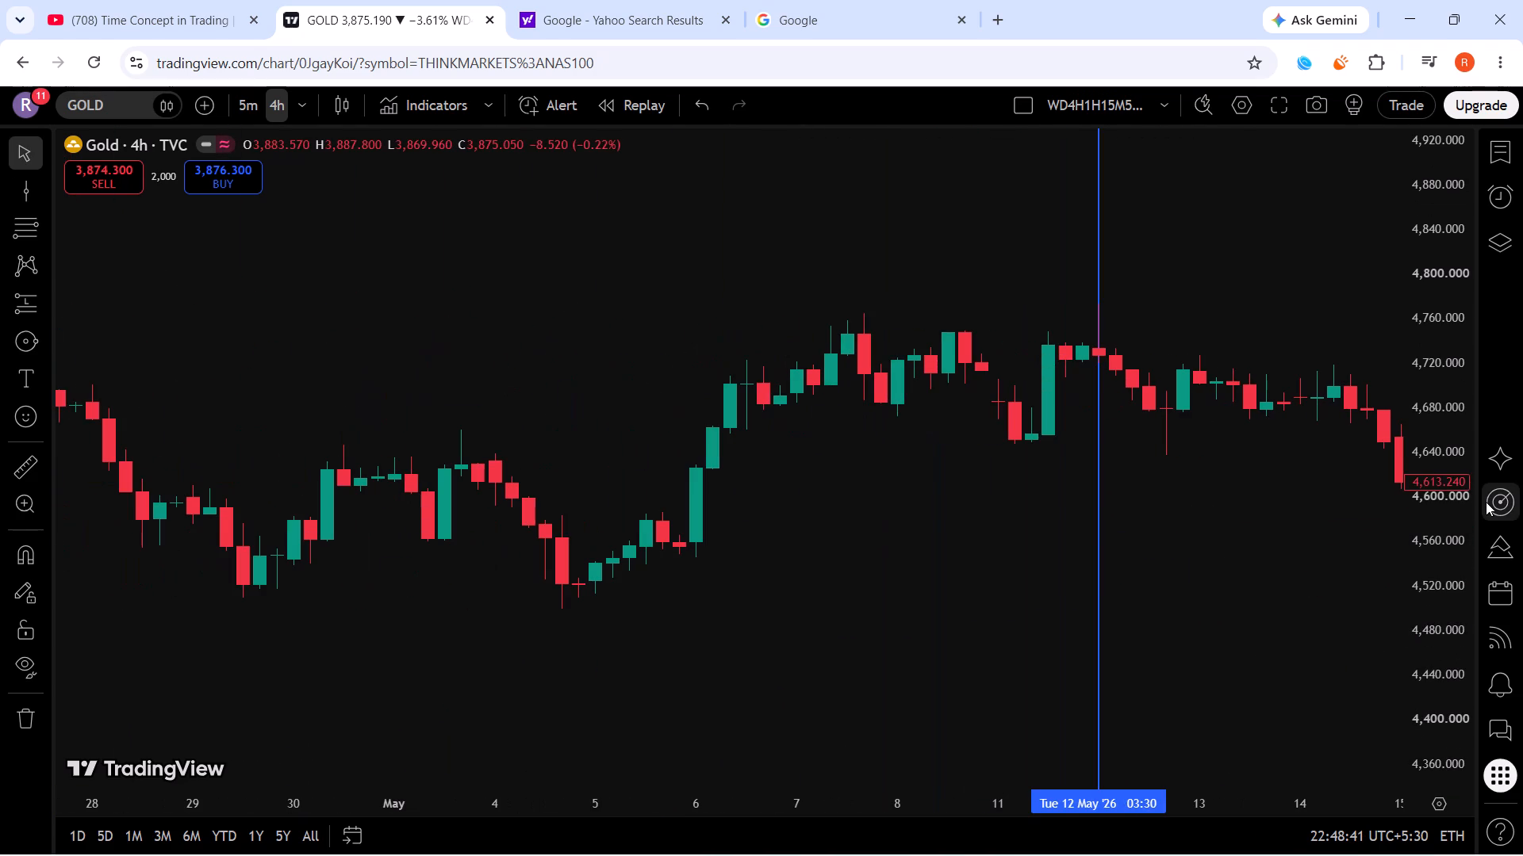
scroll(1312, 529, down, 5)
scroll(1464, 480, down, 11)
scroll(938, 545, down, 4)
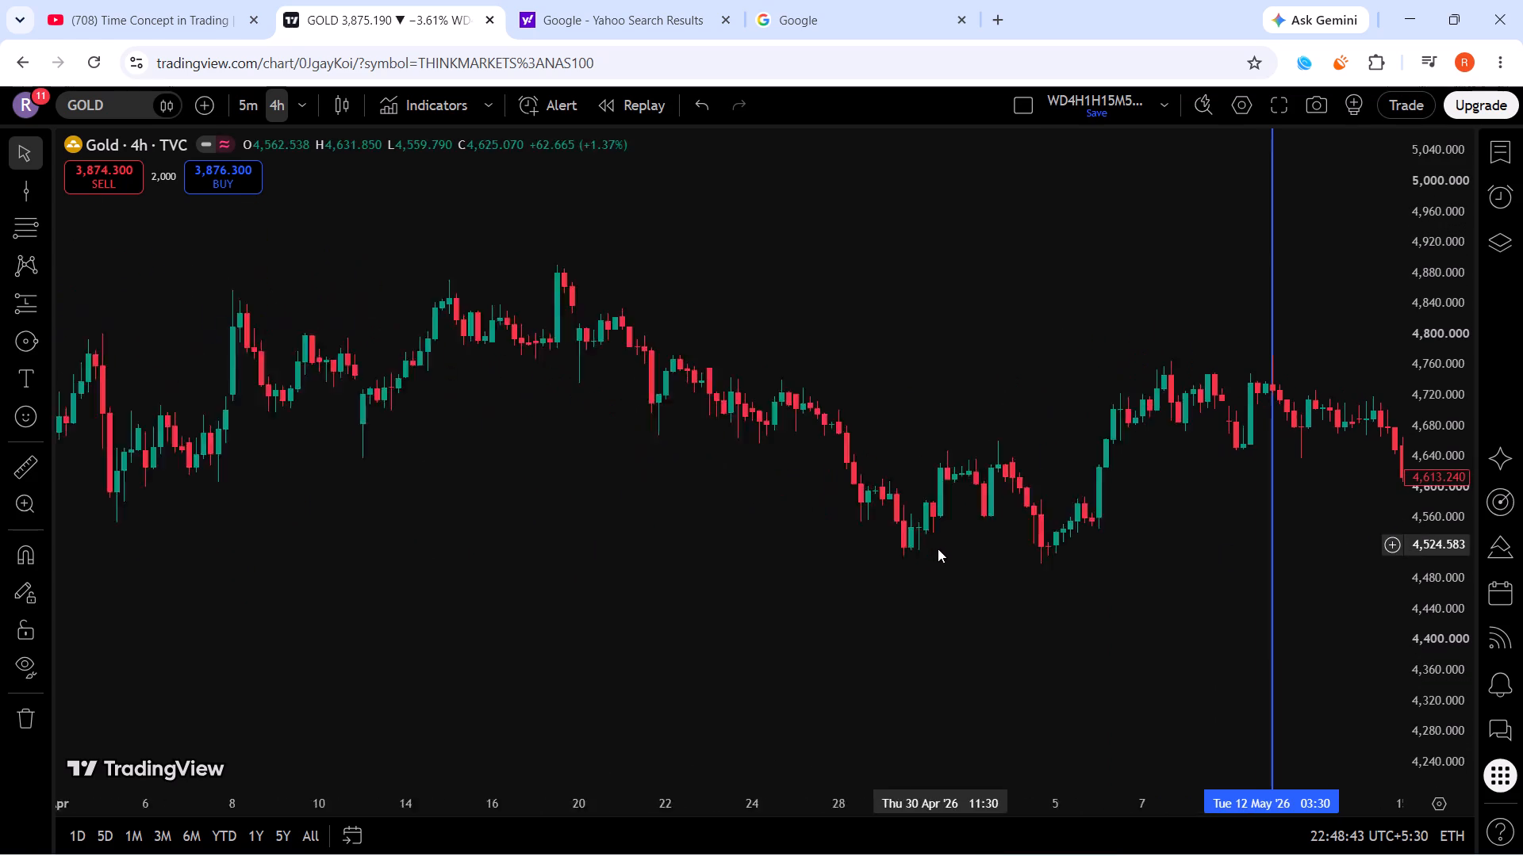
scroll(938, 548, down, 6)
scroll(1447, 421, down, 15)
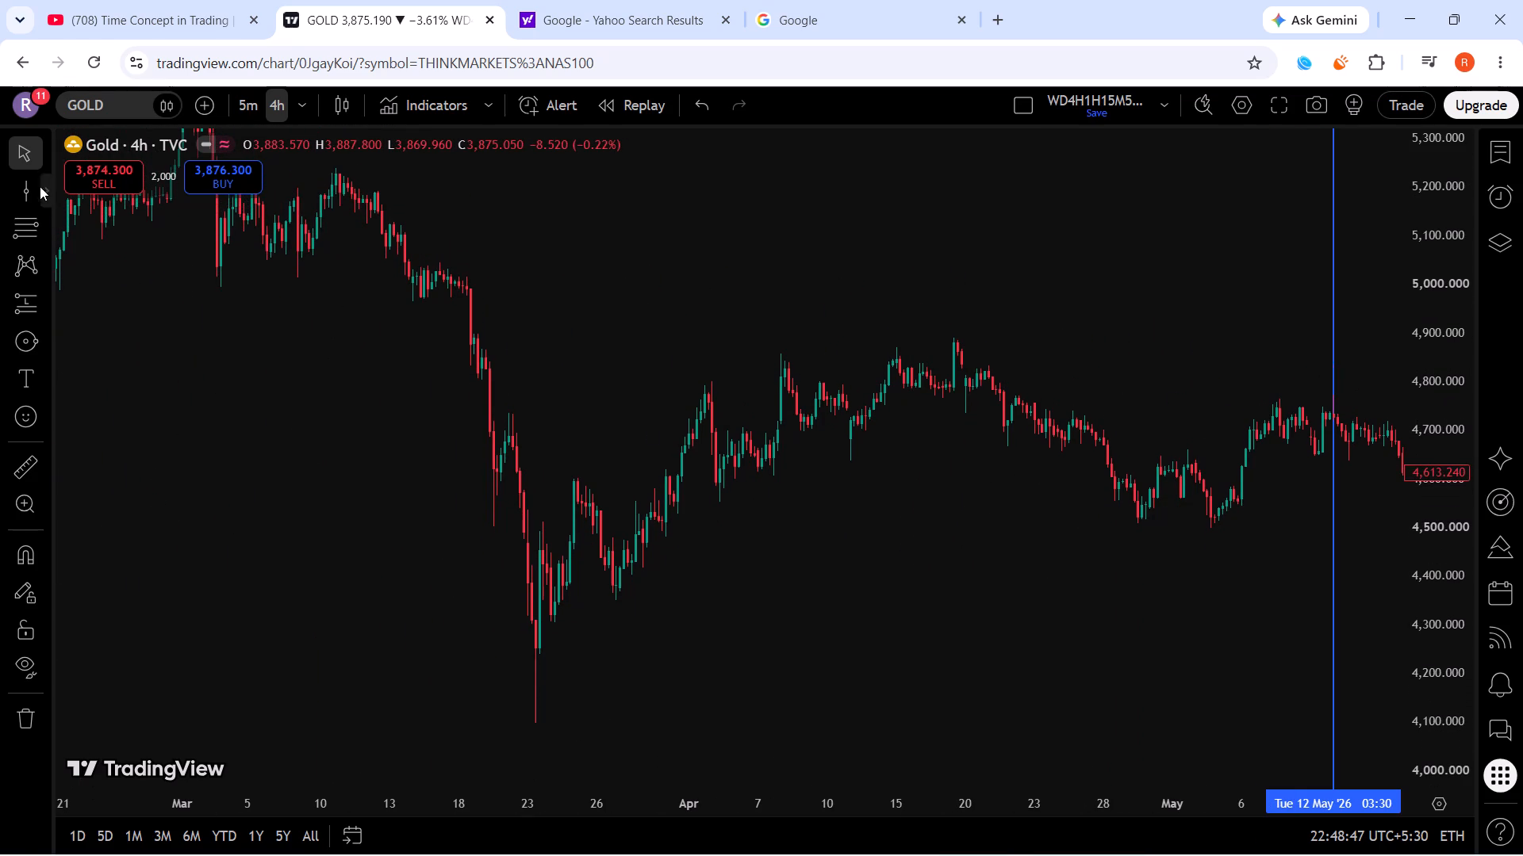
click(21, 183)
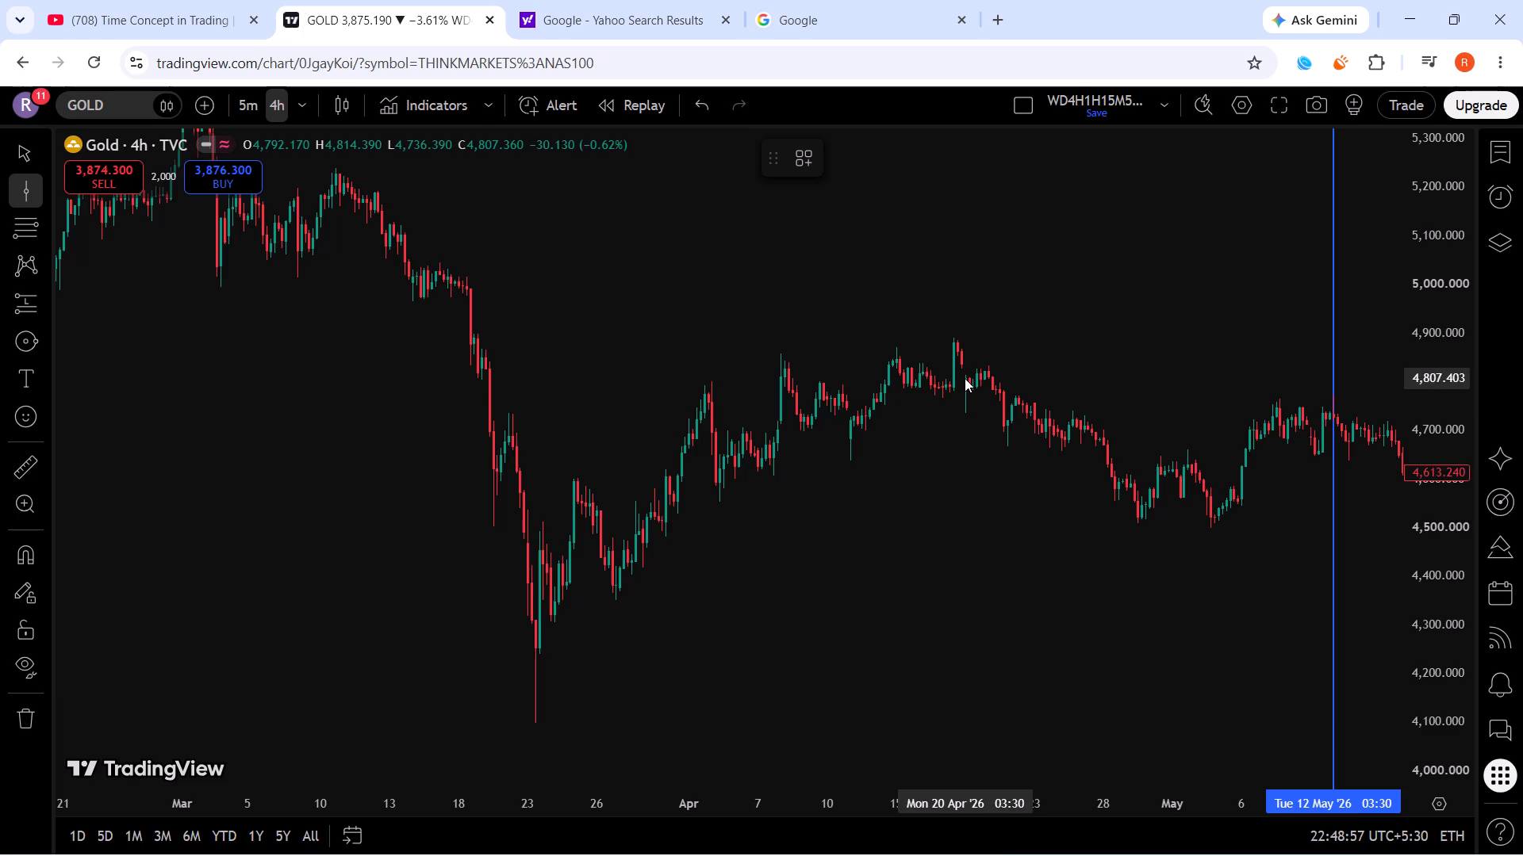
scroll(1061, 405, down, 6)
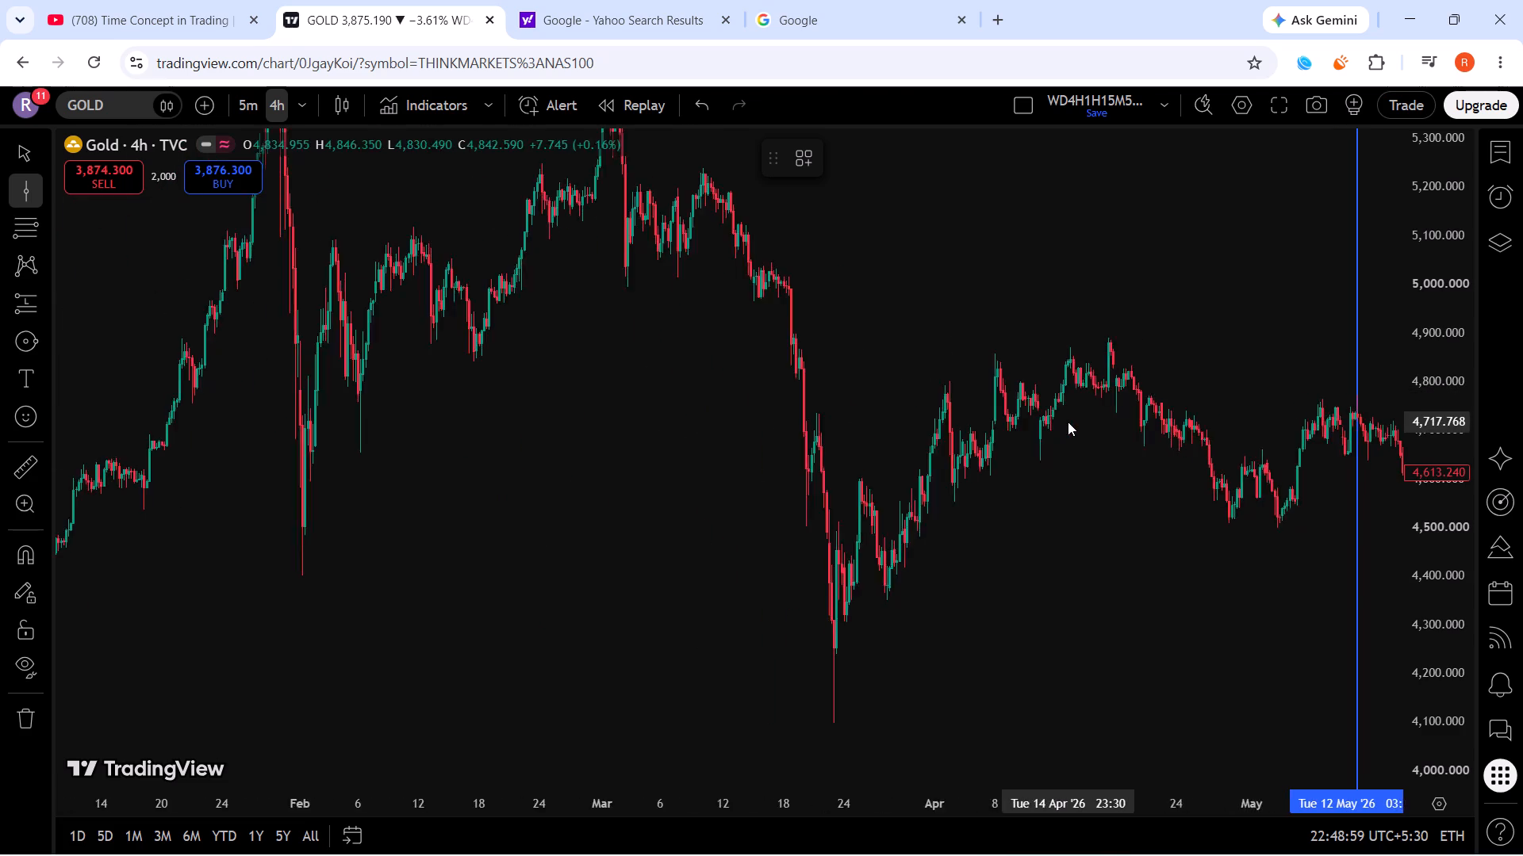
scroll(1068, 422, down, 2)
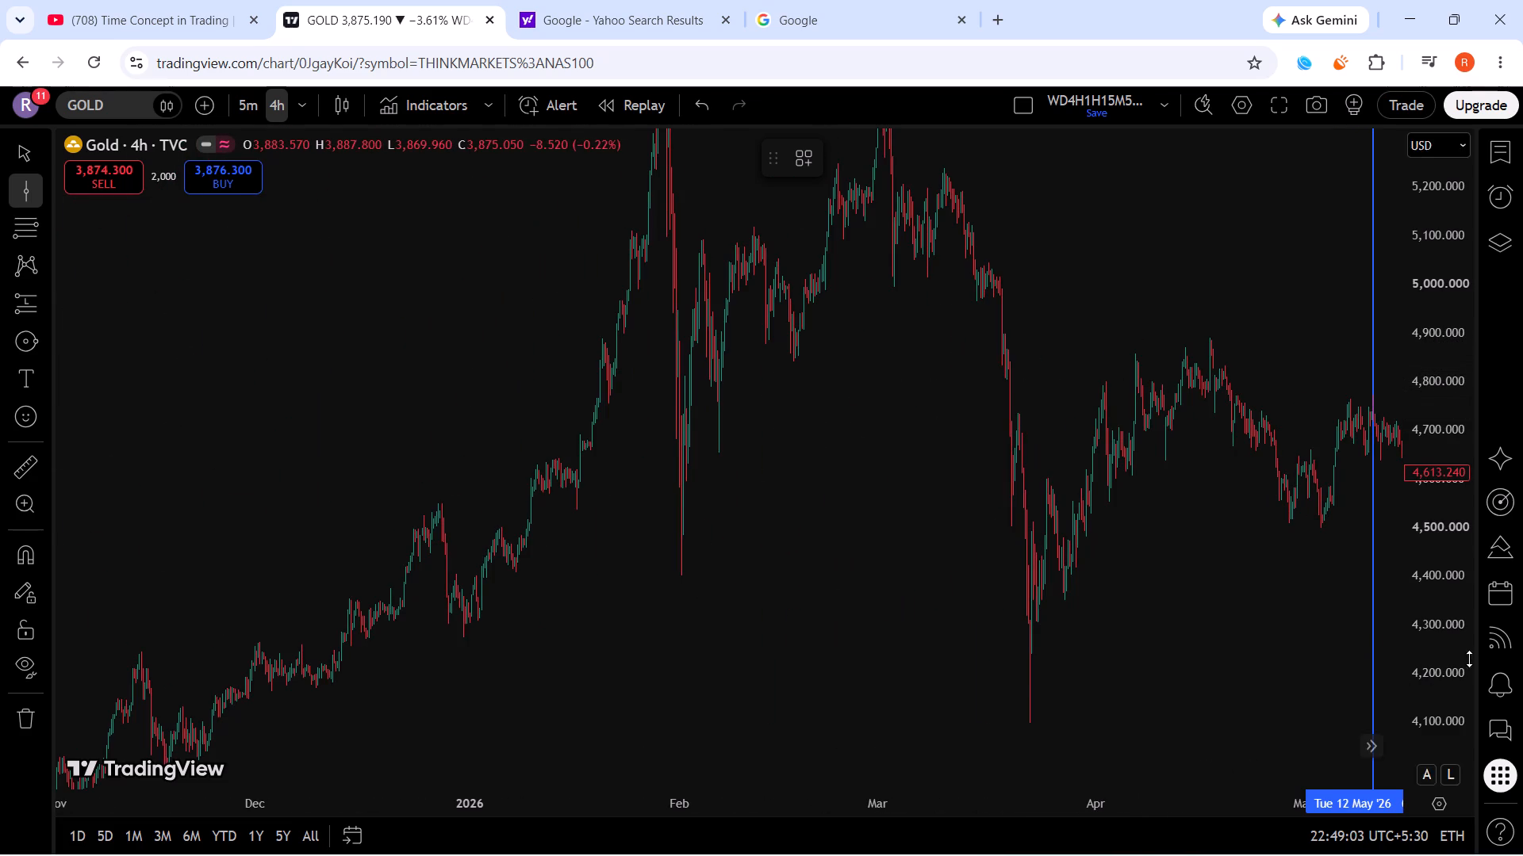
scroll(1491, 562, up, 4)
scroll(1490, 563, down, 3)
scroll(1235, 595, down, 5)
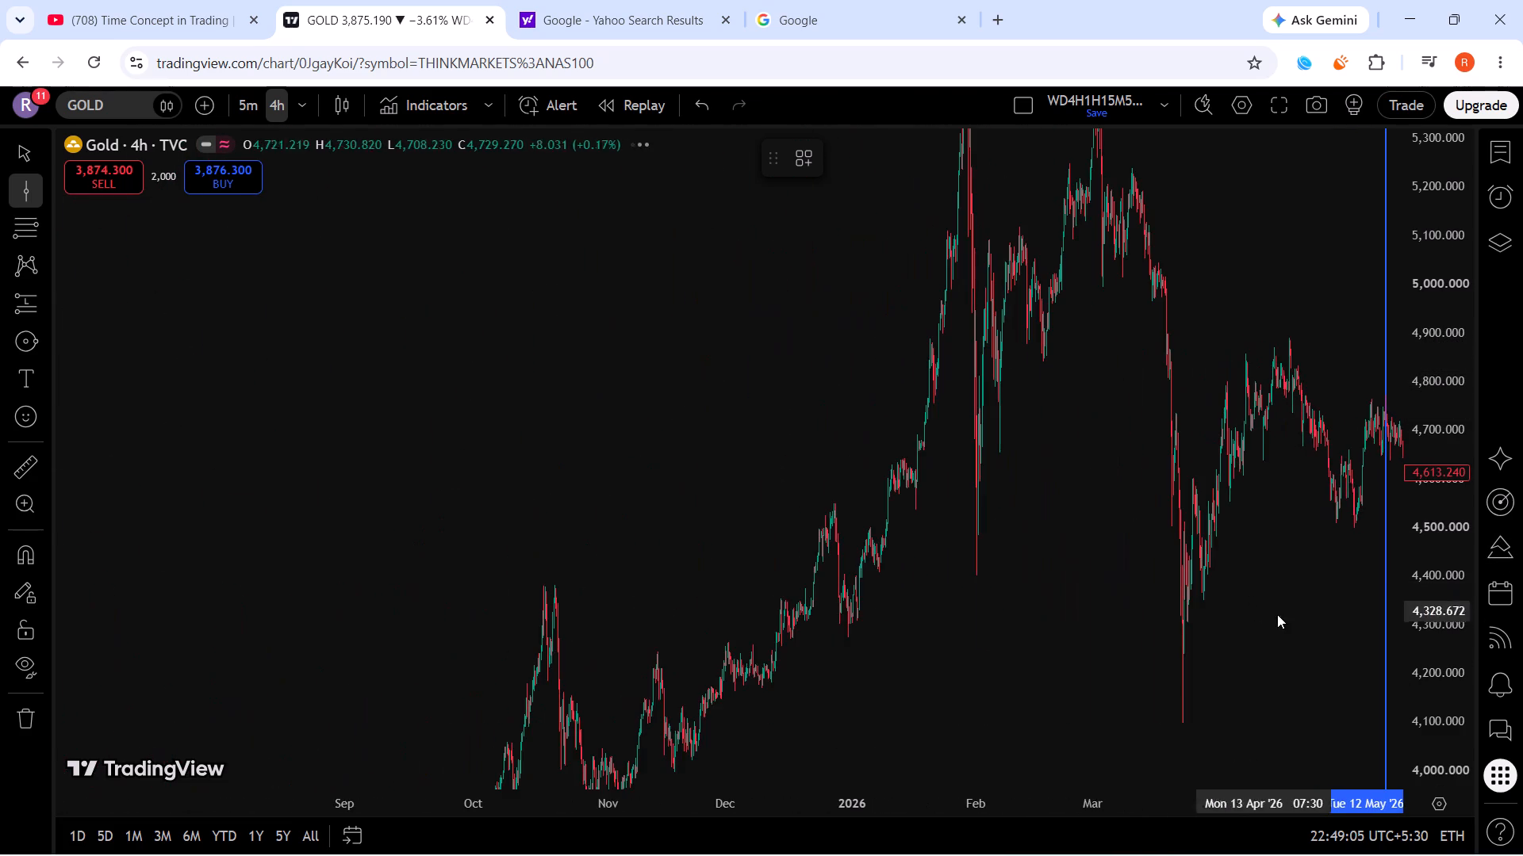
drag(1277, 614, 786, 554)
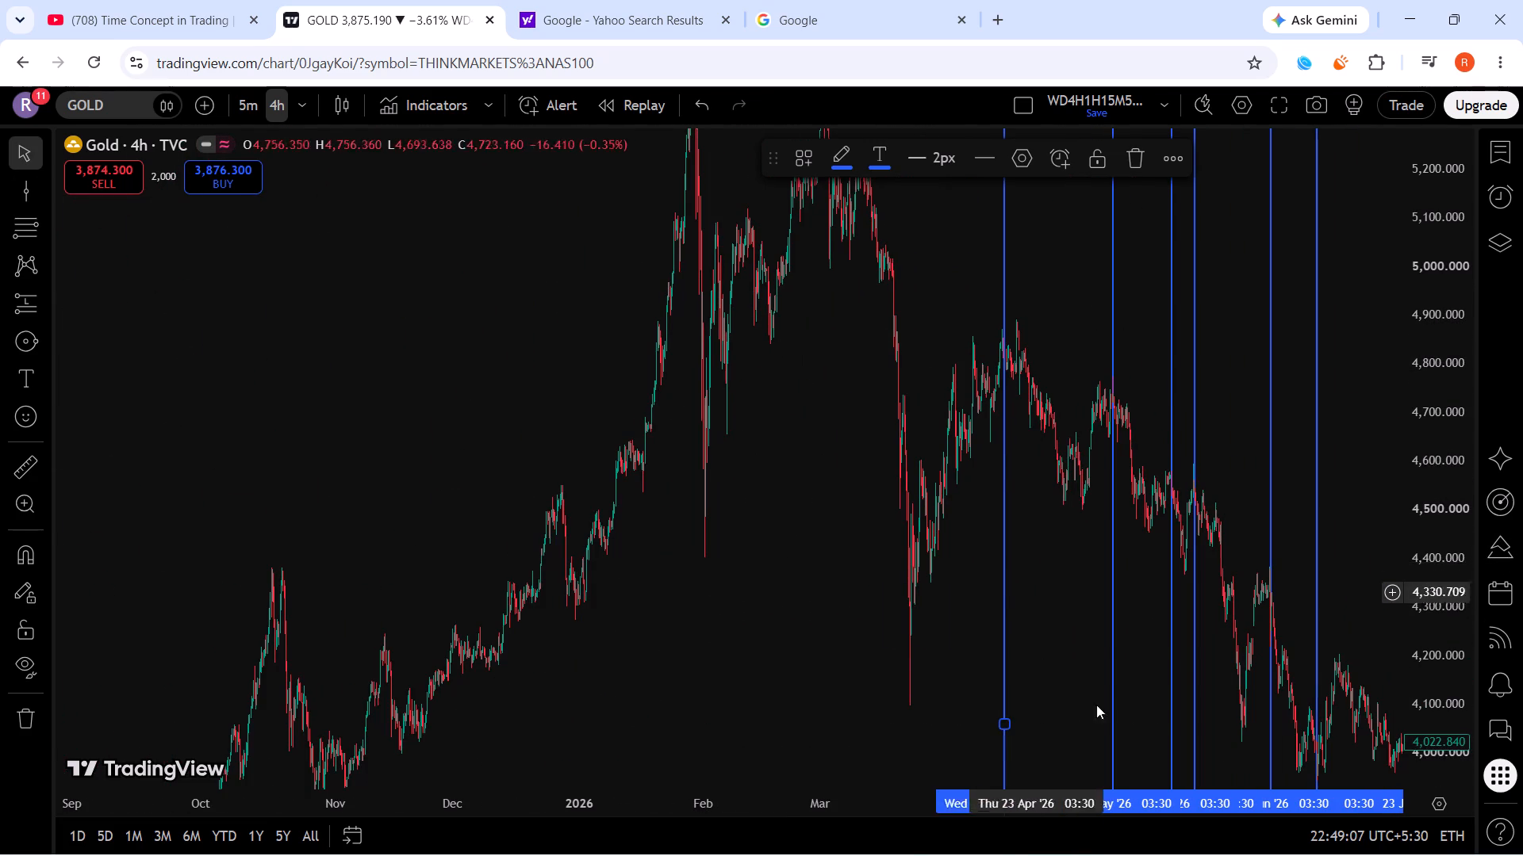
Move the mid-April vertical line to the April swing high, on 20 April 2026 at 03:30.
scroll(1454, 485, down, 18)
drag(1361, 733, 1356, 733)
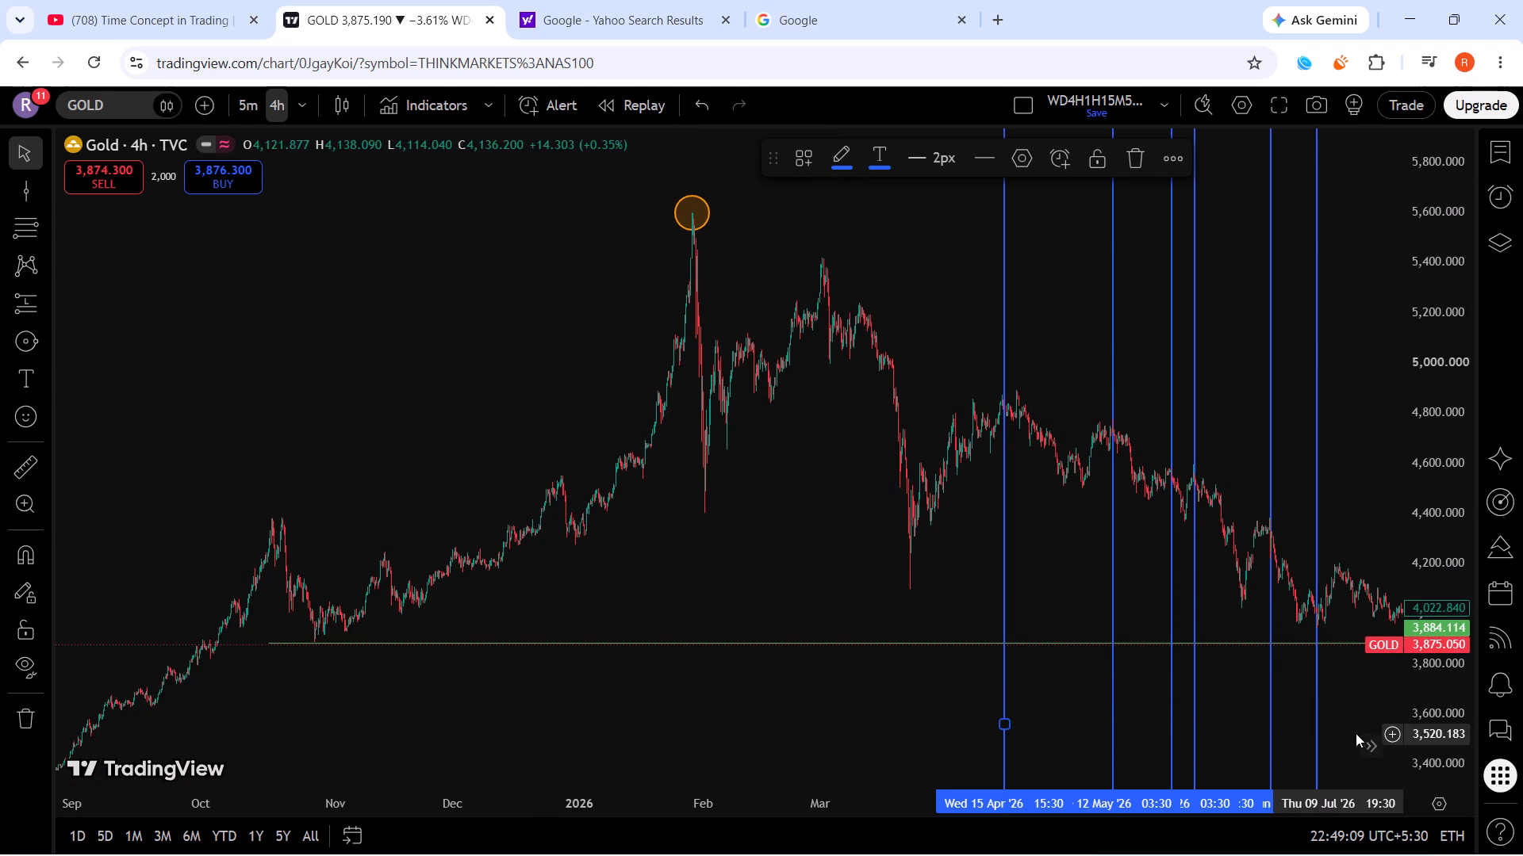
drag(1356, 733, 1126, 665)
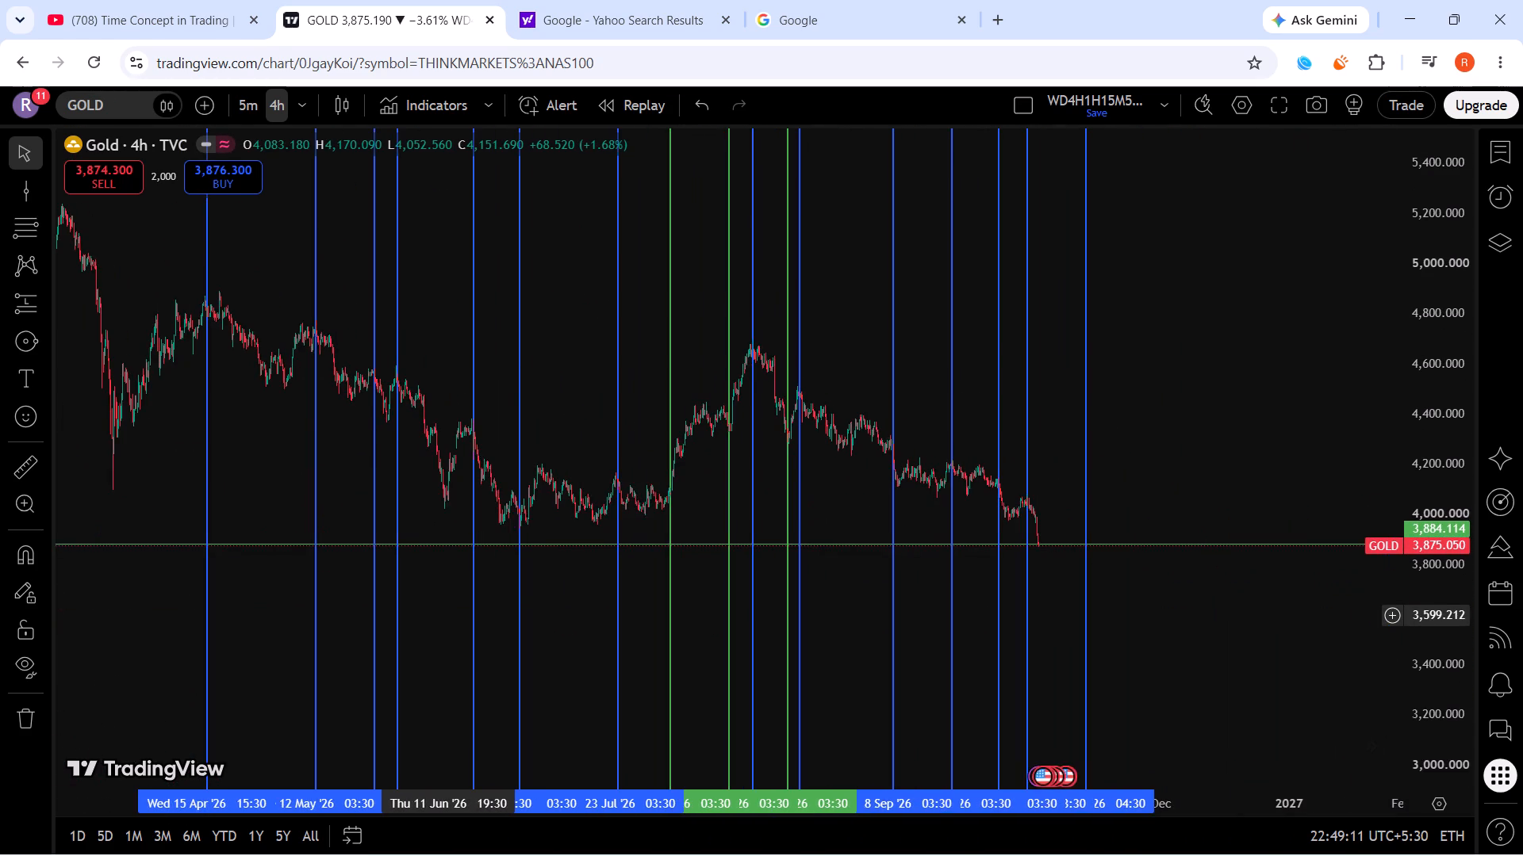
drag(1126, 665, 1255, 665)
scroll(1255, 665, up, 18)
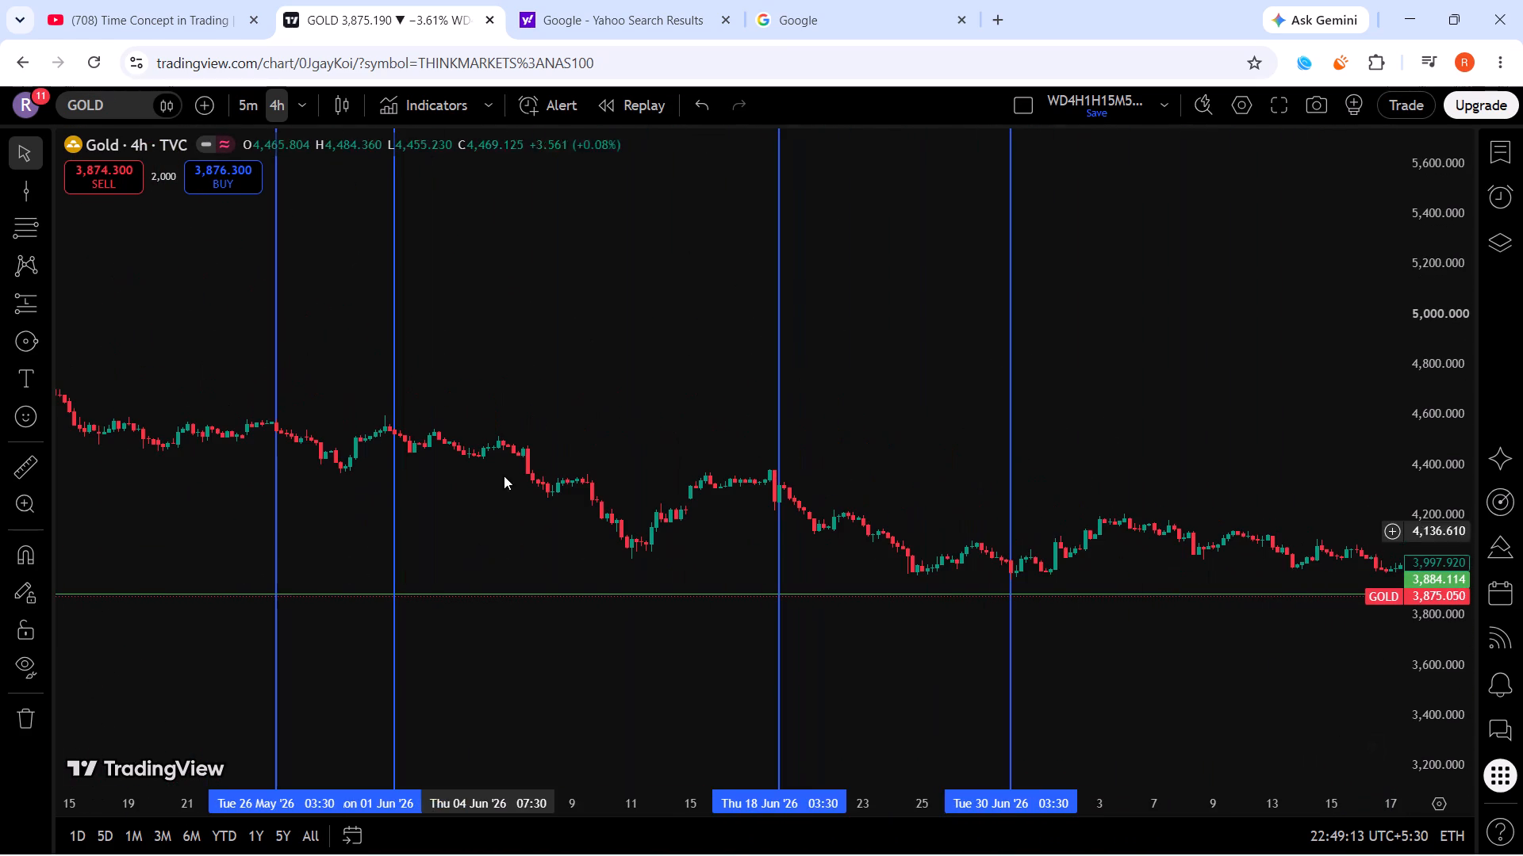
drag(498, 483, 1335, 773)
scroll(1437, 640, up, 15)
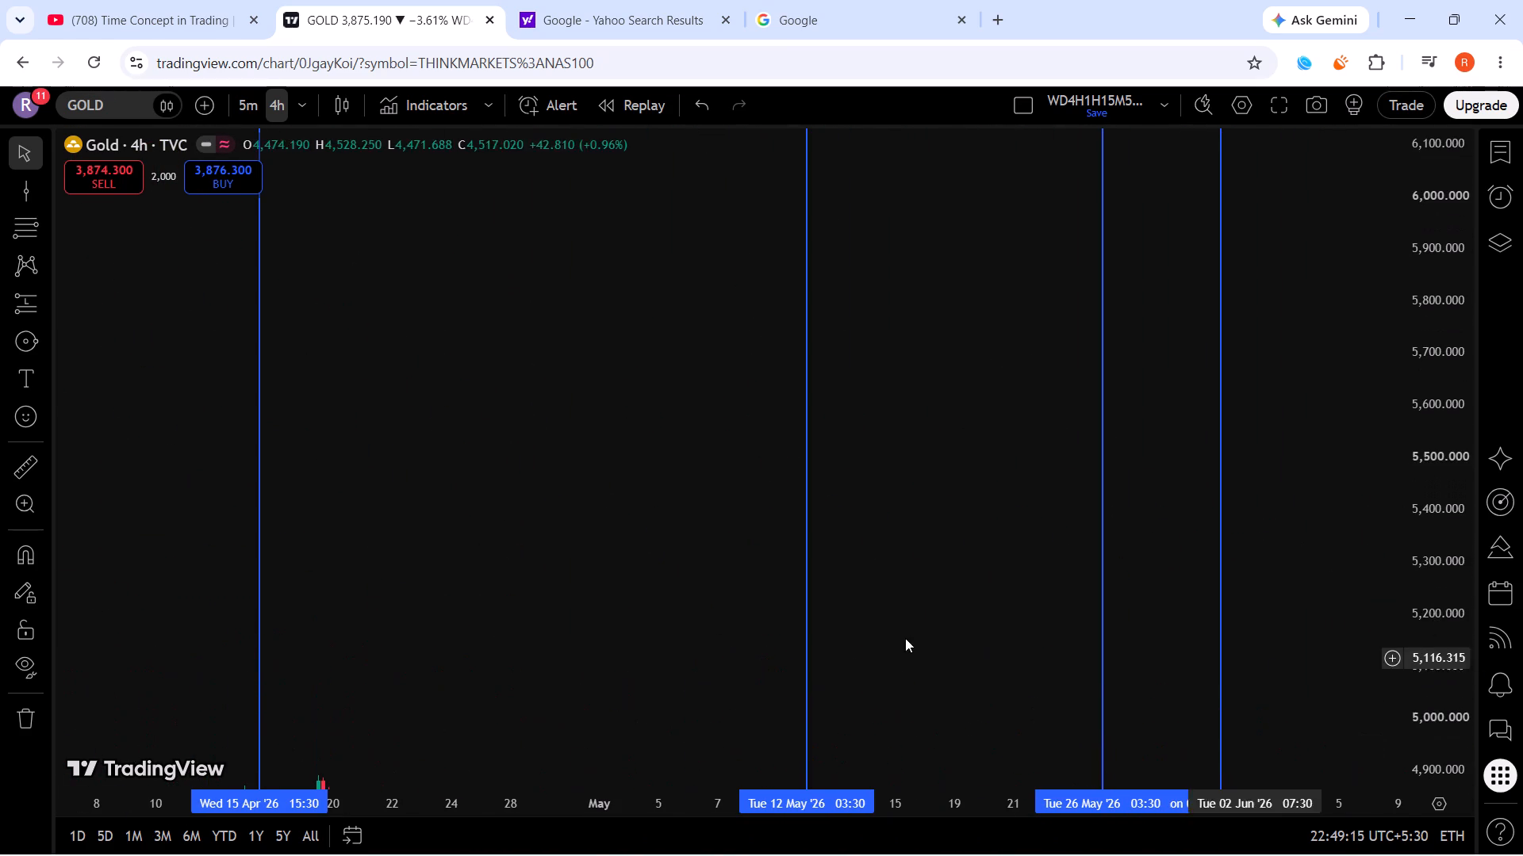
drag(587, 637, 1480, 396)
scroll(1456, 610, up, 13)
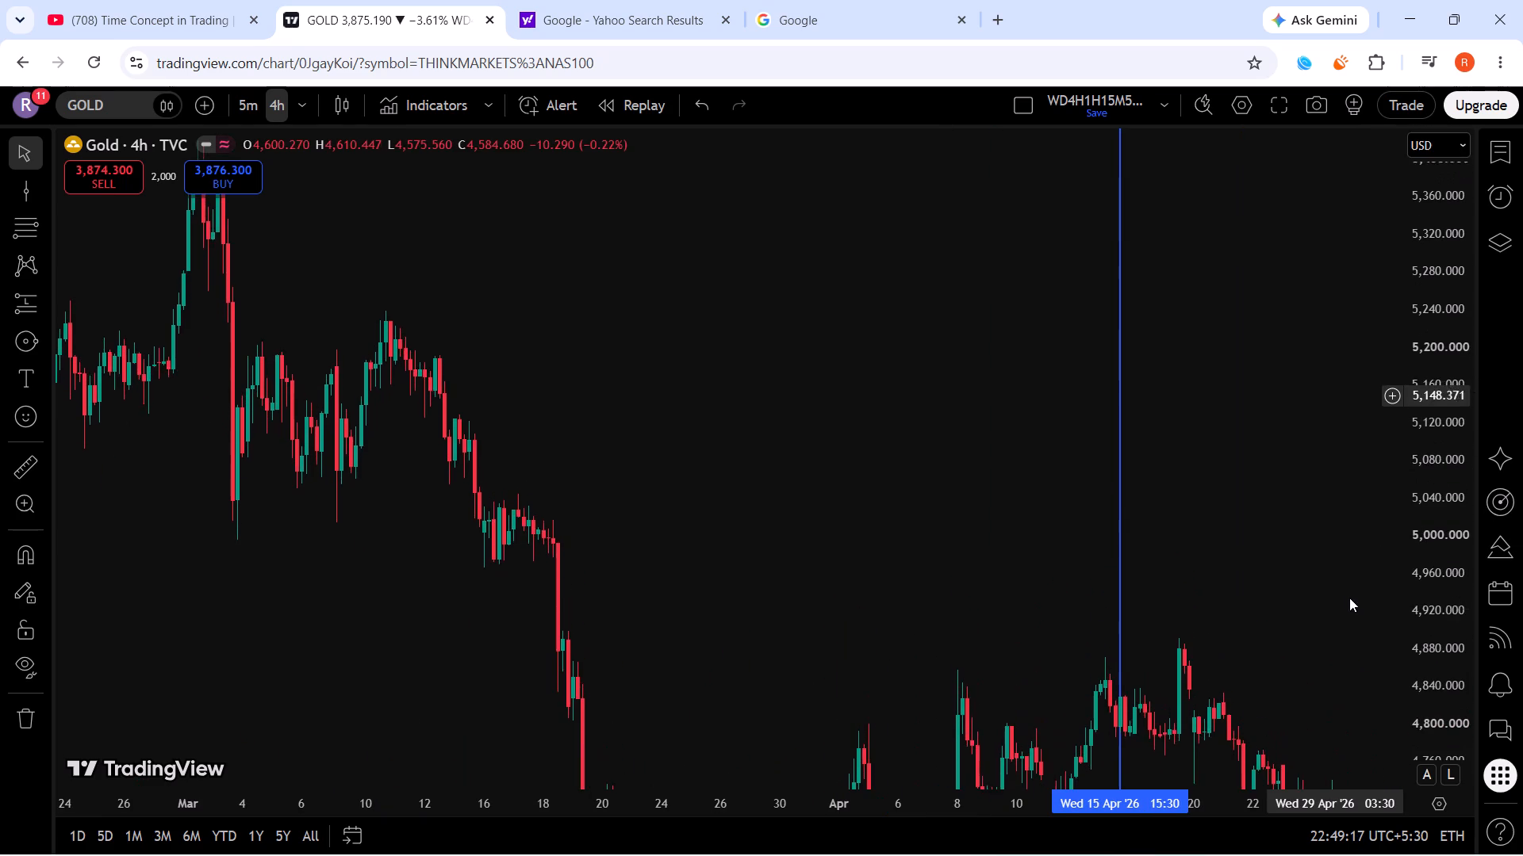
scroll(1346, 594, up, 13)
drag(1088, 587, 1345, 339)
scroll(1441, 549, up, 8)
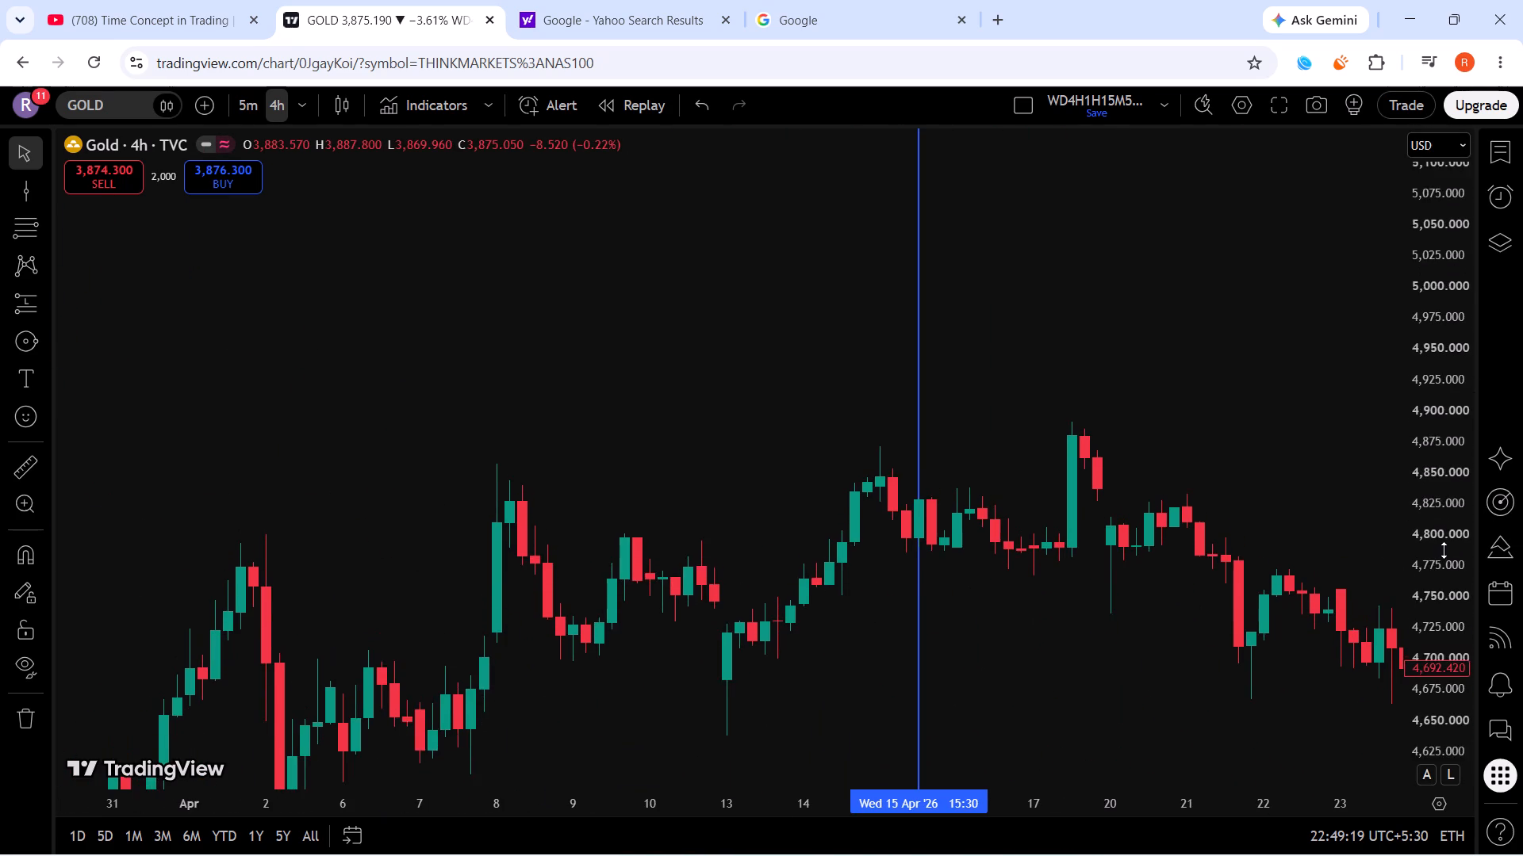
scroll(1444, 550, up, 13)
scroll(1371, 561, up, 7)
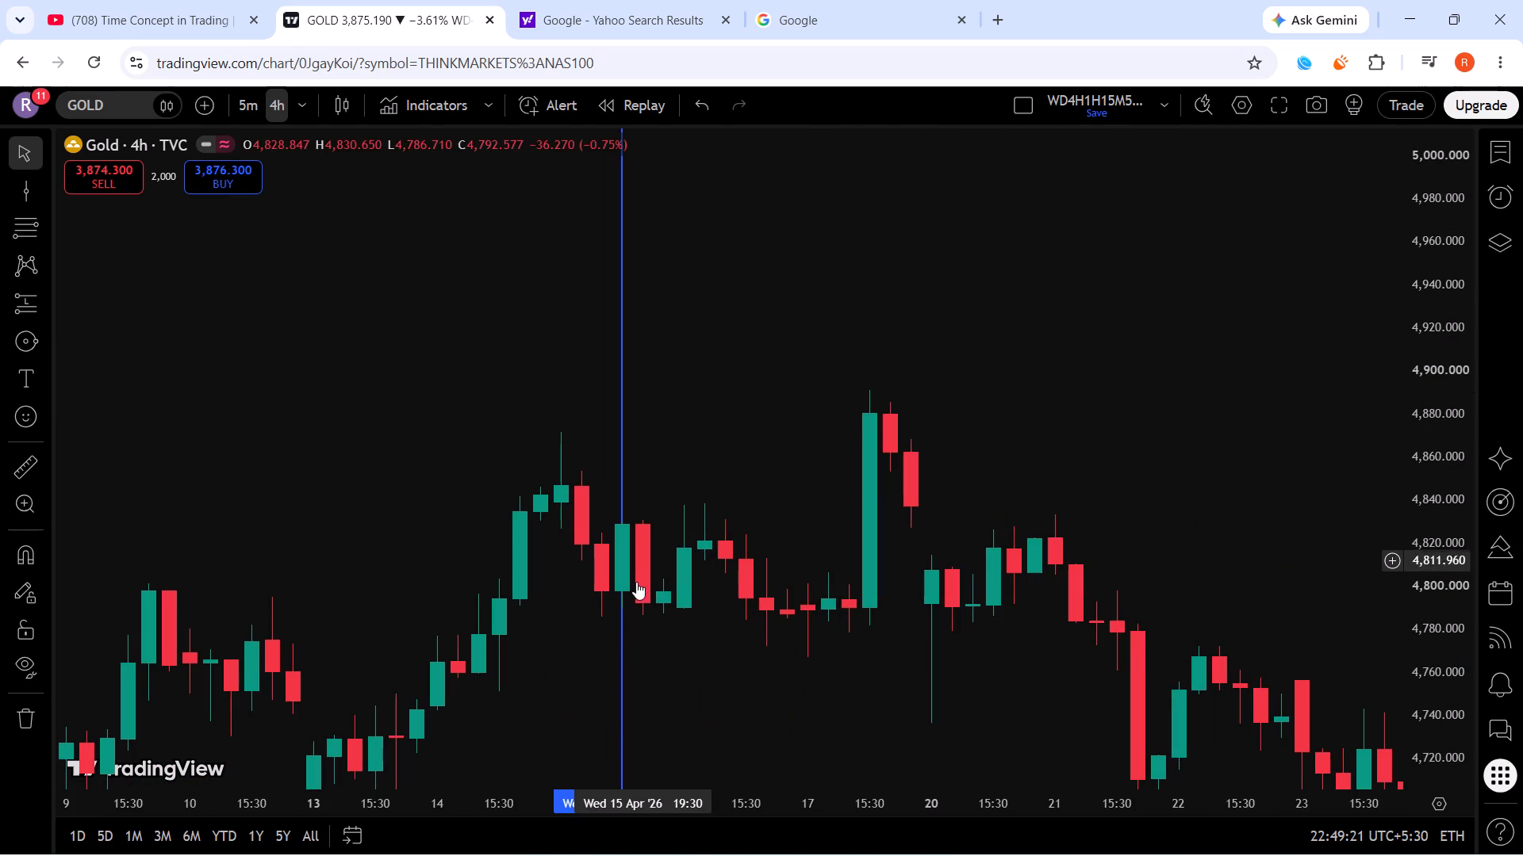
scroll(1418, 434, down, 20)
scroll(1418, 434, down, 10)
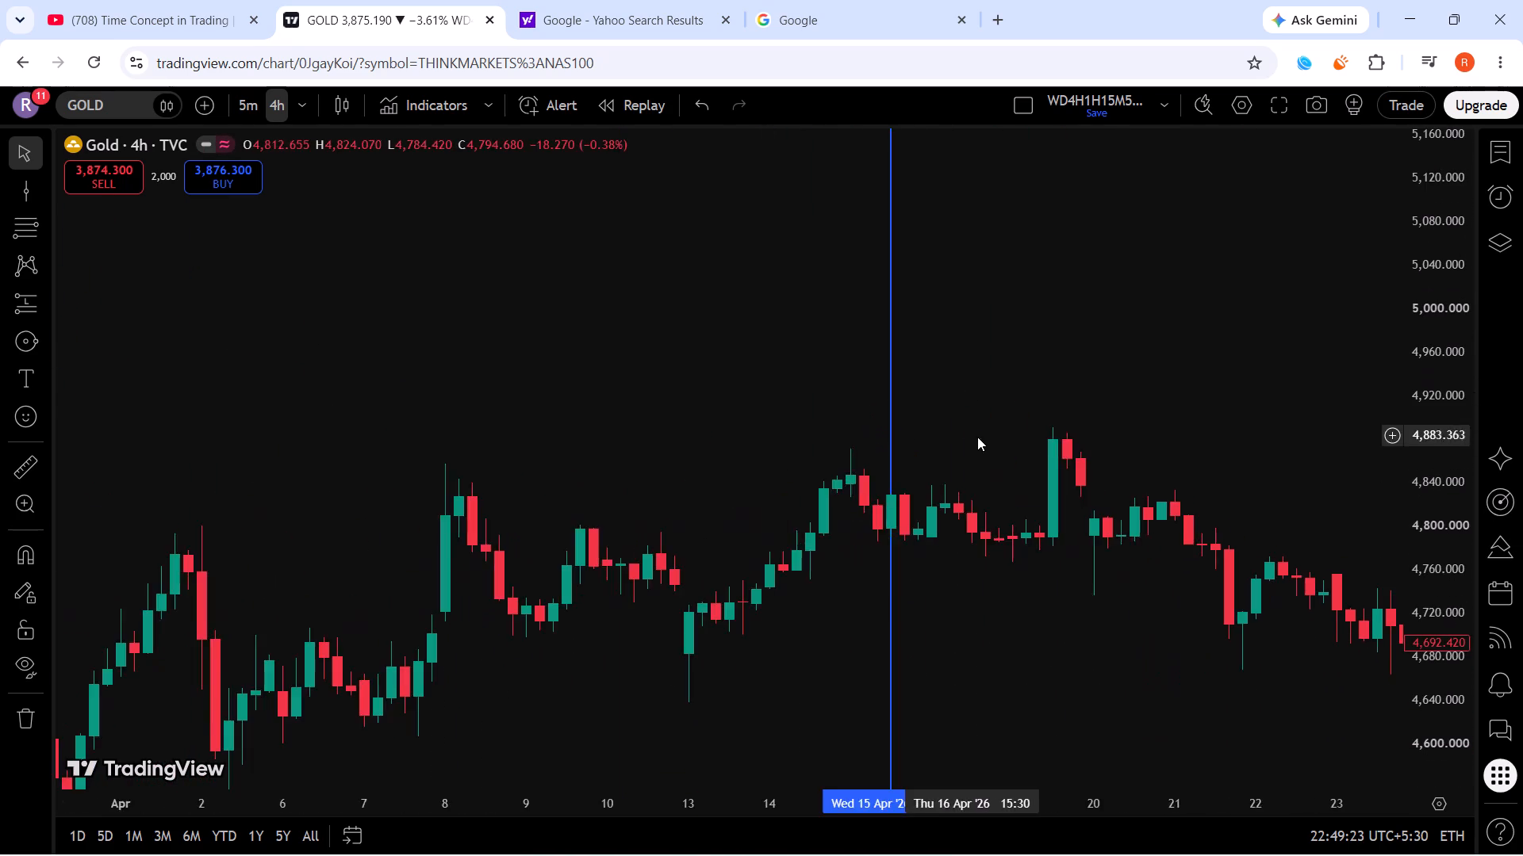
scroll(977, 437, down, 7)
drag(1103, 583, 1137, 564)
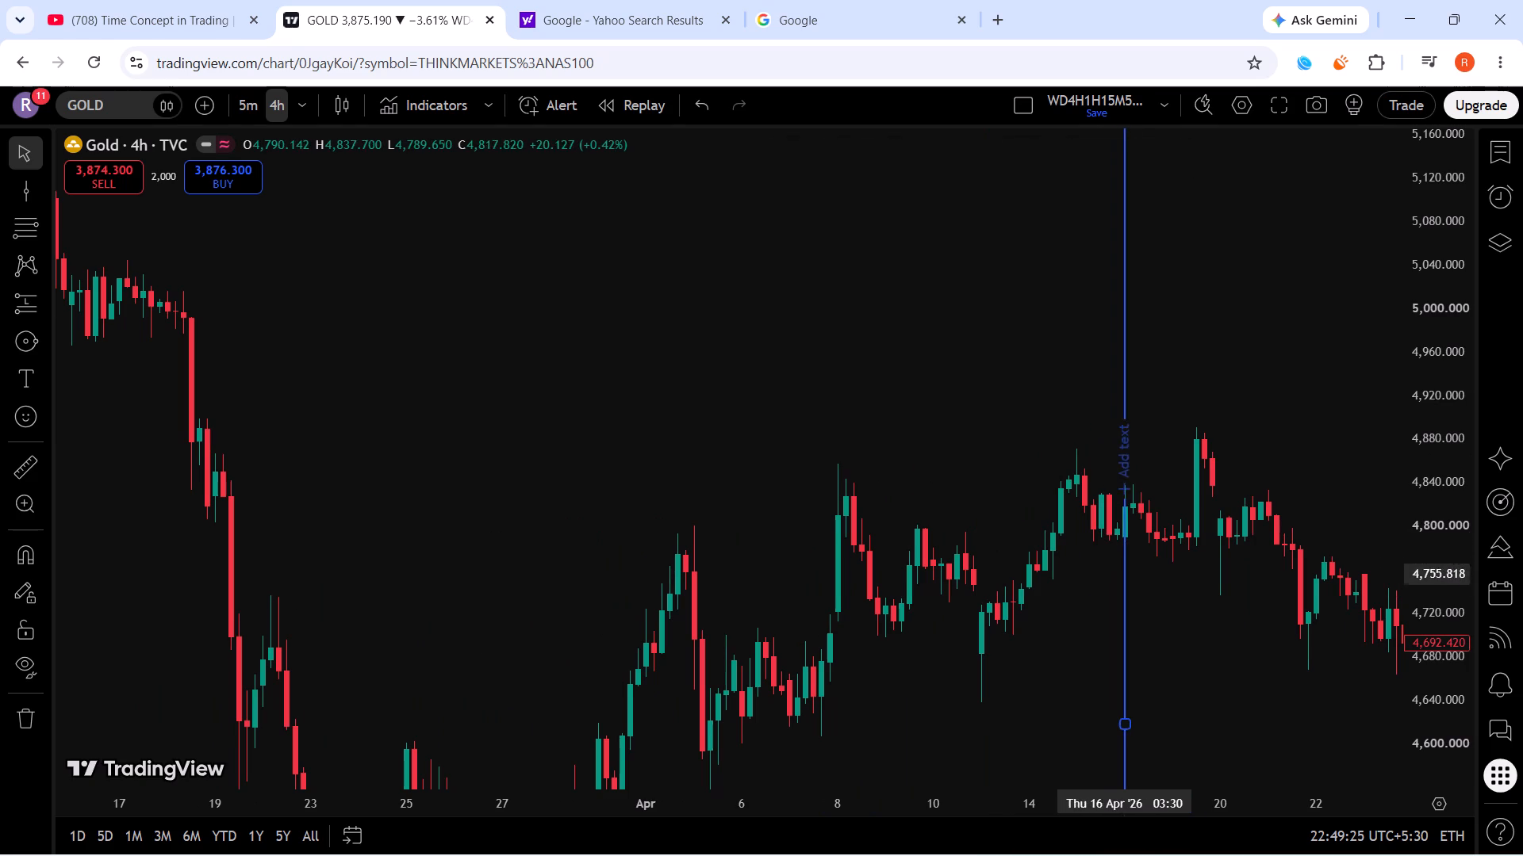
drag(1137, 564, 1204, 503)
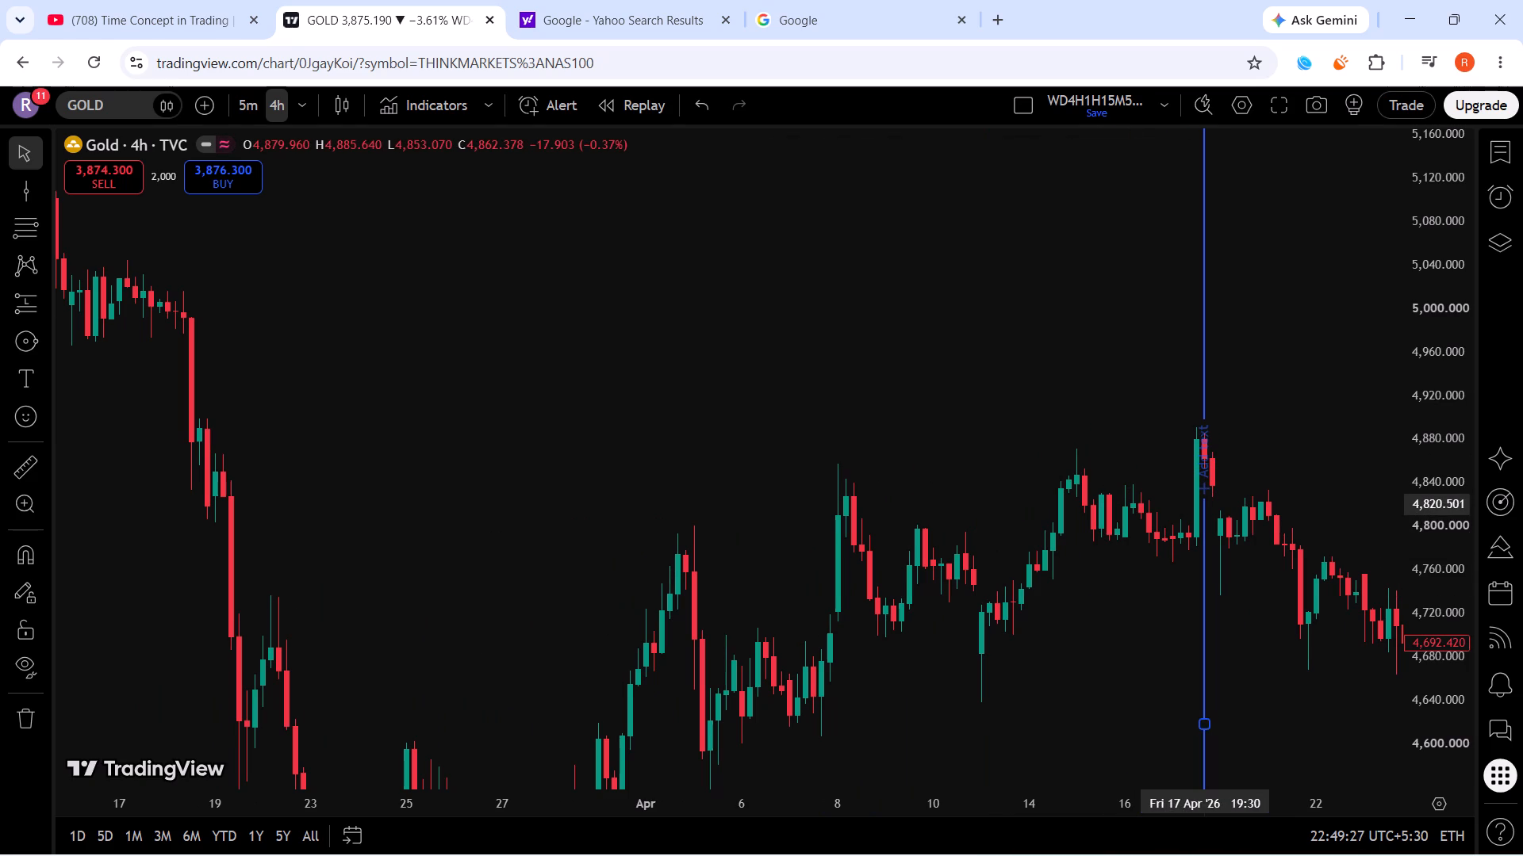
drag(1204, 503, 1220, 510)
Place a vertical line at the sharp March swing low, on 23 March 2026 at 15:30.
scroll(1464, 494, down, 19)
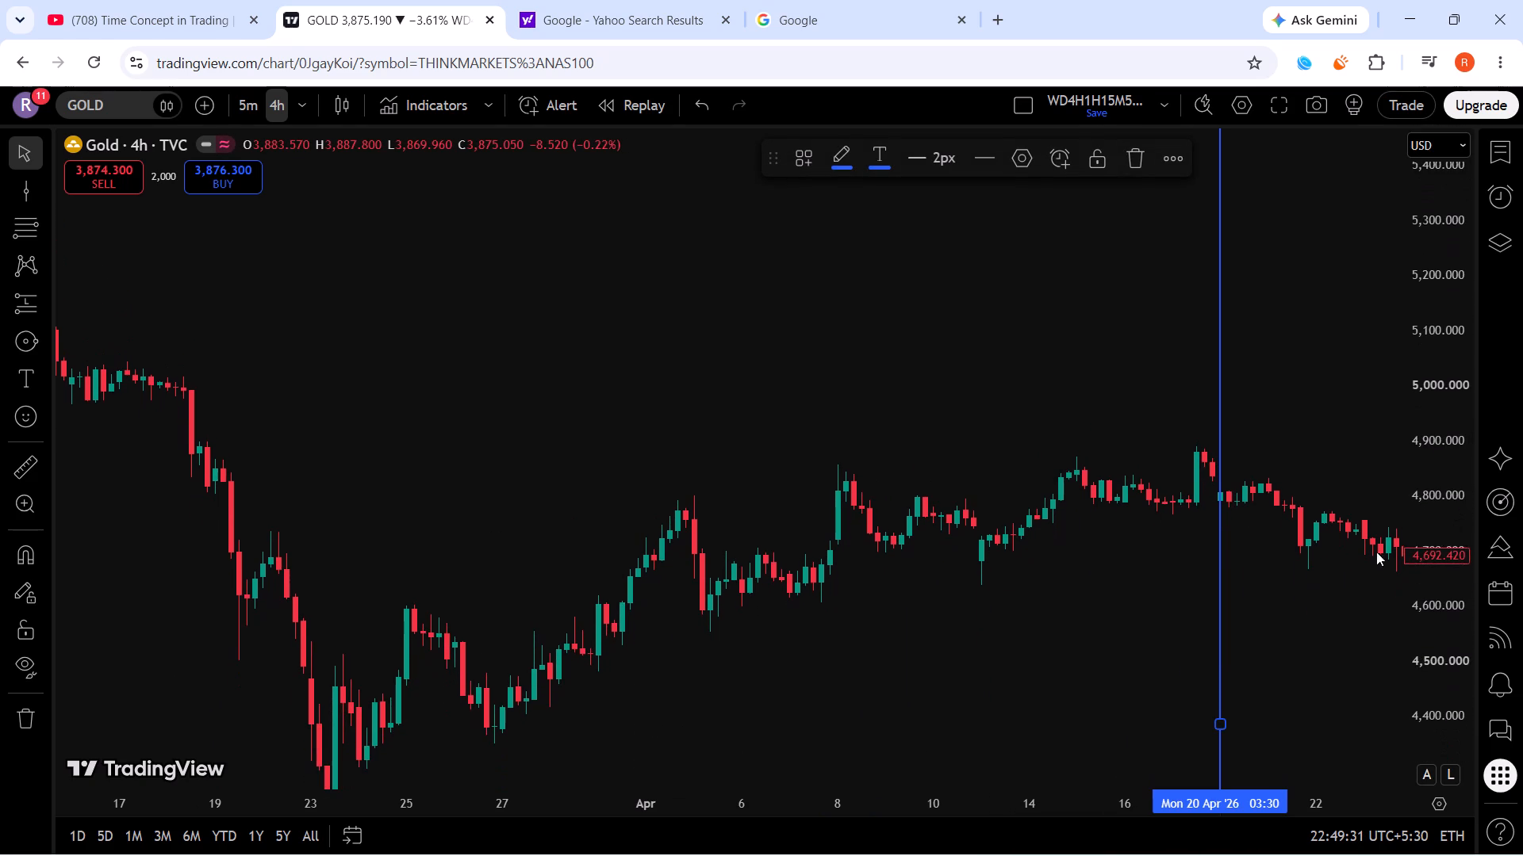
scroll(1159, 578, down, 9)
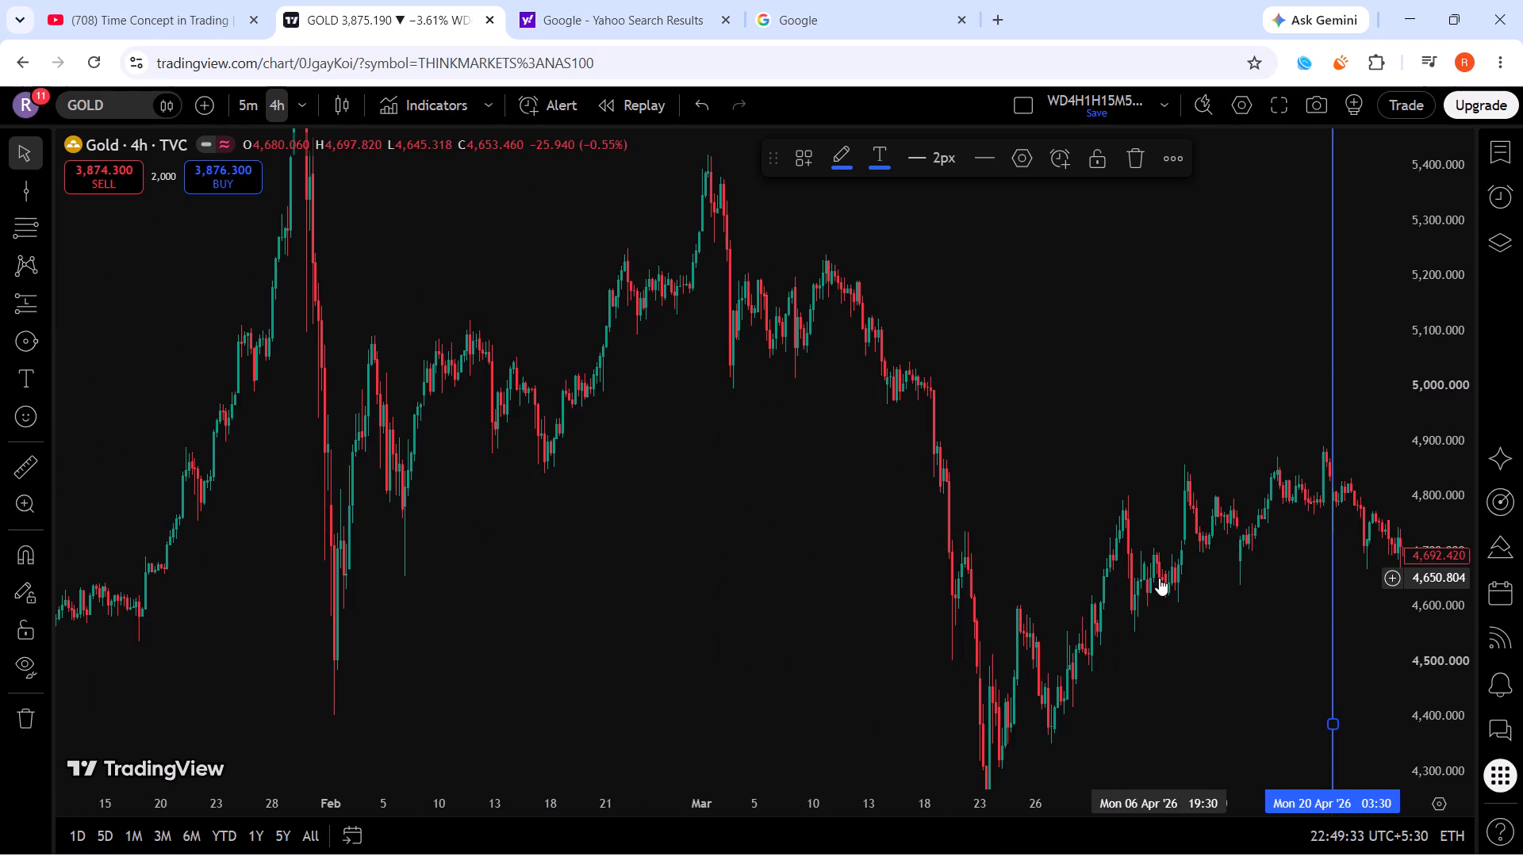
scroll(1444, 447, down, 5)
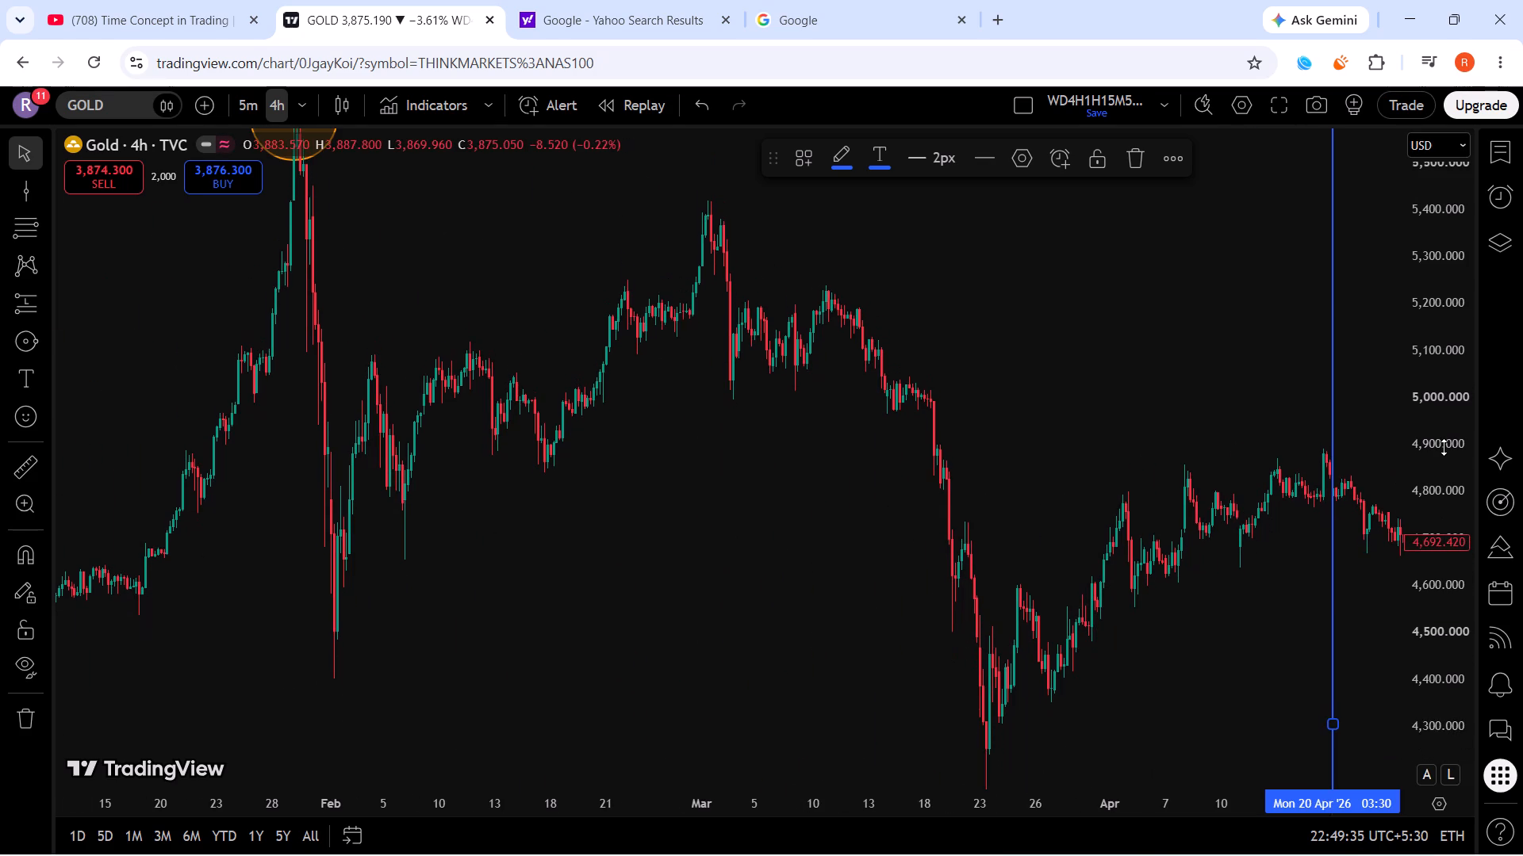
click(21, 181)
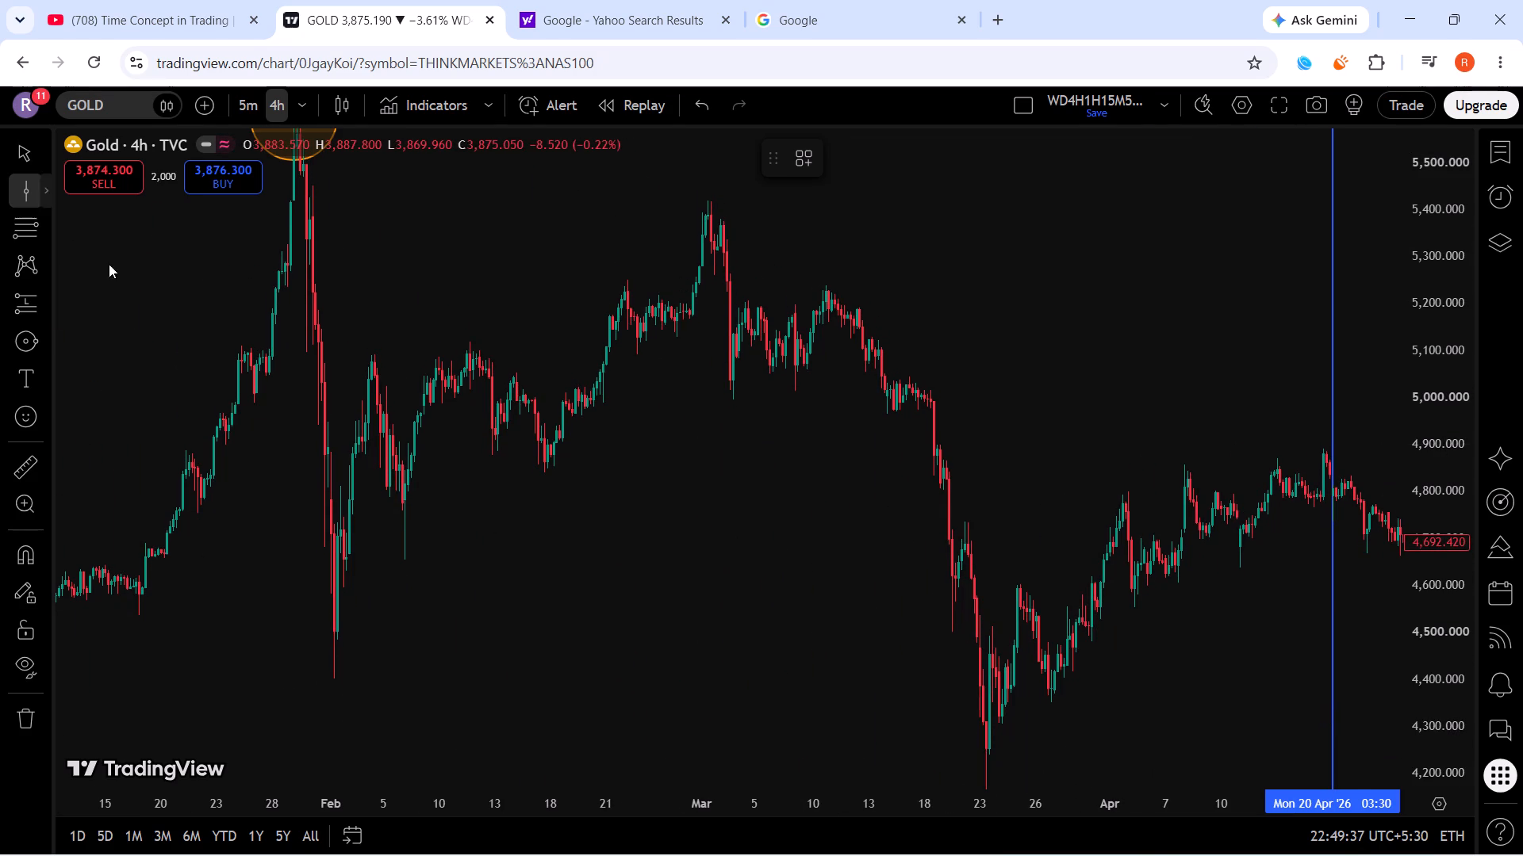
scroll(1434, 514, down, 7)
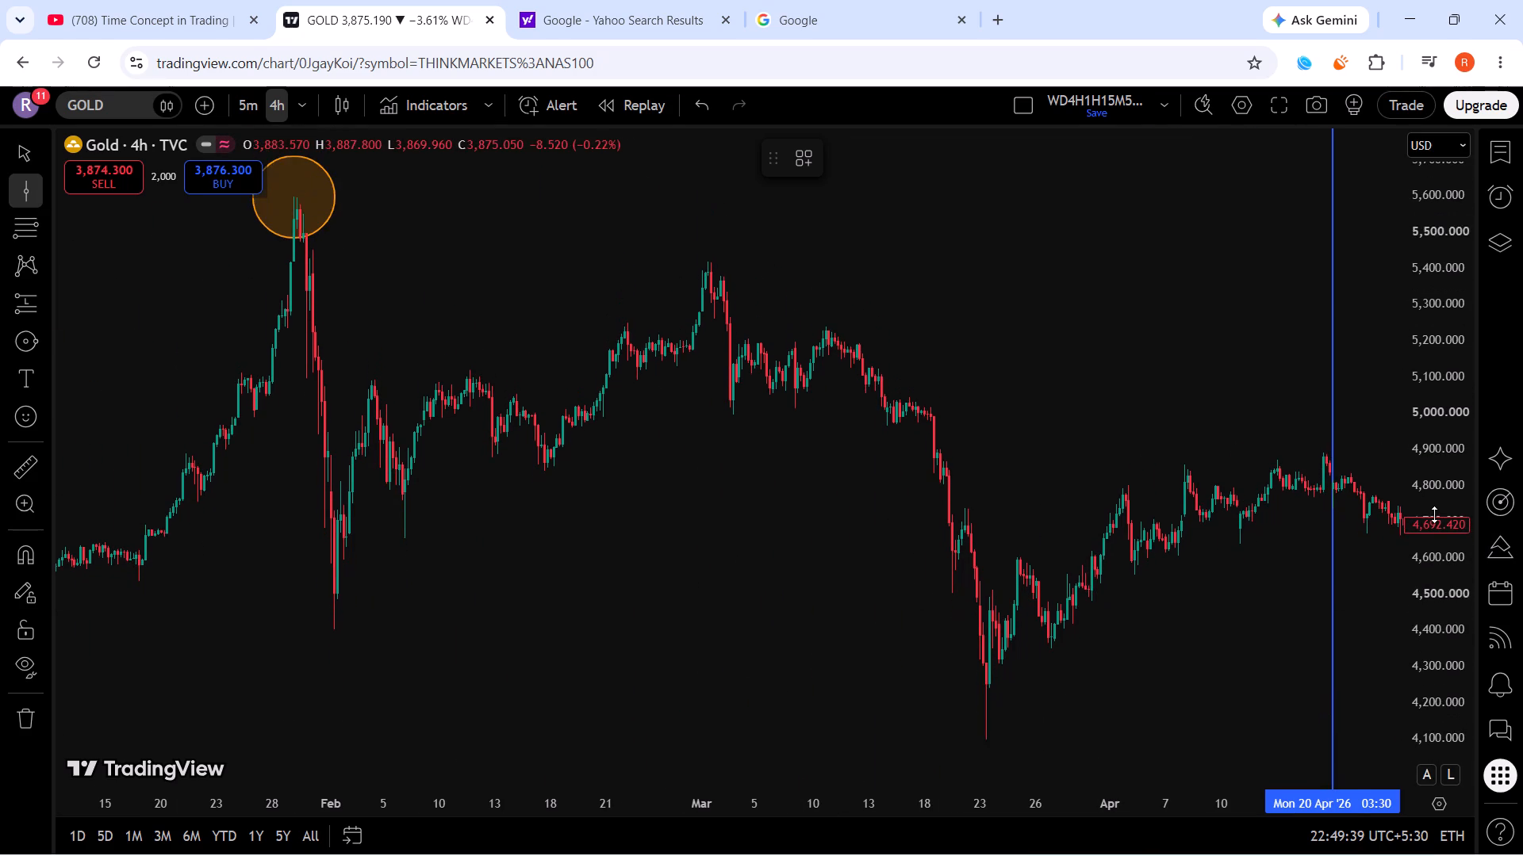
scroll(1434, 514, down, 3)
scroll(1153, 577, down, 7)
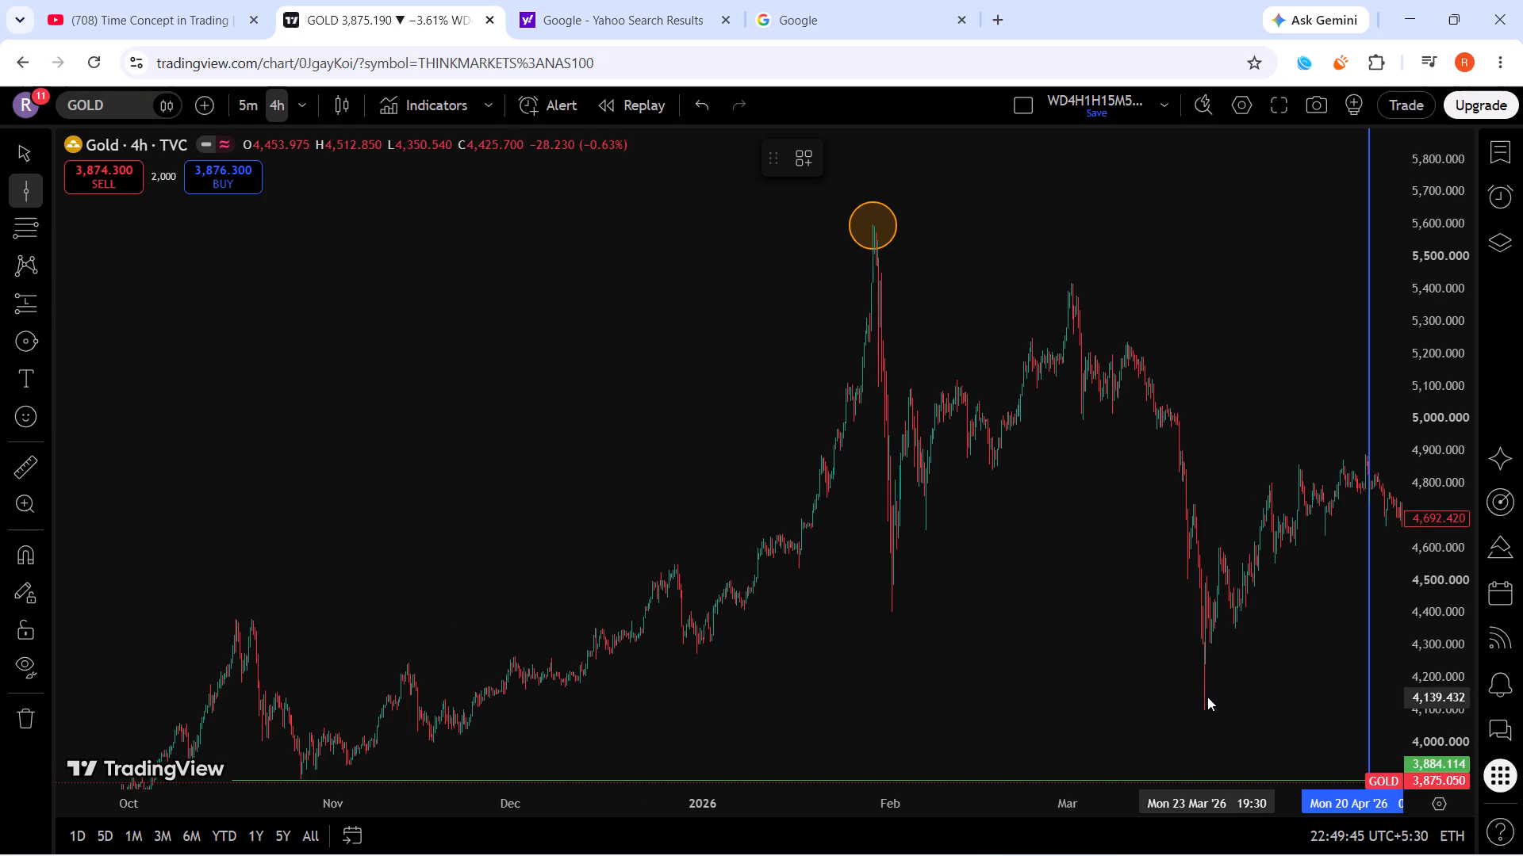
click(1205, 703)
Move the March swing low's vertical line to 24 March 2026 at 03:30.
scroll(1279, 674, up, 7)
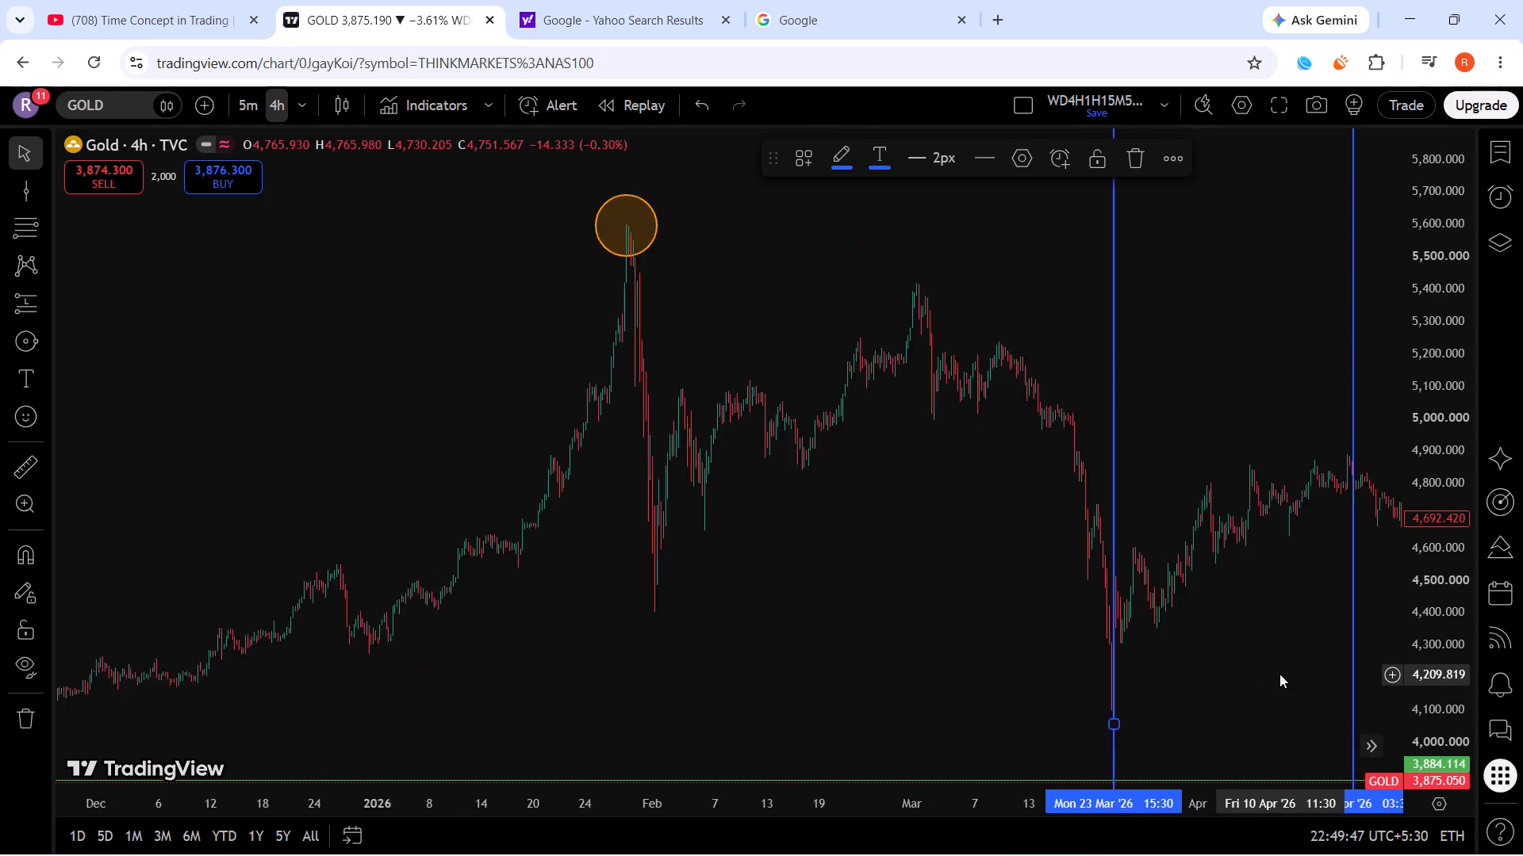
scroll(1279, 674, up, 15)
scroll(1073, 669, up, 6)
drag(653, 662, 1522, 542)
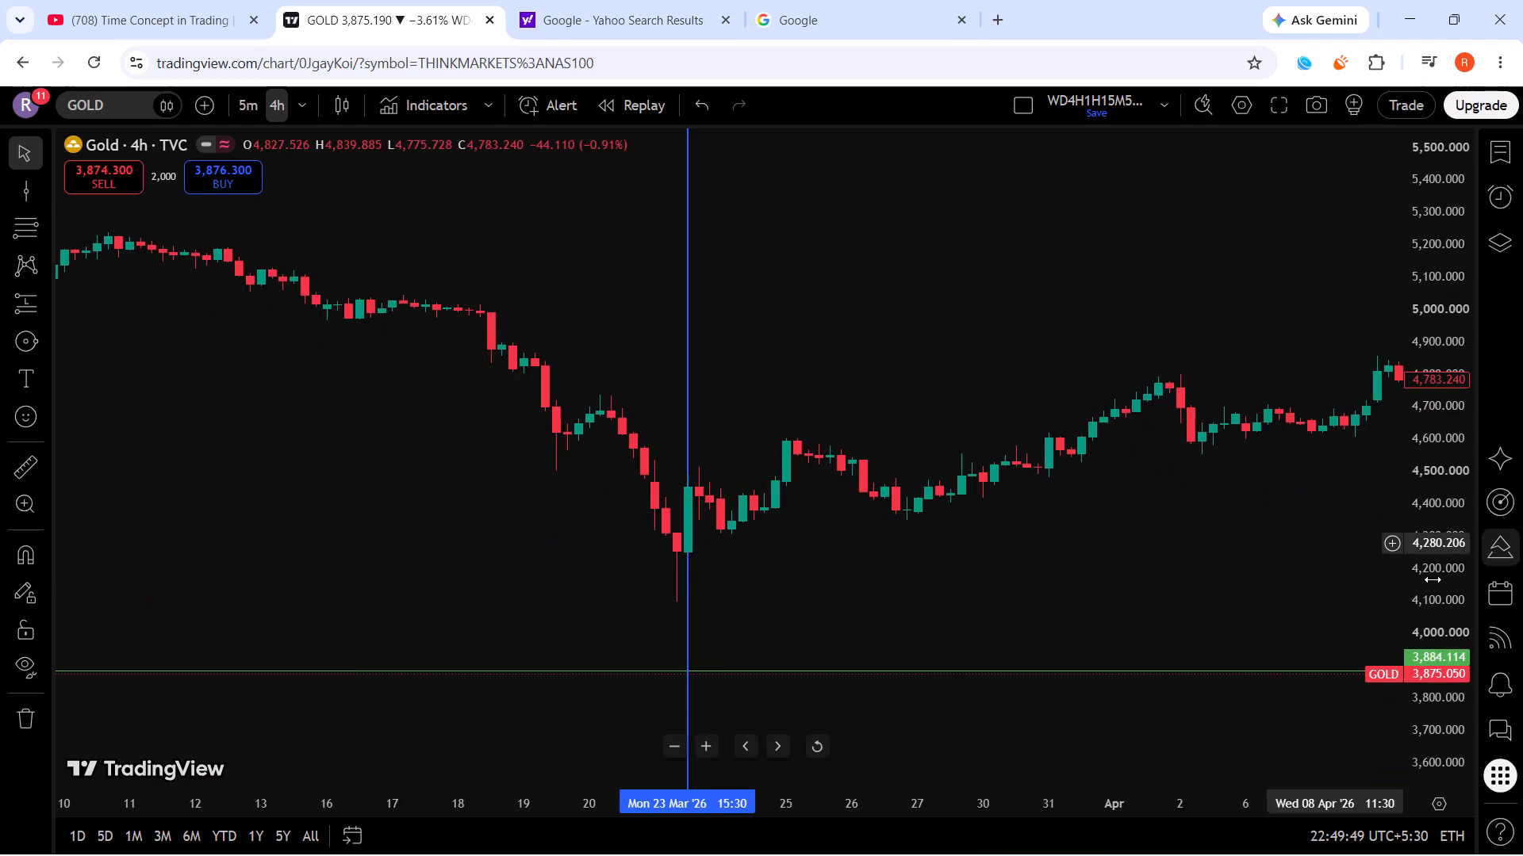
scroll(1019, 593, up, 4)
drag(353, 527, 343, 533)
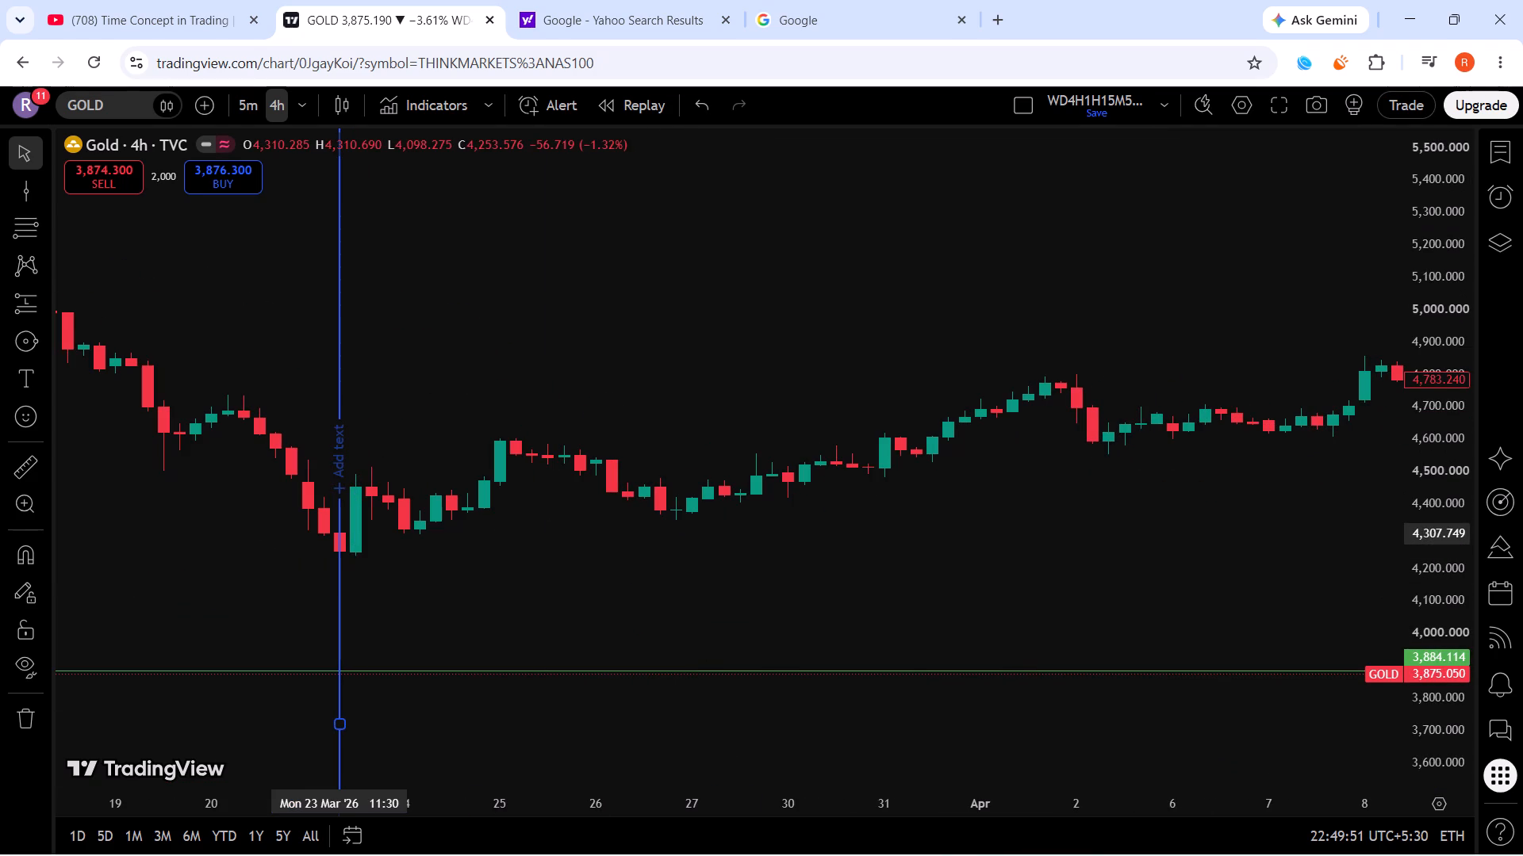
drag(343, 533, 385, 545)
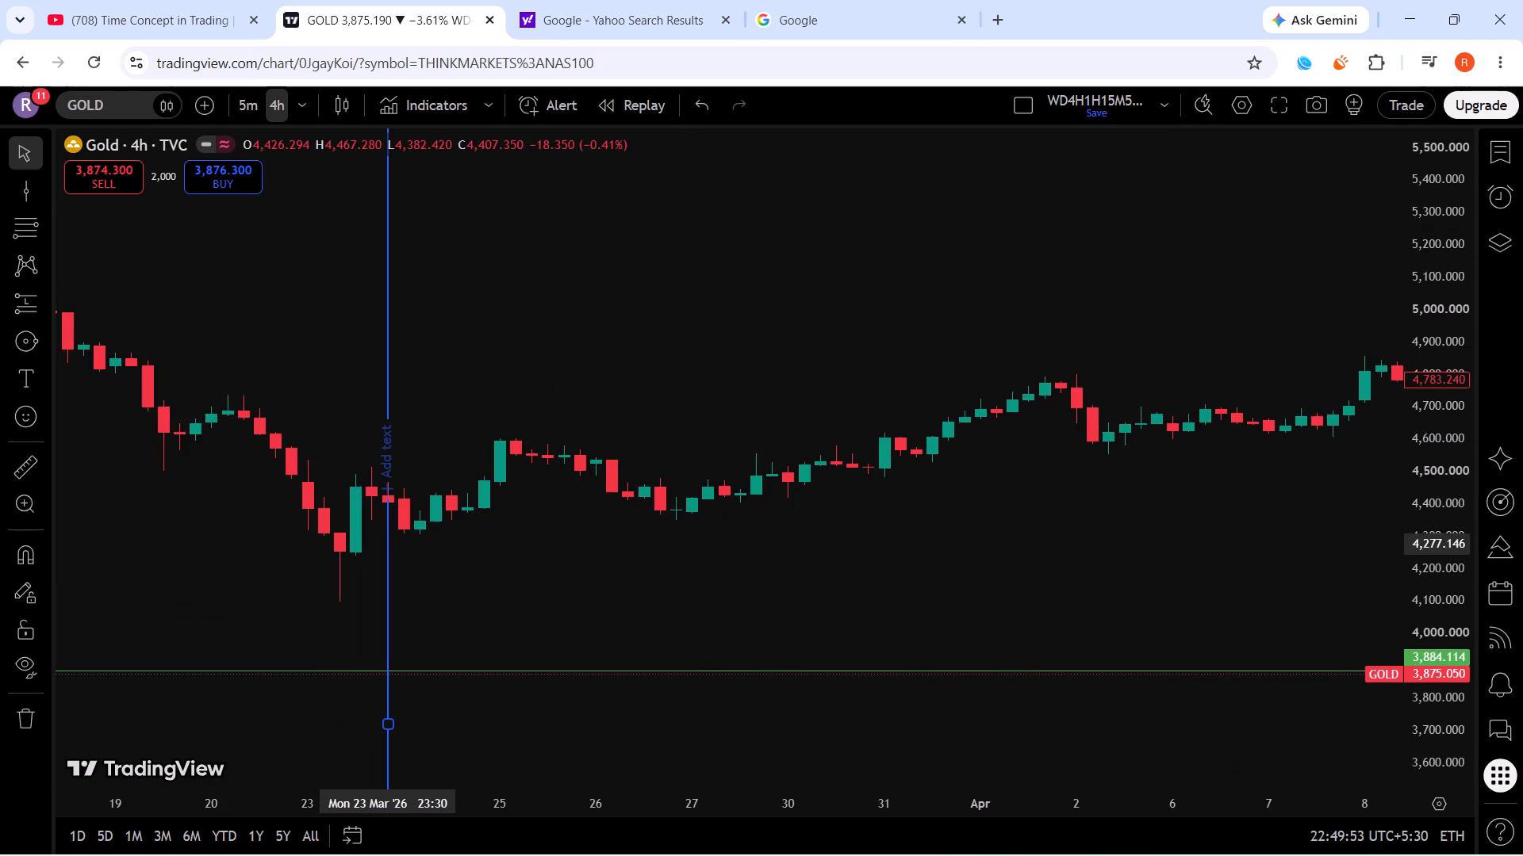
drag(385, 545, 397, 551)
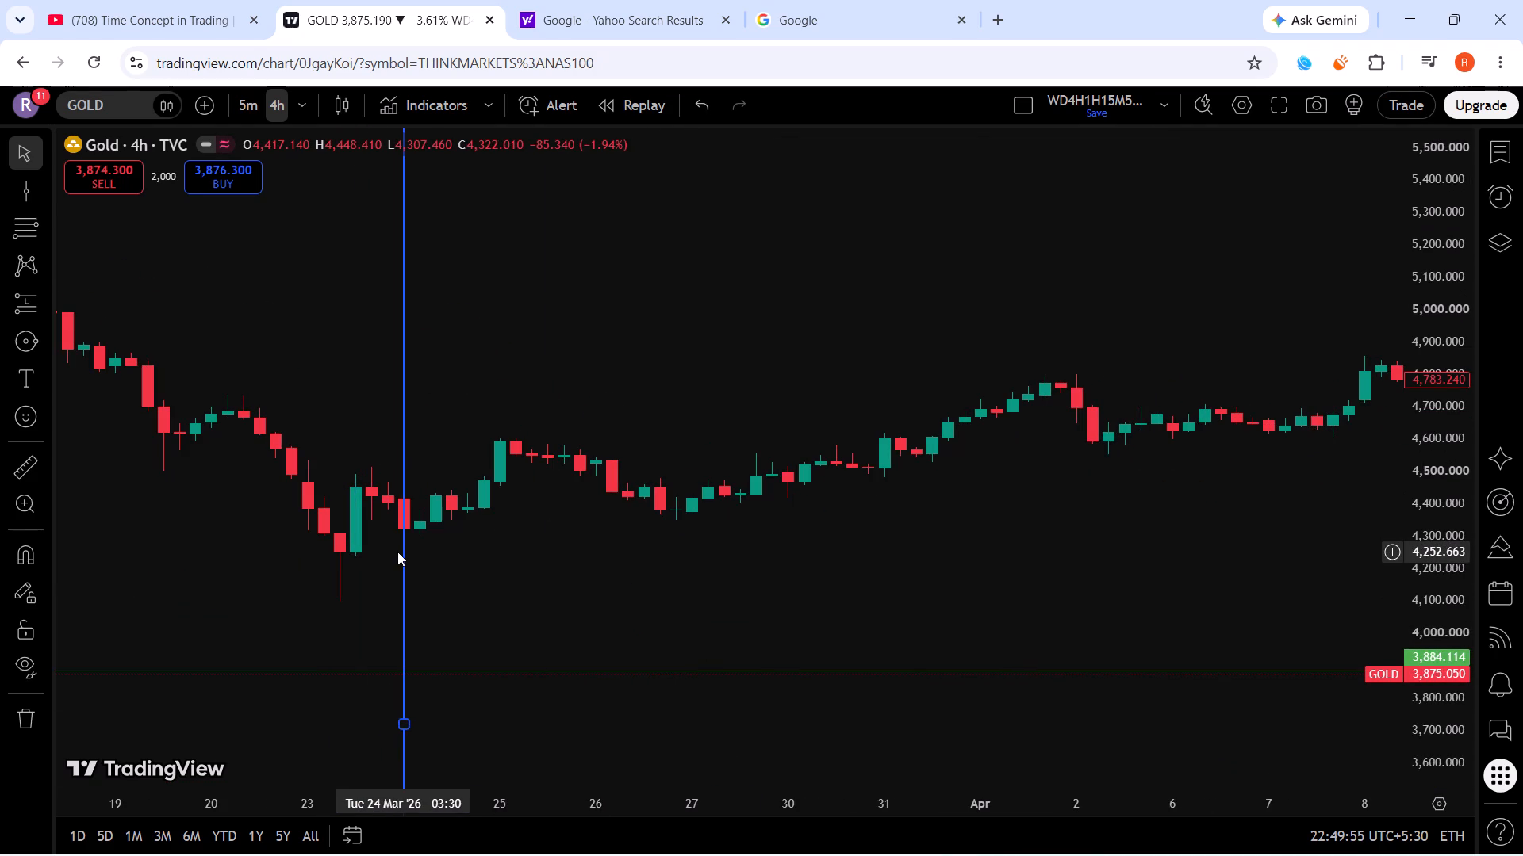
Examine the gold price swings from January to early April 2026 around the late-March vertical line.
scroll(374, 564, down, 7)
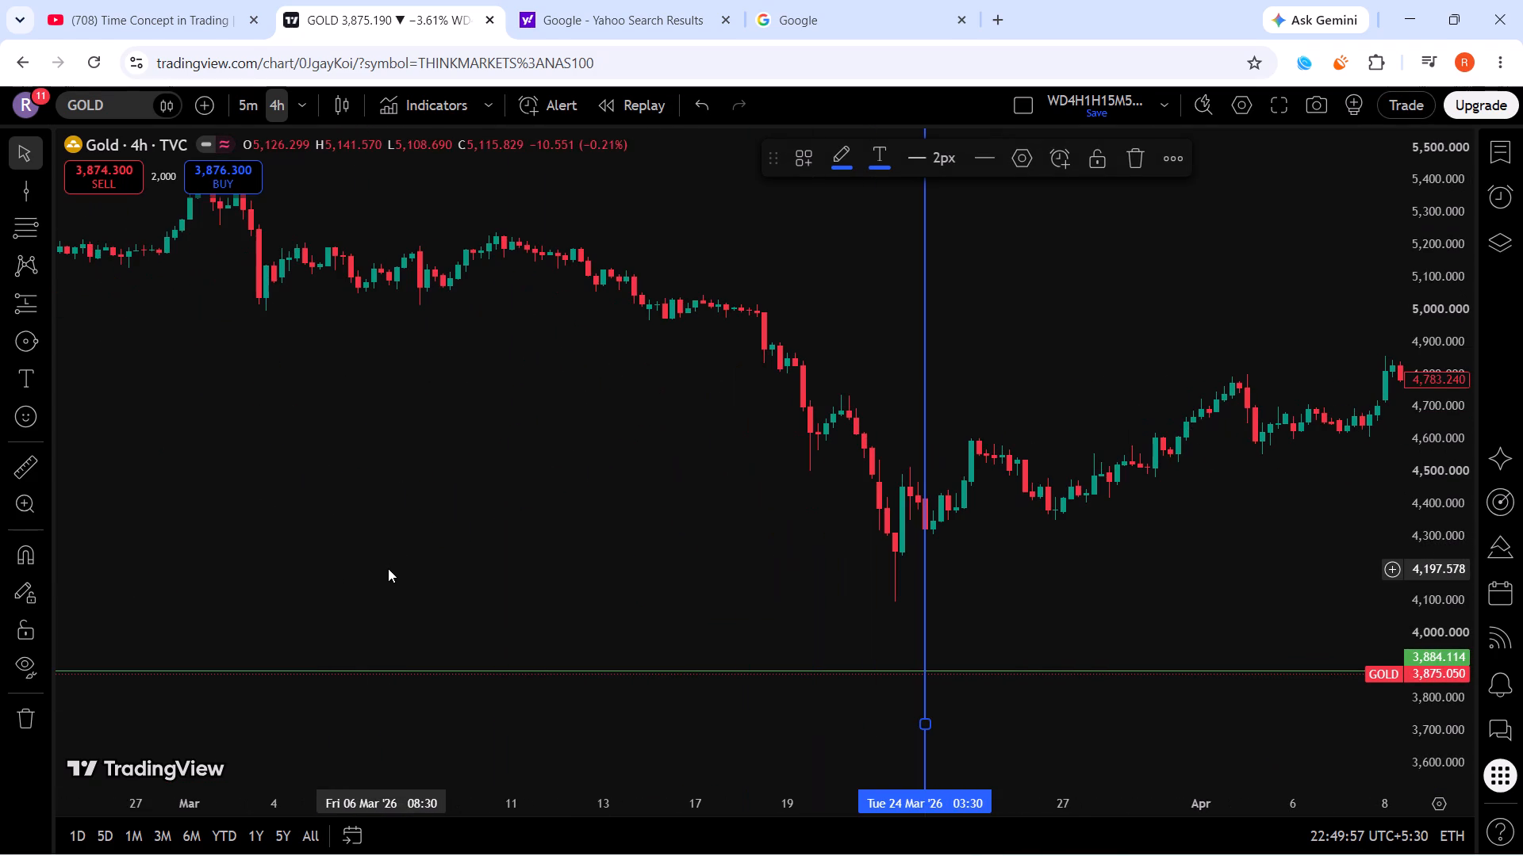
scroll(1429, 467, down, 7)
scroll(1429, 467, up, 1)
scroll(1429, 467, down, 3)
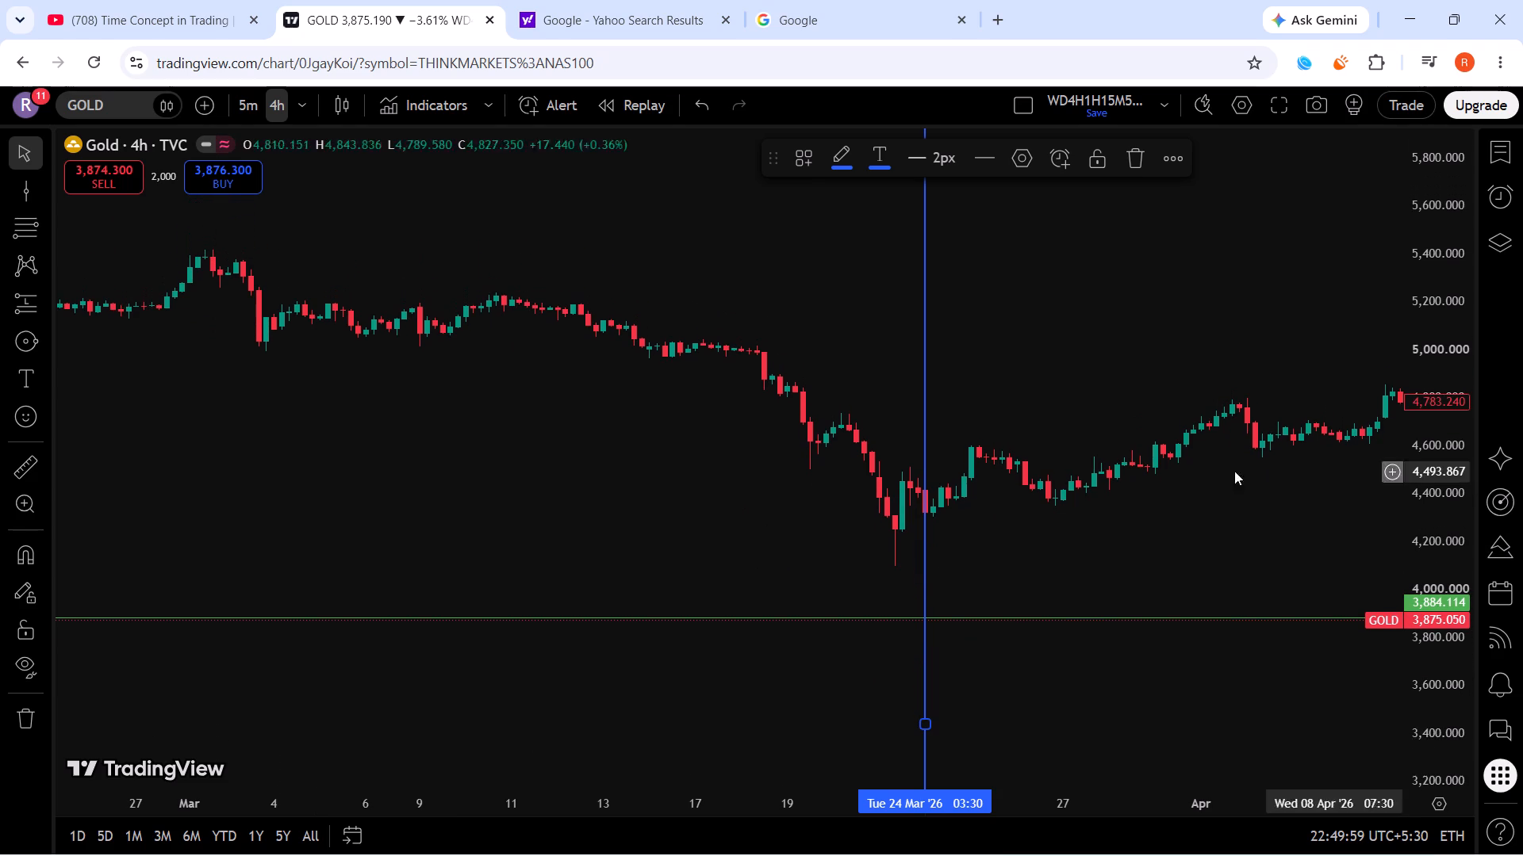
scroll(732, 468, down, 8)
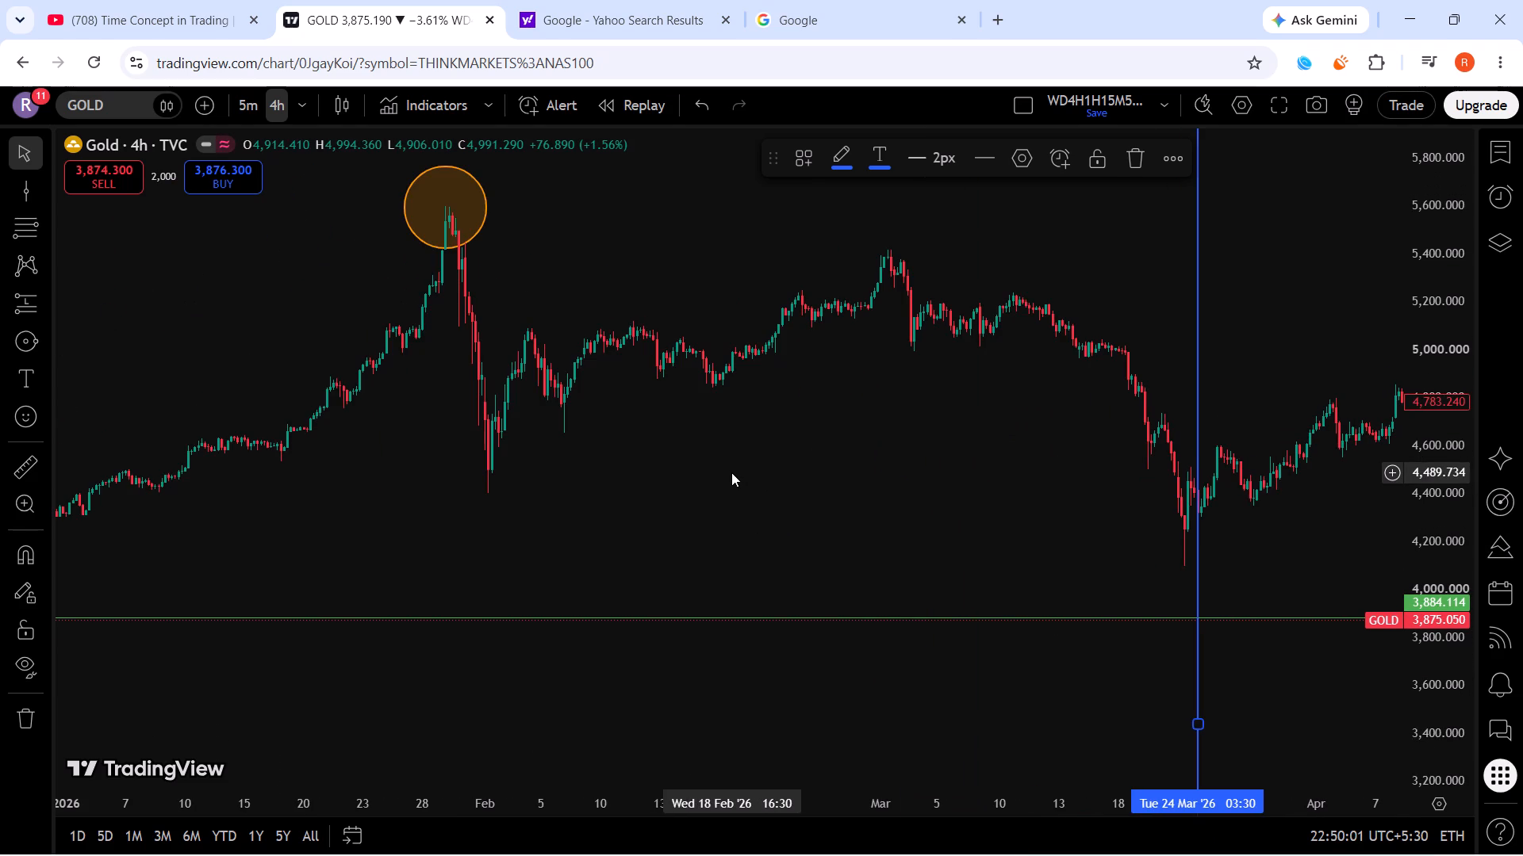
scroll(901, 470, up, 10)
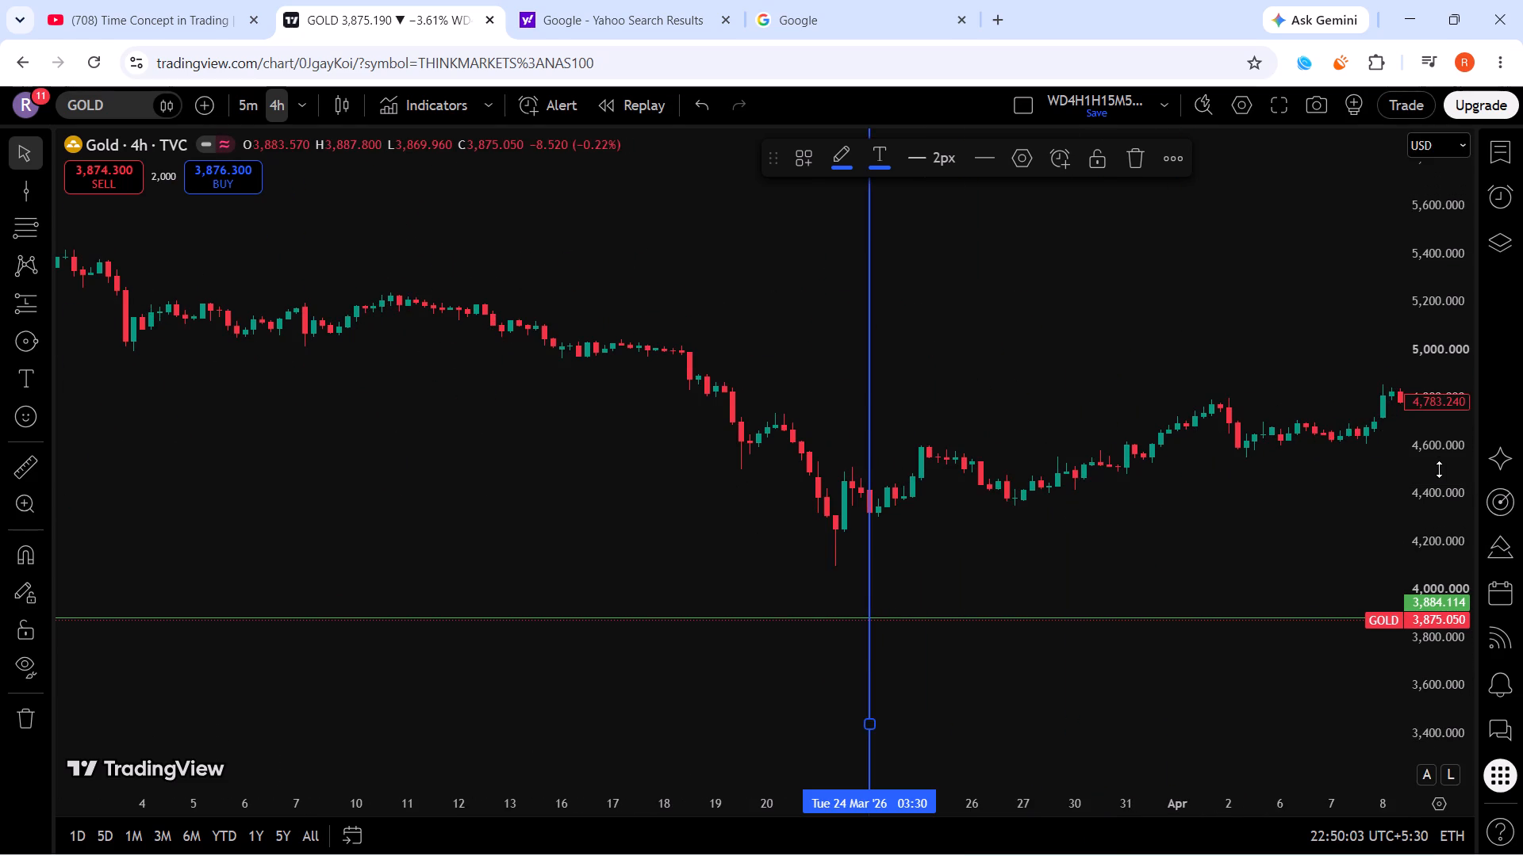
scroll(1439, 469, up, 7)
scroll(1321, 583, up, 8)
scroll(1431, 542, up, 11)
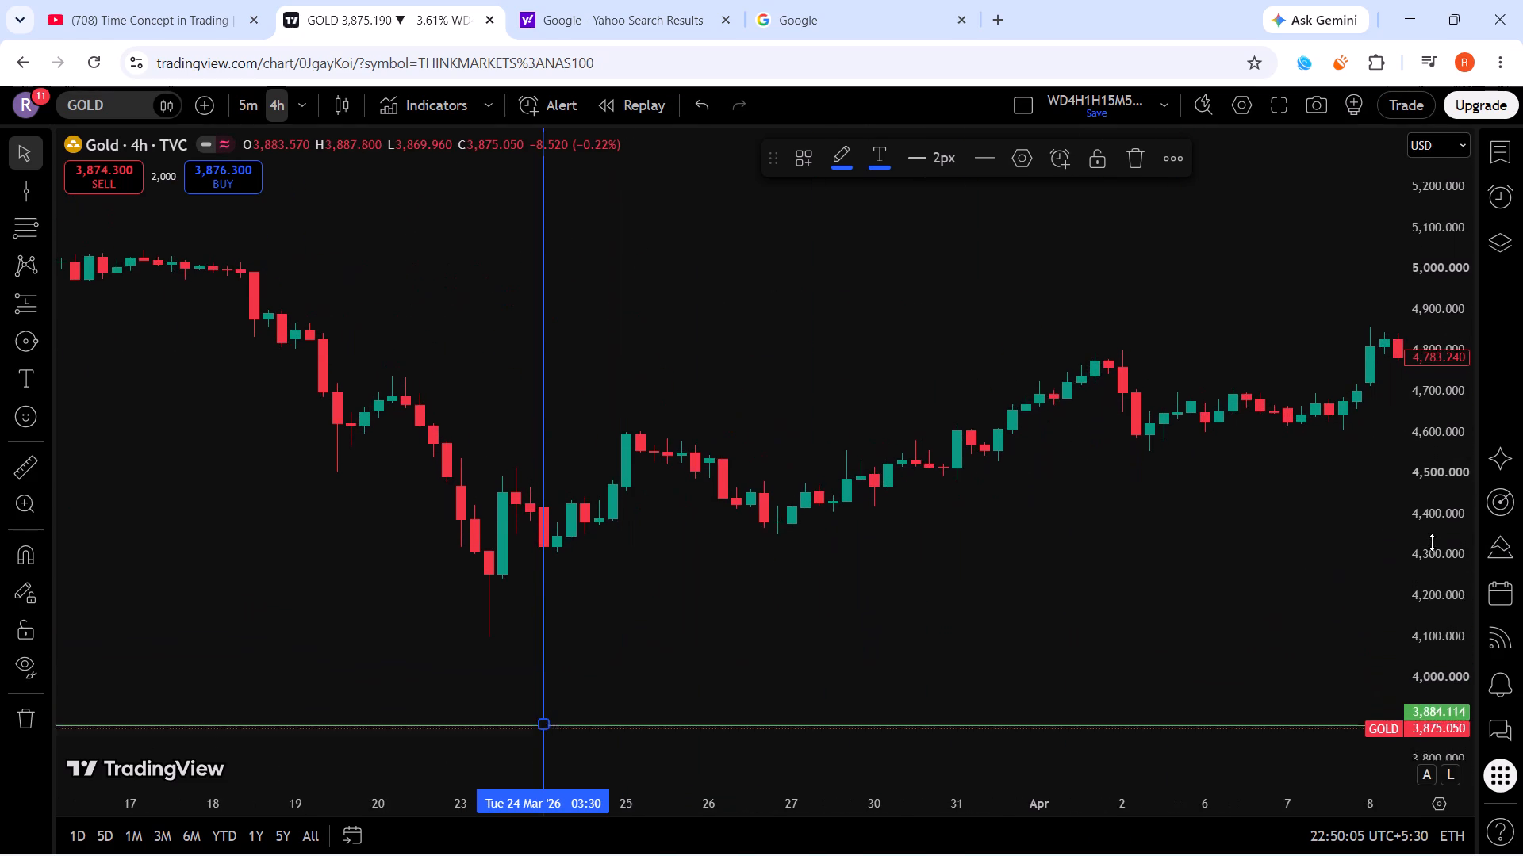
Place a vertical line just before the steep March sell-off, on 18 March 2026 at 03:30.
scroll(1432, 542, up, 9)
scroll(959, 537, down, 7)
scroll(1466, 418, down, 7)
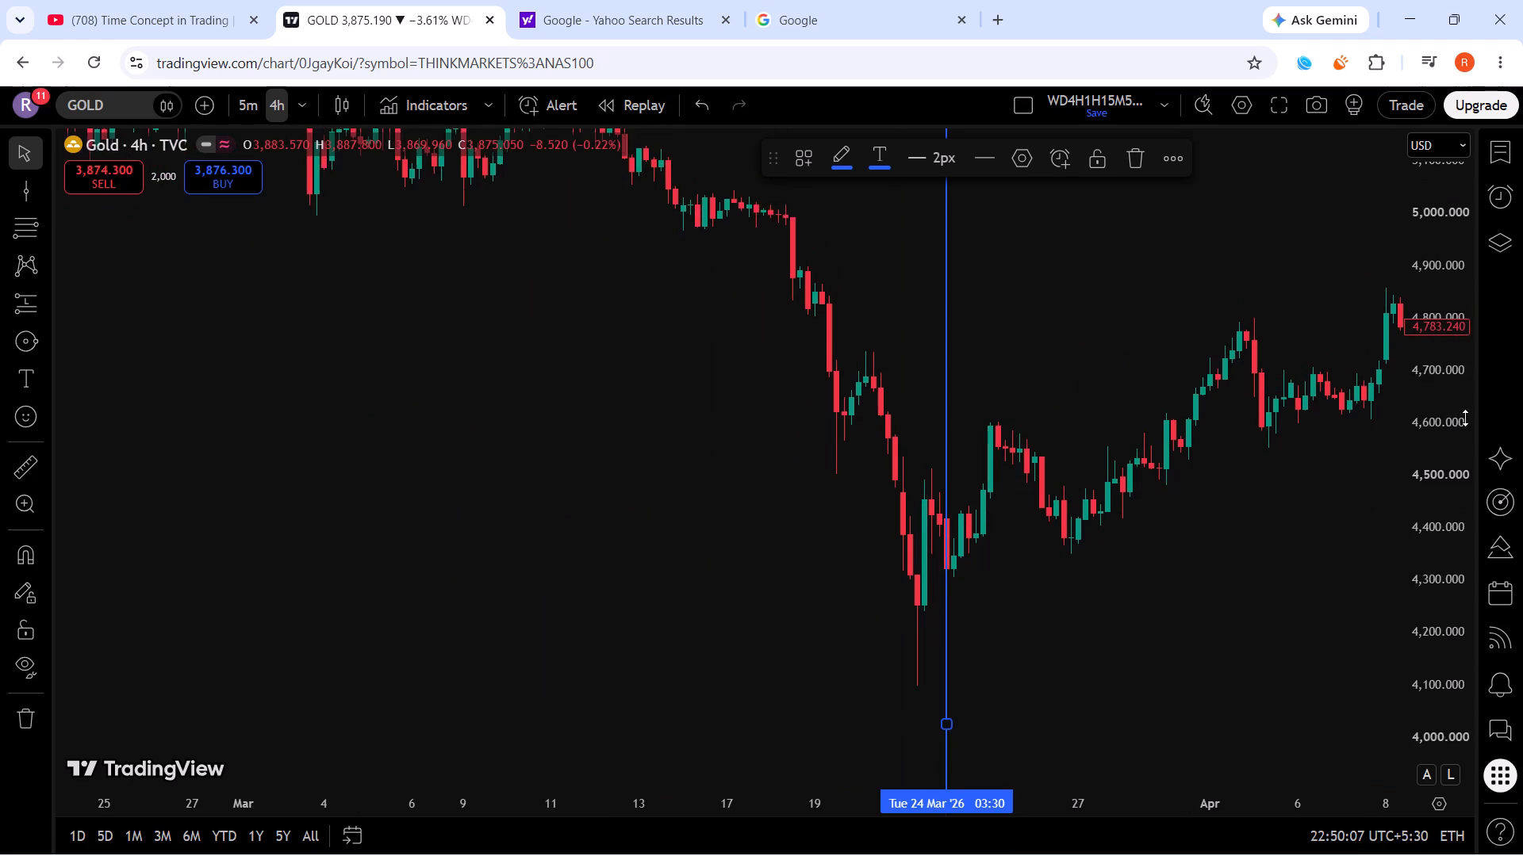
scroll(1465, 418, down, 13)
click(25, 186)
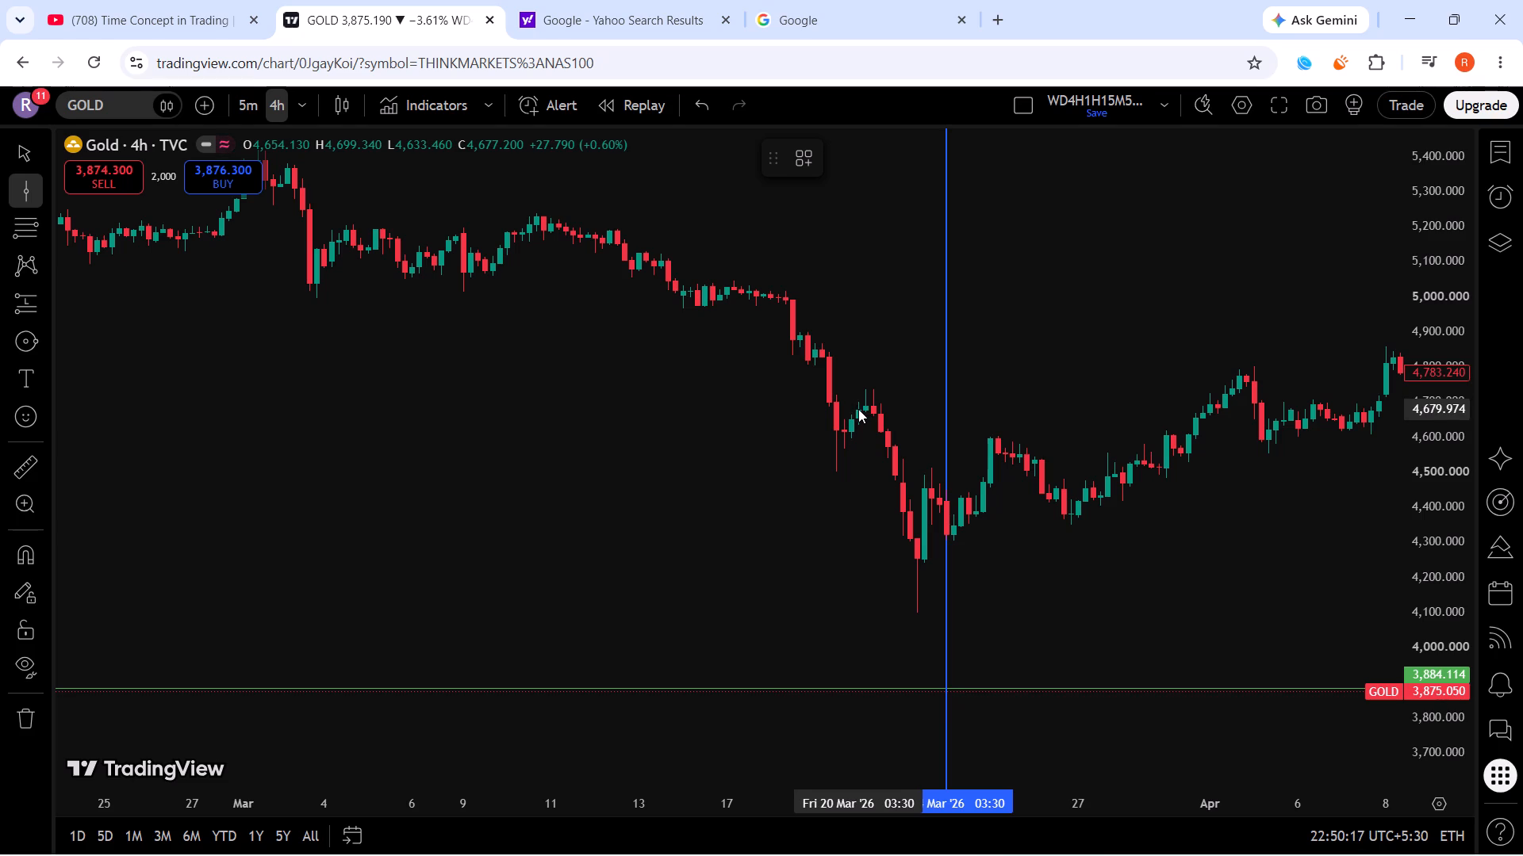
scroll(858, 409, down, 6)
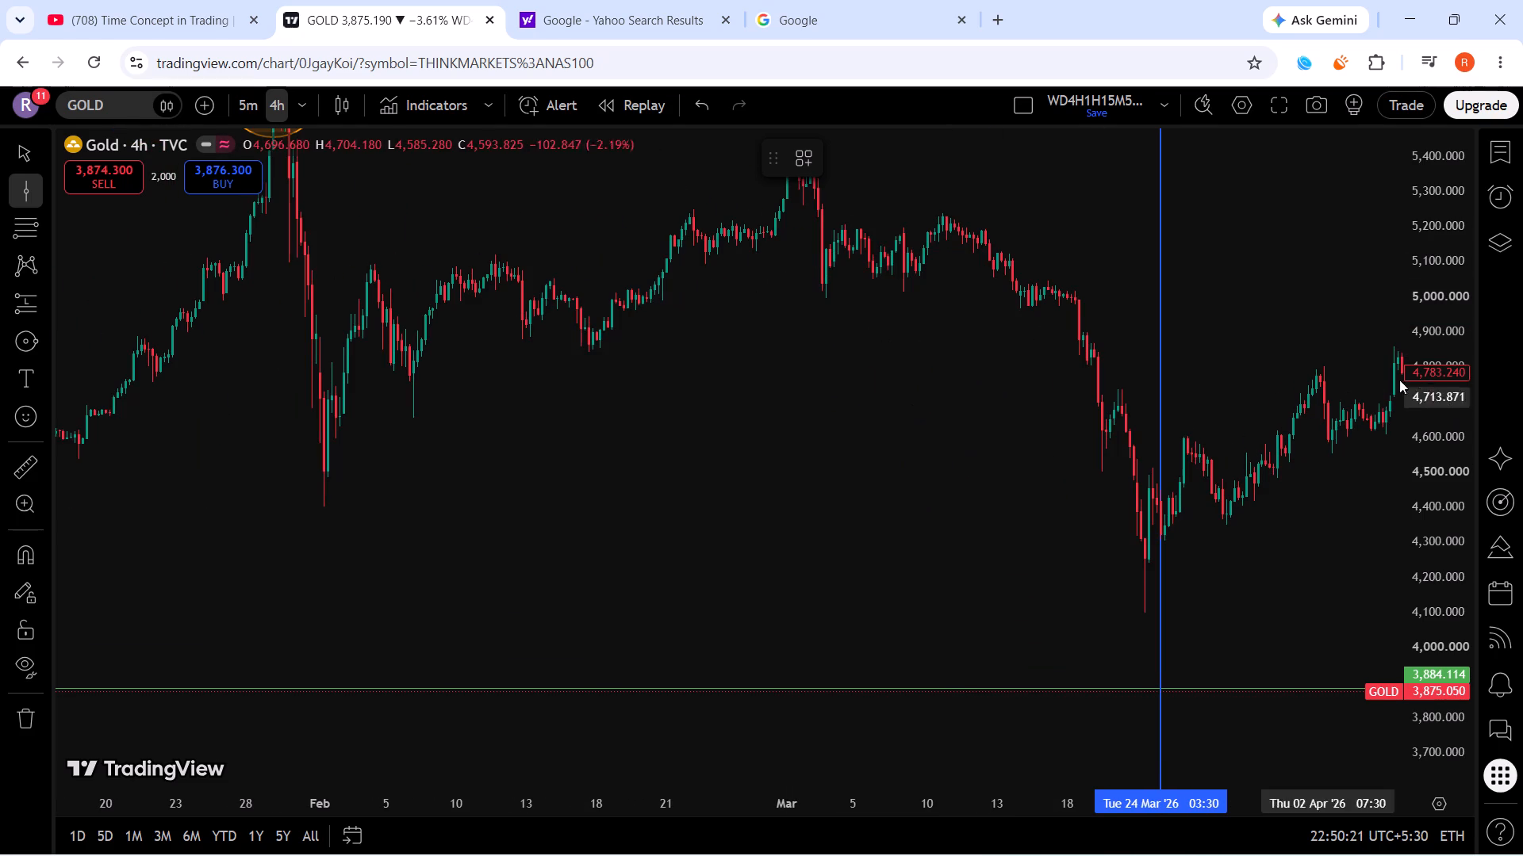
scroll(1436, 371, down, 19)
scroll(1030, 451, down, 4)
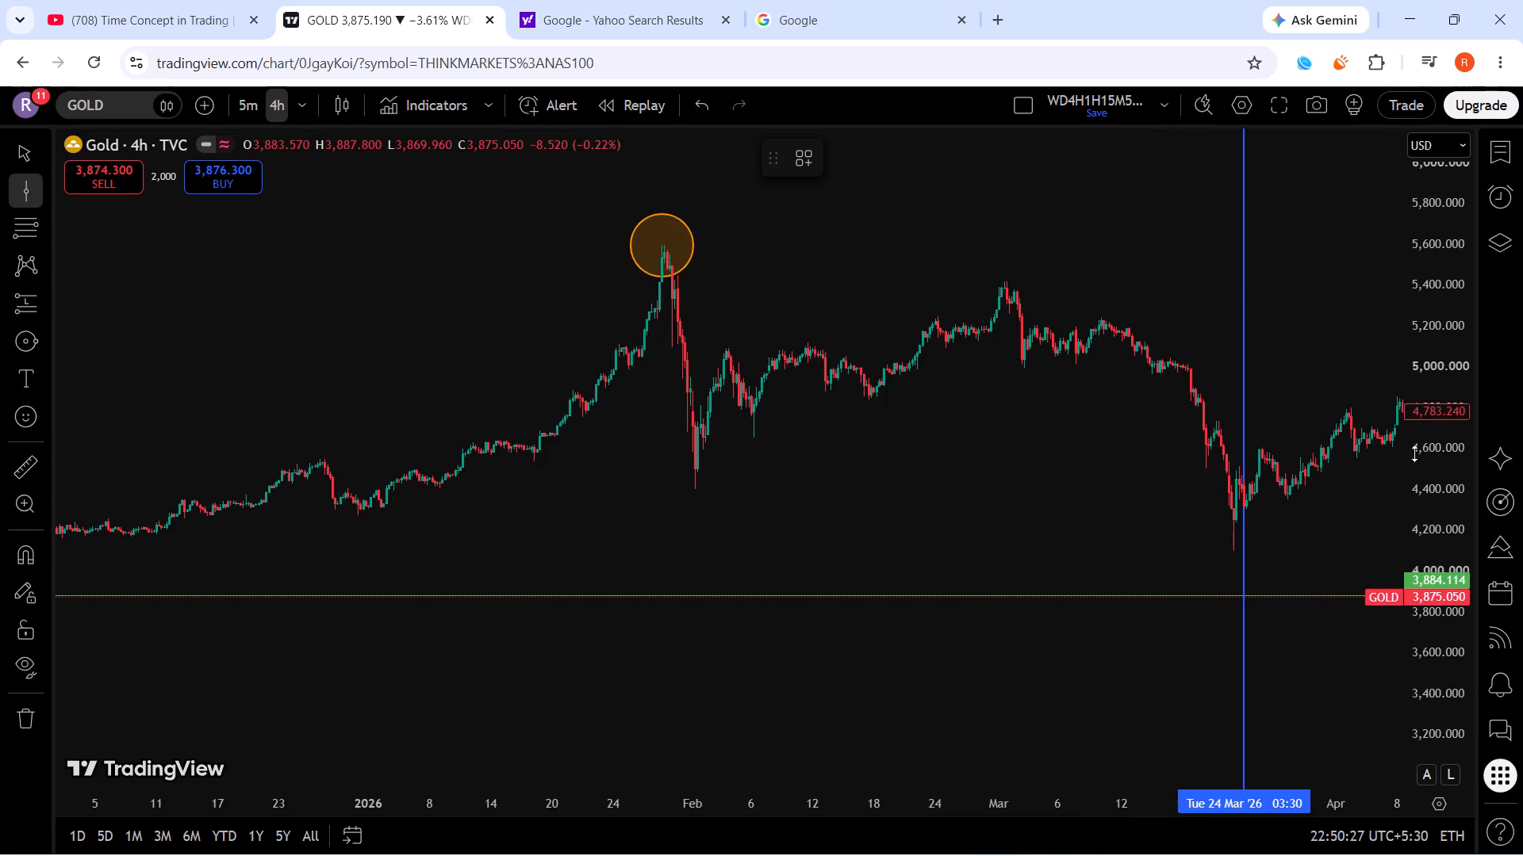
scroll(1425, 470, up, 14)
scroll(1157, 479, up, 14)
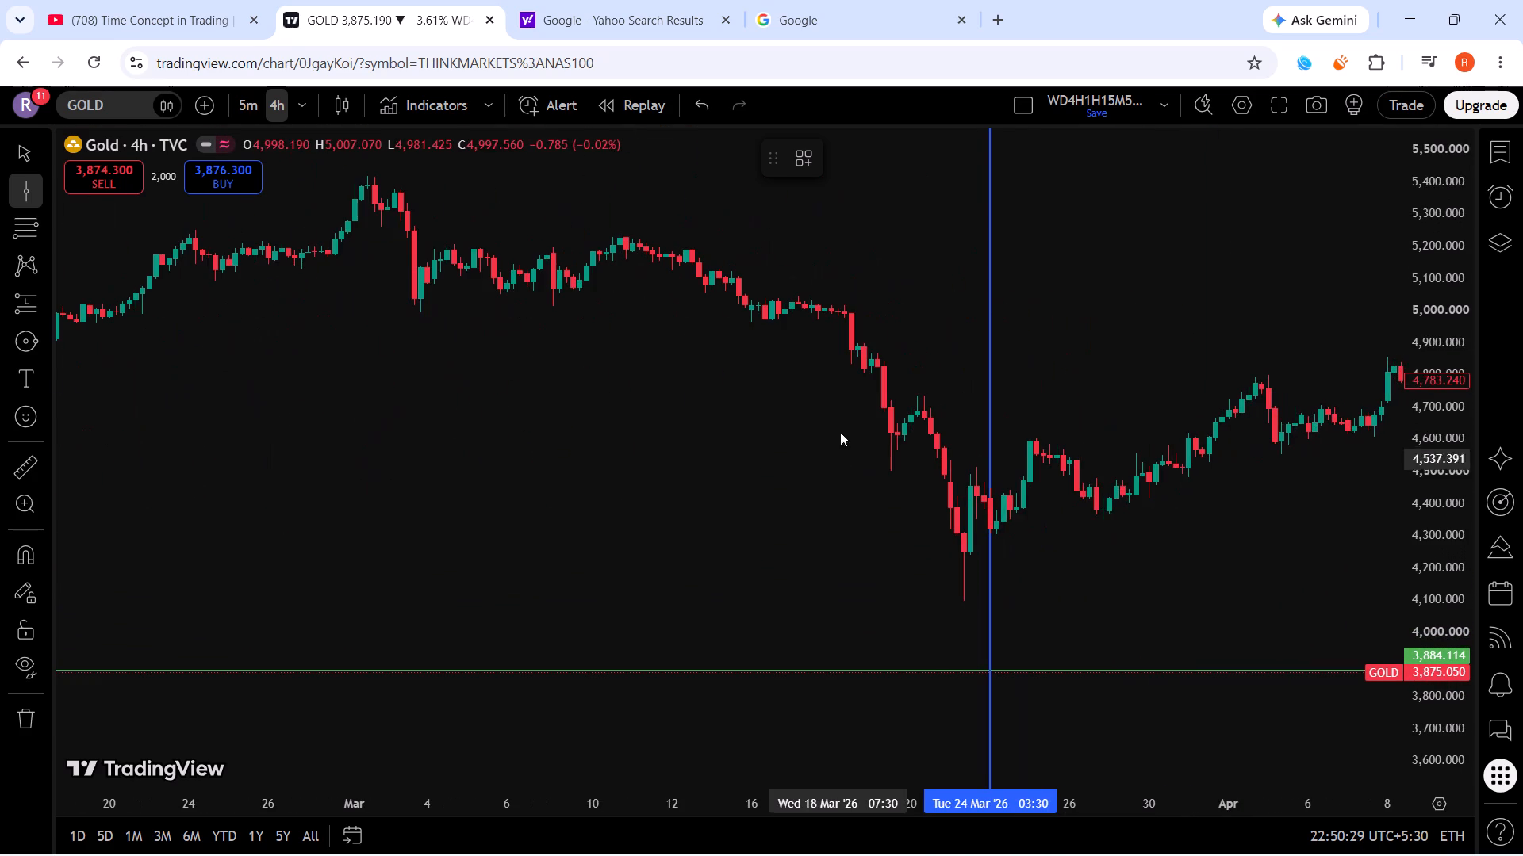
click(834, 308)
Examine the gold price swings from early March to late April 2026 around the vertical lines.
scroll(1455, 458, up, 11)
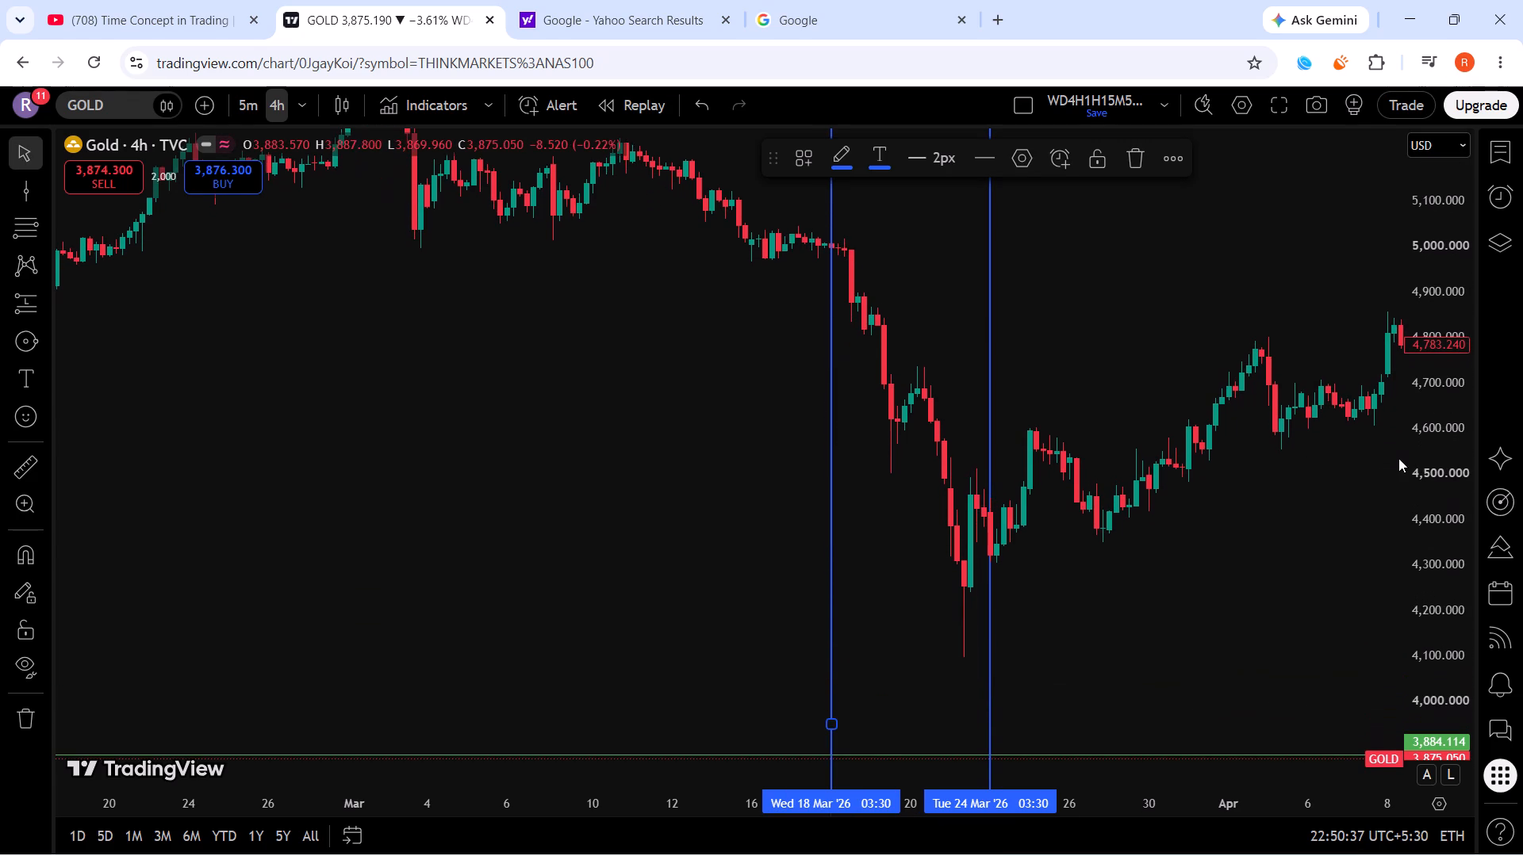
scroll(1172, 458, down, 6)
scroll(1173, 466, up, 12)
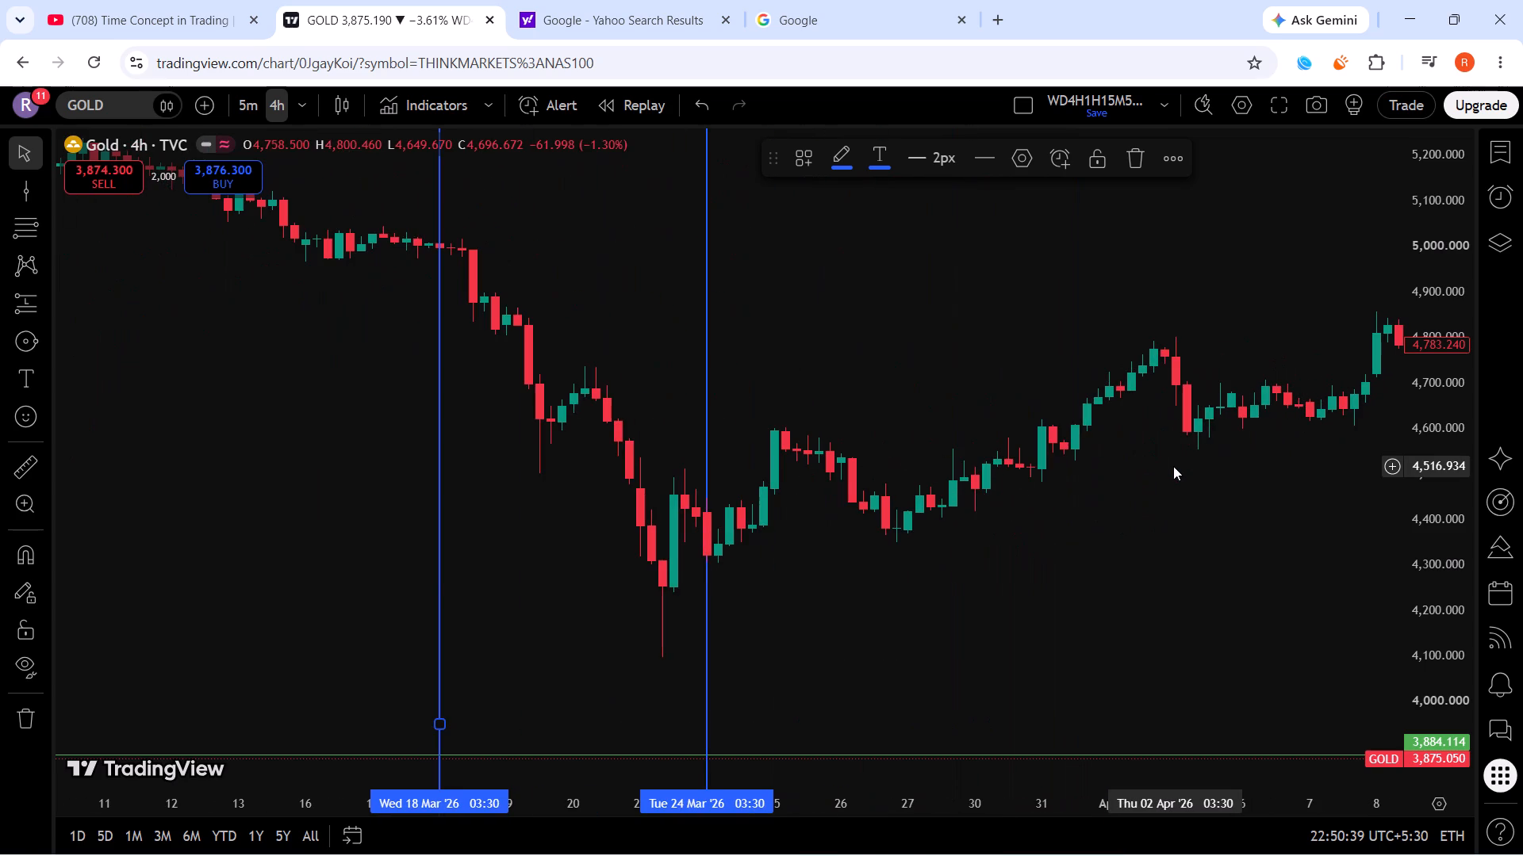
scroll(1471, 488, up, 8)
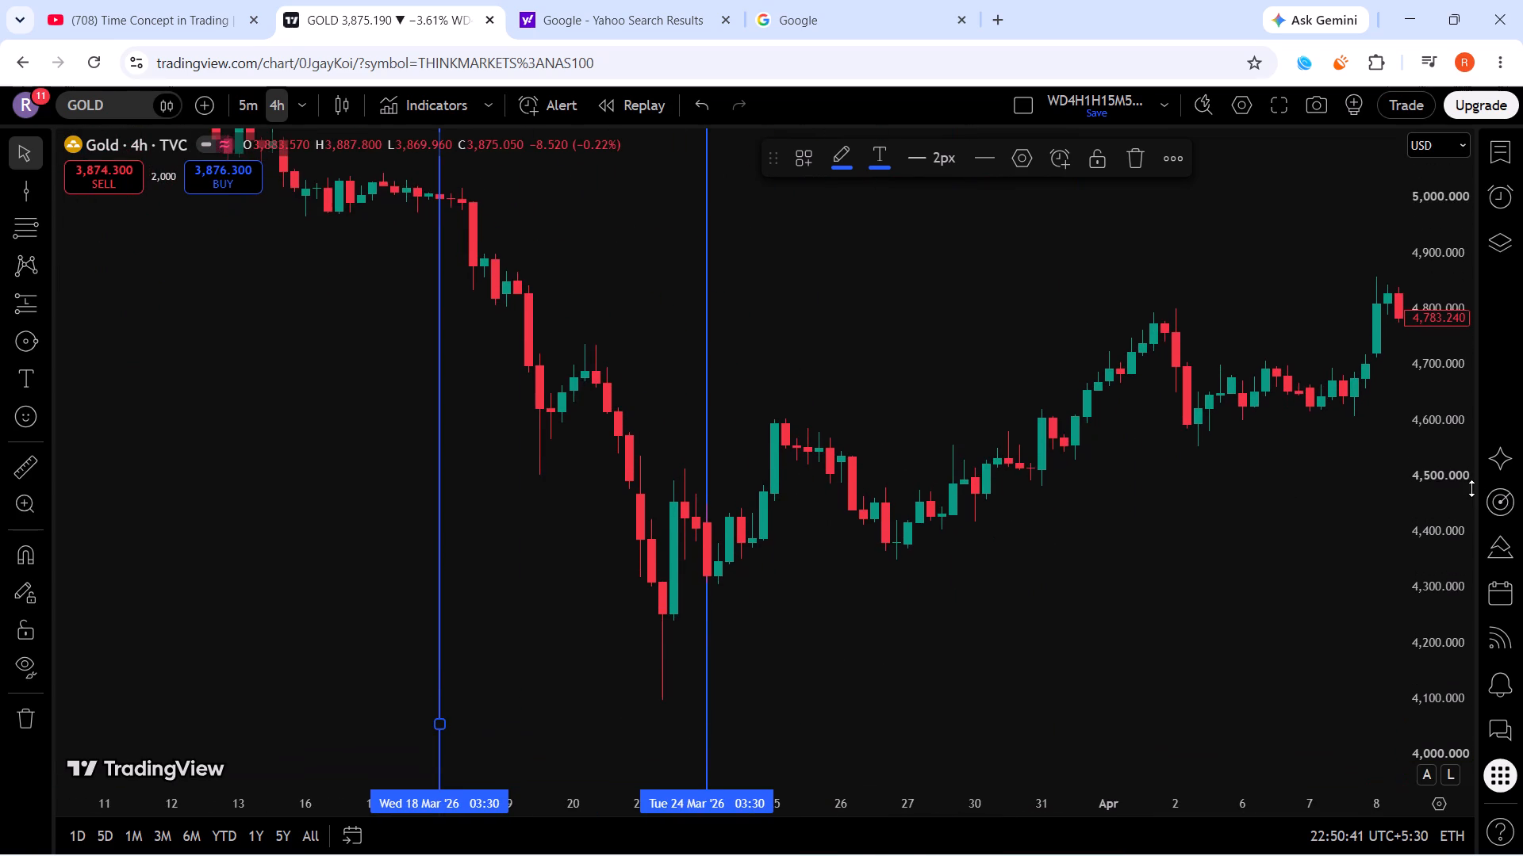
scroll(1471, 488, up, 4)
scroll(1442, 454, down, 17)
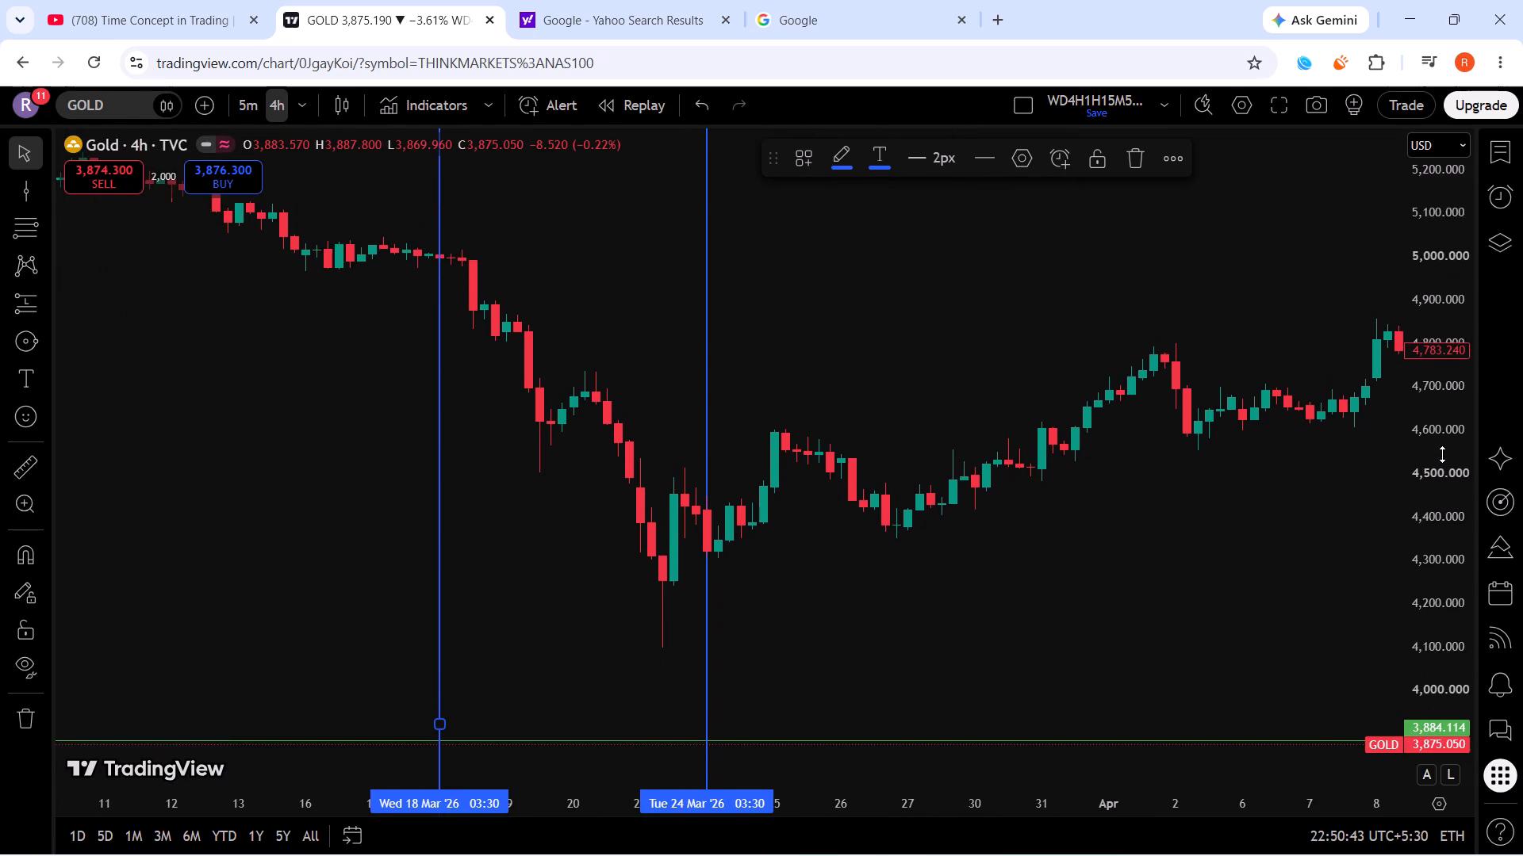
scroll(1442, 454, down, 8)
scroll(1226, 475, down, 5)
scroll(1285, 490, up, 7)
scroll(1325, 504, down, 7)
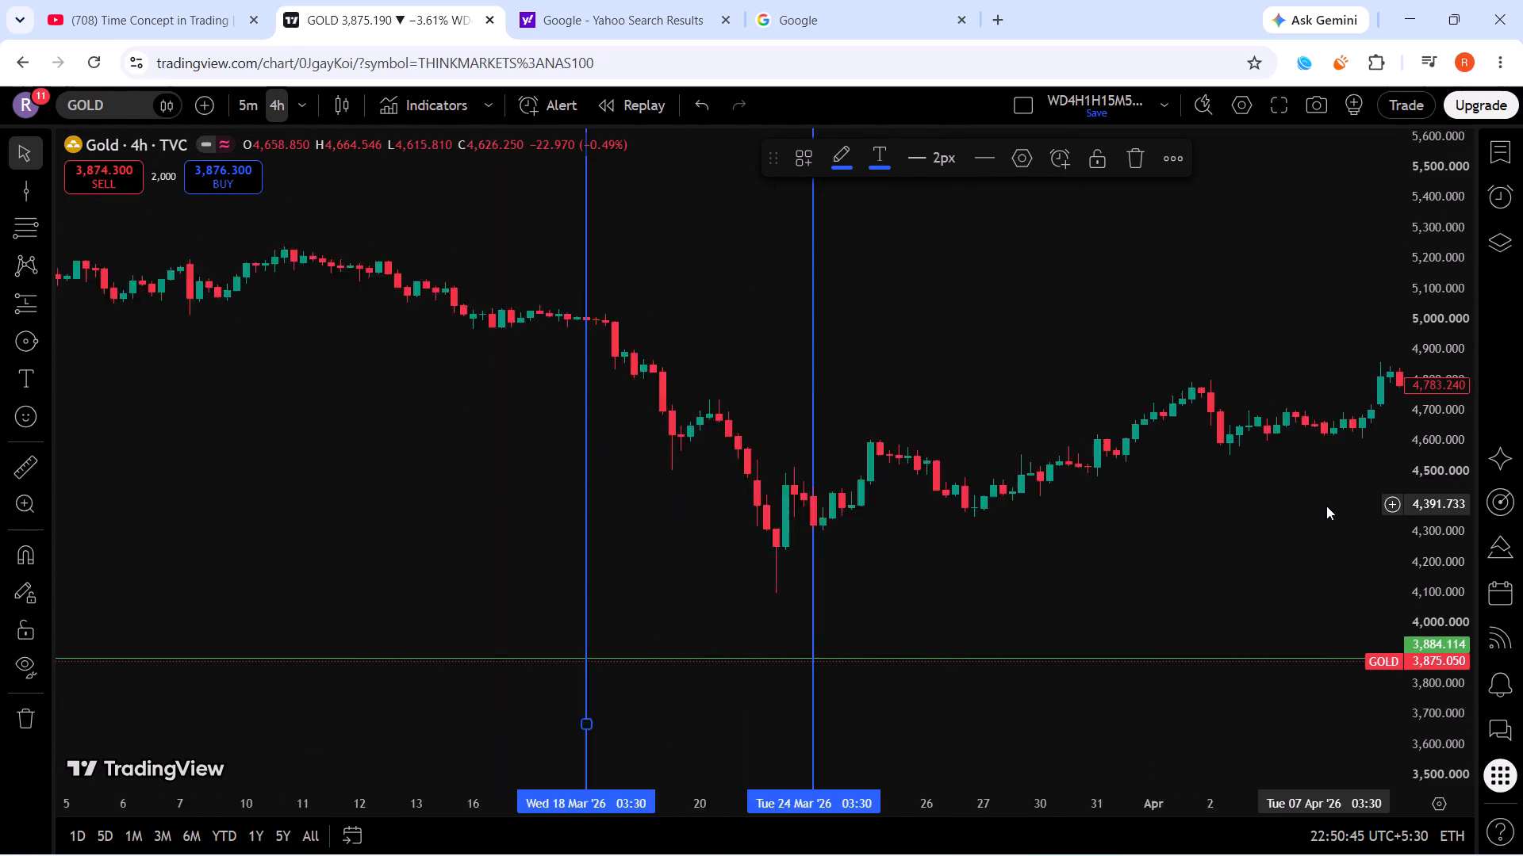
drag(1329, 507, 892, 592)
scroll(1449, 546, up, 6)
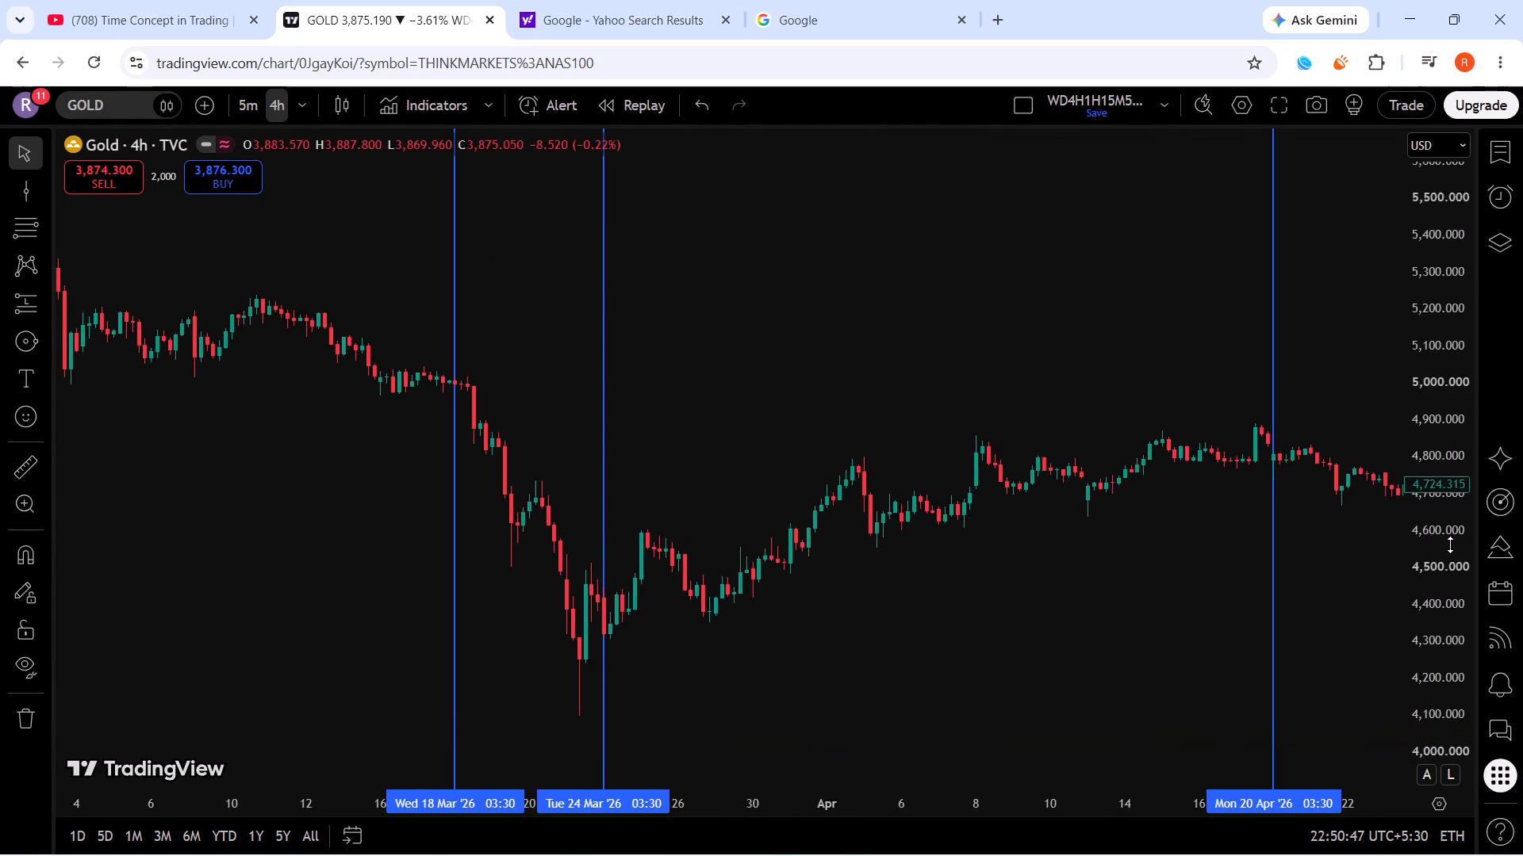
scroll(1450, 545, up, 20)
drag(968, 669, 969, 670)
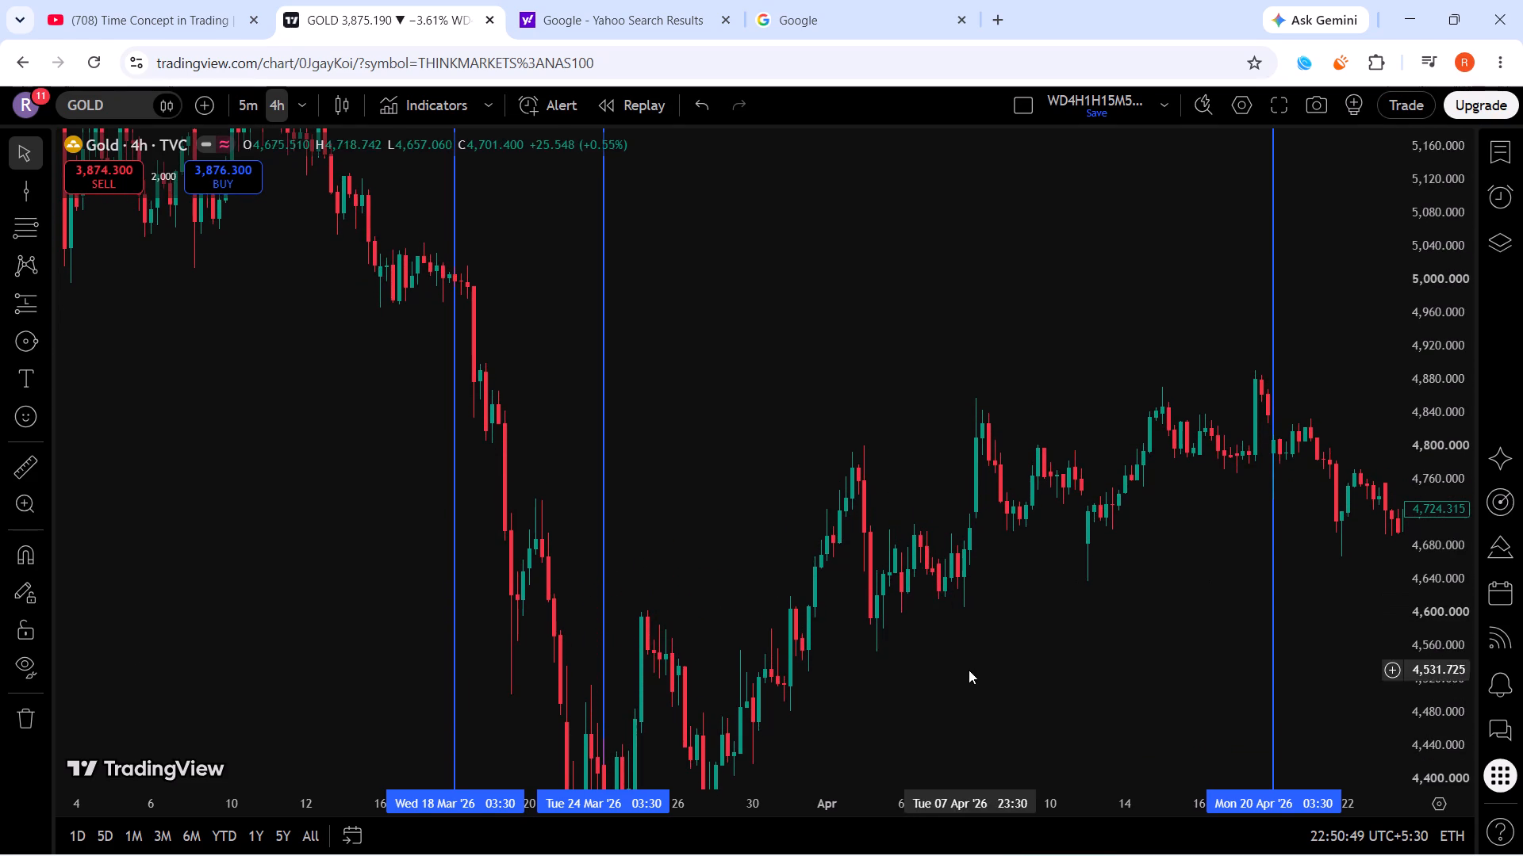
drag(969, 670, 1084, 412)
scroll(1102, 505, up, 11)
drag(697, 521, 1147, 539)
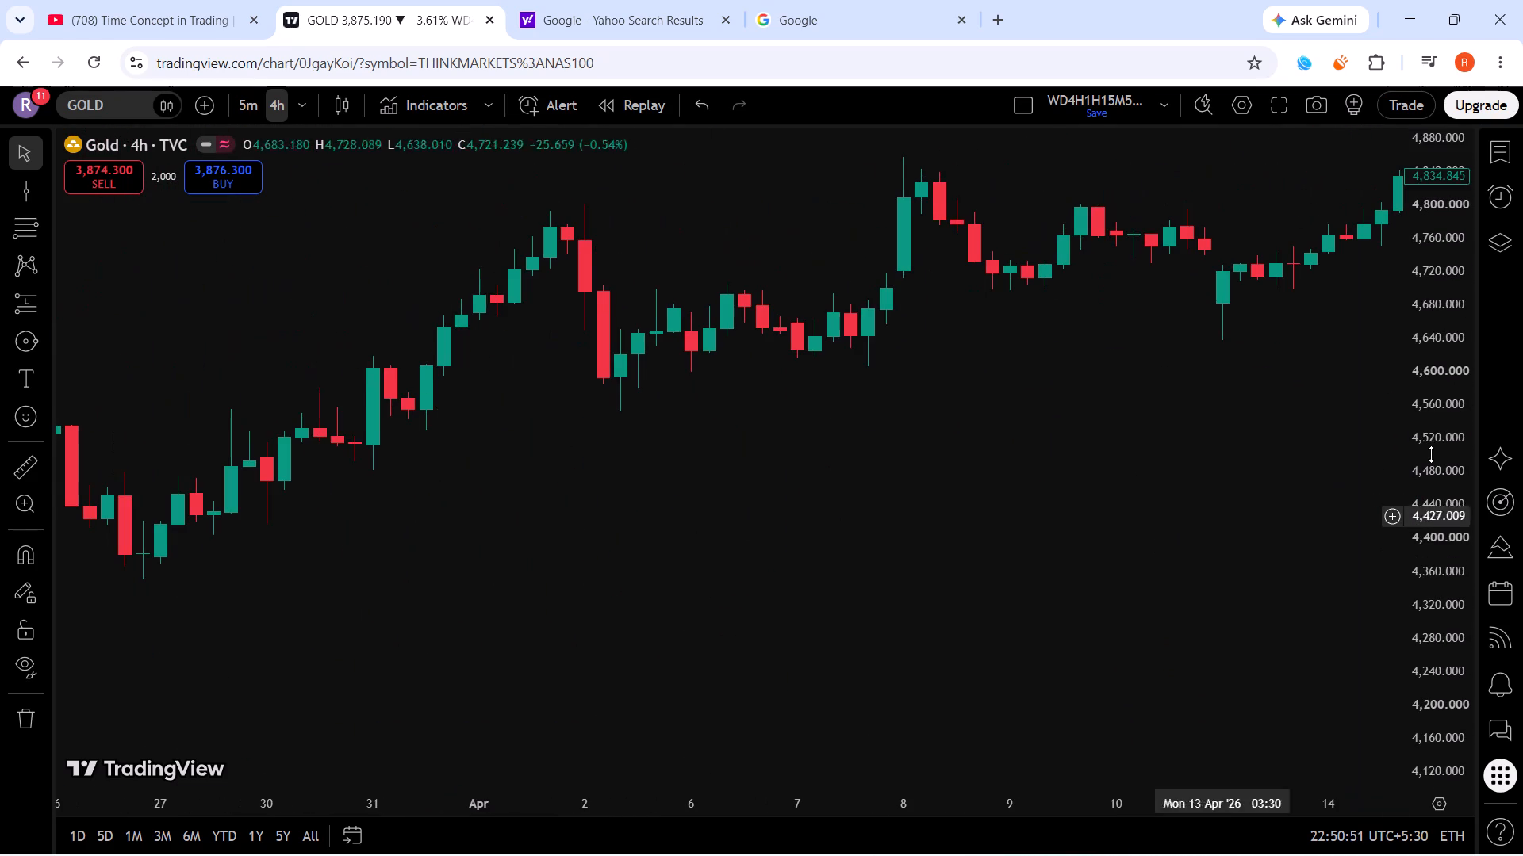
scroll(1433, 453, down, 12)
scroll(986, 518, down, 8)
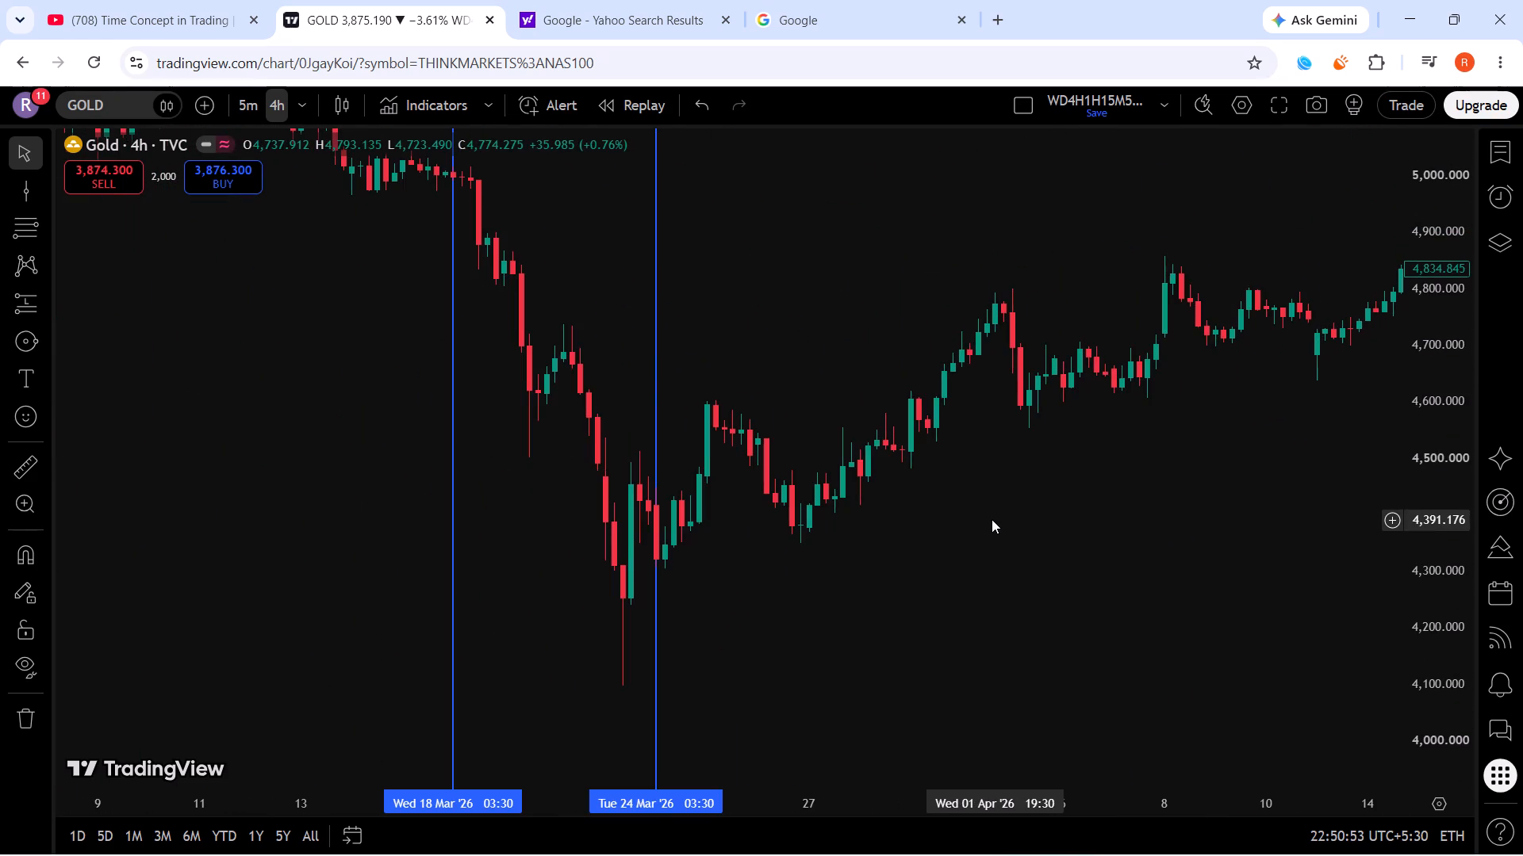
scroll(992, 519, up, 7)
drag(479, 544, 1034, 594)
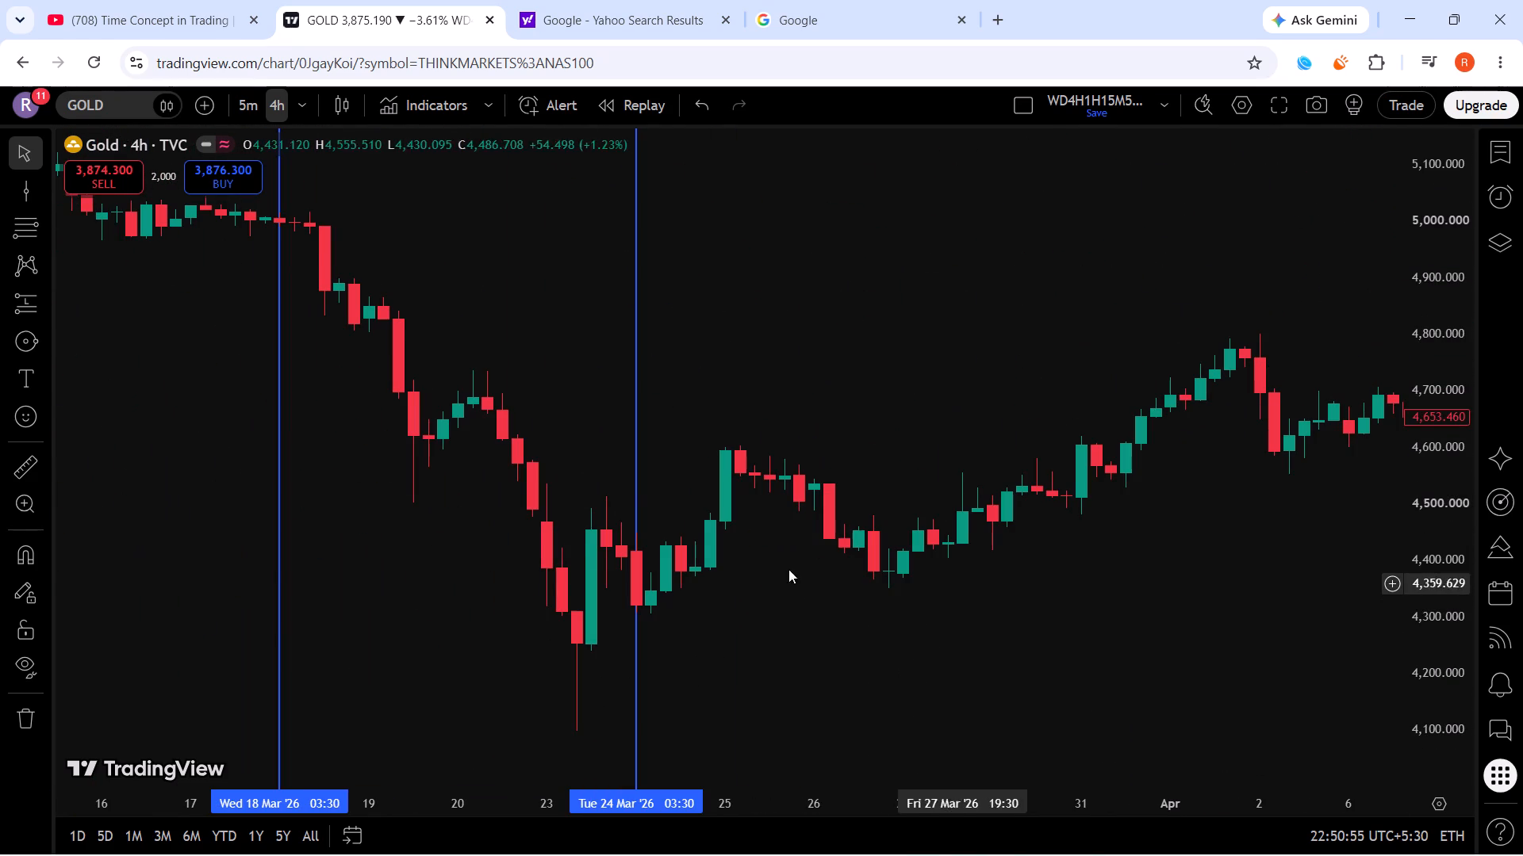
drag(175, 357, 673, 751)
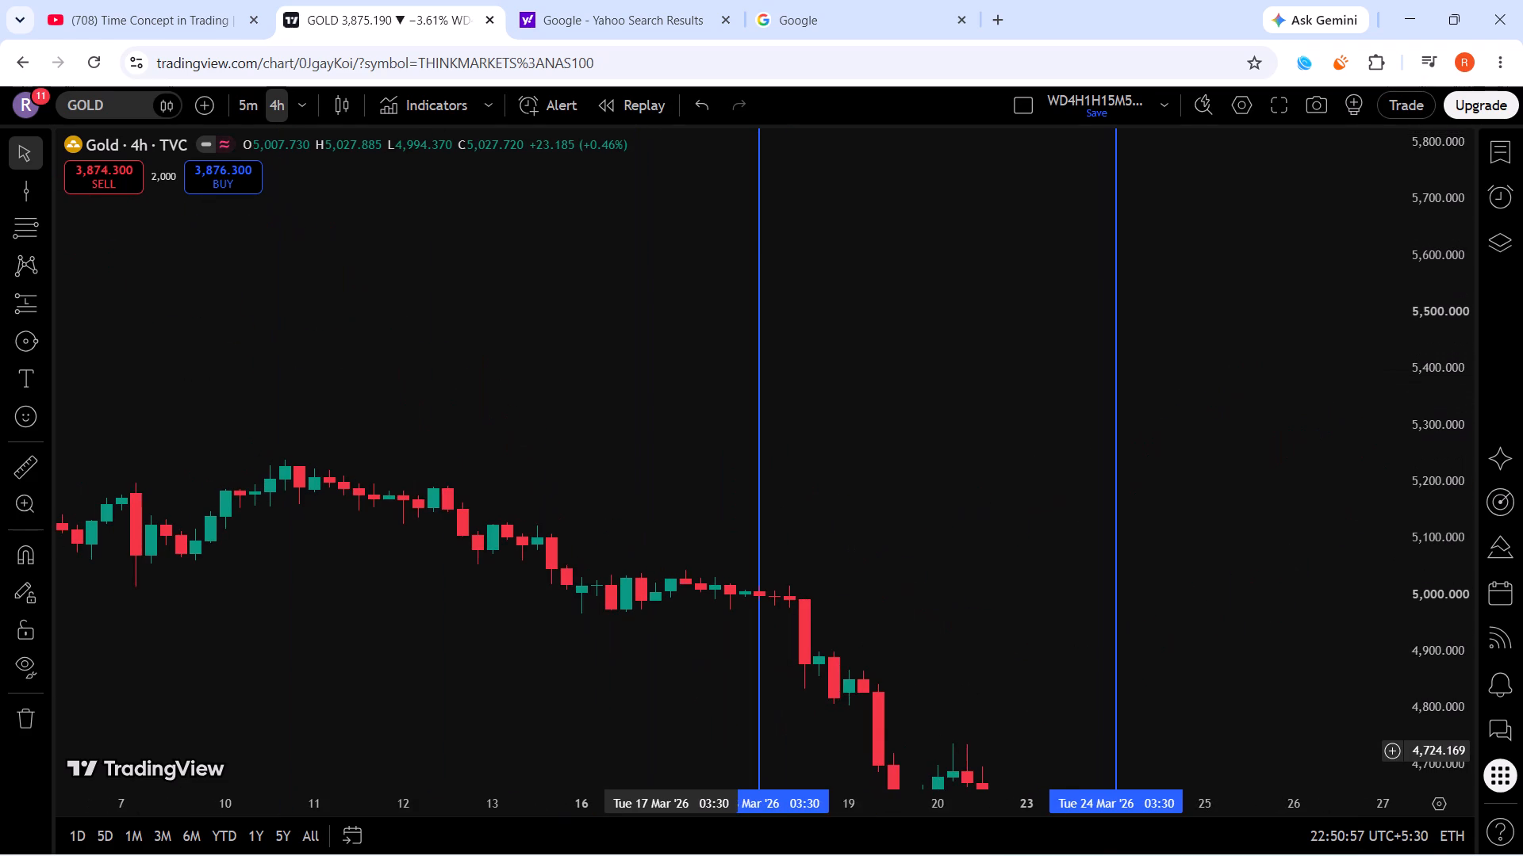
drag(673, 751, 240, 182)
drag(1264, 448, 761, 648)
scroll(857, 594, down, 7)
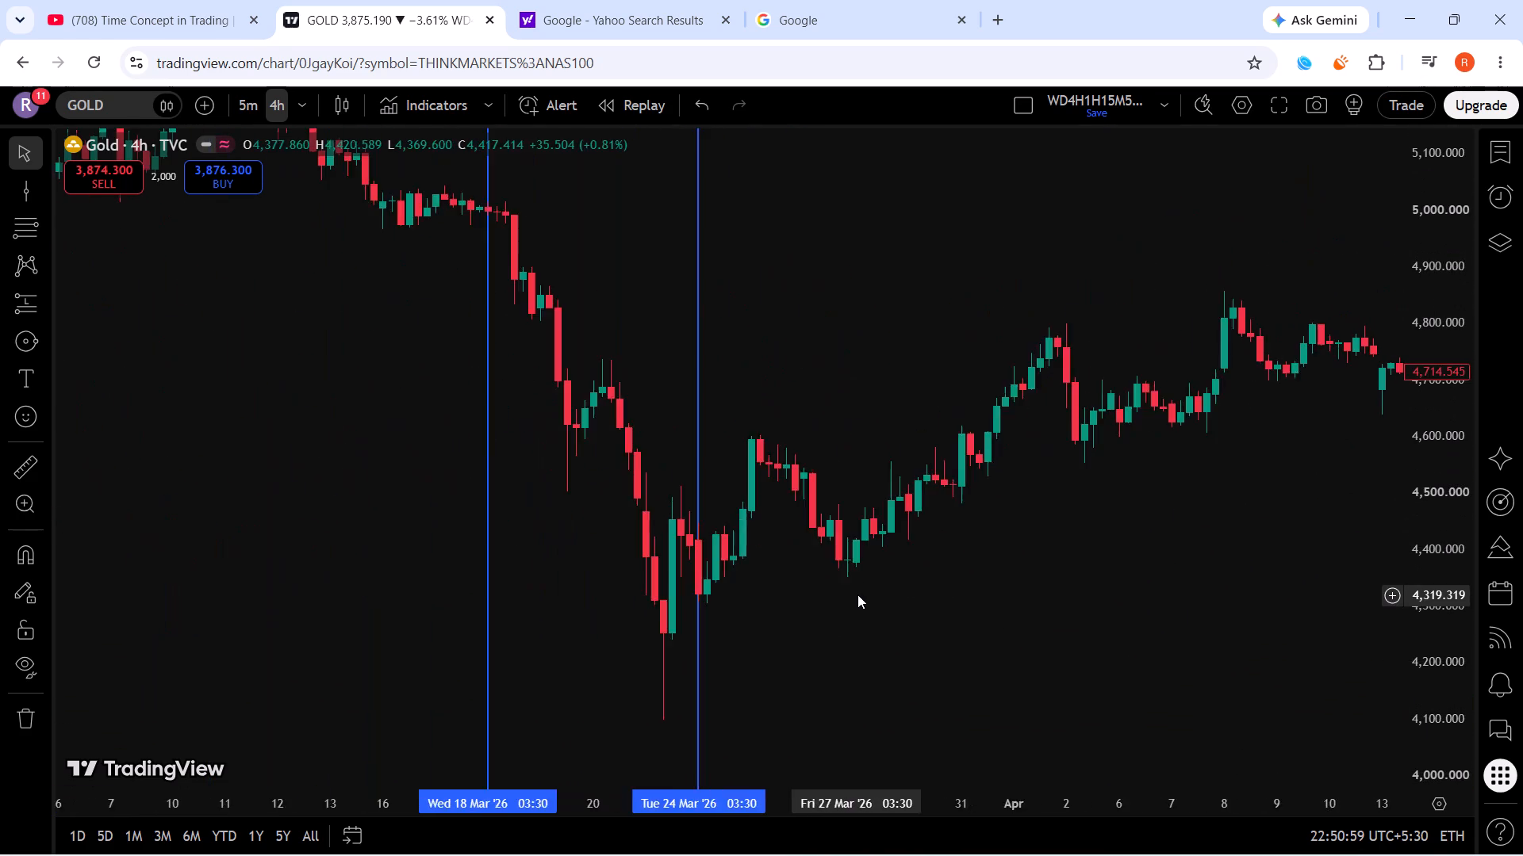
scroll(857, 594, down, 3)
drag(1290, 578, 813, 581)
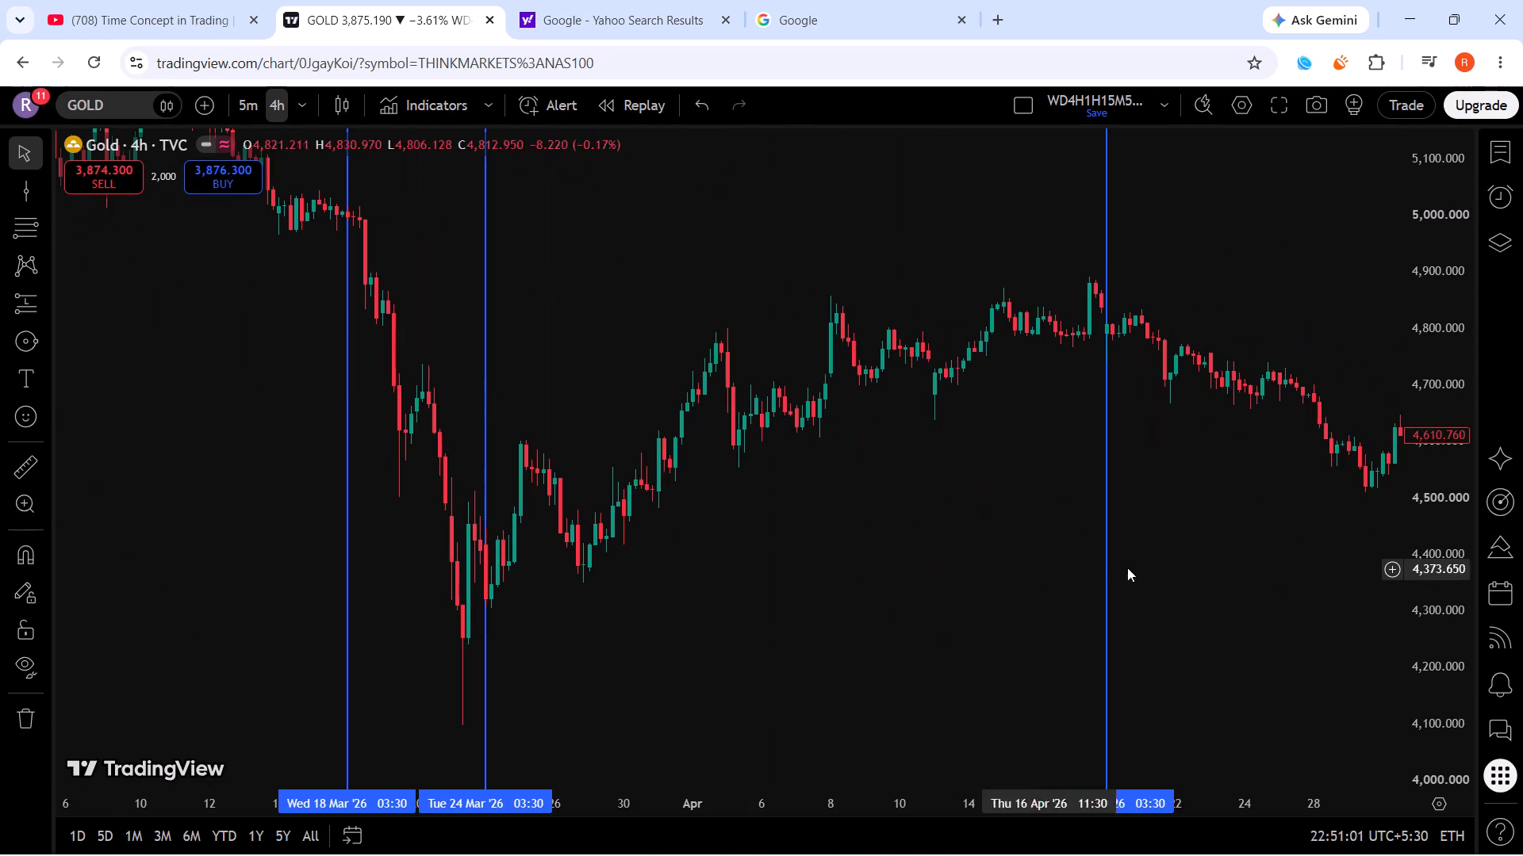
Place a vertical line at the early-April swing high, on 2 April 2026 at 03:30.
click(726, 482)
click(23, 191)
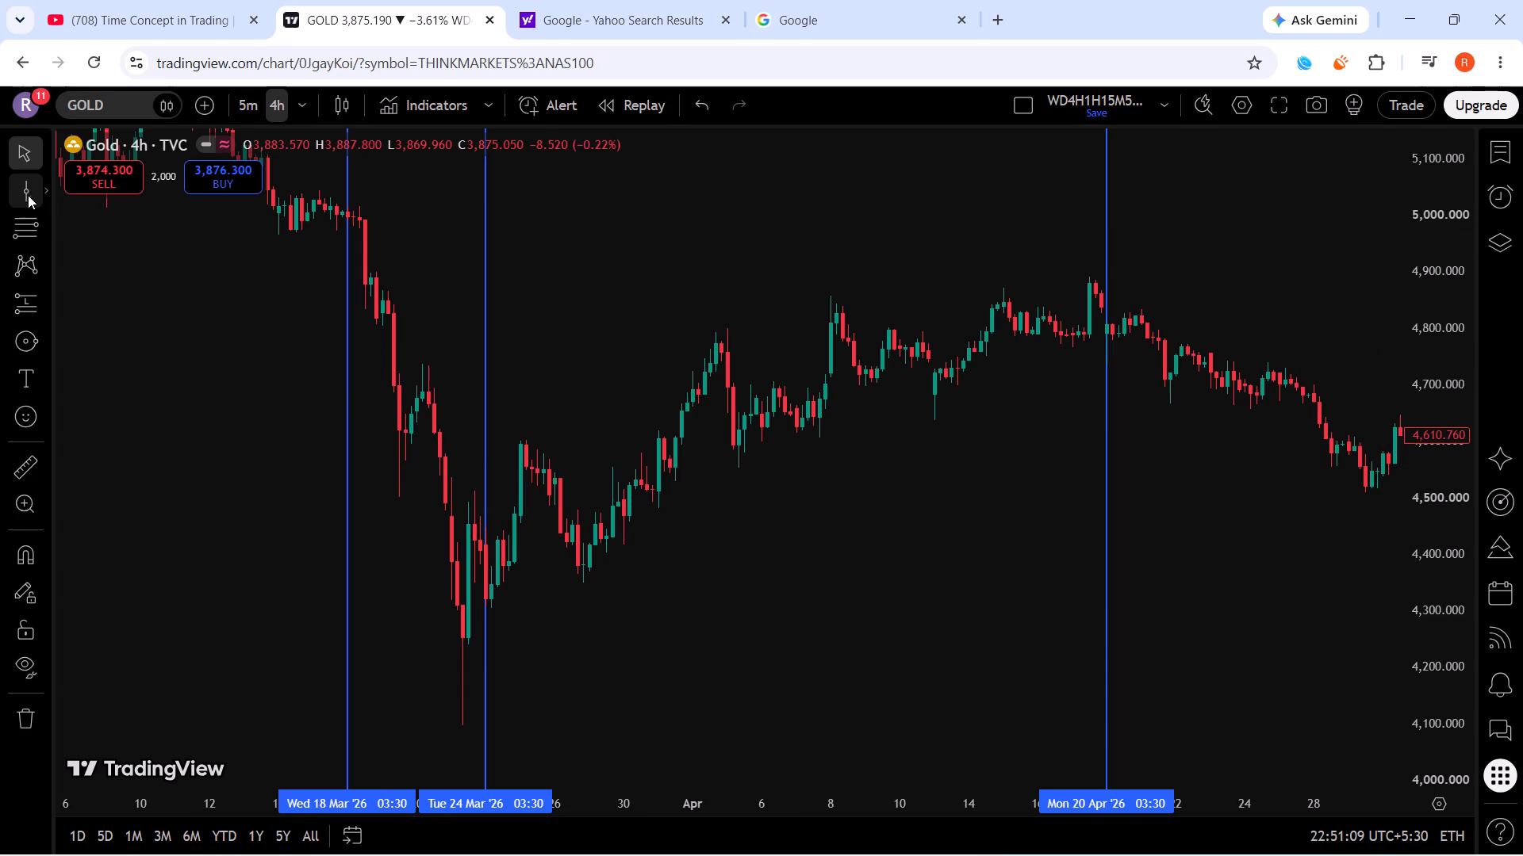
click(729, 348)
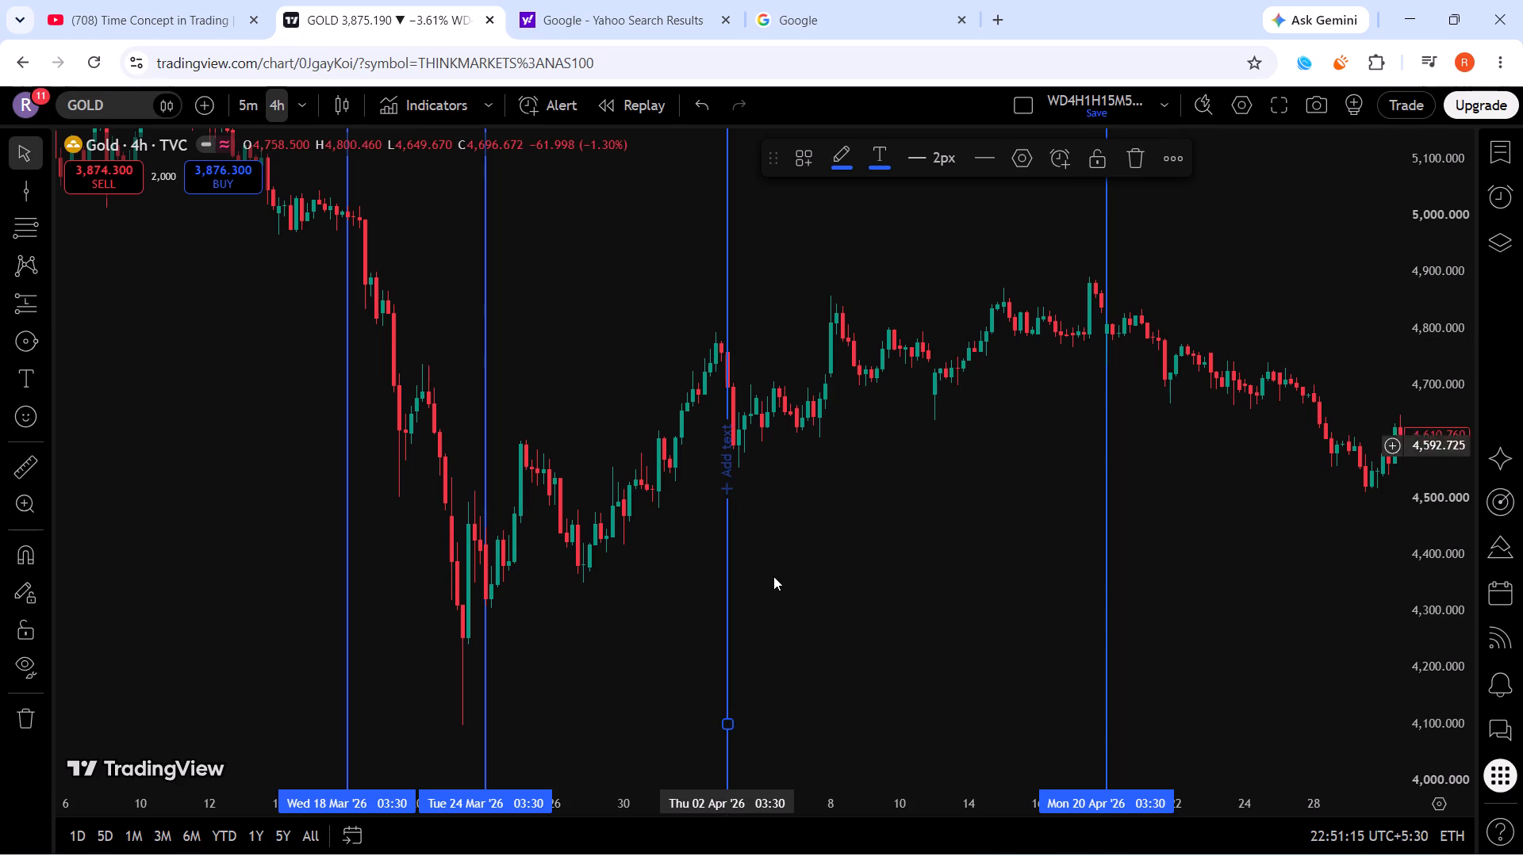
click(787, 584)
Examine the wider gold price swings from January to July 2026 against all the vertical lines.
scroll(1522, 502, down, 1)
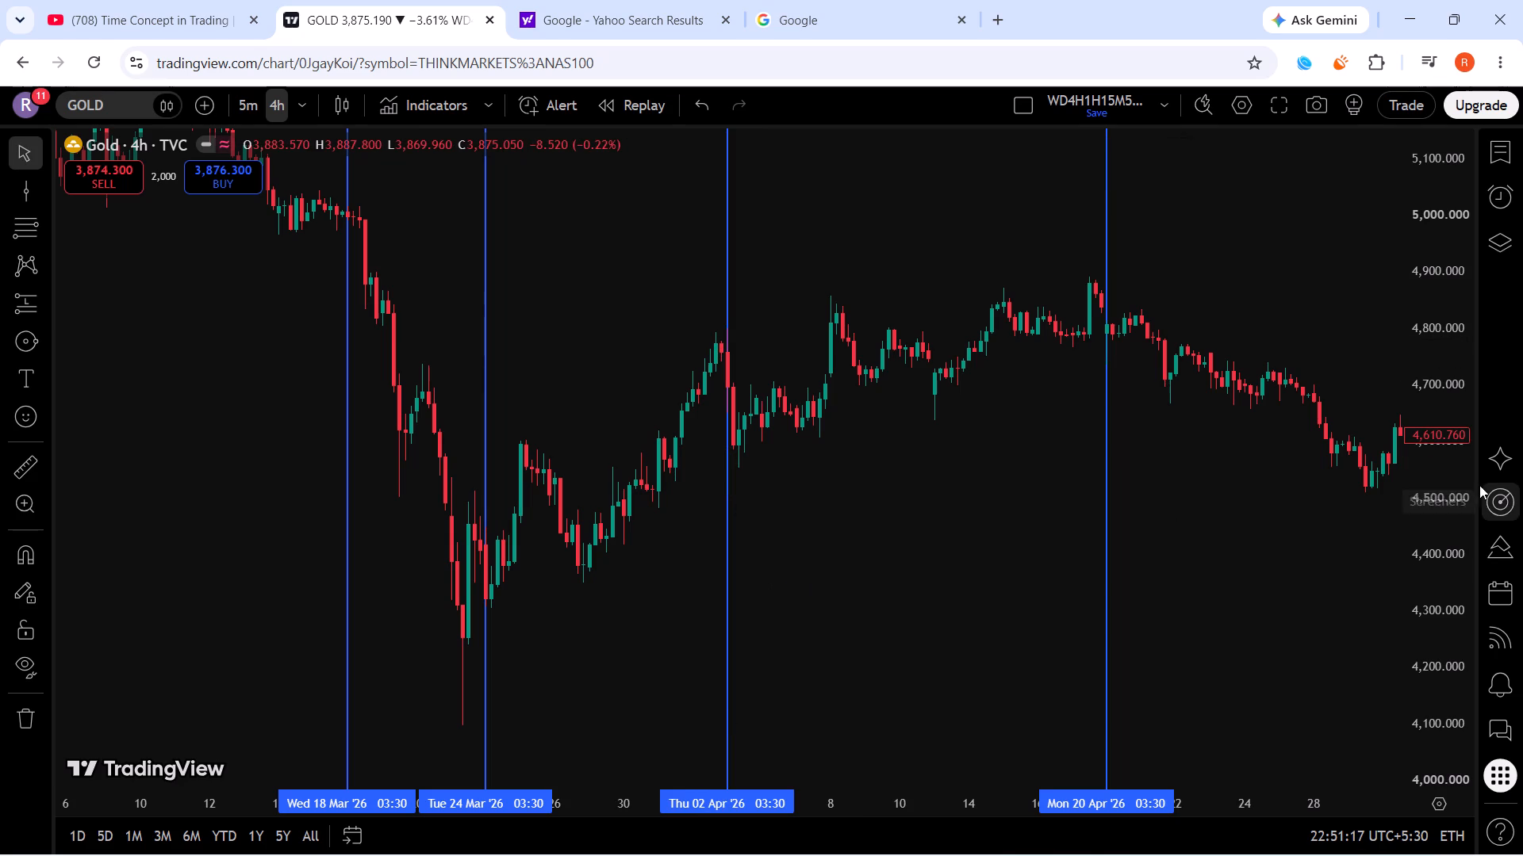
scroll(1481, 441, down, 13)
scroll(1279, 457, down, 9)
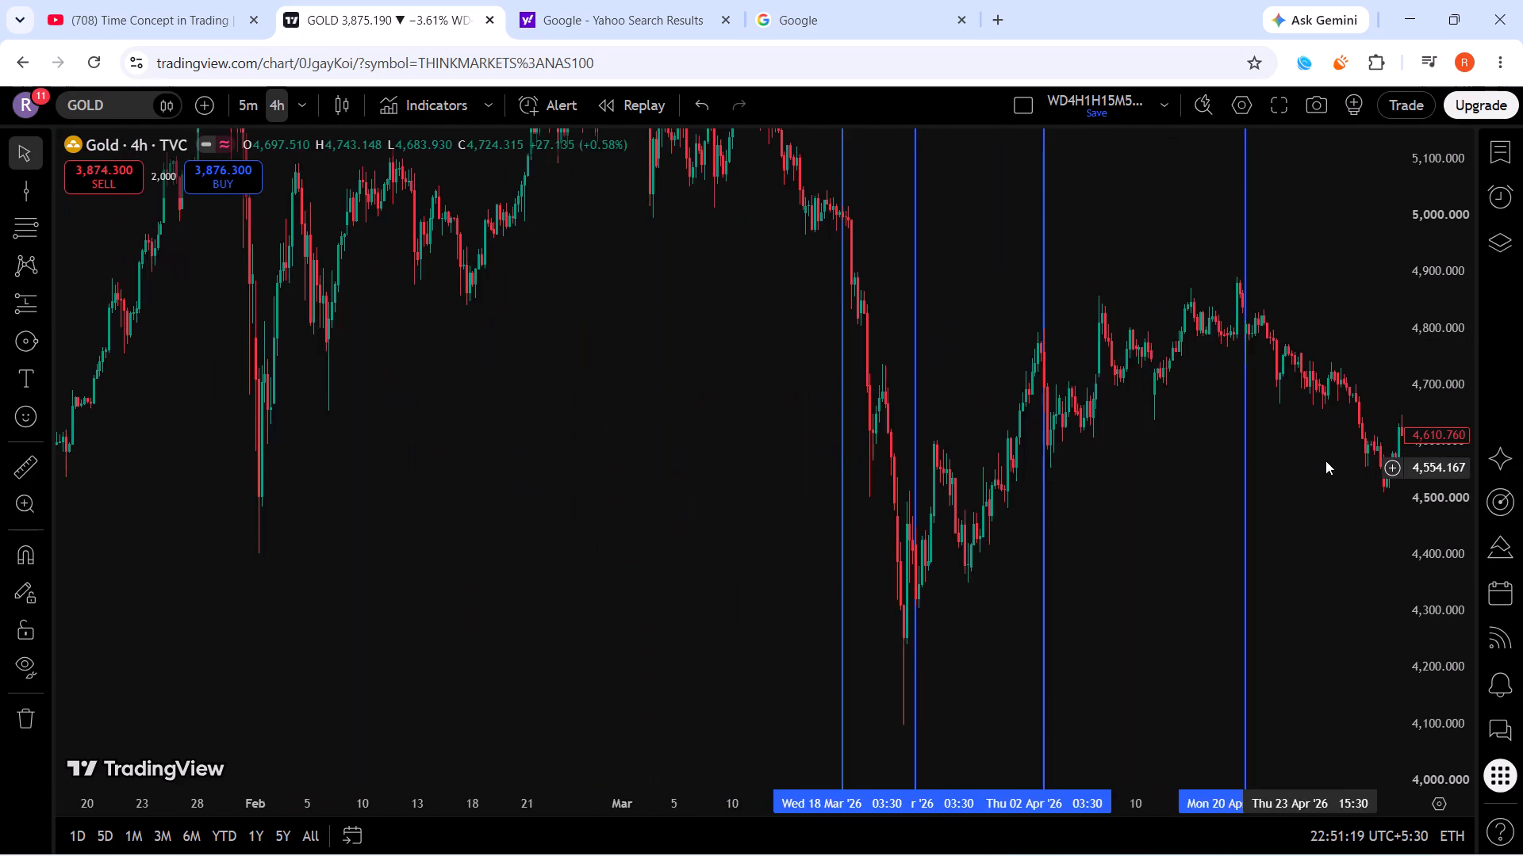
scroll(1325, 460, down, 2)
scroll(1438, 320, down, 14)
scroll(1450, 388, up, 1)
scroll(1450, 388, down, 16)
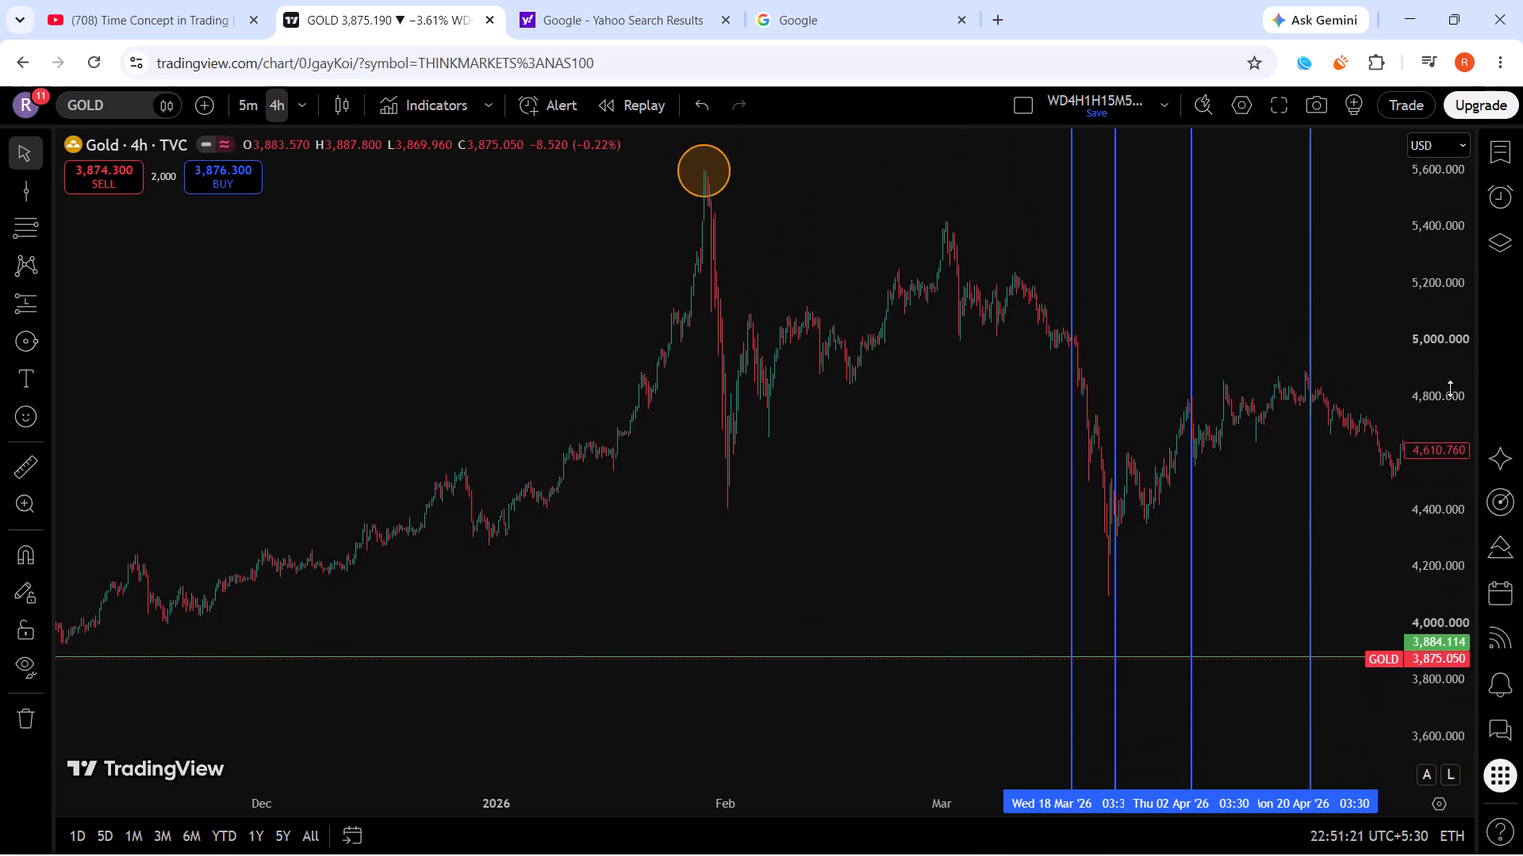
scroll(1450, 388, down, 1)
scroll(1450, 388, up, 1)
scroll(1450, 388, down, 14)
scroll(1454, 407, up, 1)
scroll(1453, 410, down, 5)
scroll(1375, 480, up, 7)
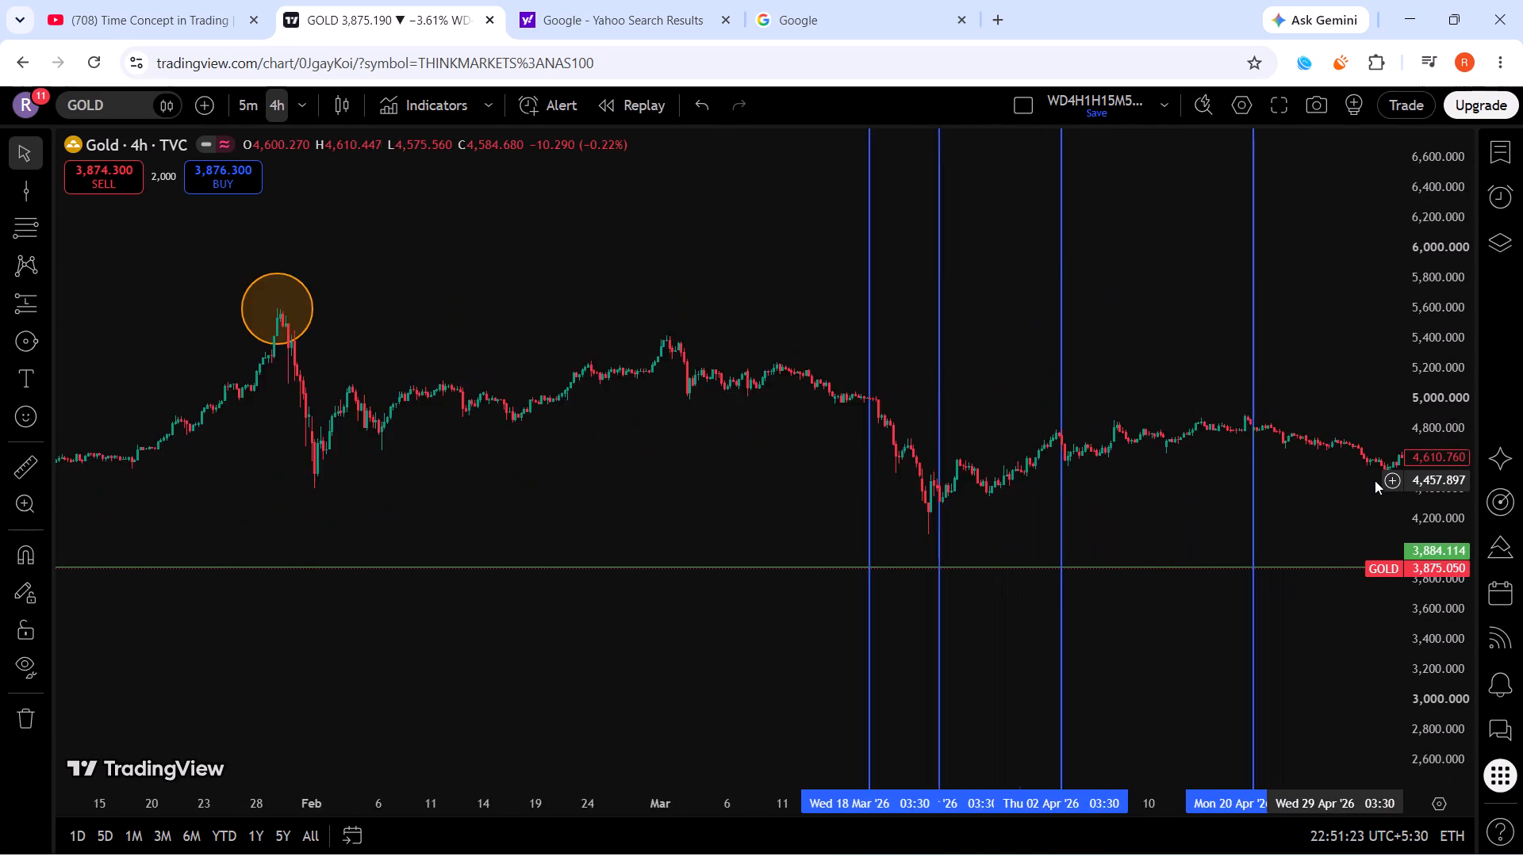
scroll(1375, 480, up, 7)
scroll(1345, 460, down, 15)
drag(1342, 480, 1003, 480)
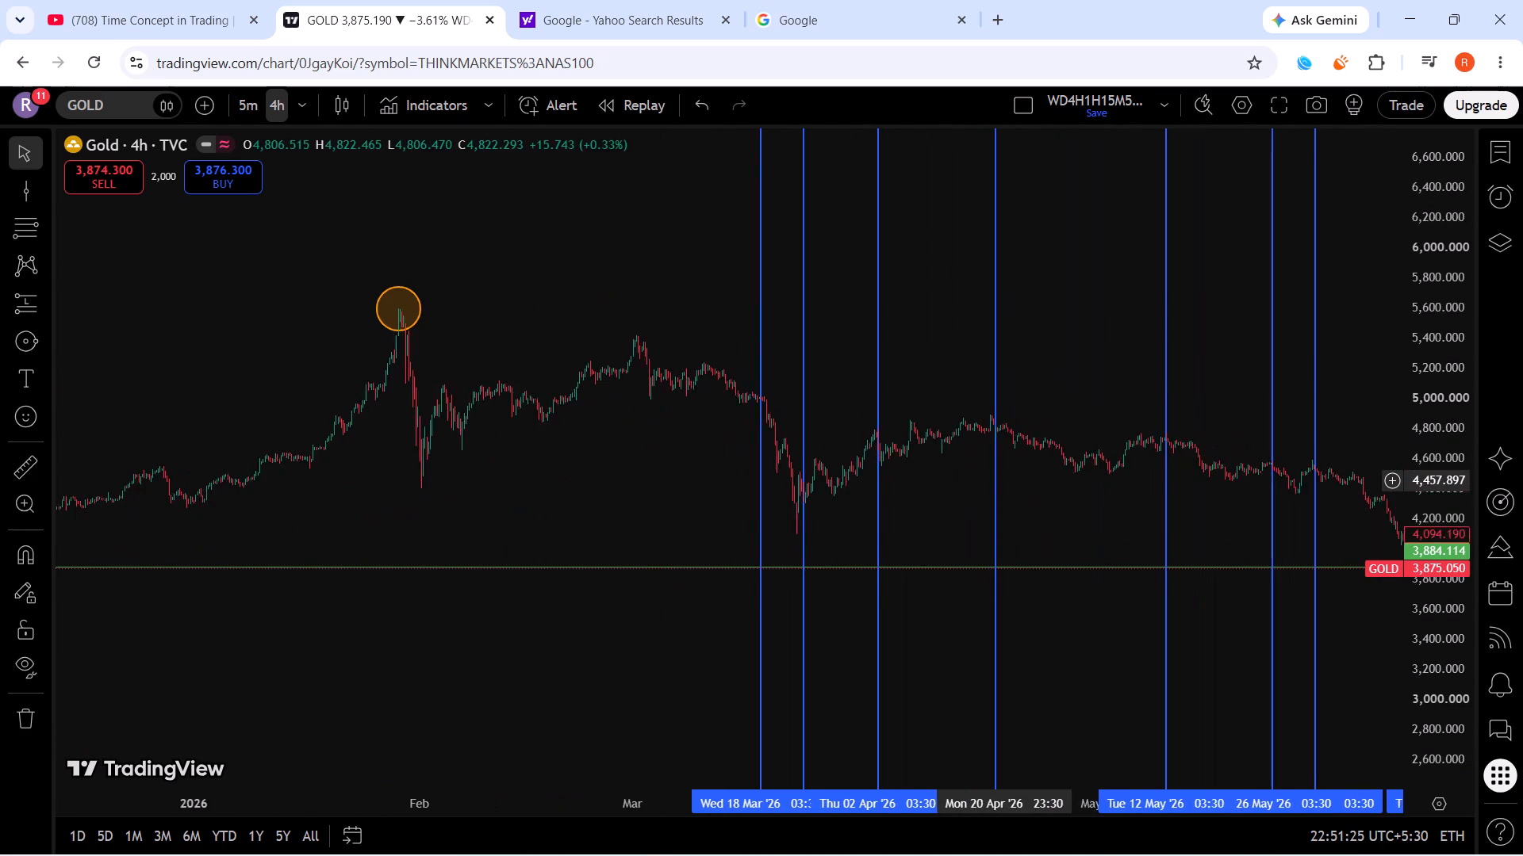
drag(1003, 480, 1000, 480)
drag(1401, 406, 1157, 431)
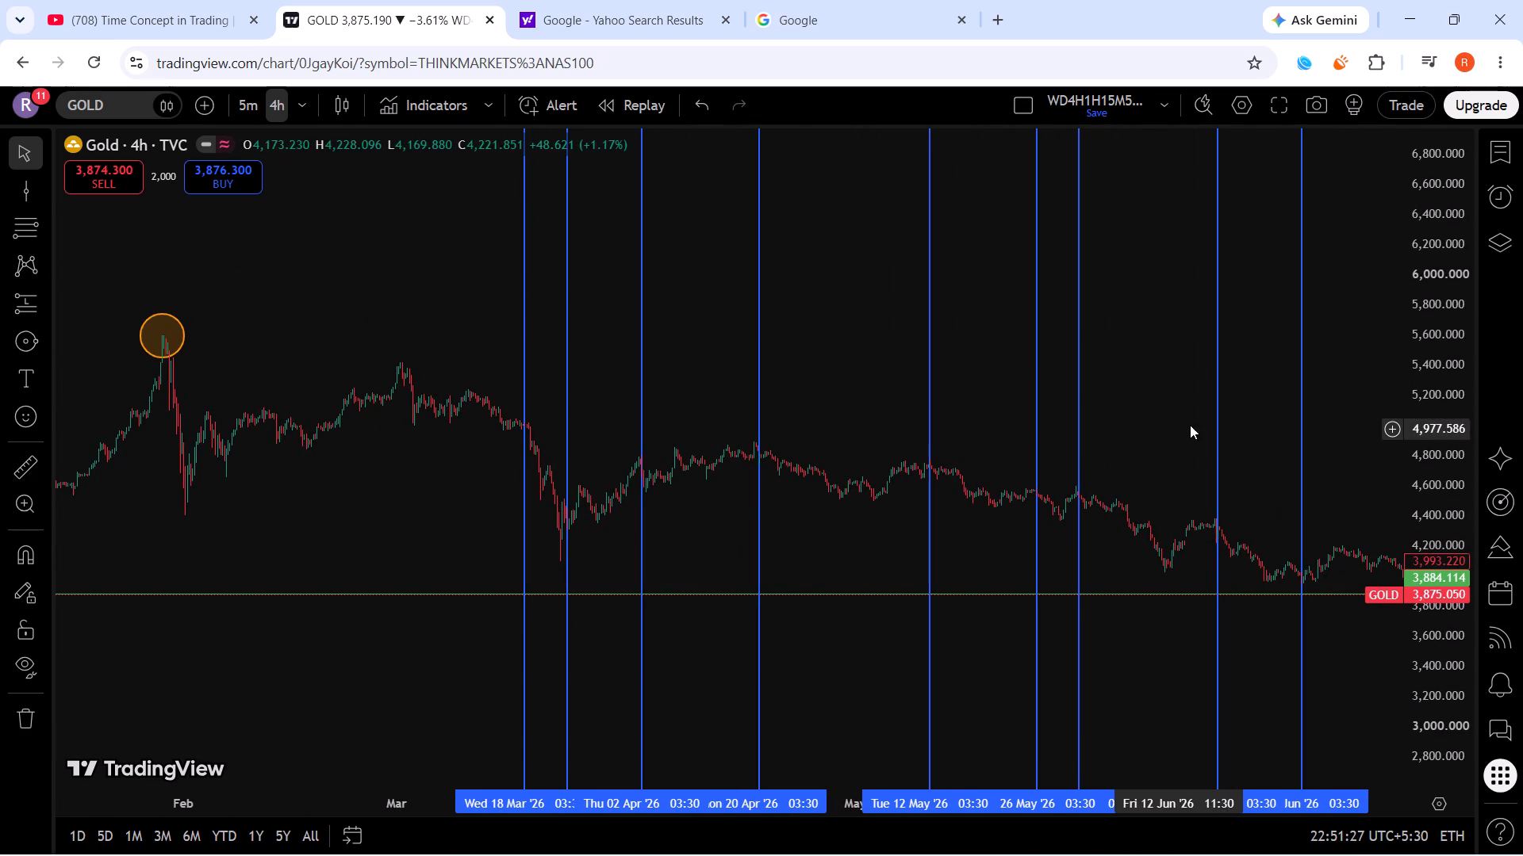
scroll(1415, 499, up, 14)
scroll(1416, 499, up, 7)
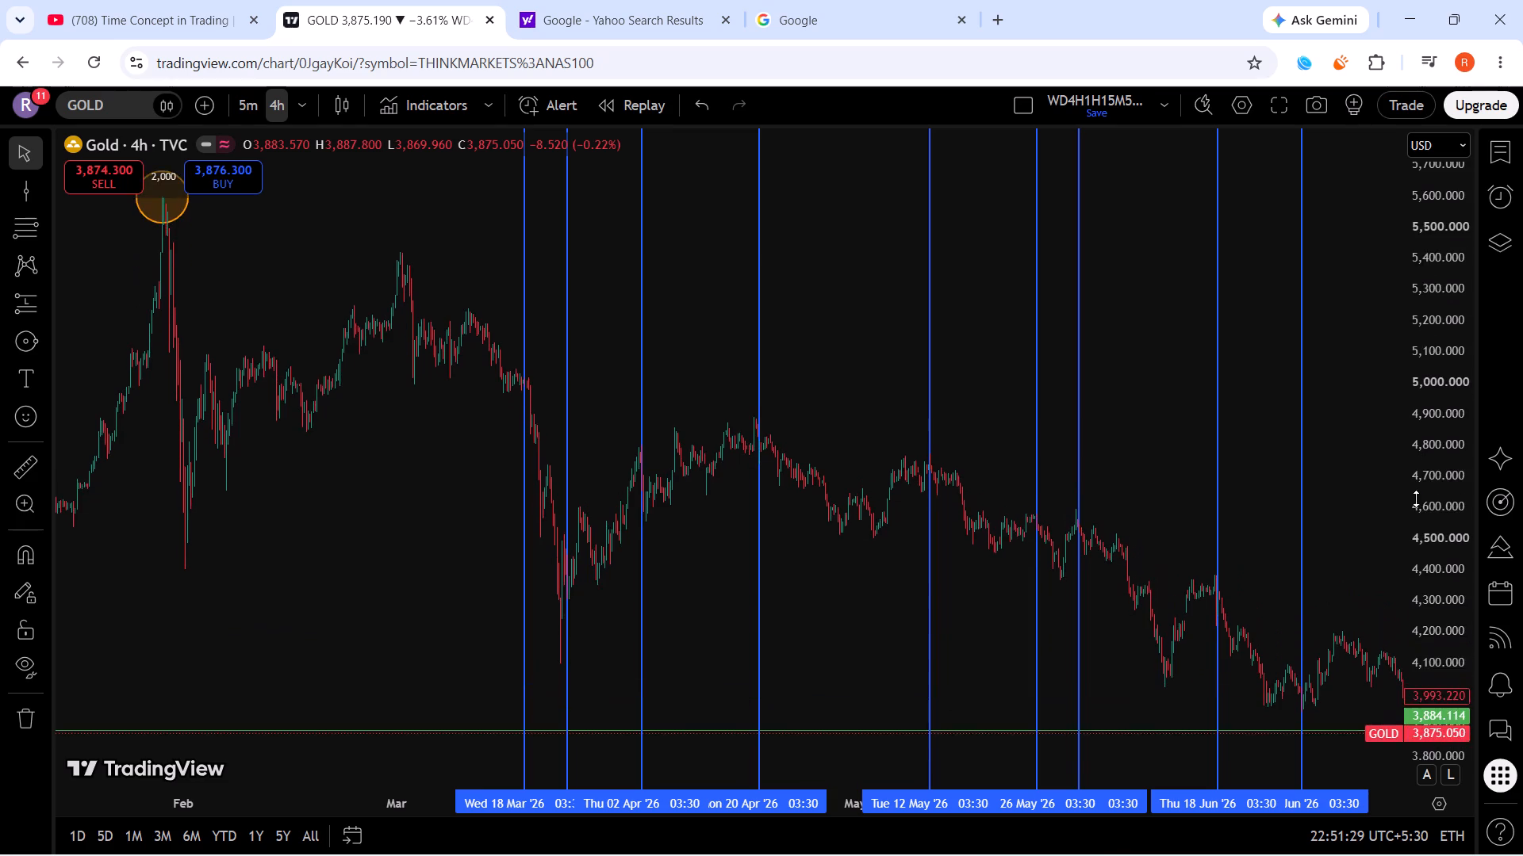
scroll(1416, 499, up, 14)
scroll(1306, 514, up, 11)
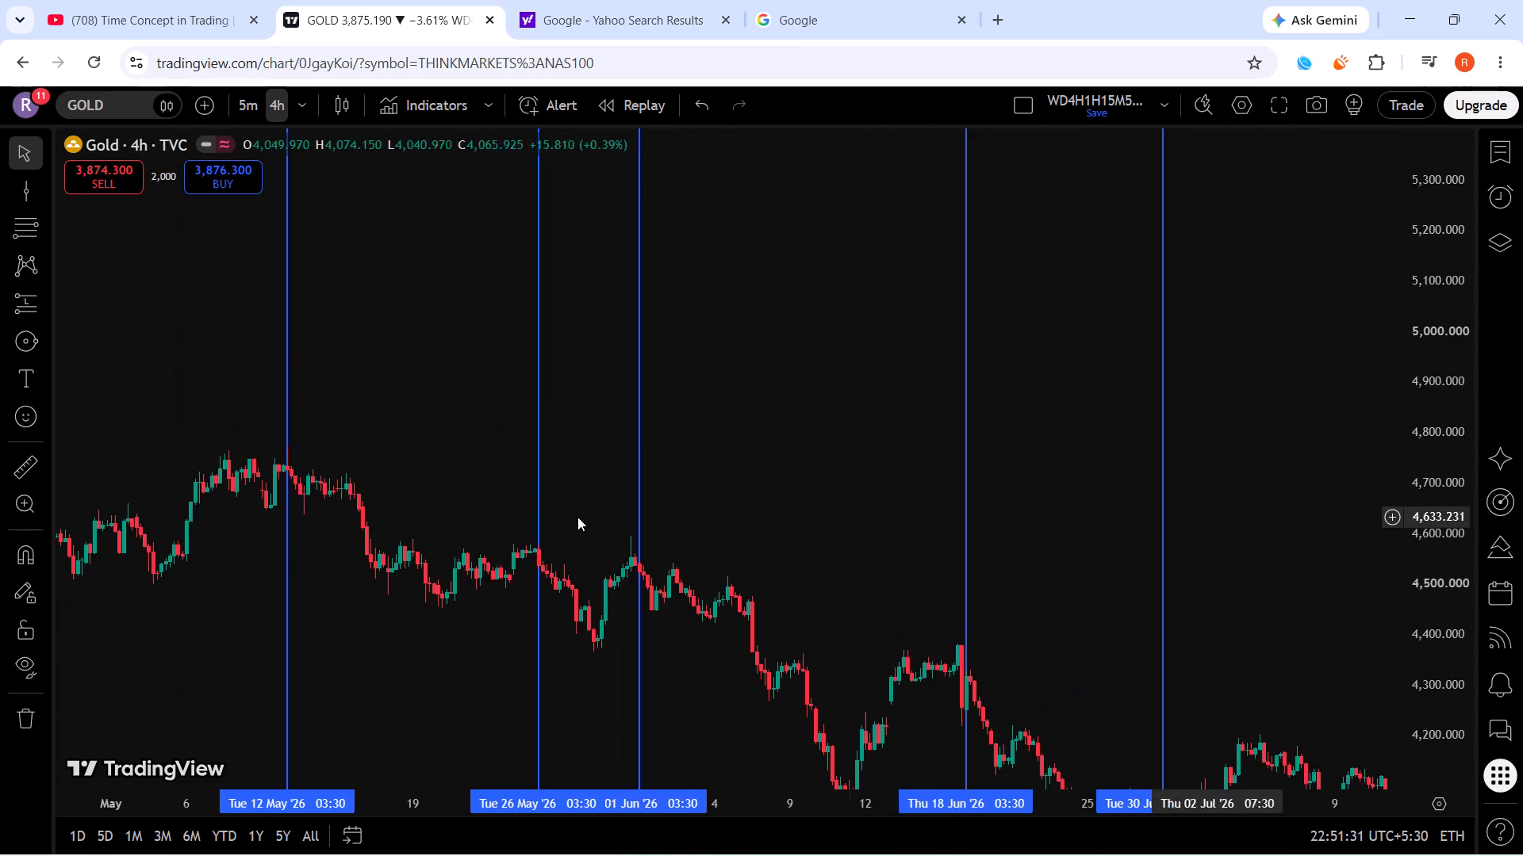
Place a vertical line at the early-May swing low, on 5 May 2026 at 03:30.
drag(475, 453, 1164, 445)
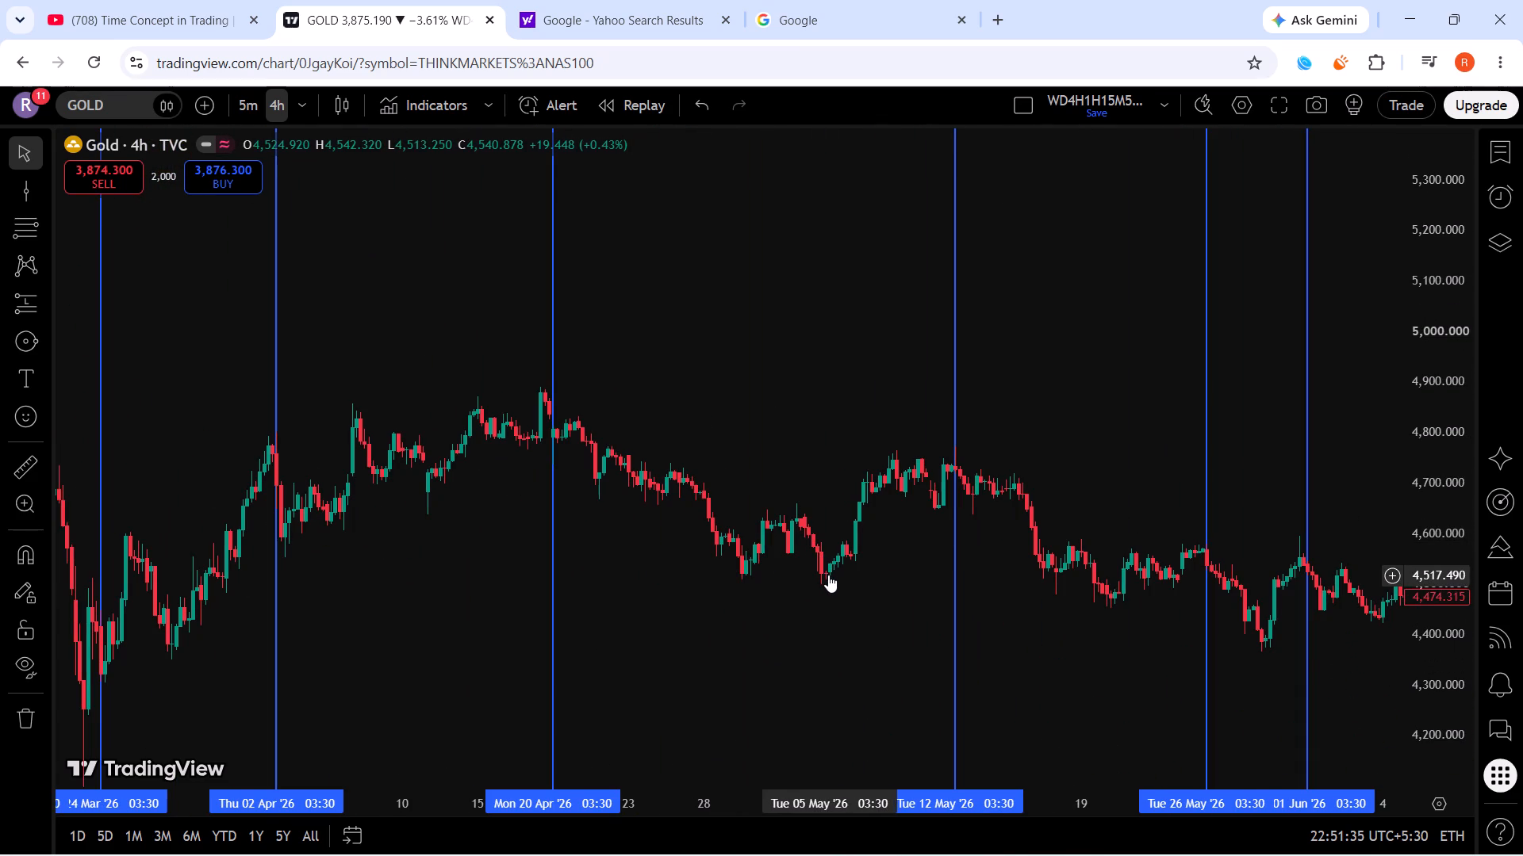
click(20, 185)
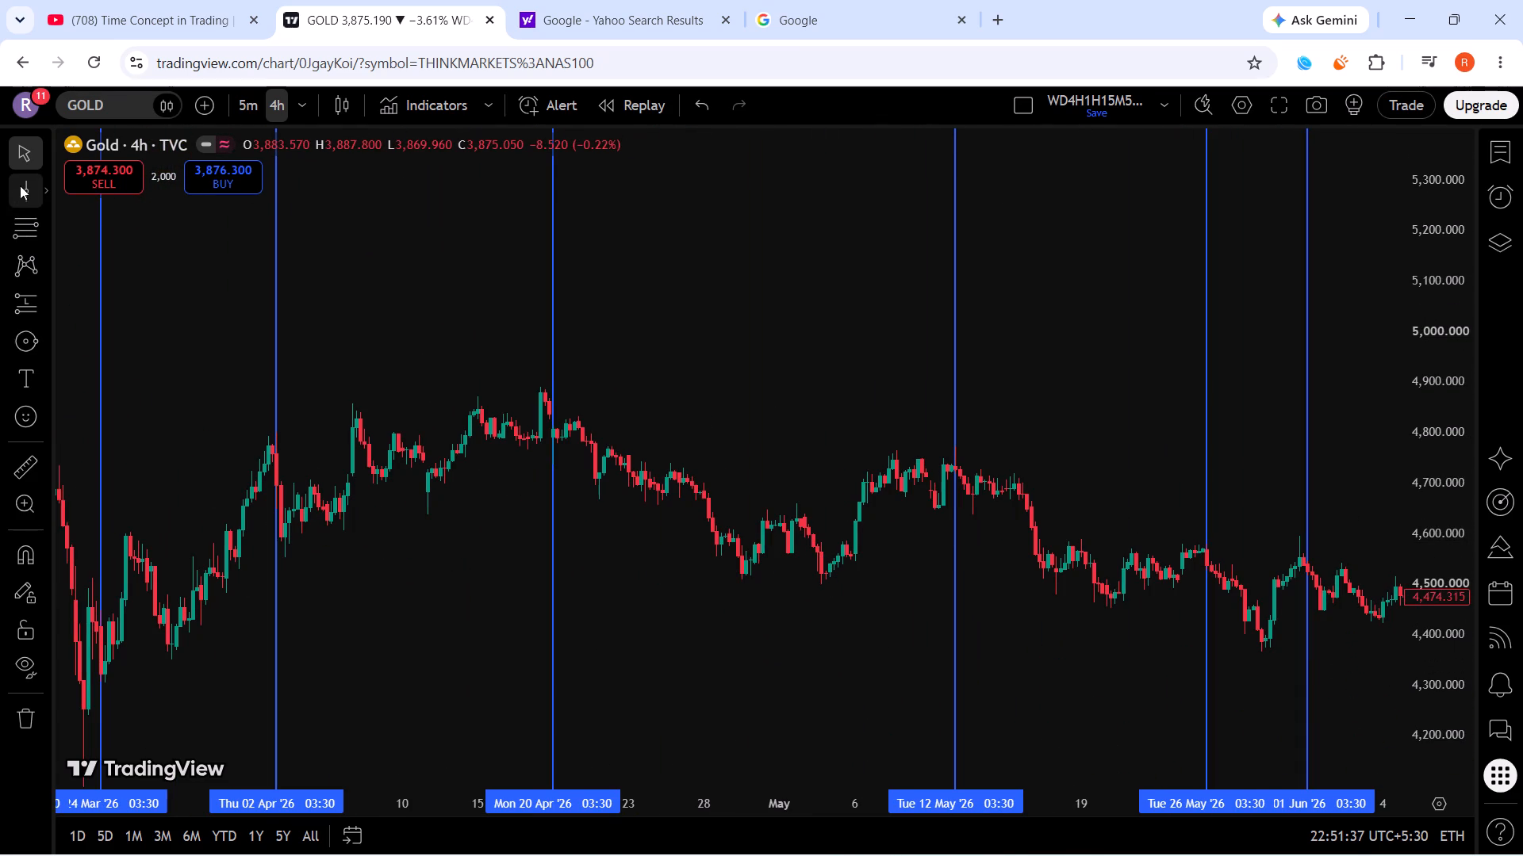
click(829, 567)
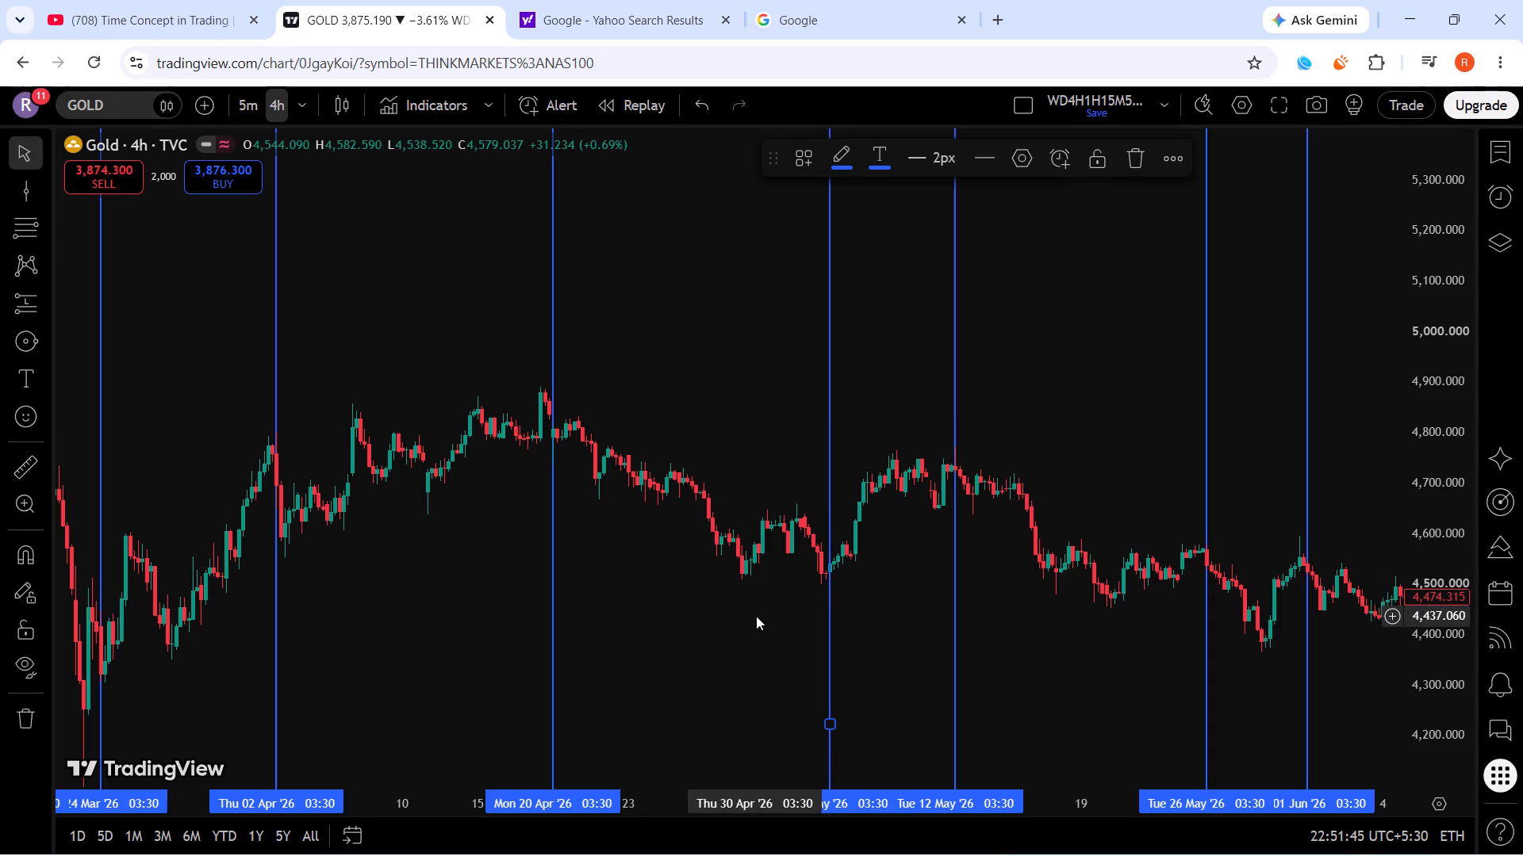
Place a vertical line at the minor late-April high, on 27 April 2026 at 03:30.
scroll(788, 487, down, 4)
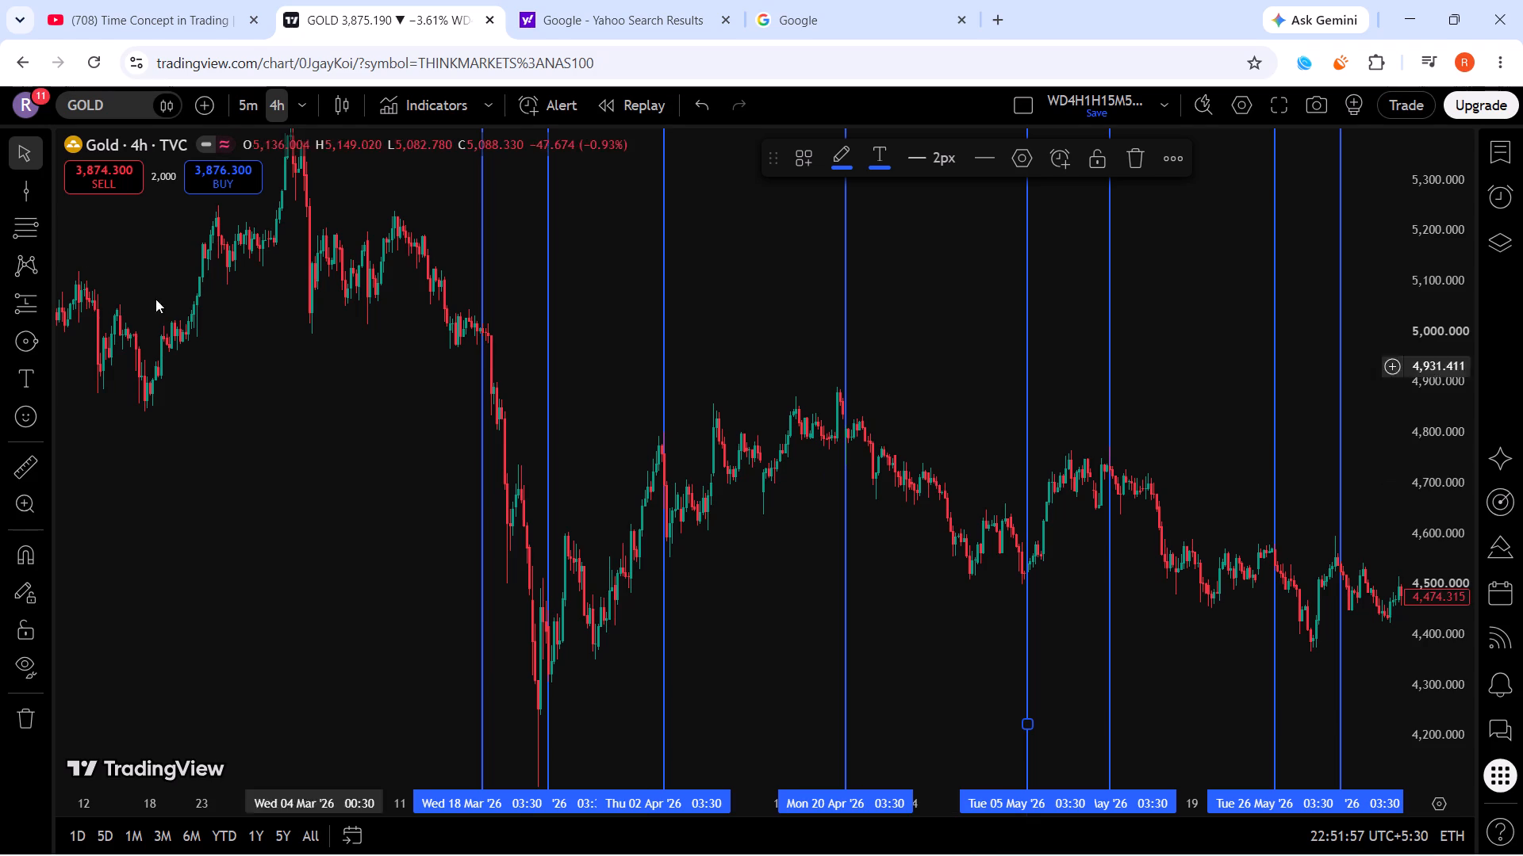
click(21, 185)
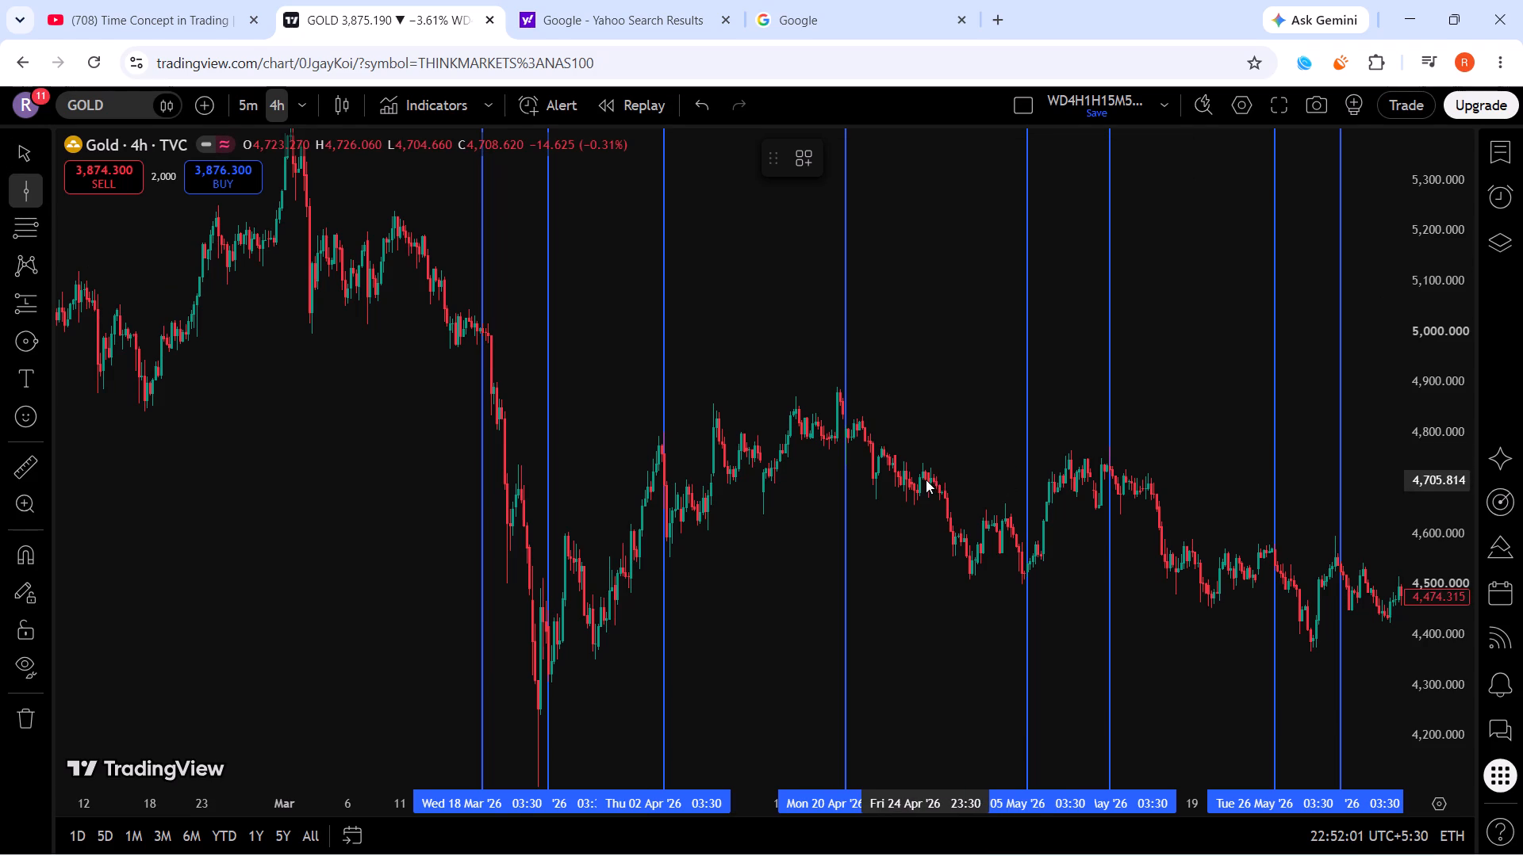
click(929, 479)
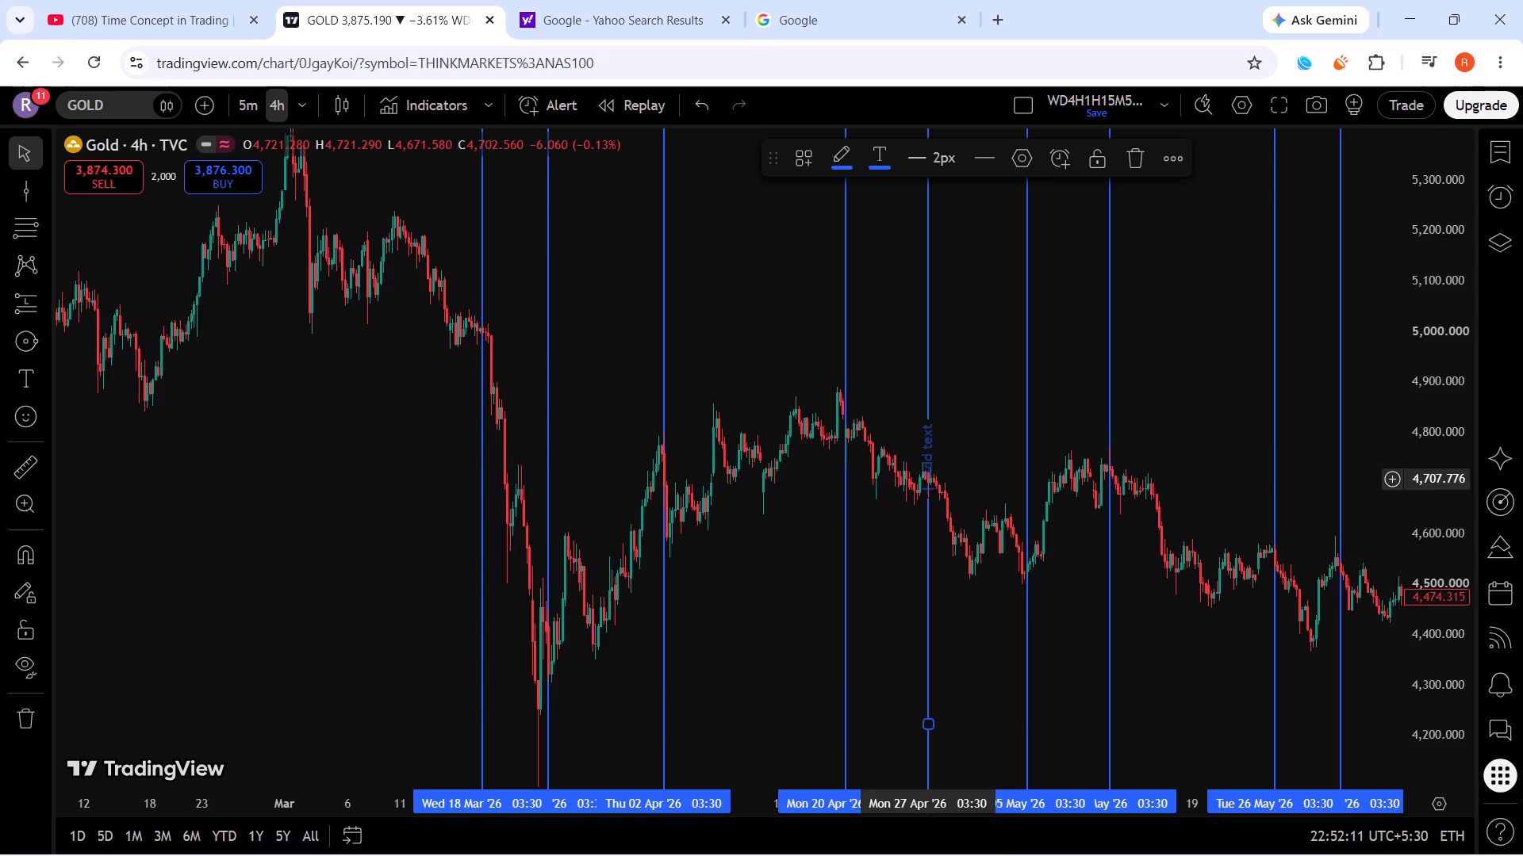
scroll(1460, 464, down, 3)
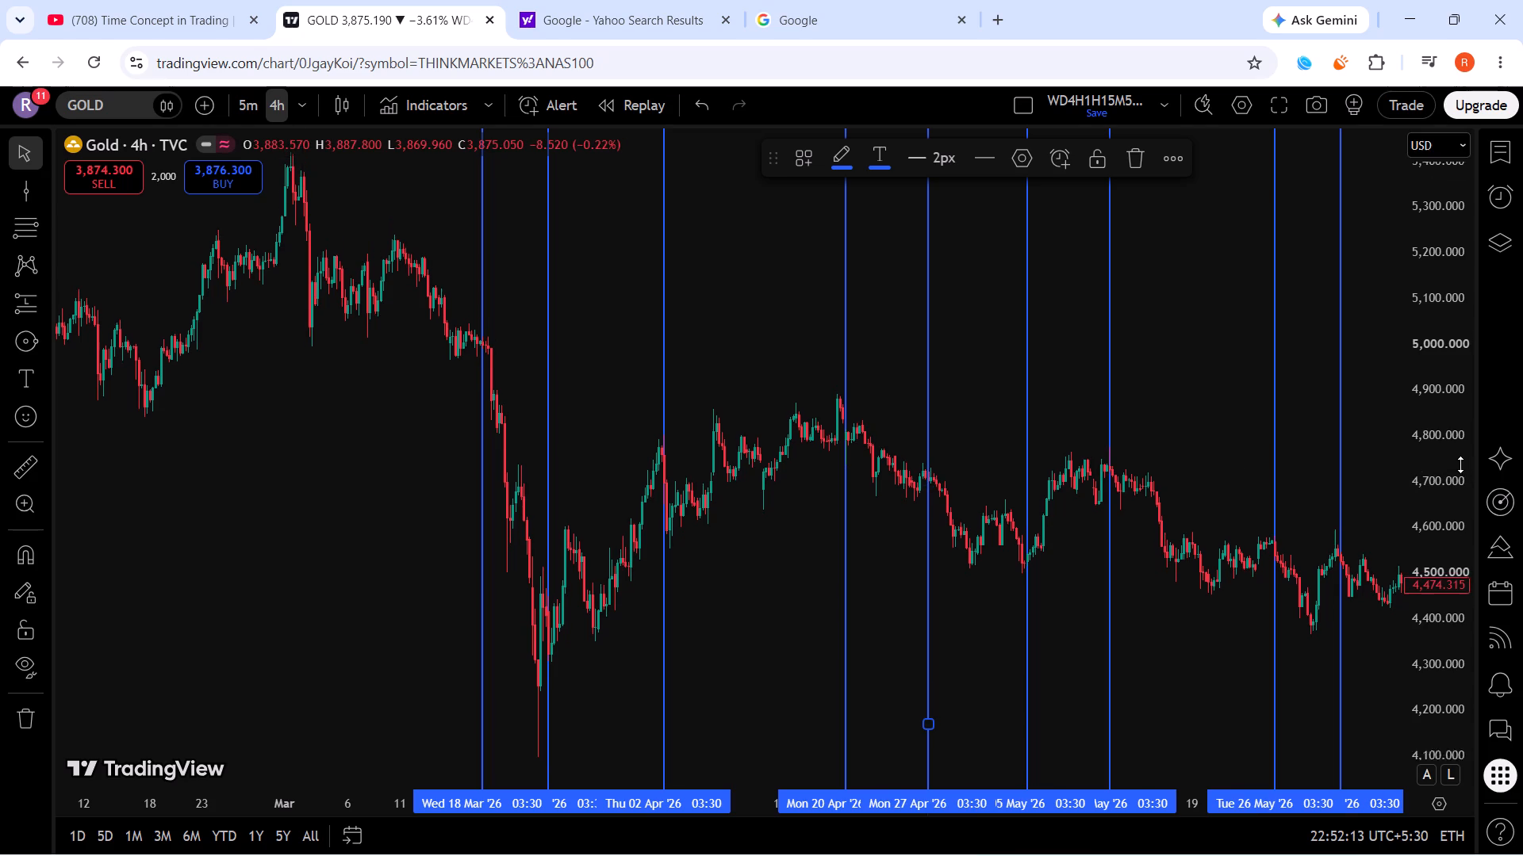
Examine the wider gold price swings from late 2025 to May 2026 against the vertical lines.
scroll(1460, 464, down, 8)
scroll(528, 409, down, 7)
scroll(692, 415, down, 3)
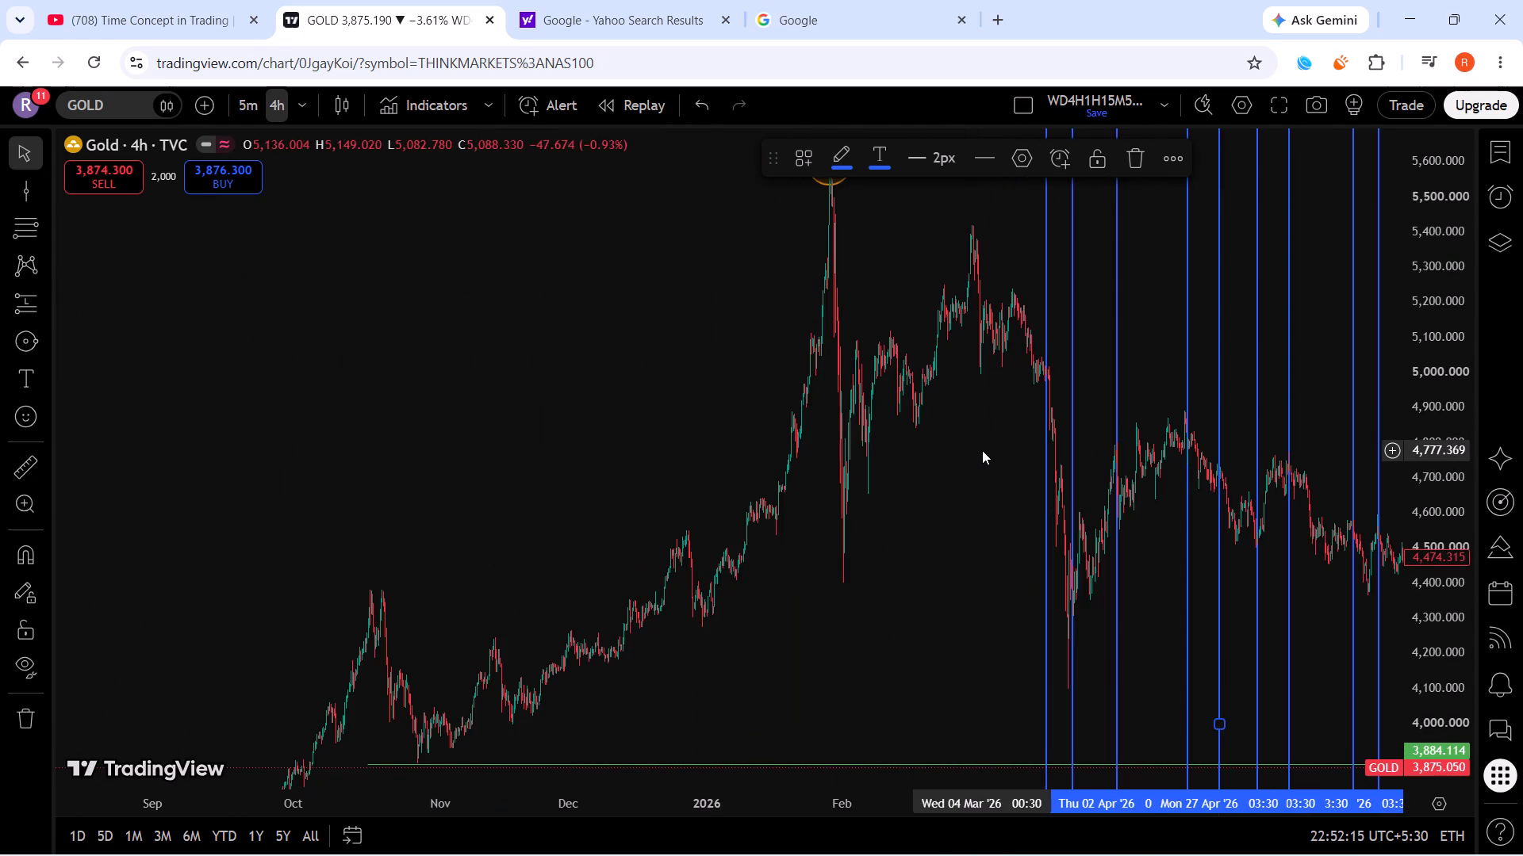
scroll(982, 450, up, 5)
scroll(1439, 428, down, 13)
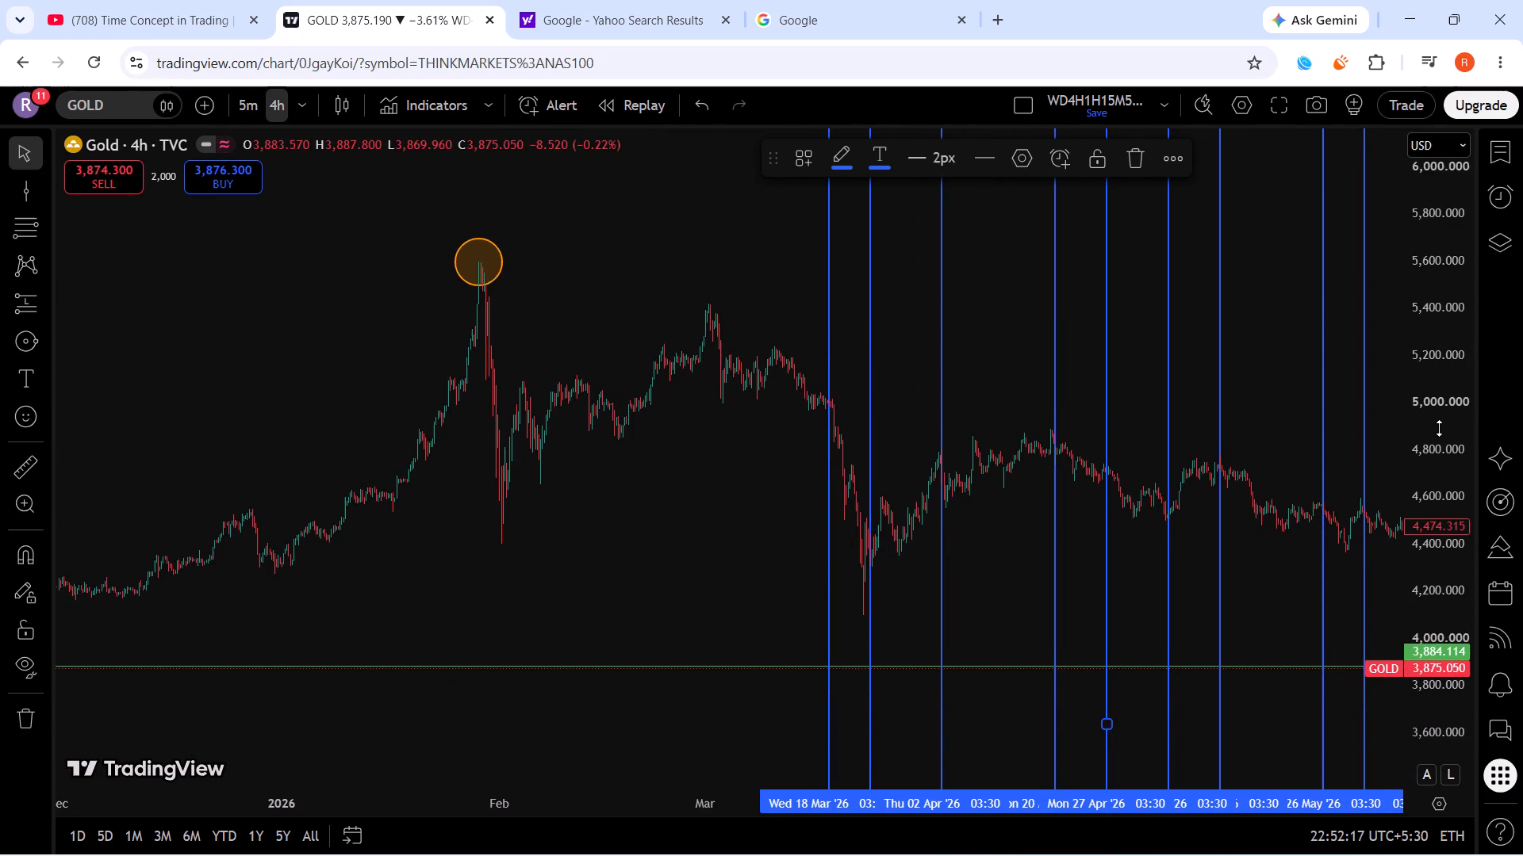
scroll(1439, 428, down, 5)
scroll(968, 418, up, 7)
scroll(978, 396, down, 14)
scroll(1004, 378, up, 3)
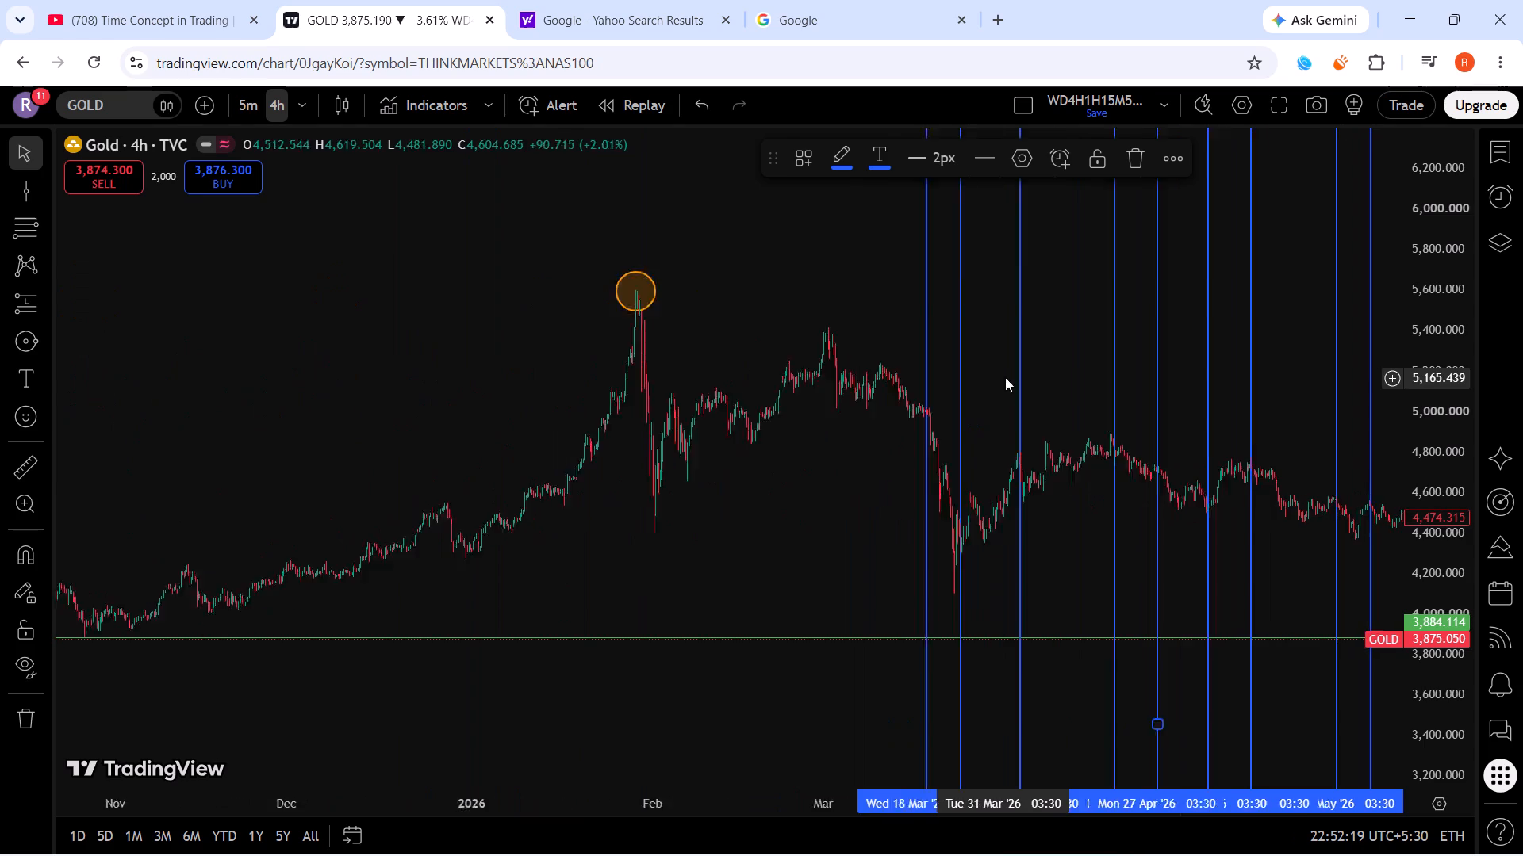
scroll(1005, 377, up, 10)
Colour the vertical line at the late-March swing low, on 24 March 2026, green.
drag(254, 351, 700, 408)
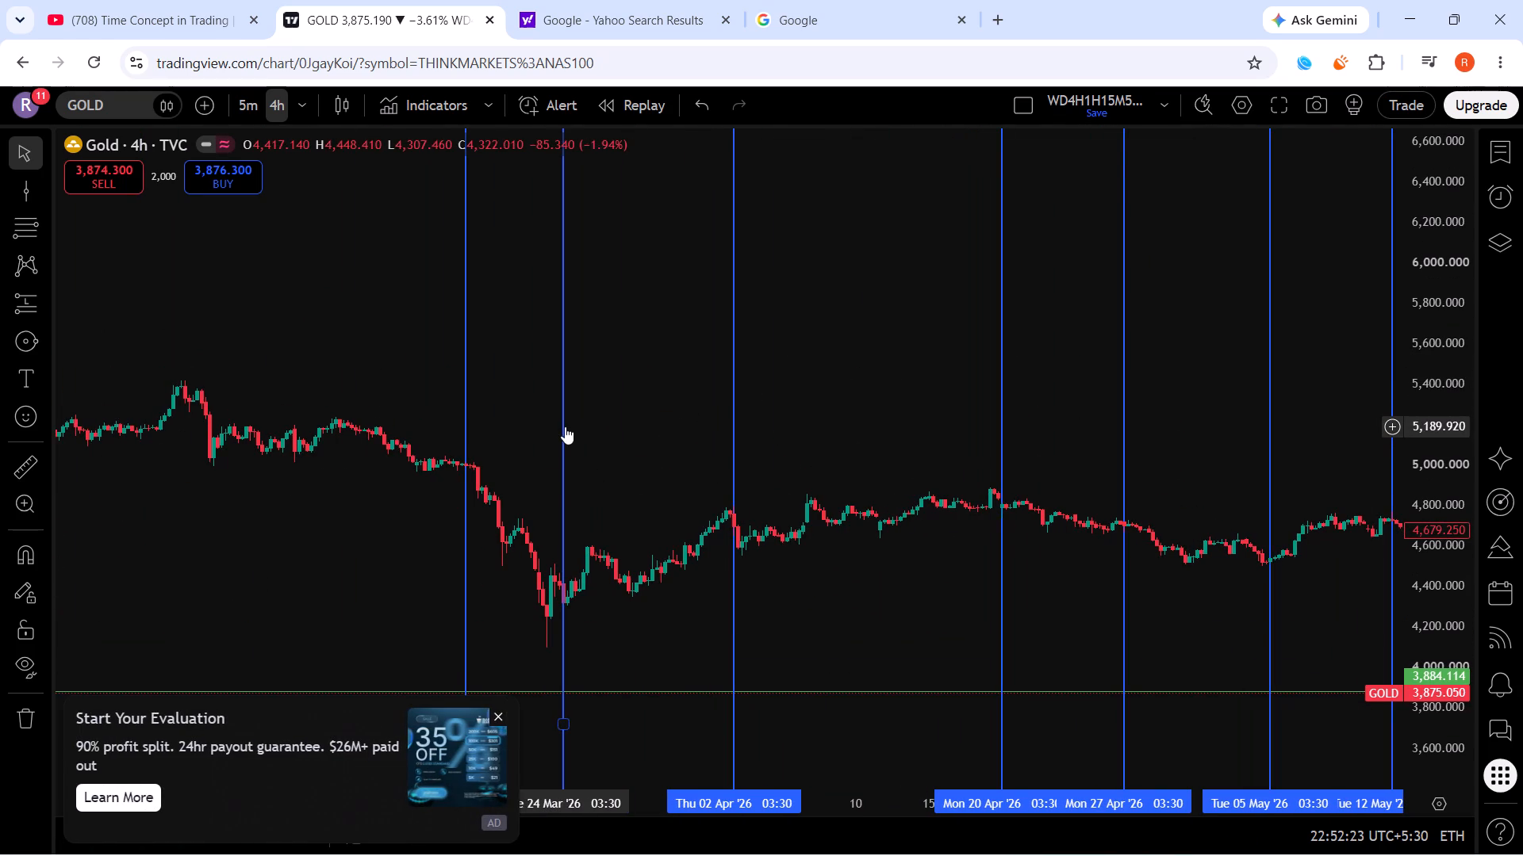
click(565, 426)
click(851, 166)
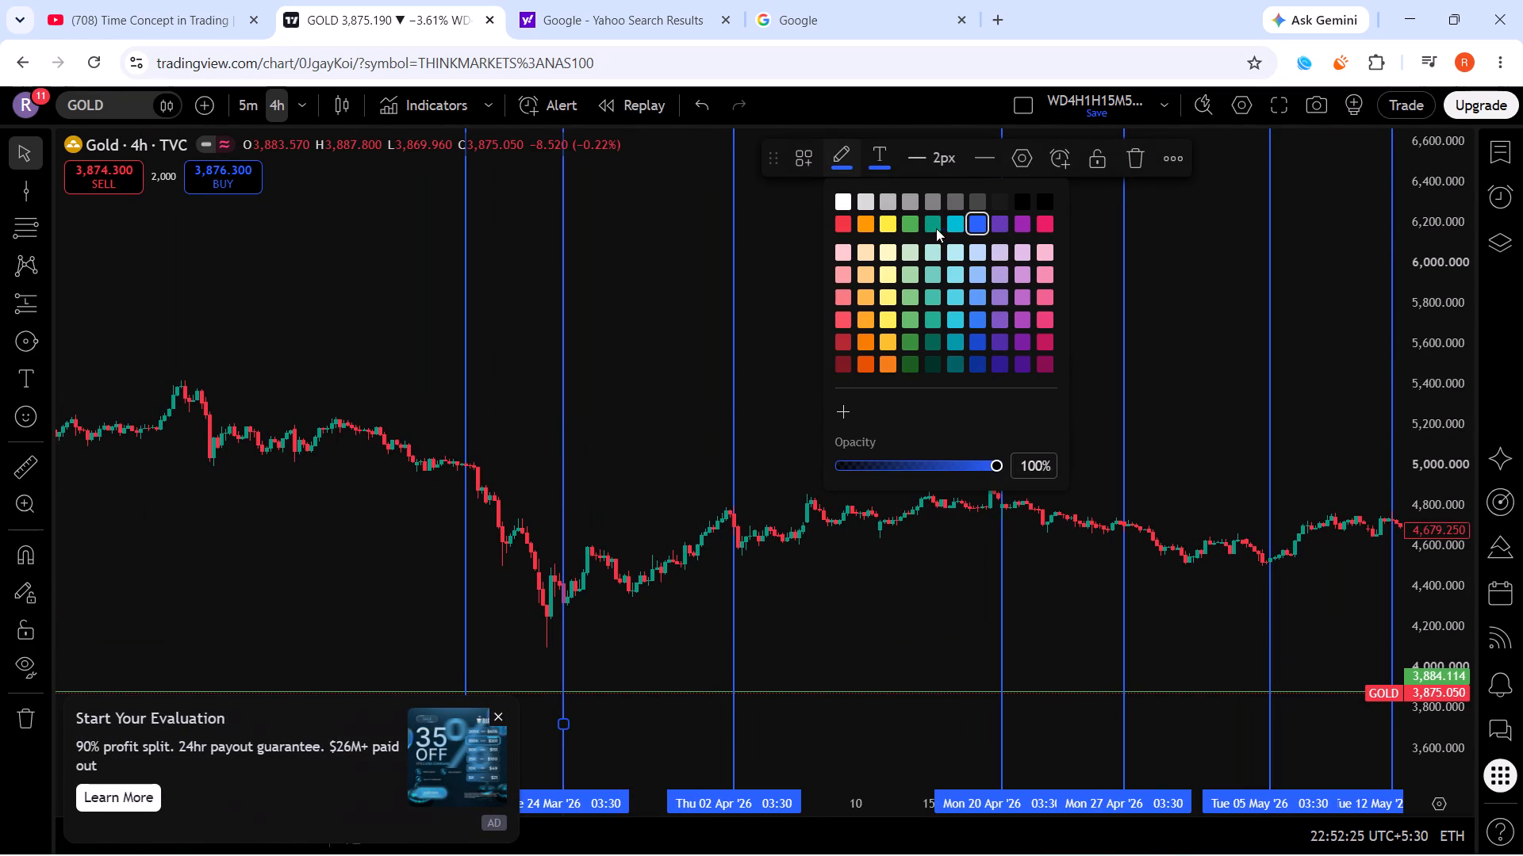
click(916, 225)
Examine the gold swings from January to June 2026 for highs and lows that are still unmarked.
scroll(873, 409, down, 5)
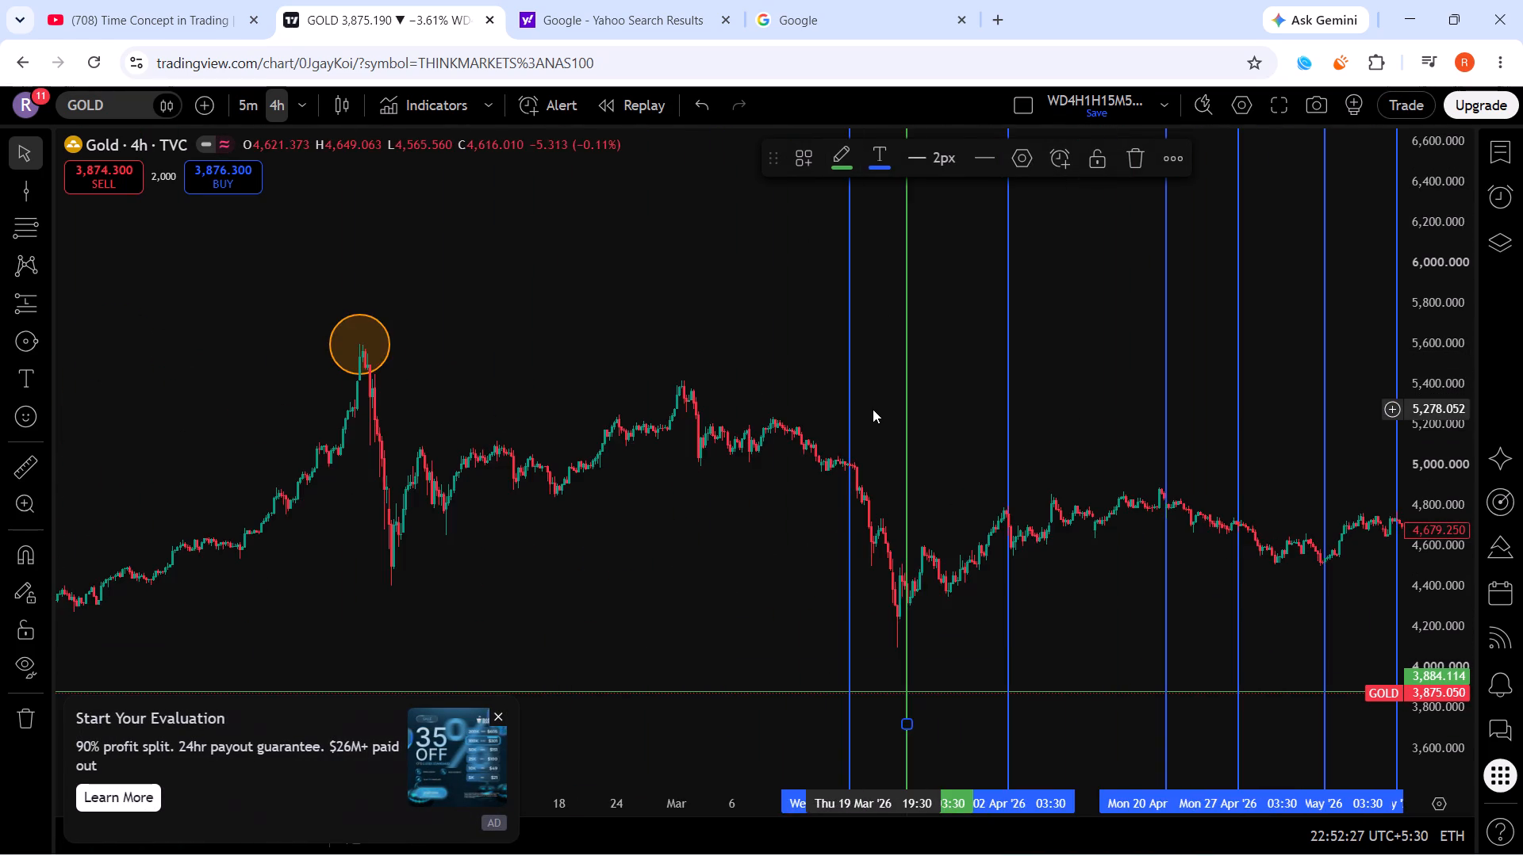
scroll(887, 418, down, 2)
drag(1109, 598, 963, 502)
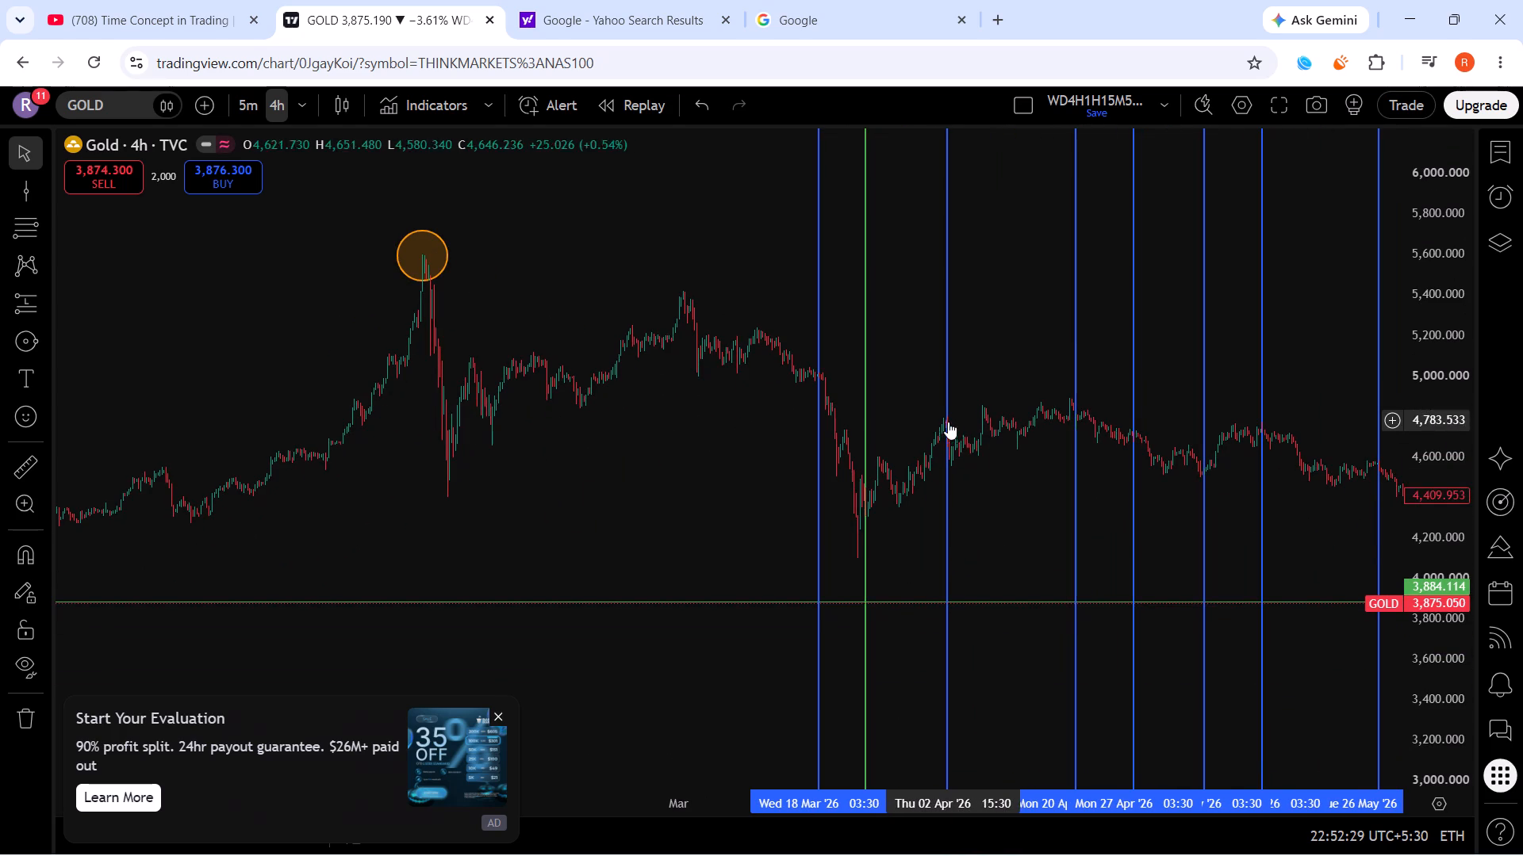
scroll(999, 517, down, 6)
scroll(1007, 511, up, 12)
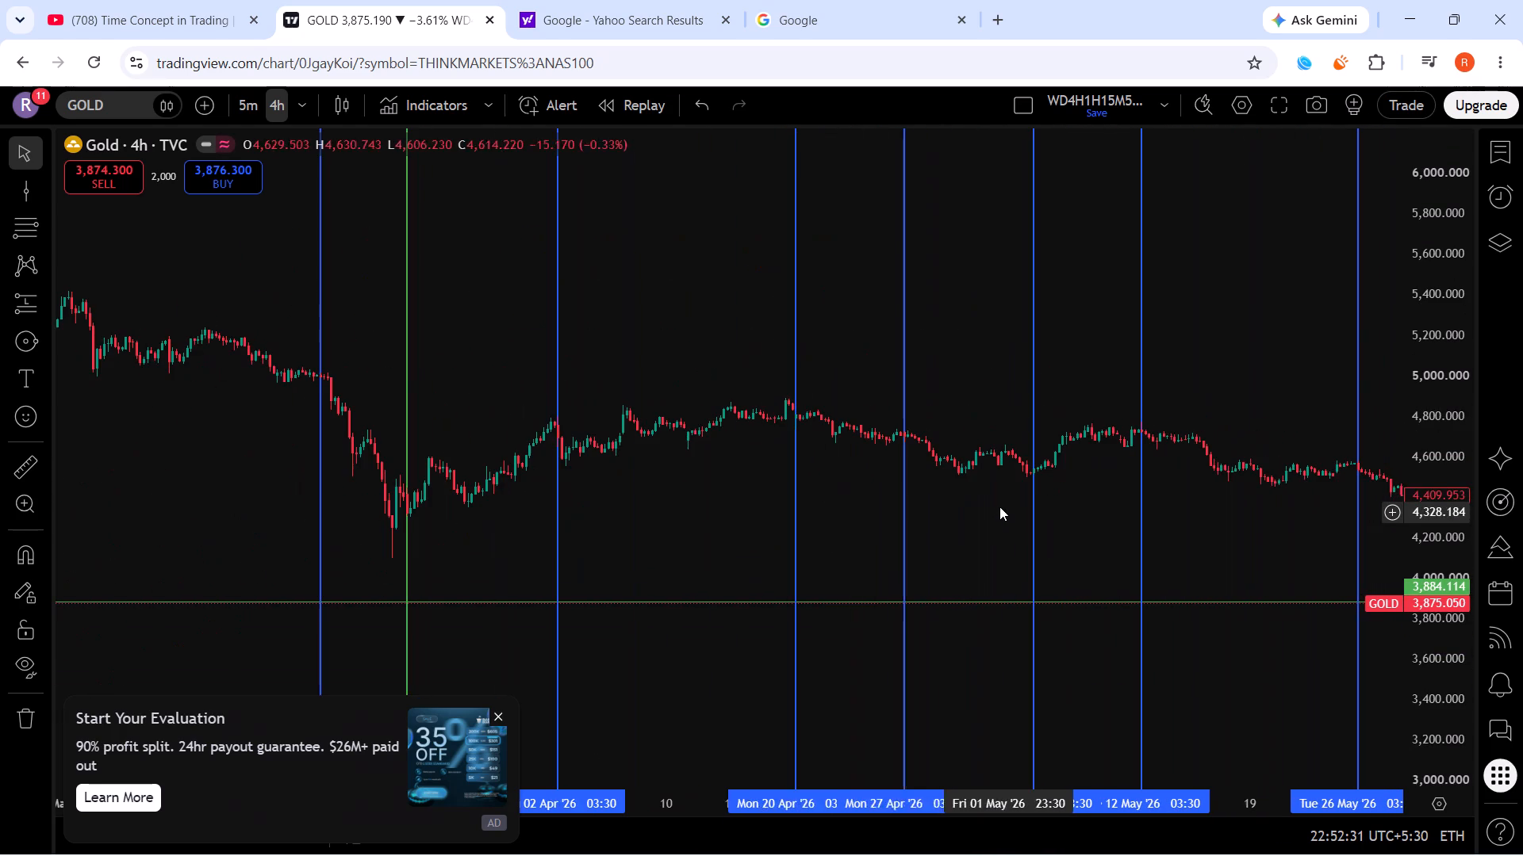
drag(691, 485, 892, 485)
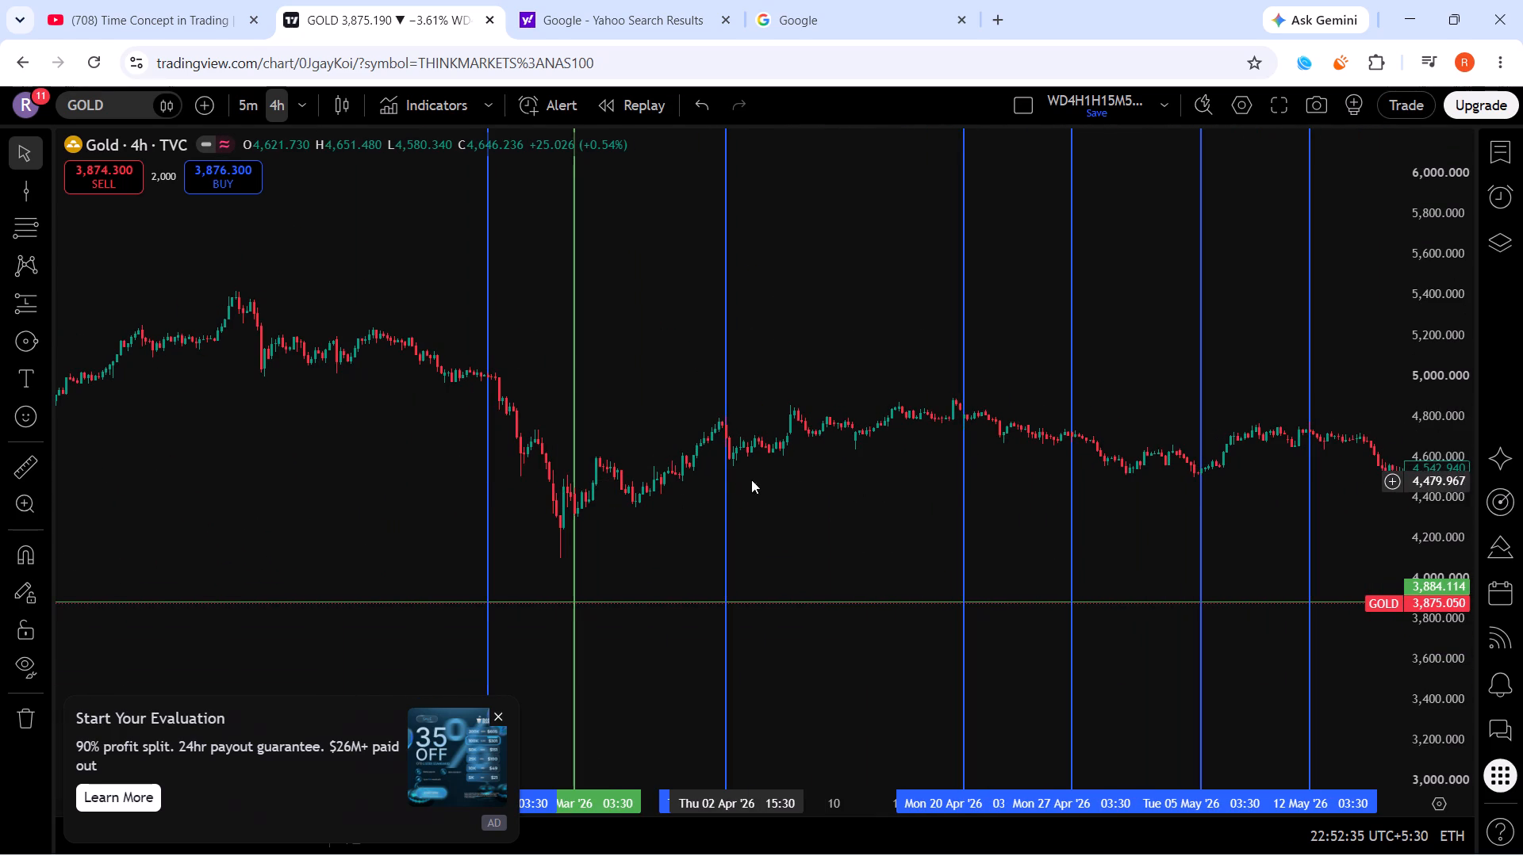
scroll(834, 489, down, 7)
drag(1138, 508, 1068, 490)
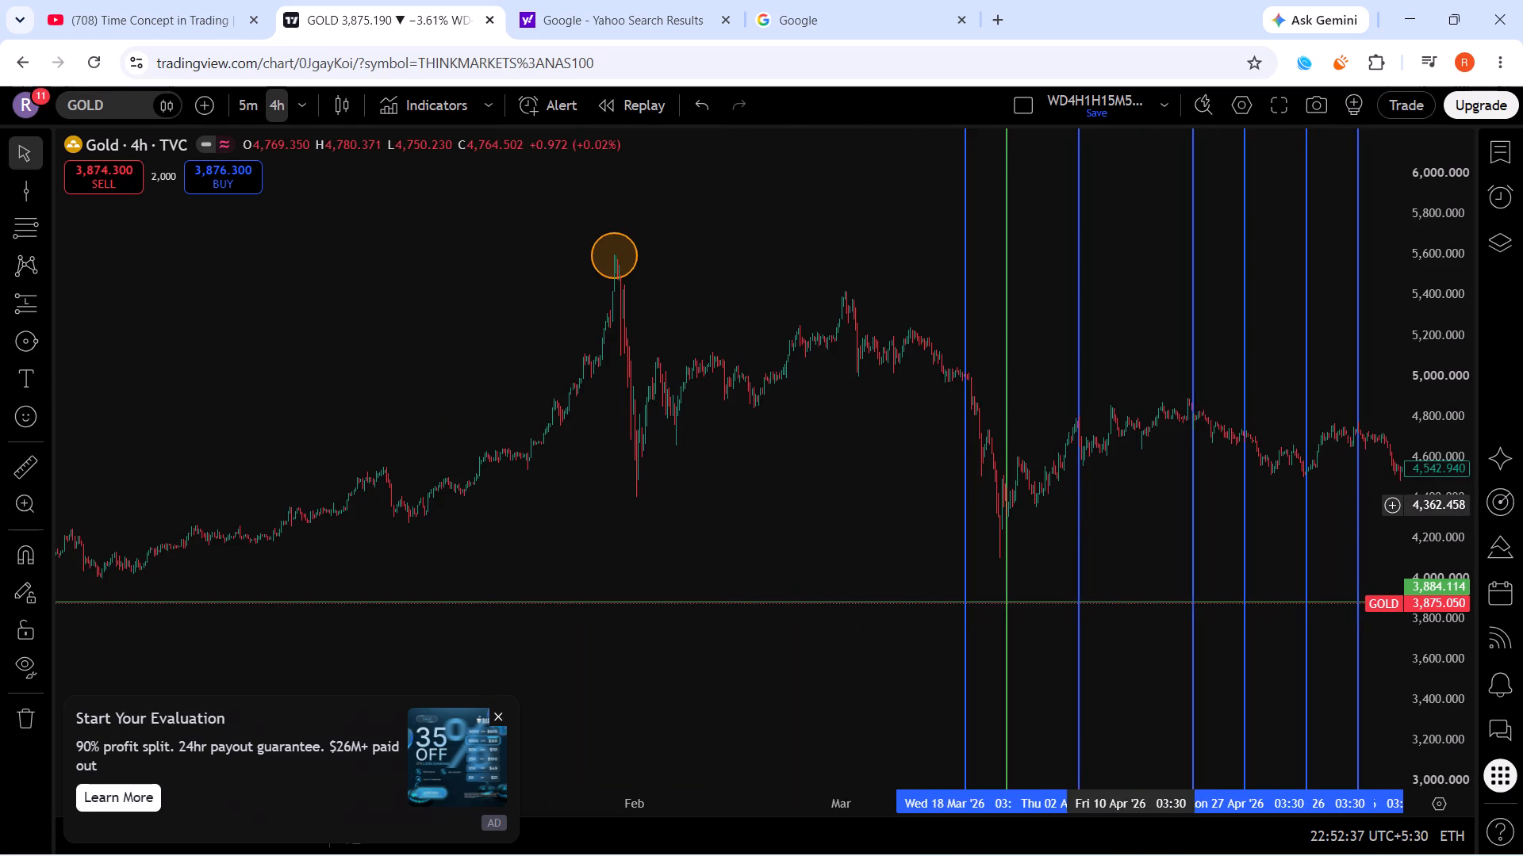
drag(1068, 490, 898, 488)
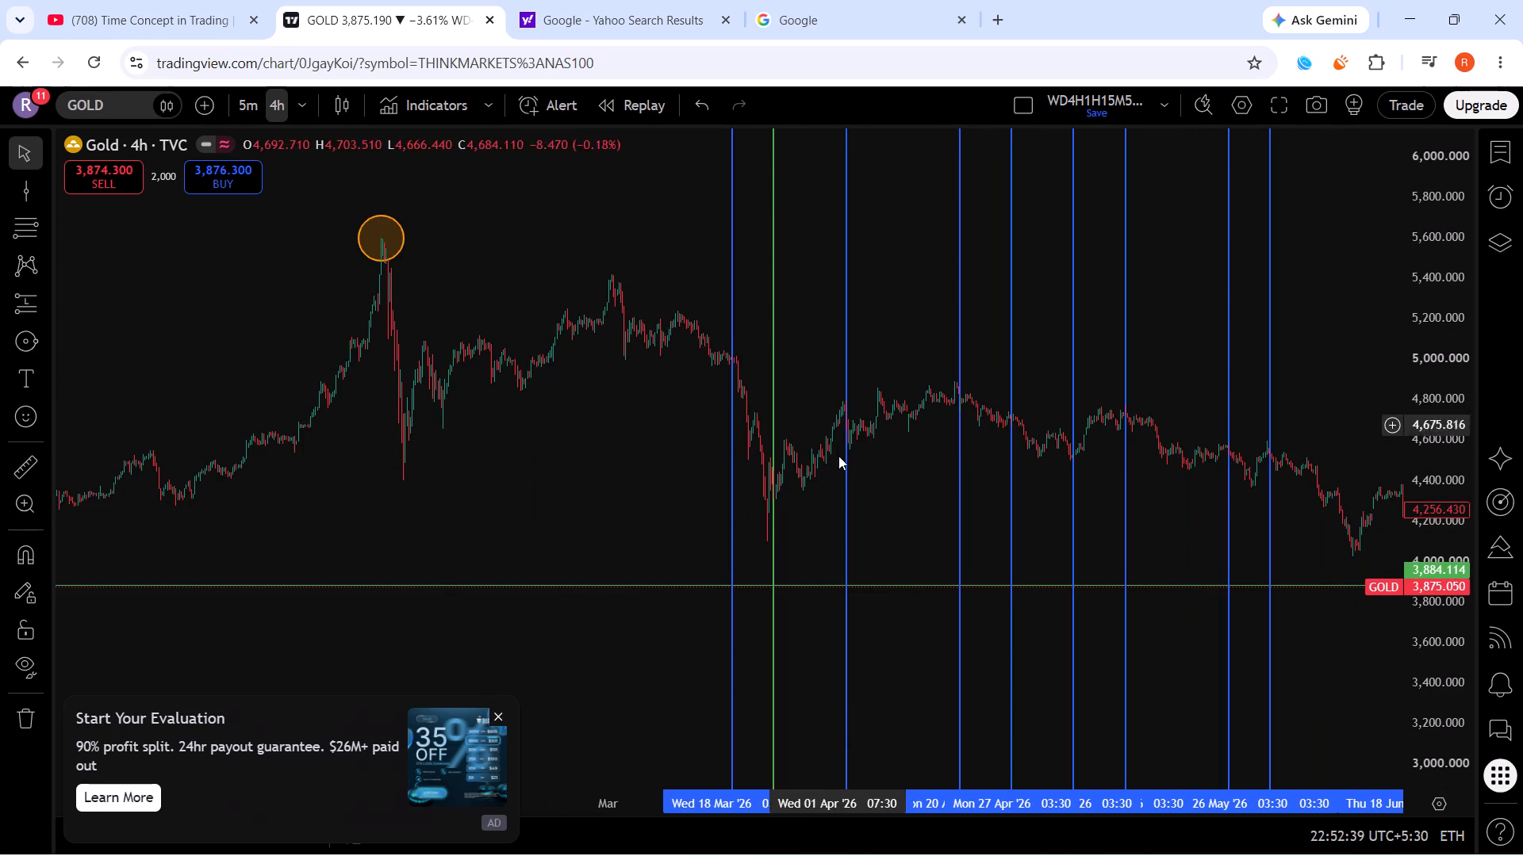
drag(897, 503, 843, 506)
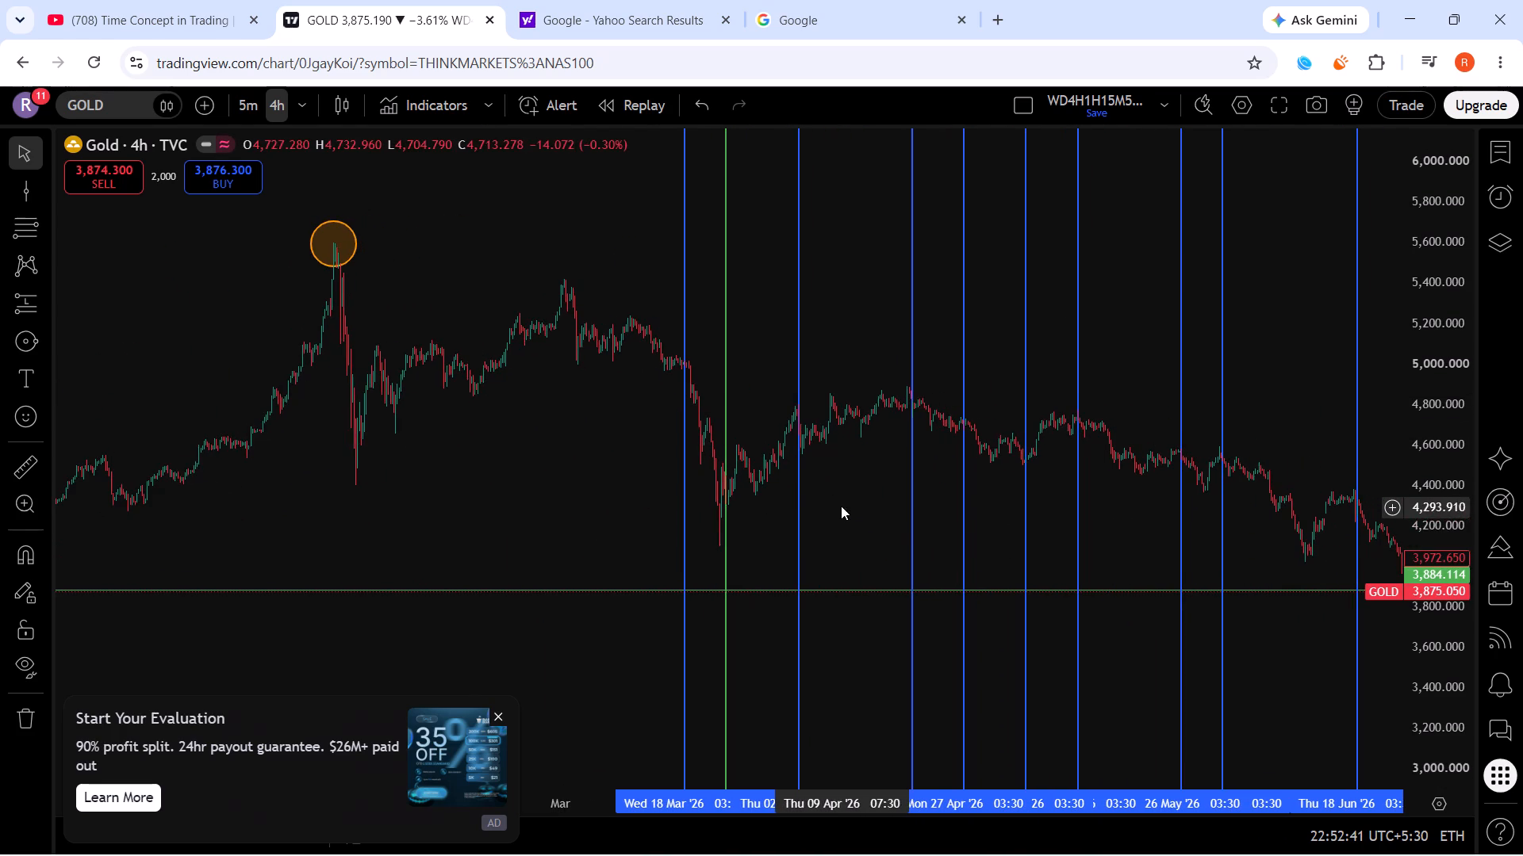
scroll(877, 487, up, 3)
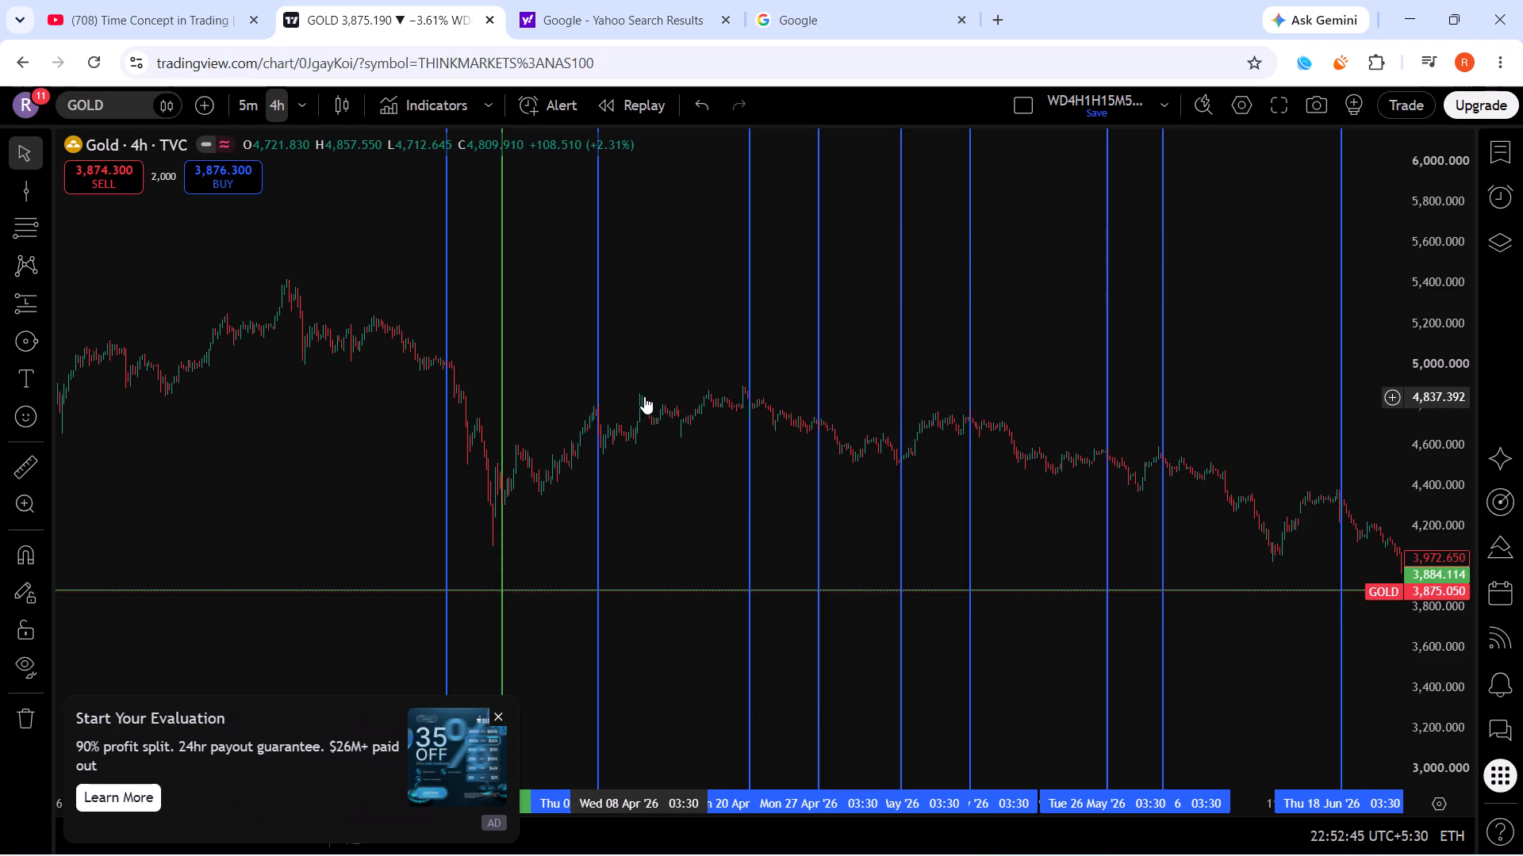
scroll(1492, 424, up, 18)
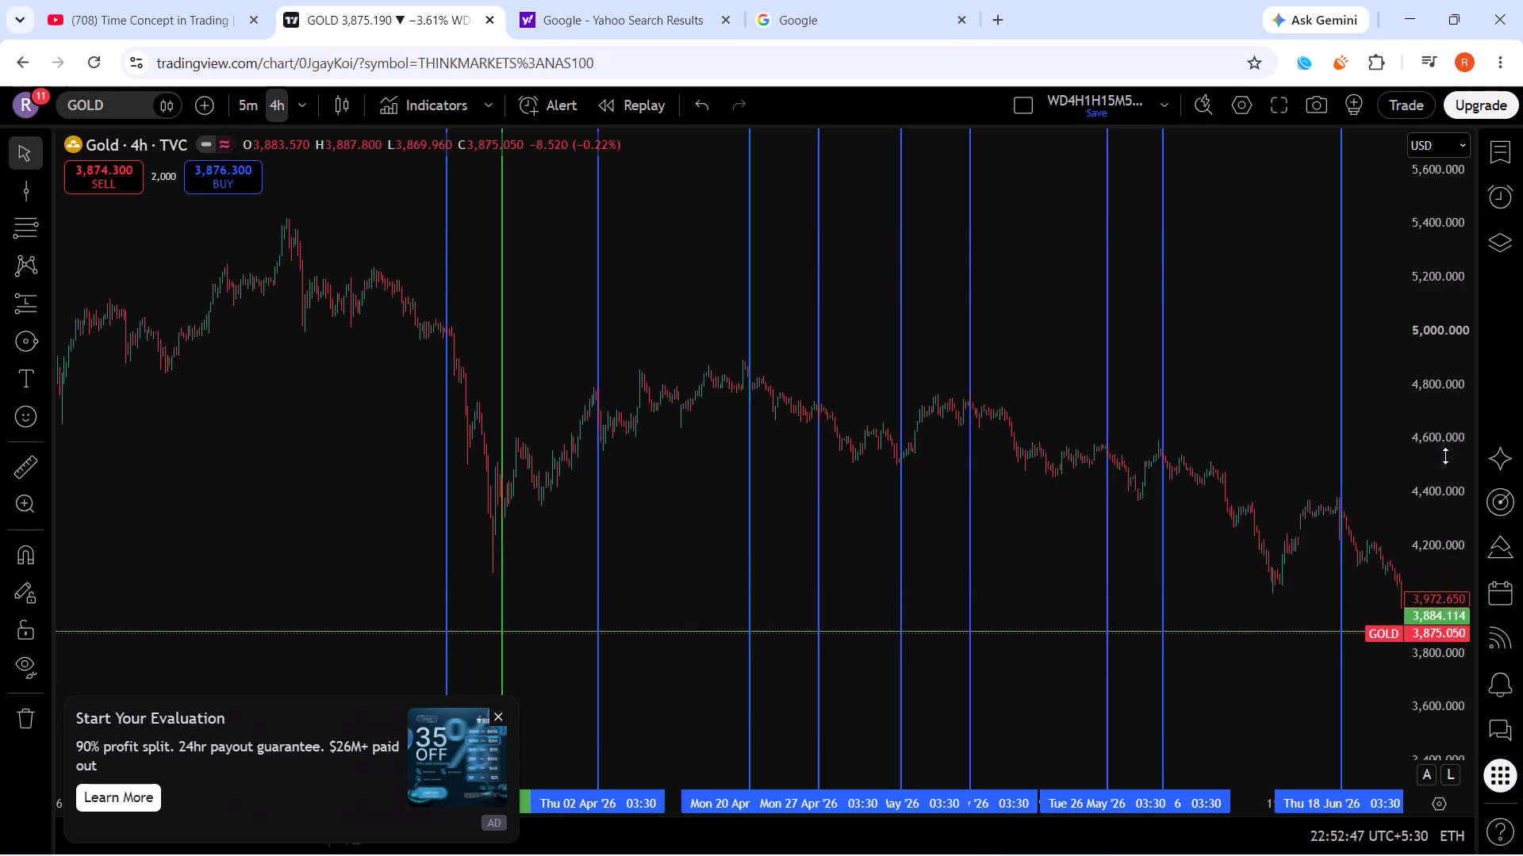
Place a vertical line at the April swing high, on 8 April 2026 at 03:30.
scroll(1003, 453, up, 7)
drag(286, 466, 710, 487)
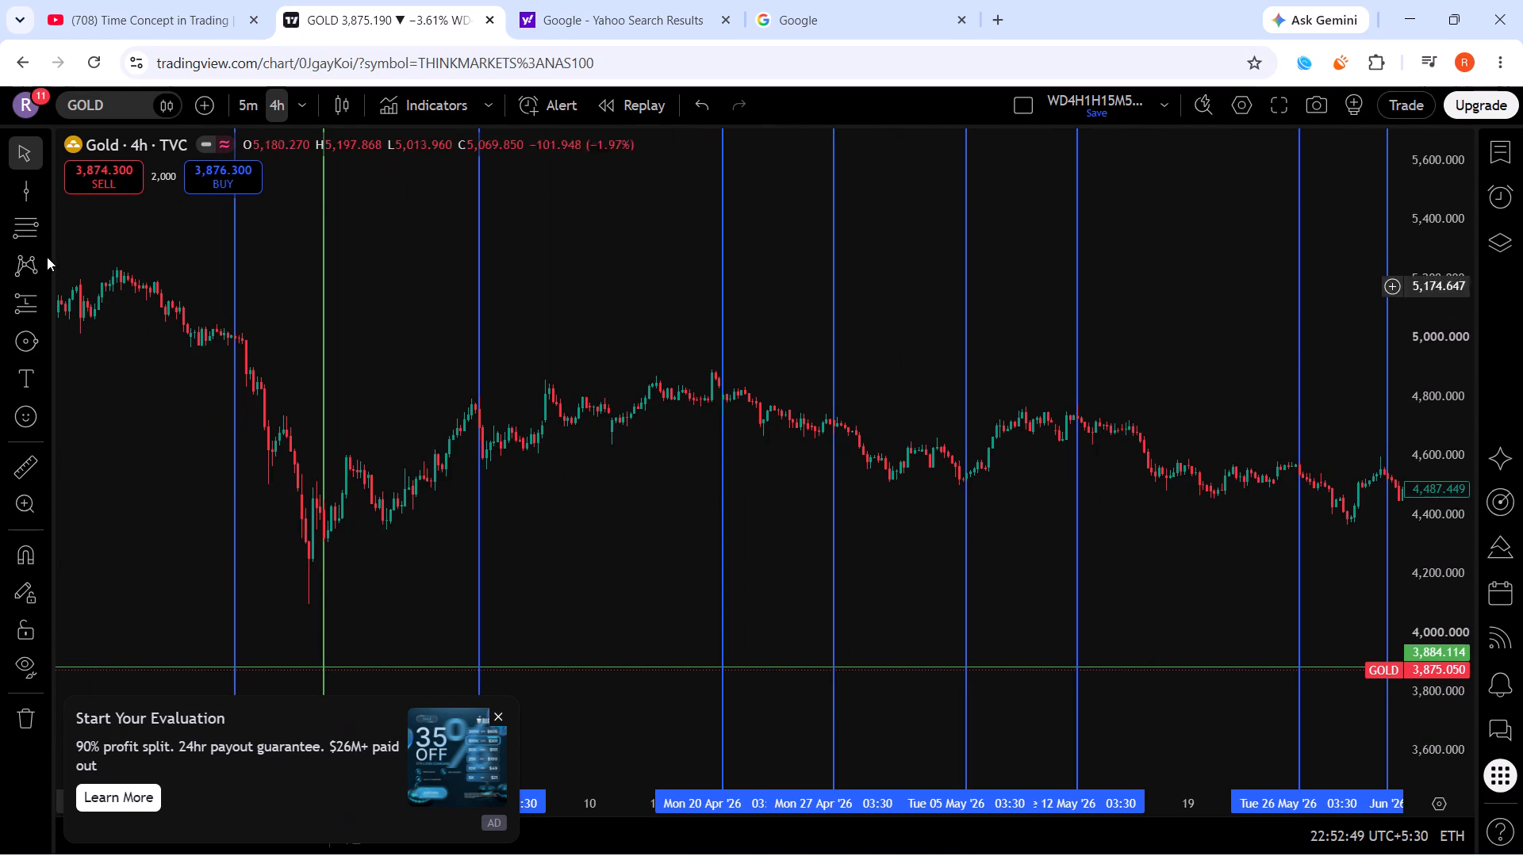
click(14, 190)
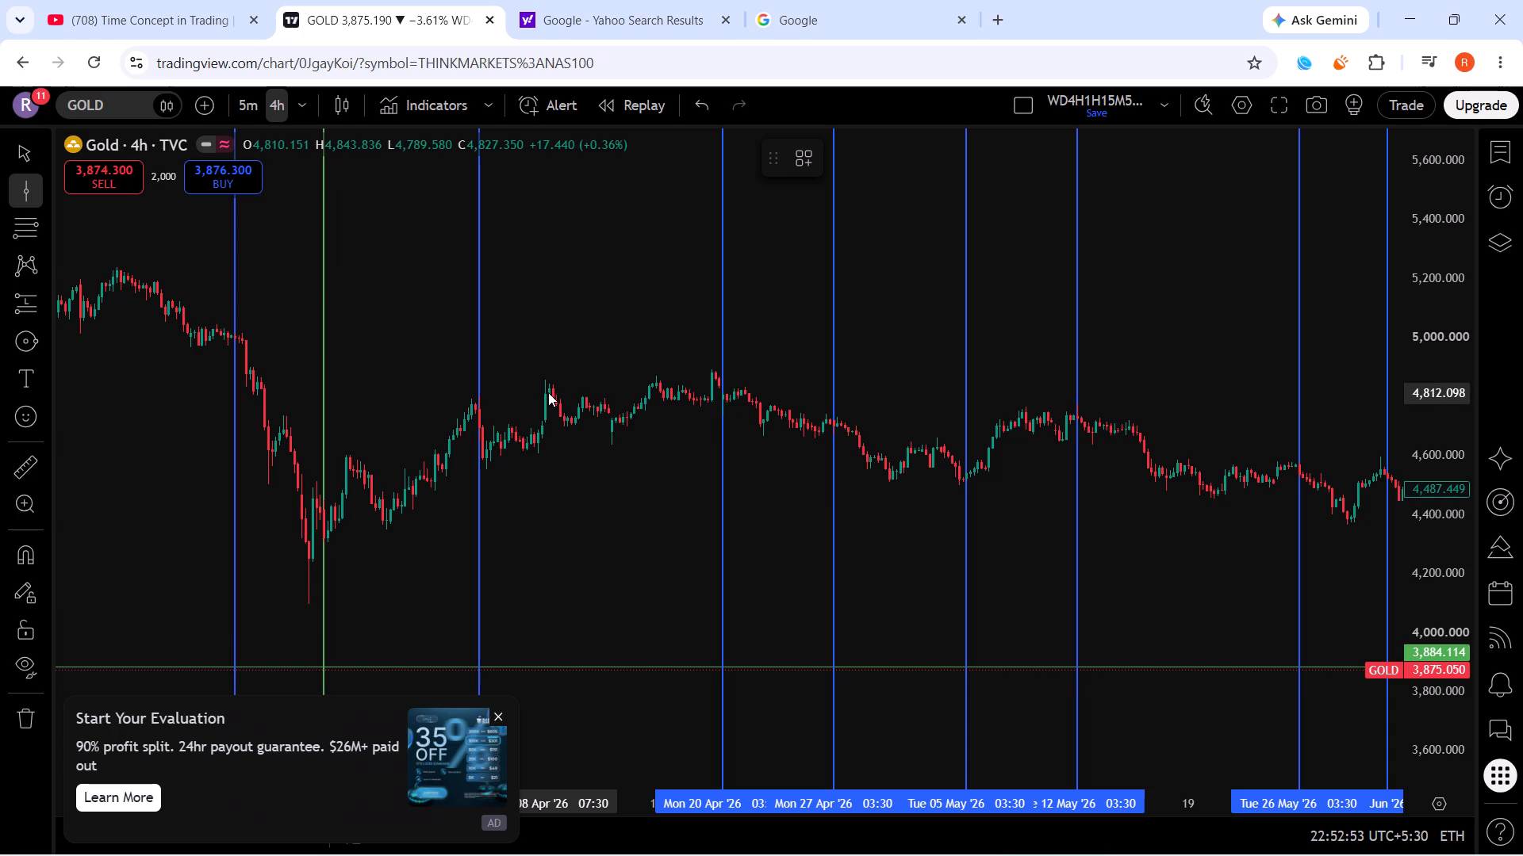
click(544, 392)
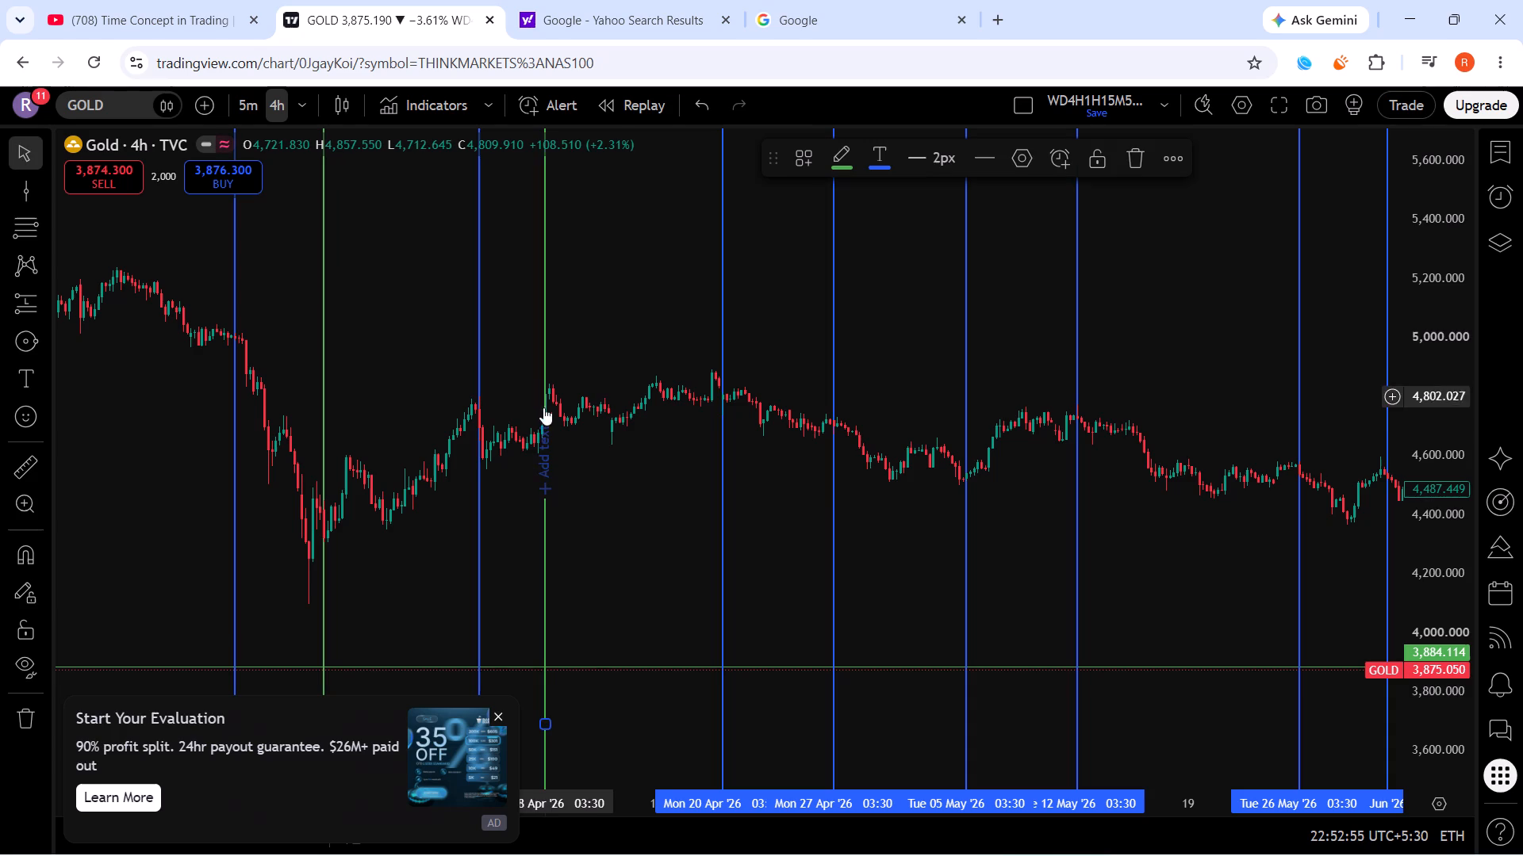
Change the line colour of the 8 April 2026 vertical line to blue.
click(880, 173)
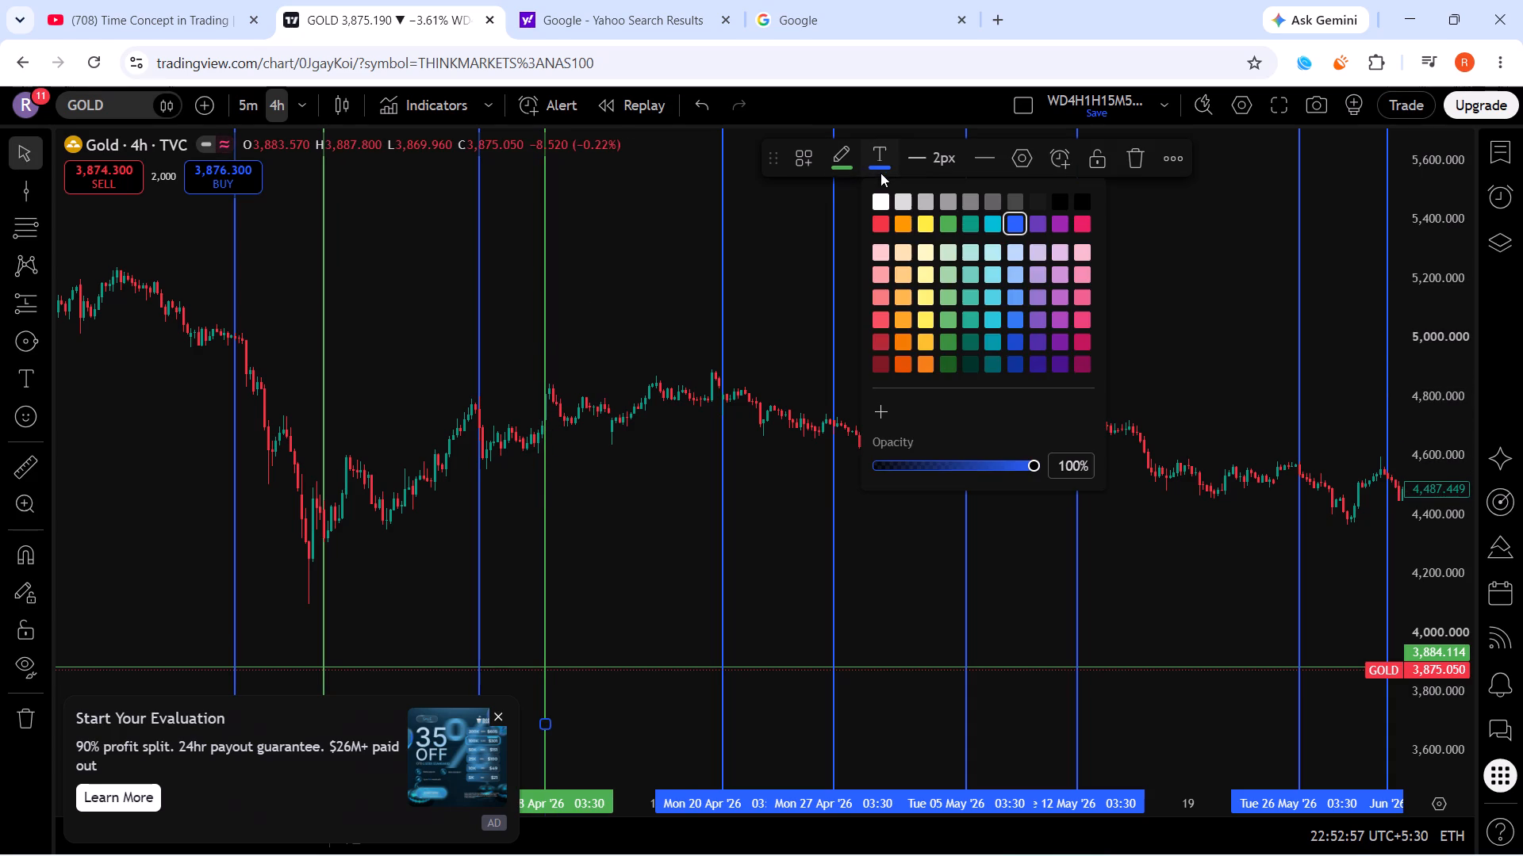
click(548, 329)
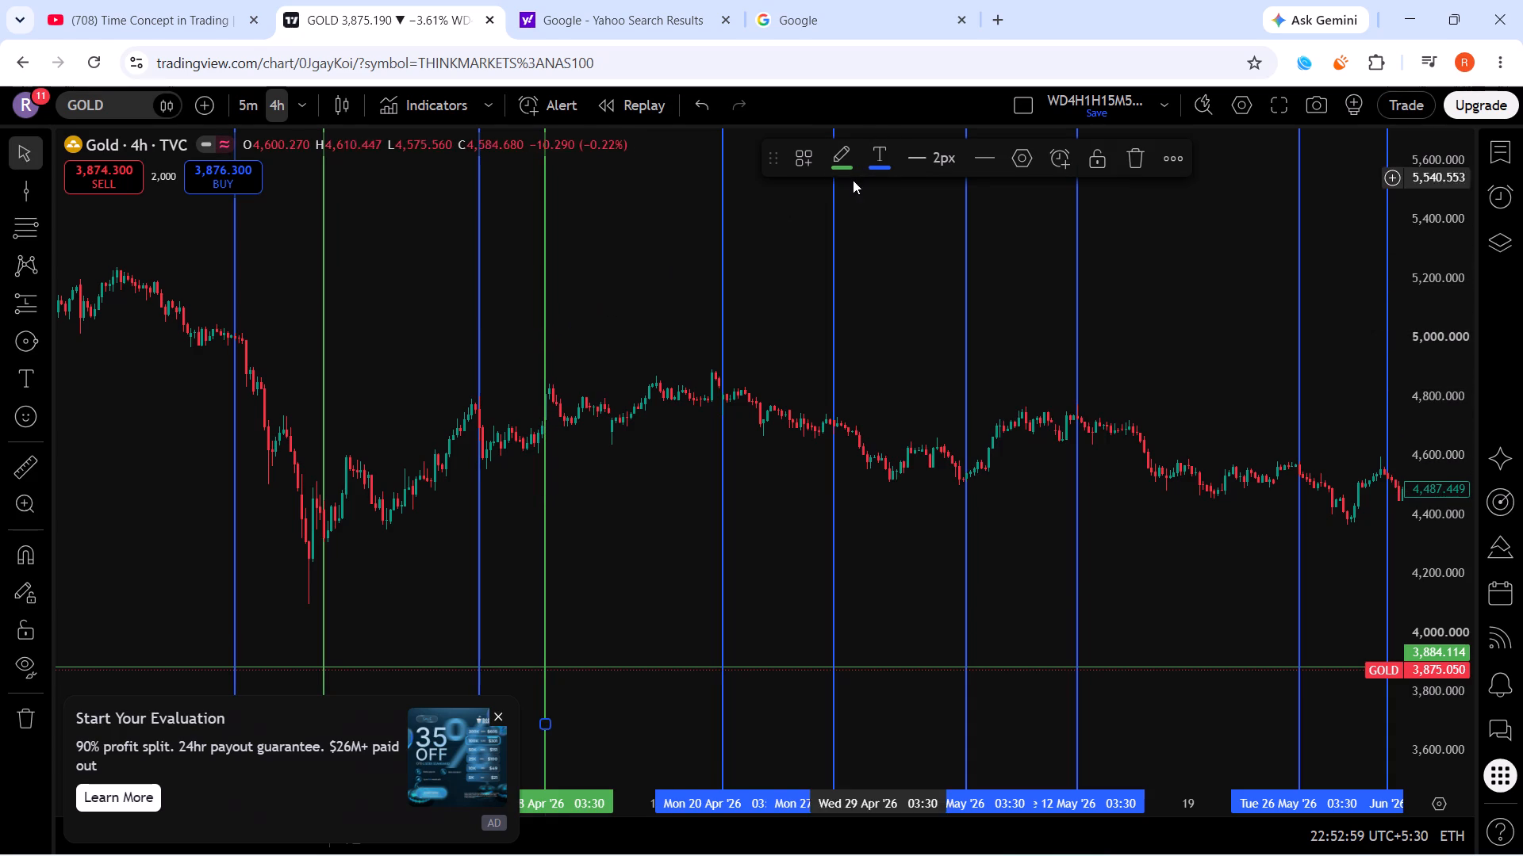
click(846, 159)
click(975, 223)
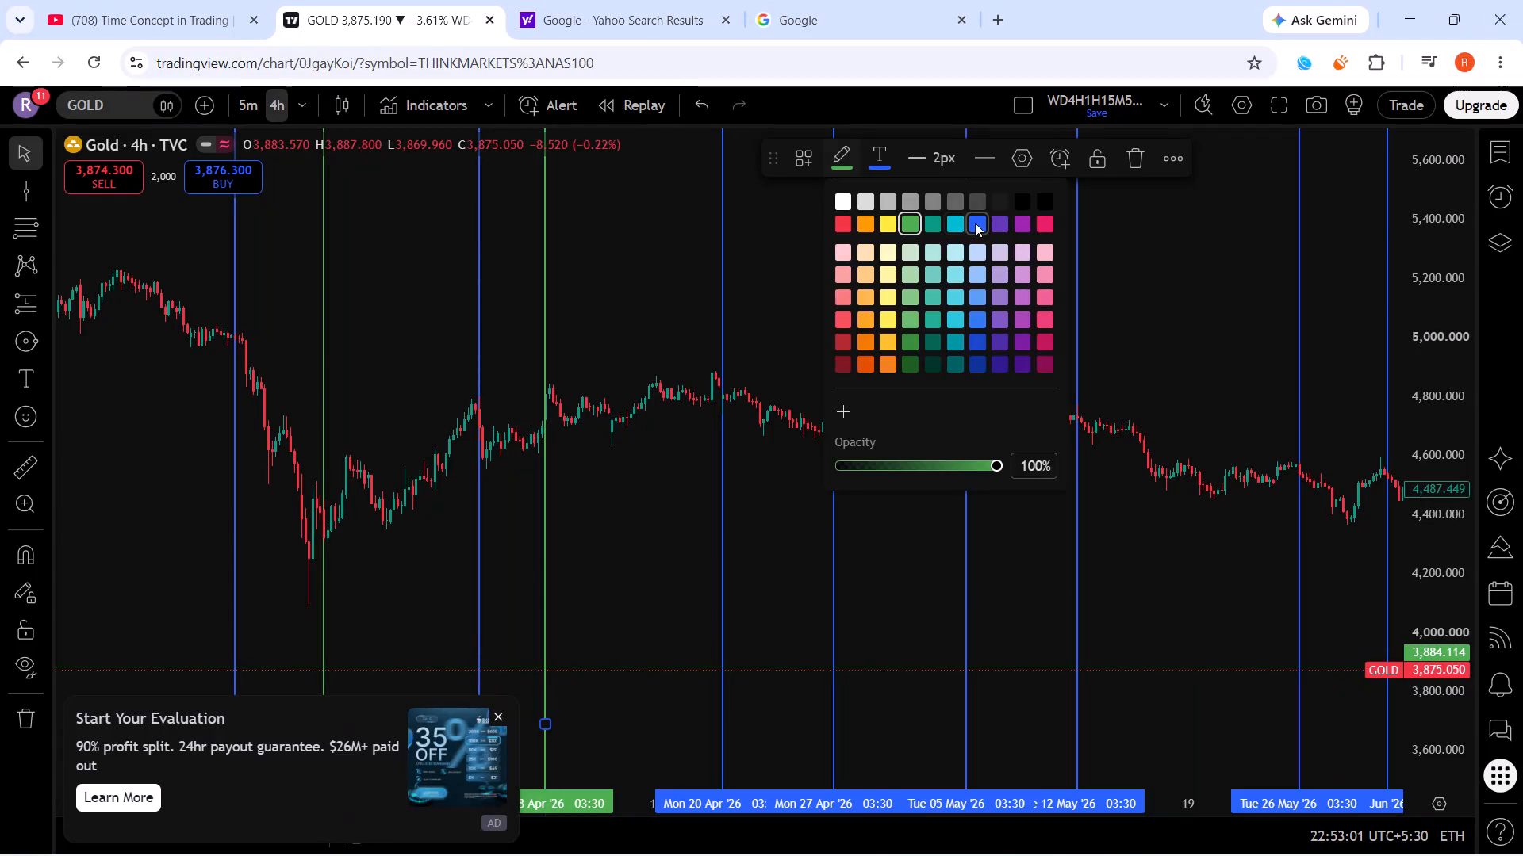
Set both the text colour and the line colour of the 5 May 2026 swing-low vertical line to green.
click(722, 403)
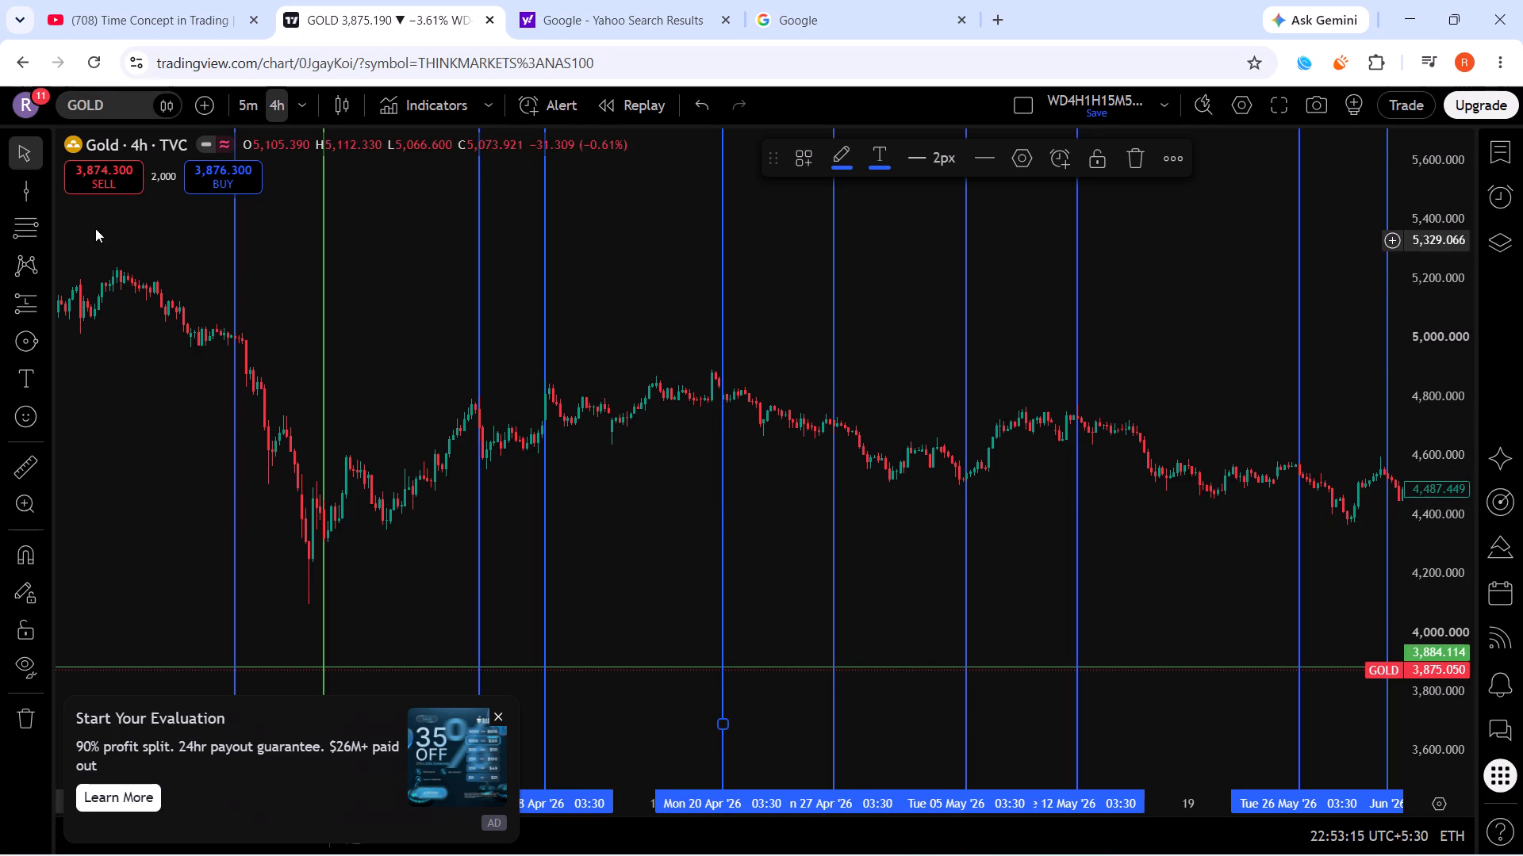
click(968, 518)
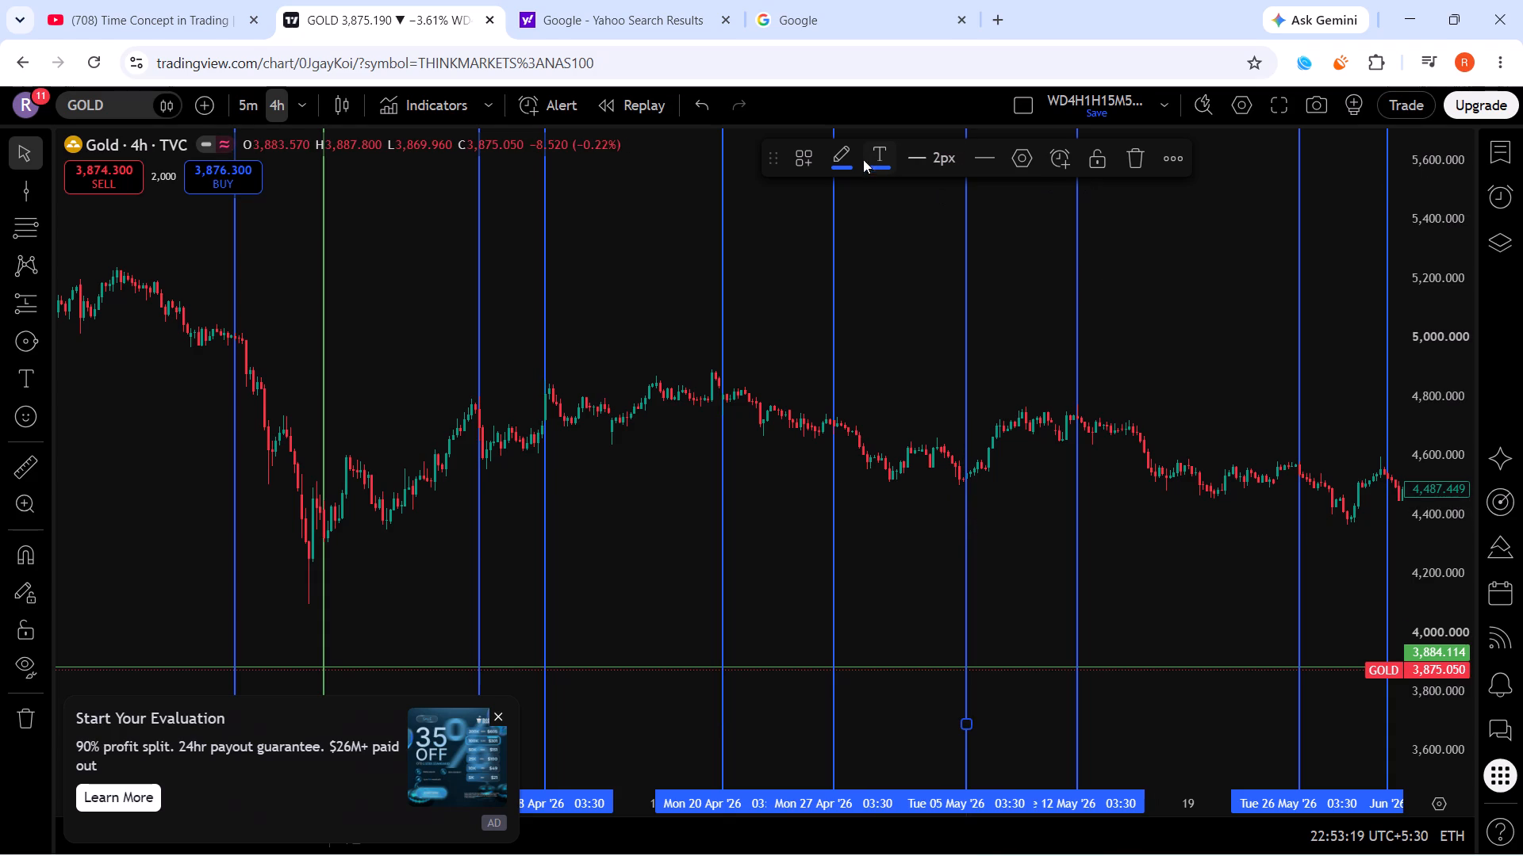
click(880, 174)
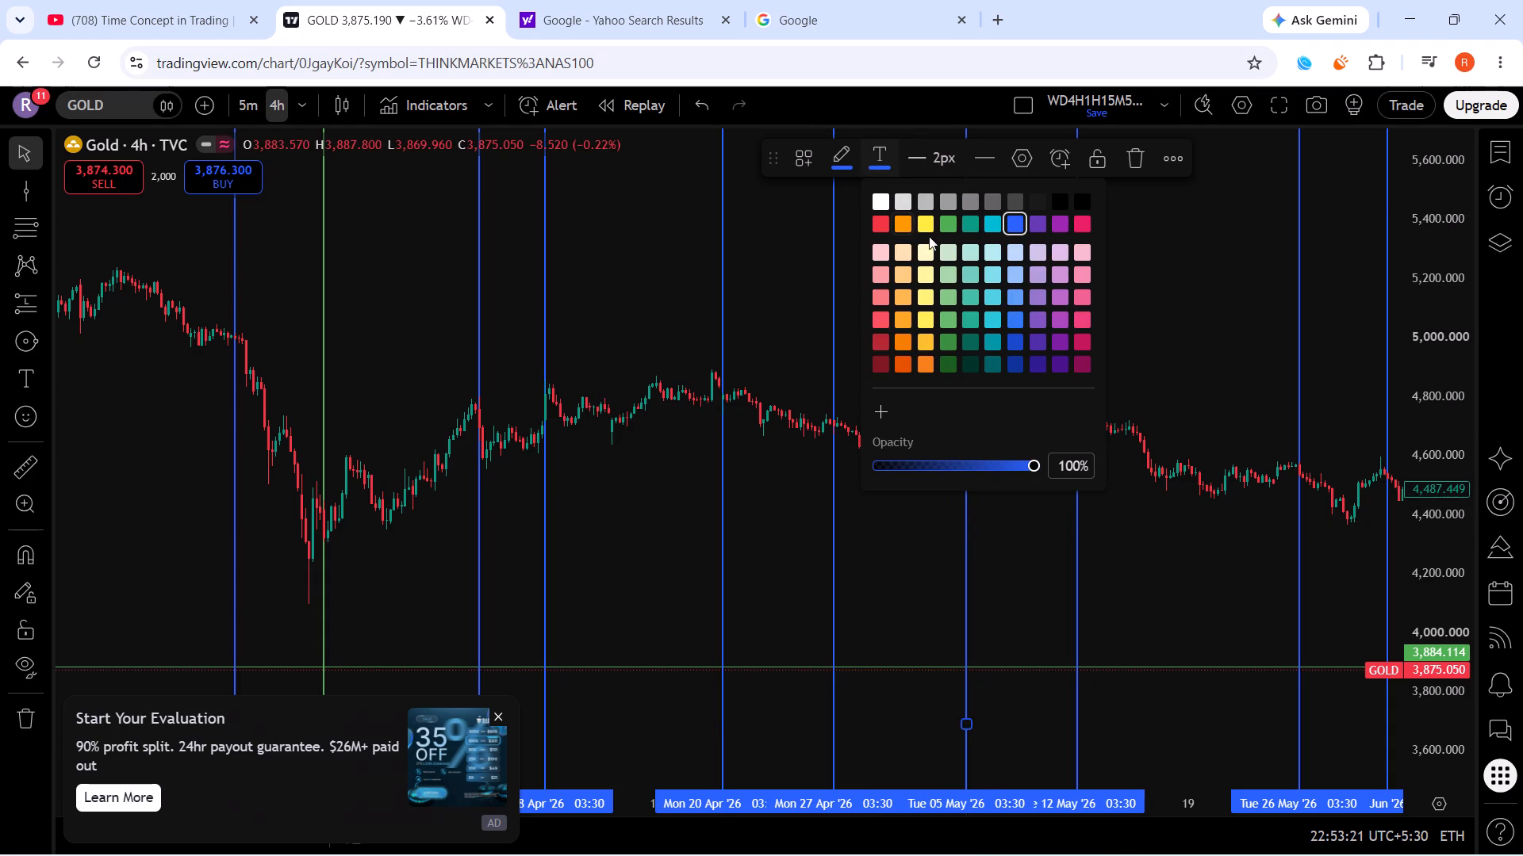
click(954, 223)
click(965, 305)
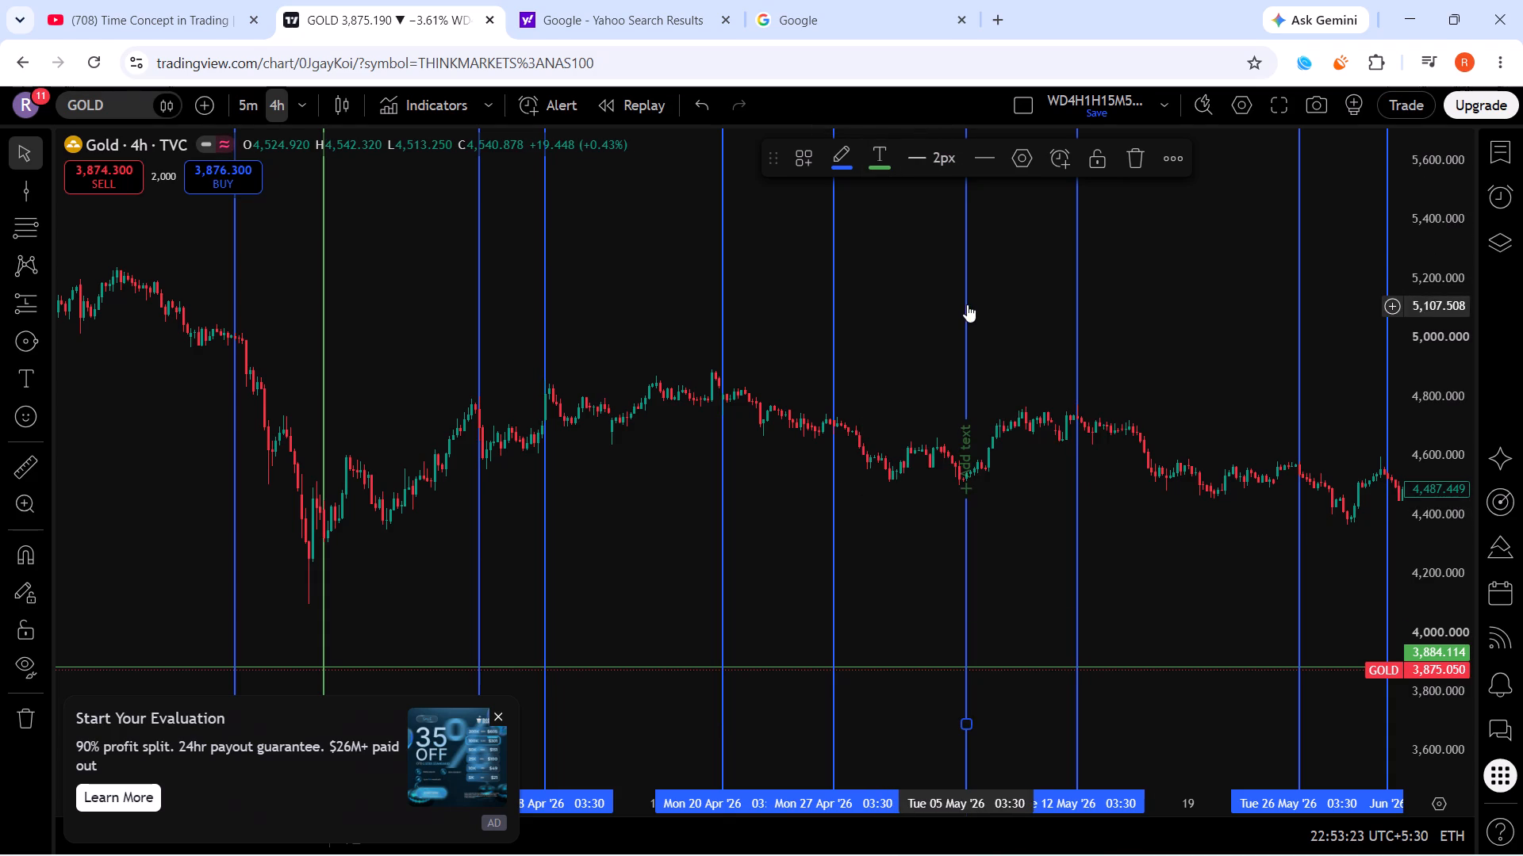
click(847, 170)
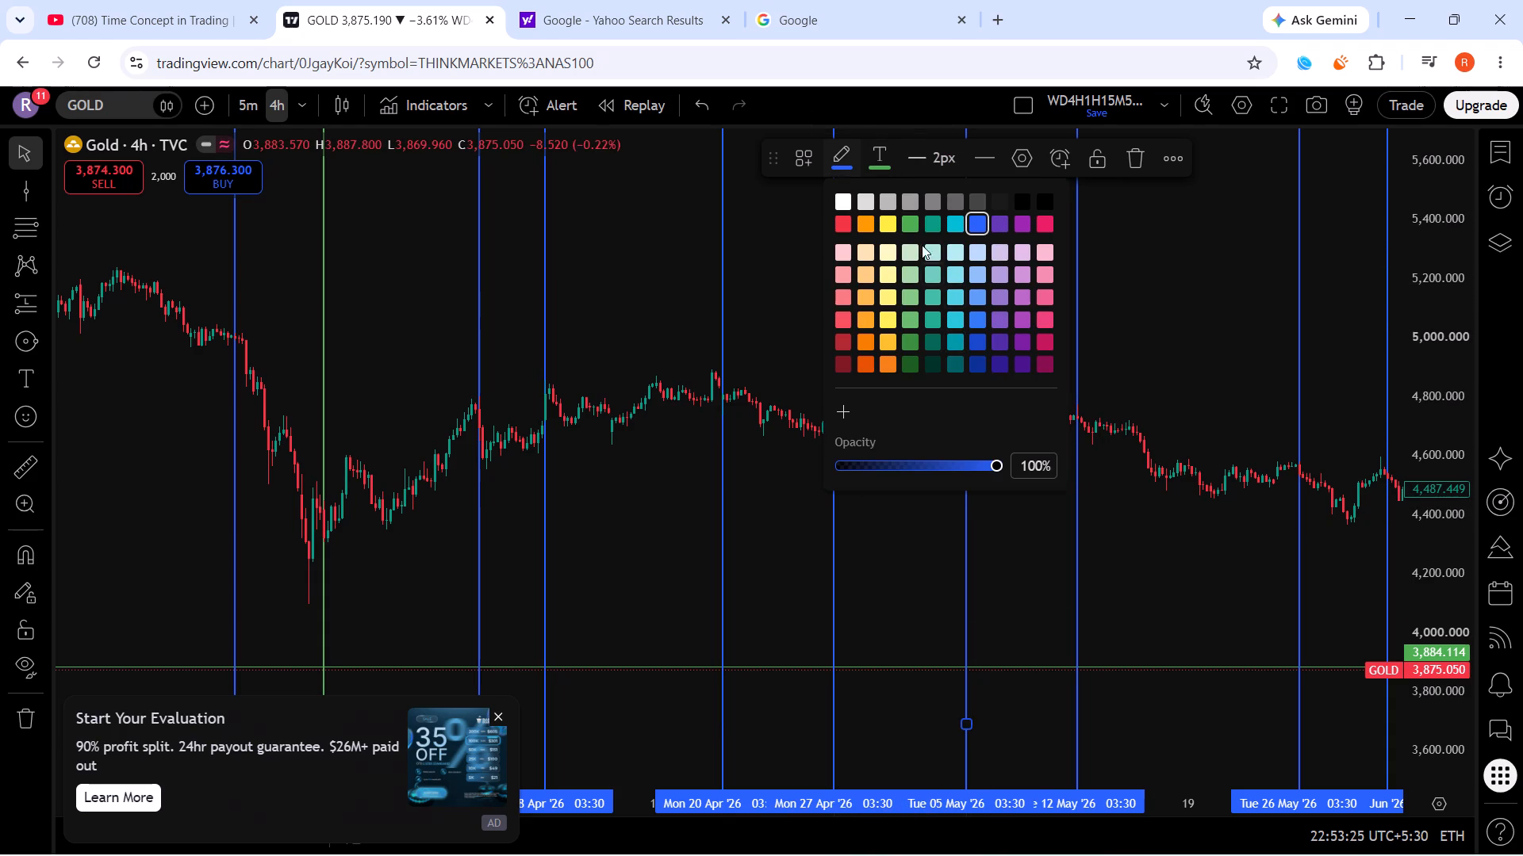
click(910, 220)
Colour the vertical line at the late-June swing low, on 30 June 2026, green.
scroll(1168, 436, down, 2)
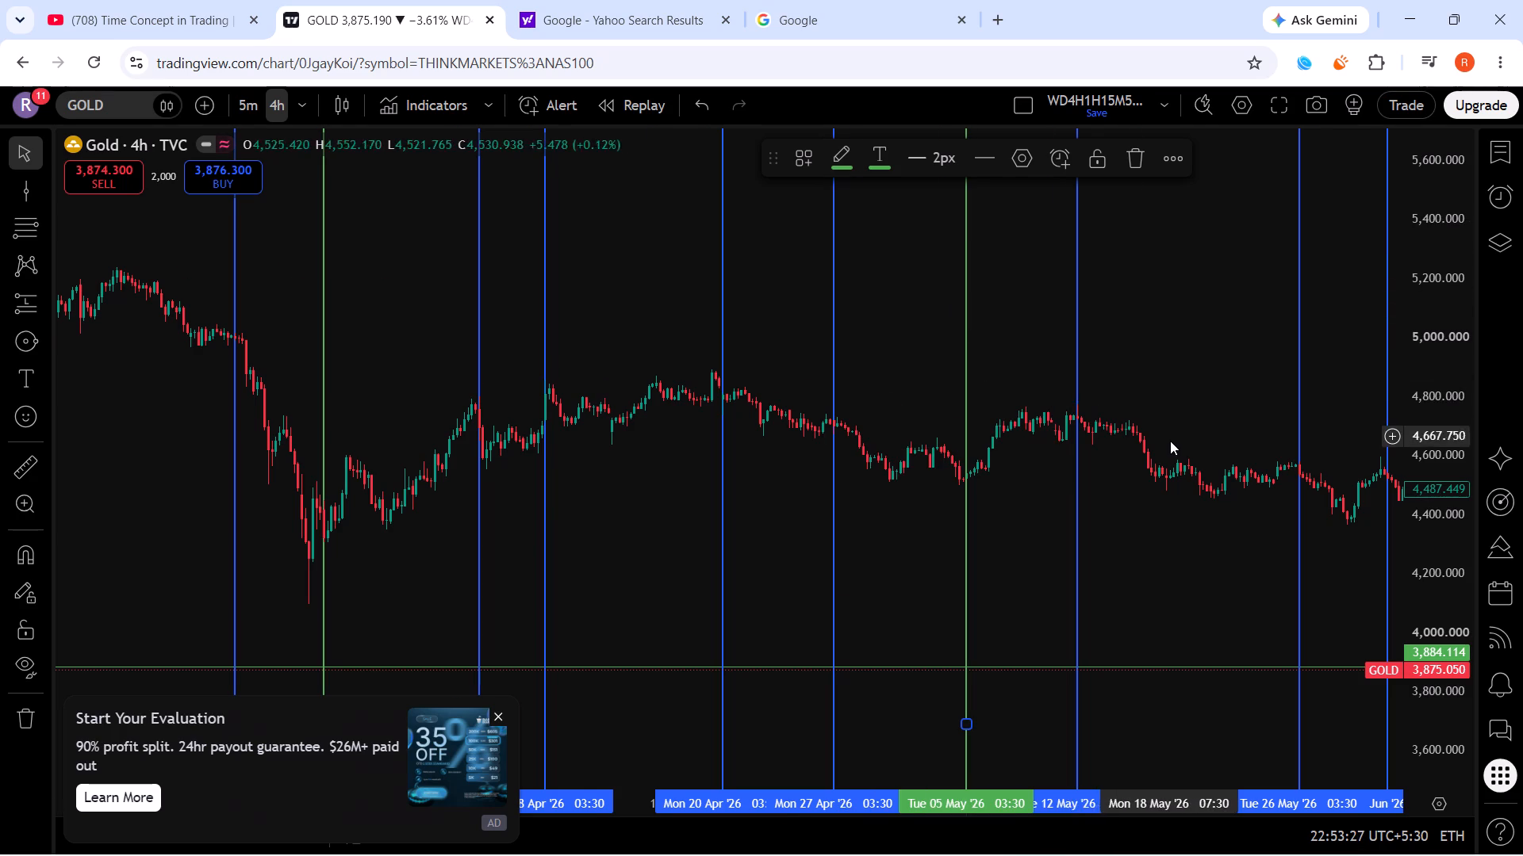
scroll(1170, 441, down, 1)
drag(1228, 565, 938, 549)
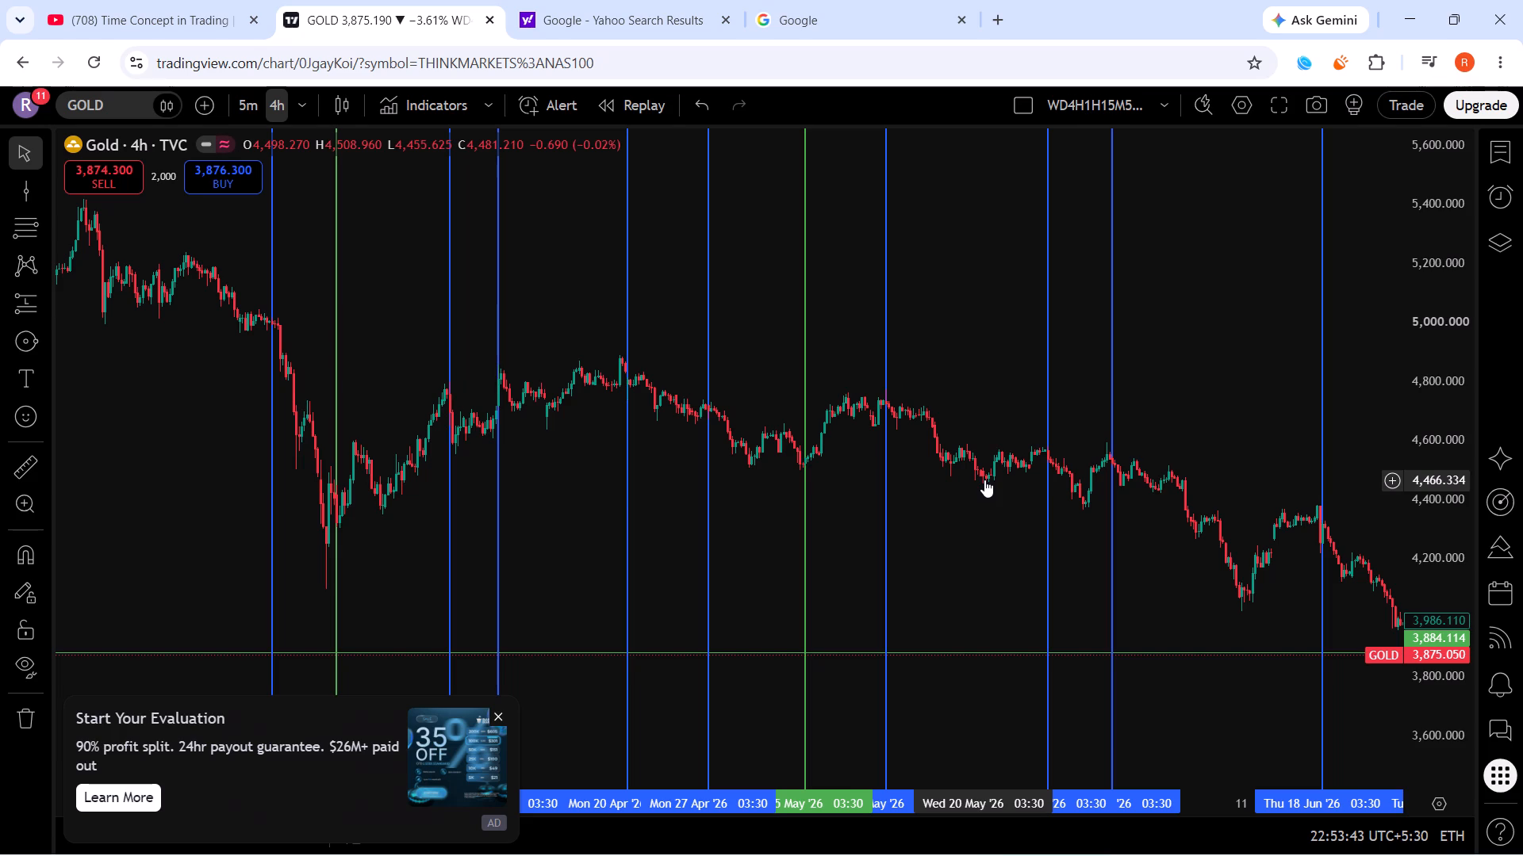
scroll(991, 479, up, 6)
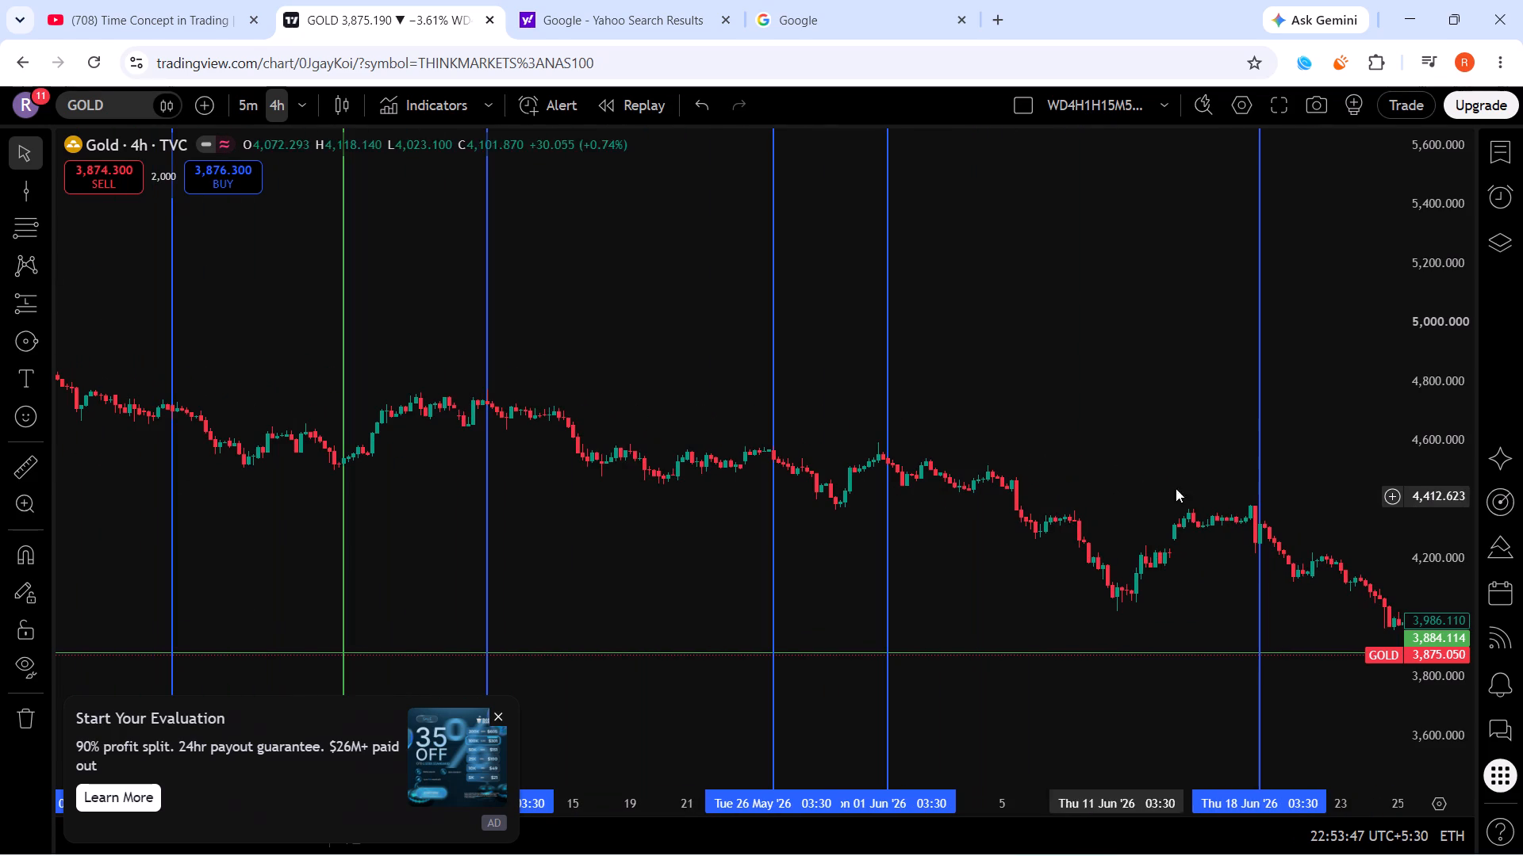
drag(1153, 464, 961, 461)
scroll(965, 460, down, 6)
drag(1203, 697, 941, 574)
drag(1210, 610, 1024, 632)
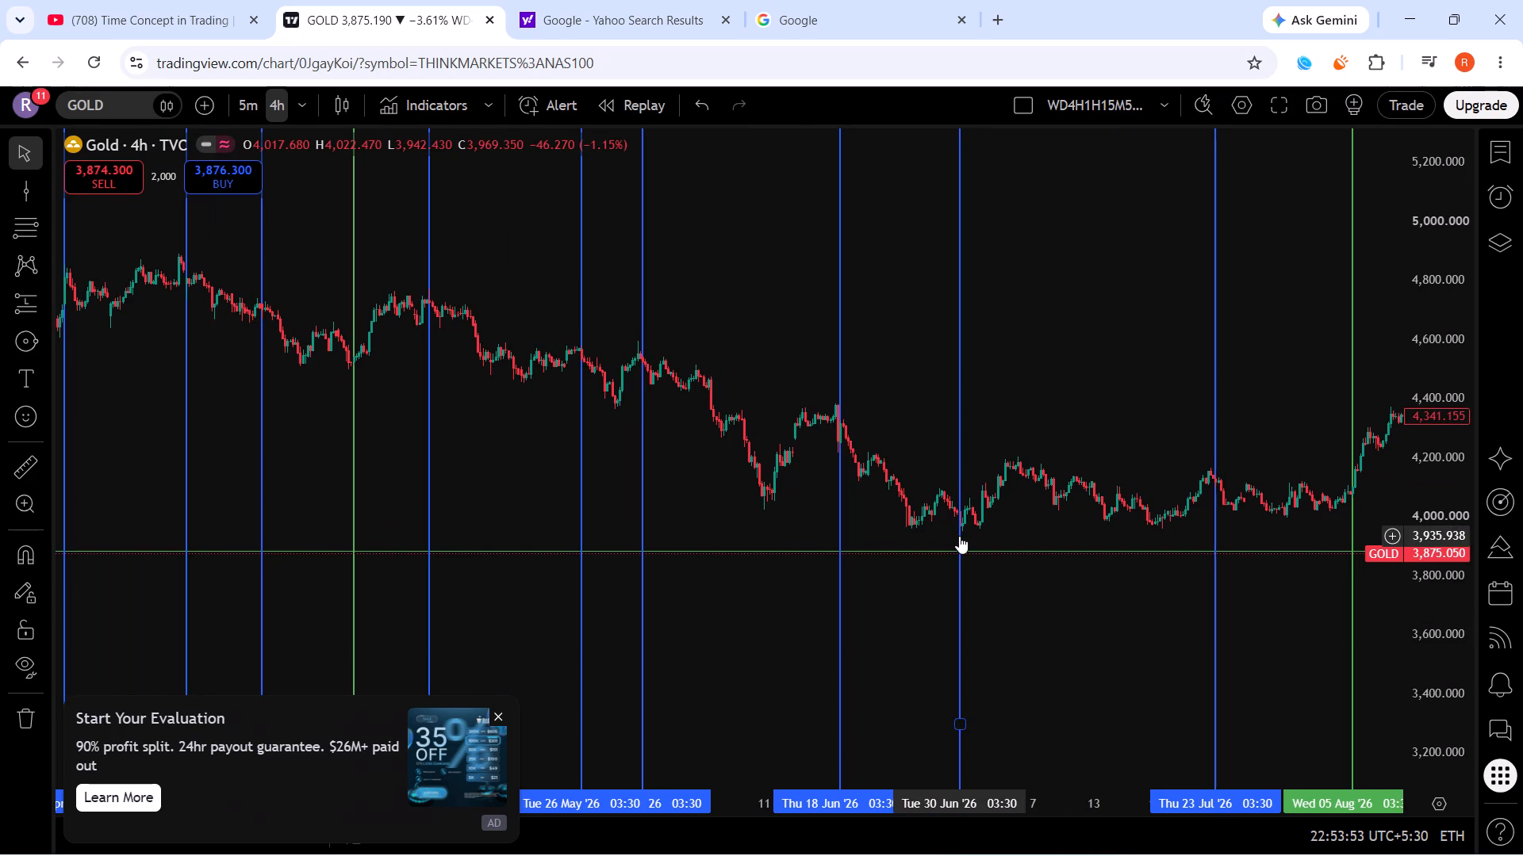
click(959, 536)
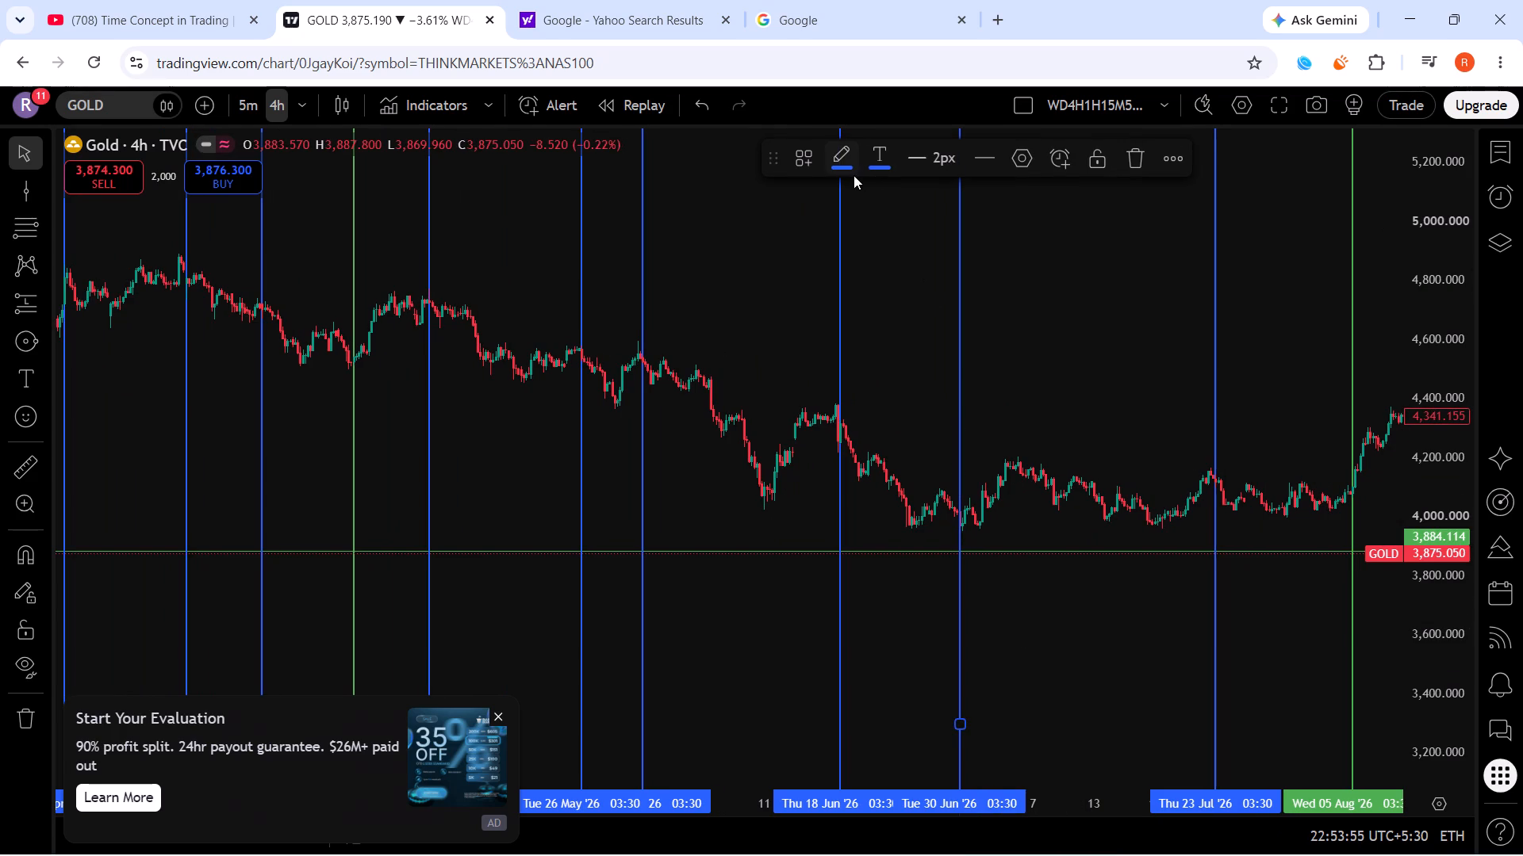
click(842, 168)
click(905, 222)
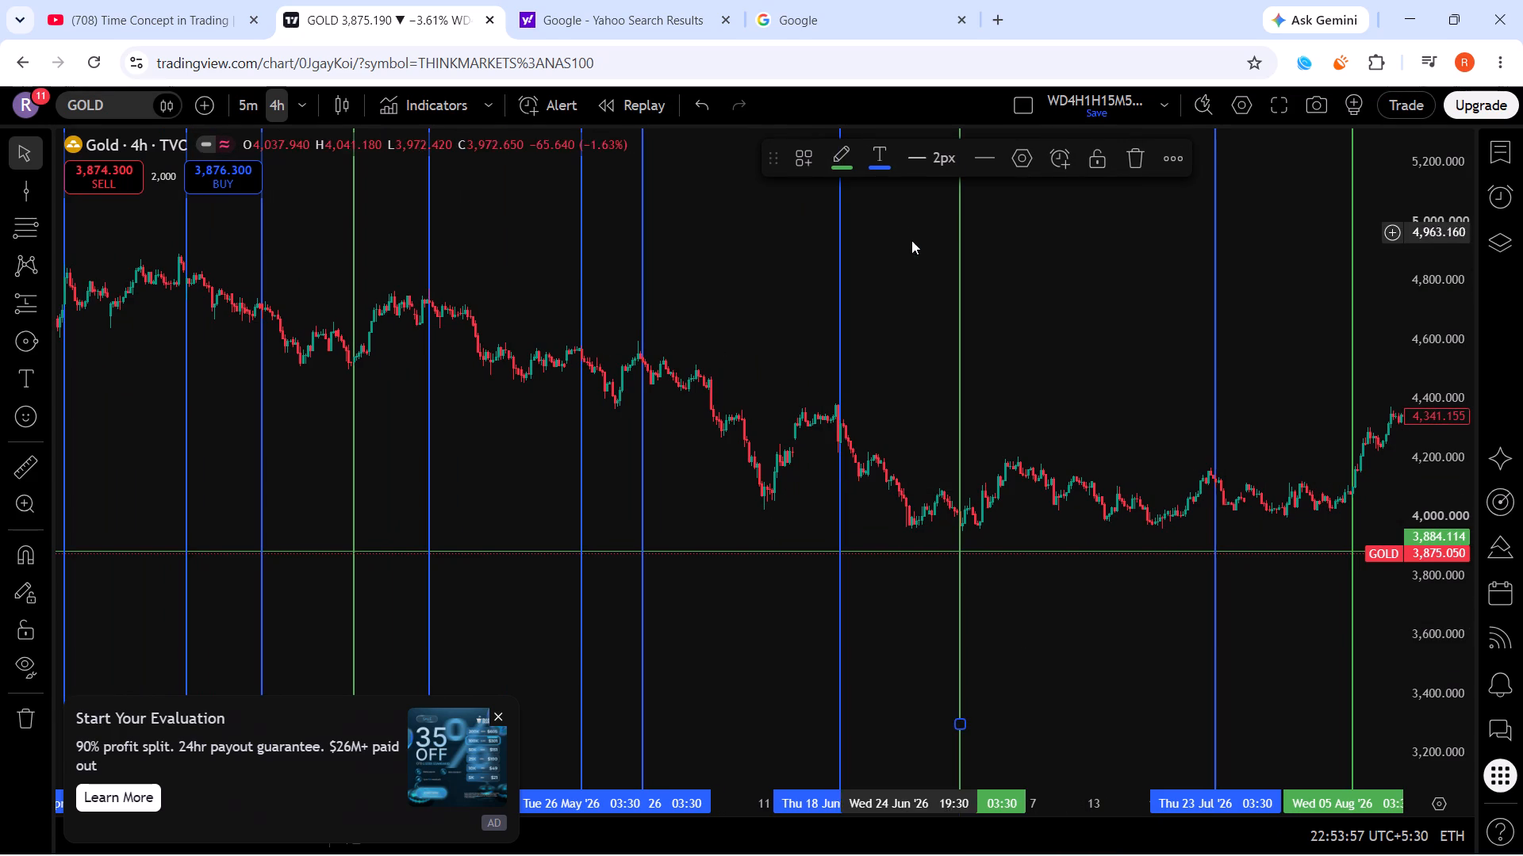
Place a green vertical line at the mid-July swing low, on 17 July 2026 at 03:30.
drag(1162, 384, 959, 389)
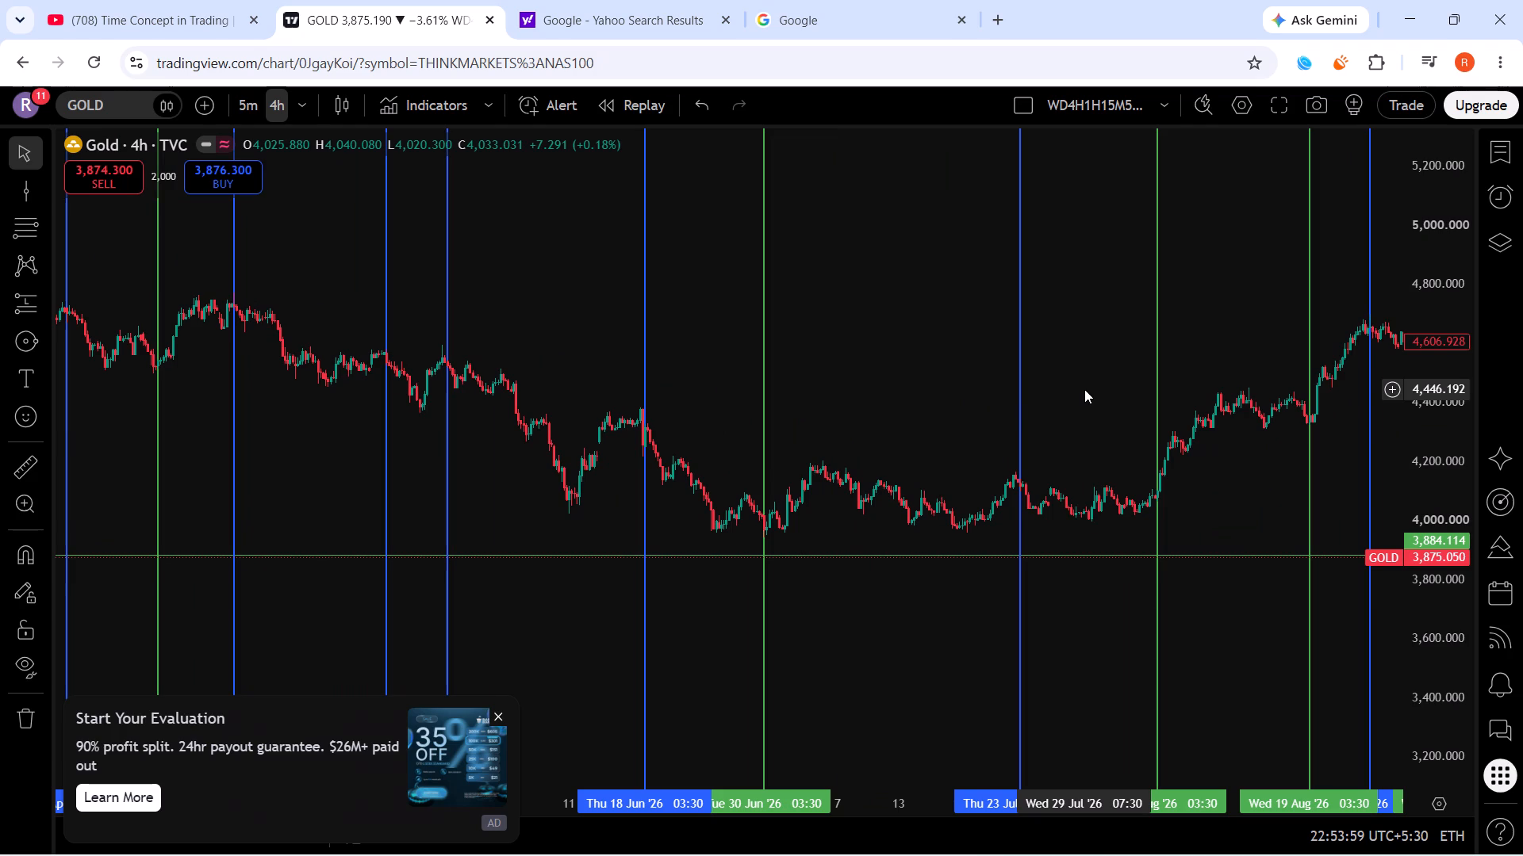
drag(1076, 392, 920, 415)
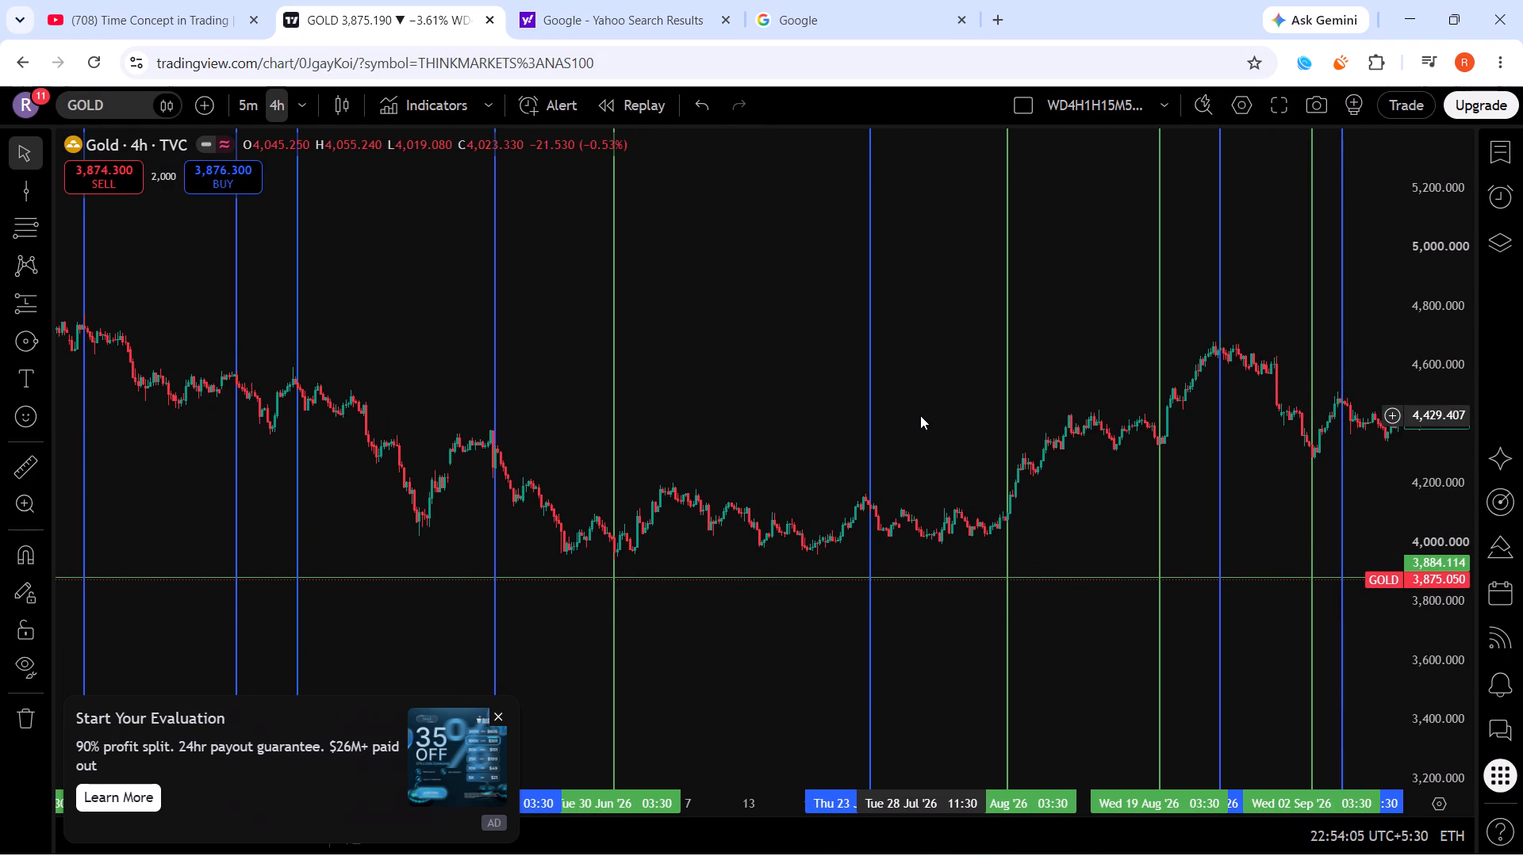
scroll(920, 415, up, 1)
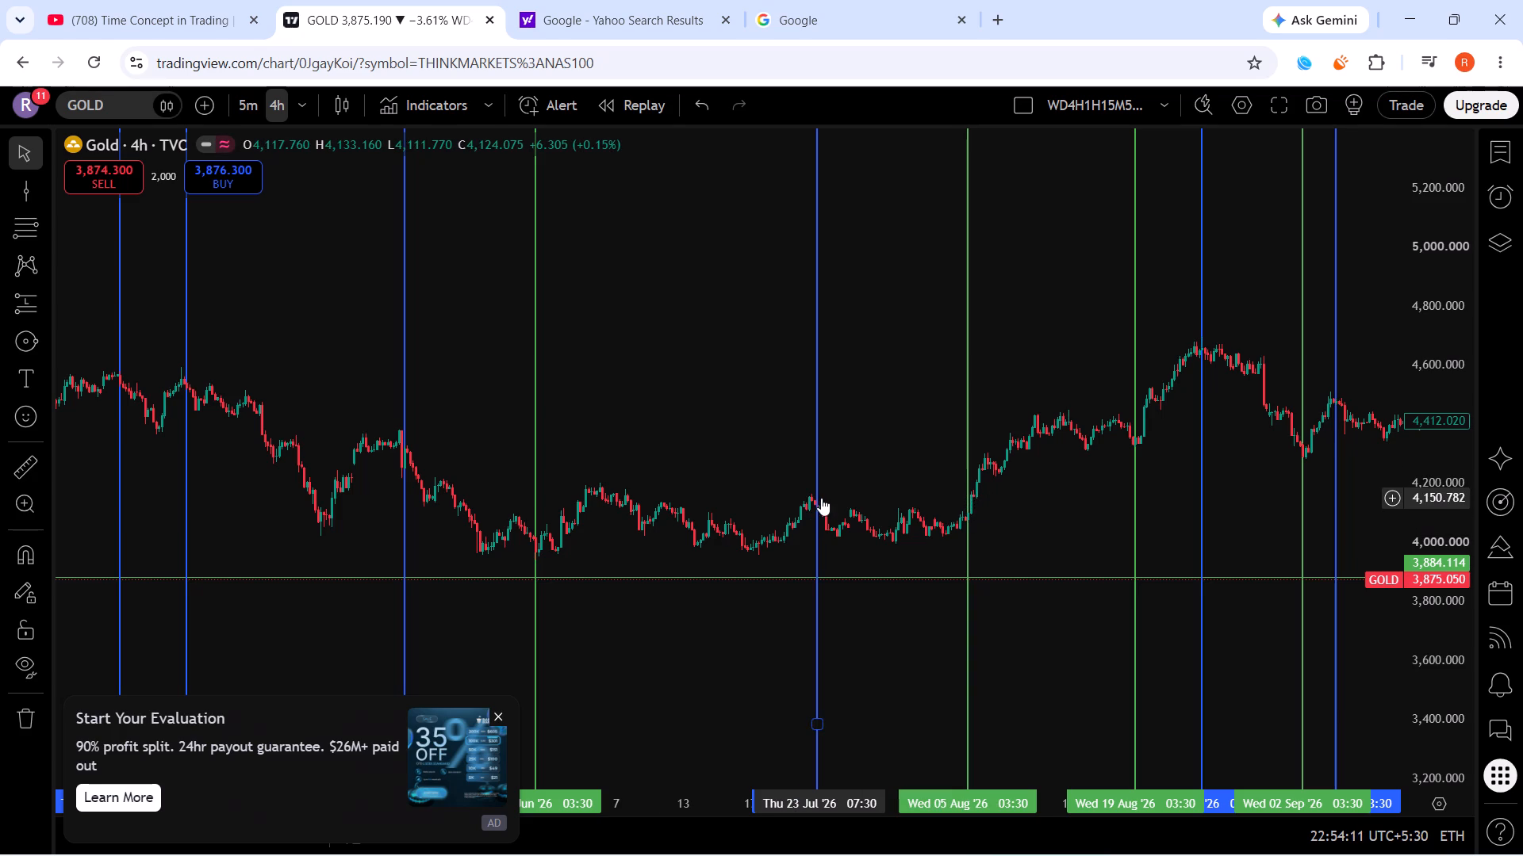
click(750, 547)
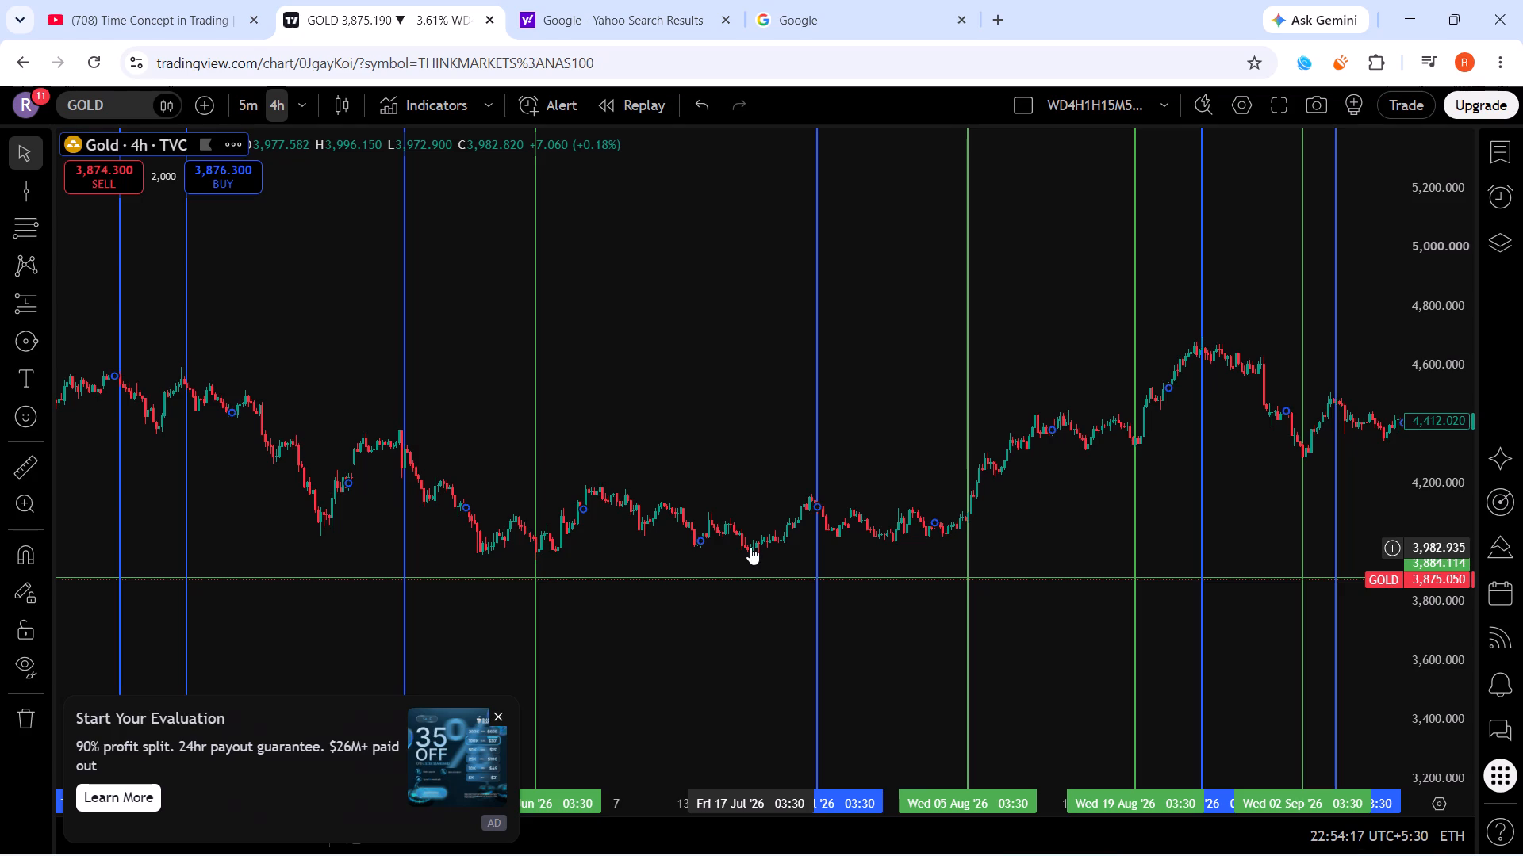
click(29, 186)
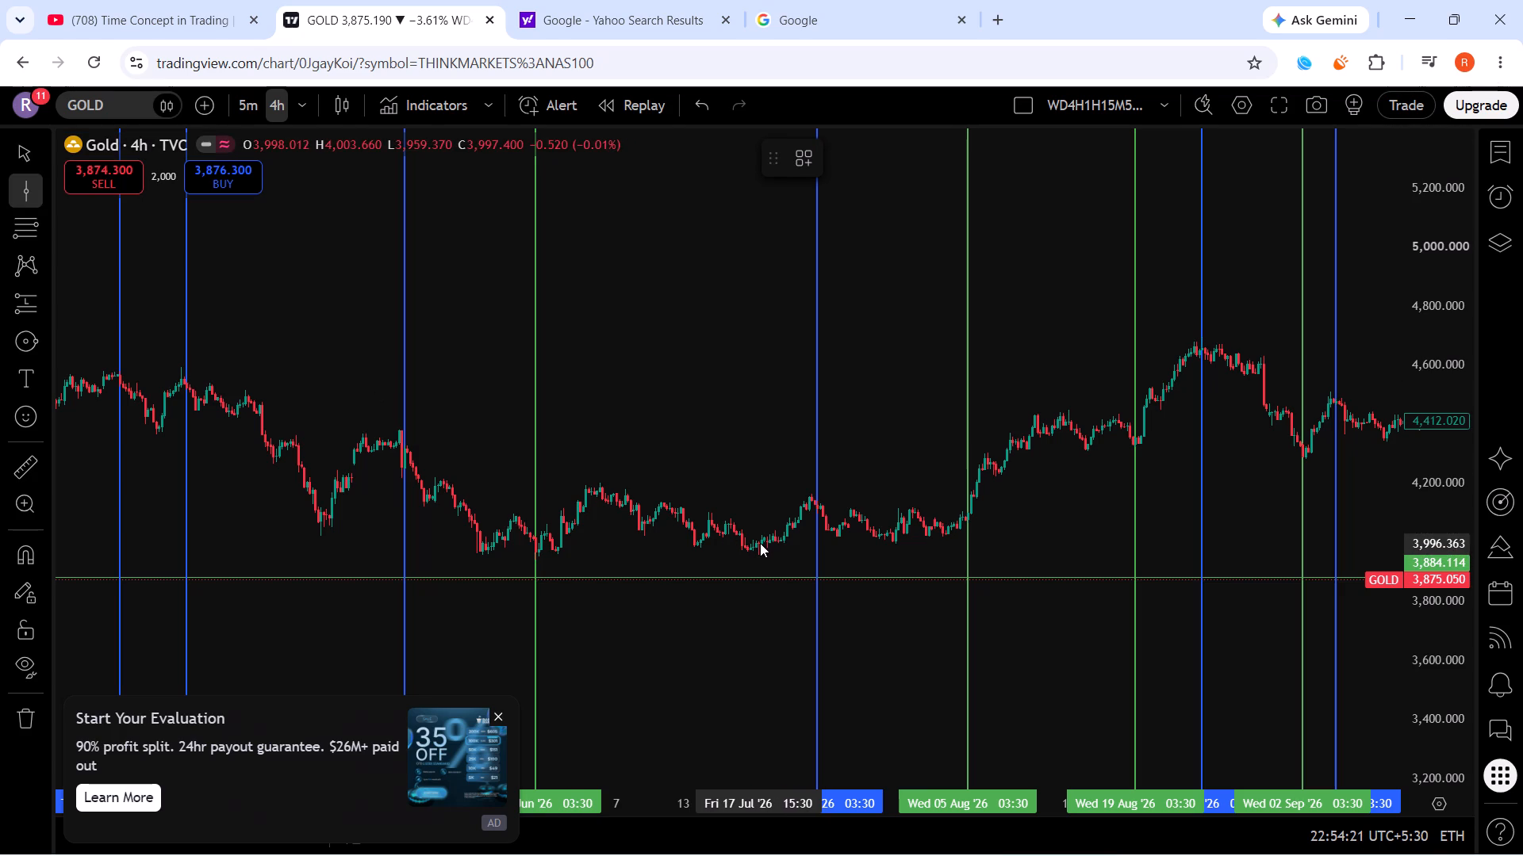
click(750, 541)
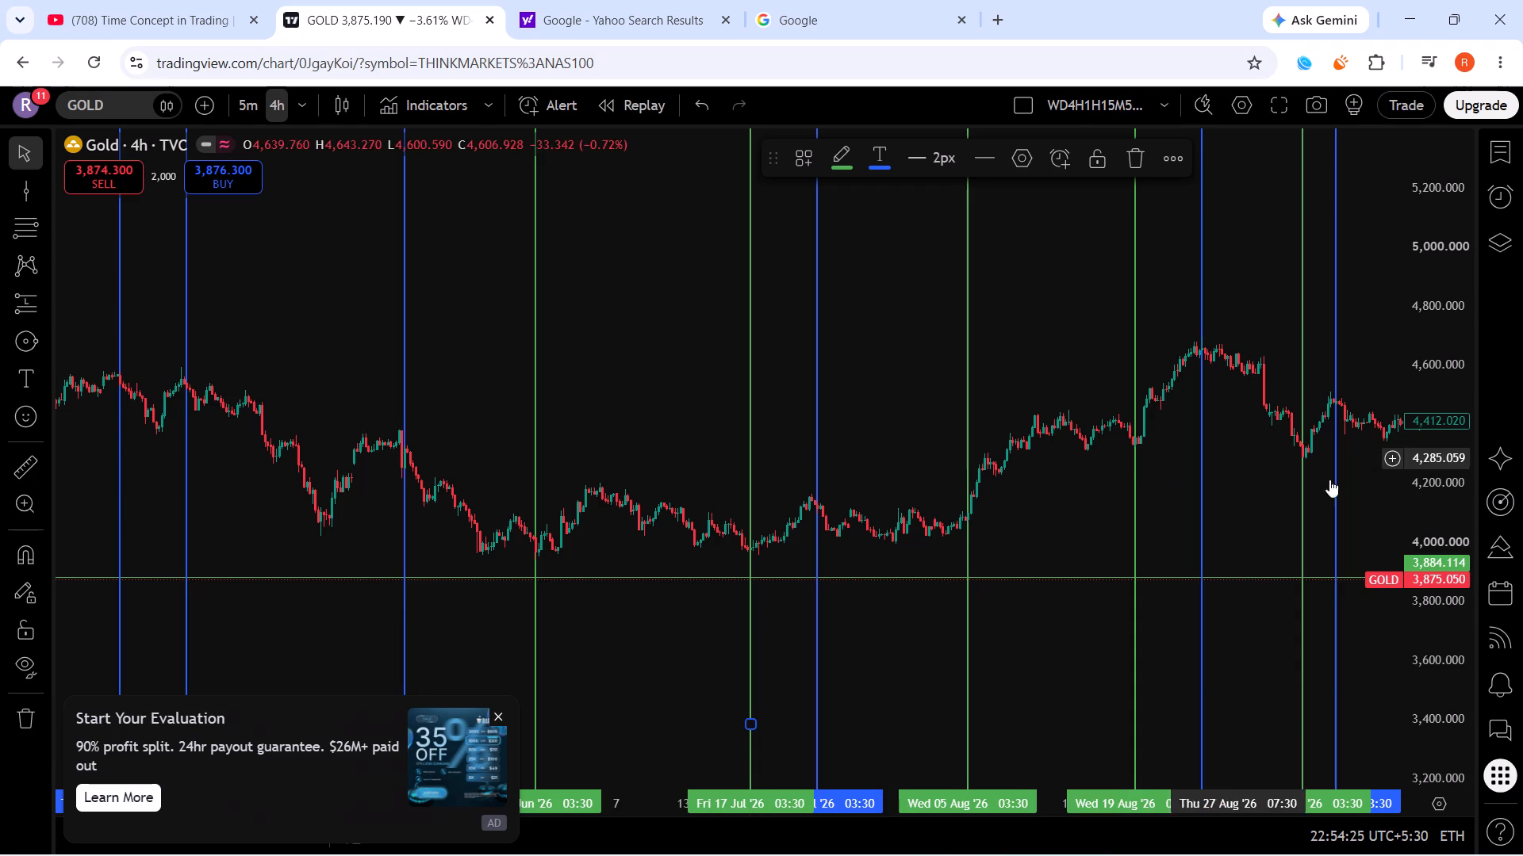
Examine the marked swing highs and lows on the gold 4-hour chart between June and early September 2026.
scroll(1442, 445, up, 5)
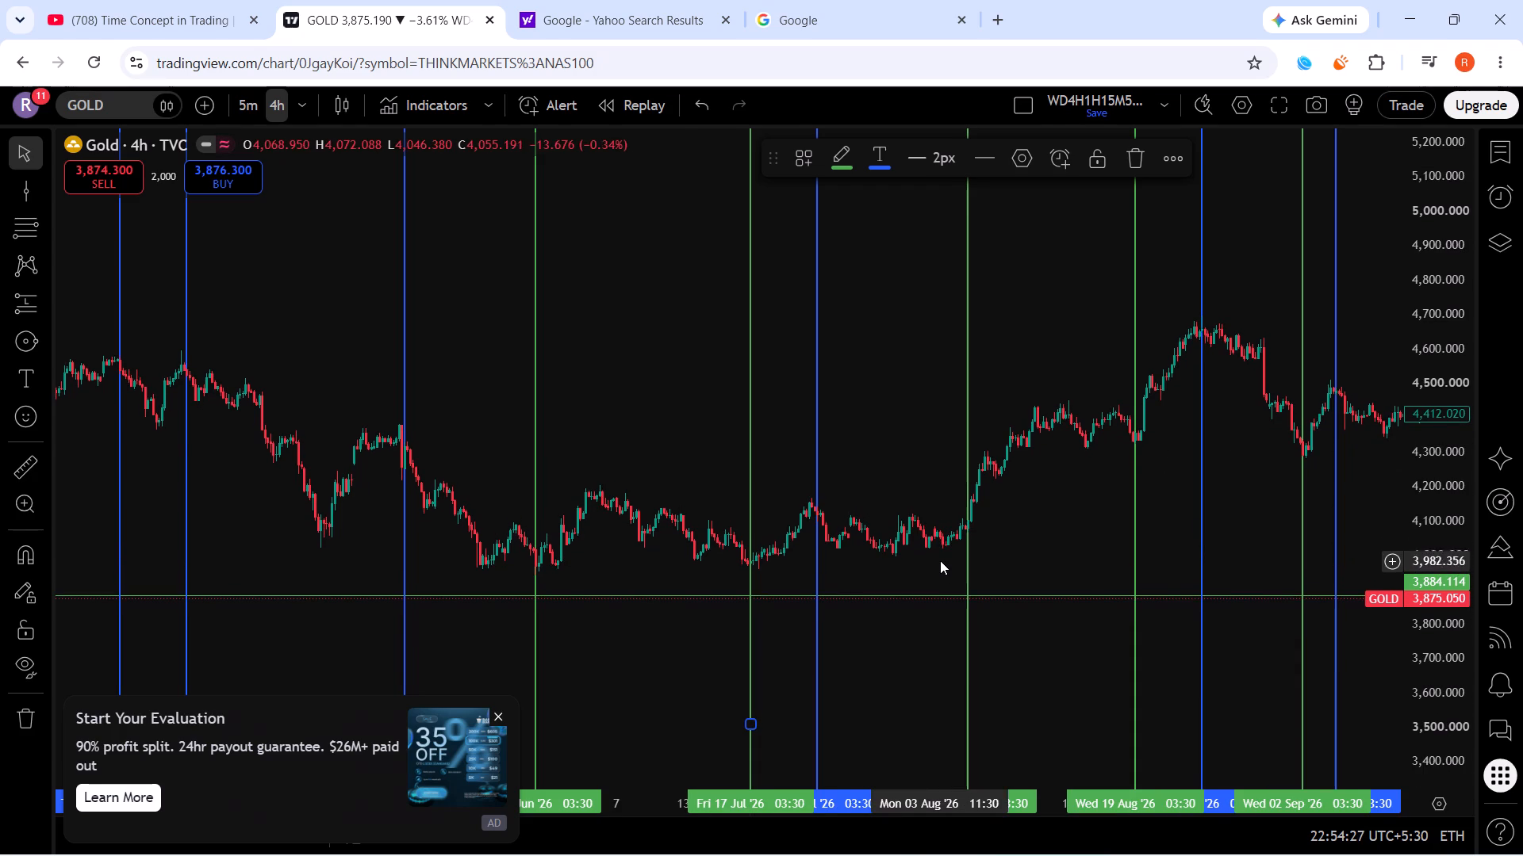
scroll(940, 560, up, 2)
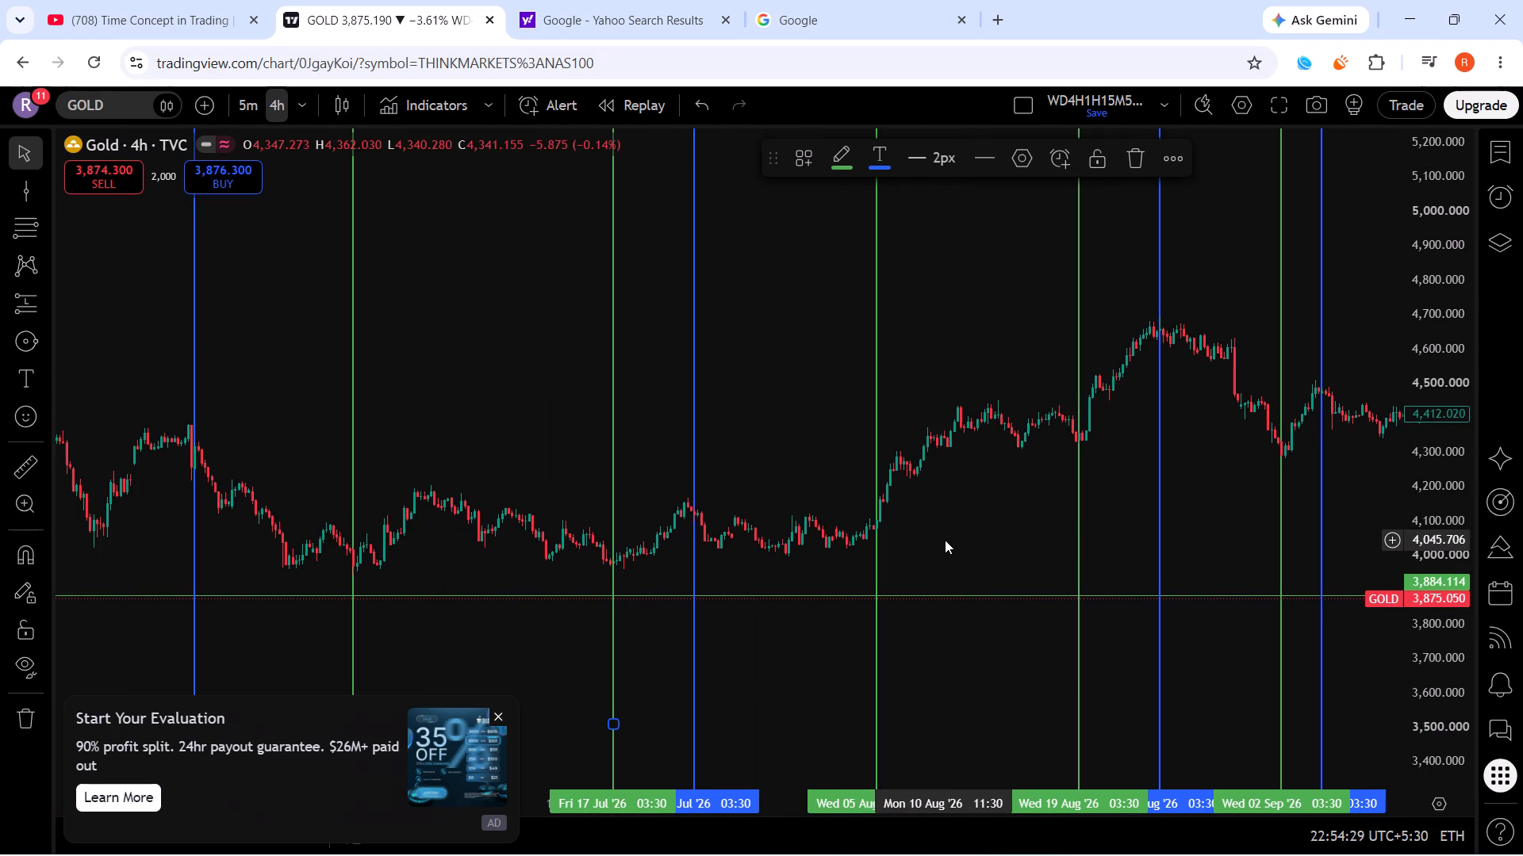
scroll(945, 540, down, 3)
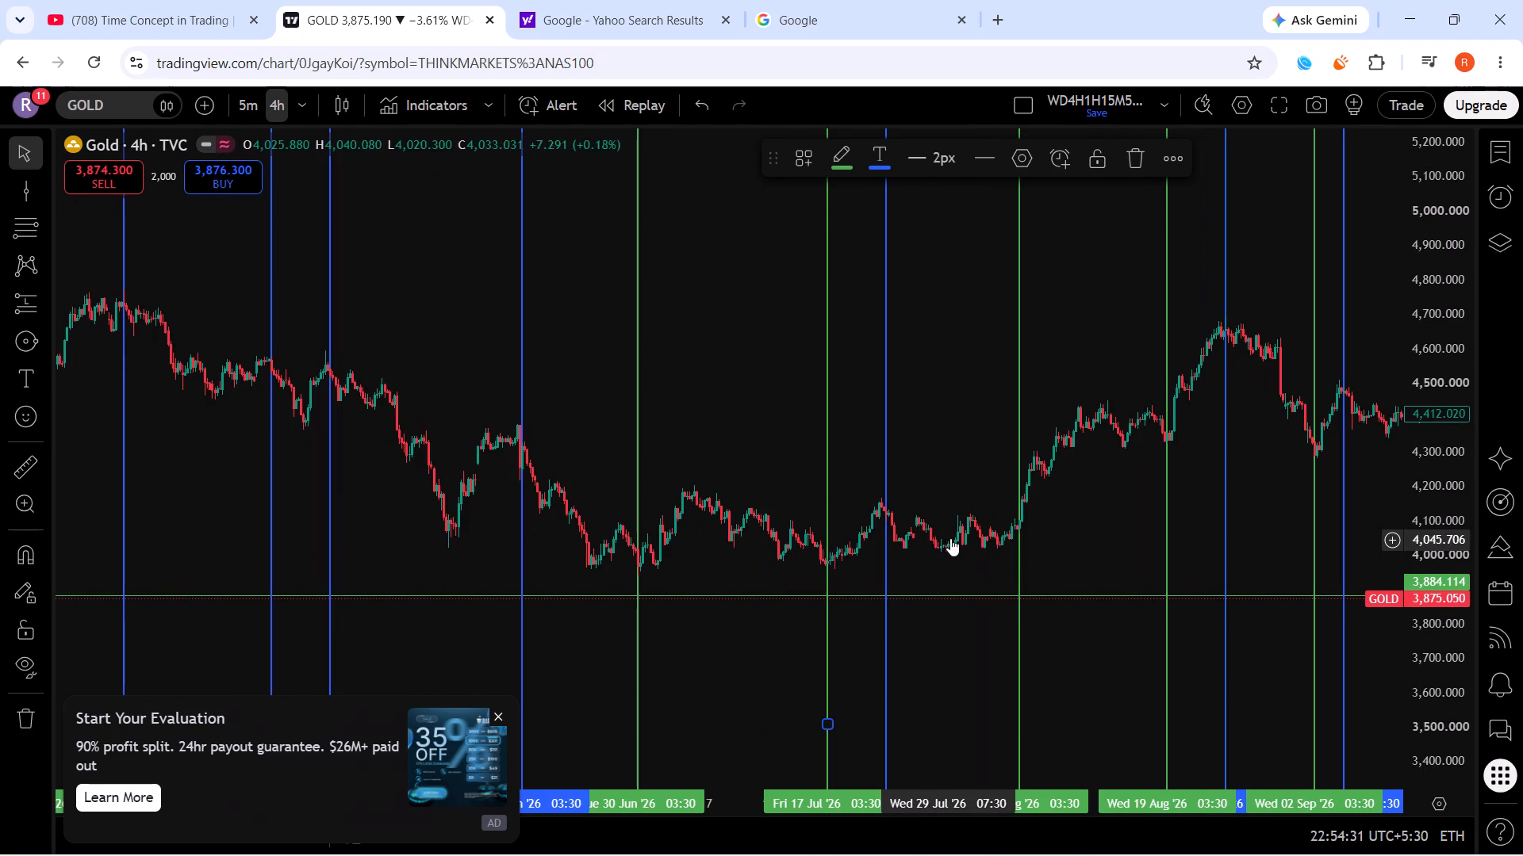
scroll(988, 523, up, 3)
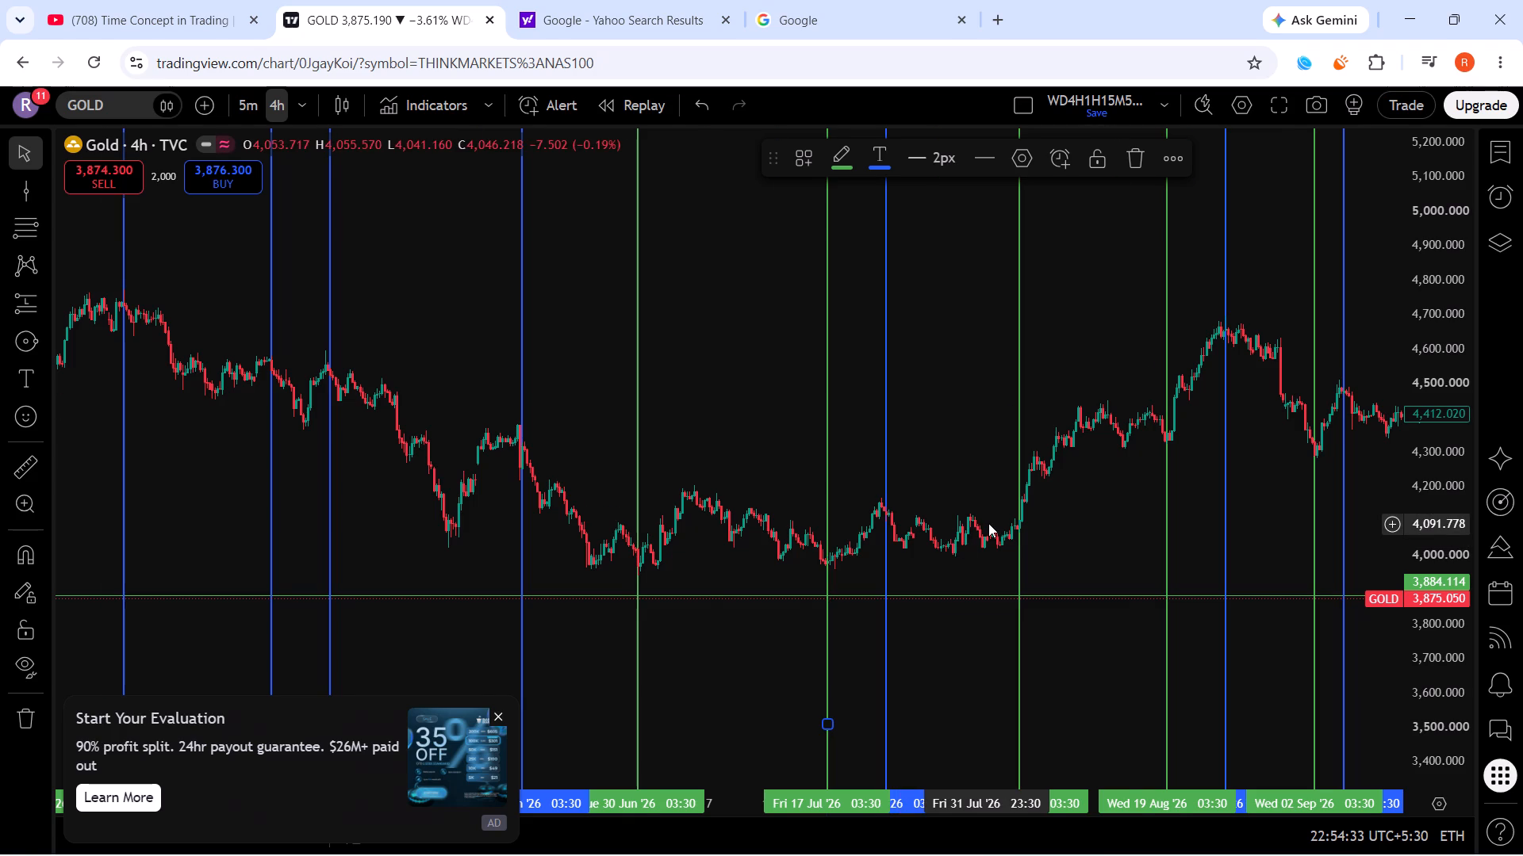
scroll(1152, 495, up, 8)
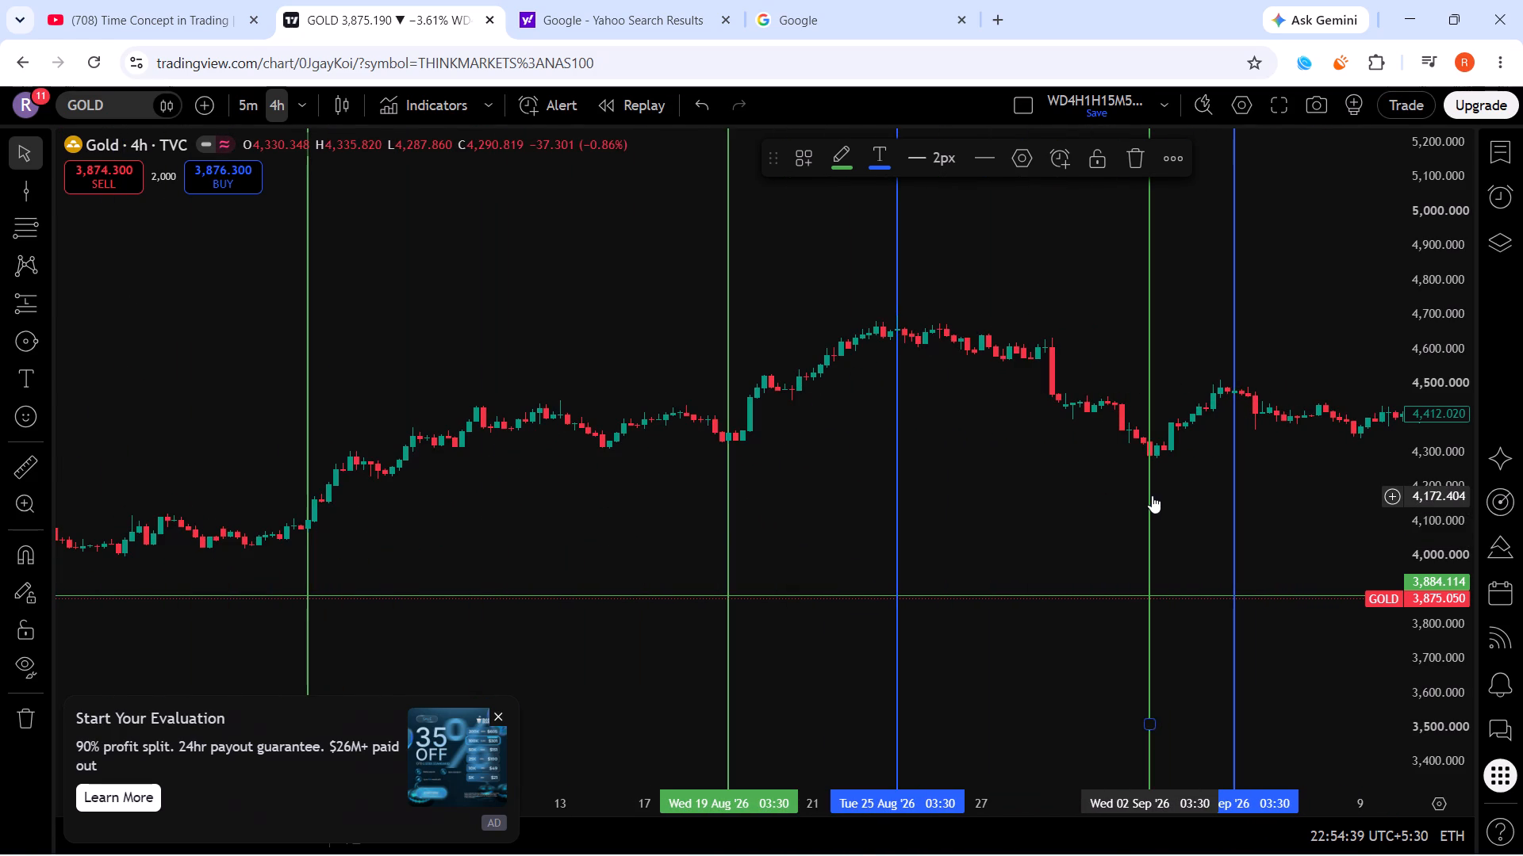
scroll(1103, 515, down, 7)
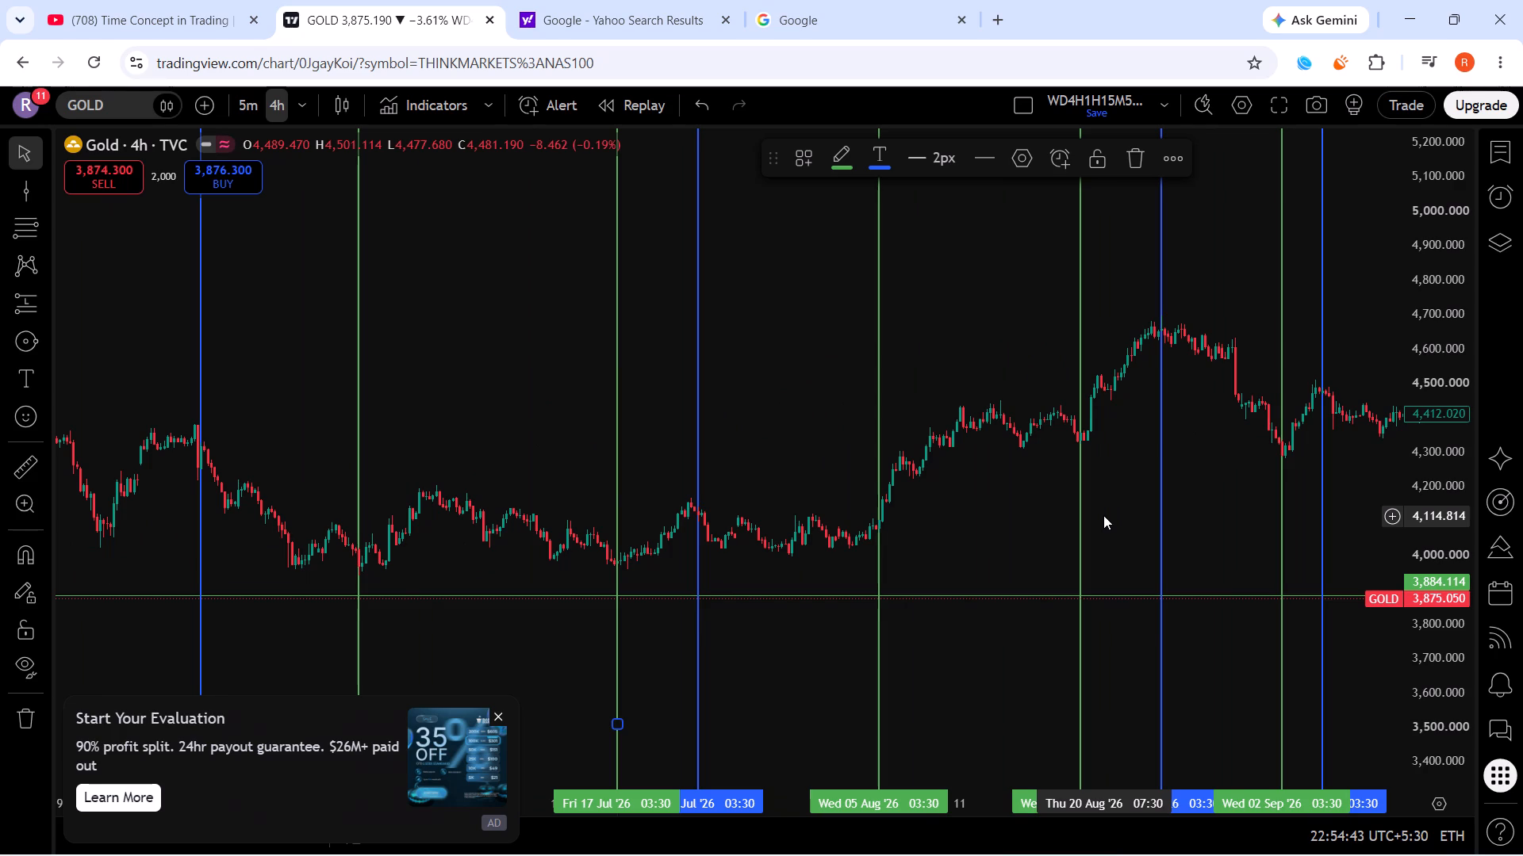
scroll(1199, 487, up, 6)
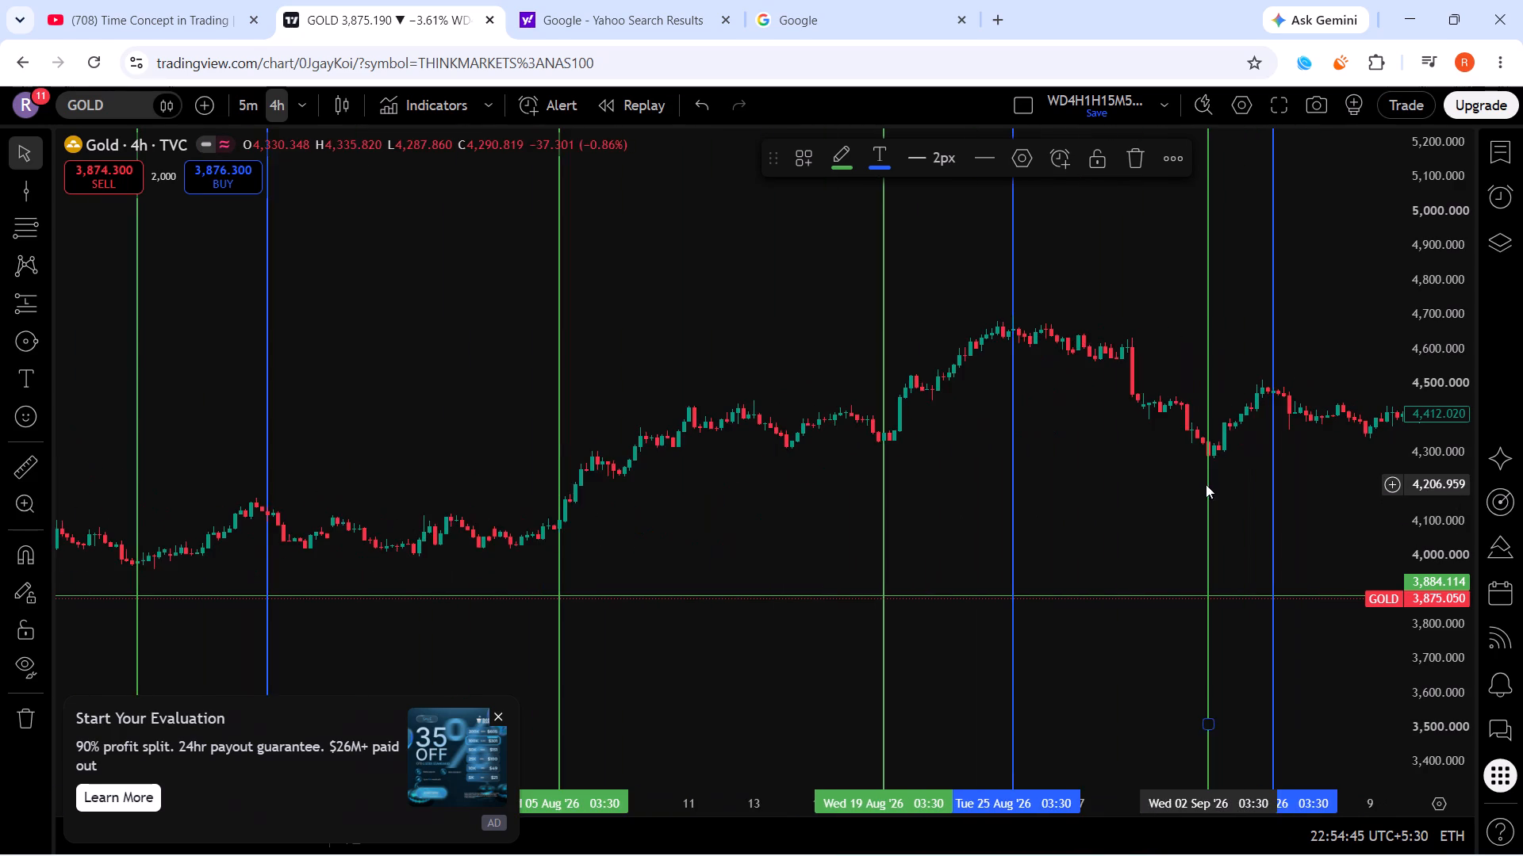
scroll(1206, 484, up, 2)
scroll(1441, 489, up, 5)
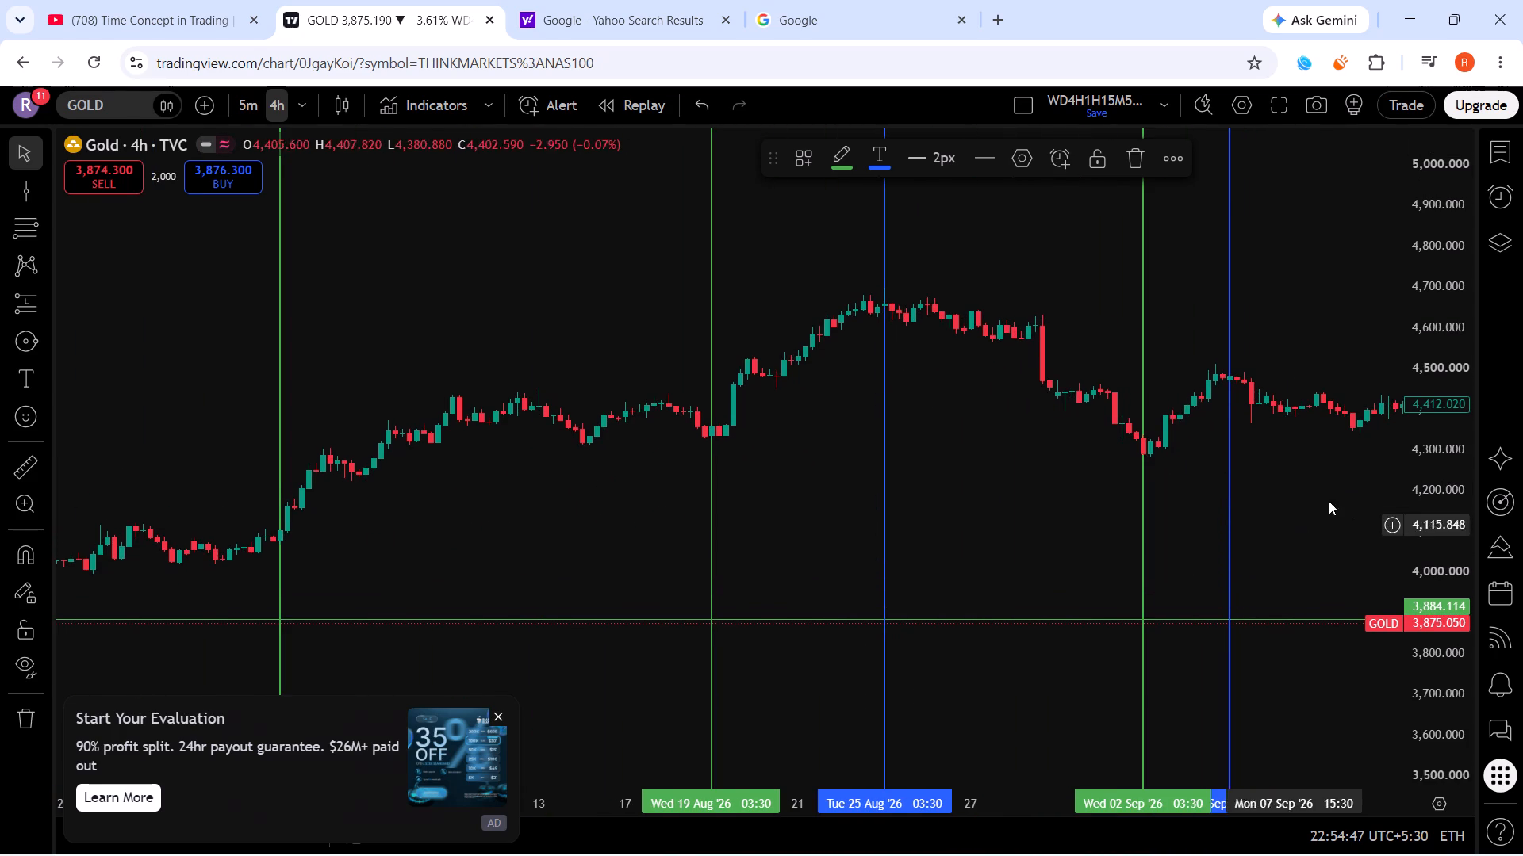
Review the blue swing-high lines on the price decline from September to November 2026.
drag(1337, 495, 711, 517)
scroll(1086, 515, down, 12)
drag(1222, 537, 734, 537)
scroll(1434, 551, up, 10)
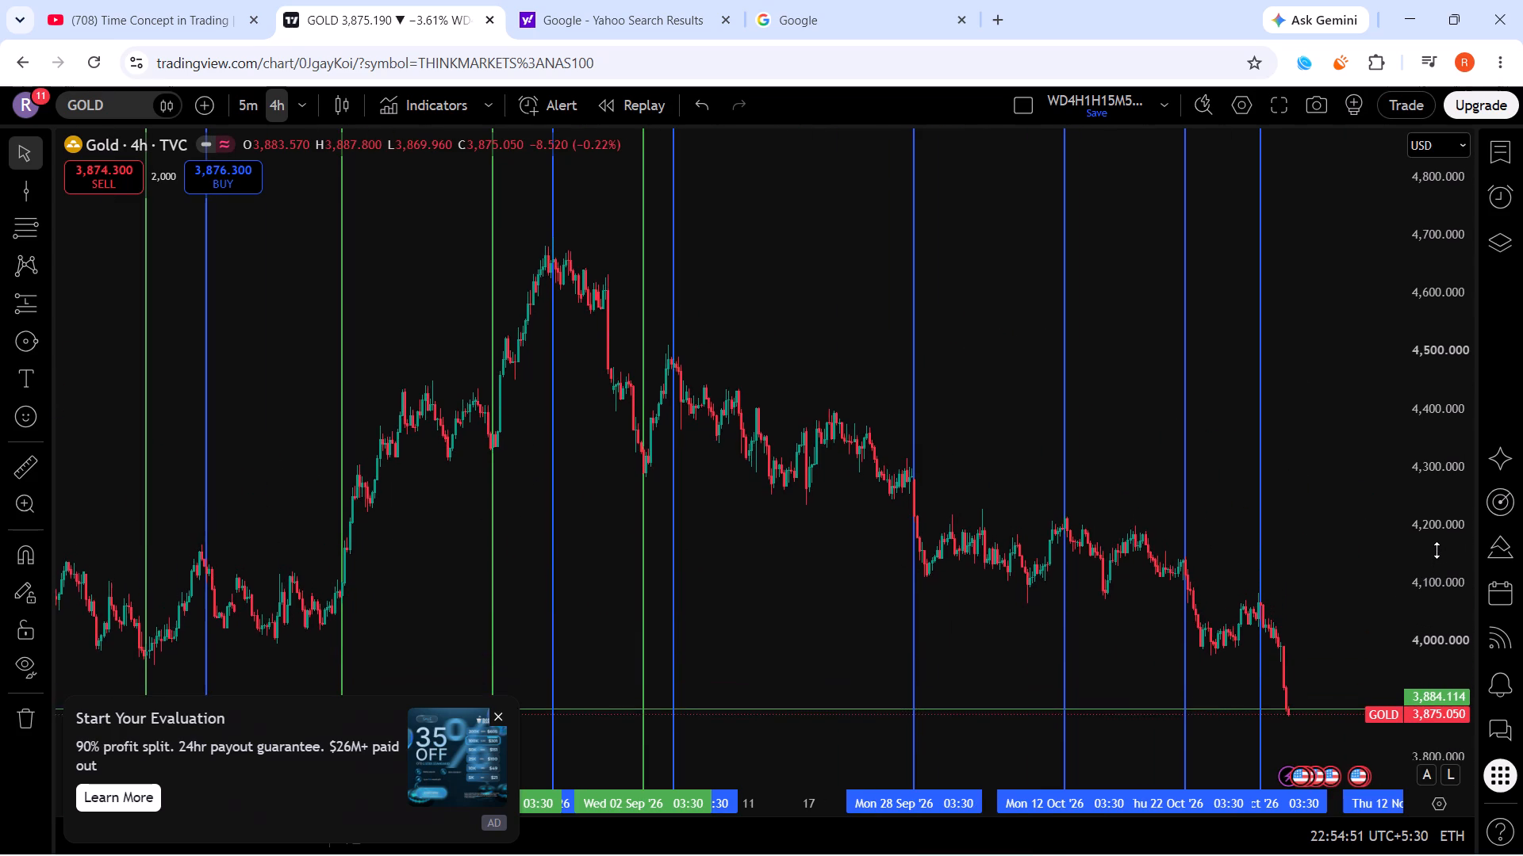
scroll(1002, 545, up, 8)
drag(558, 499, 822, 437)
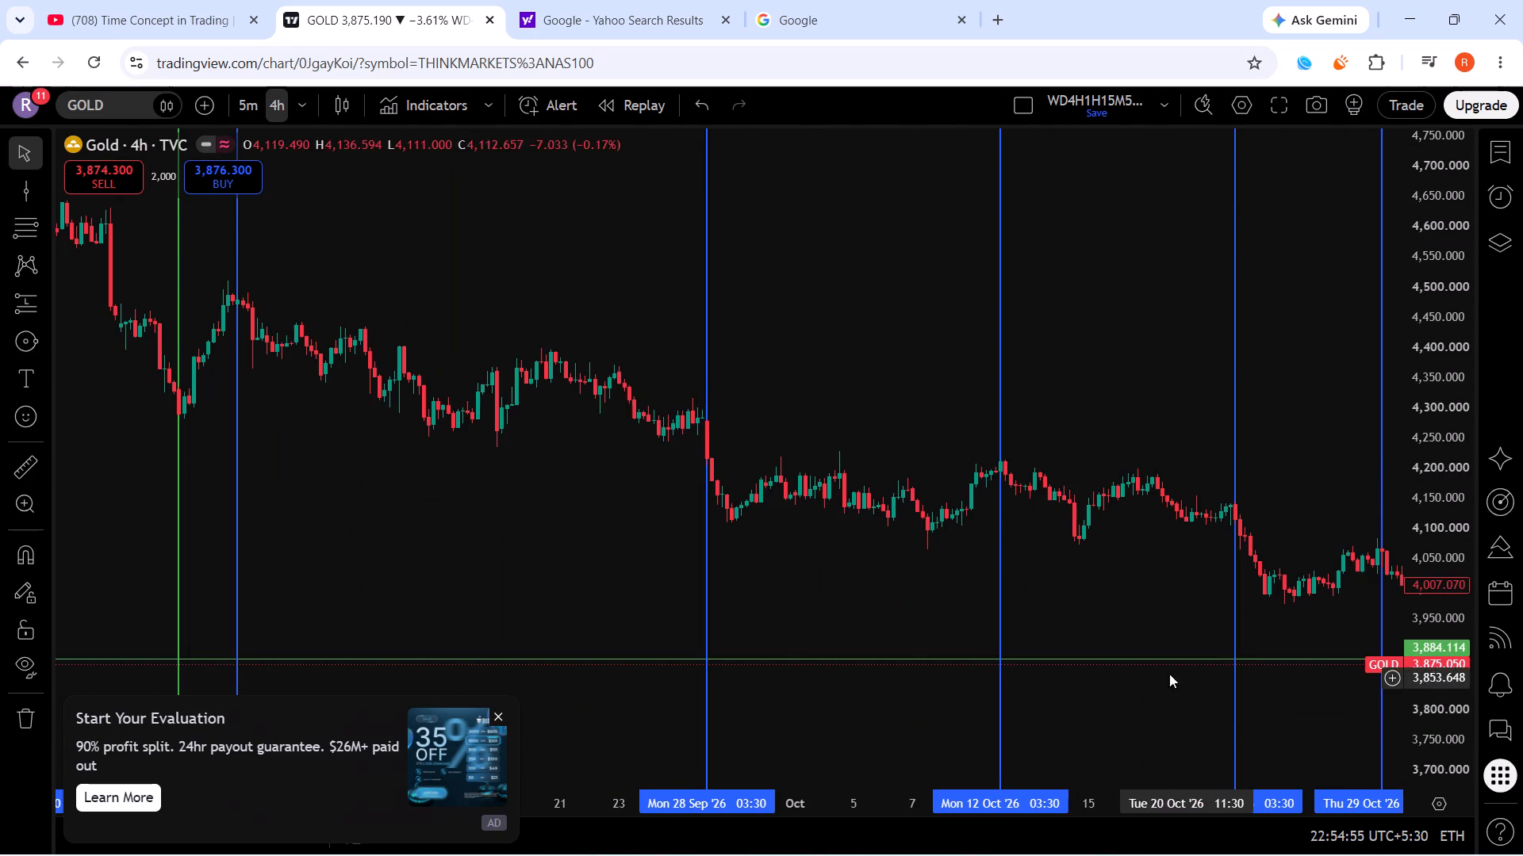
drag(1135, 582, 882, 491)
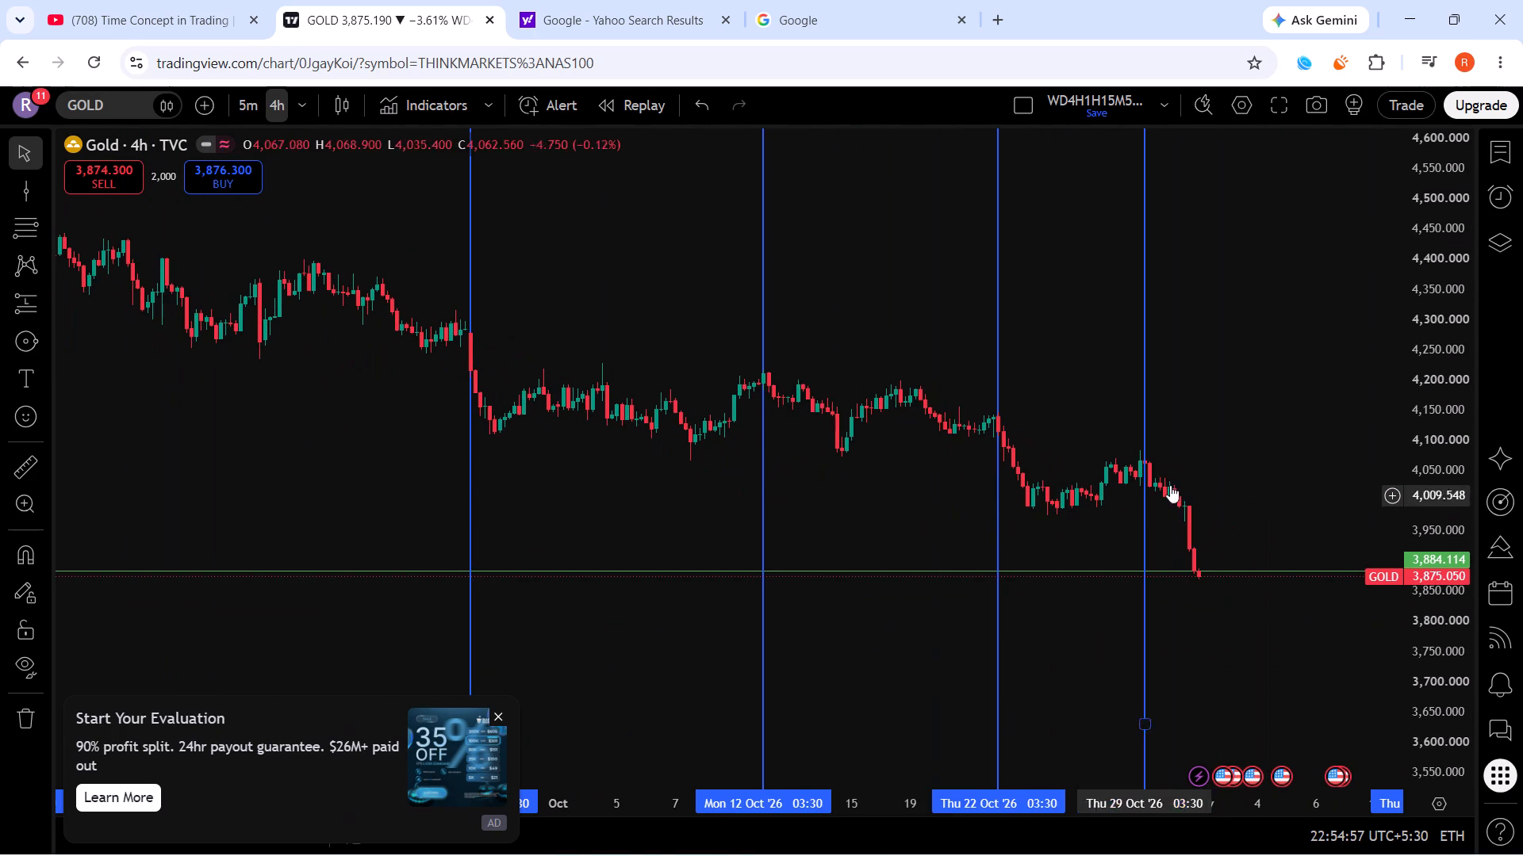
drag(1230, 457, 1141, 472)
scroll(1141, 472, down, 4)
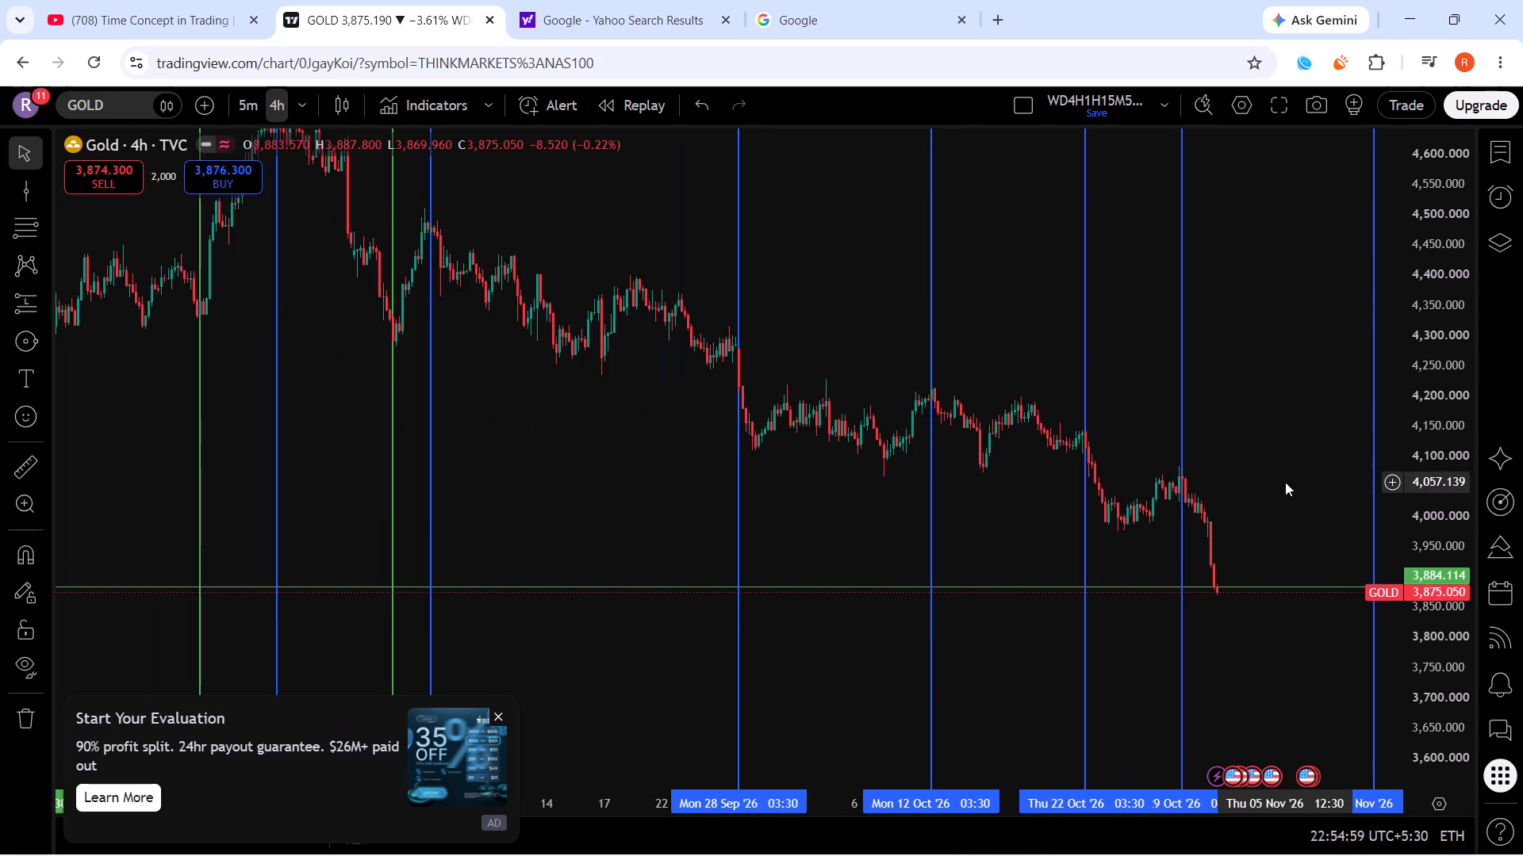
drag(1285, 482, 910, 482)
drag(889, 445, 1251, 479)
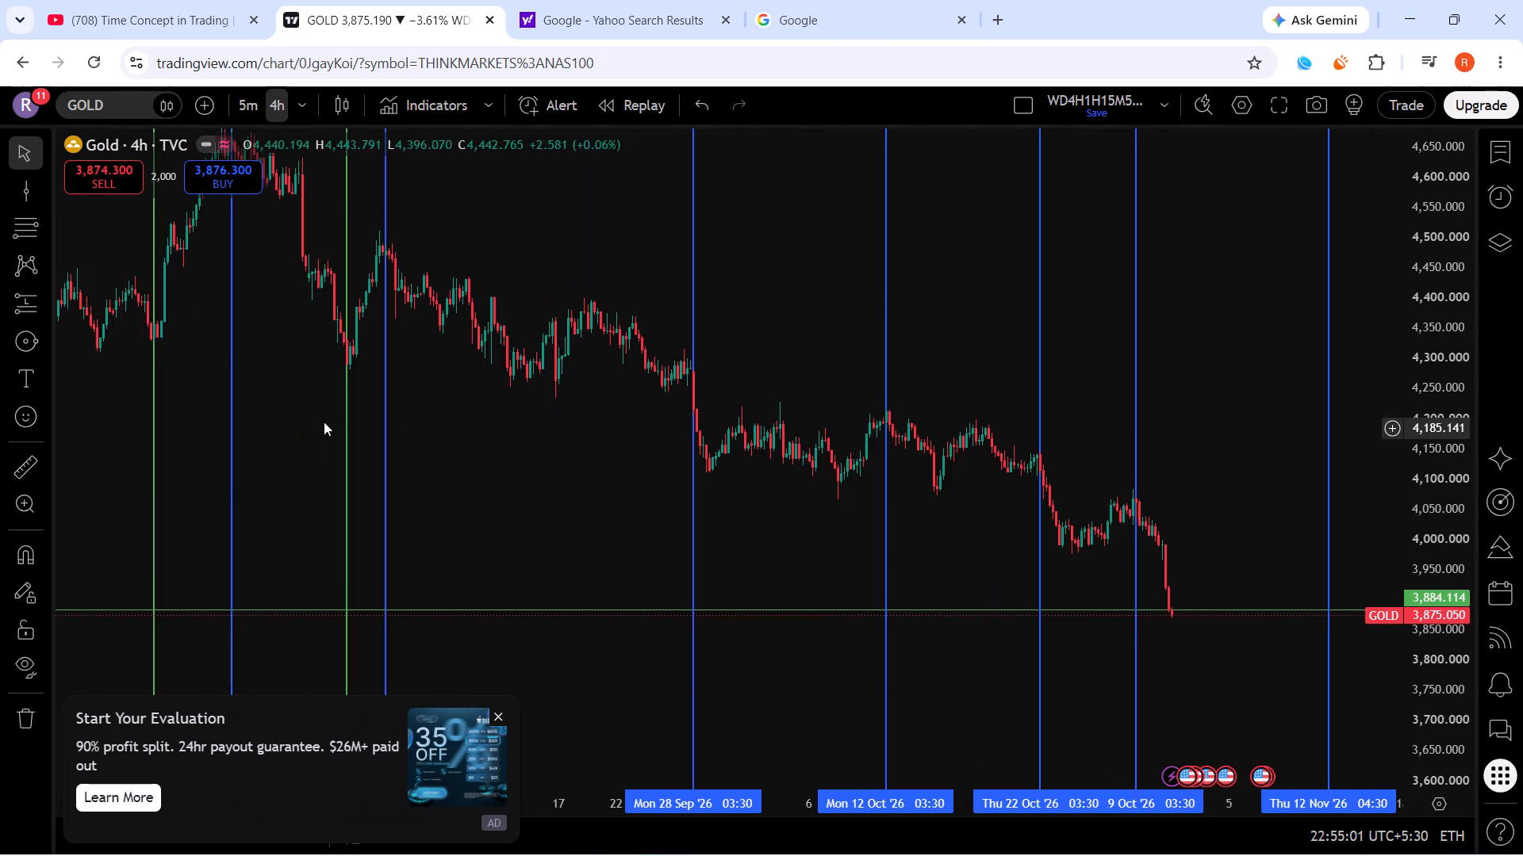
Inspect the candles around the blue 25 August 2026 swing-high line and the neighbouring September lines.
drag(494, 419, 718, 500)
drag(420, 474, 702, 503)
scroll(702, 503, up, 9)
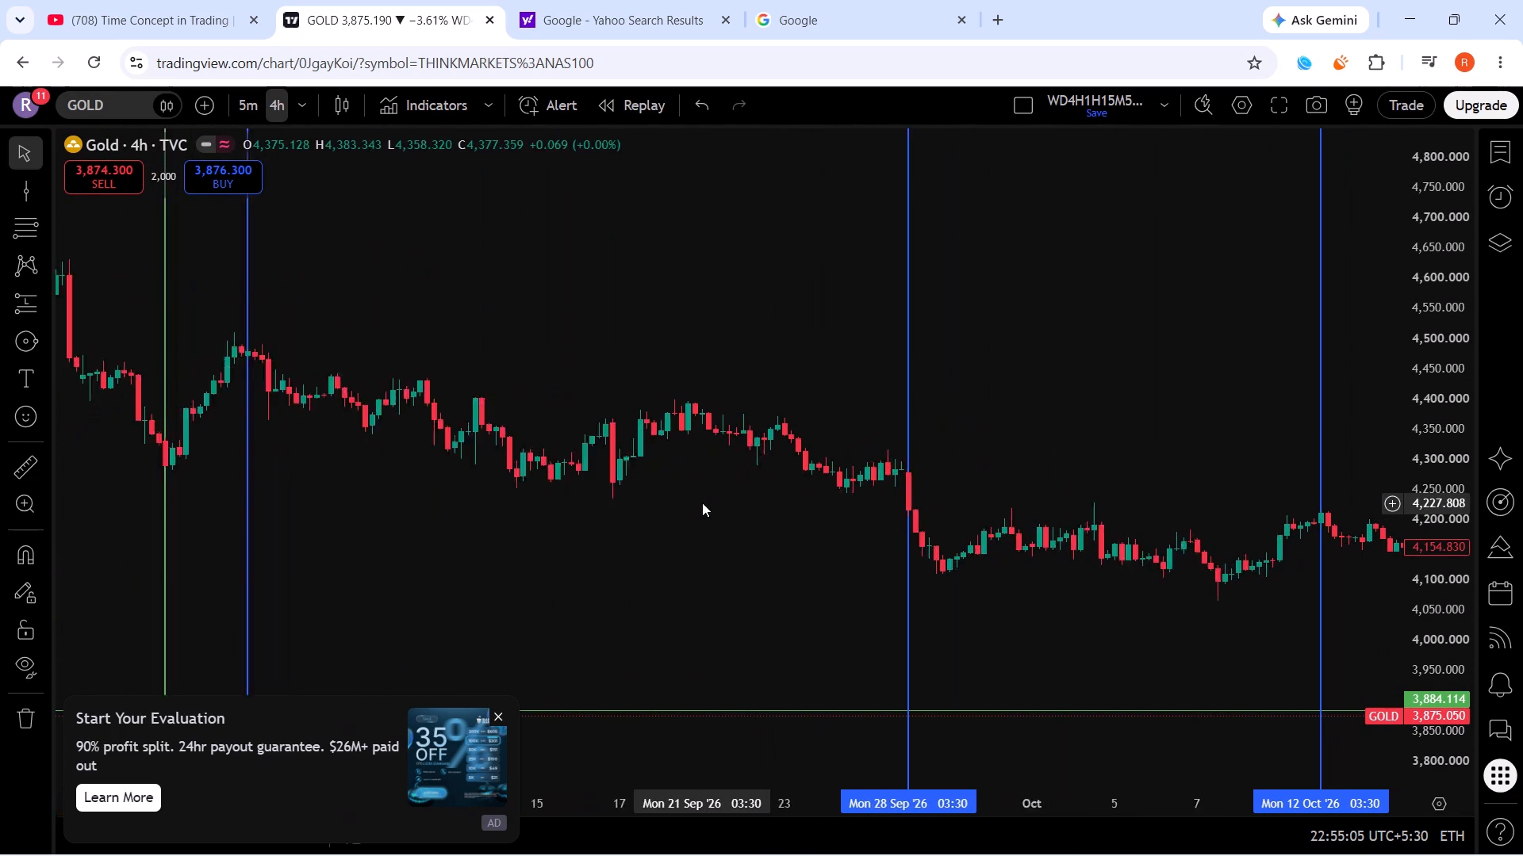
drag(556, 530, 1023, 525)
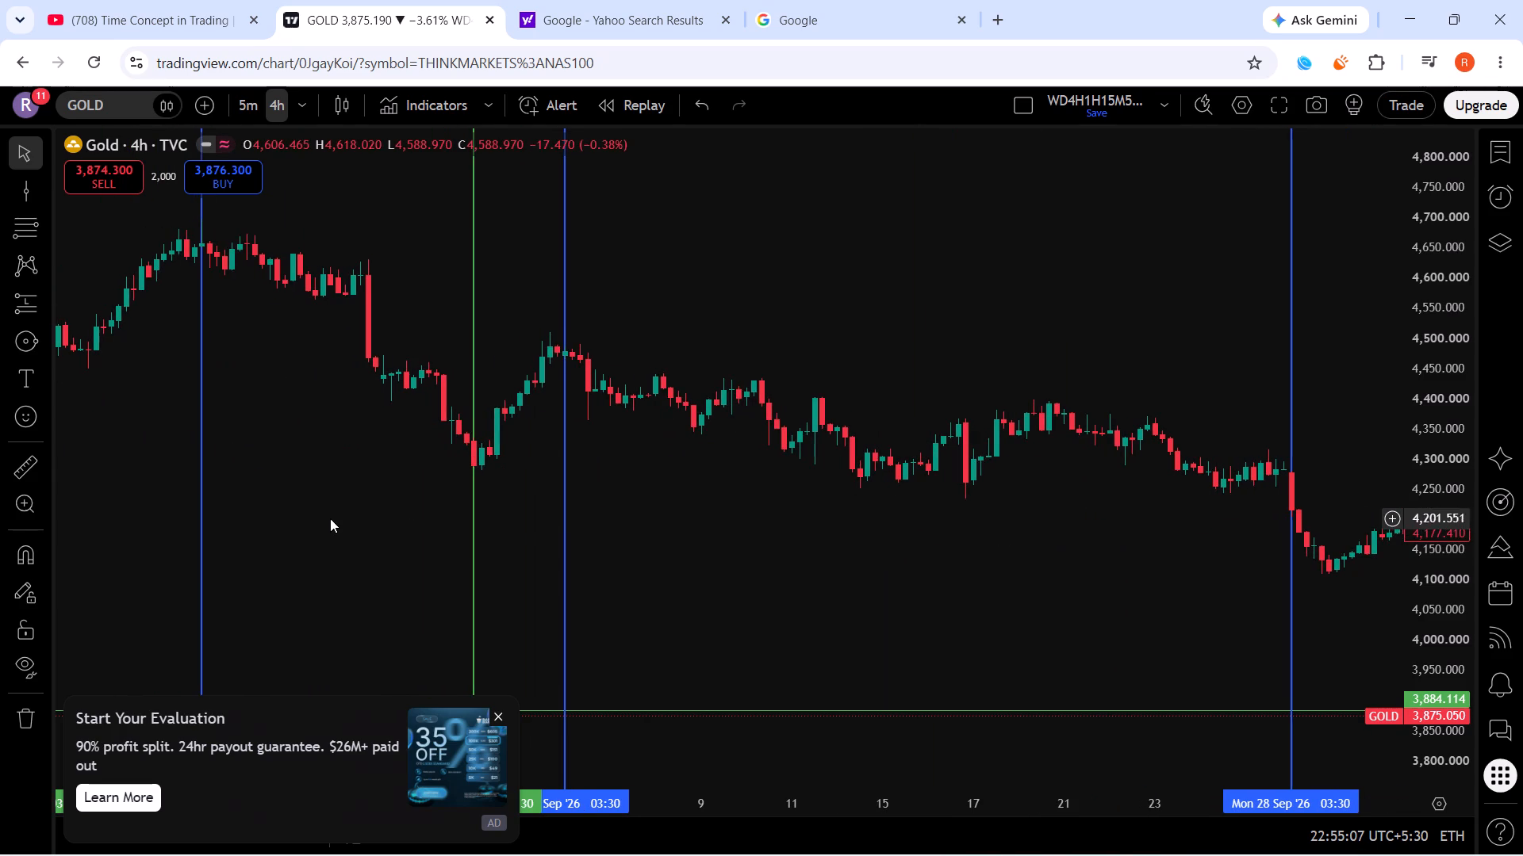
drag(325, 509, 861, 587)
scroll(797, 413, up, 3)
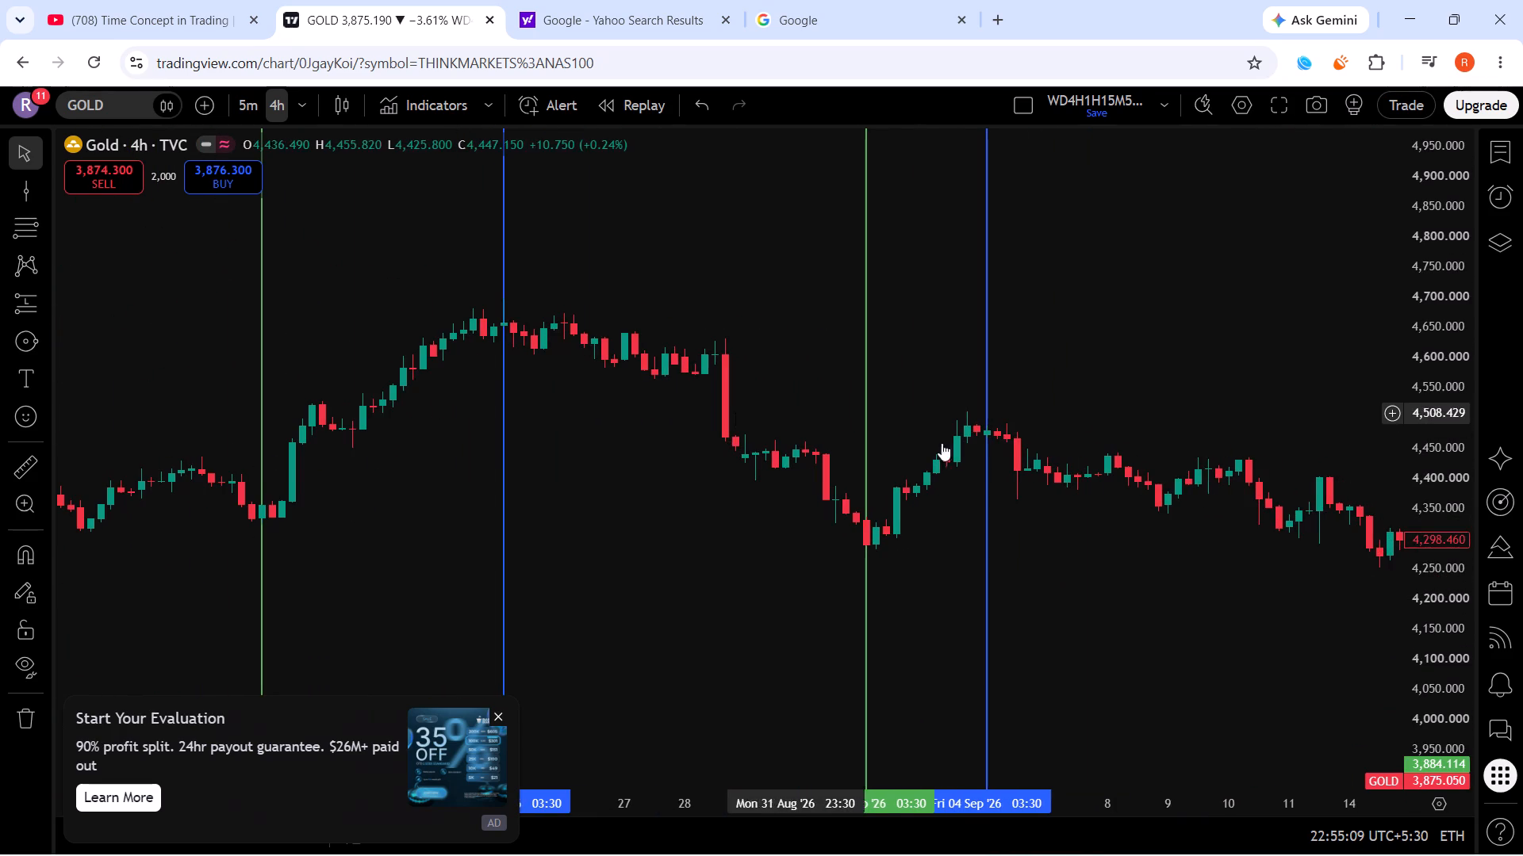
scroll(1453, 532, up, 17)
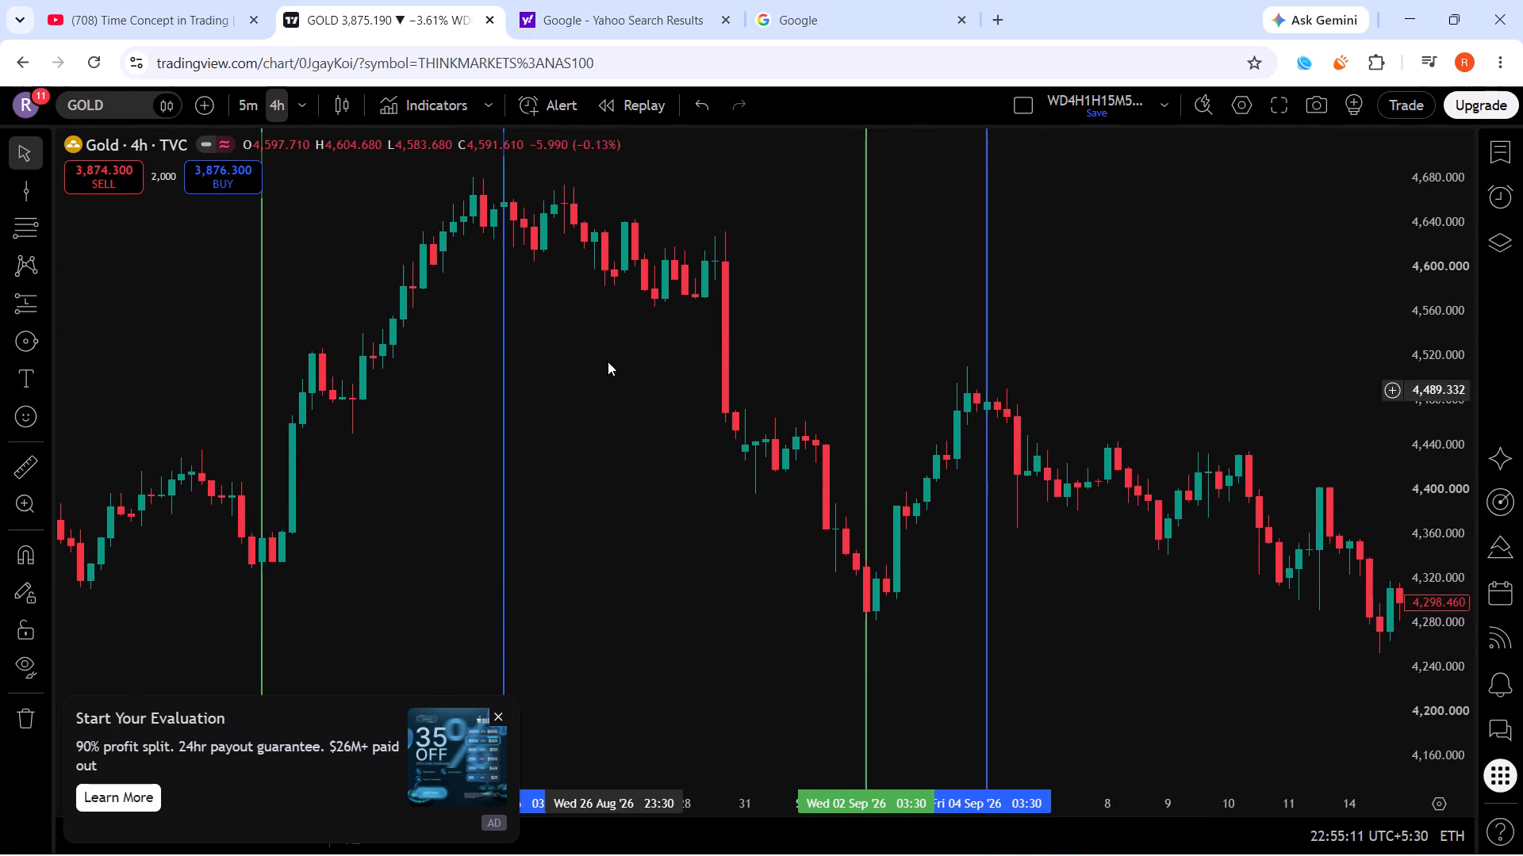
drag(608, 361, 798, 595)
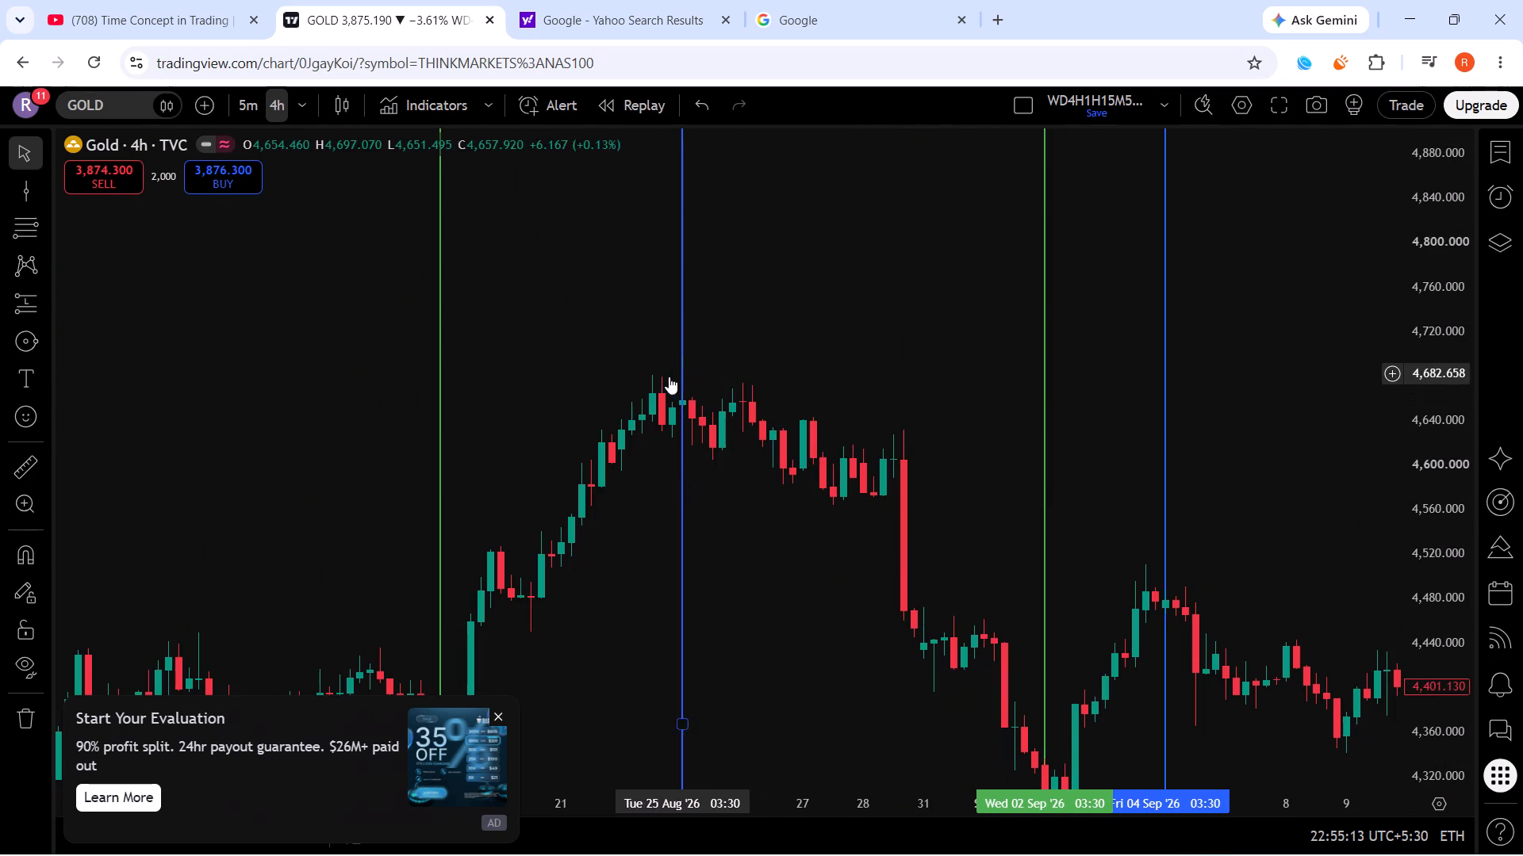
click(681, 459)
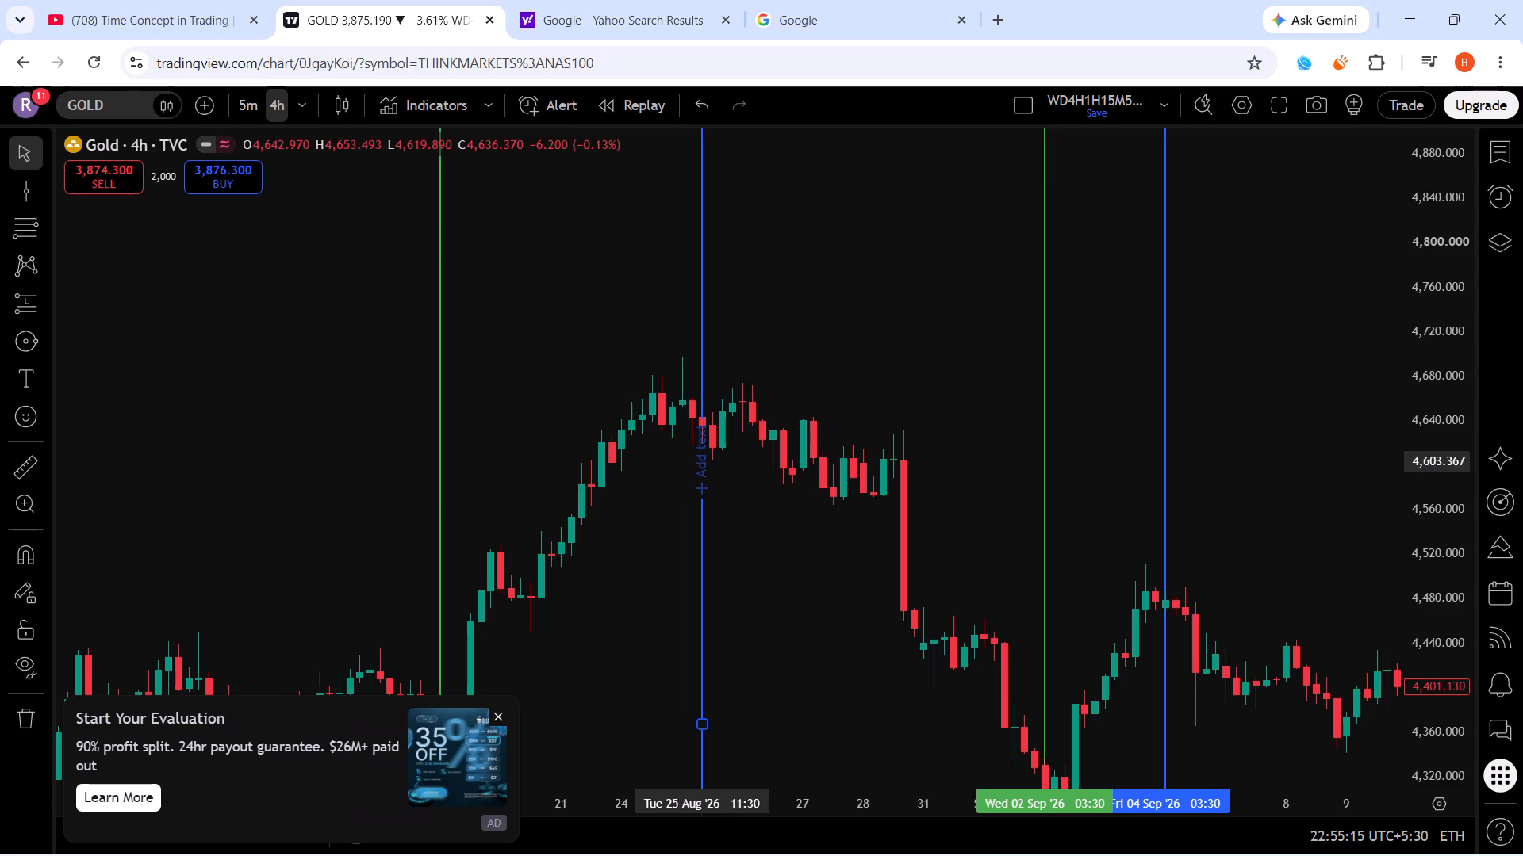
click(776, 512)
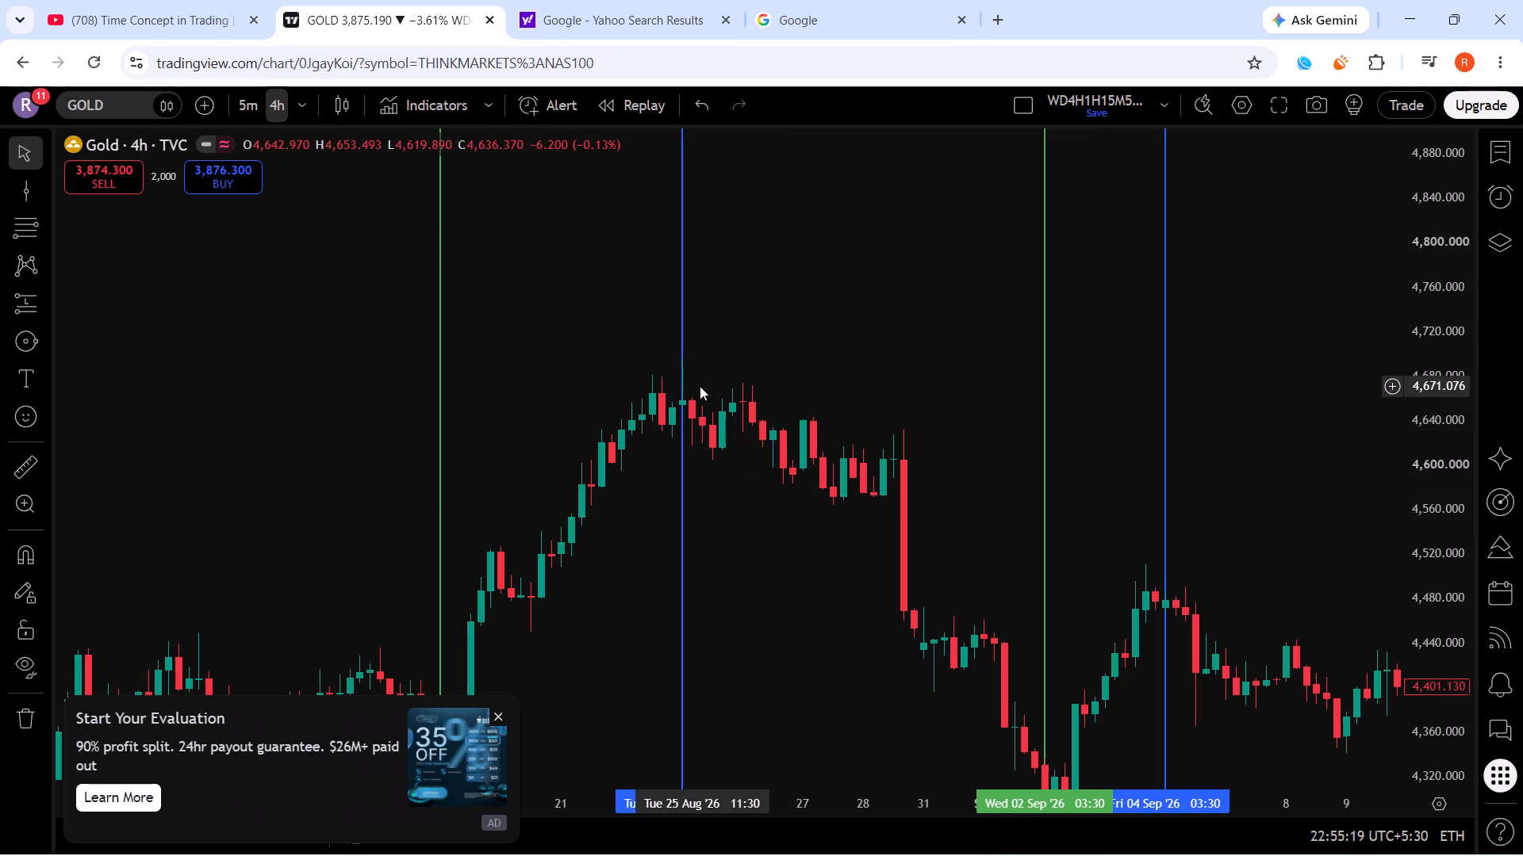
Review the whole sequence of blue and green vertical lines from April to September 2026.
scroll(1439, 399, down, 13)
scroll(1446, 392, up, 1)
scroll(1446, 392, down, 4)
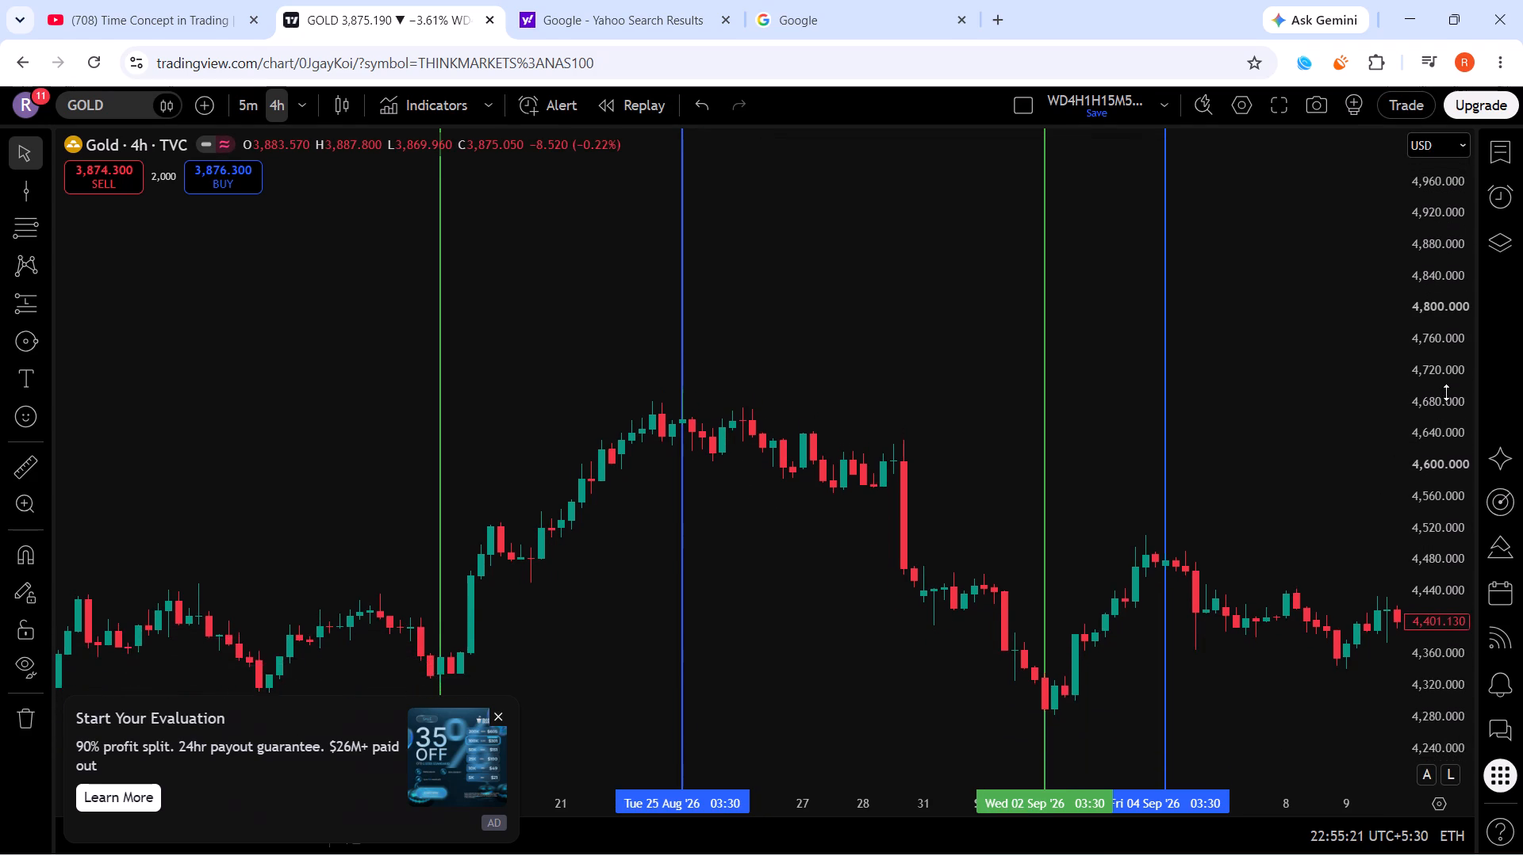
scroll(1446, 392, down, 3)
scroll(1446, 392, up, 1)
scroll(1446, 392, down, 16)
scroll(1000, 556, down, 9)
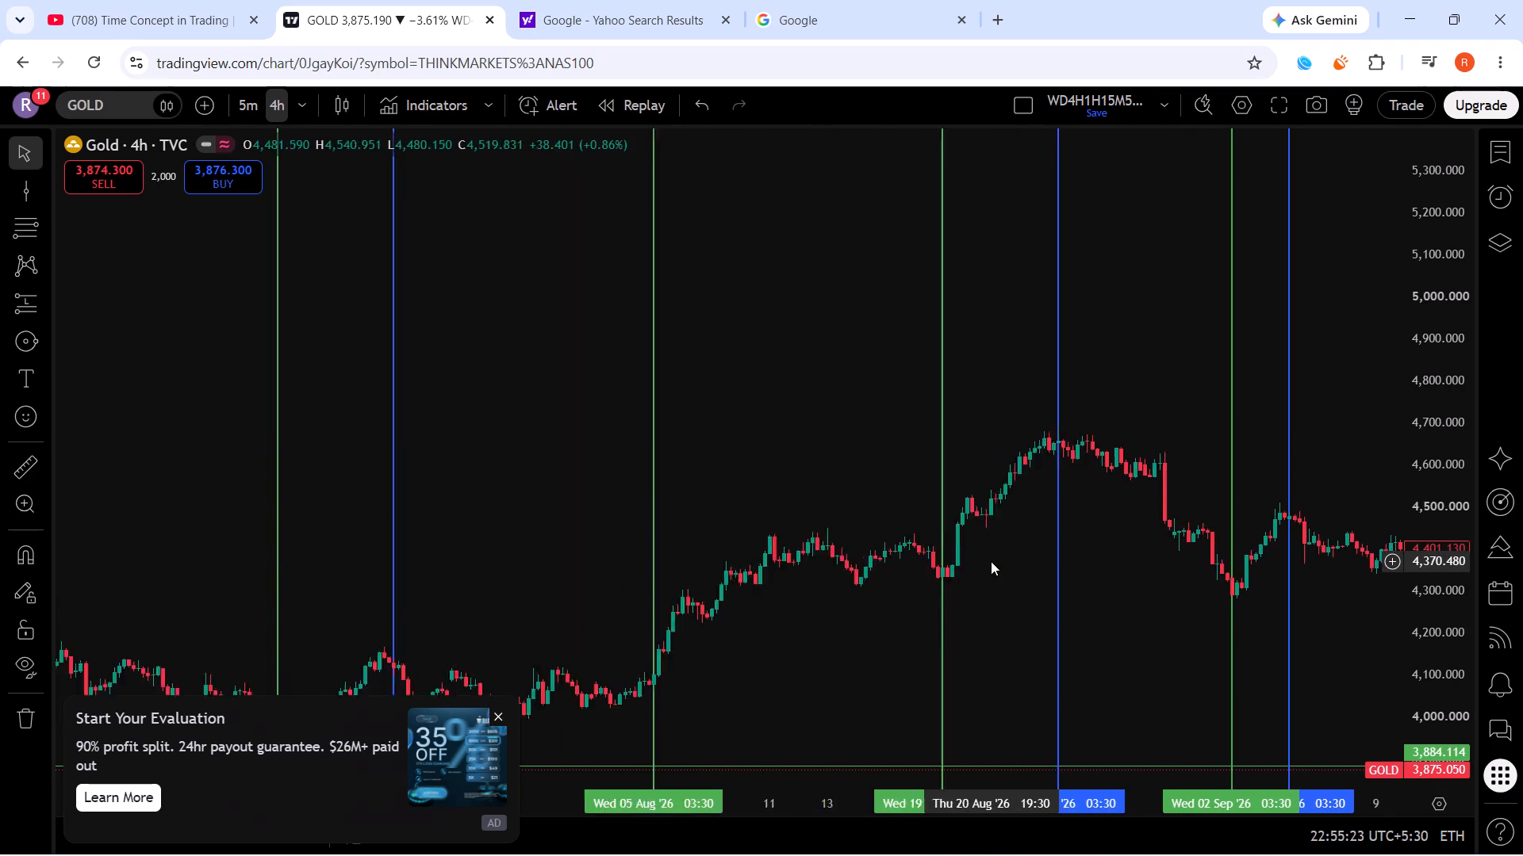
scroll(991, 561, down, 2)
drag(959, 640, 1049, 401)
scroll(1049, 401, down, 8)
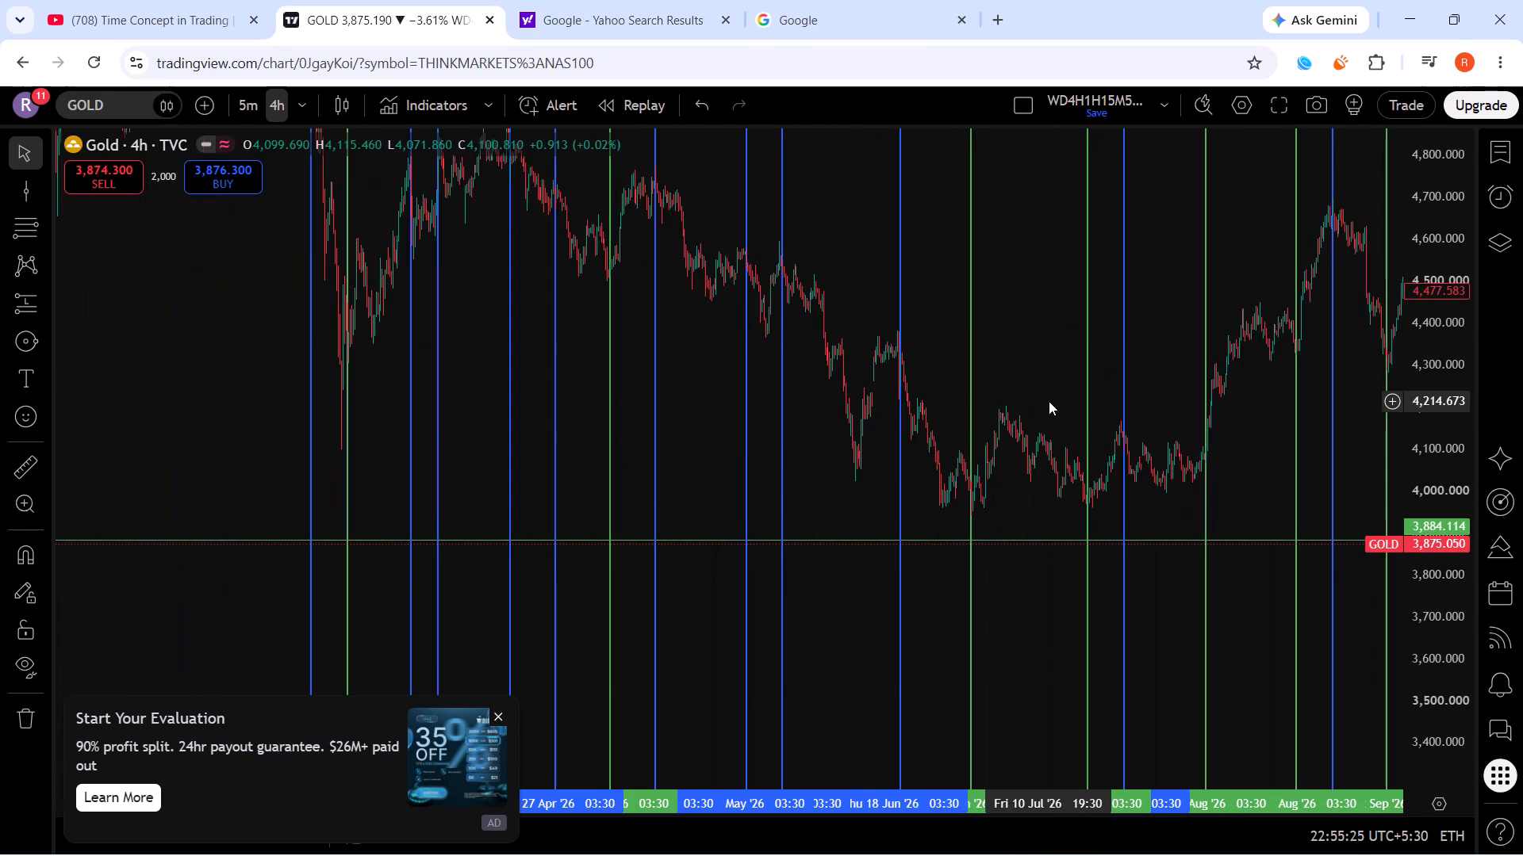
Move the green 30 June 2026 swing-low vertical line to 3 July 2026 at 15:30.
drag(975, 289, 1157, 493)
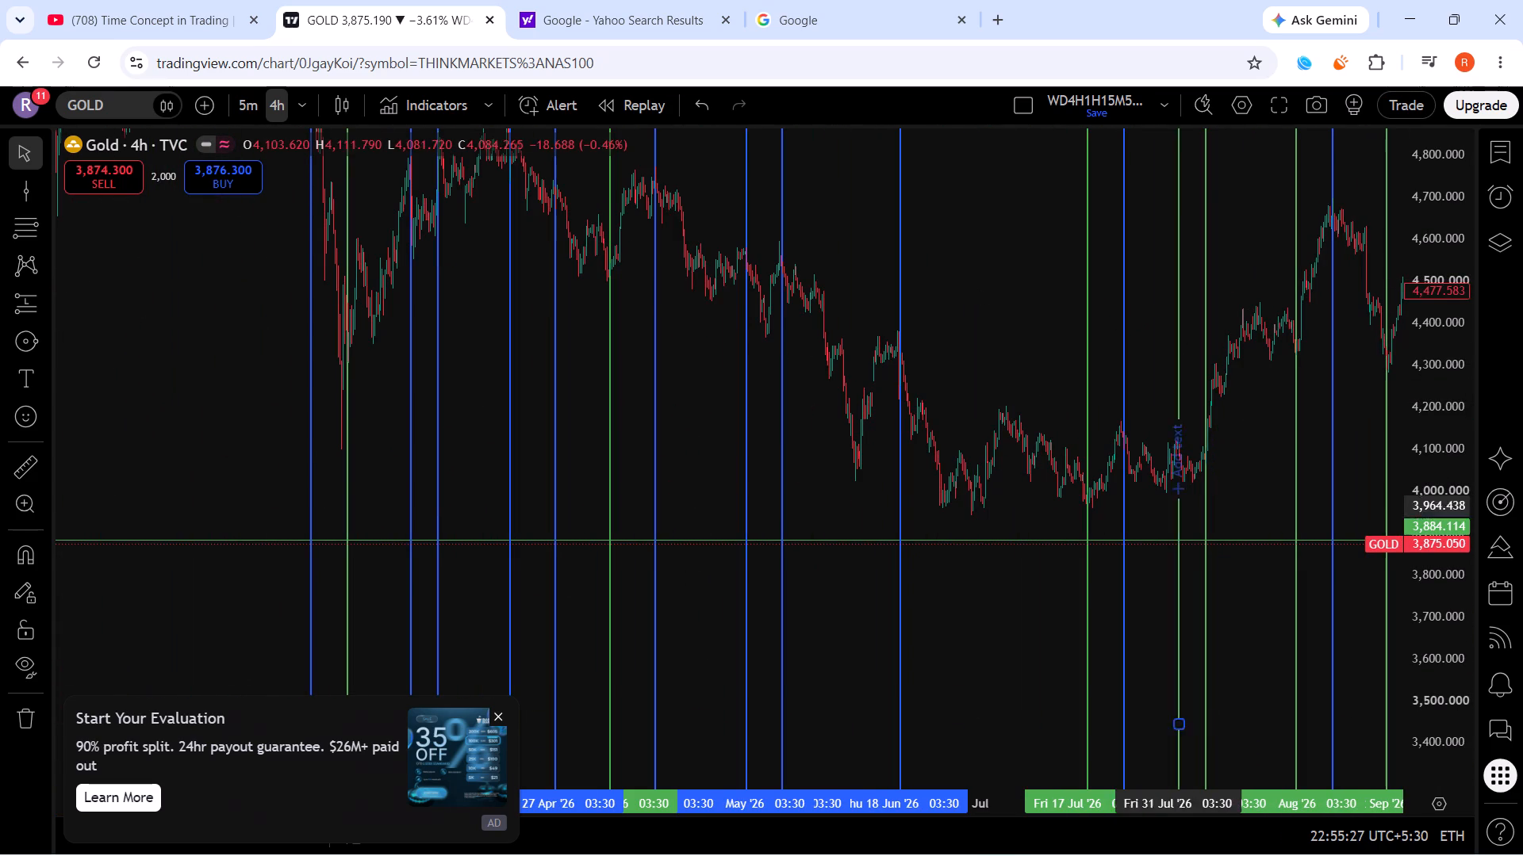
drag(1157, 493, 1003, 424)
Close the advertisement covering the lower part of the chart and dismiss the ad-free upgrade offer.
scroll(999, 482, up, 13)
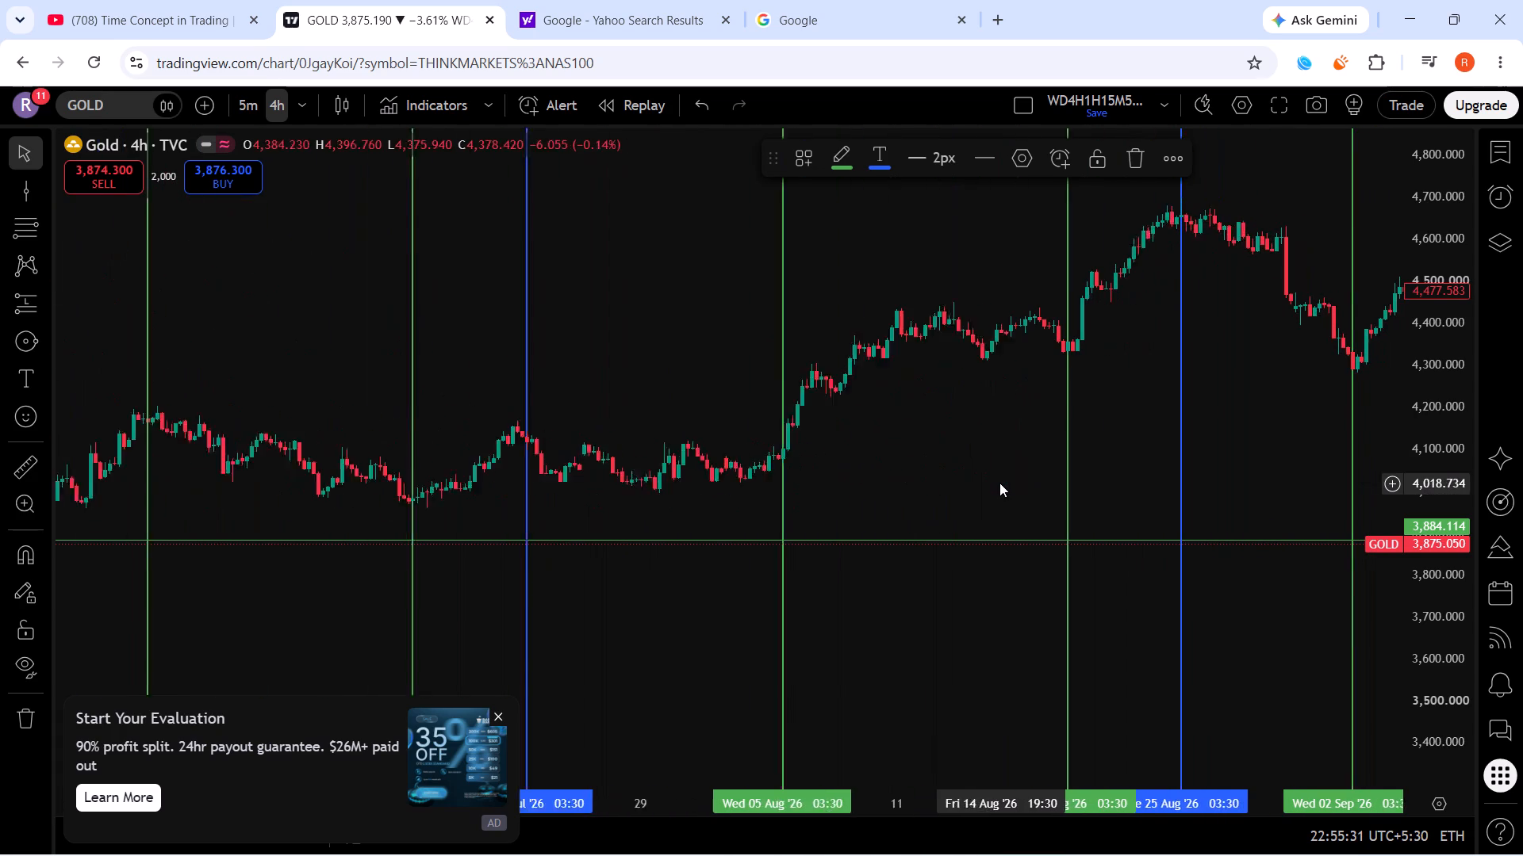
drag(209, 361, 702, 444)
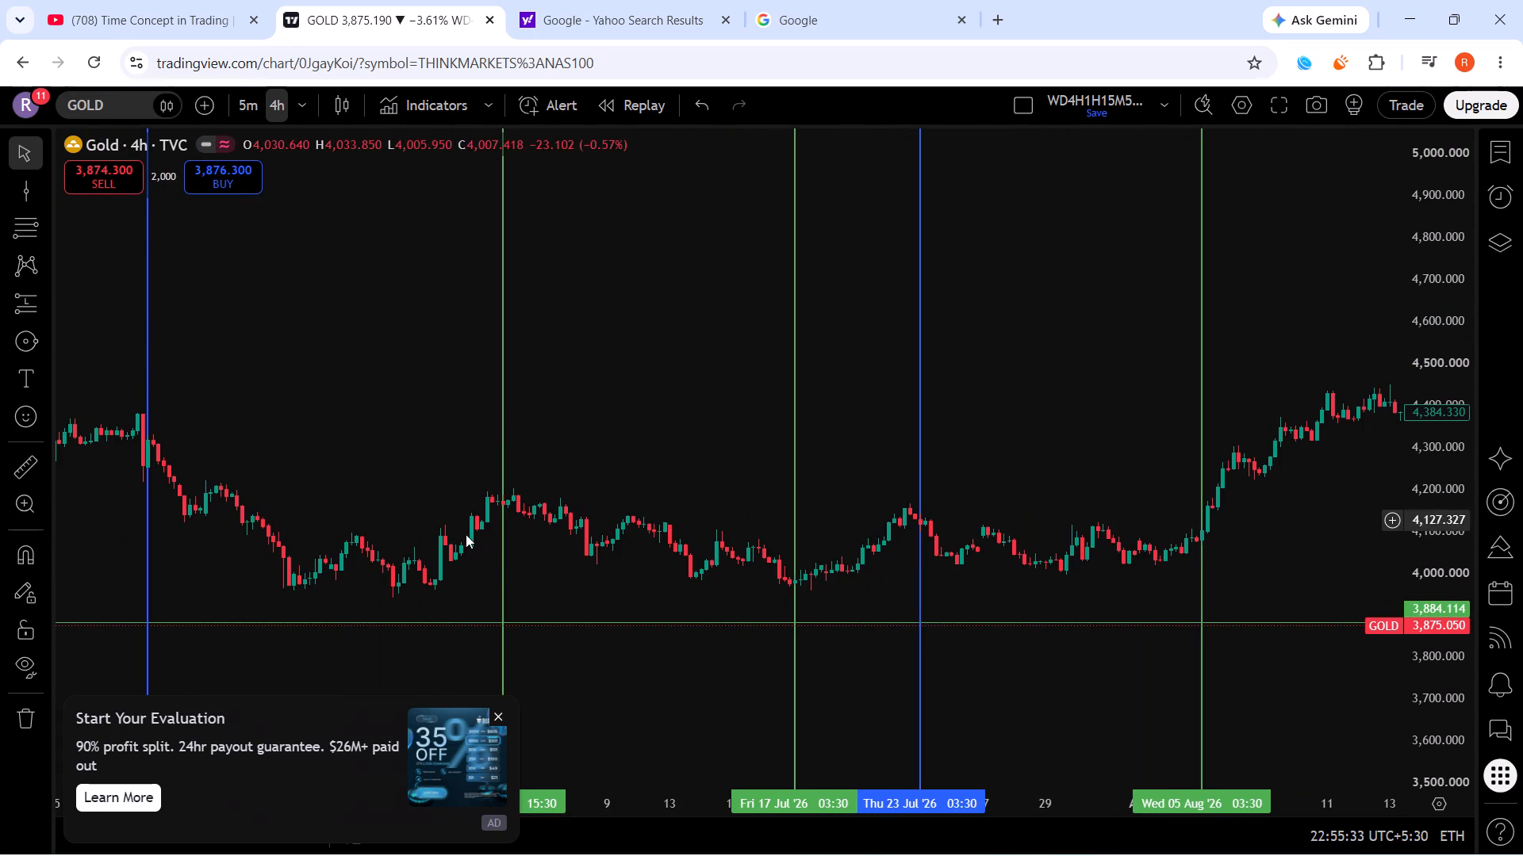
click(500, 713)
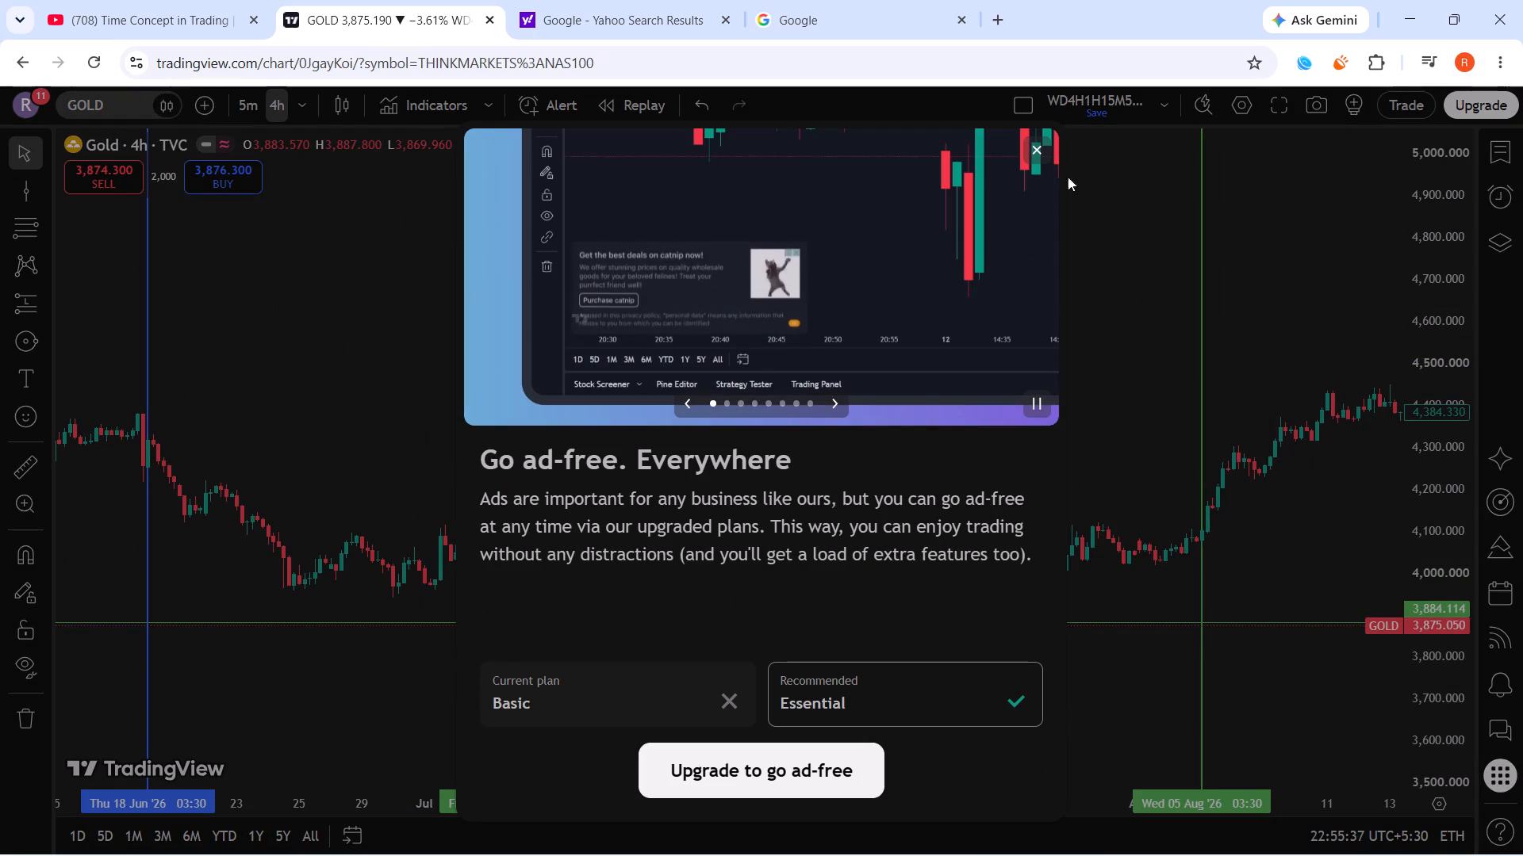
click(1043, 150)
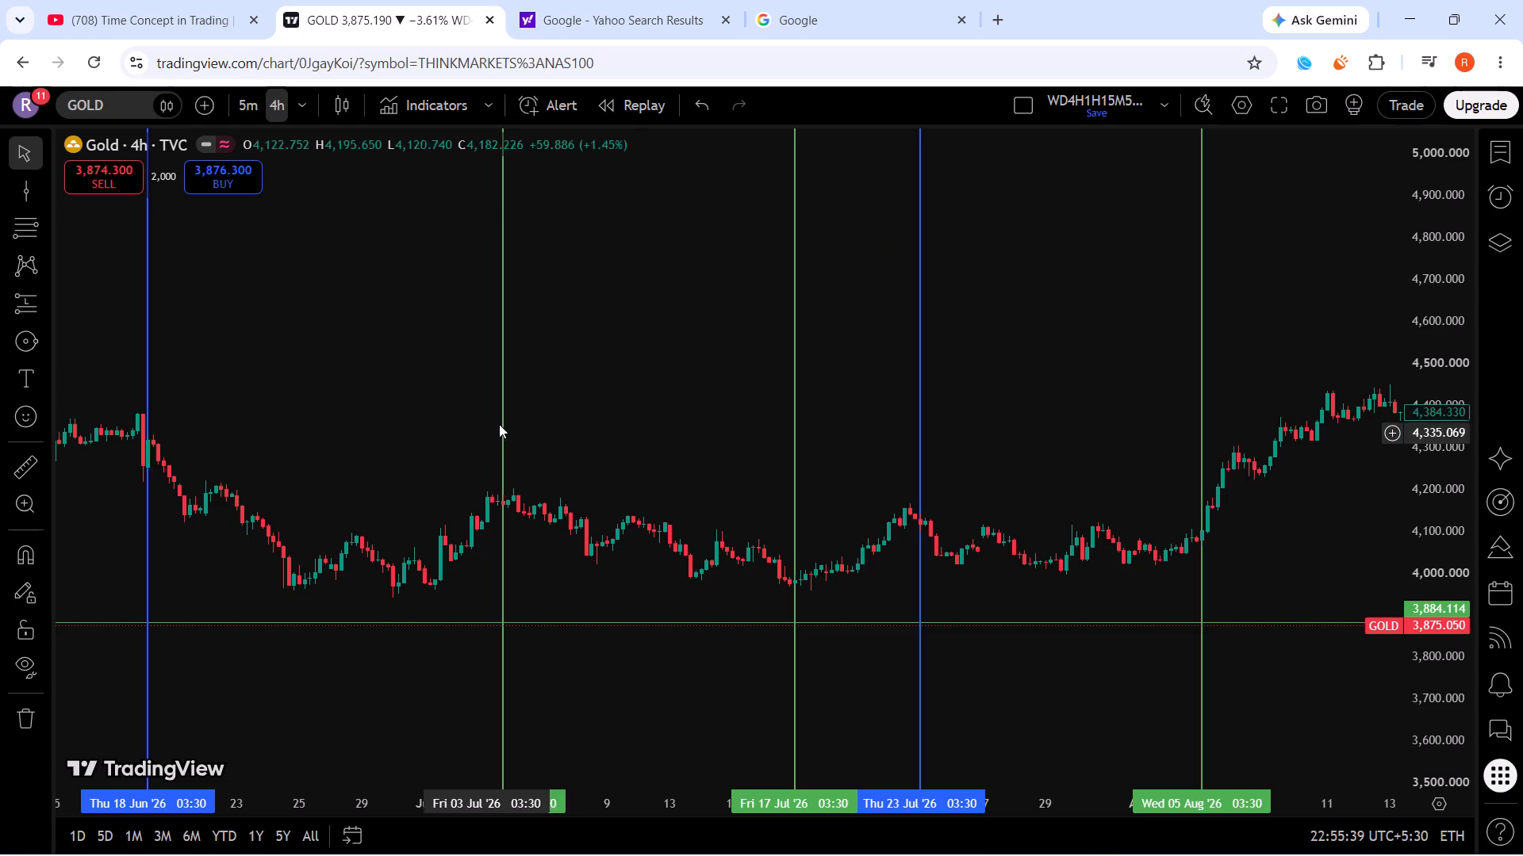
Move the green swing-low vertical line from early July back to the low at 30 June 2026, 03:30.
drag(503, 424, 466, 426)
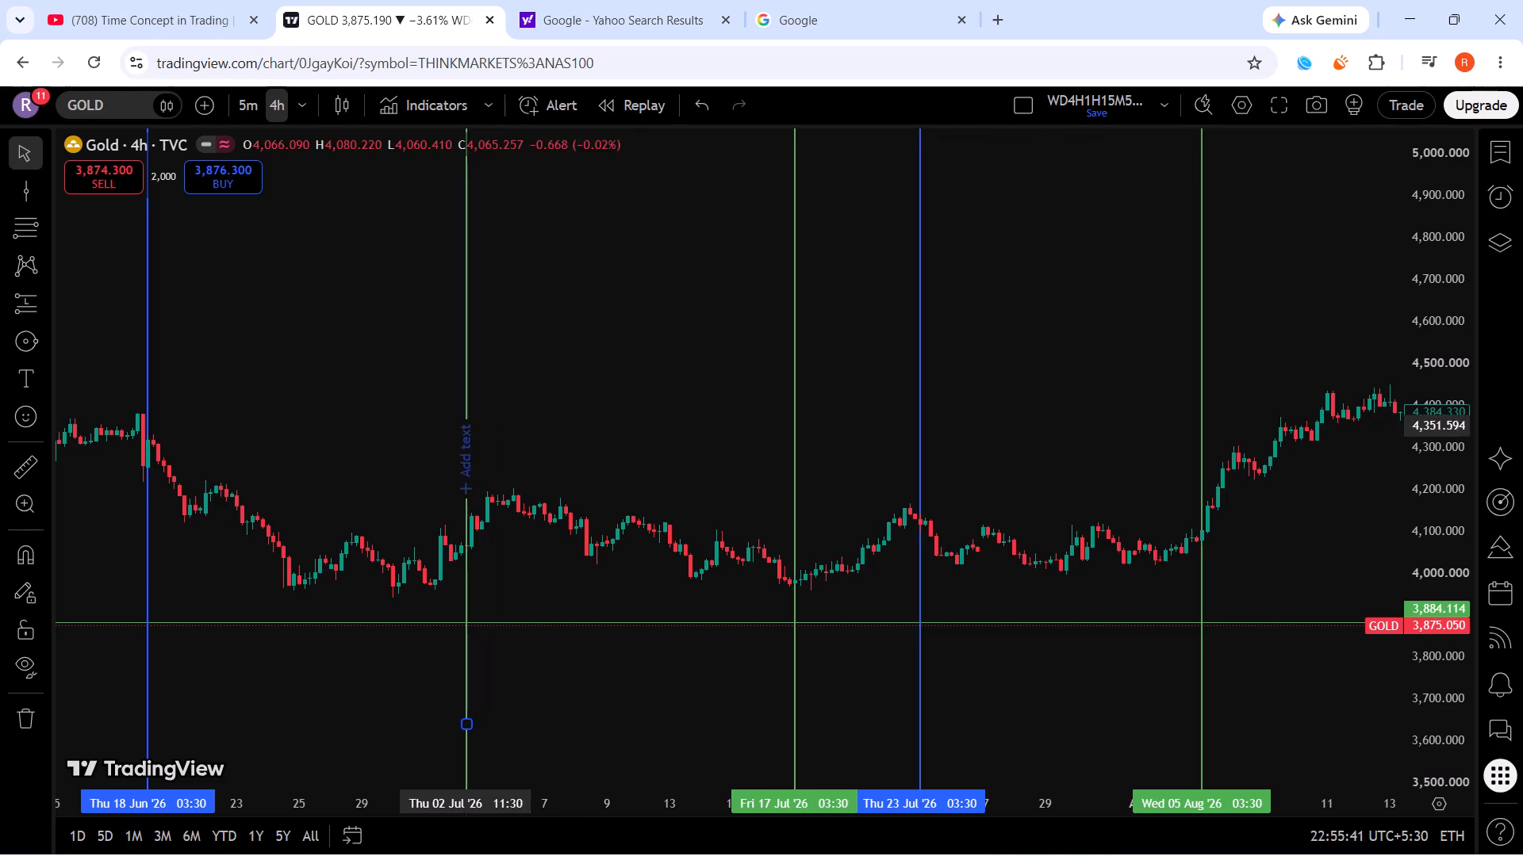
drag(466, 426, 392, 613)
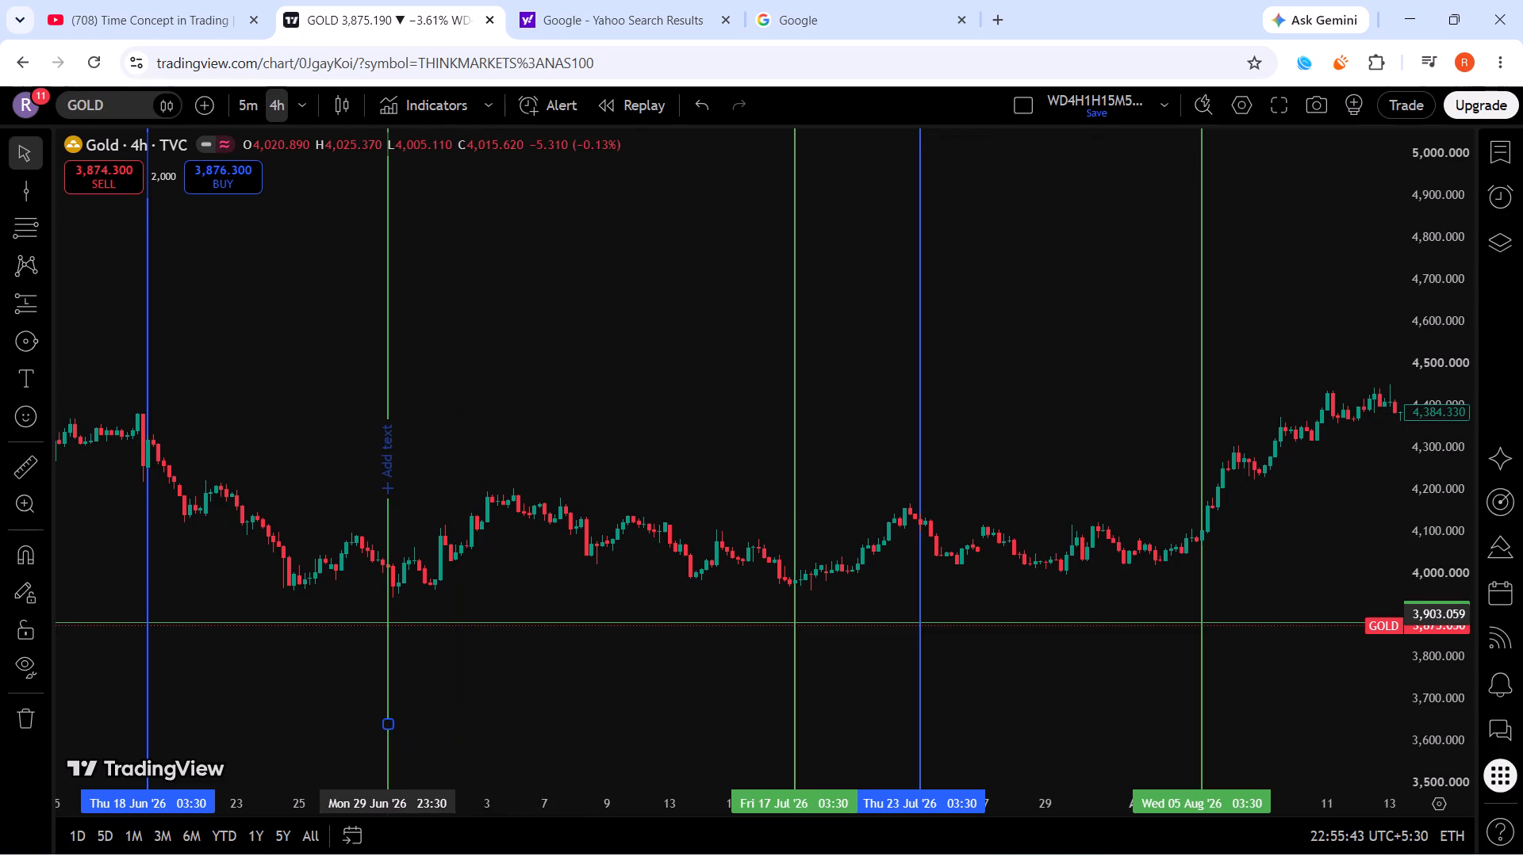
drag(392, 613, 393, 613)
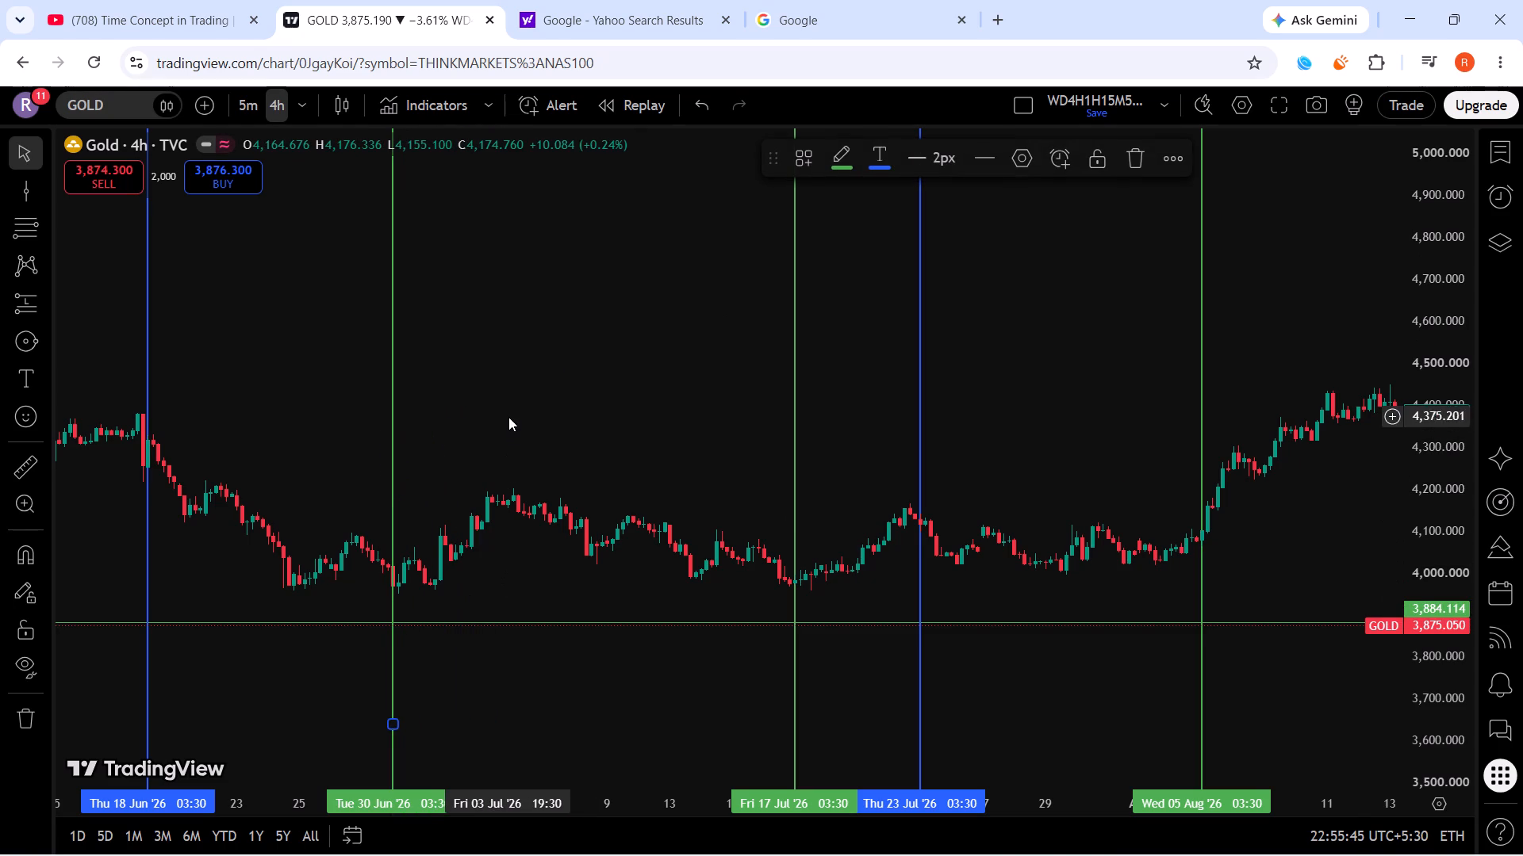
click(508, 417)
Place a green vertical line at 10 March 2026, 03:30, before the blue 18 March line on the gold chart.
scroll(518, 423, down, 6)
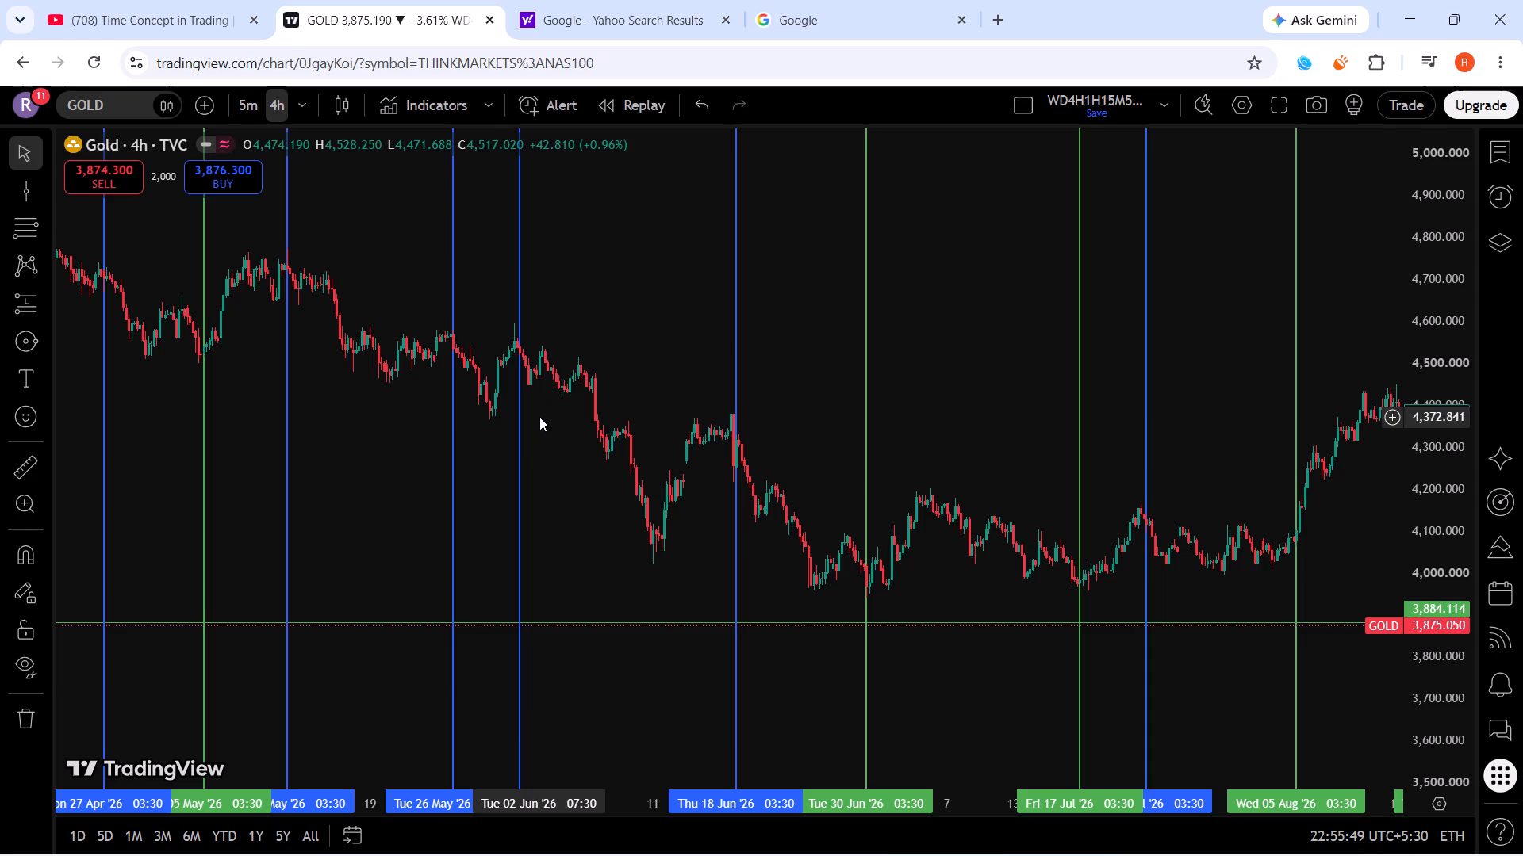
scroll(1463, 407, down, 16)
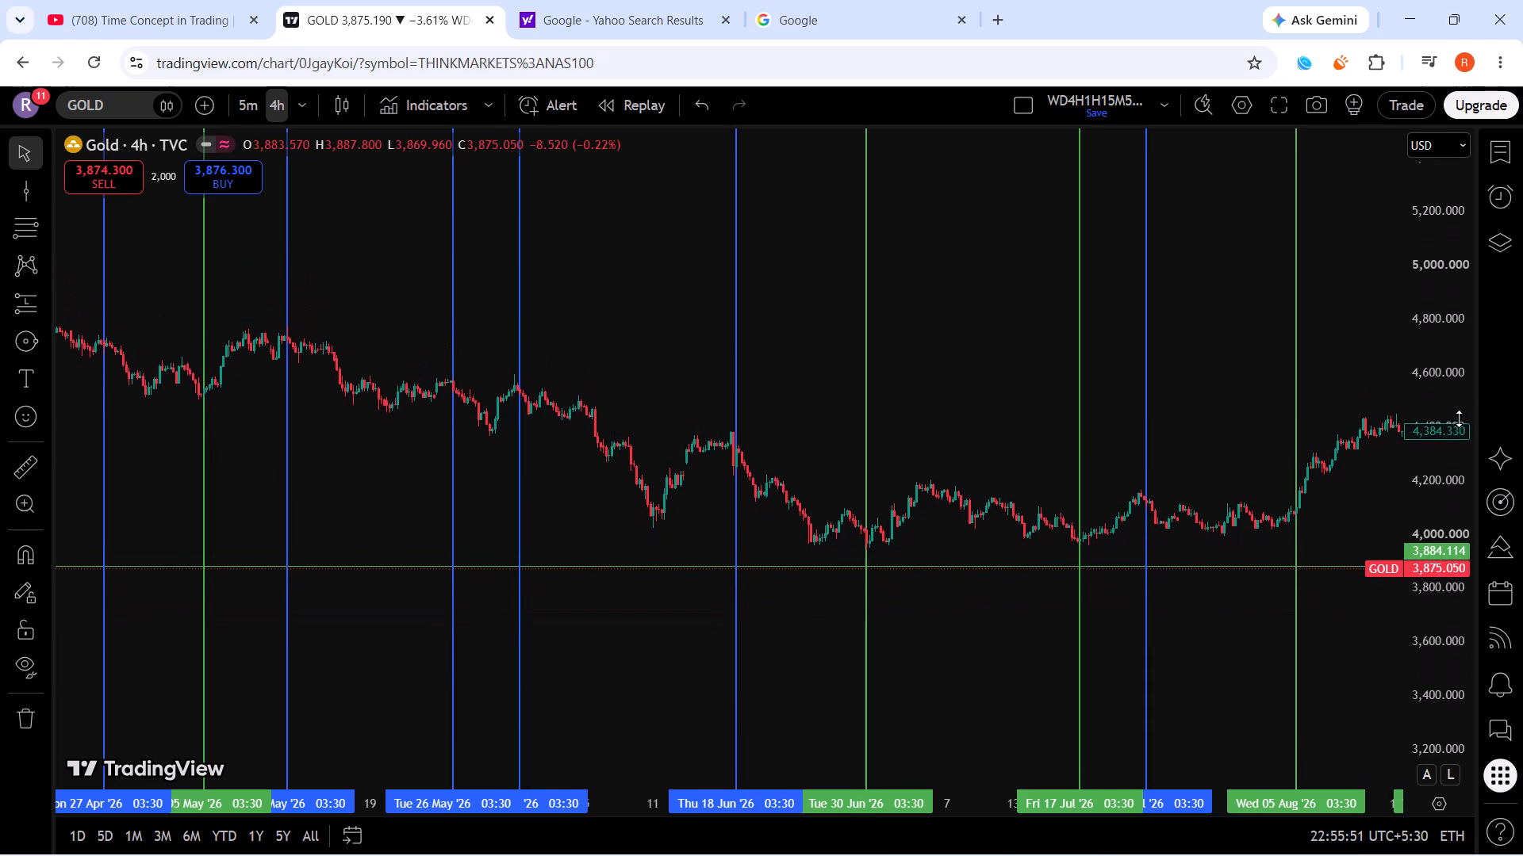
scroll(697, 350, down, 6)
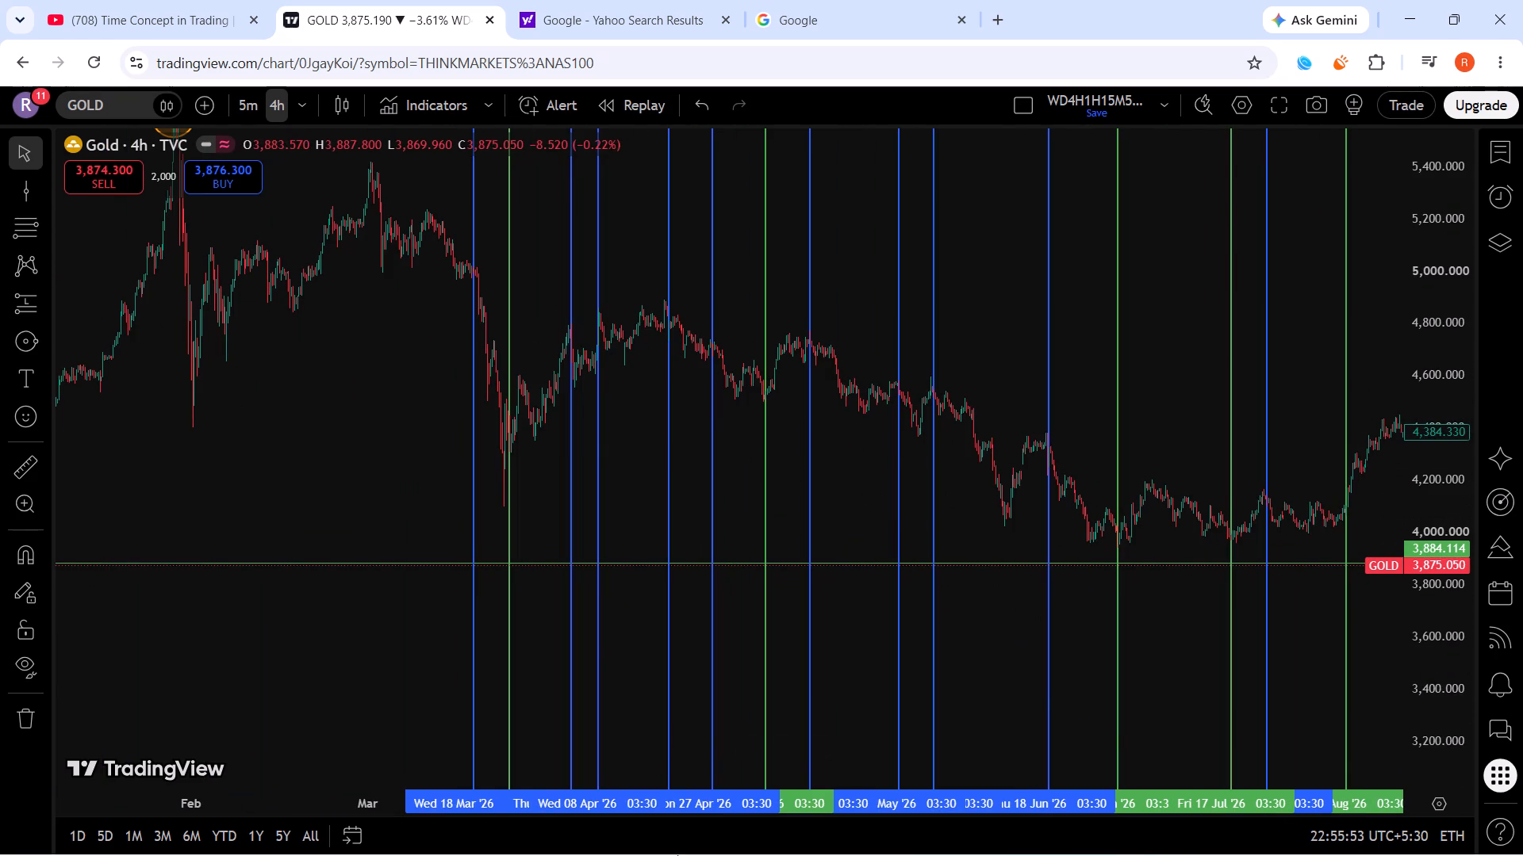
drag(305, 328, 870, 768)
scroll(953, 613, up, 17)
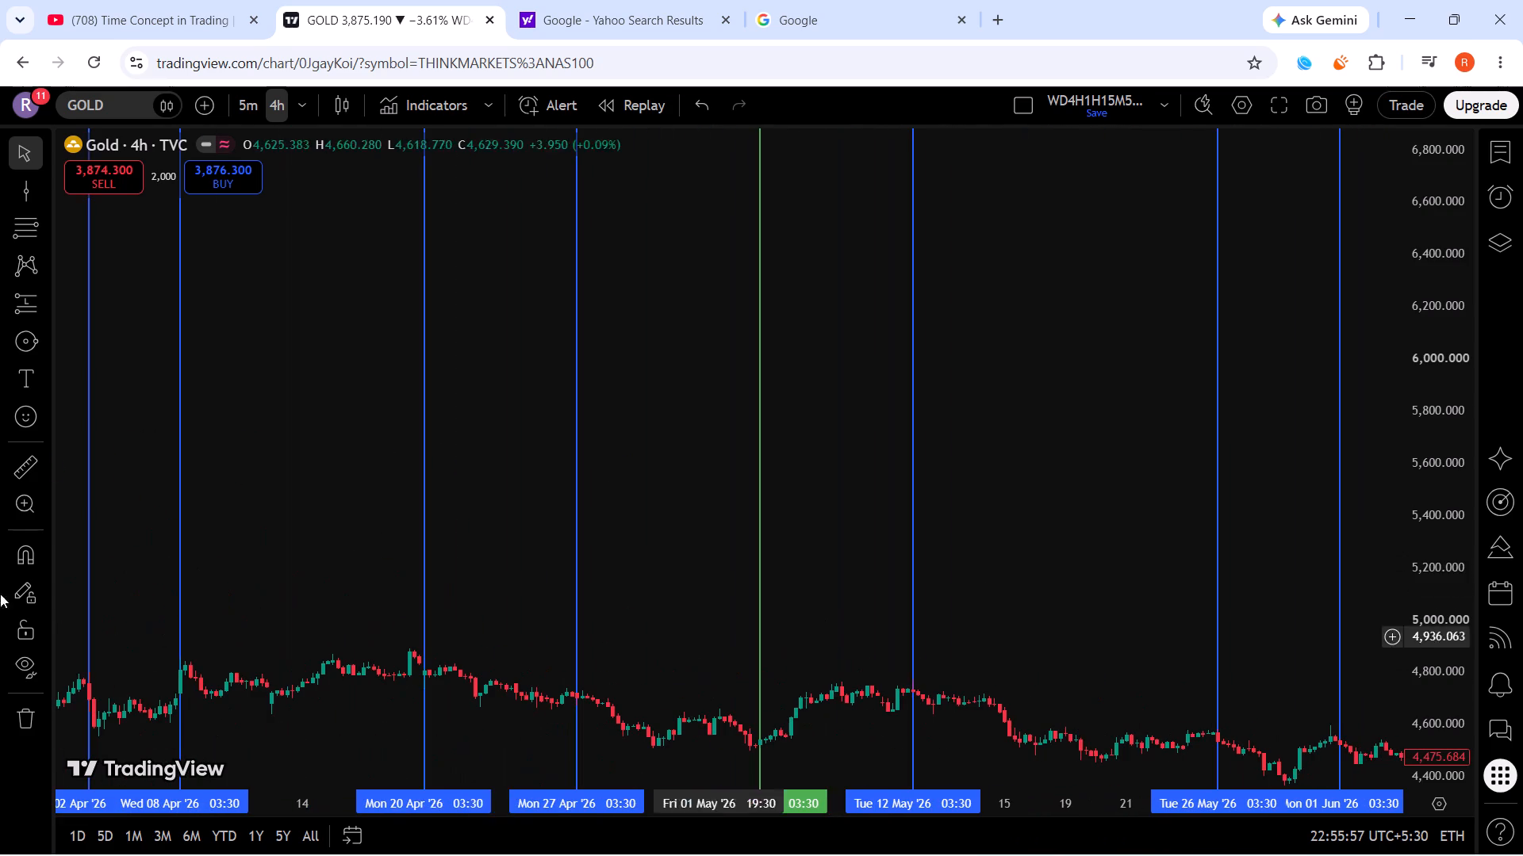
drag(270, 513, 1272, 485)
drag(795, 523, 1092, 319)
scroll(1107, 390, up, 5)
scroll(507, 434, down, 4)
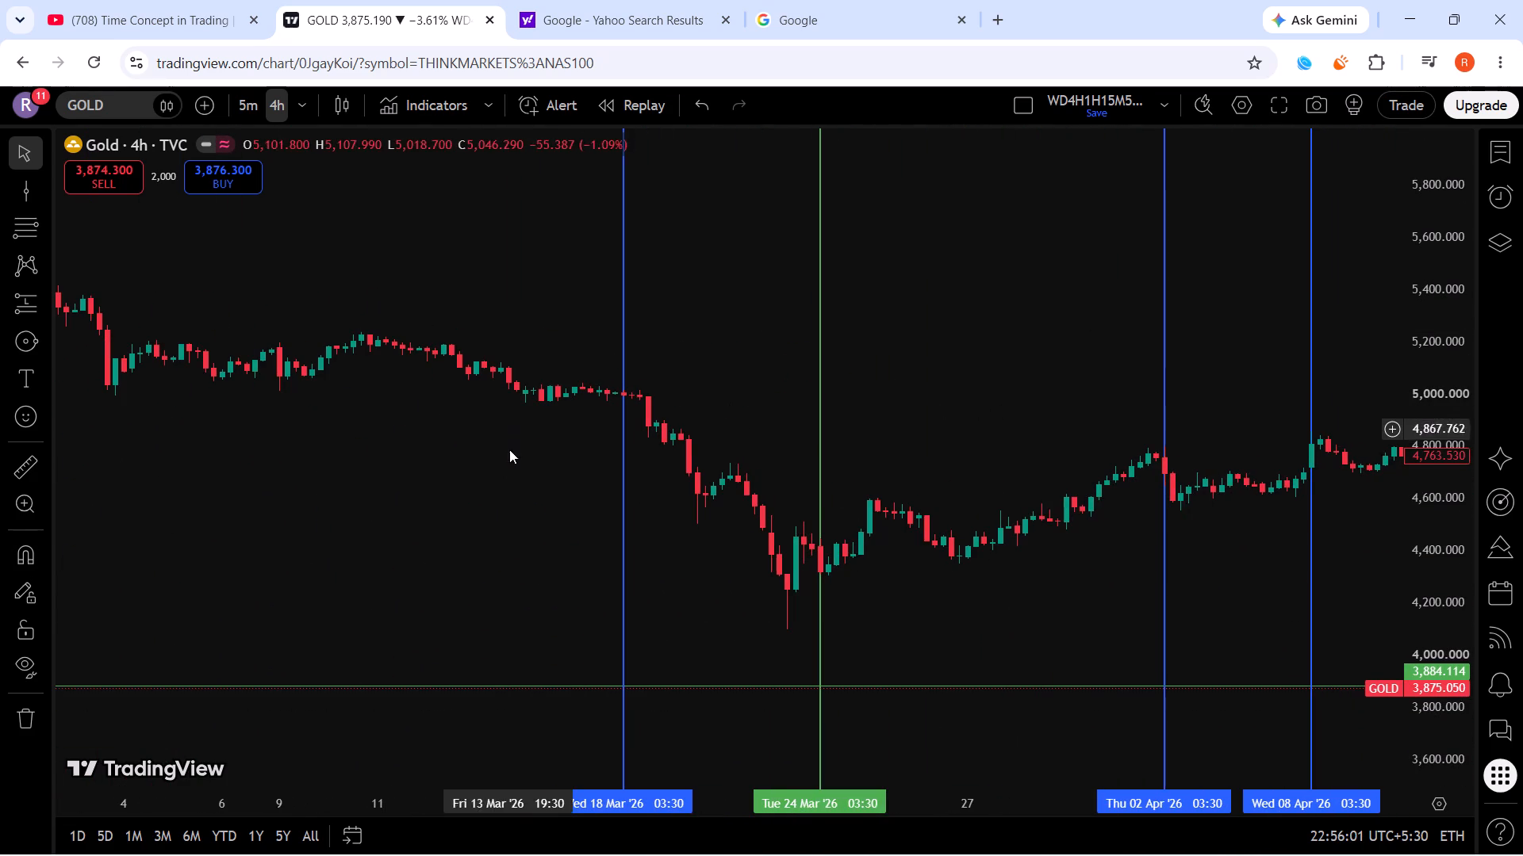
scroll(509, 449, down, 11)
drag(972, 457, 795, 510)
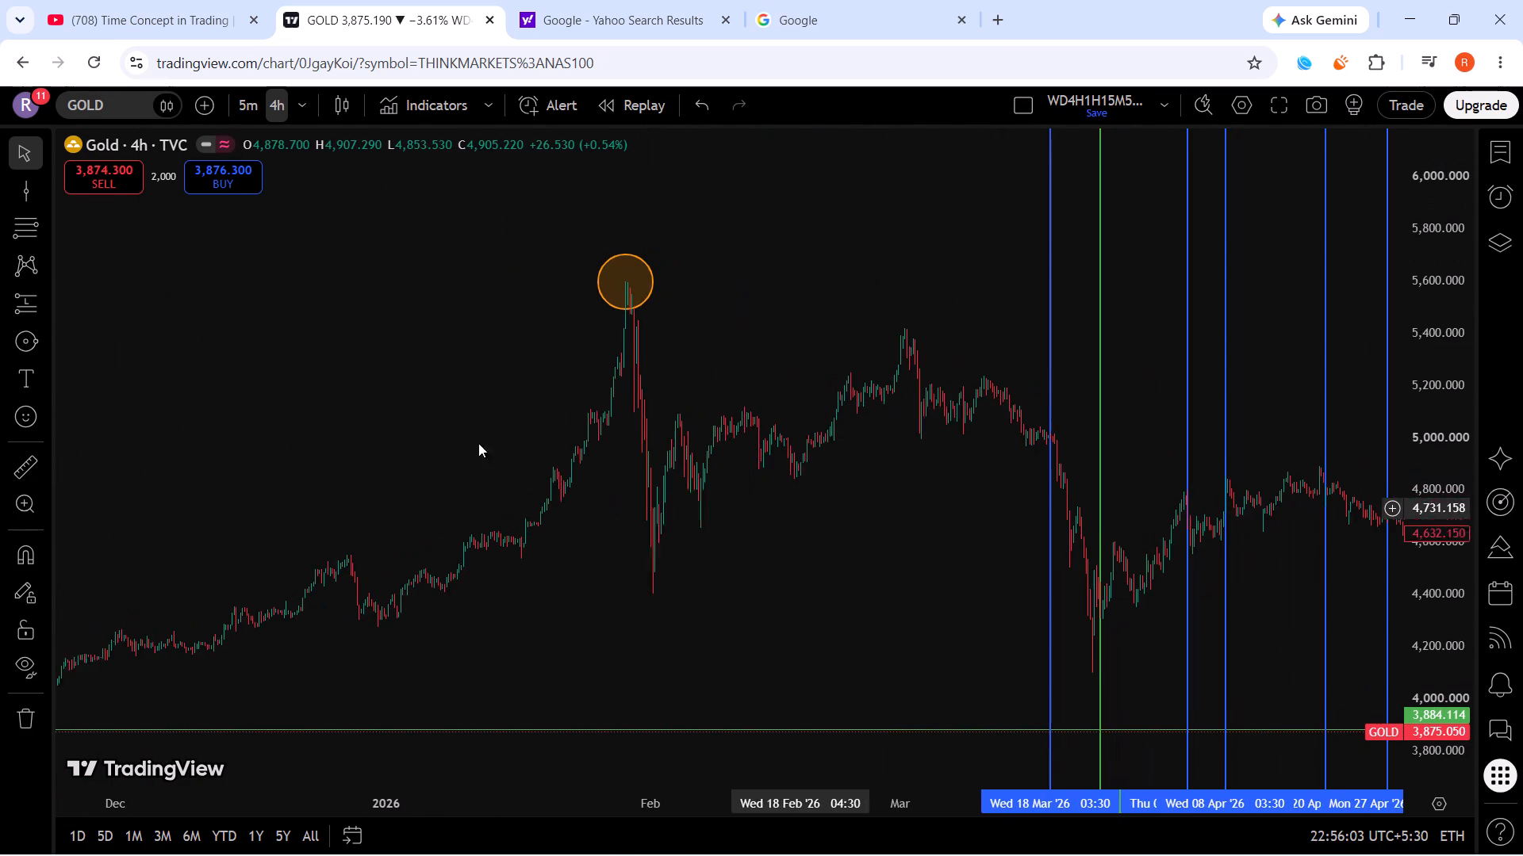
click(25, 188)
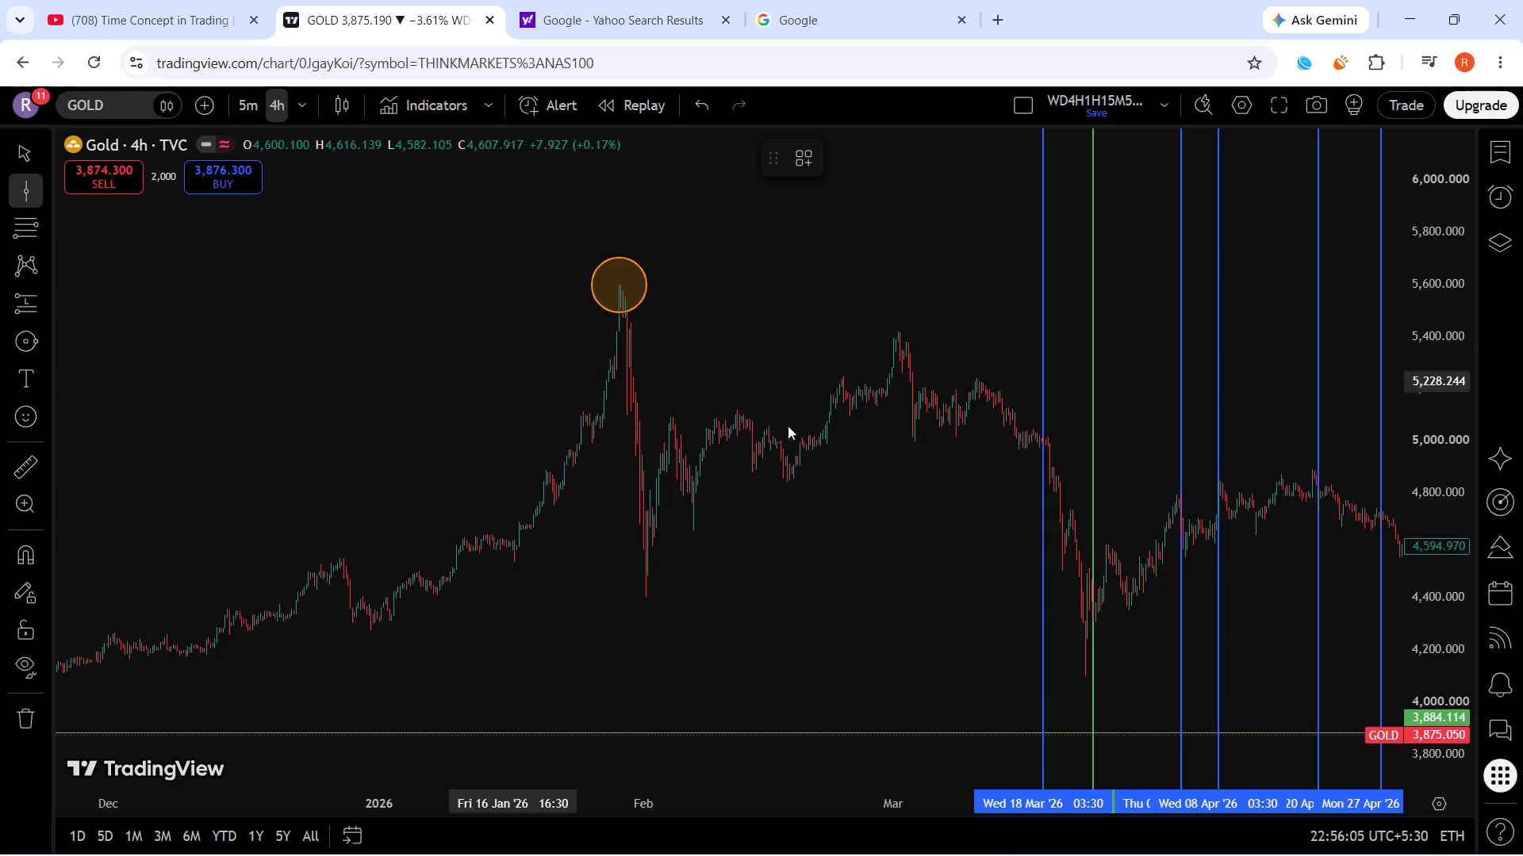
click(969, 380)
Move the green 10 March 2026 vertical line just past the local swing high to 11 March 2026 at 03:30.
scroll(966, 468, up, 10)
drag(370, 298, 846, 387)
scroll(825, 403, up, 5)
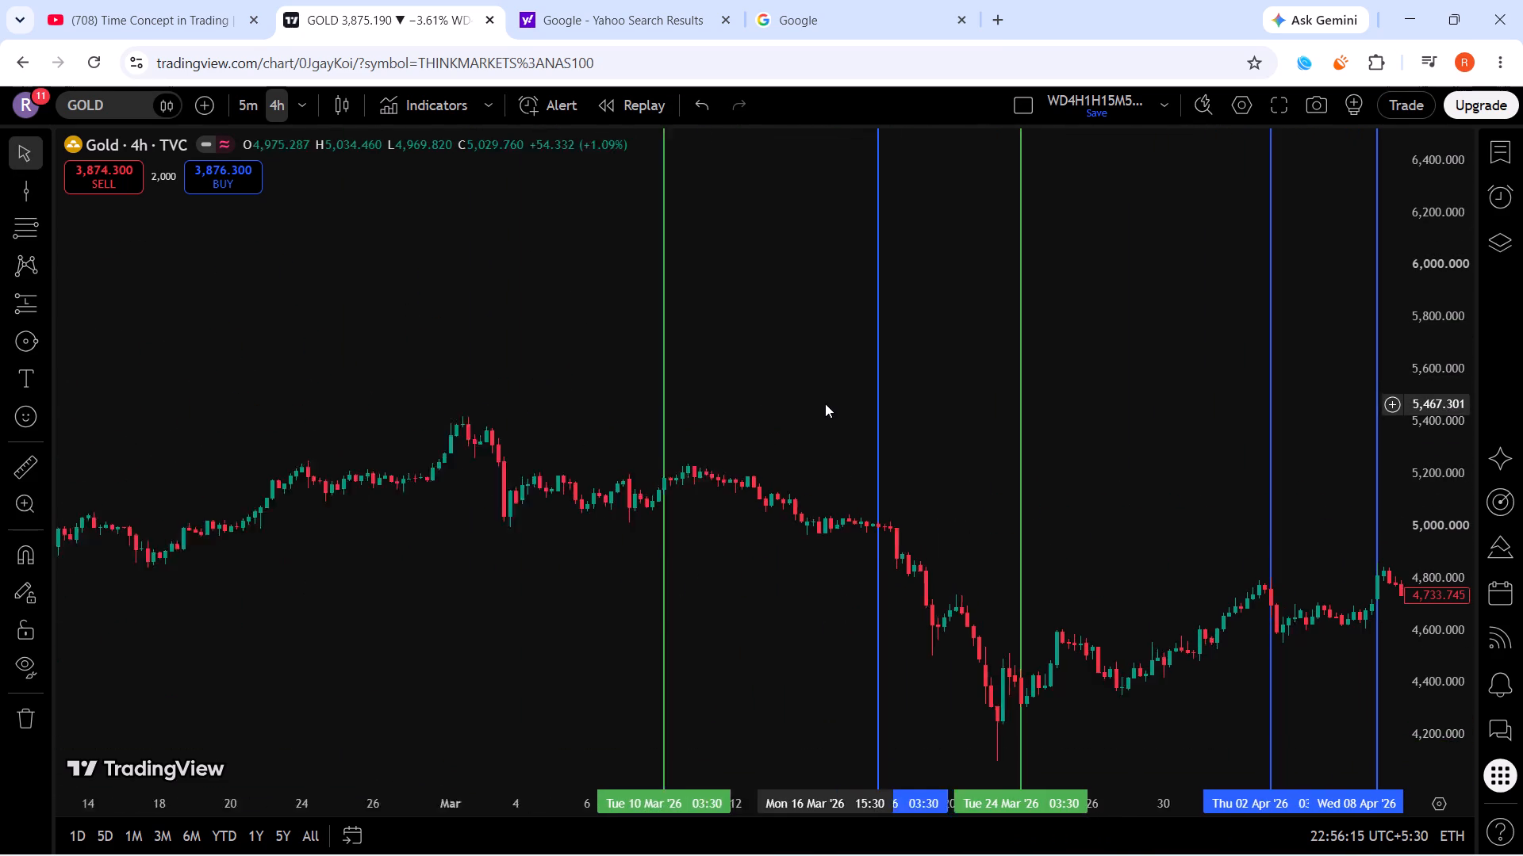
scroll(1425, 510, up, 20)
scroll(1425, 510, up, 1)
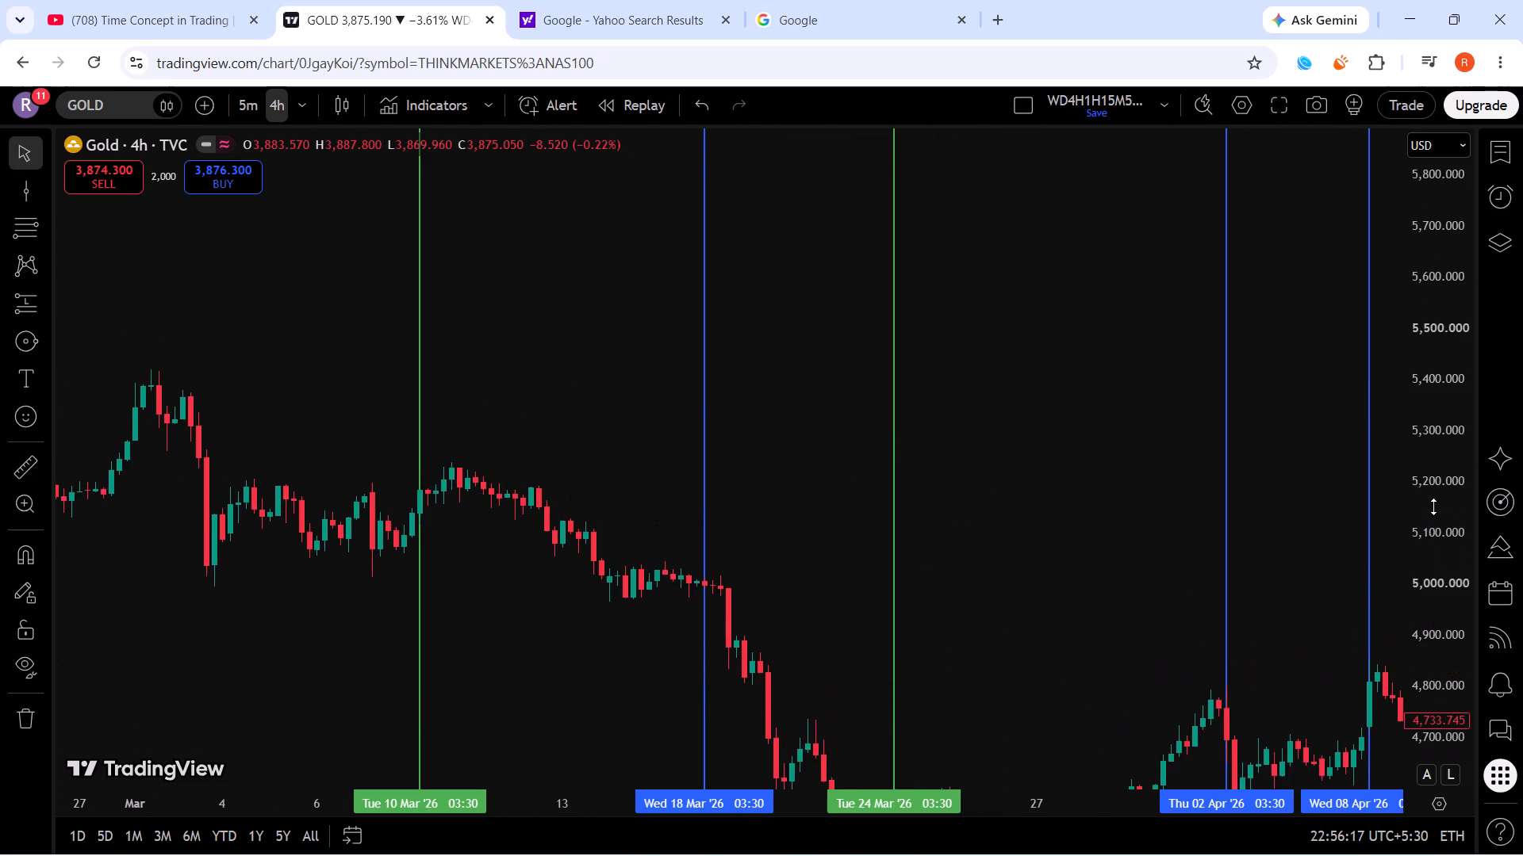
scroll(1433, 506, up, 18)
scroll(1433, 506, up, 6)
scroll(771, 491, up, 2)
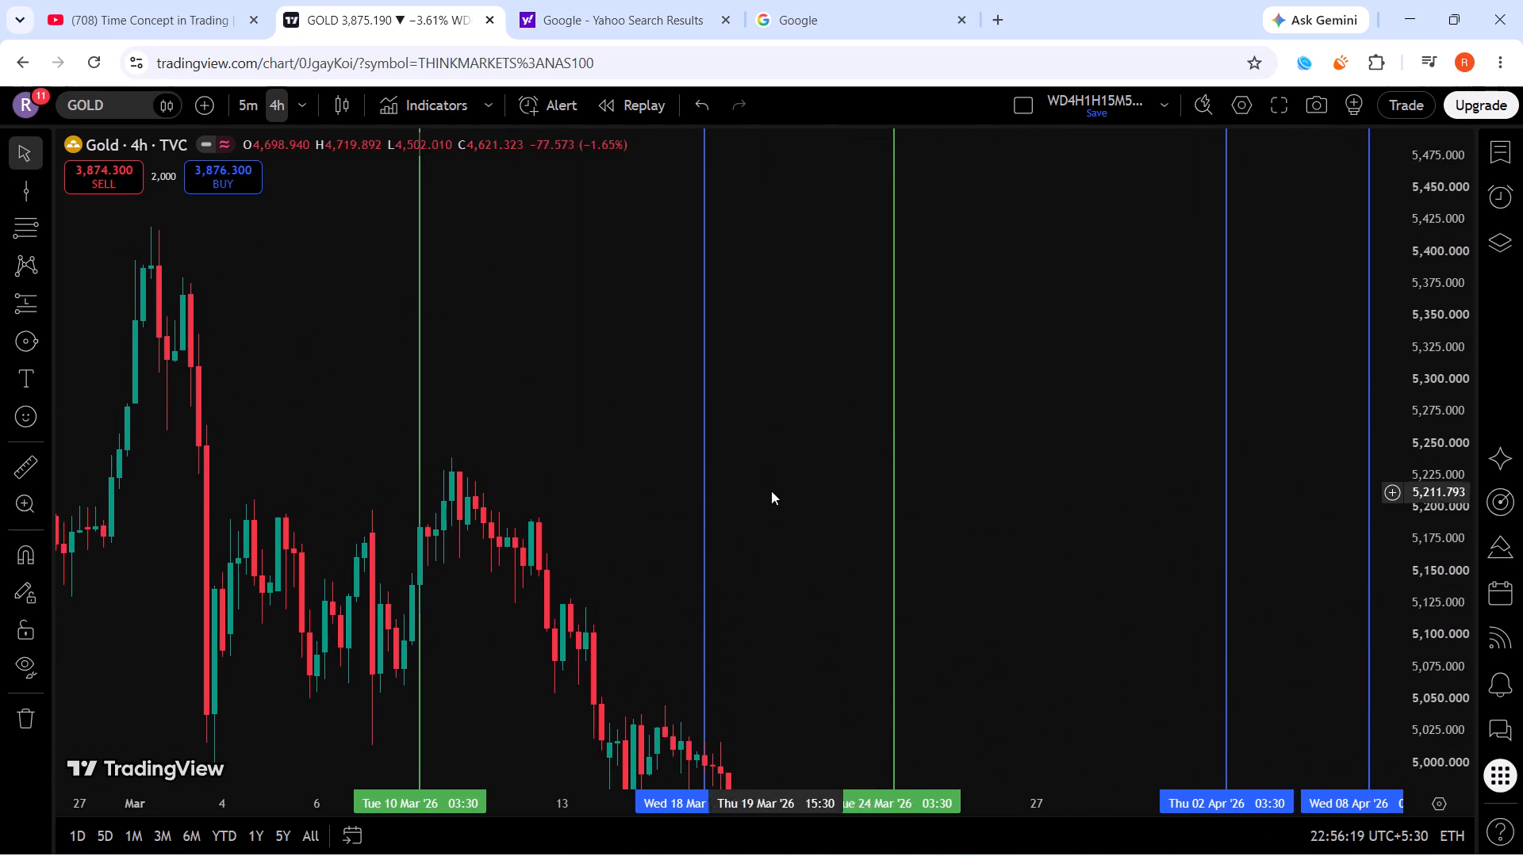
scroll(771, 491, up, 4)
drag(79, 414, 1253, 471)
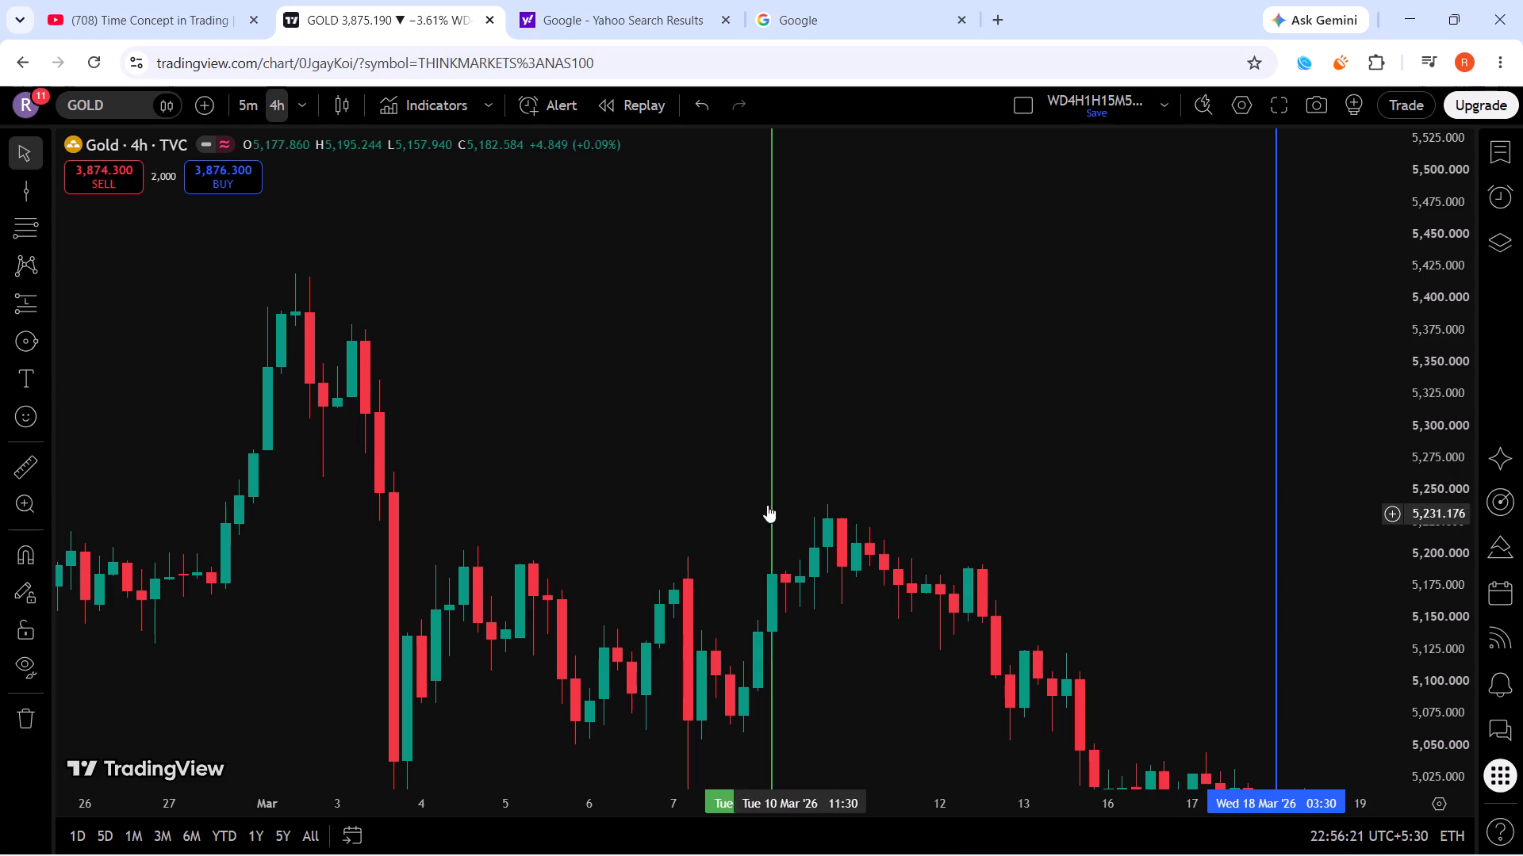
drag(773, 503, 831, 513)
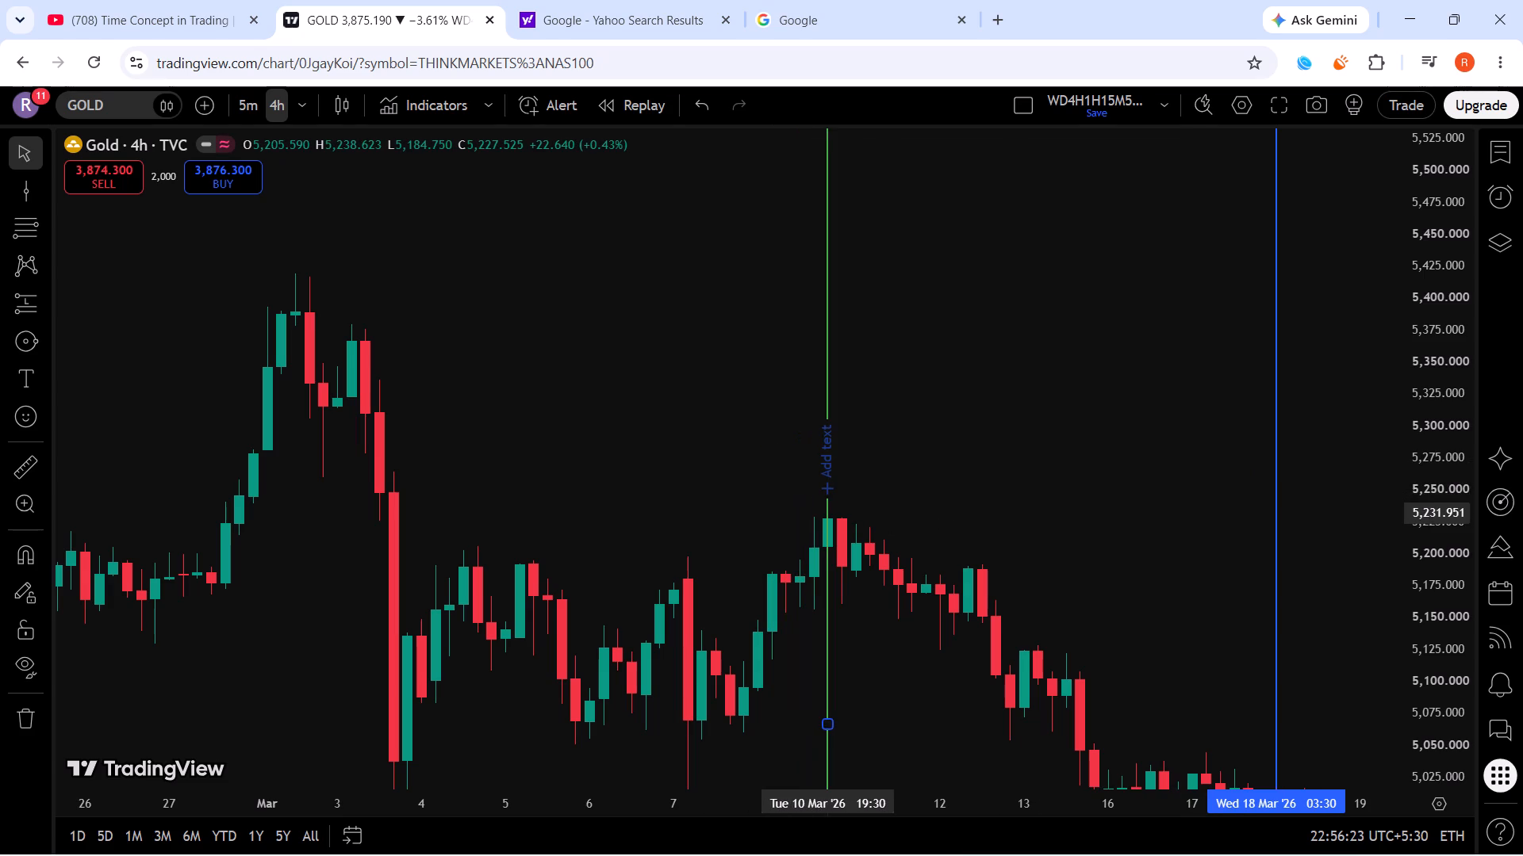
drag(831, 513, 842, 517)
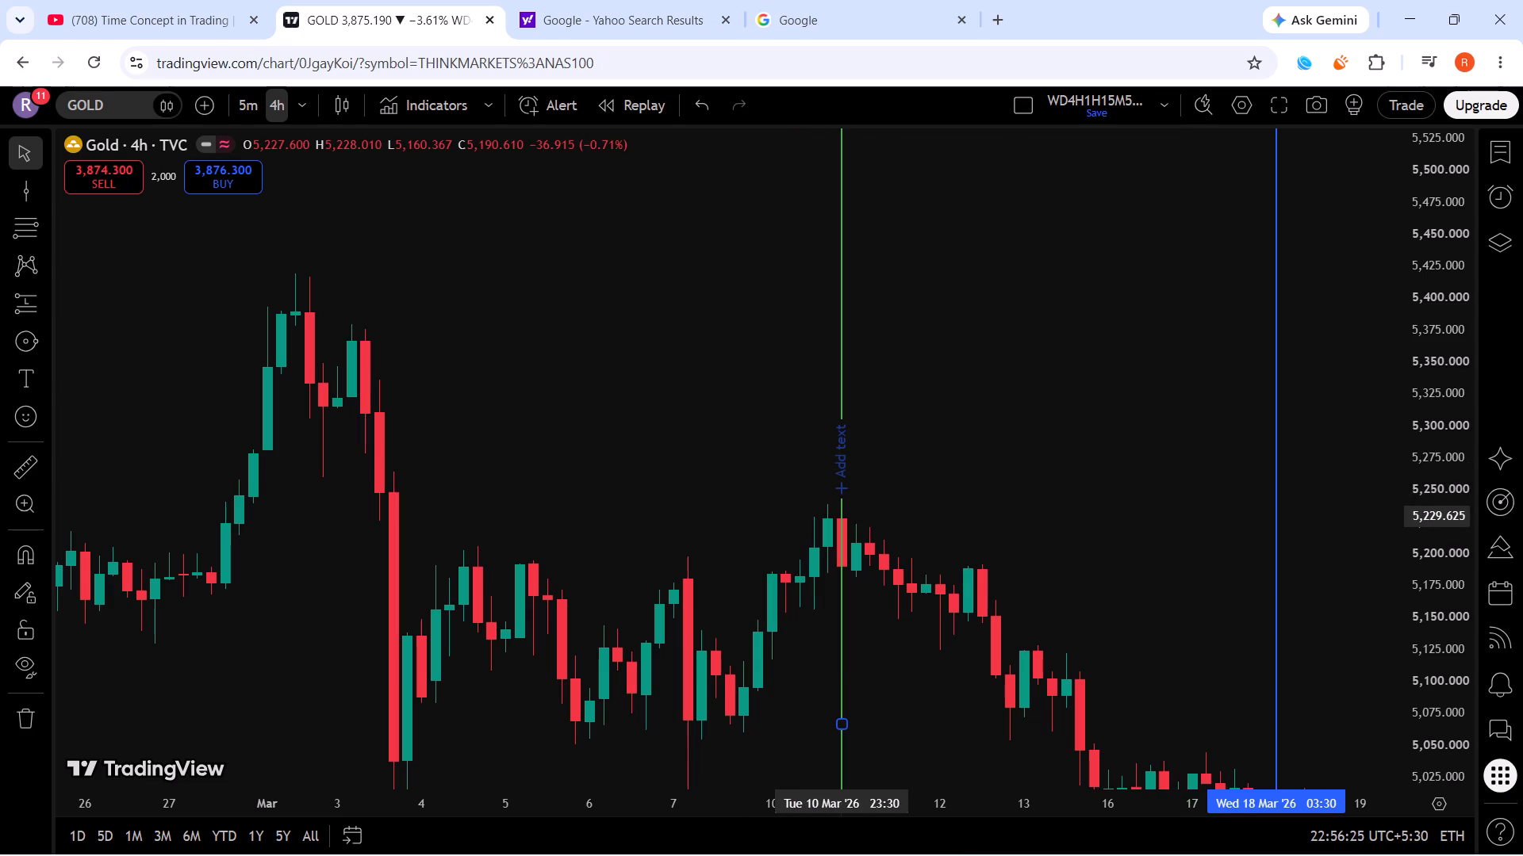
drag(842, 517, 854, 518)
click(1098, 497)
Set the colour of the 11 March 2026 vertical line to red.
scroll(1445, 438, down, 1)
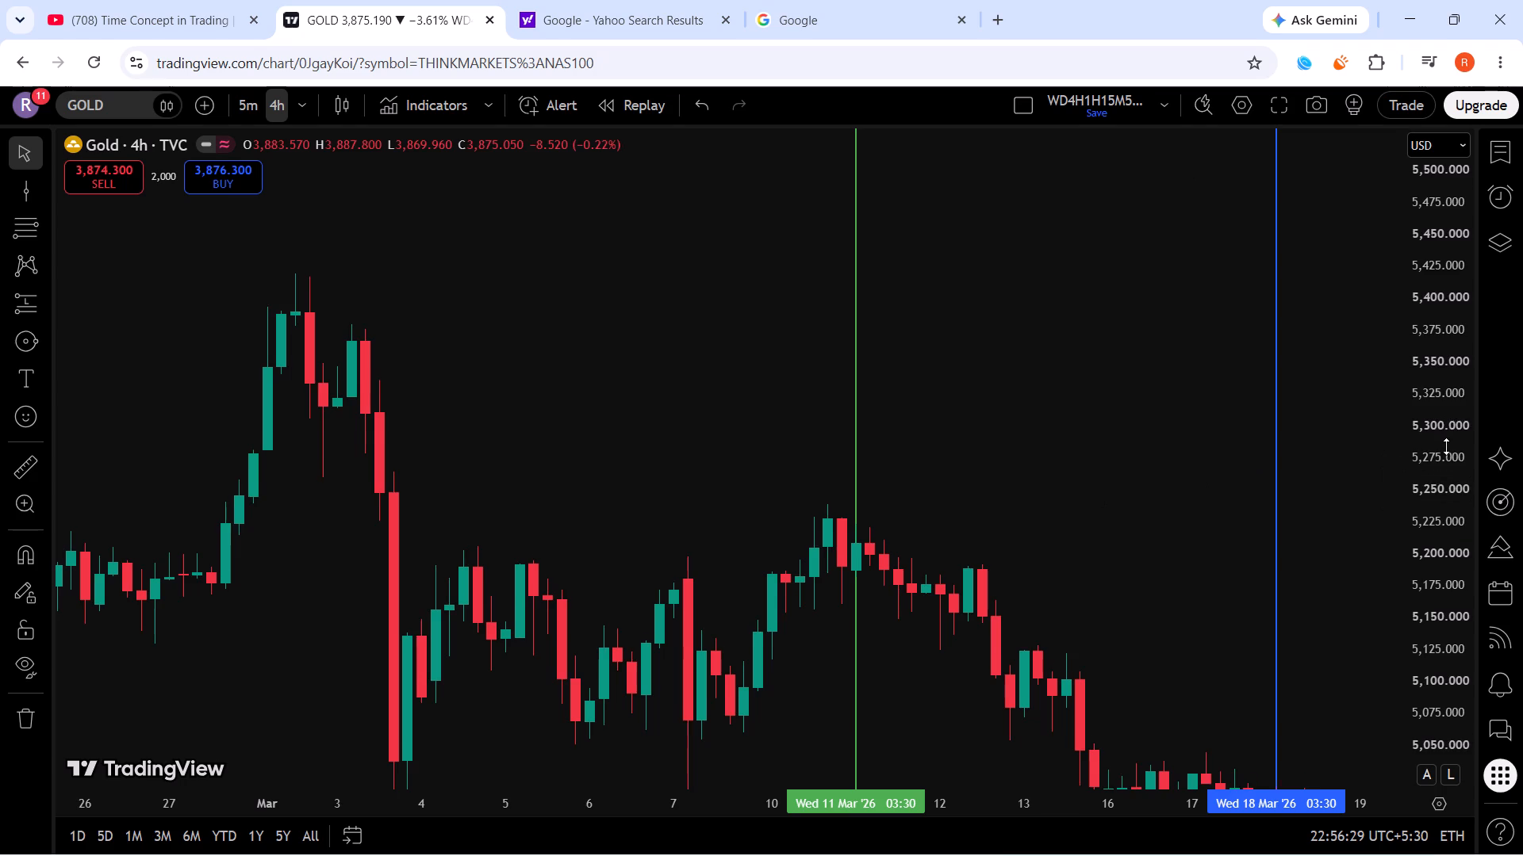
scroll(1446, 446, down, 6)
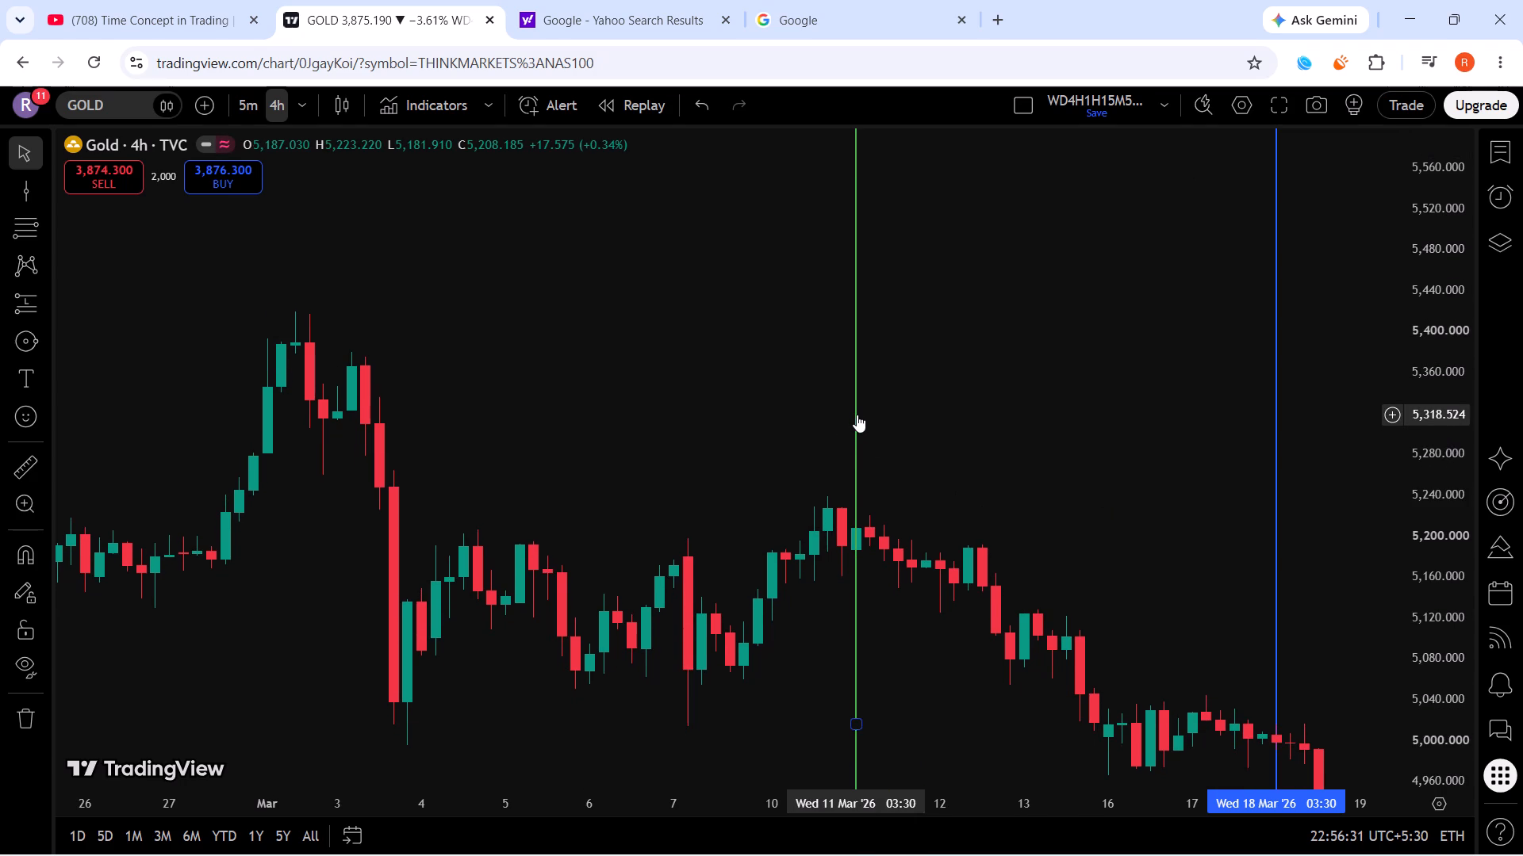
click(857, 415)
click(838, 169)
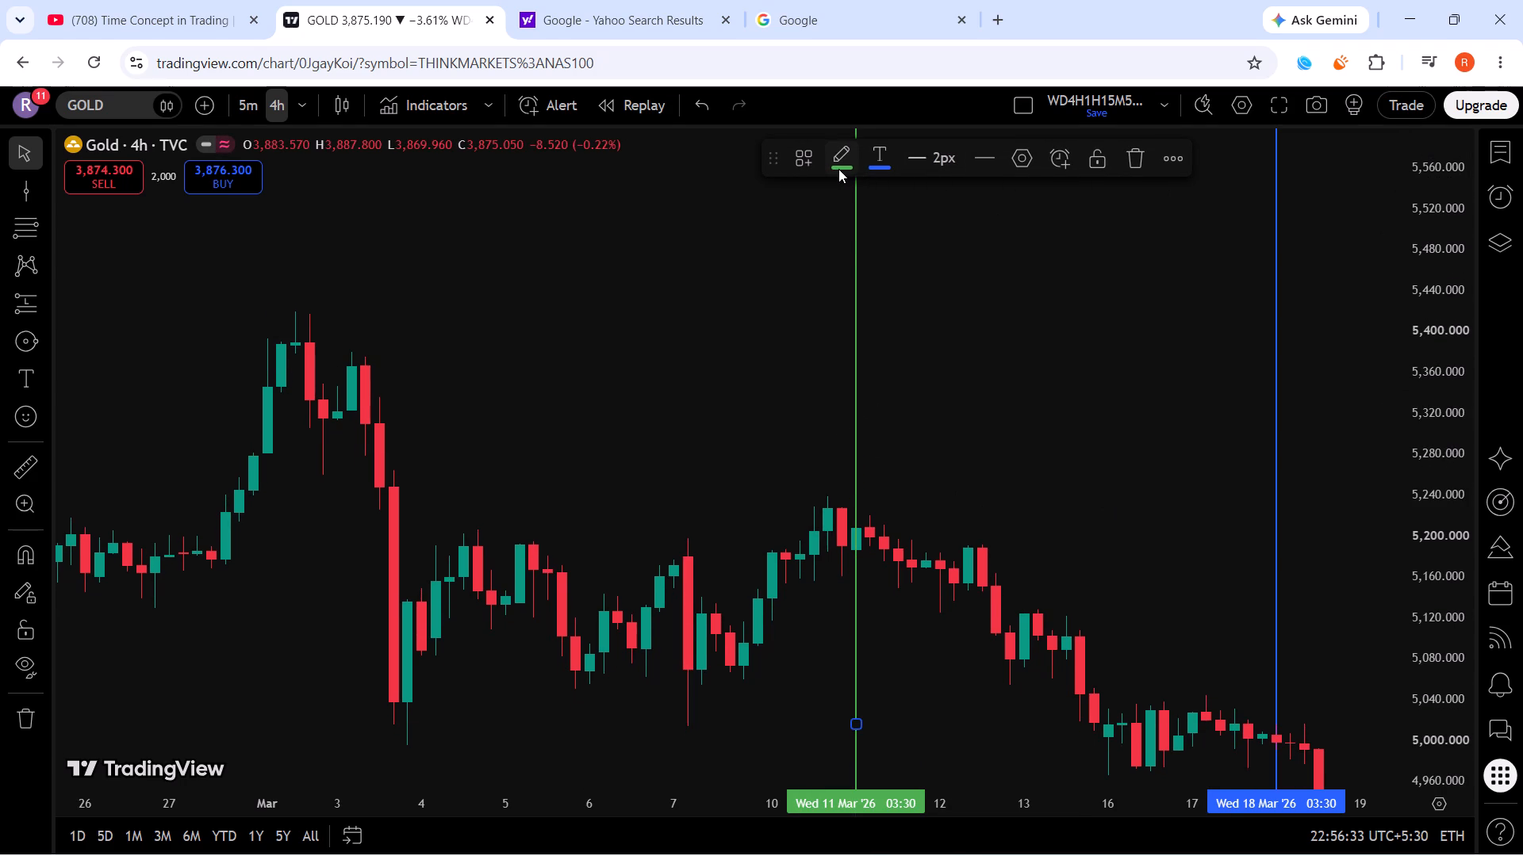
click(839, 219)
scroll(957, 453, up, 4)
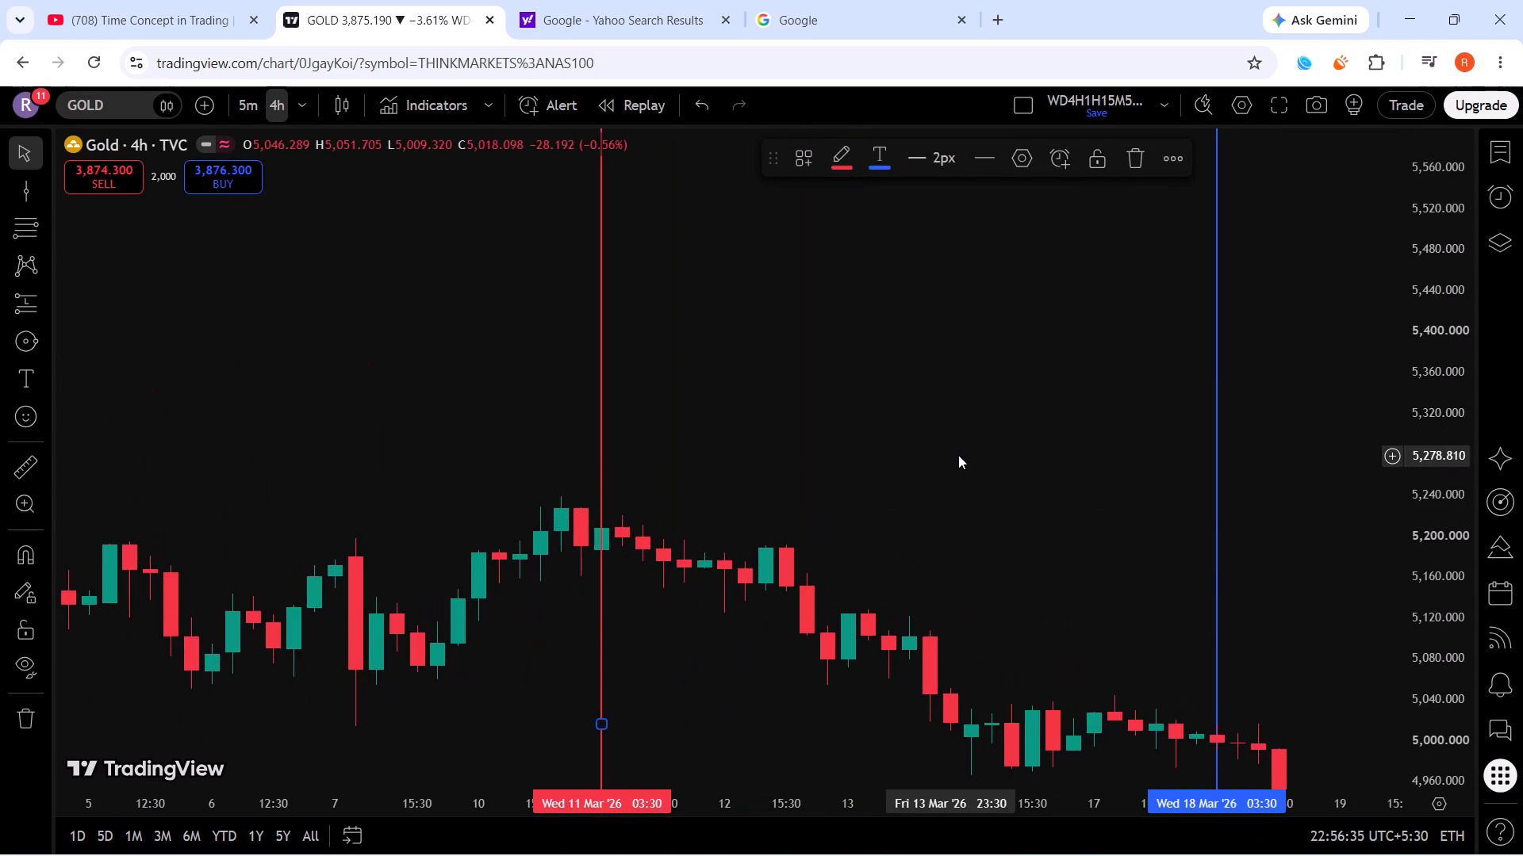
scroll(799, 480, up, 3)
click(334, 335)
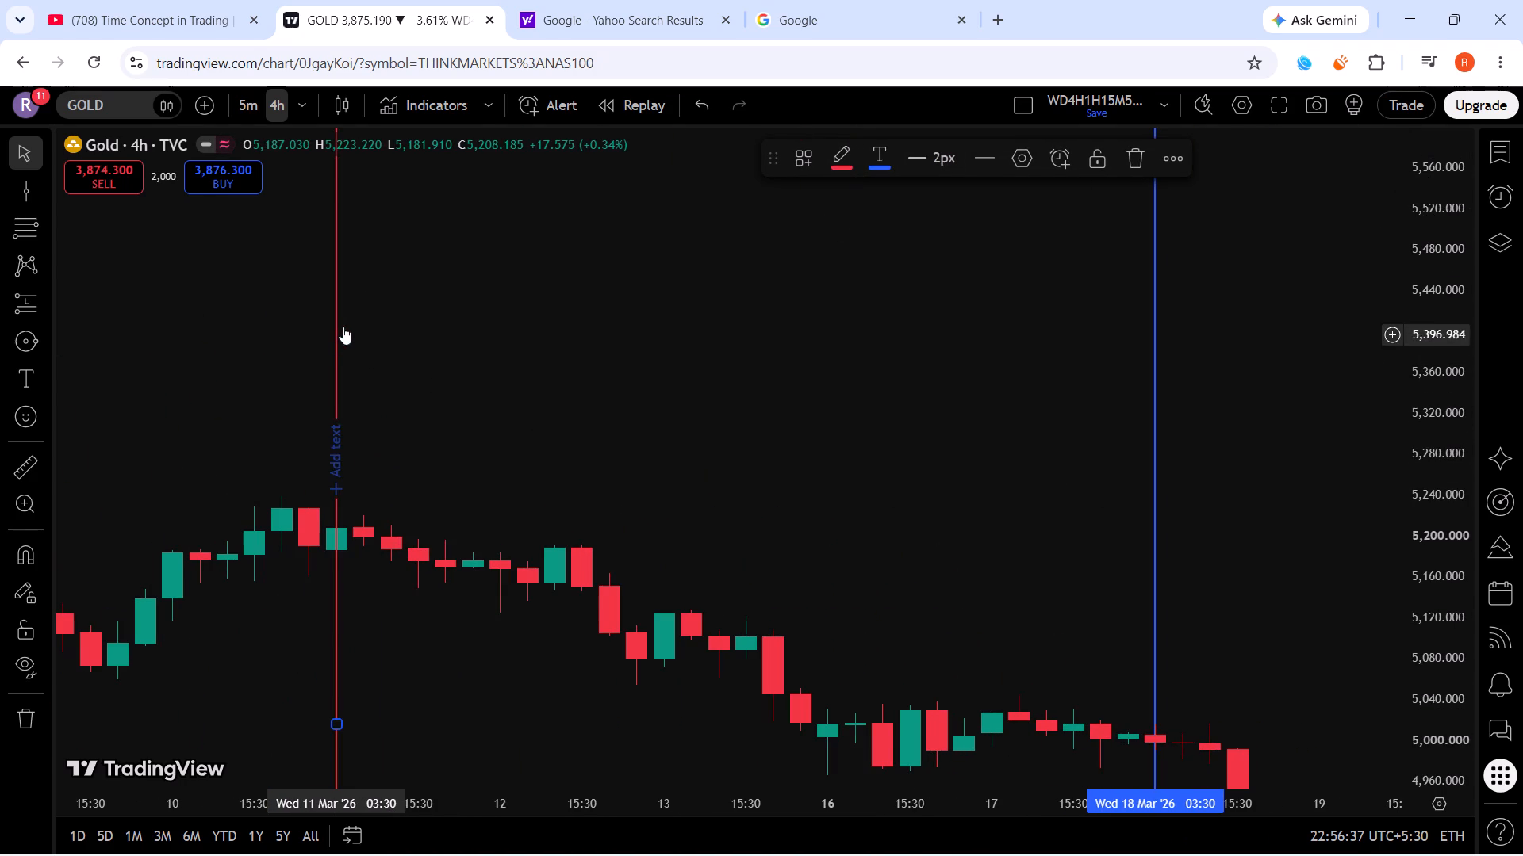
Place a red vertical line at 3 March 2026 near the early-March swing high.
scroll(543, 334, down, 5)
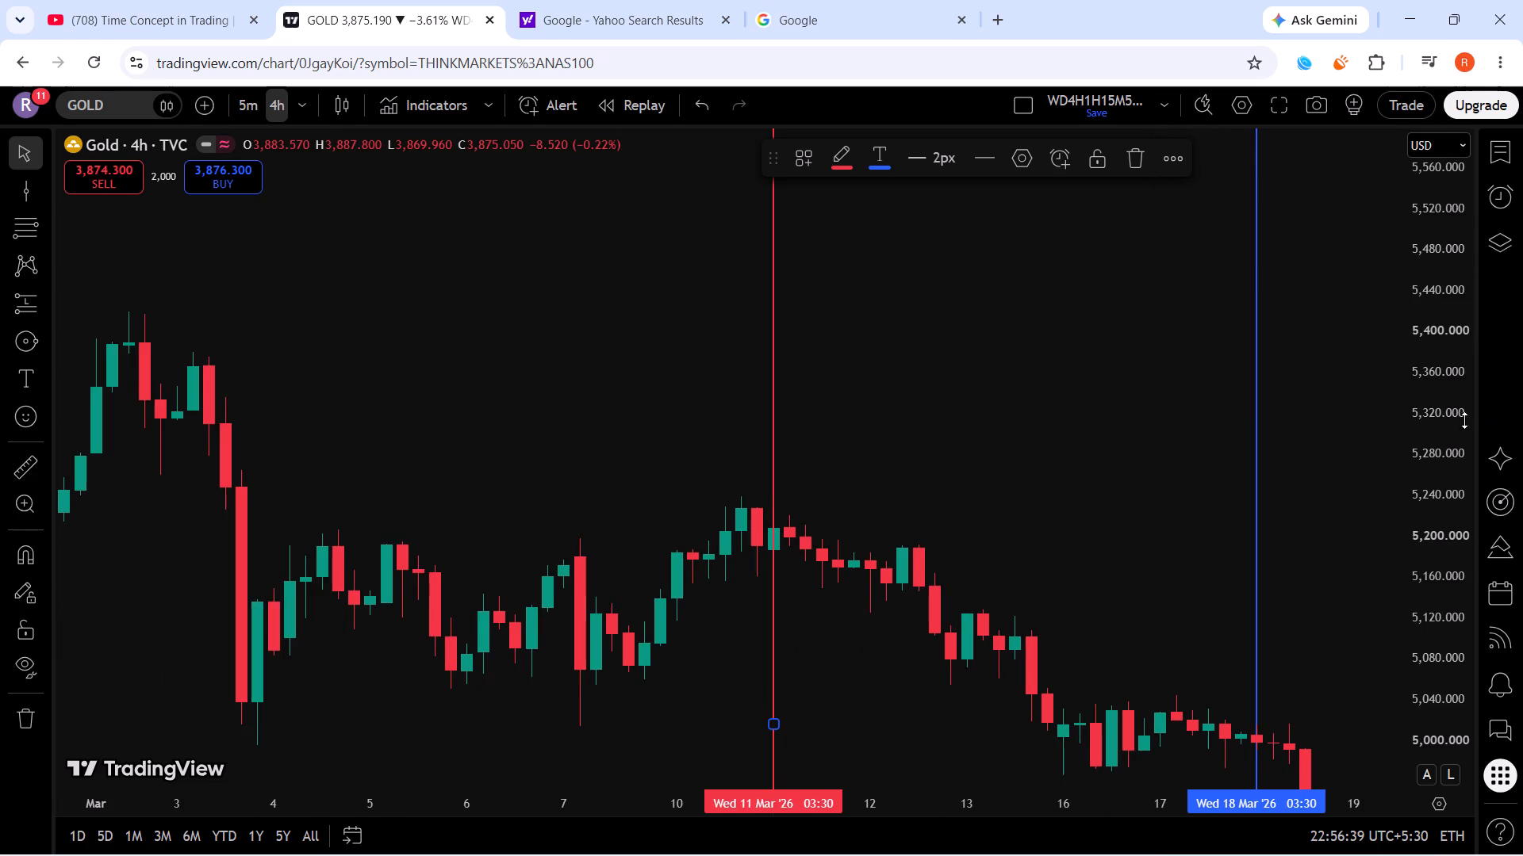
scroll(1456, 424, down, 20)
scroll(1456, 424, down, 5)
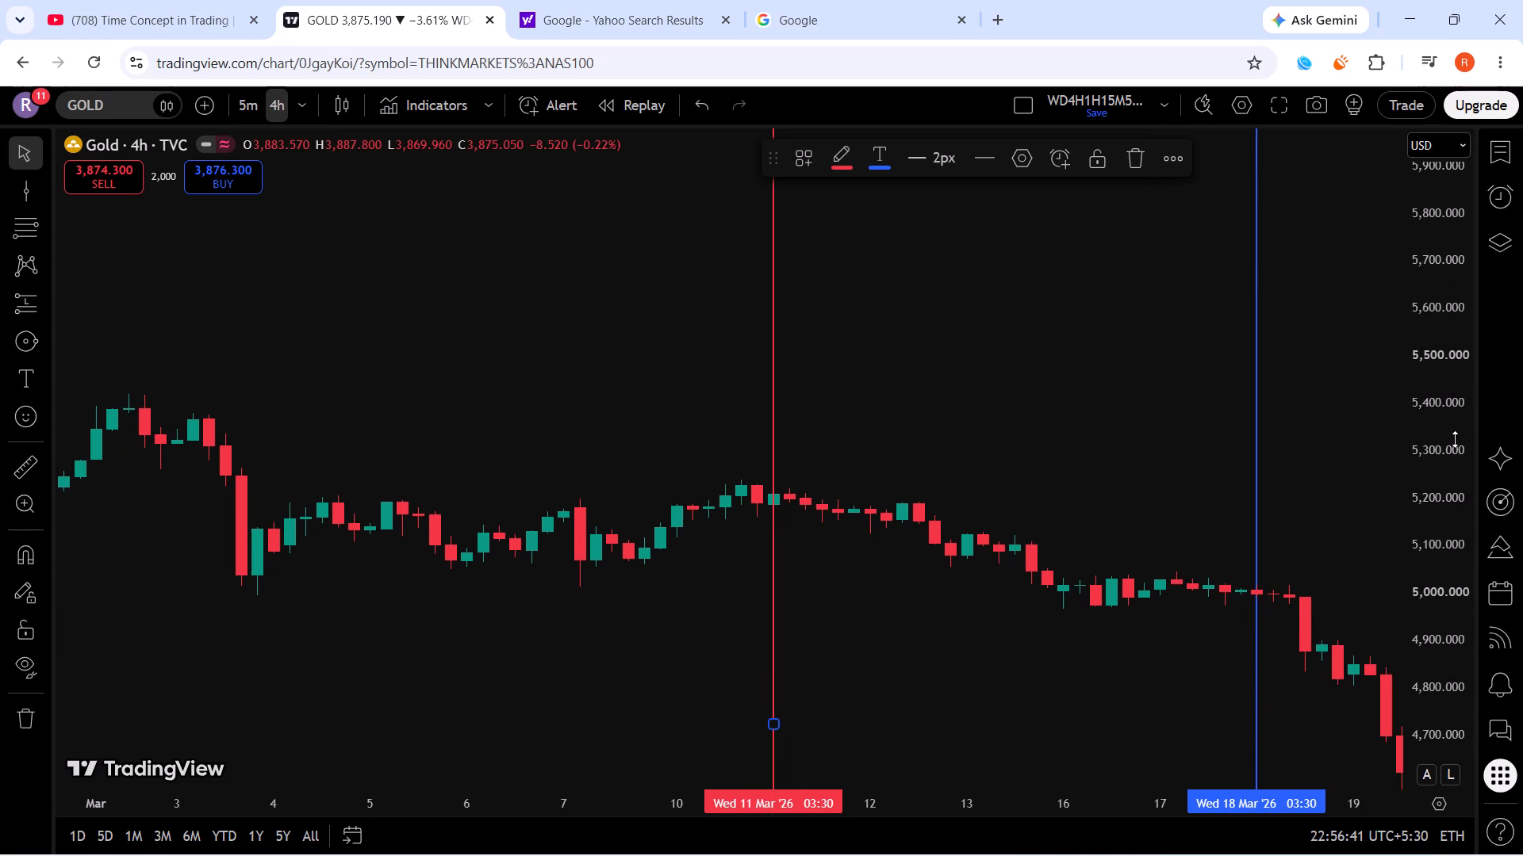
scroll(947, 568, down, 10)
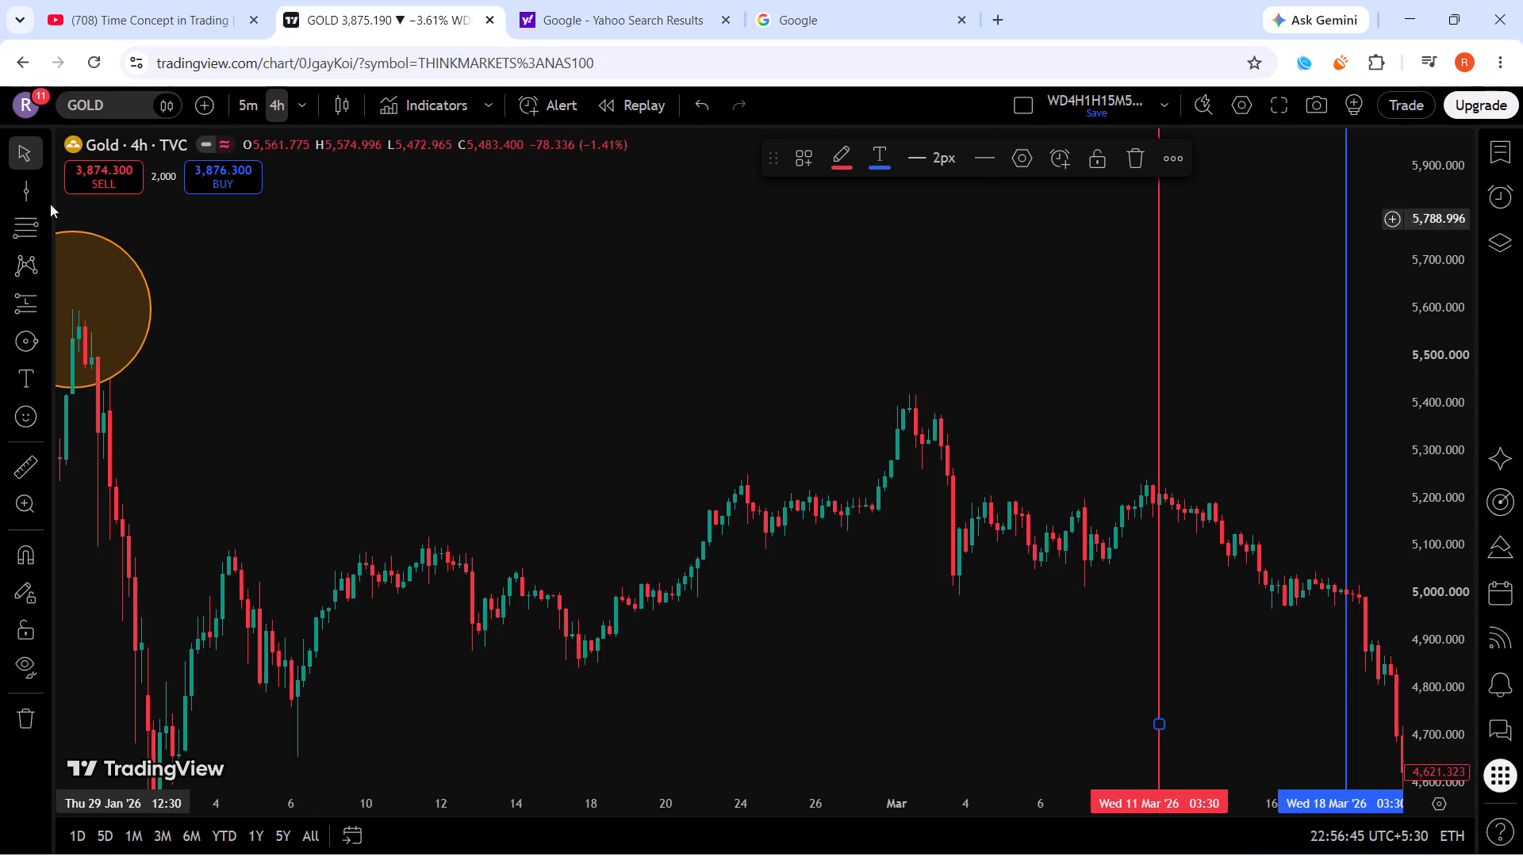
click(14, 189)
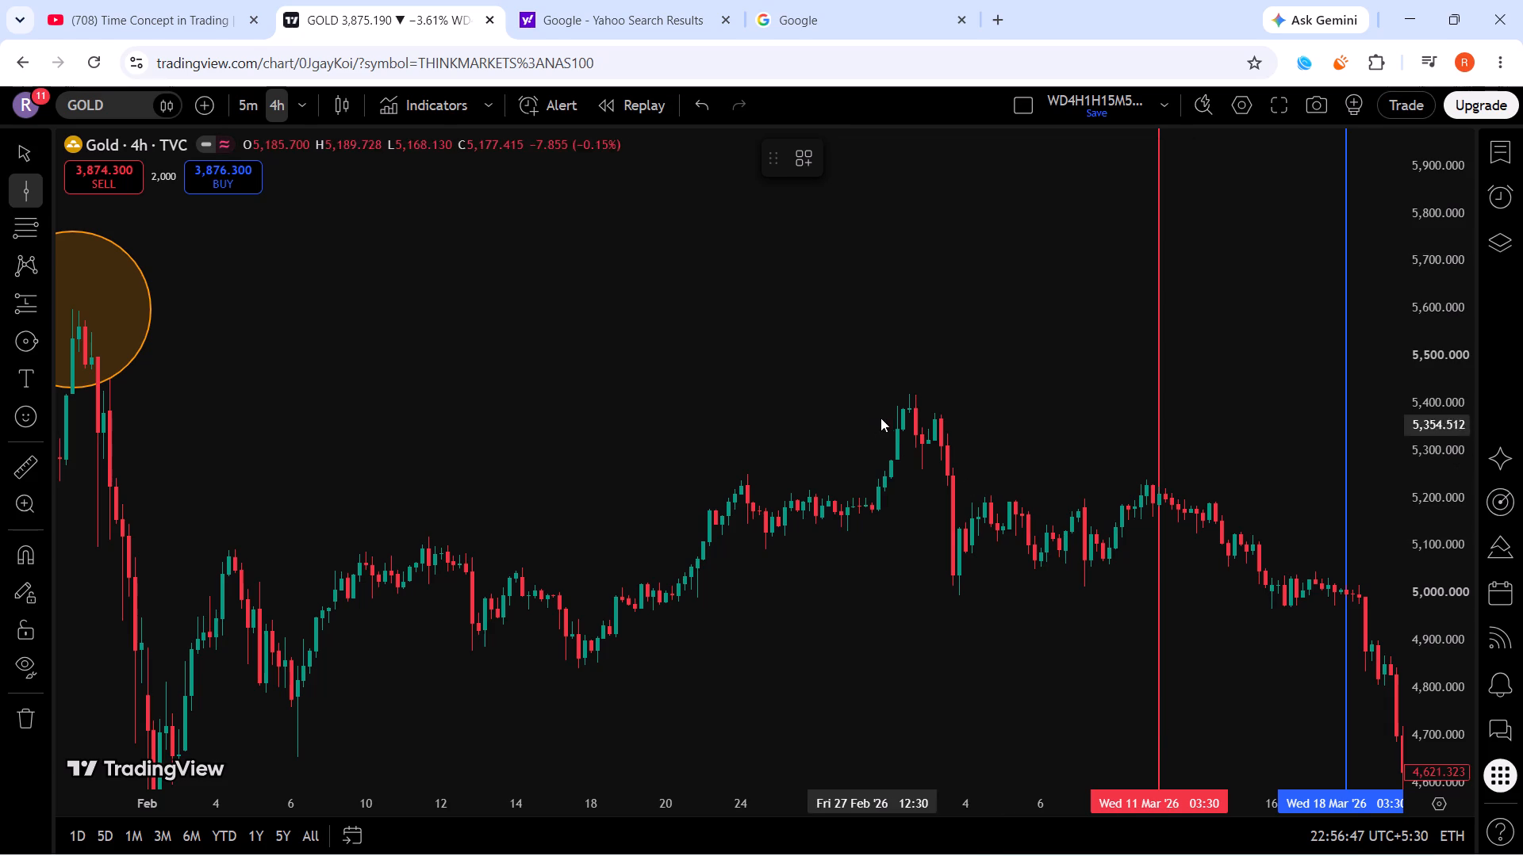
click(930, 414)
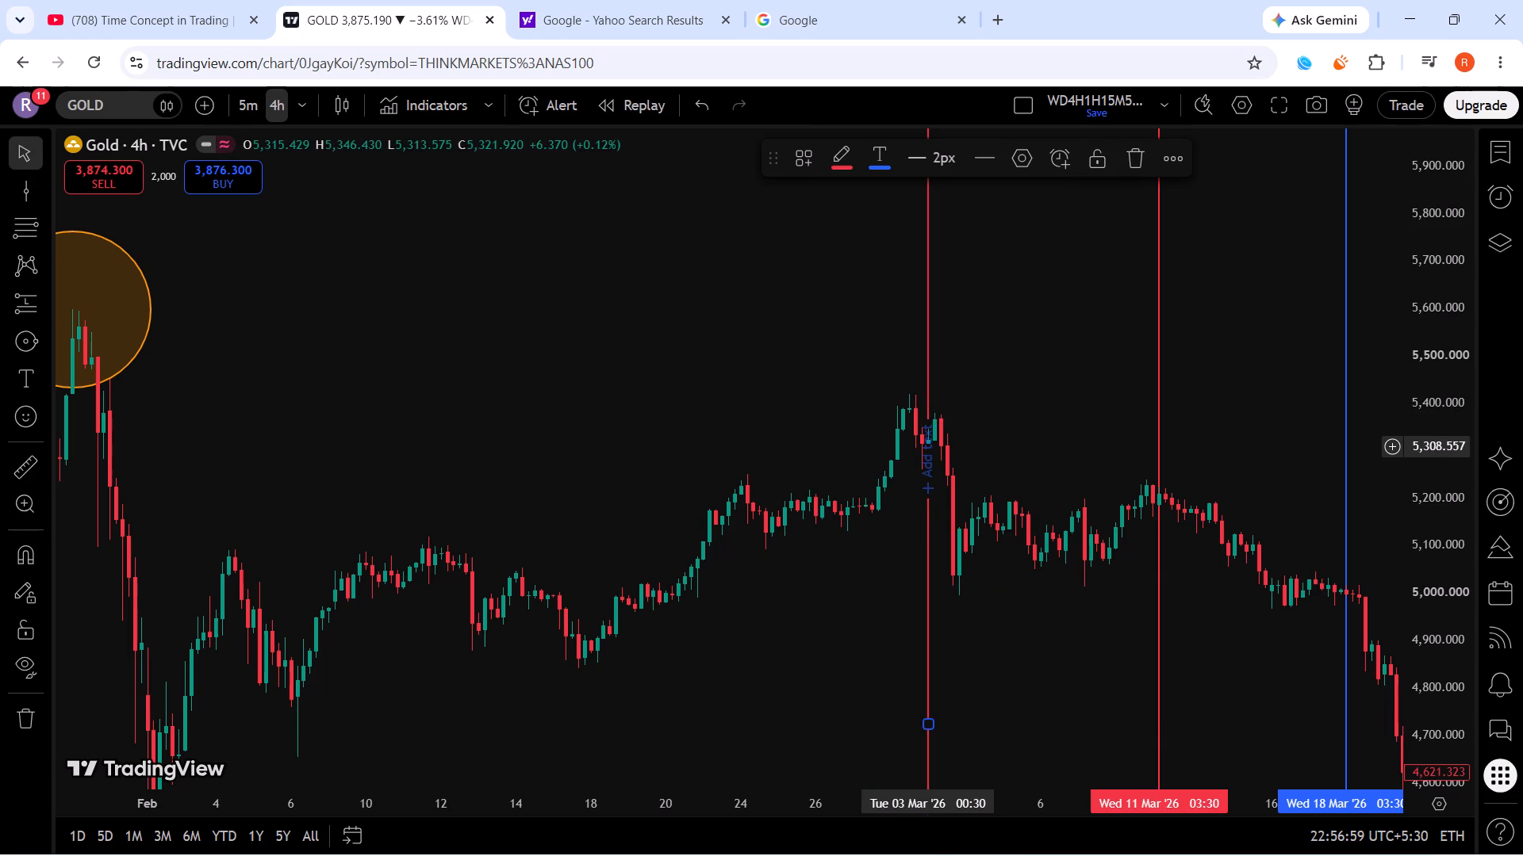
Move the red 3 March 2026 vertical line to 2 March 2026, 16:30, at the early-March swing high.
drag(928, 382, 939, 383)
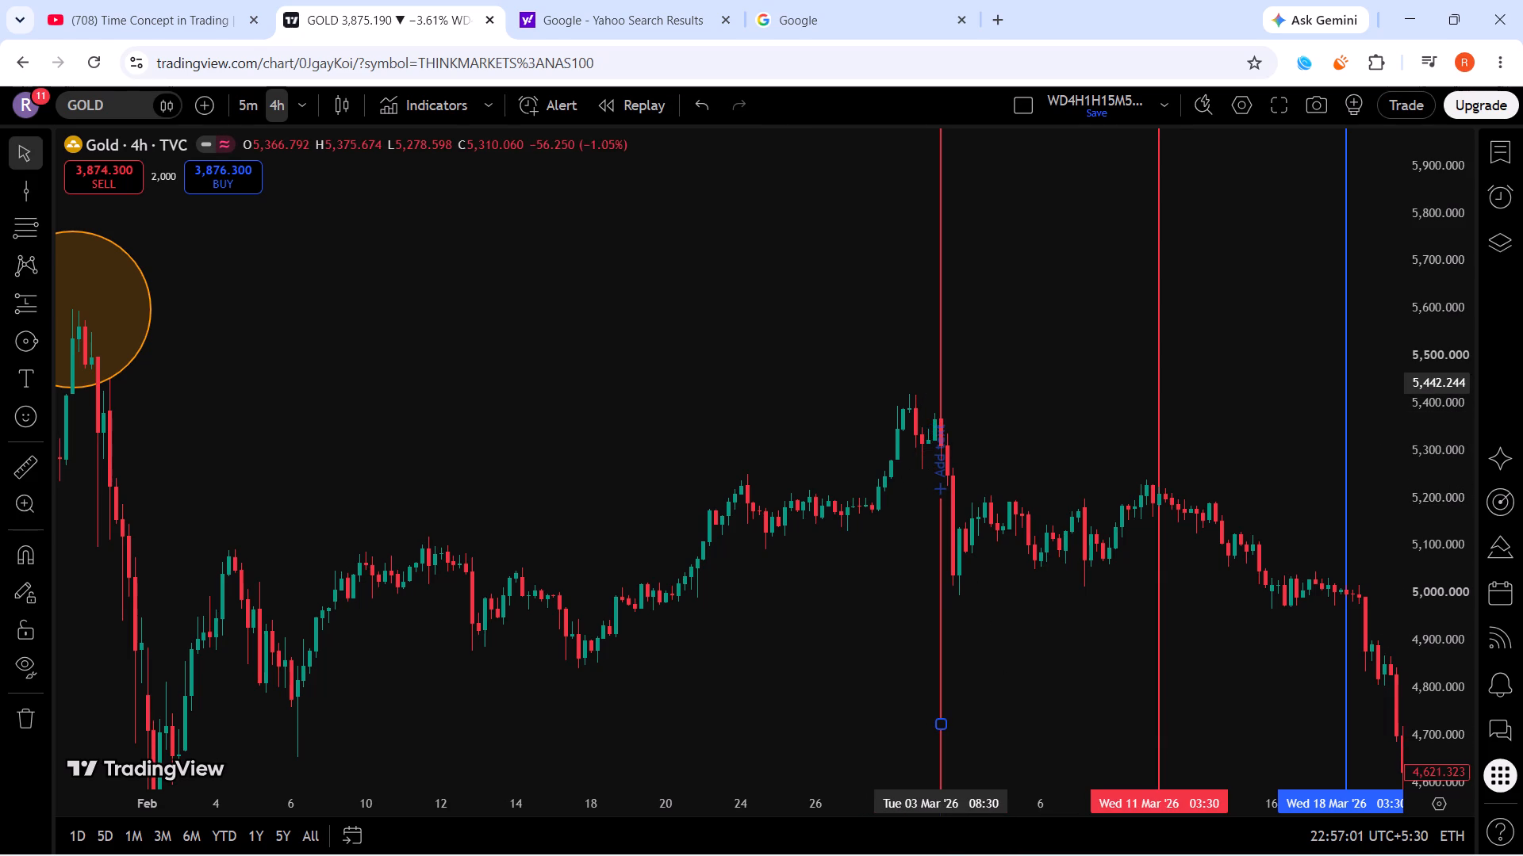
drag(939, 383, 924, 381)
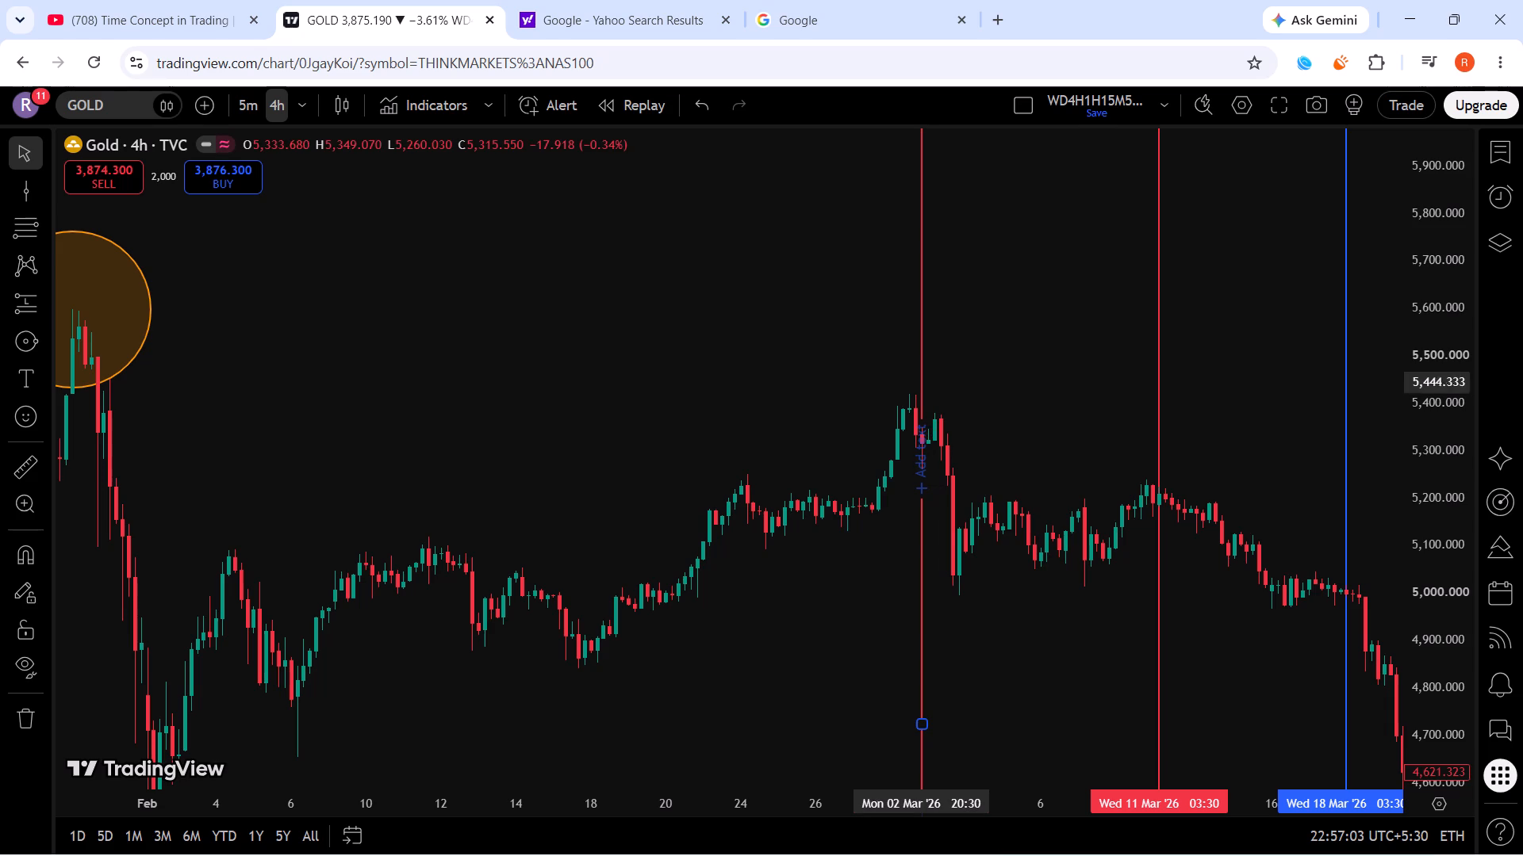
drag(924, 381, 903, 381)
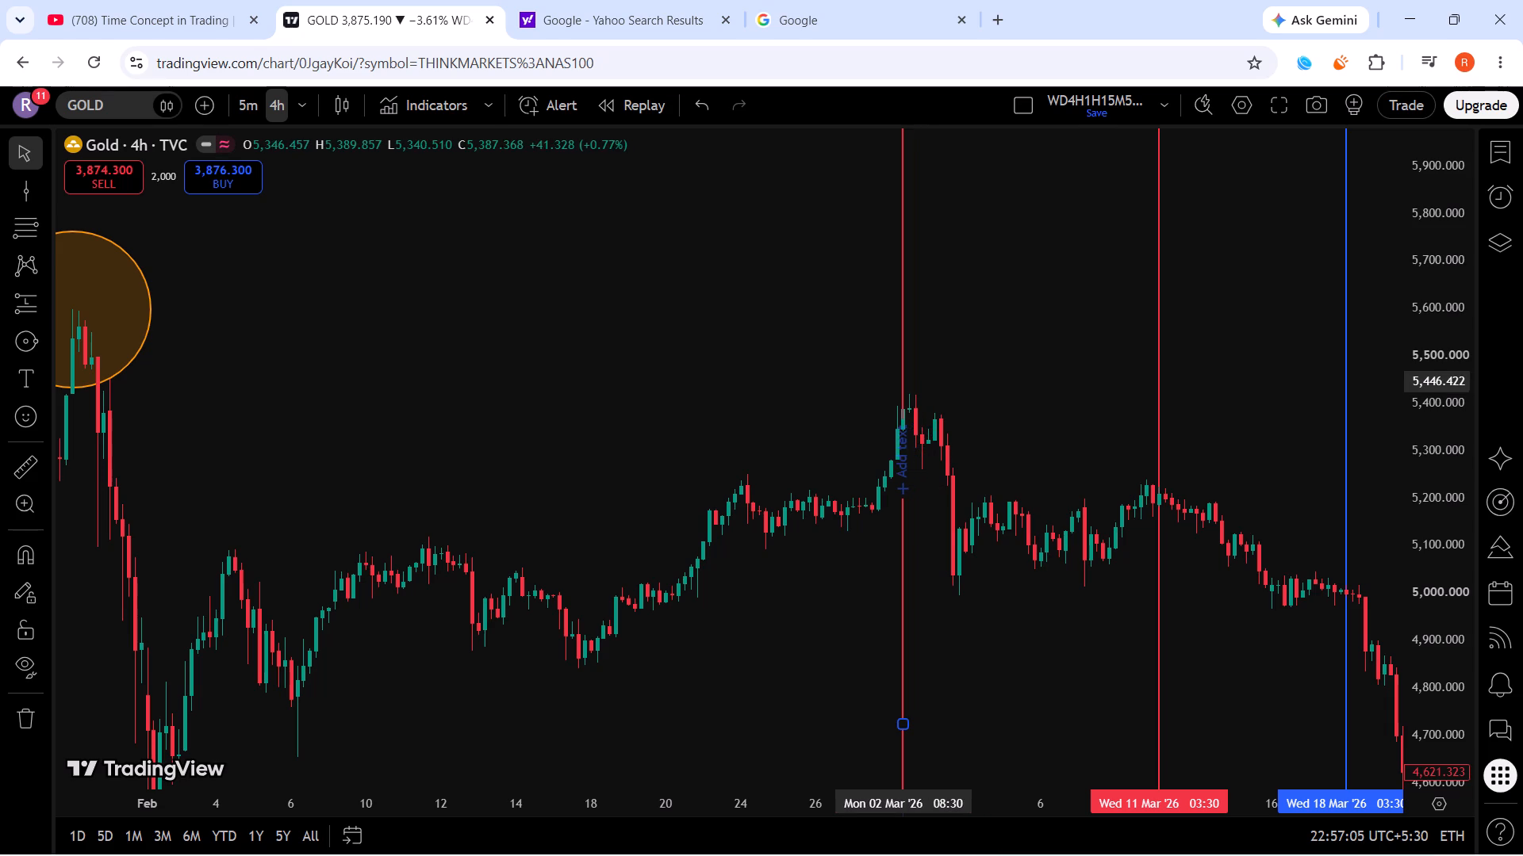
drag(903, 381, 869, 375)
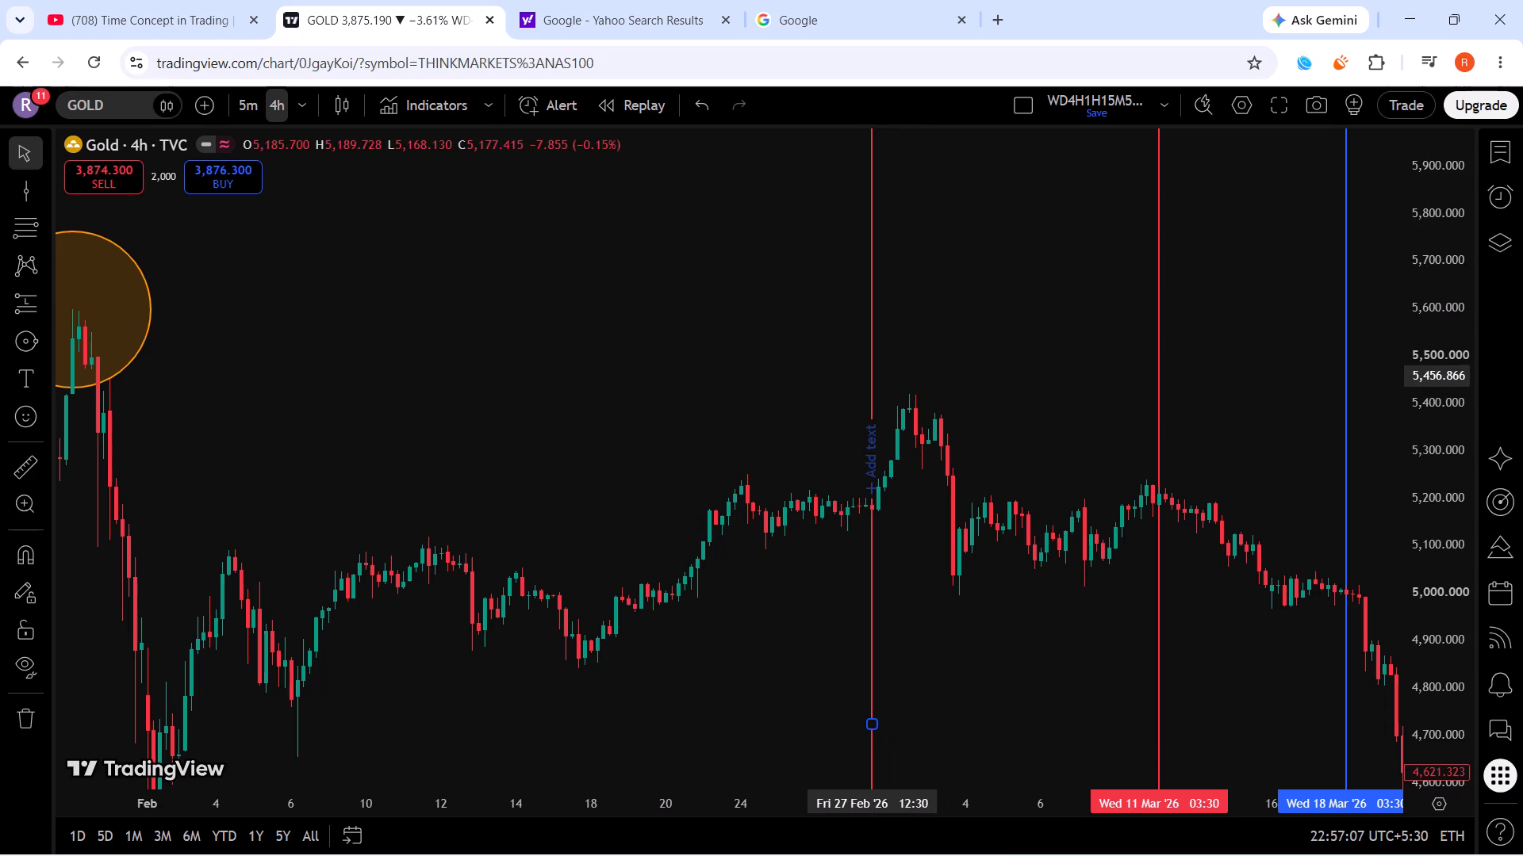
drag(869, 375, 909, 386)
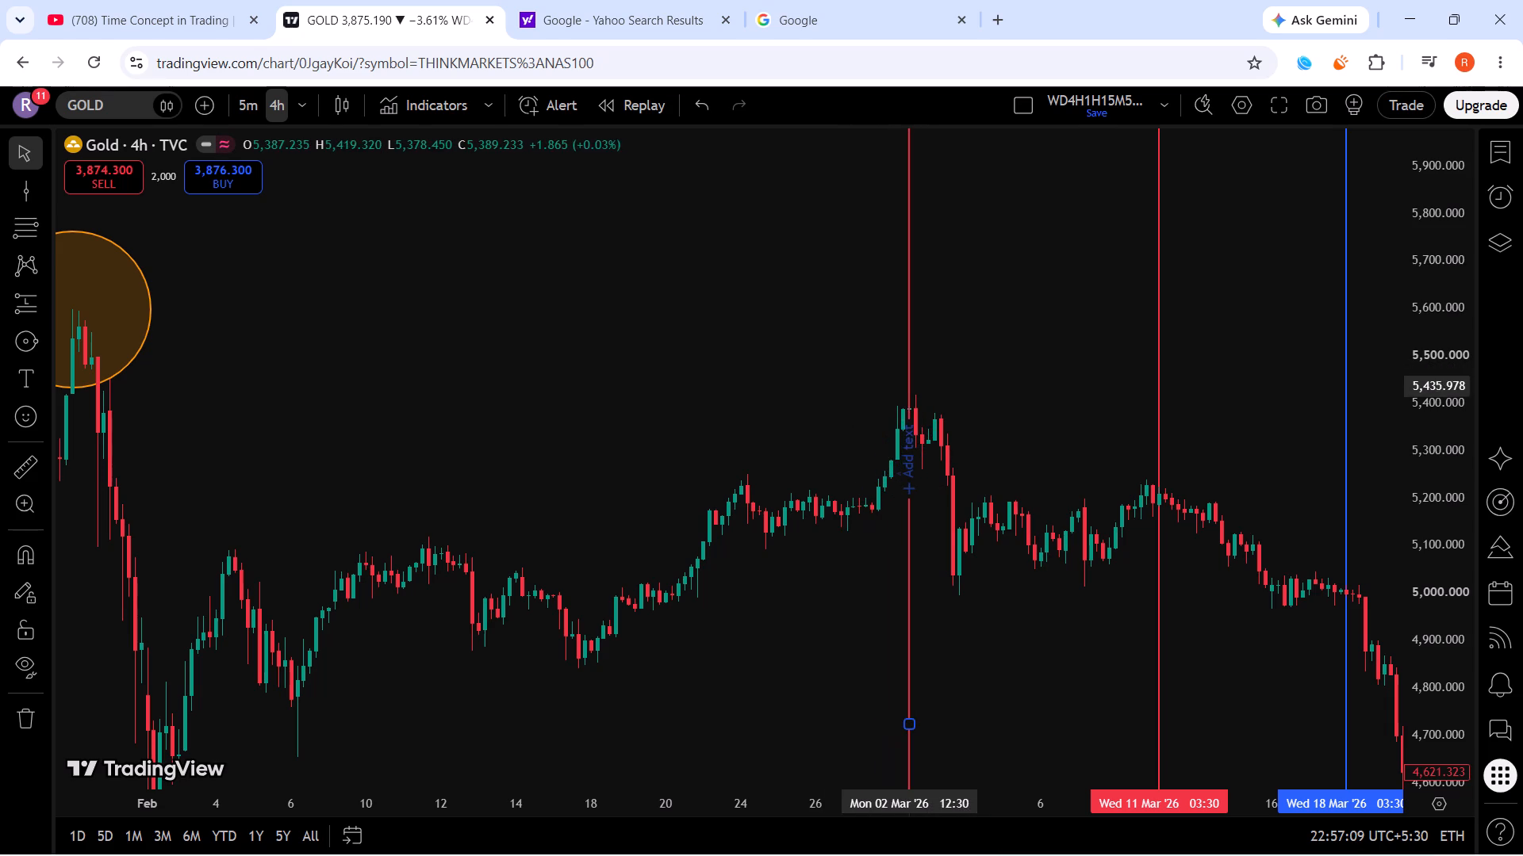
drag(909, 386, 953, 408)
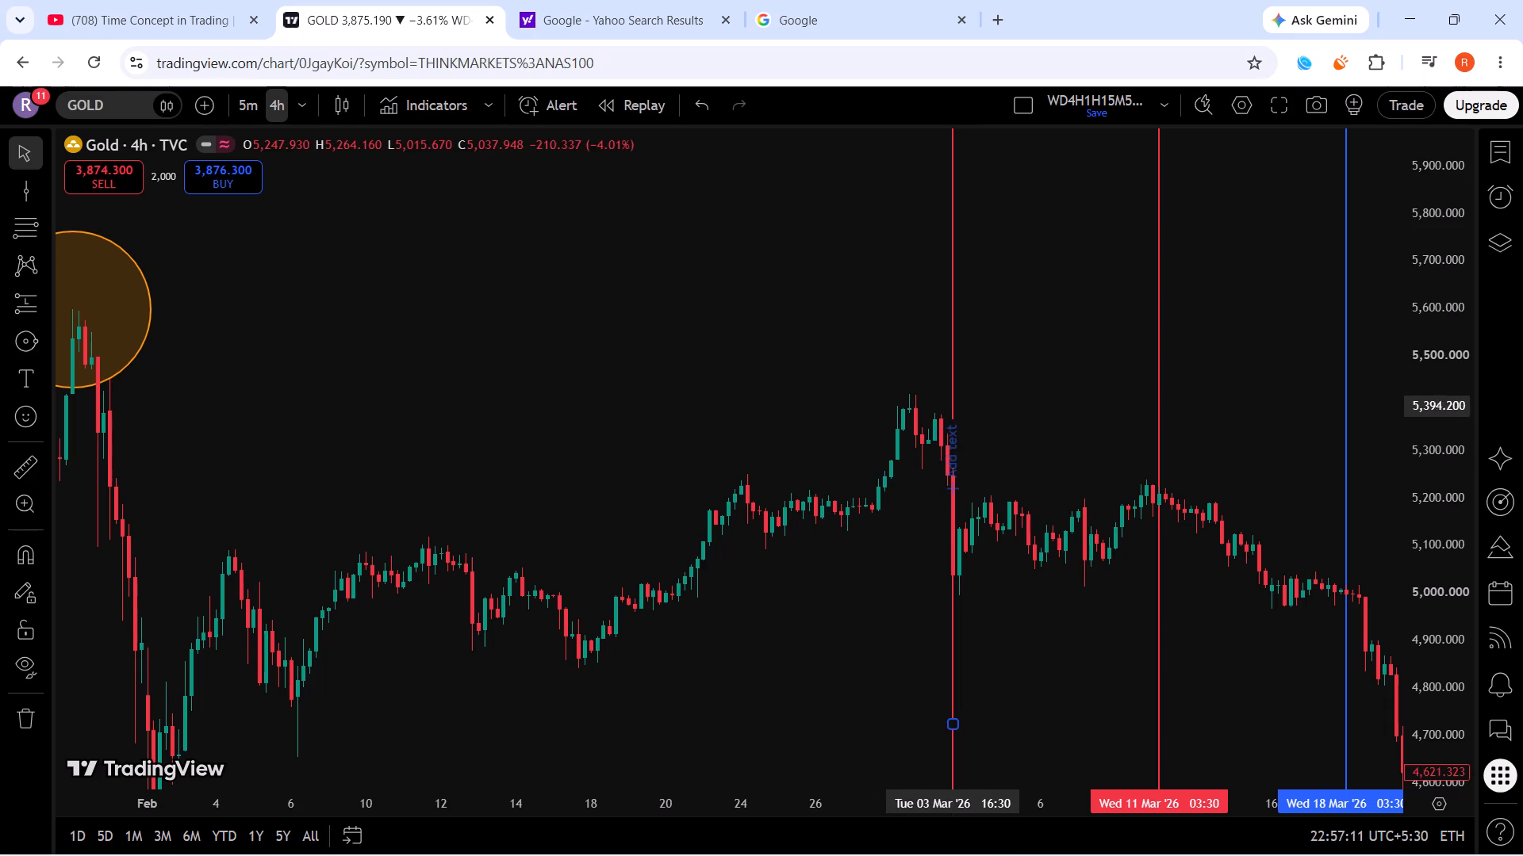
drag(953, 408, 971, 416)
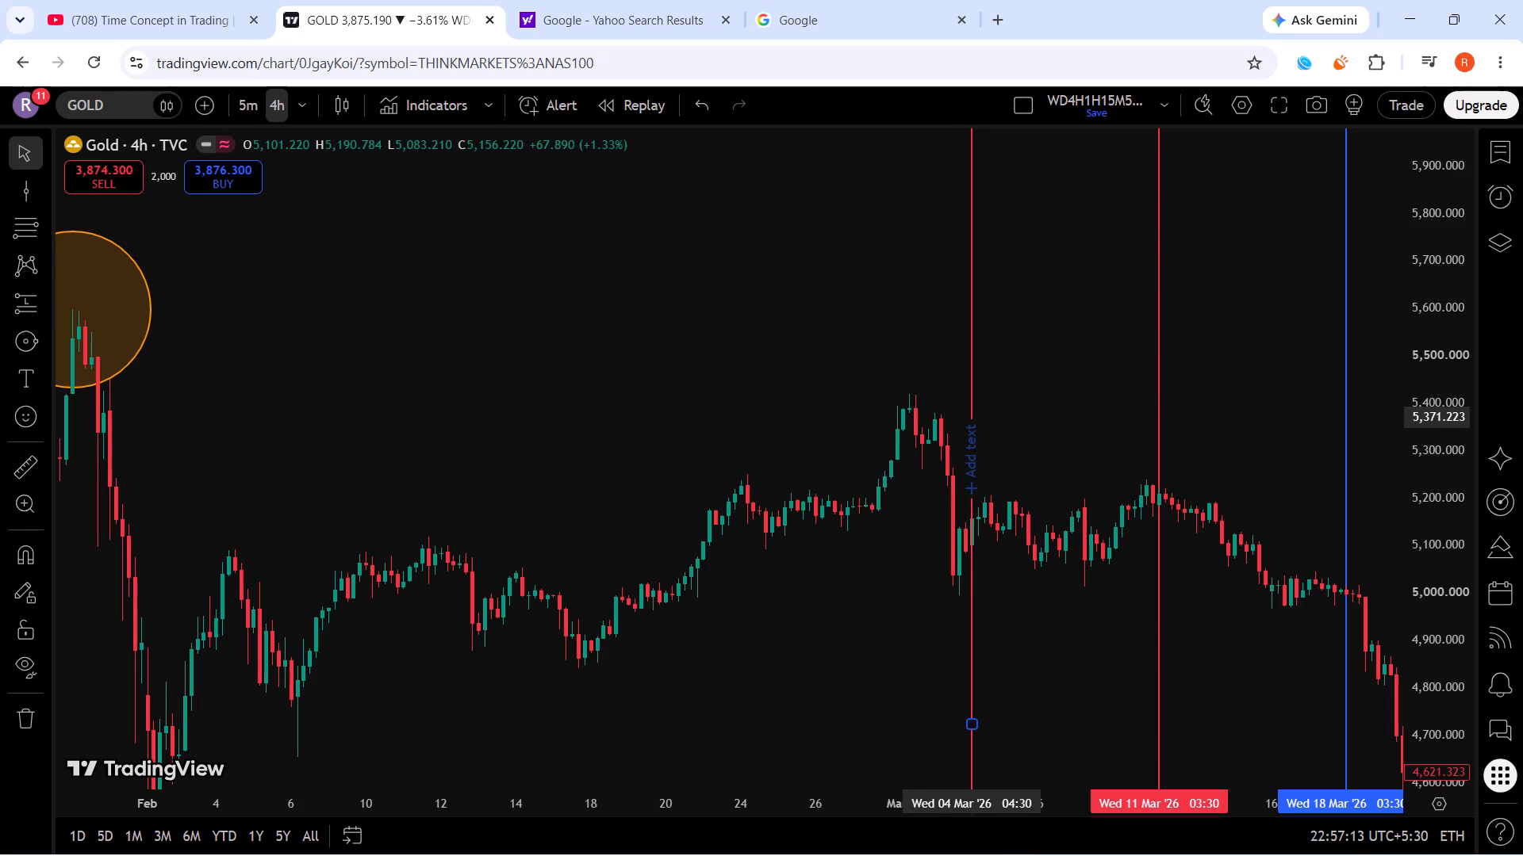
drag(971, 416, 992, 427)
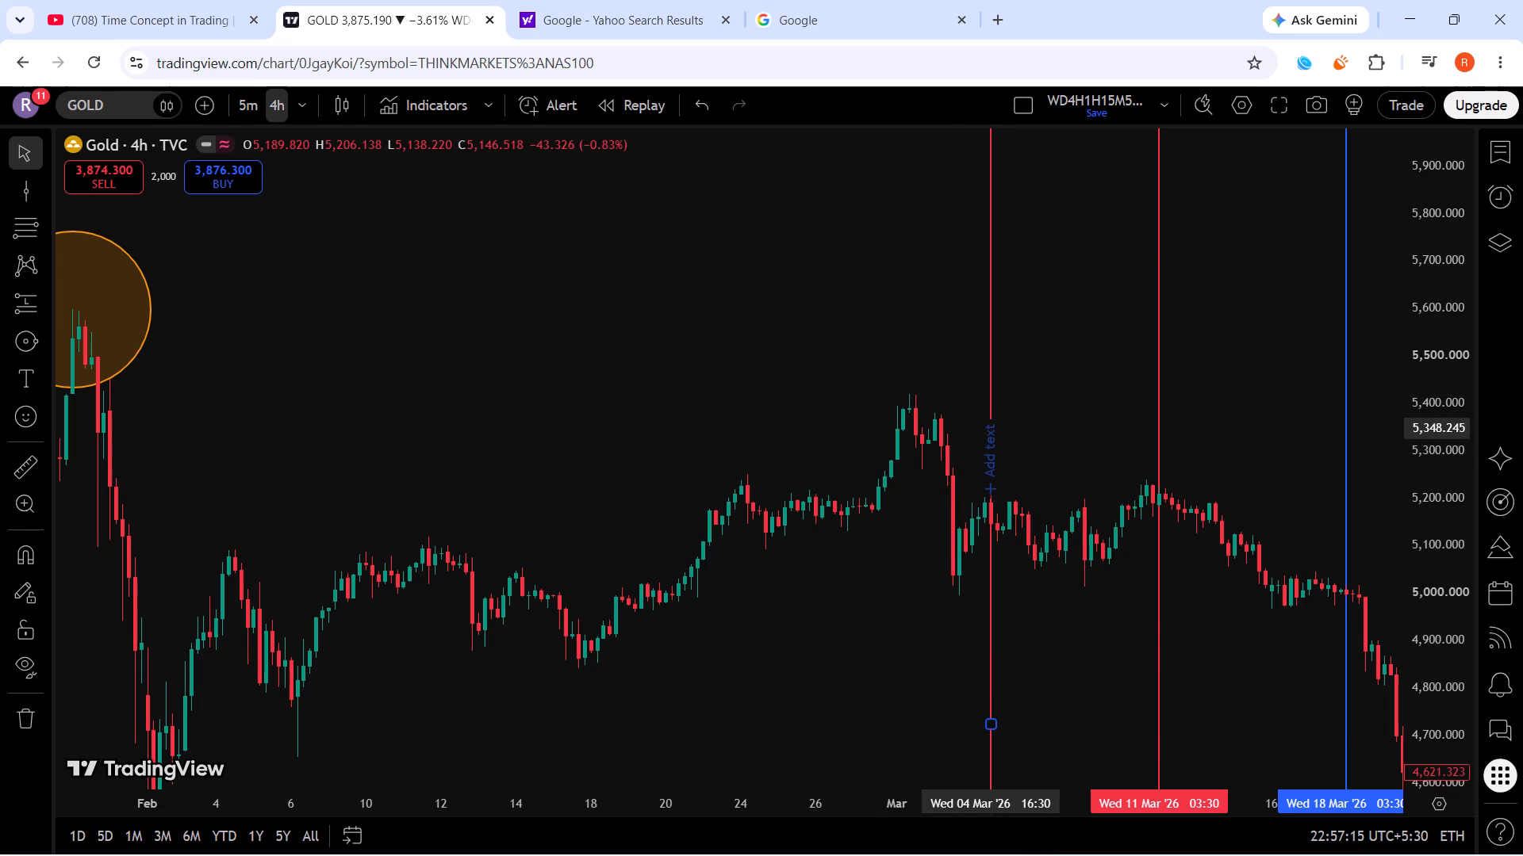
drag(992, 427, 964, 427)
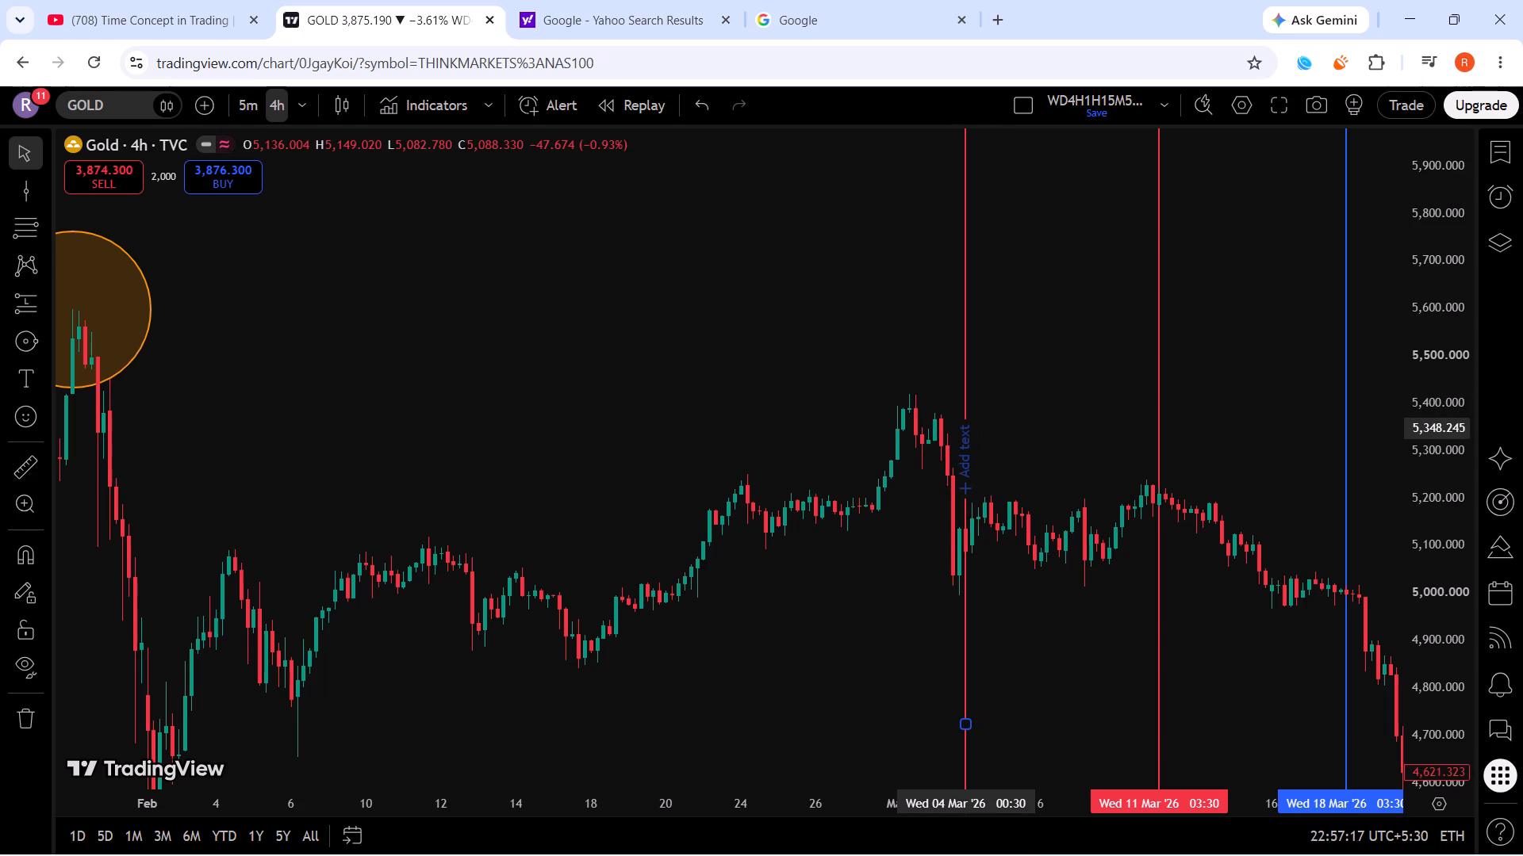
drag(964, 427, 925, 420)
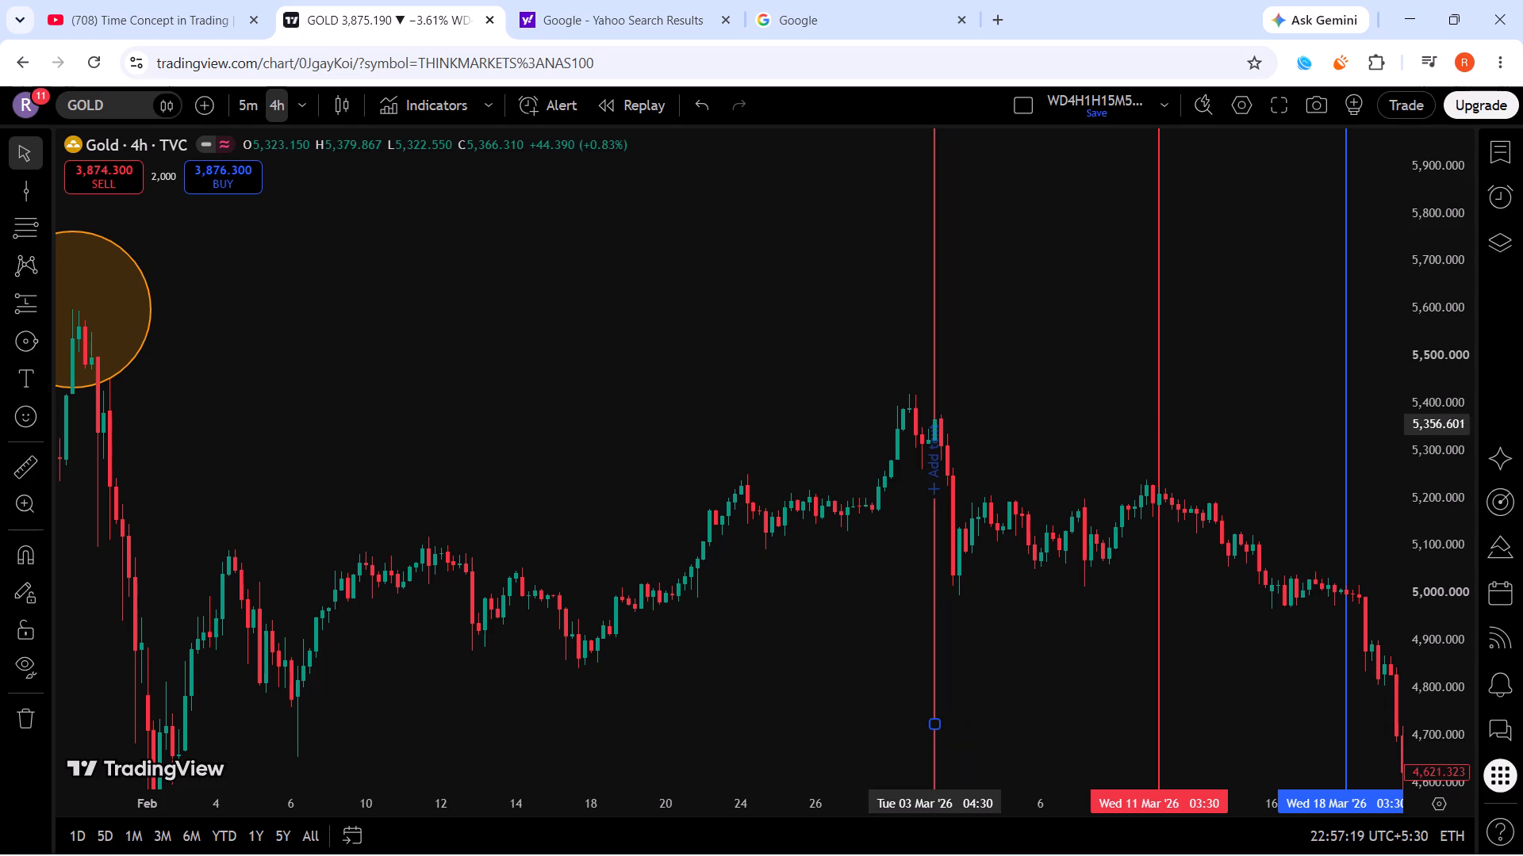
drag(925, 420, 927, 407)
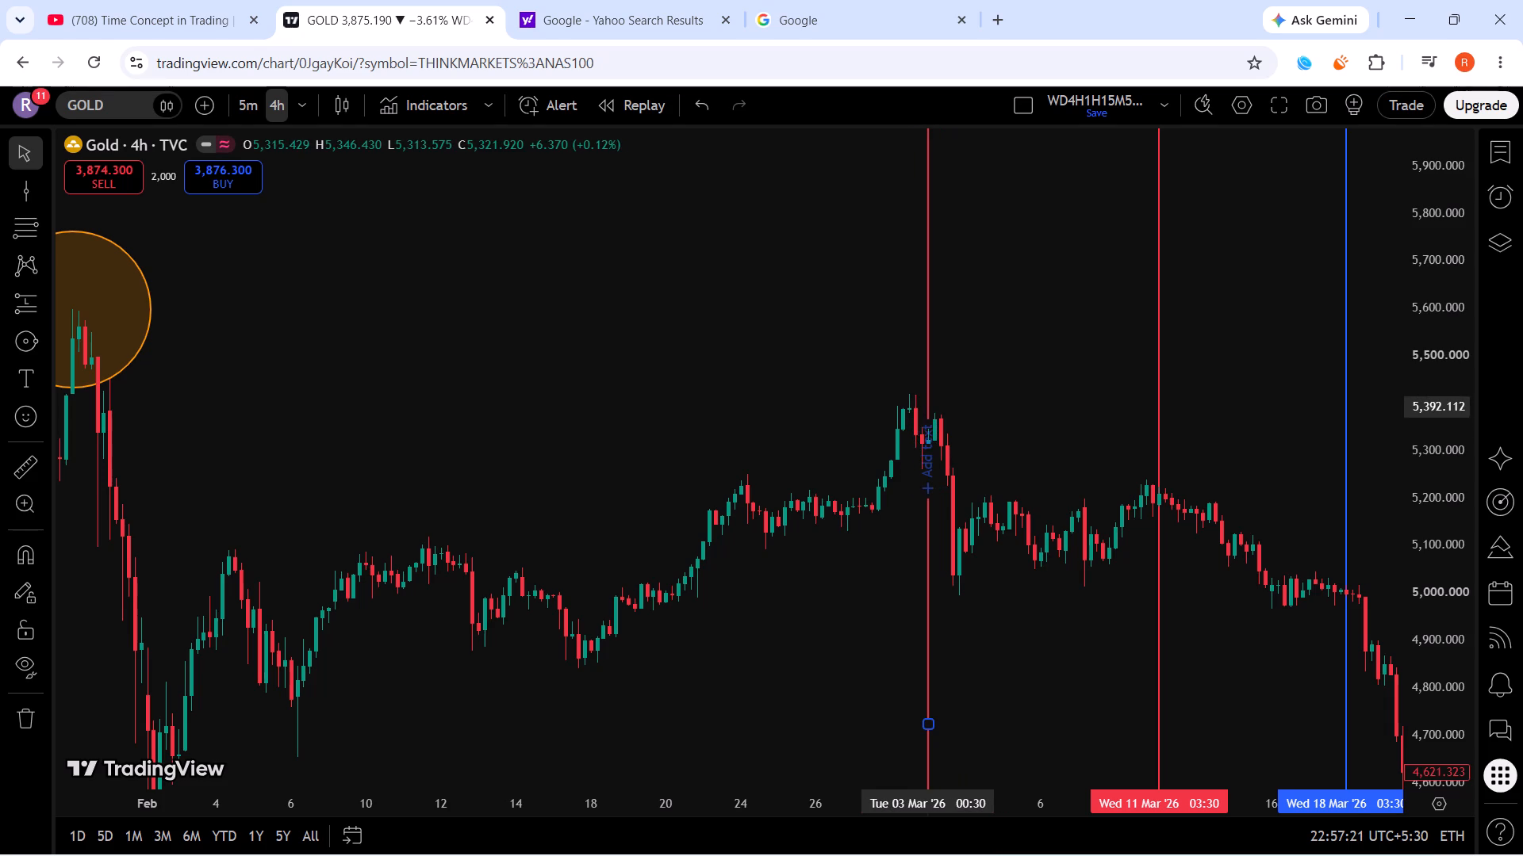
drag(927, 407, 915, 407)
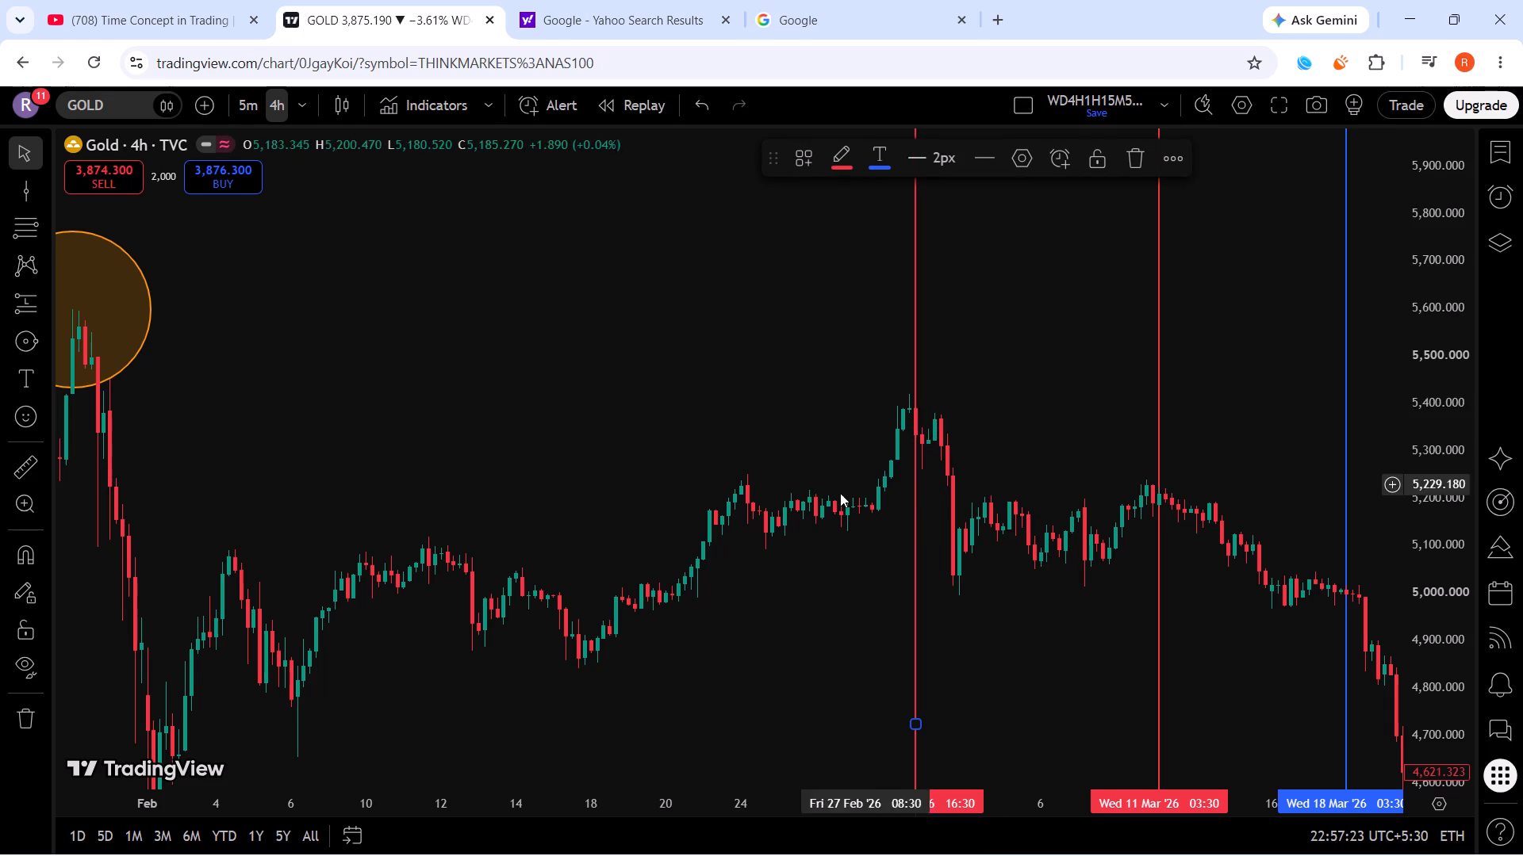
Place a red vertical line at 29 January 2026, 00:30, by the circled late-January swing high.
scroll(650, 451, down, 5)
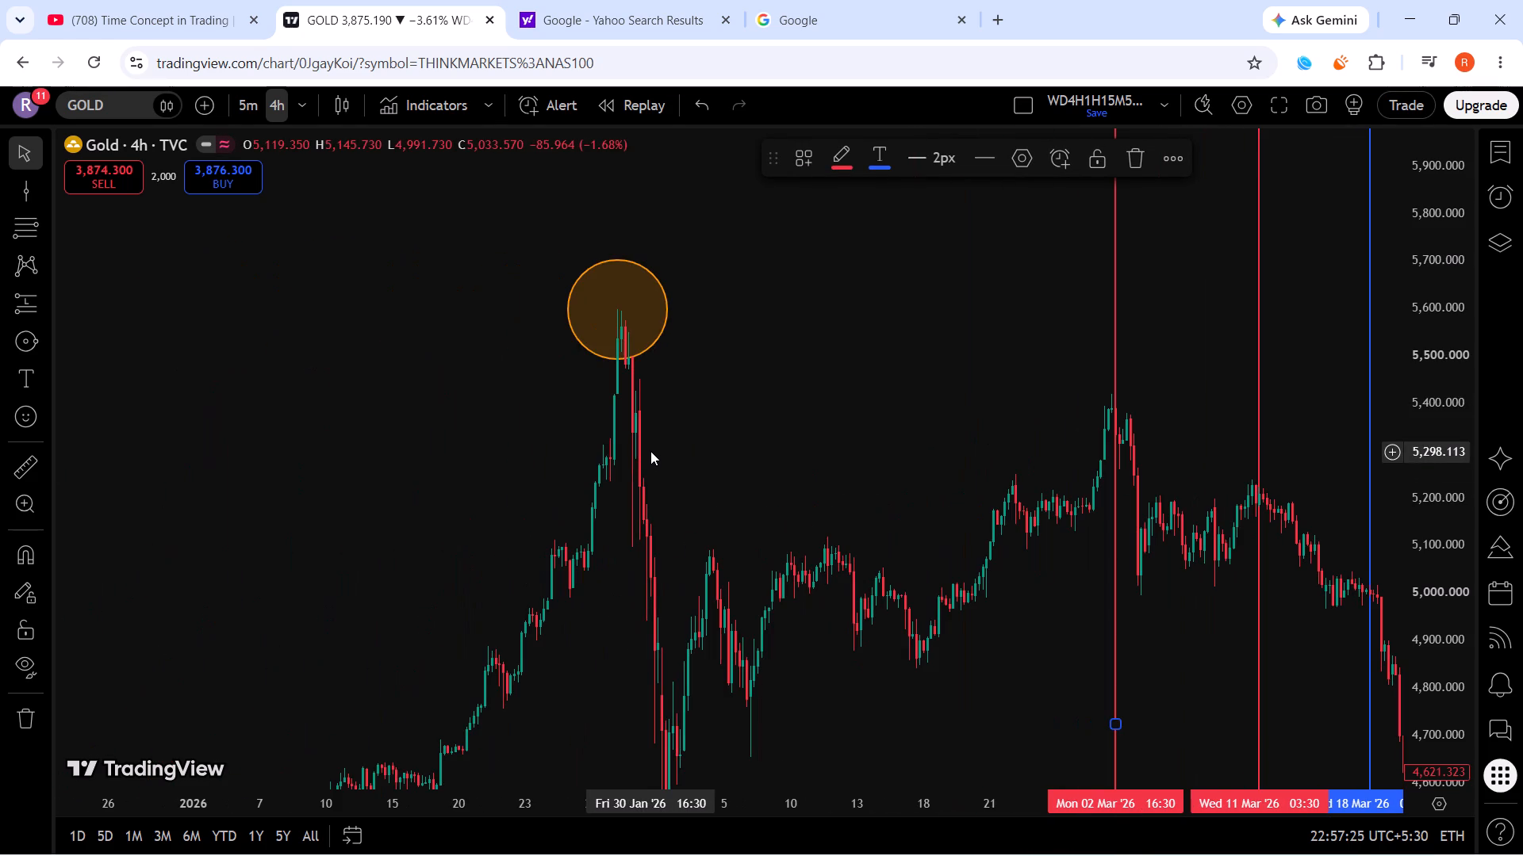
scroll(1443, 415, down, 12)
scroll(1443, 415, up, 1)
scroll(1443, 415, down, 6)
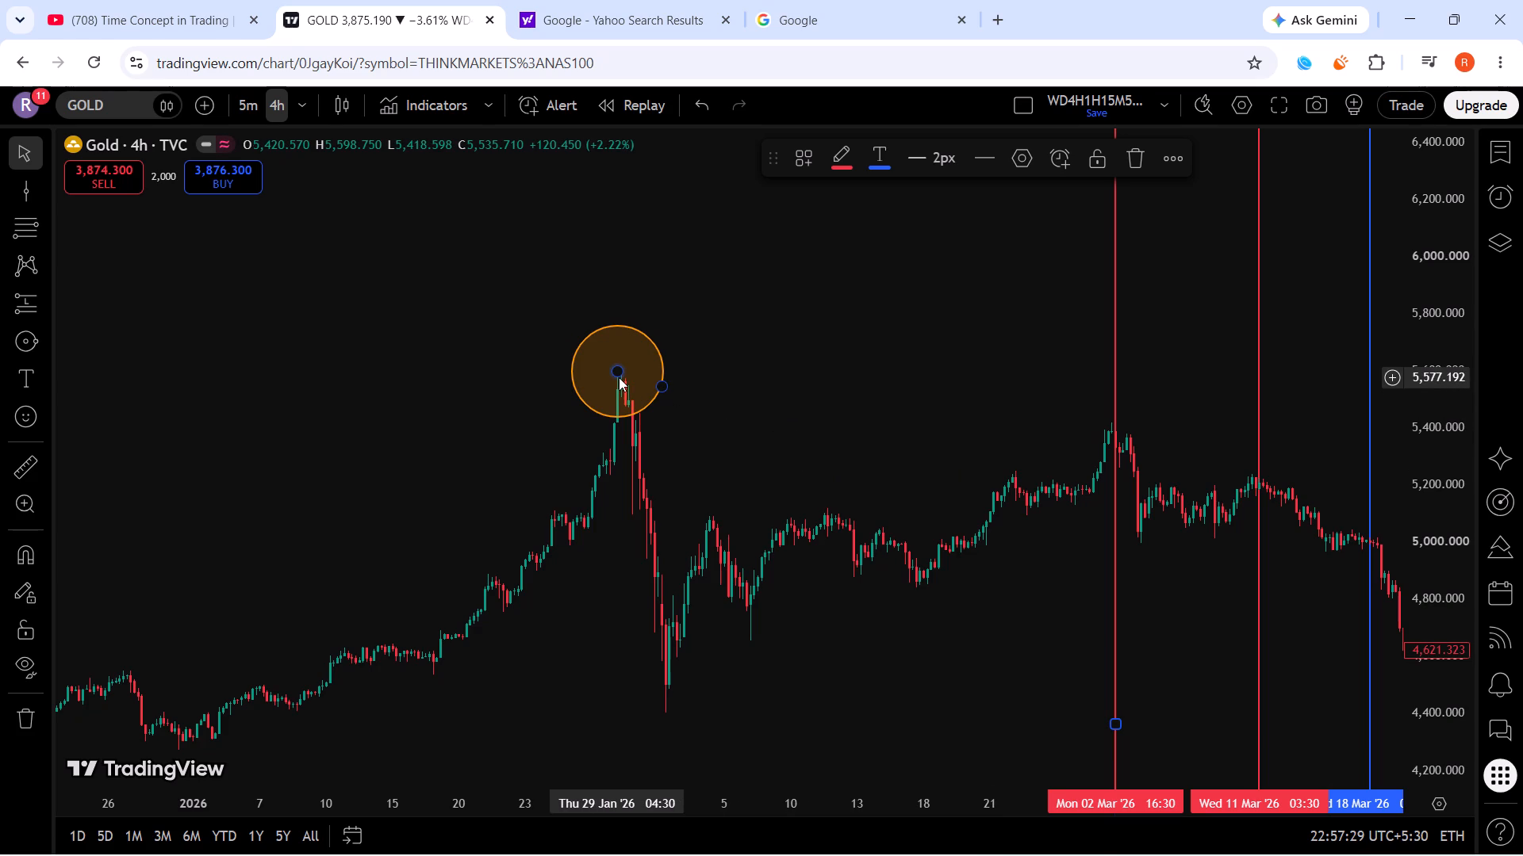
click(25, 193)
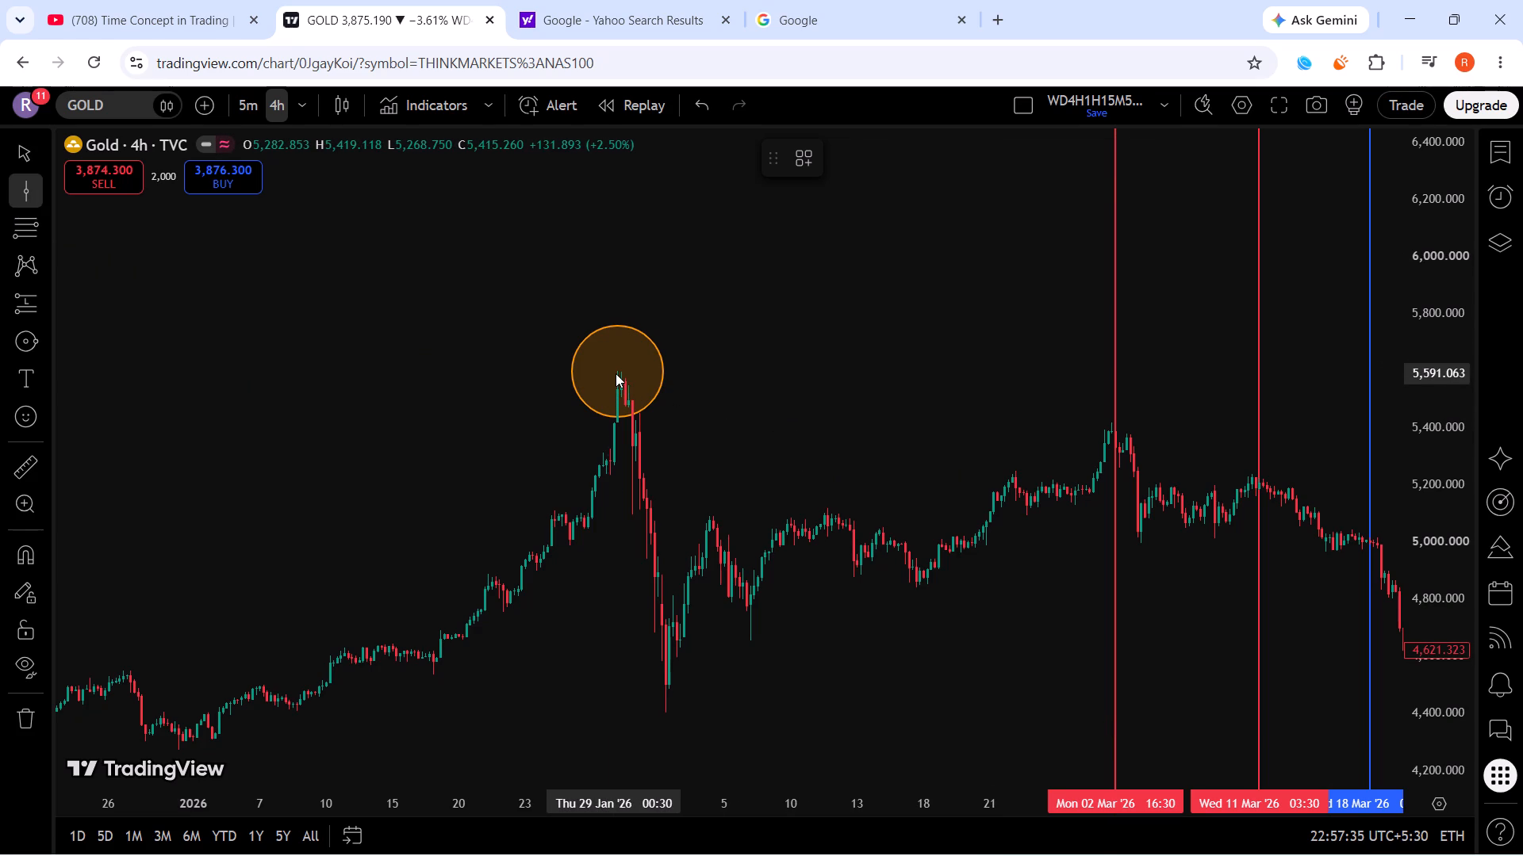
click(616, 373)
Delete the orange circle drawn around the late-January swing high.
scroll(672, 400, up, 5)
drag(425, 367, 438, 365)
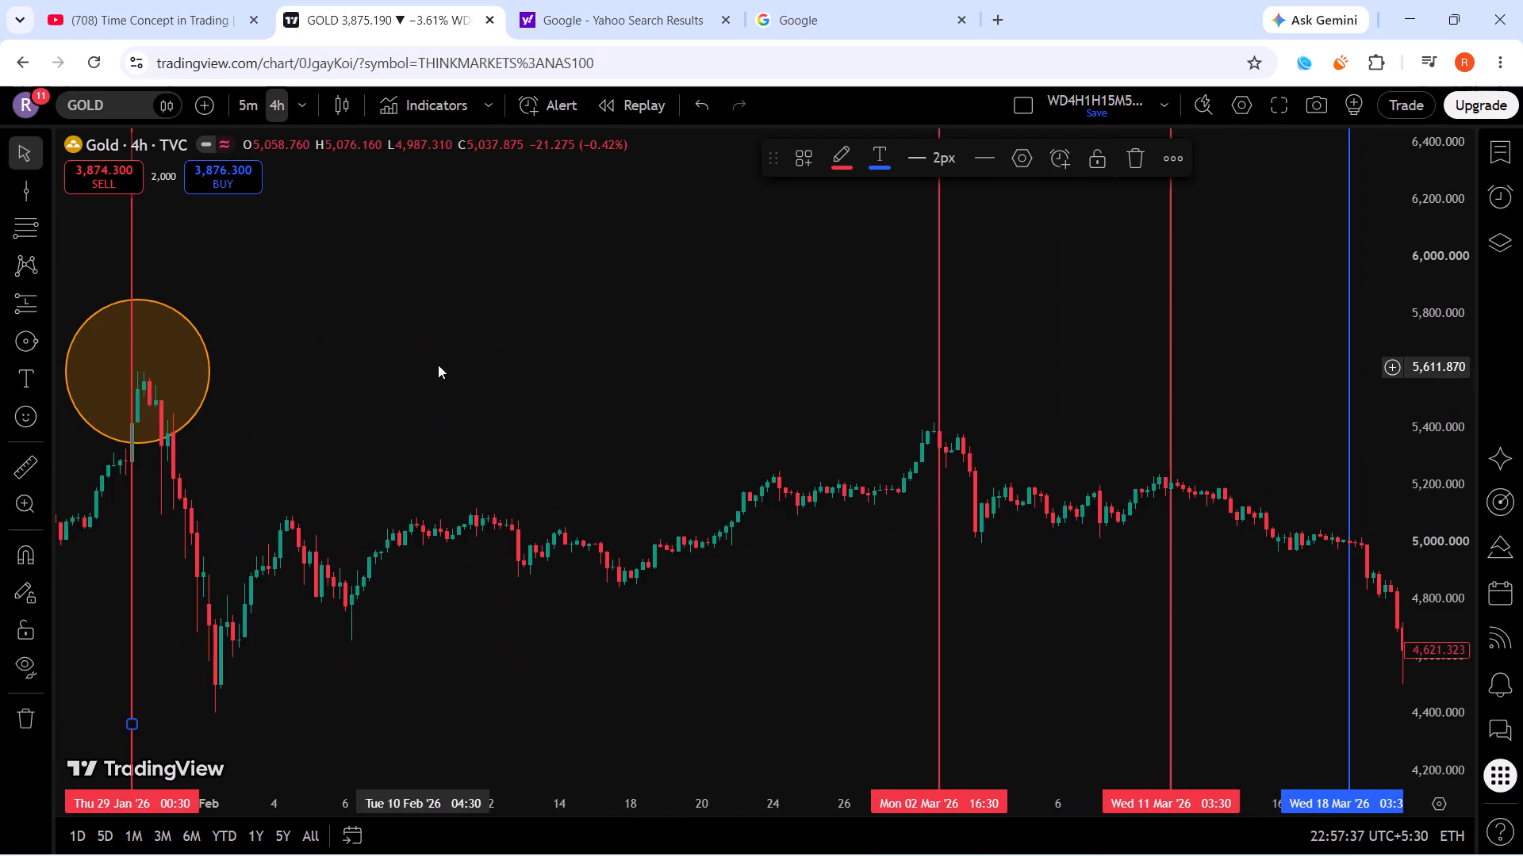
drag(438, 365, 1311, 365)
scroll(1256, 377, up, 11)
drag(888, 358, 1249, 403)
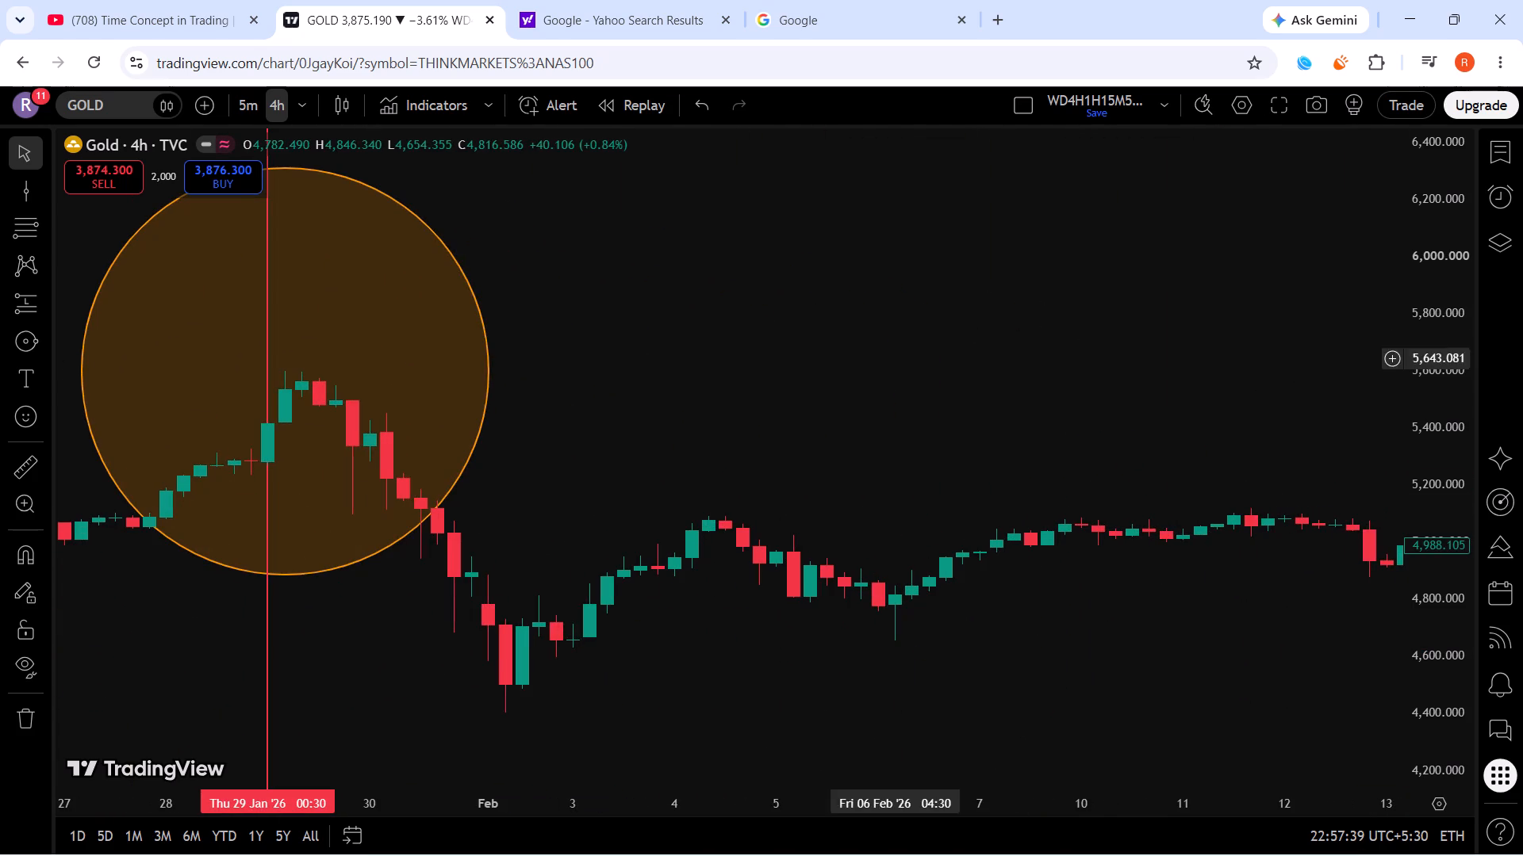
drag(1249, 403, 1440, 403)
click(787, 416)
click(836, 419)
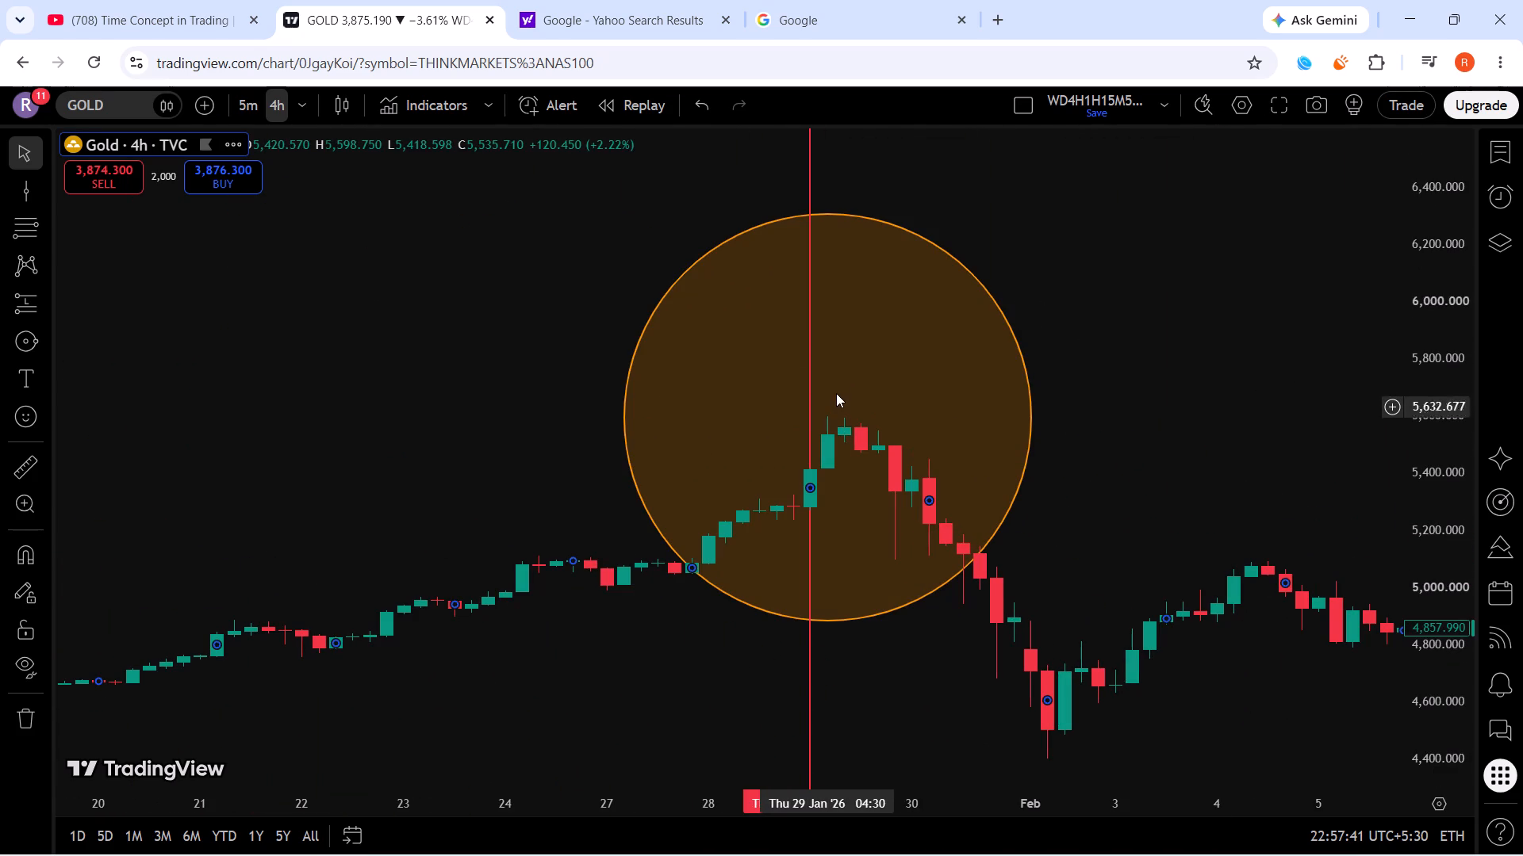
click(945, 253)
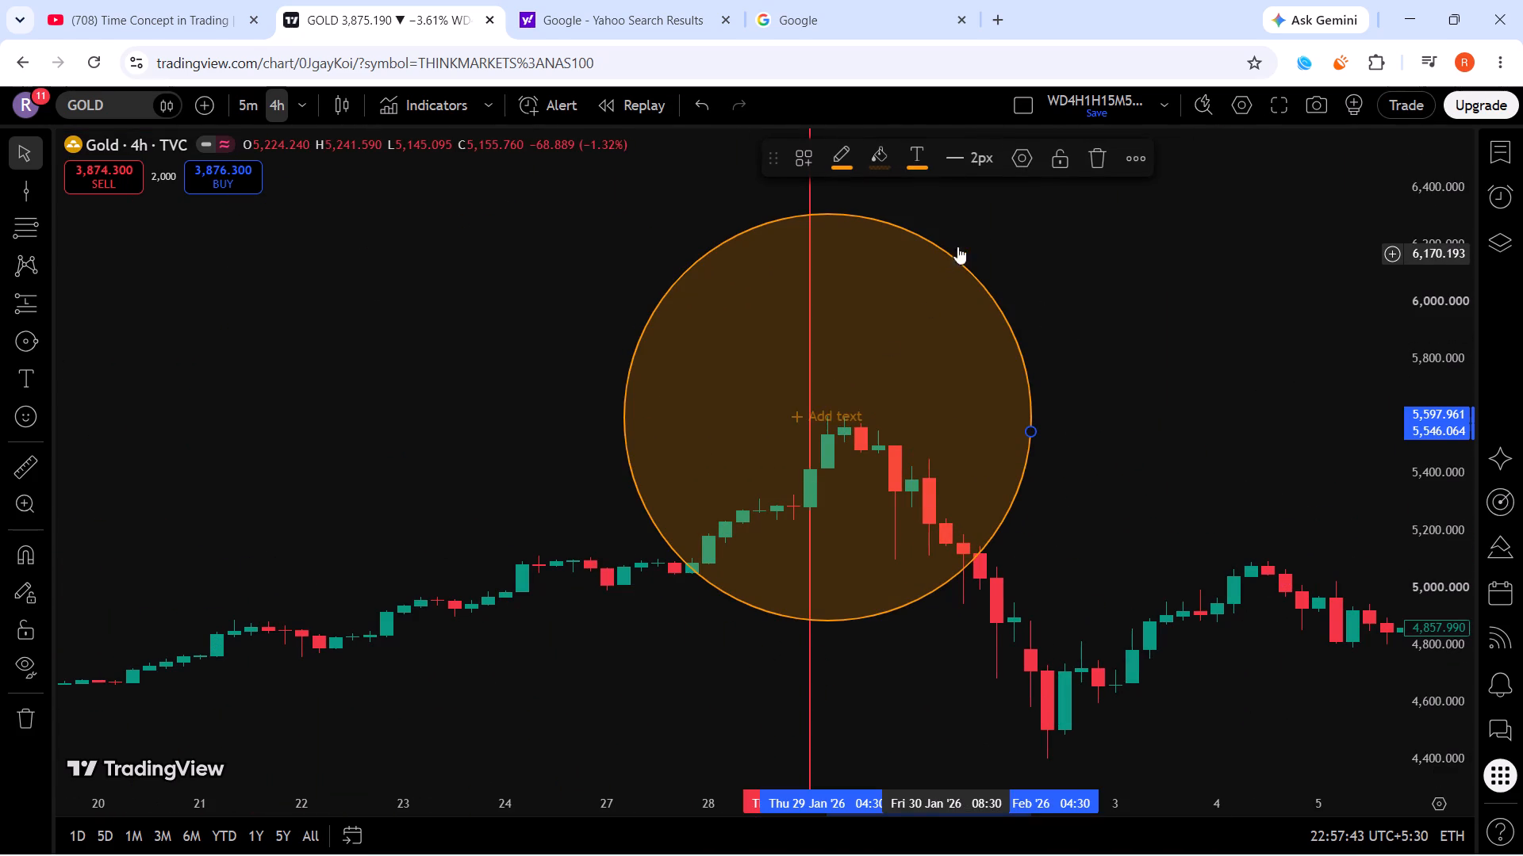
click(1102, 160)
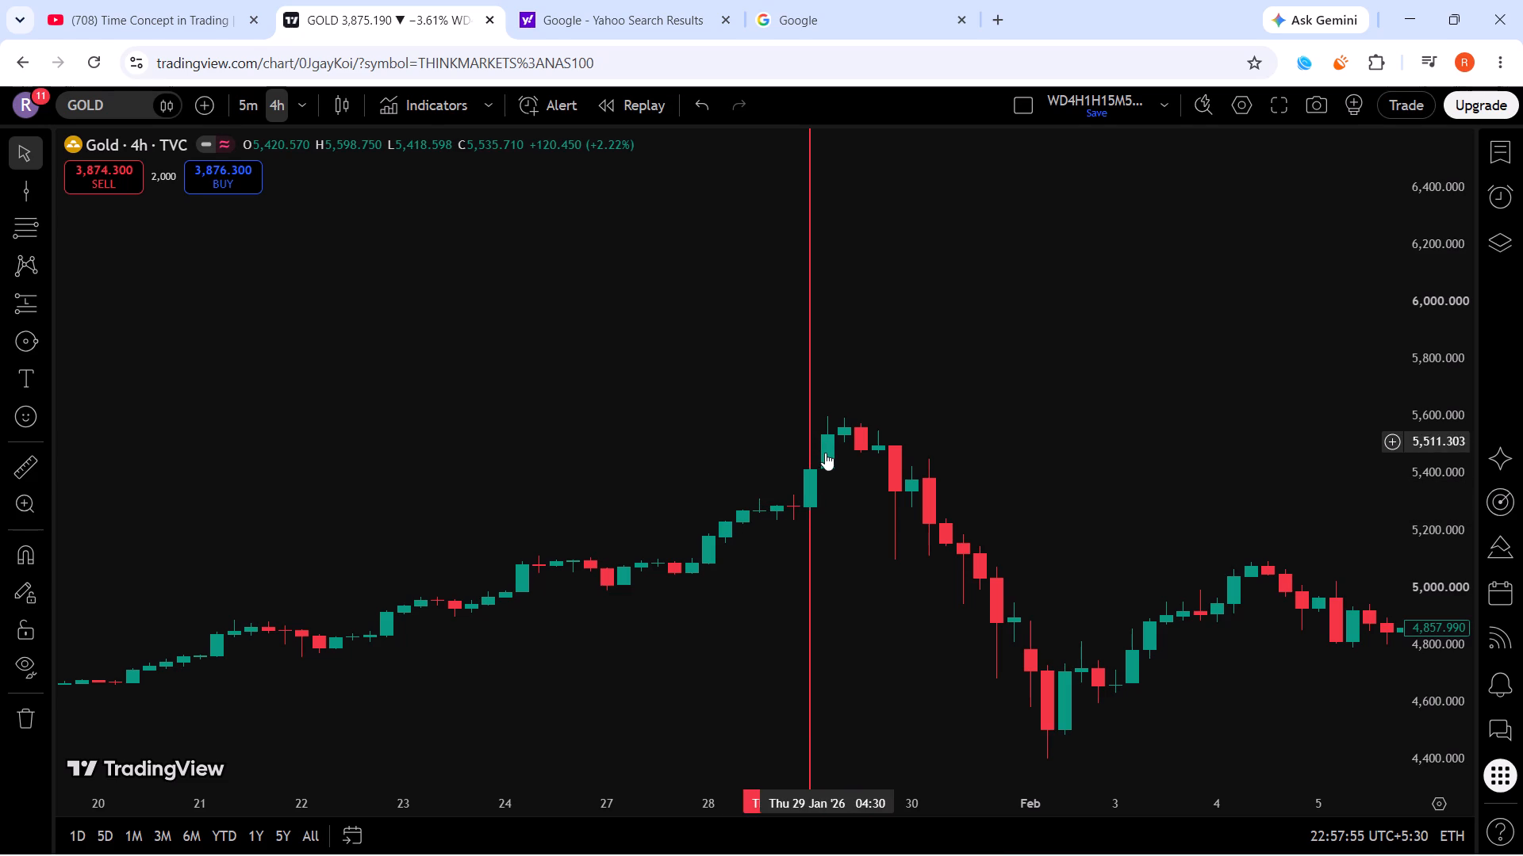
Place a green vertical line at 3 February 2026, 00:30, just after the early-February swing low.
click(811, 483)
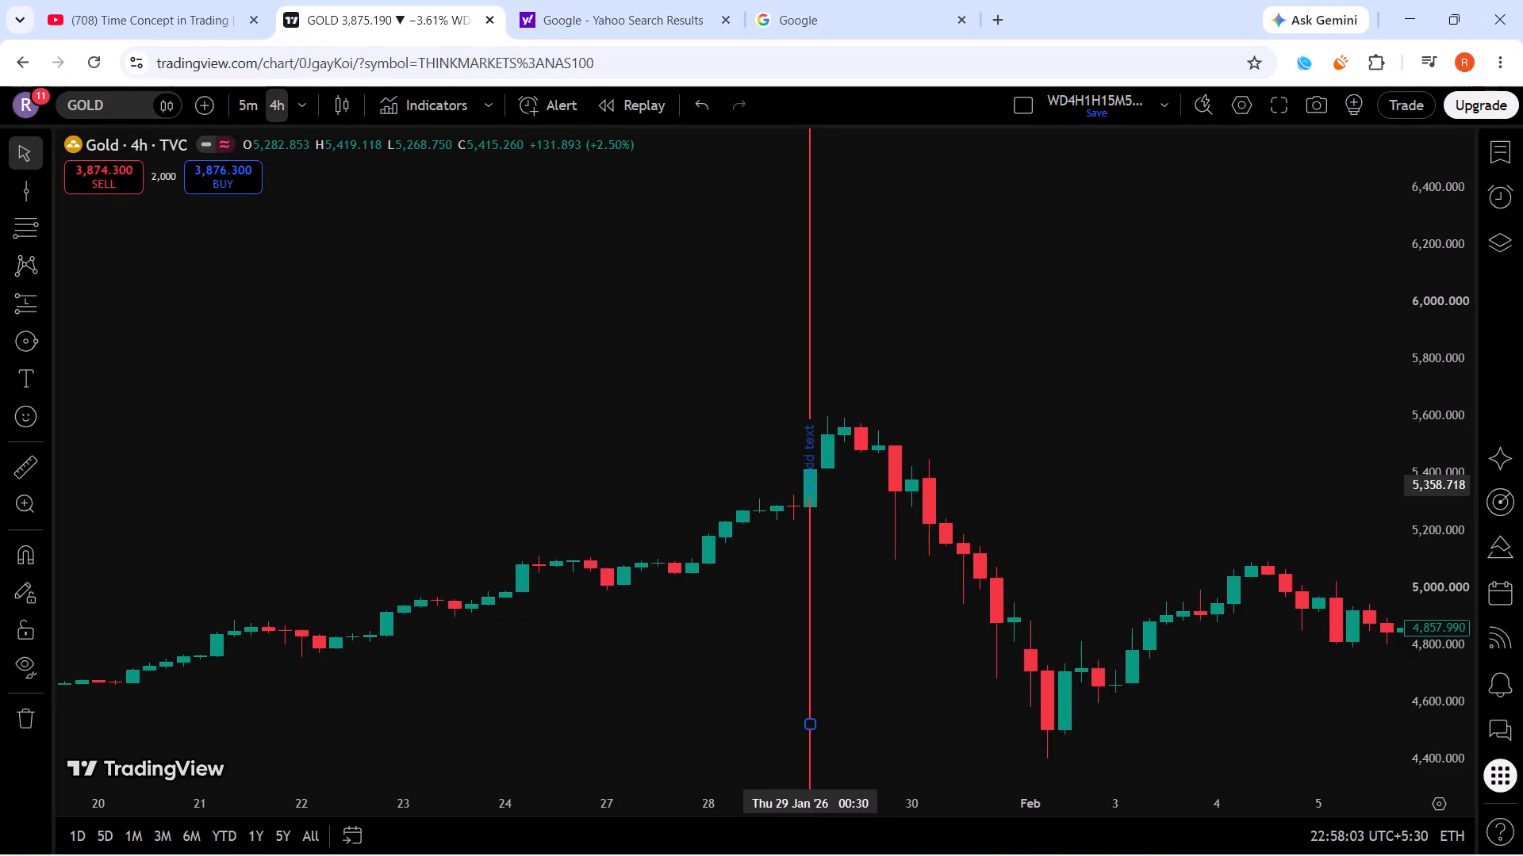
click(1034, 403)
scroll(1471, 493, down, 12)
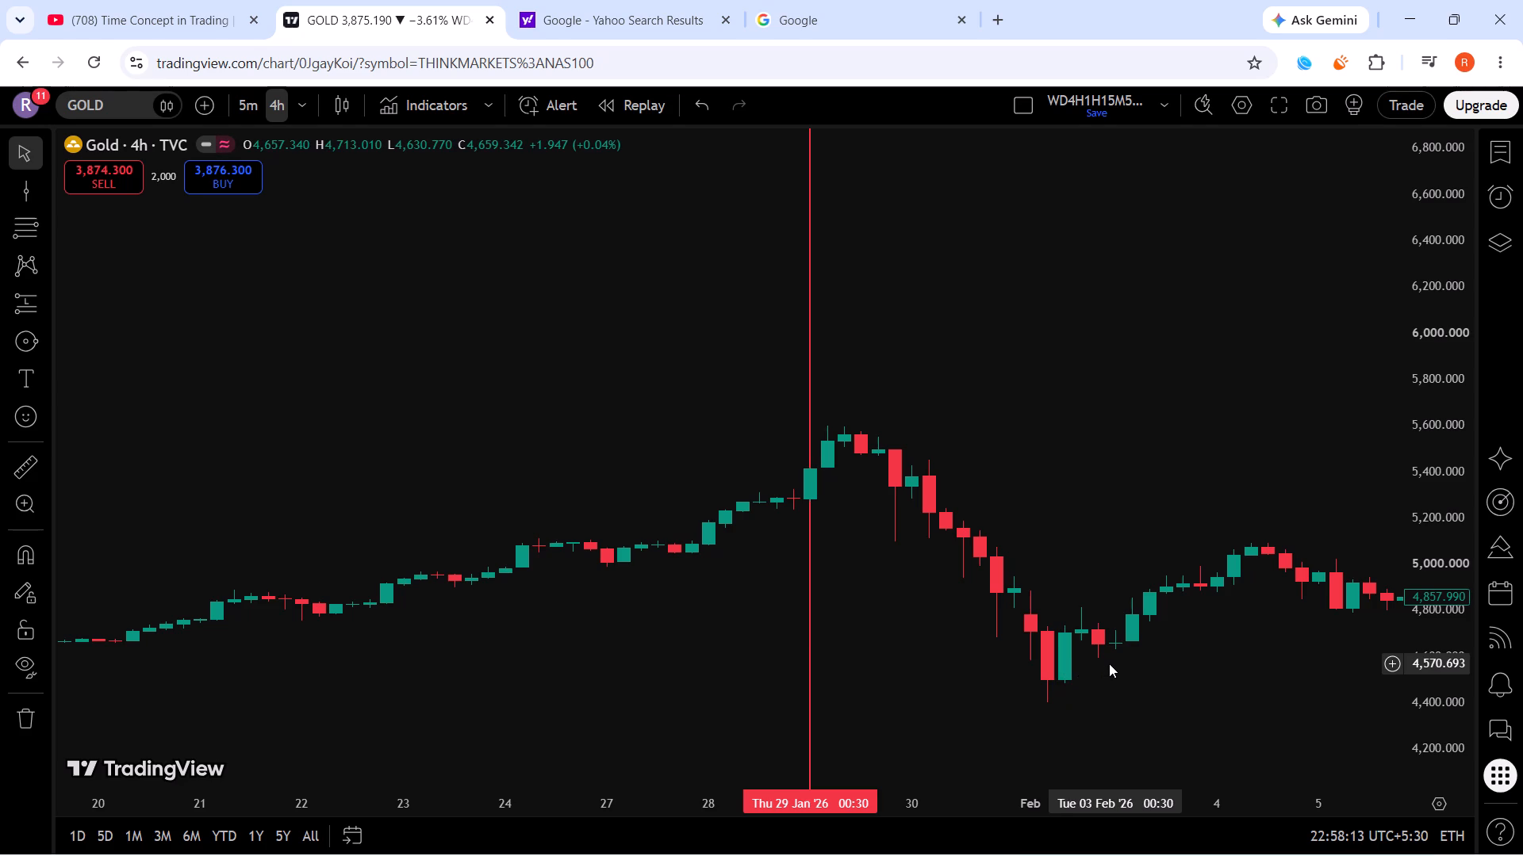
drag(1117, 663, 1125, 662)
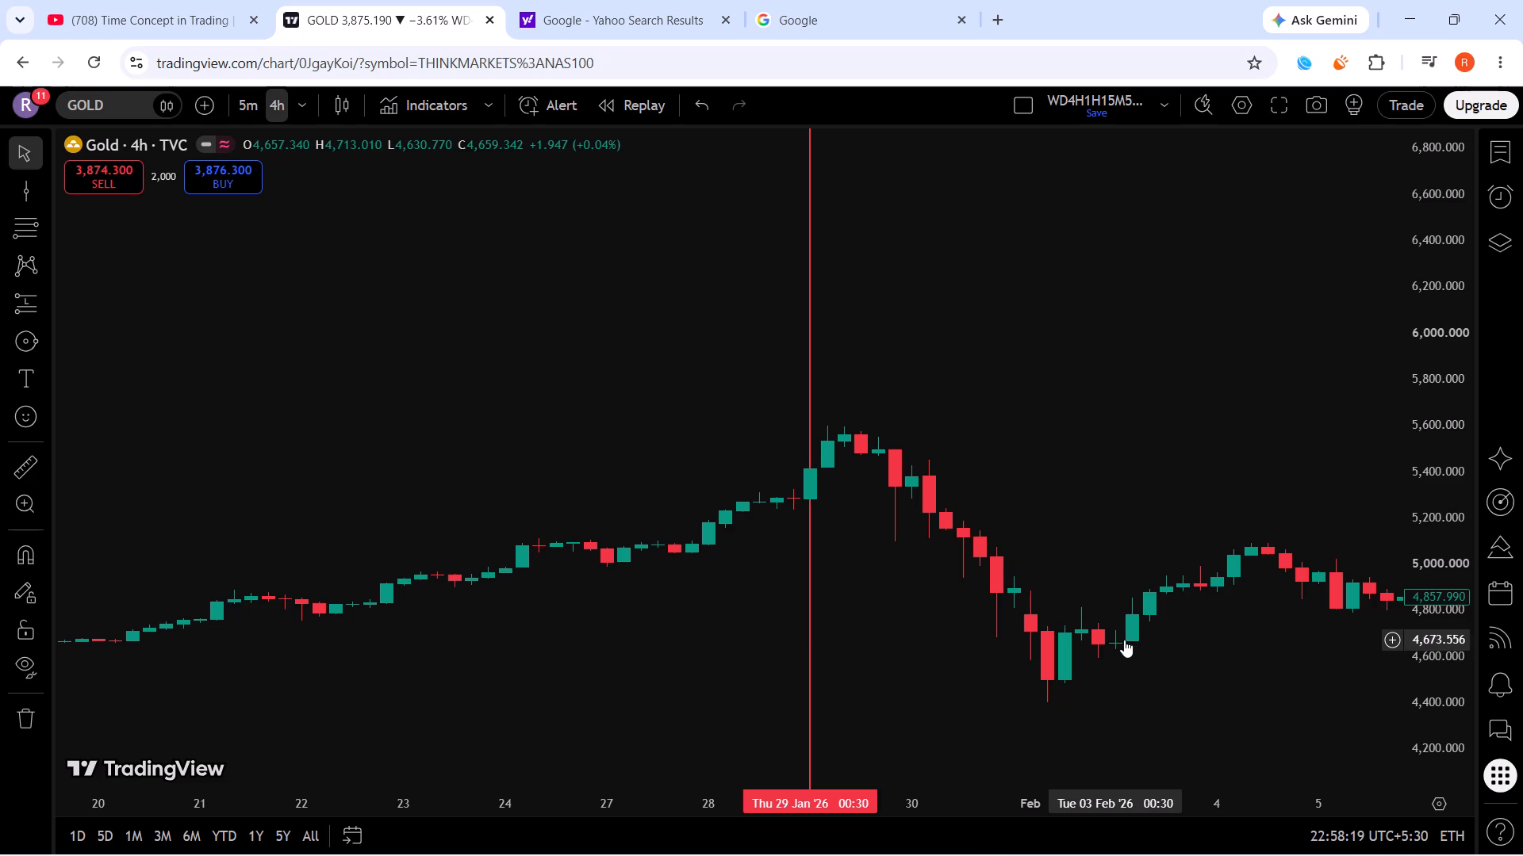
scroll(1116, 640, down, 5)
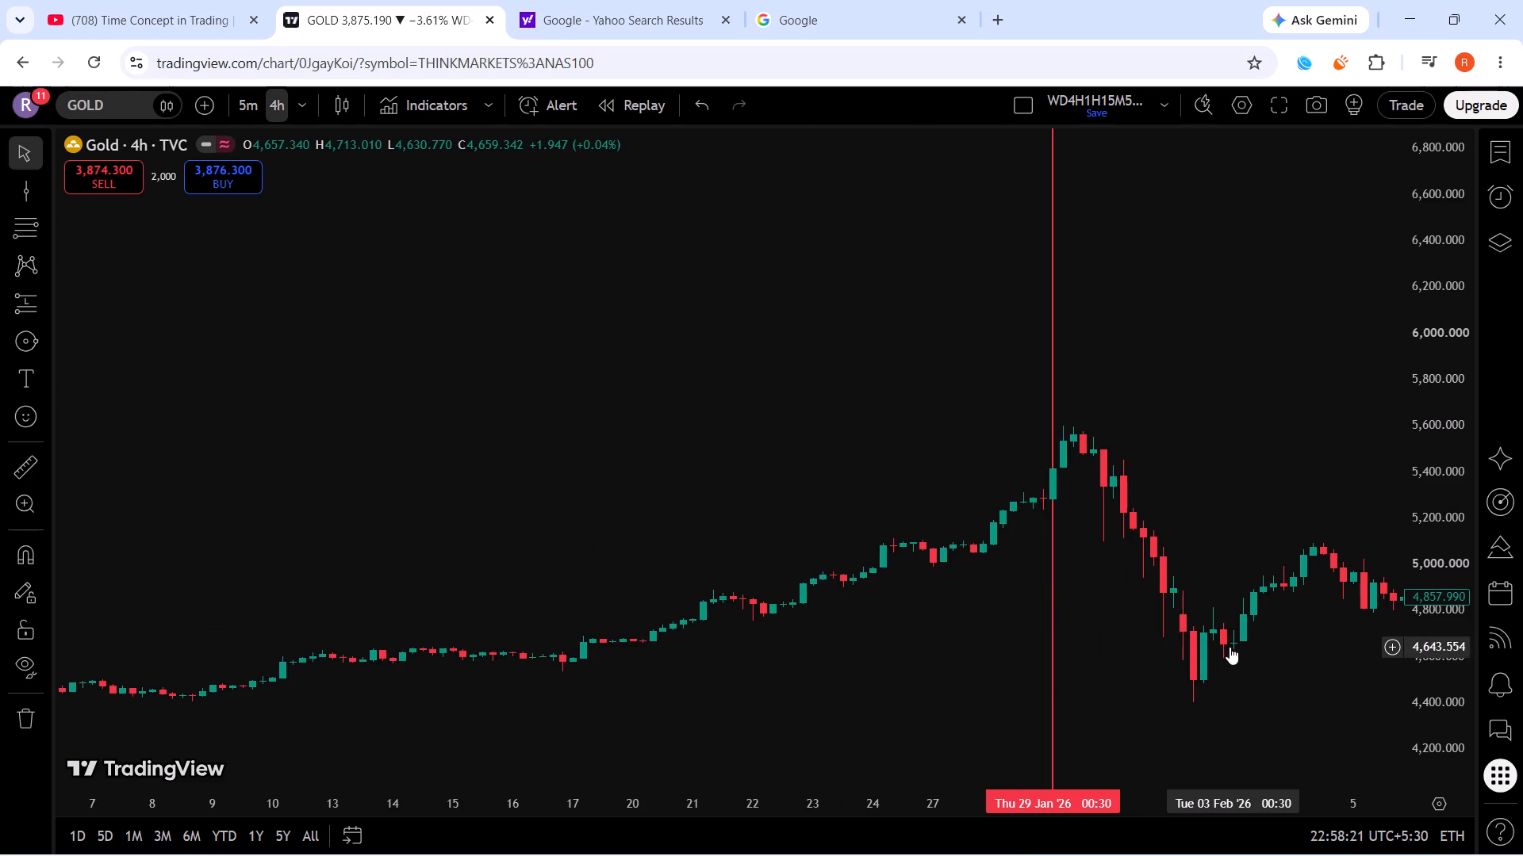
click(21, 197)
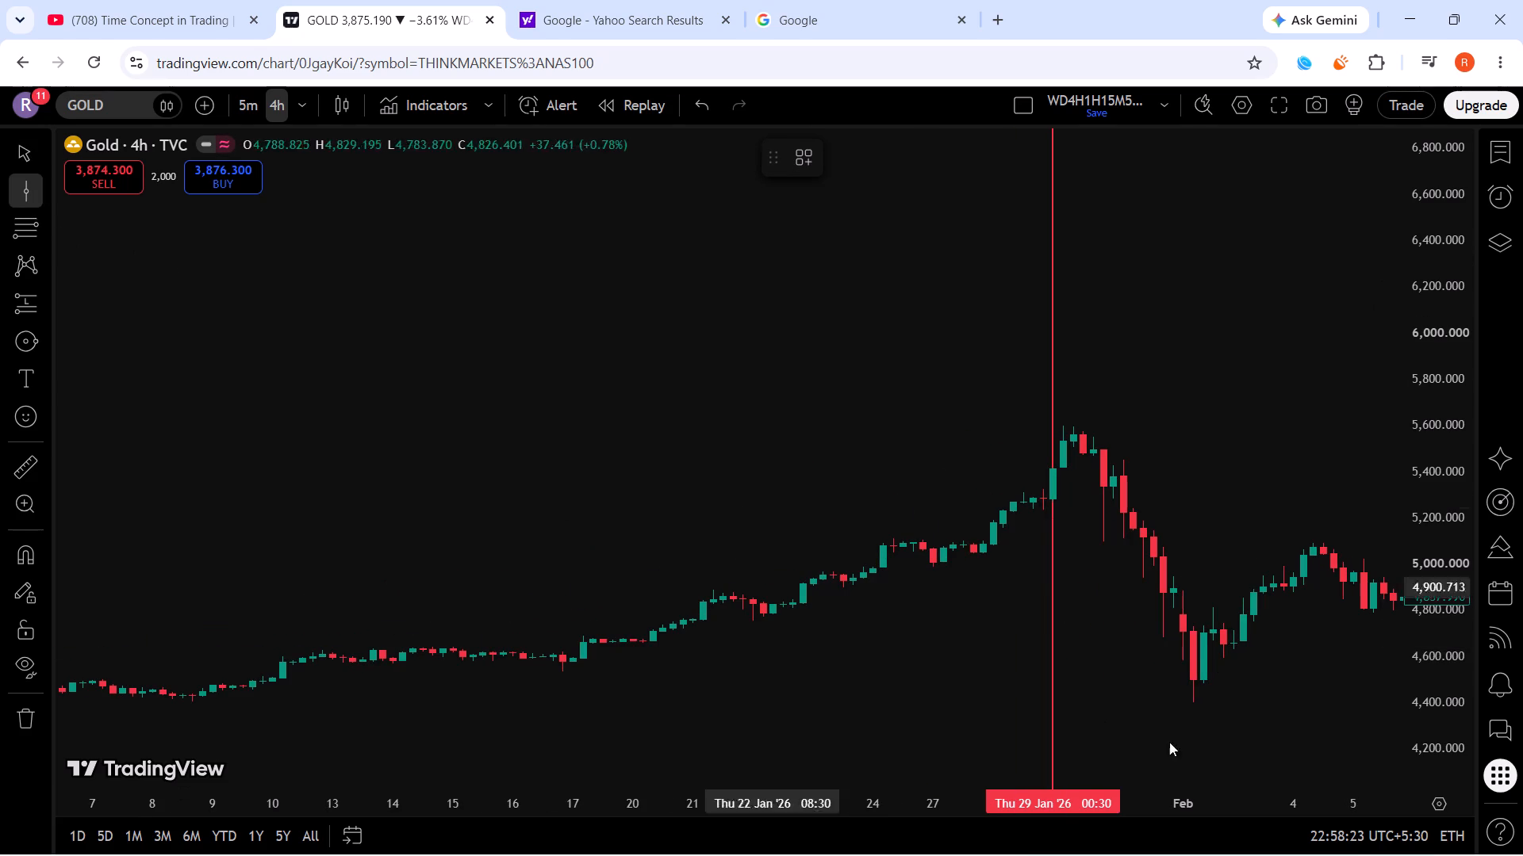
click(1234, 641)
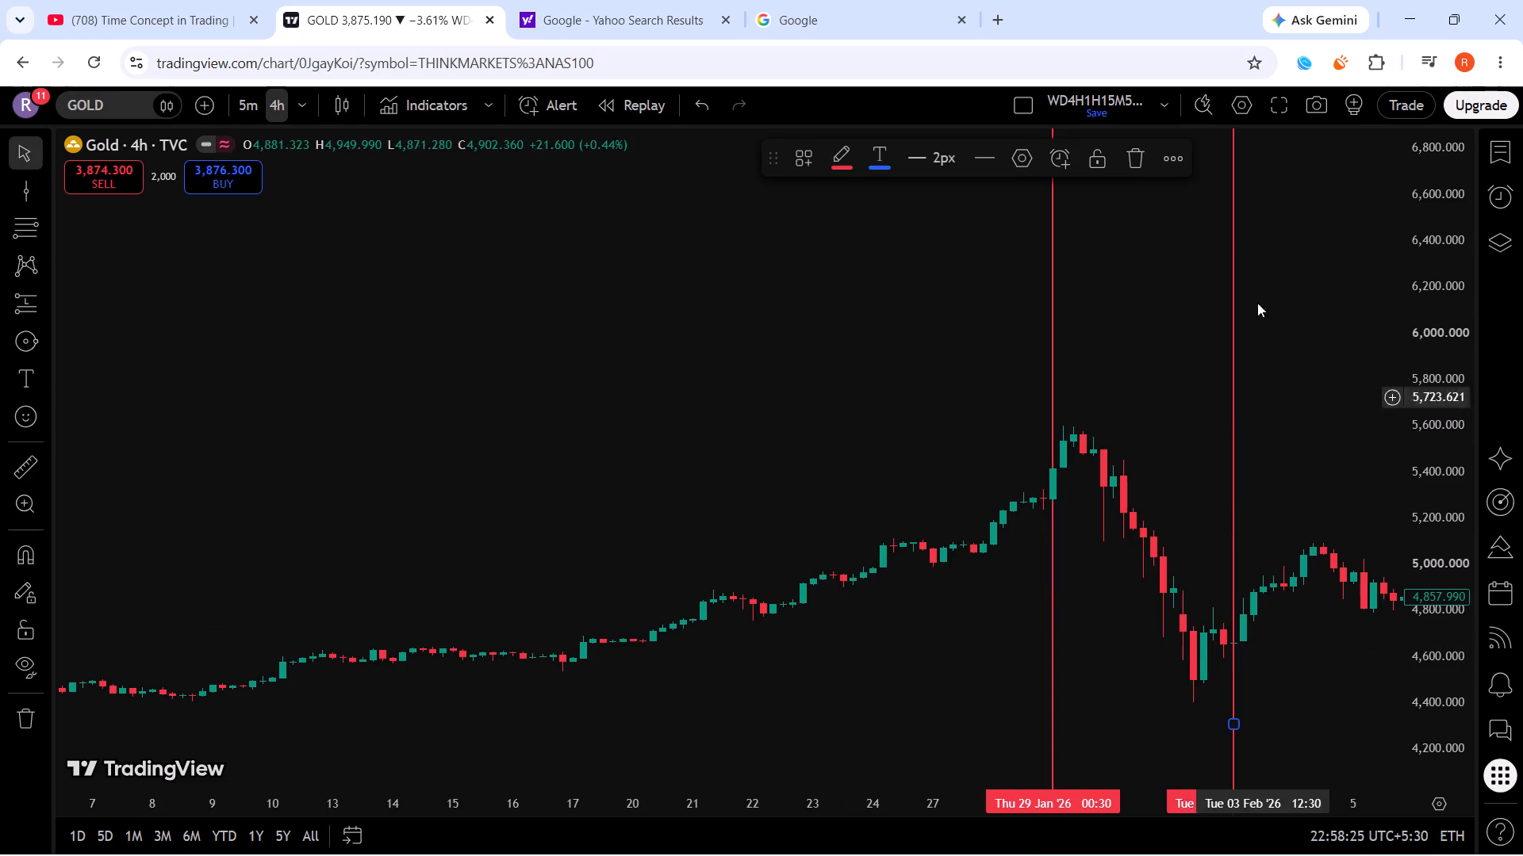
click(838, 160)
click(911, 224)
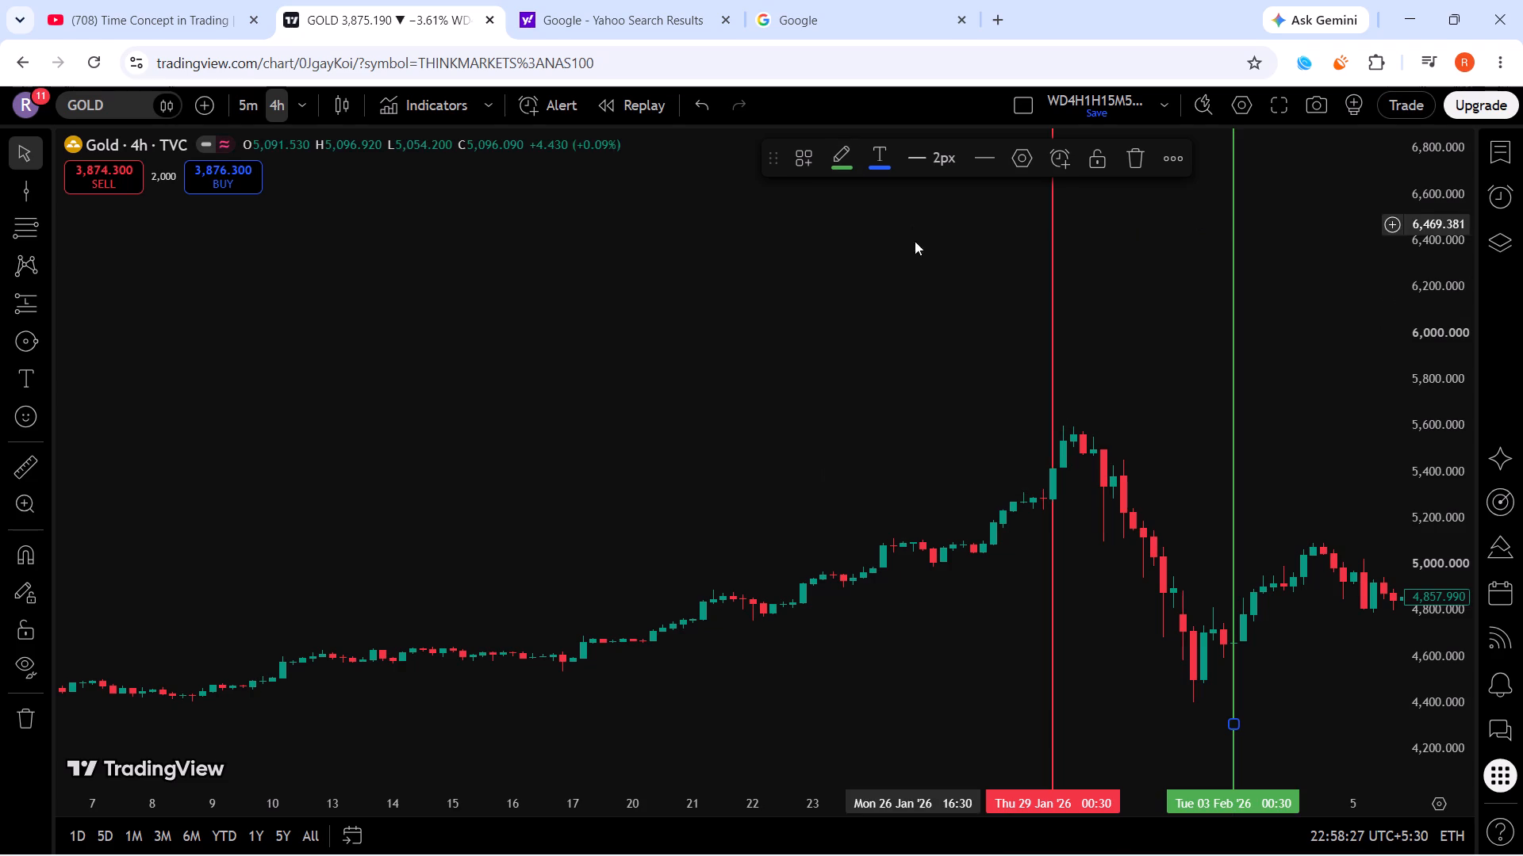
Review the red, blue and green vertical lines against gold's swings from late January to early June 2026.
scroll(1464, 511, down, 17)
scroll(1353, 592, down, 3)
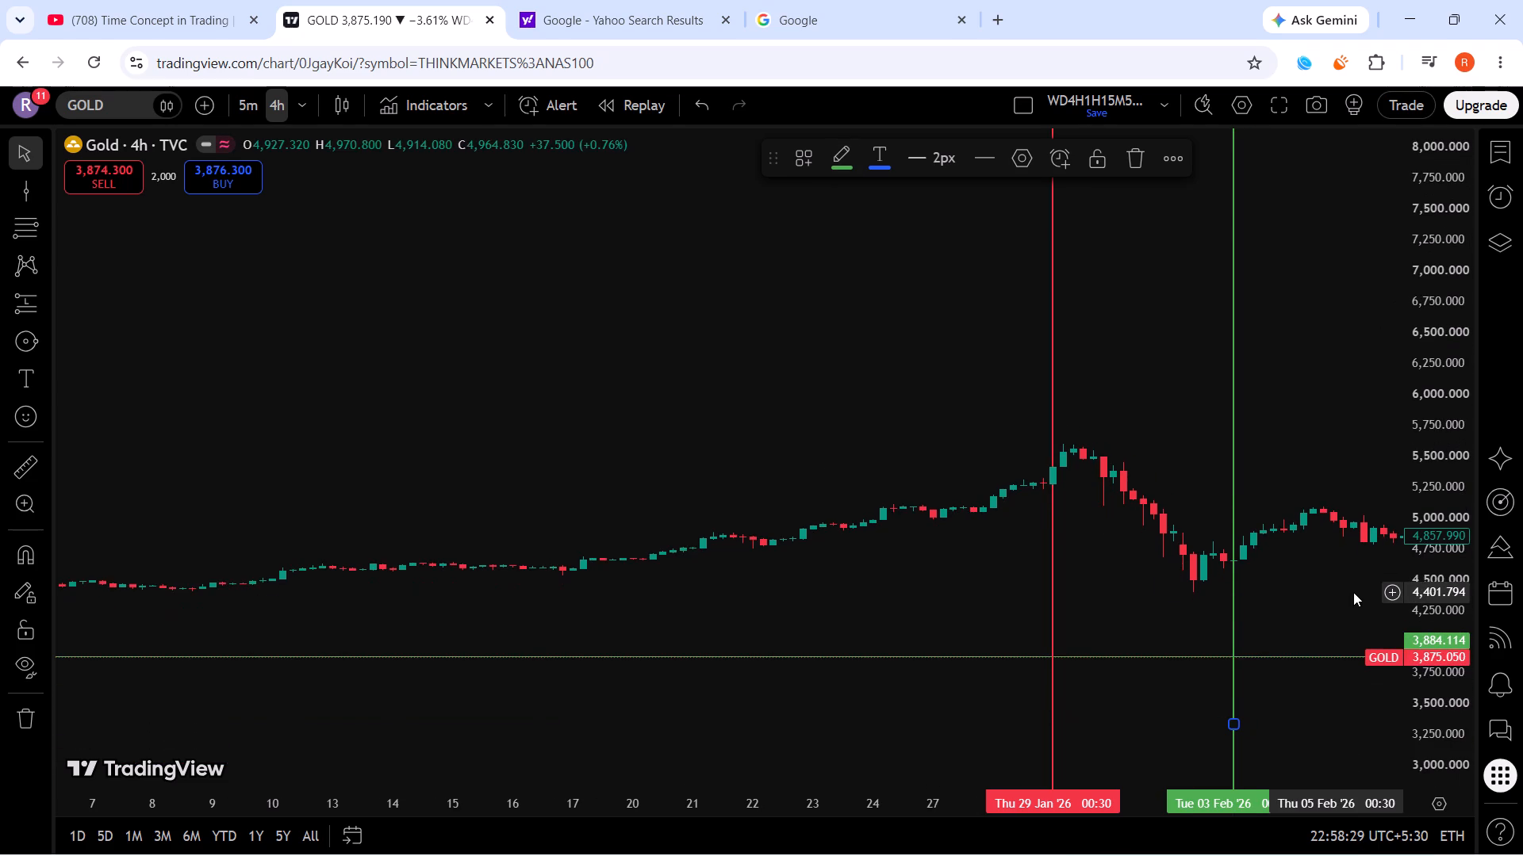
scroll(1353, 592, down, 3)
drag(1353, 592, 877, 597)
scroll(1104, 563, down, 3)
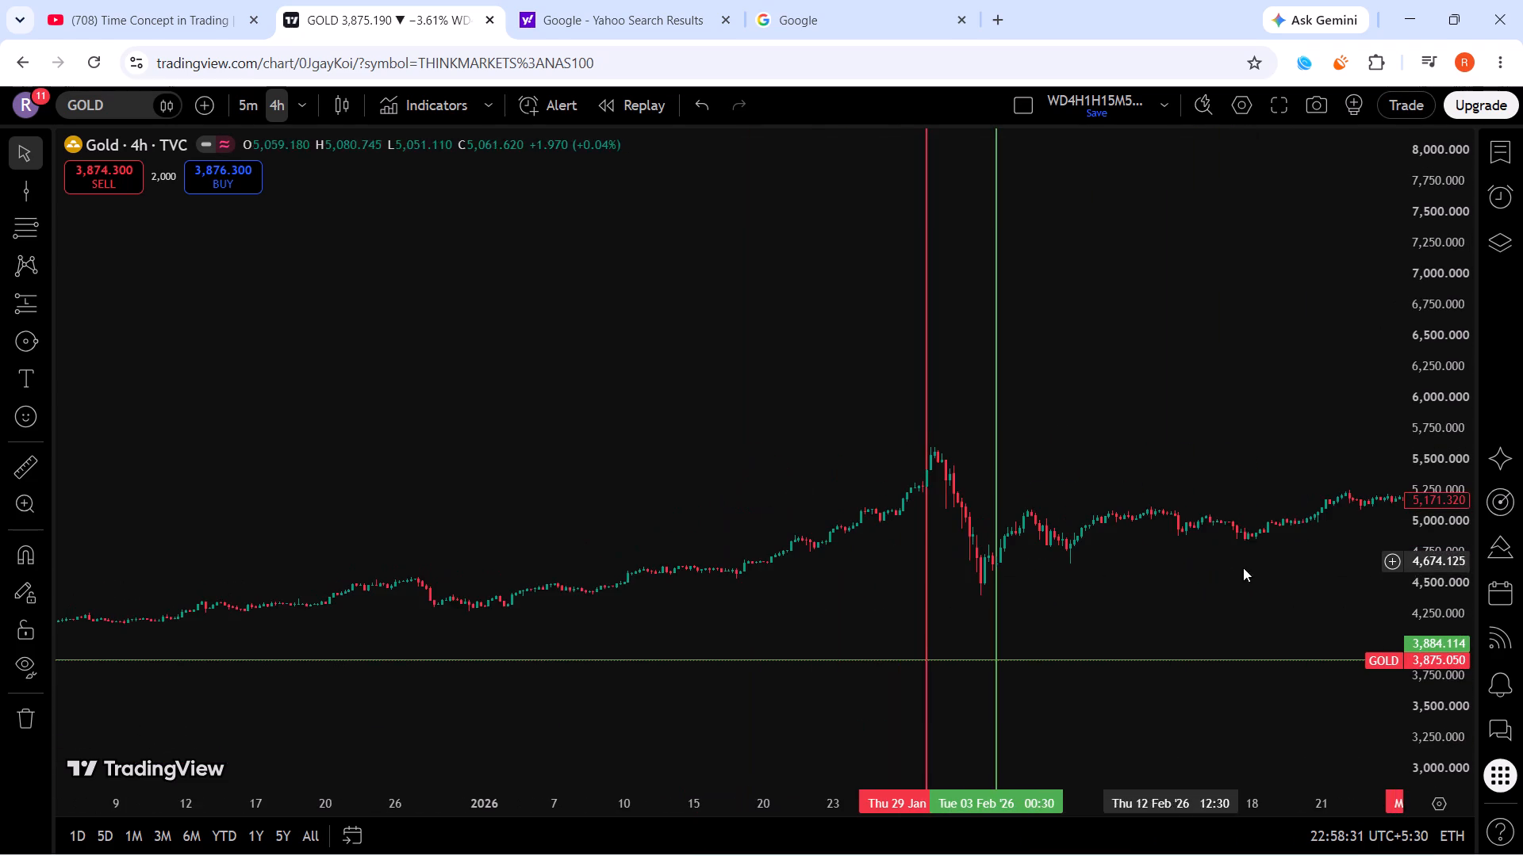
drag(1244, 569, 787, 576)
scroll(1441, 525, down, 11)
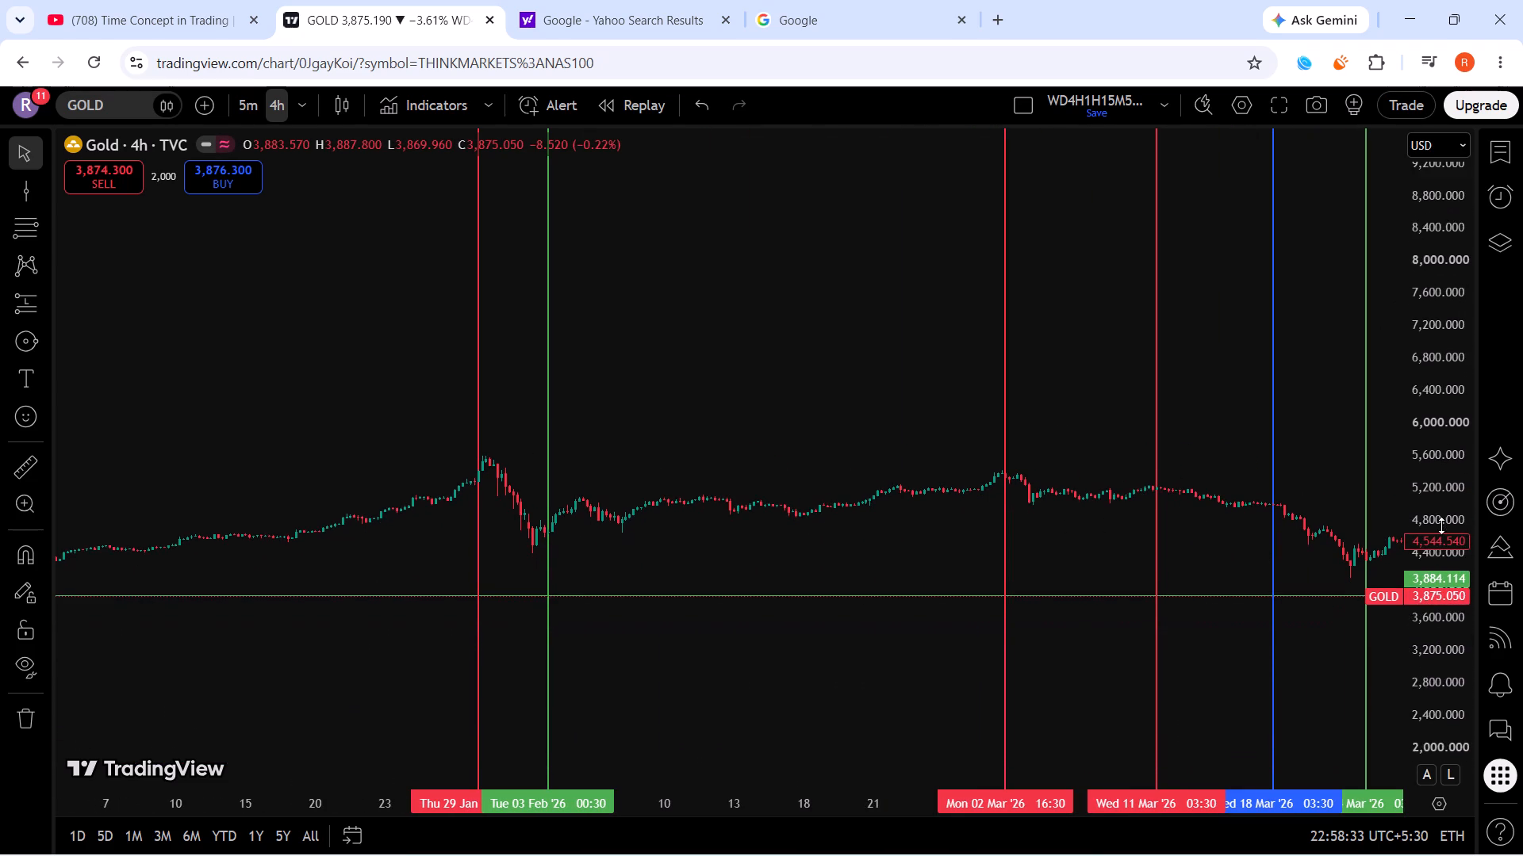
scroll(1437, 533, up, 20)
scroll(1437, 533, up, 11)
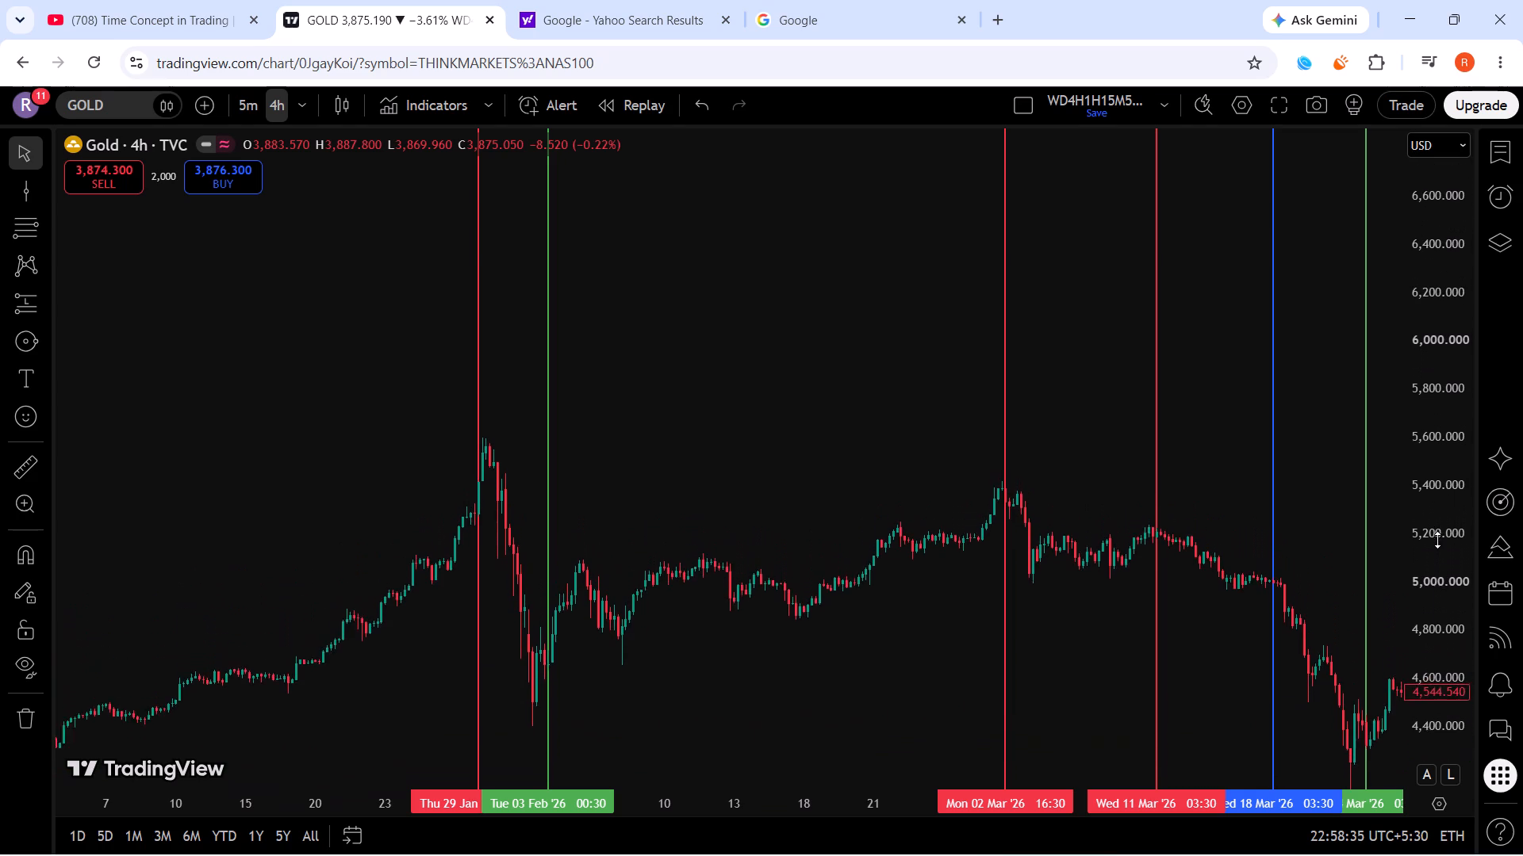
scroll(1437, 540, up, 10)
scroll(1437, 540, down, 20)
scroll(1437, 540, down, 4)
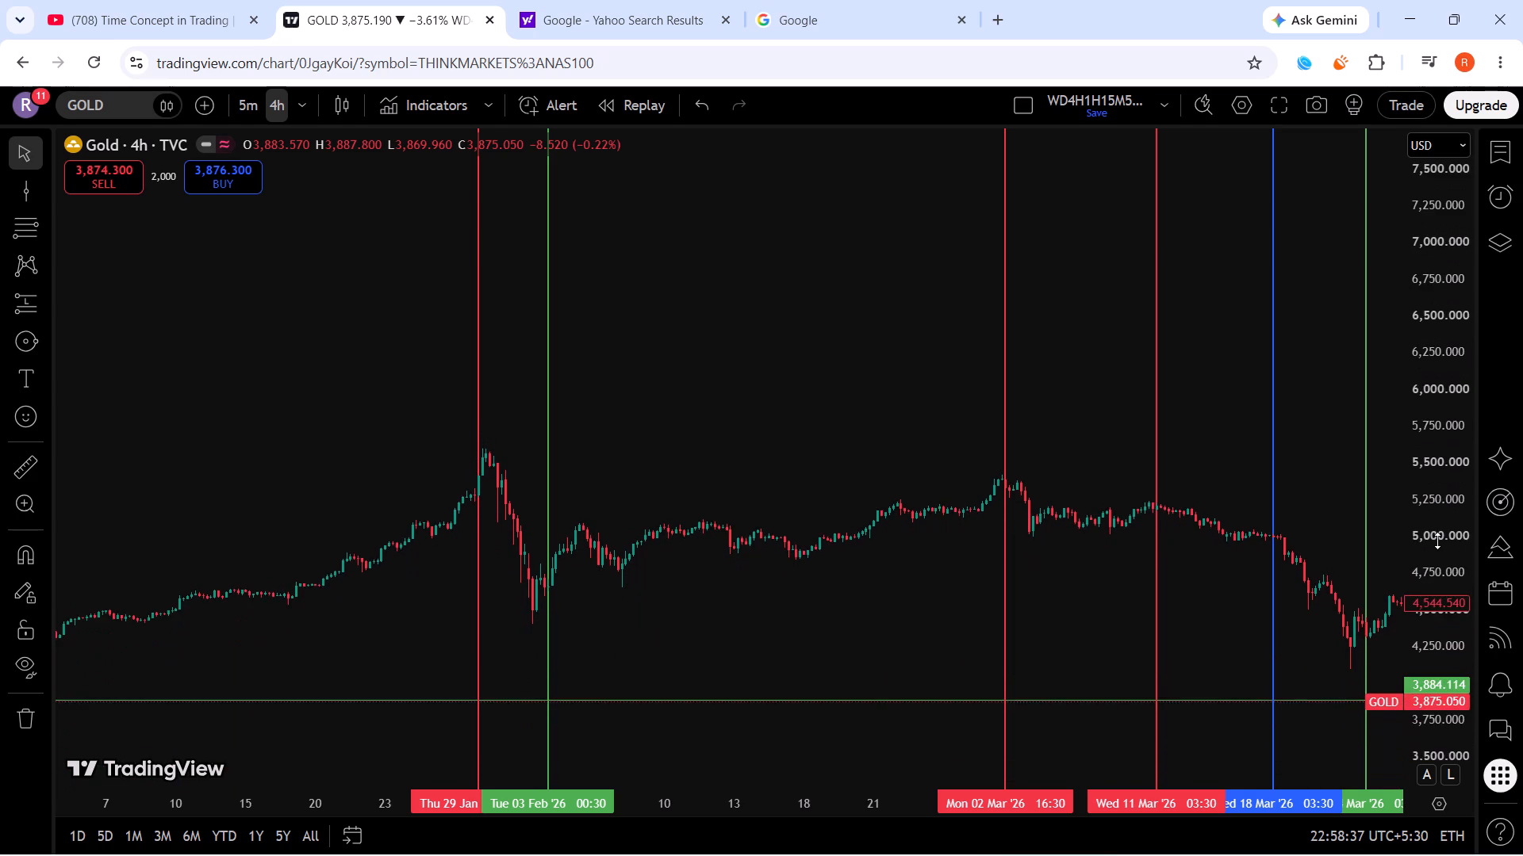
scroll(1437, 541, down, 6)
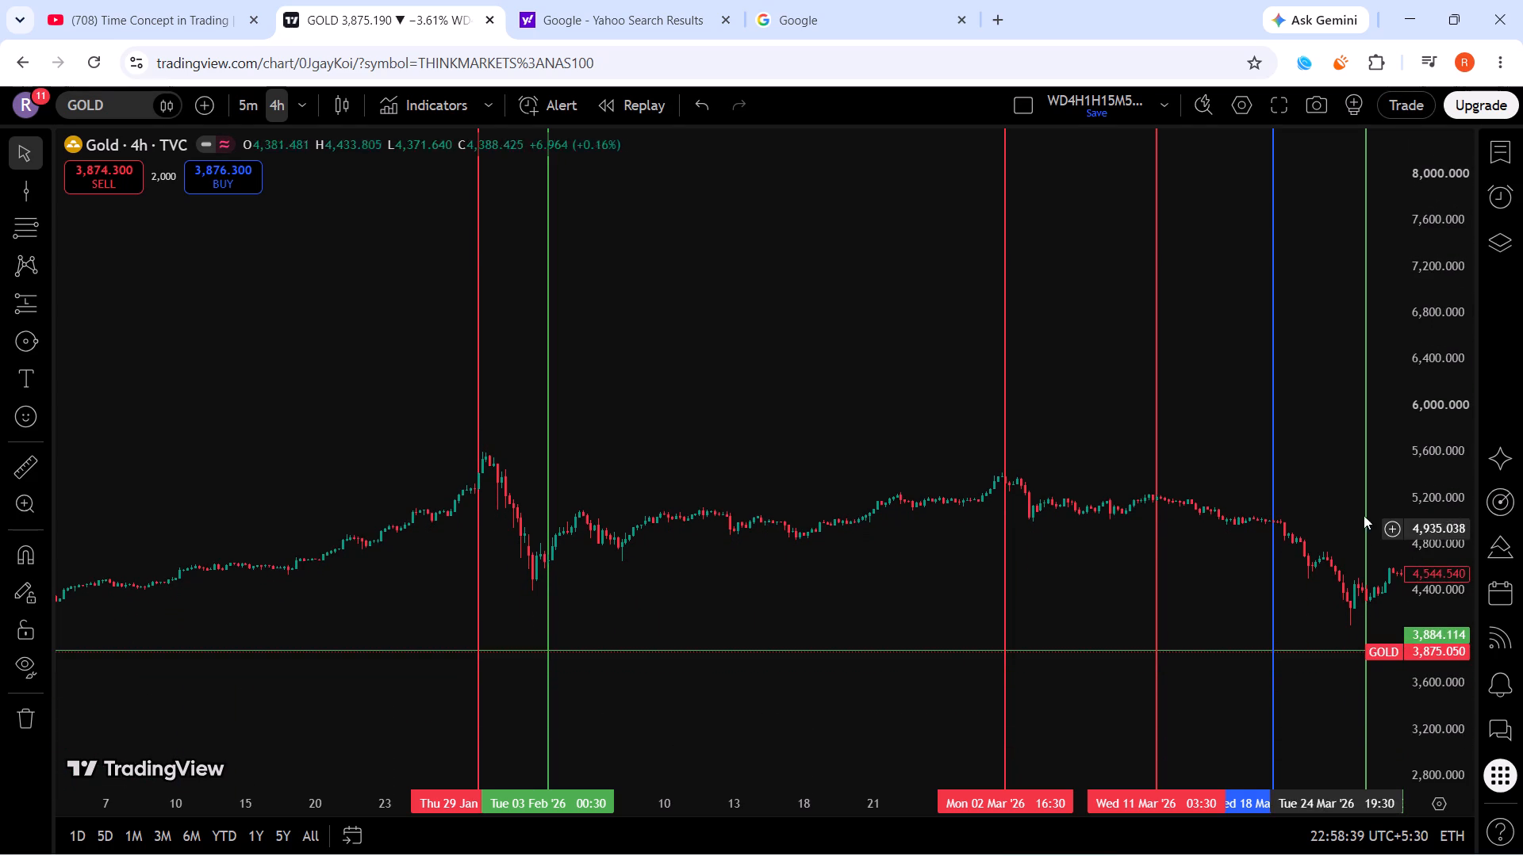
drag(1259, 485, 896, 481)
drag(1143, 474, 972, 468)
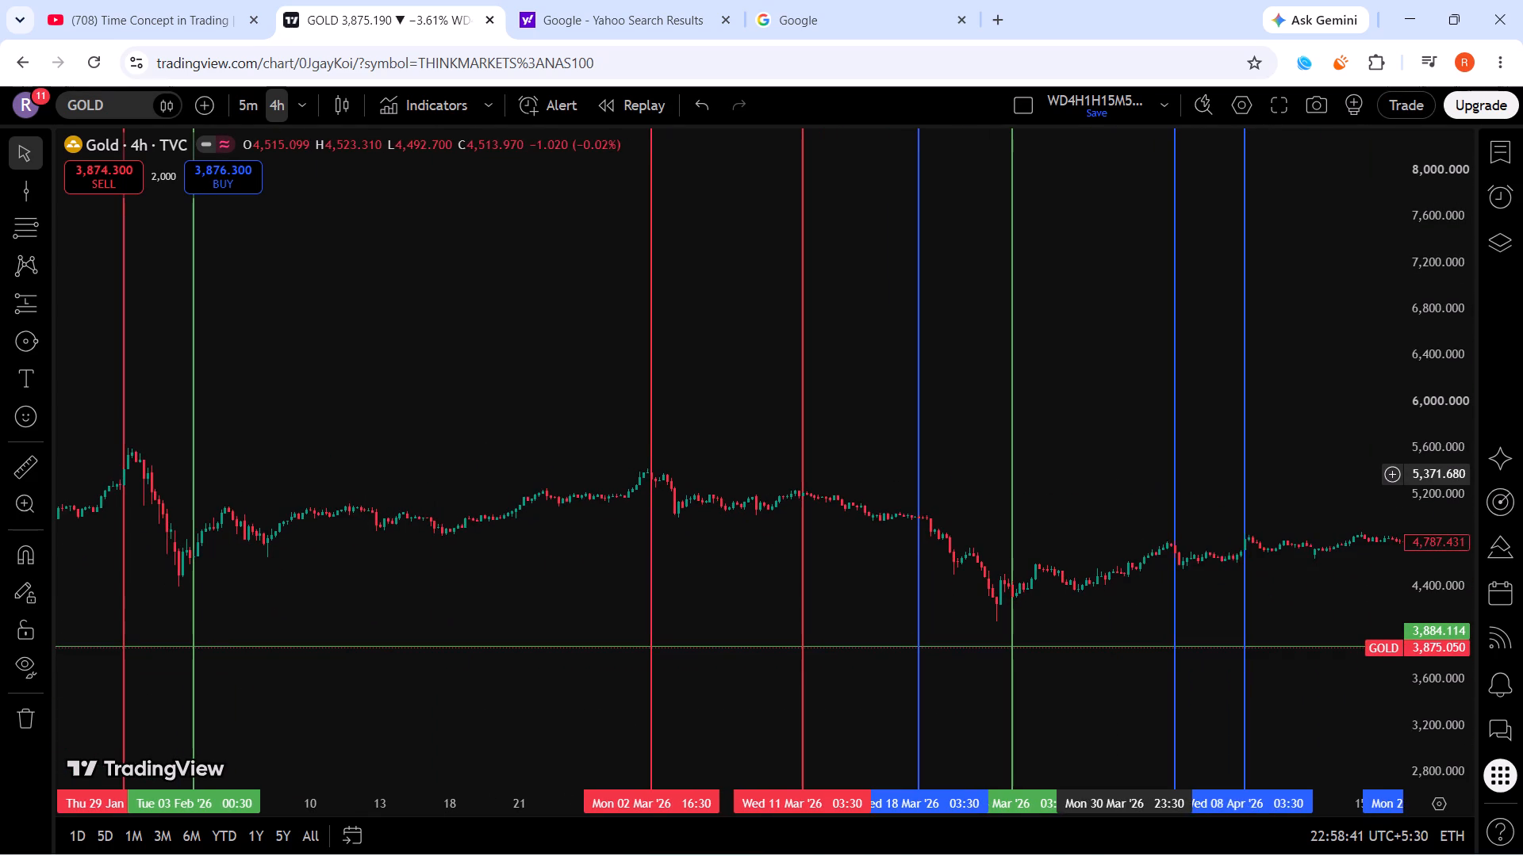
drag(972, 468, 929, 468)
drag(1259, 472, 926, 418)
drag(1262, 422, 1019, 405)
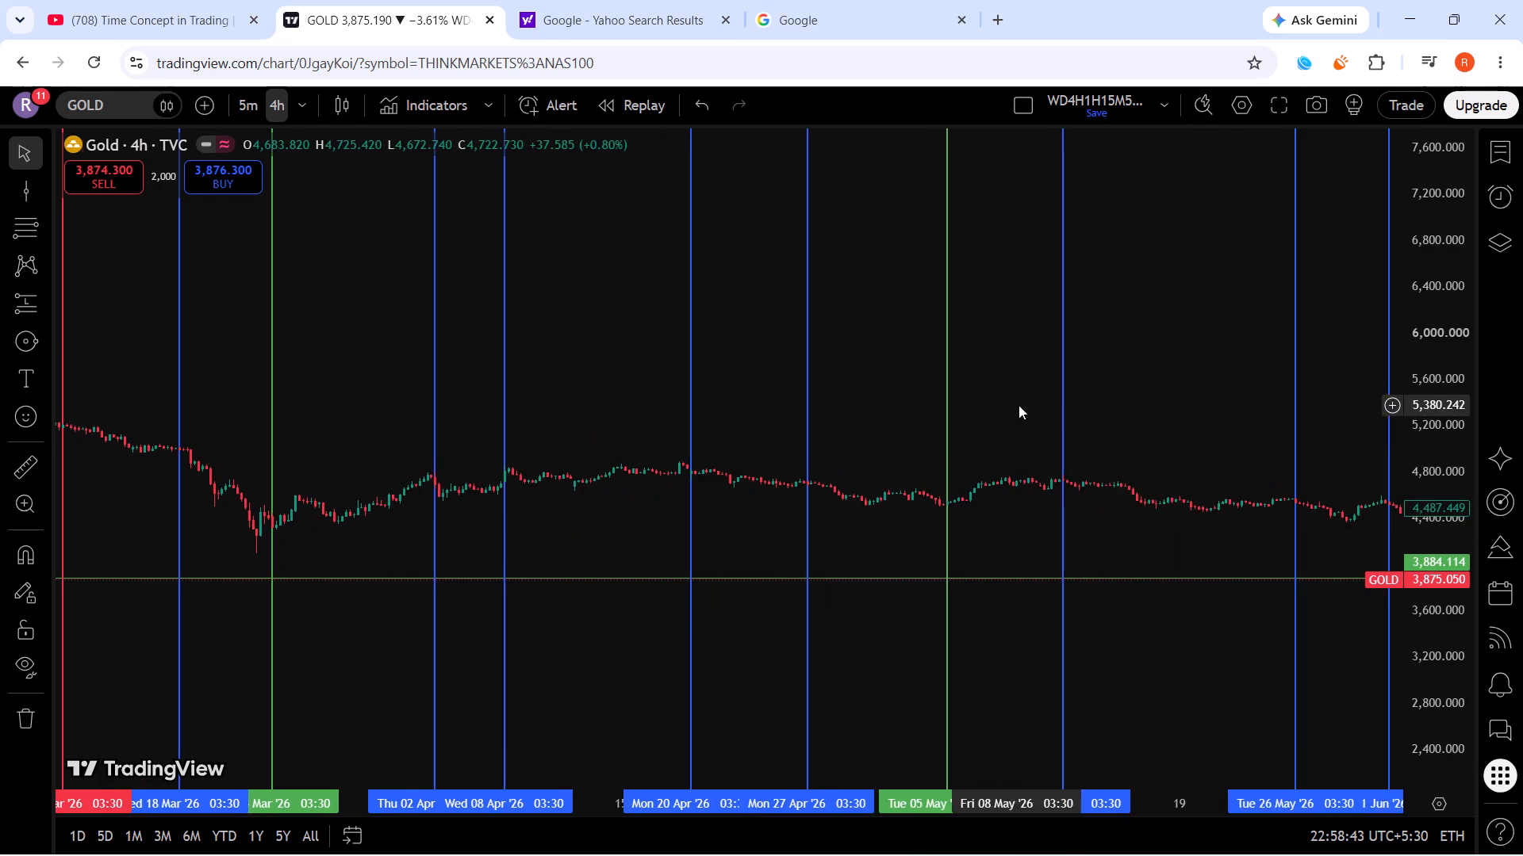
Place a green vertical line at 11 June 2026, 03:30, on the mid-June swing low.
drag(1357, 446, 953, 432)
drag(1367, 440, 1024, 431)
scroll(1398, 544, up, 4)
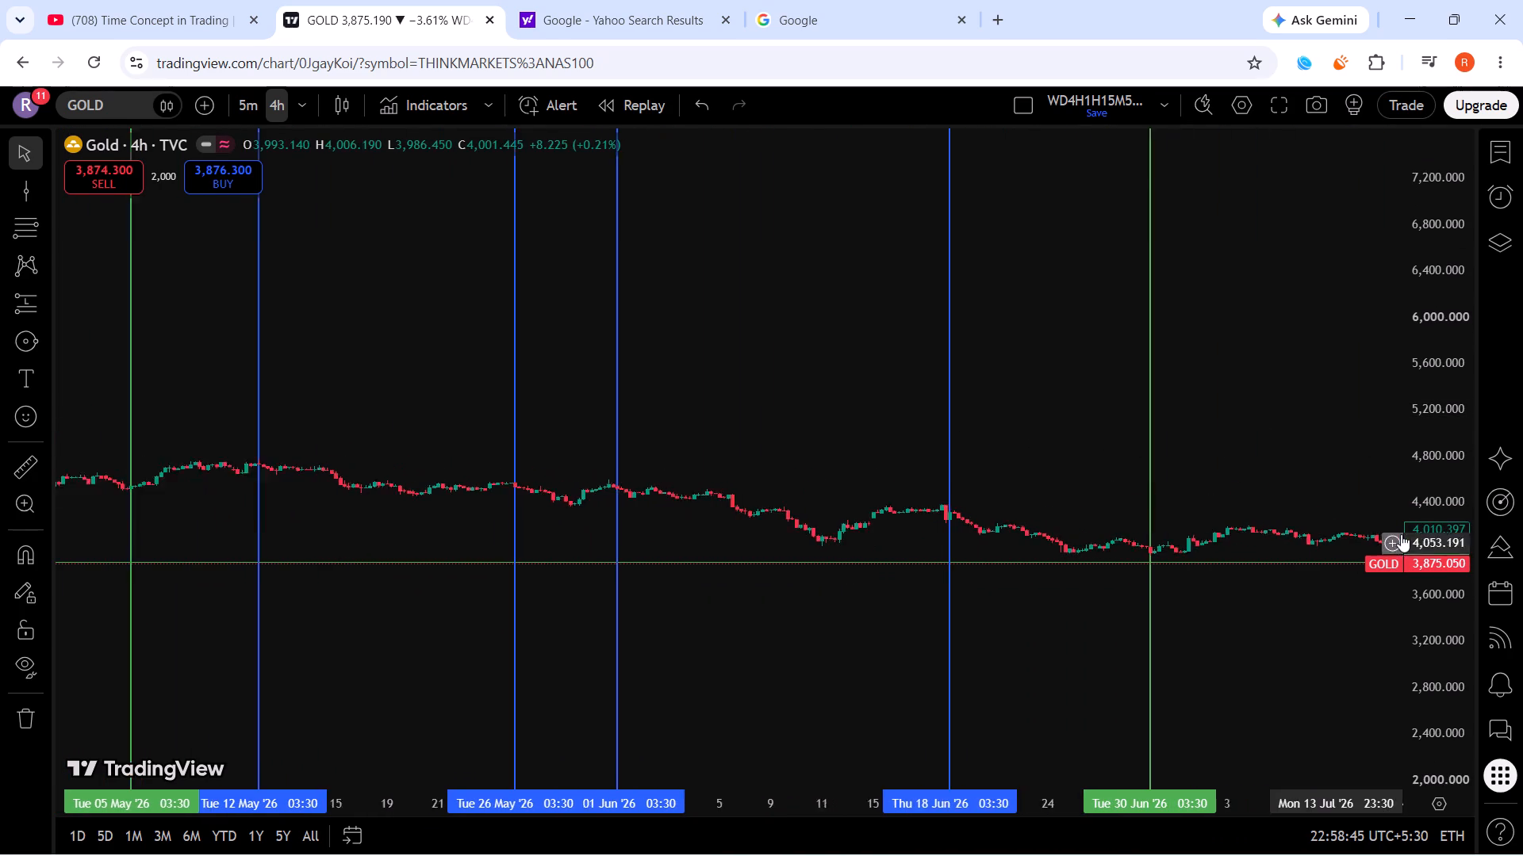
scroll(1450, 554, up, 20)
scroll(1522, 514, up, 9)
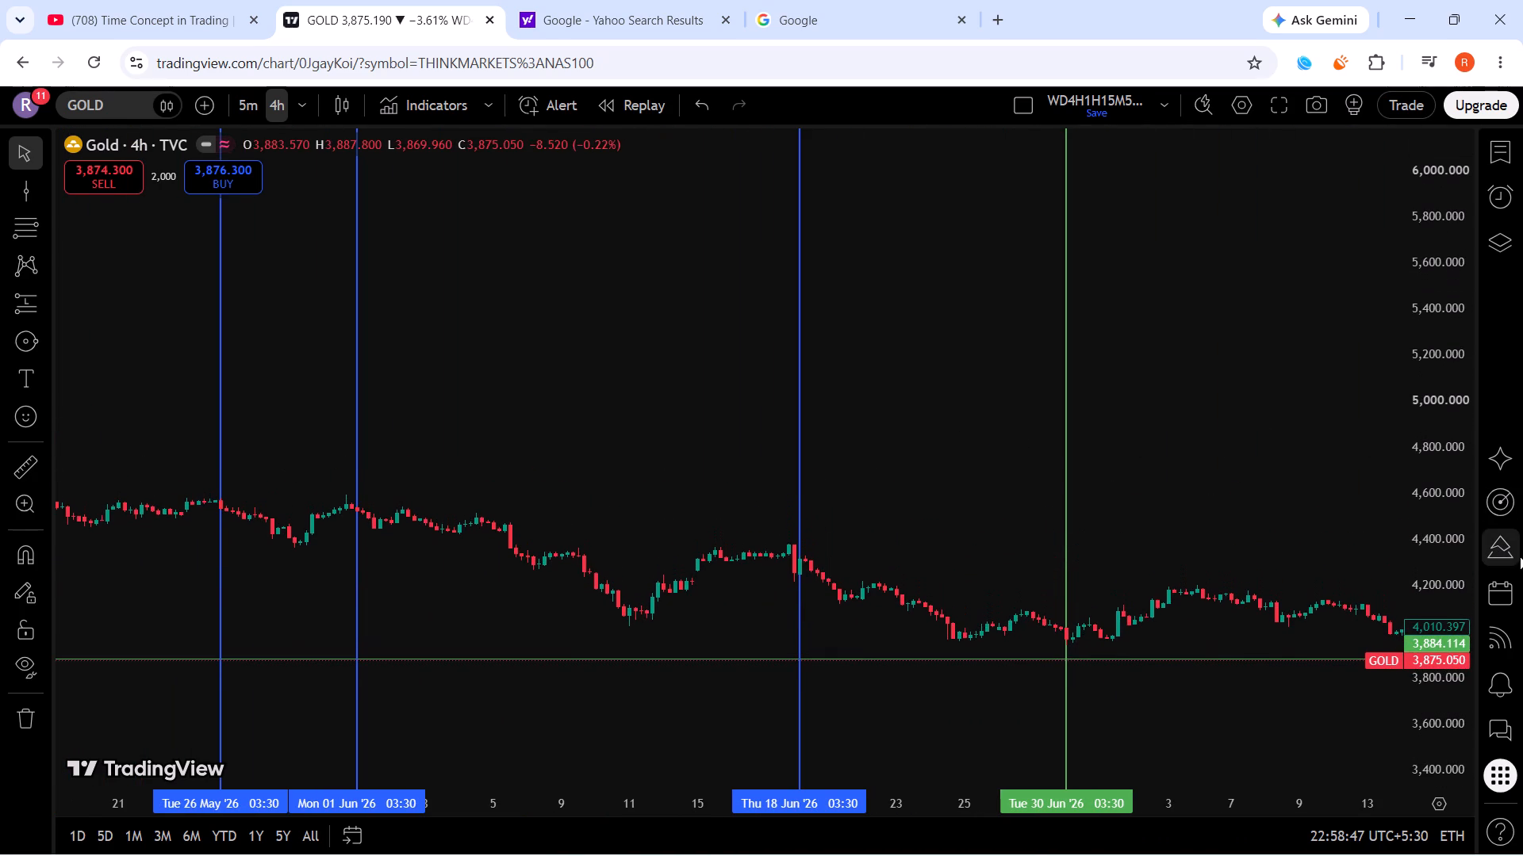
scroll(1520, 556, up, 5)
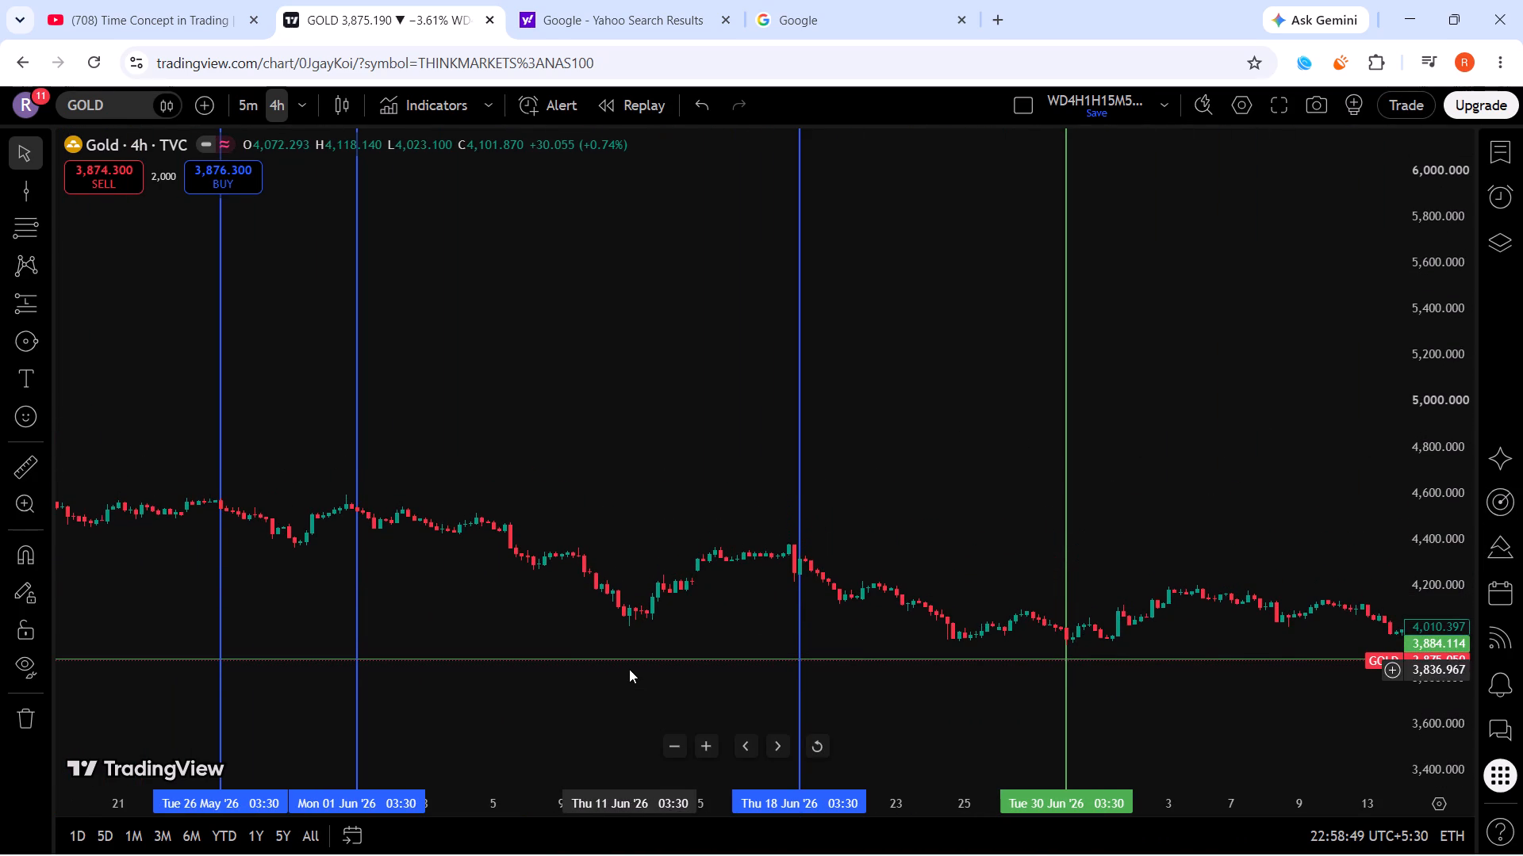
click(31, 197)
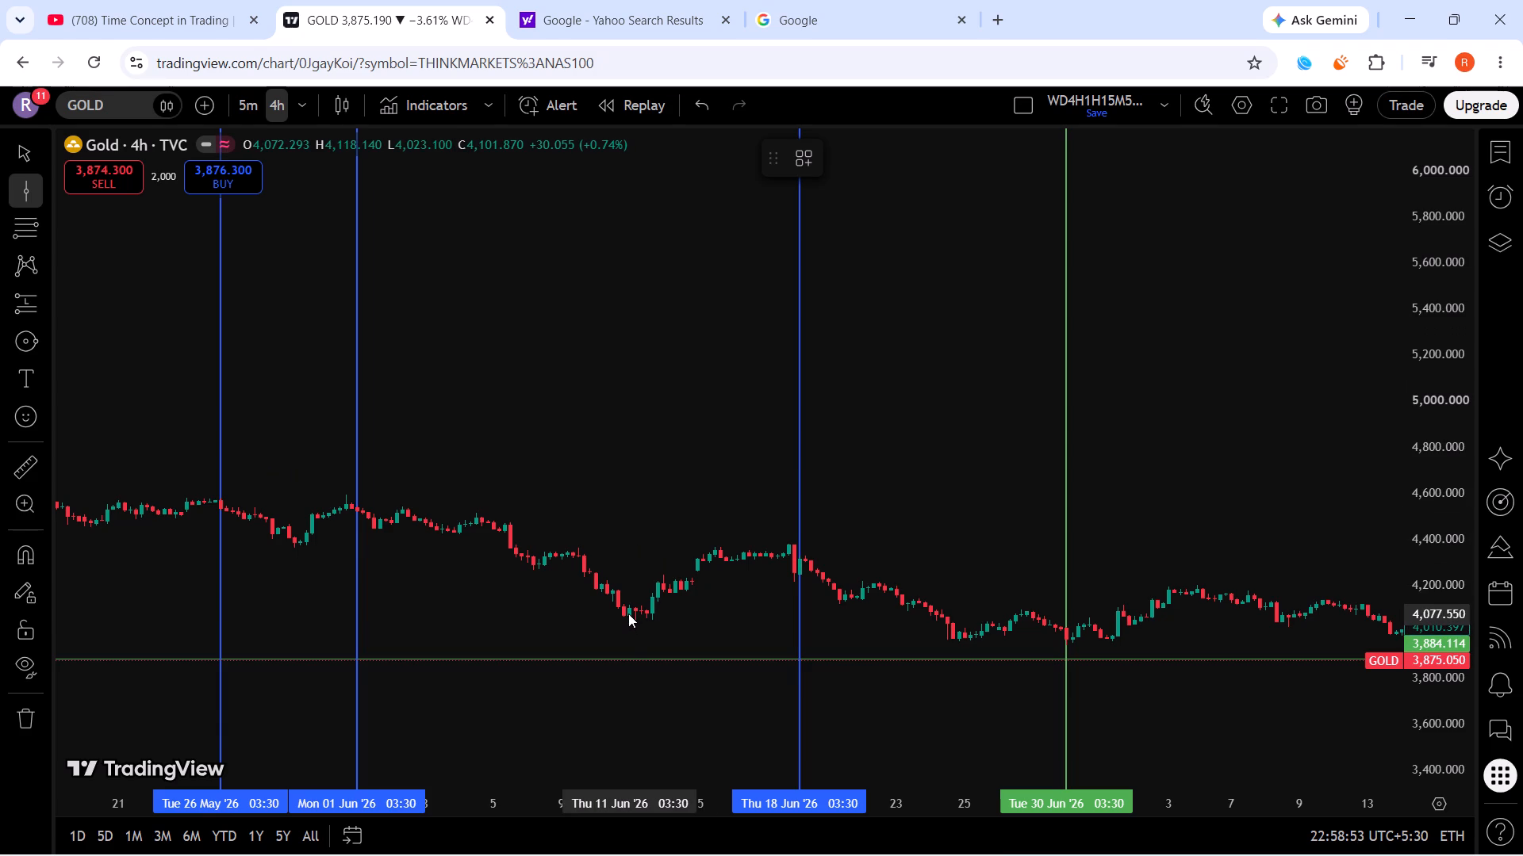
click(630, 613)
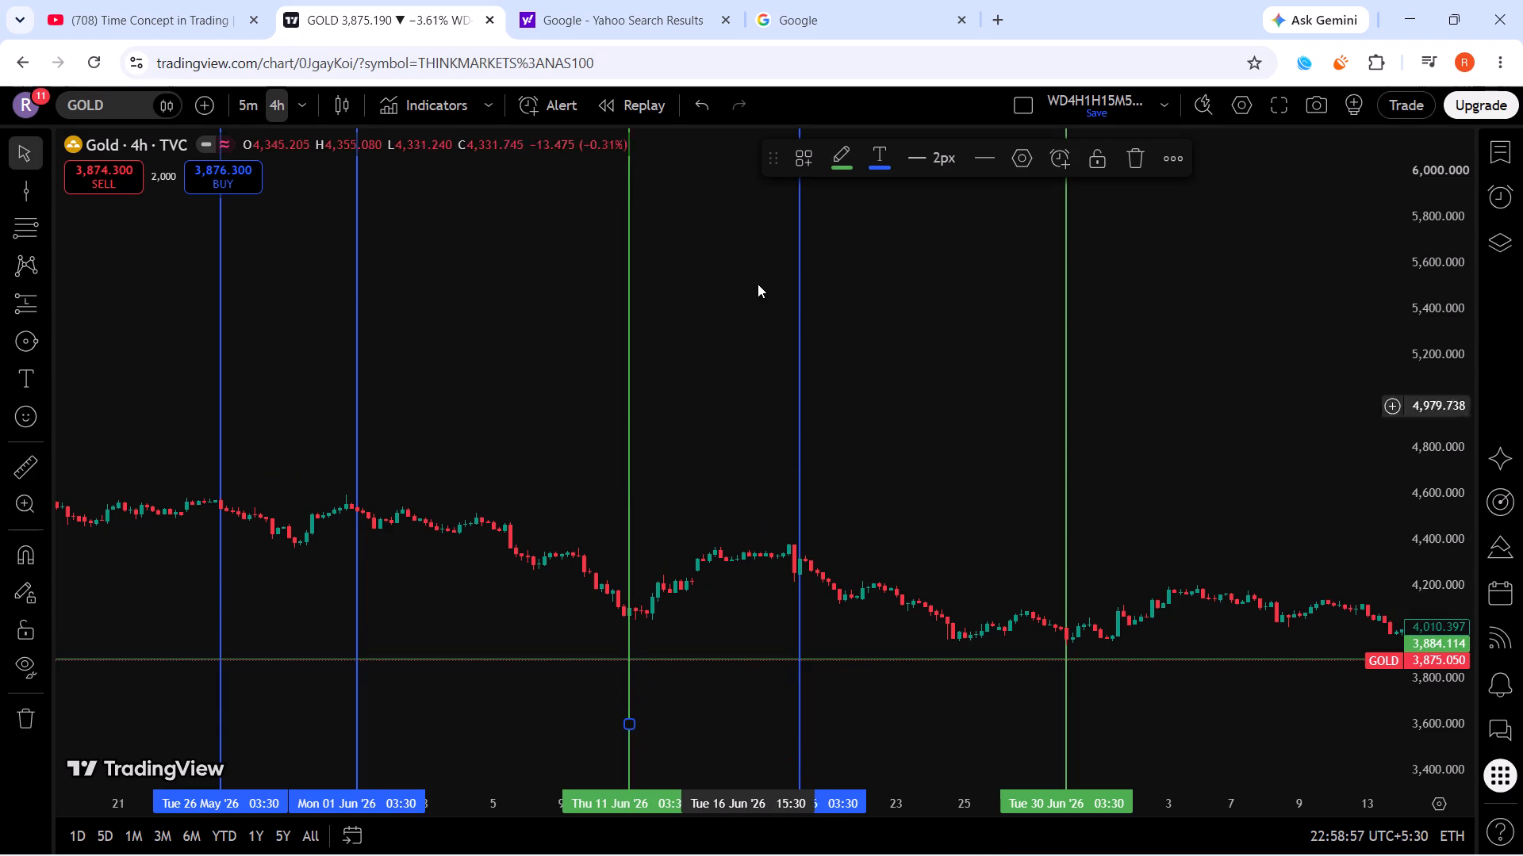
Review the coloured vertical lines against gold's swing highs and lows from February to late June 2026.
scroll(738, 286, down, 5)
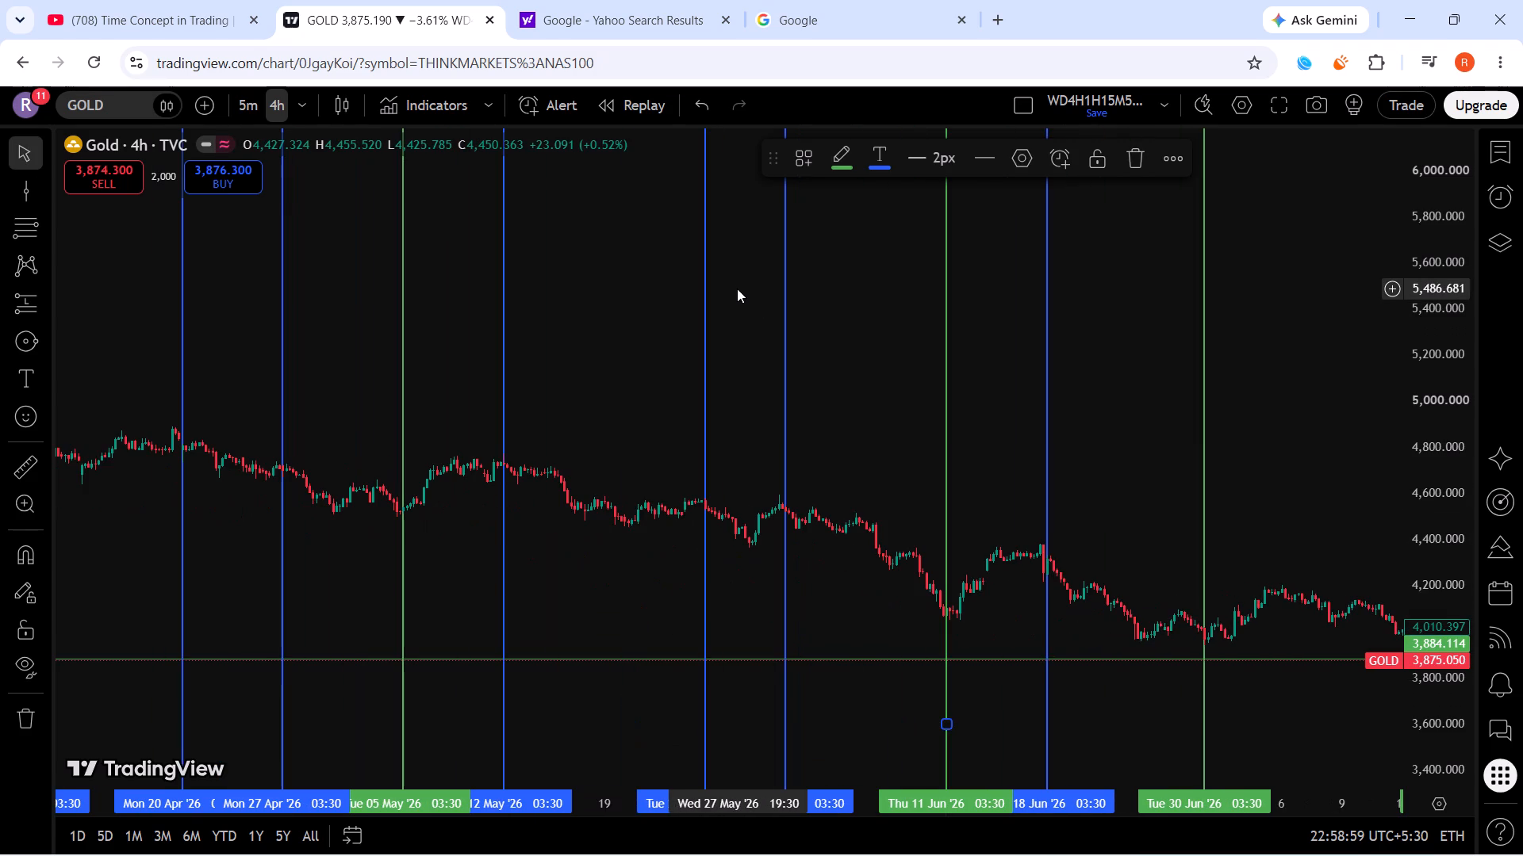
scroll(737, 289, up, 6)
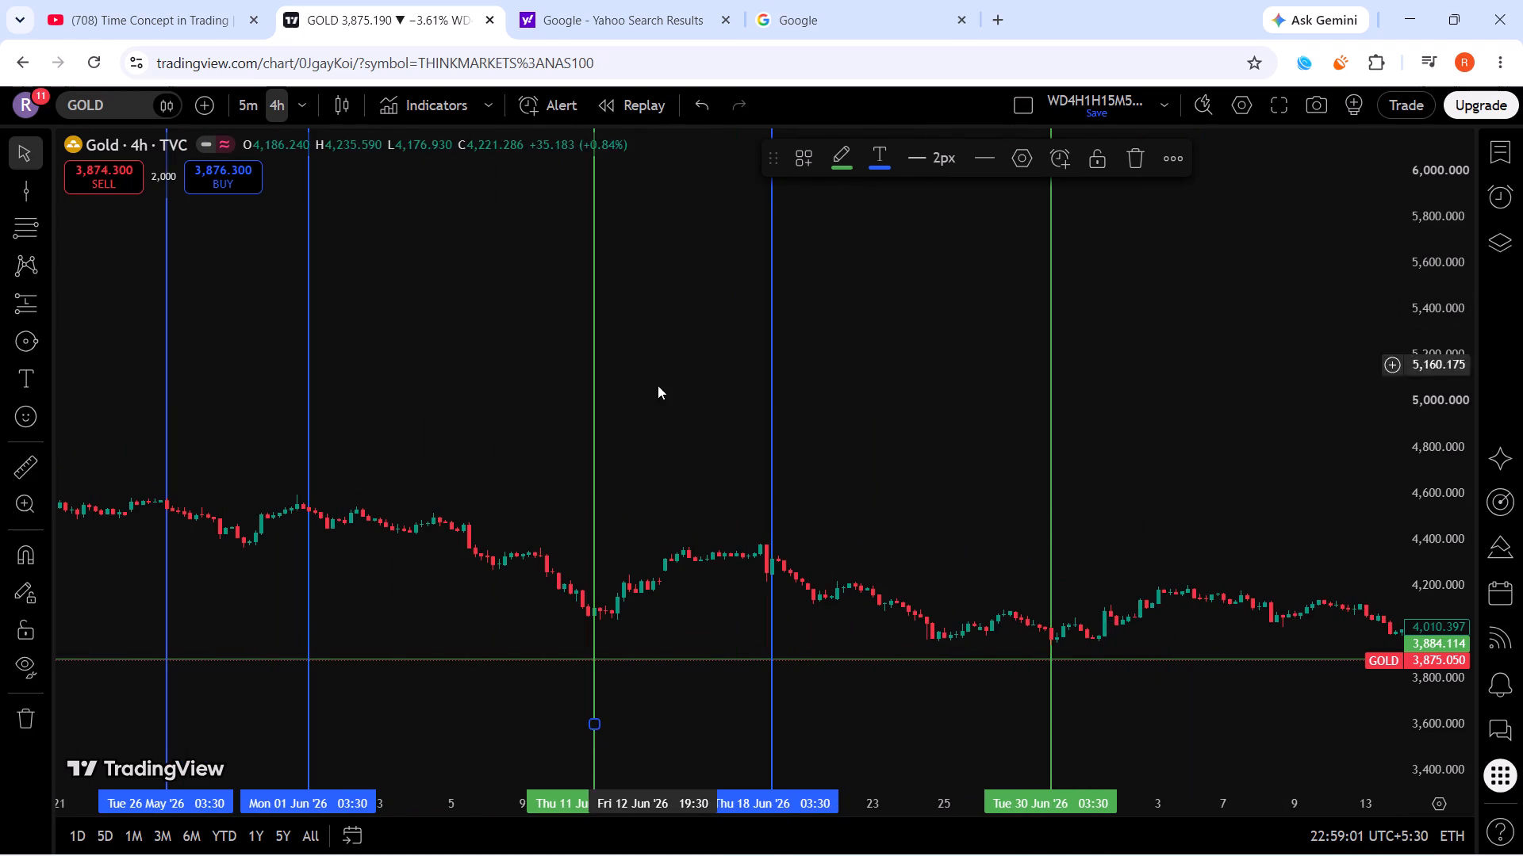
drag(660, 403, 1066, 246)
scroll(1029, 347, up, 4)
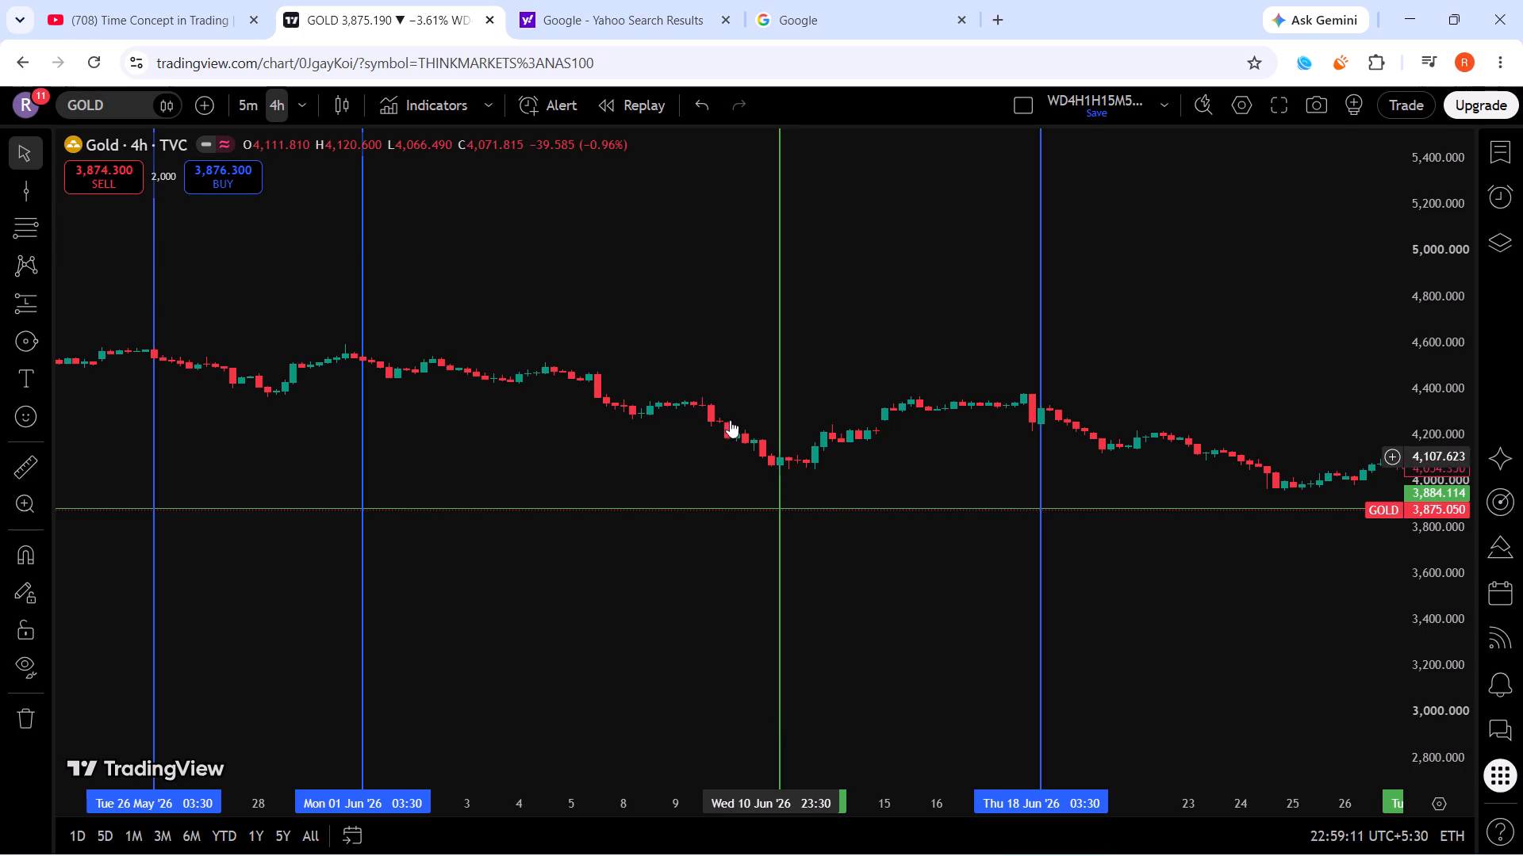
scroll(708, 403, down, 16)
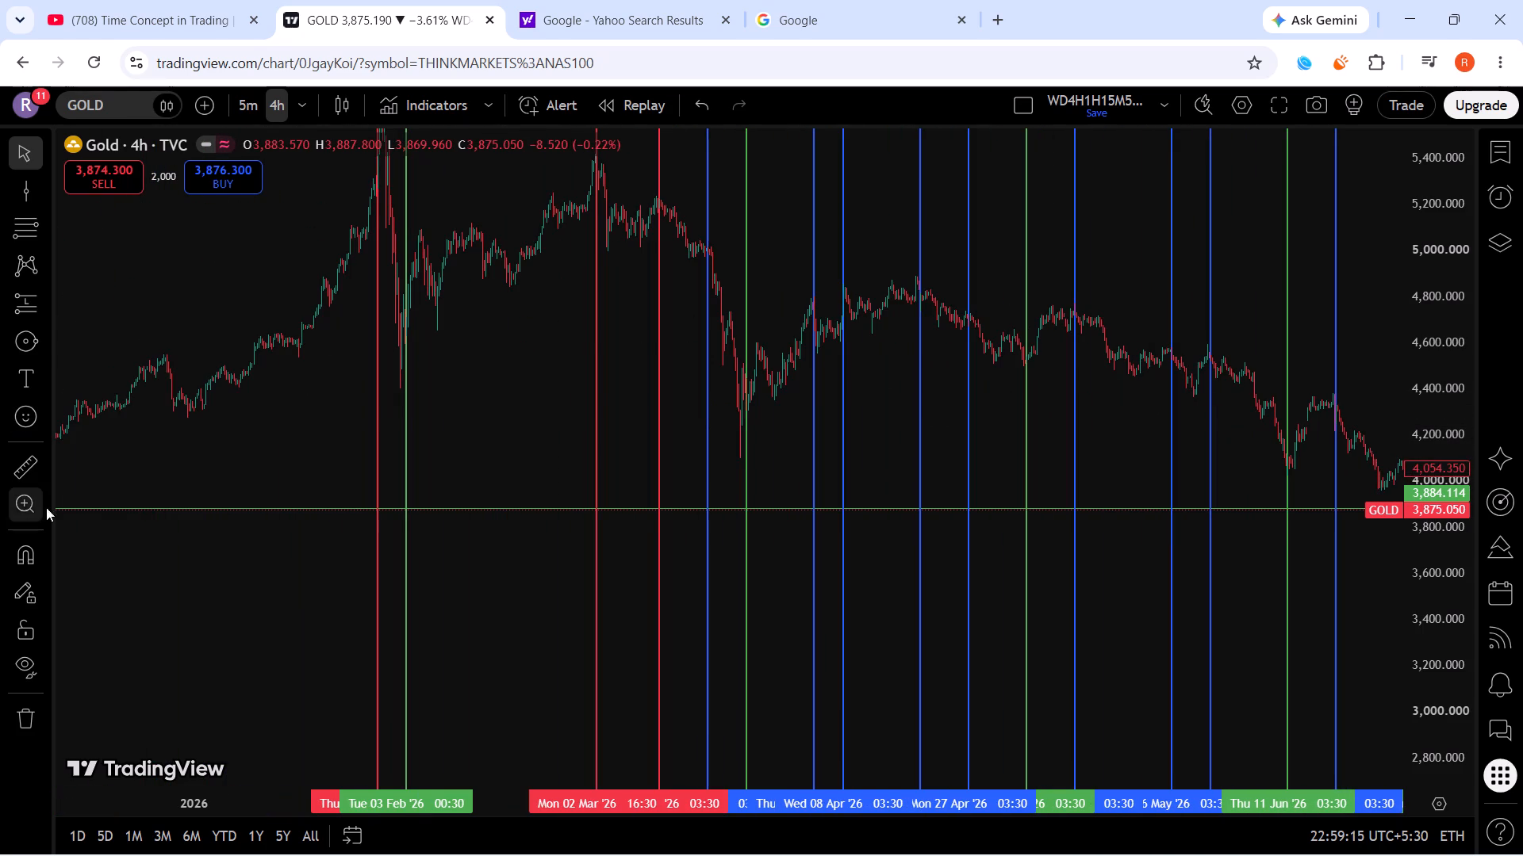
scroll(1069, 445, up, 4)
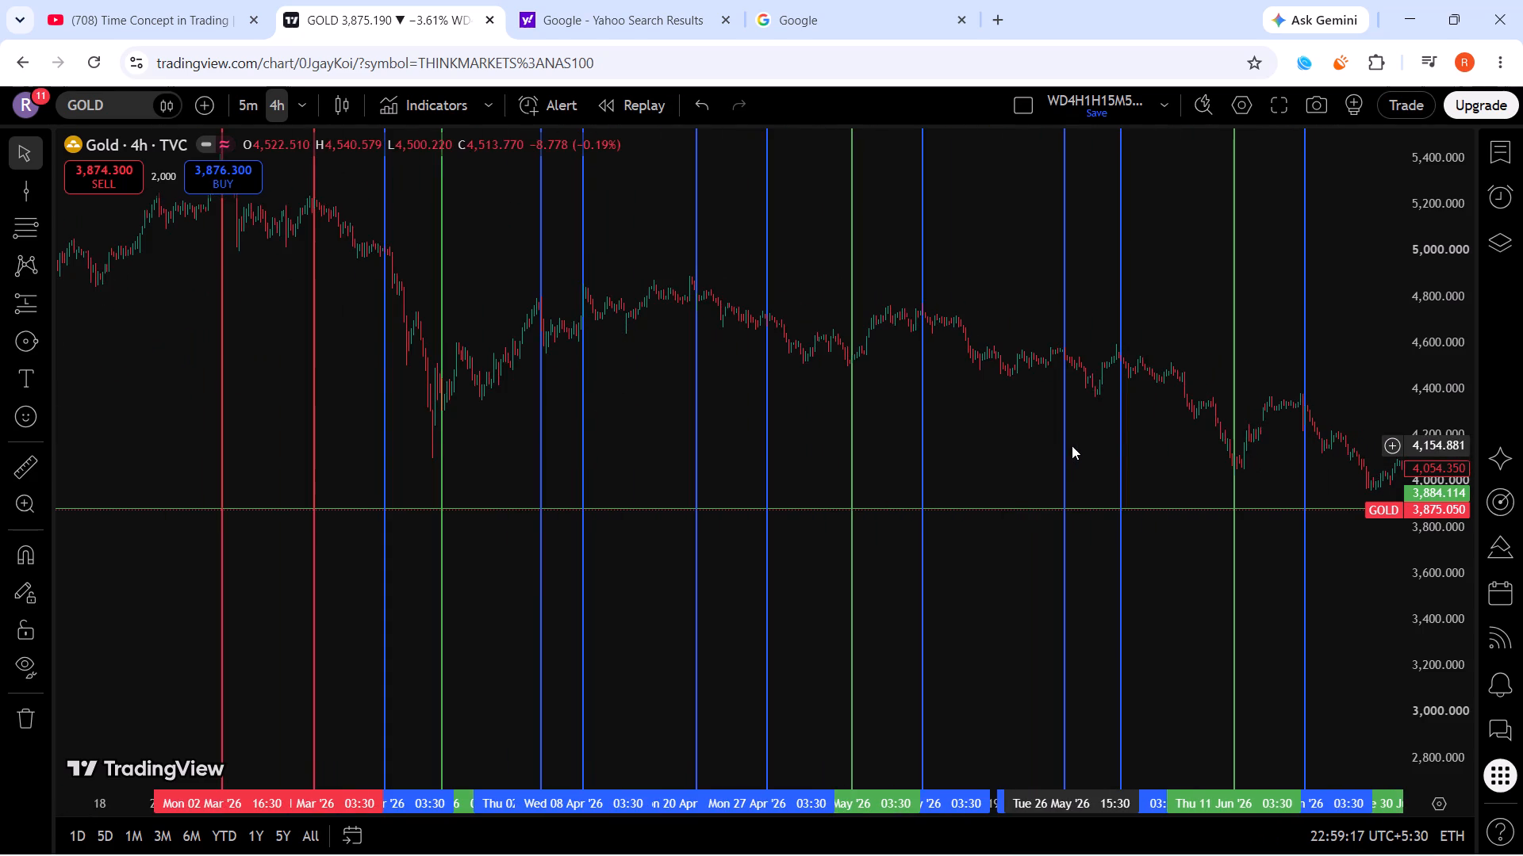
scroll(1074, 445, up, 10)
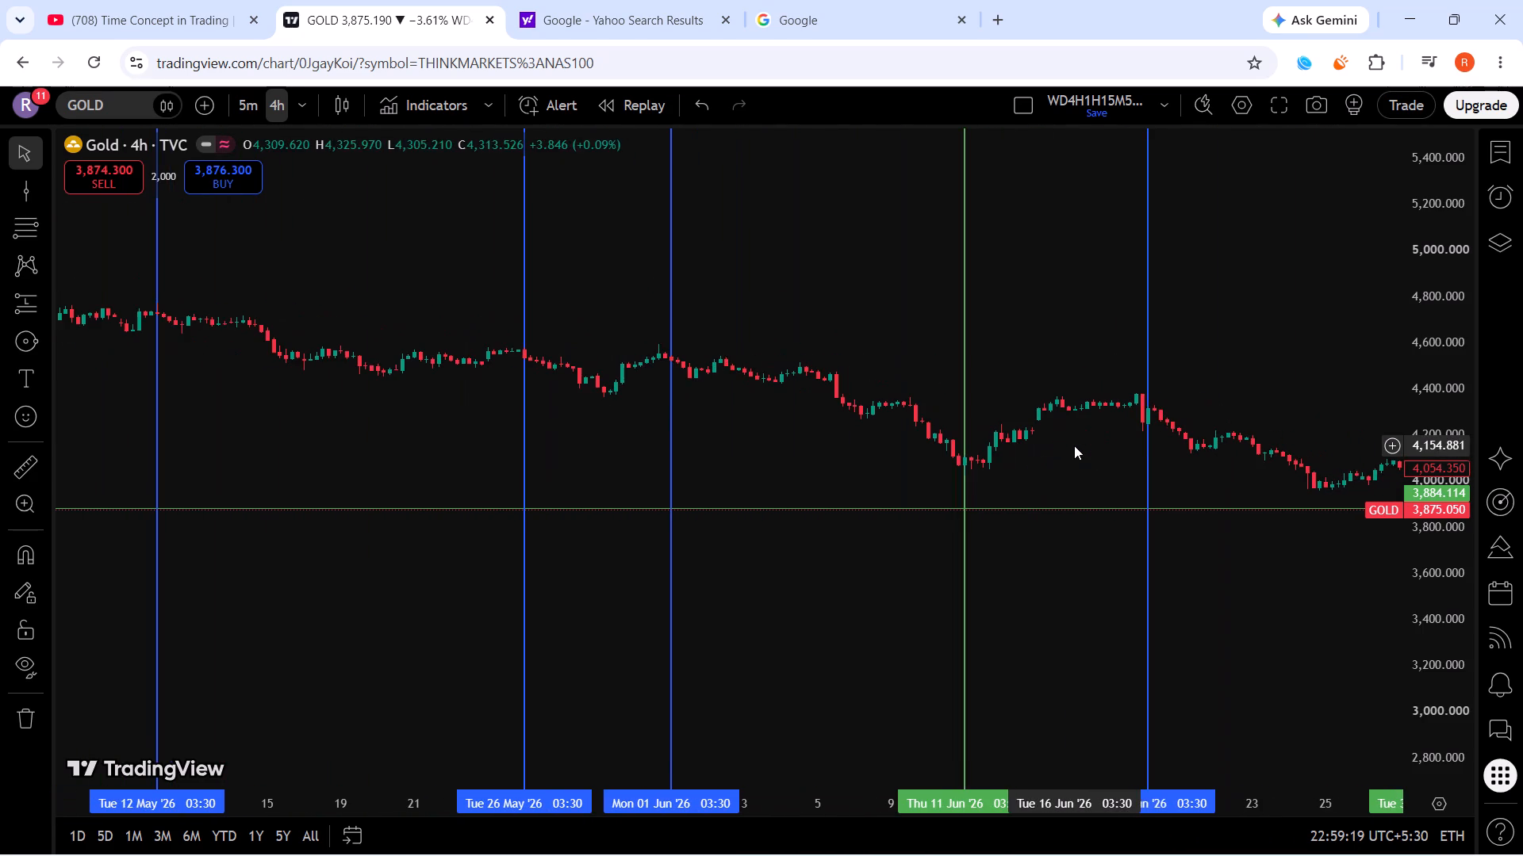
scroll(1442, 458, up, 18)
scroll(1442, 458, up, 4)
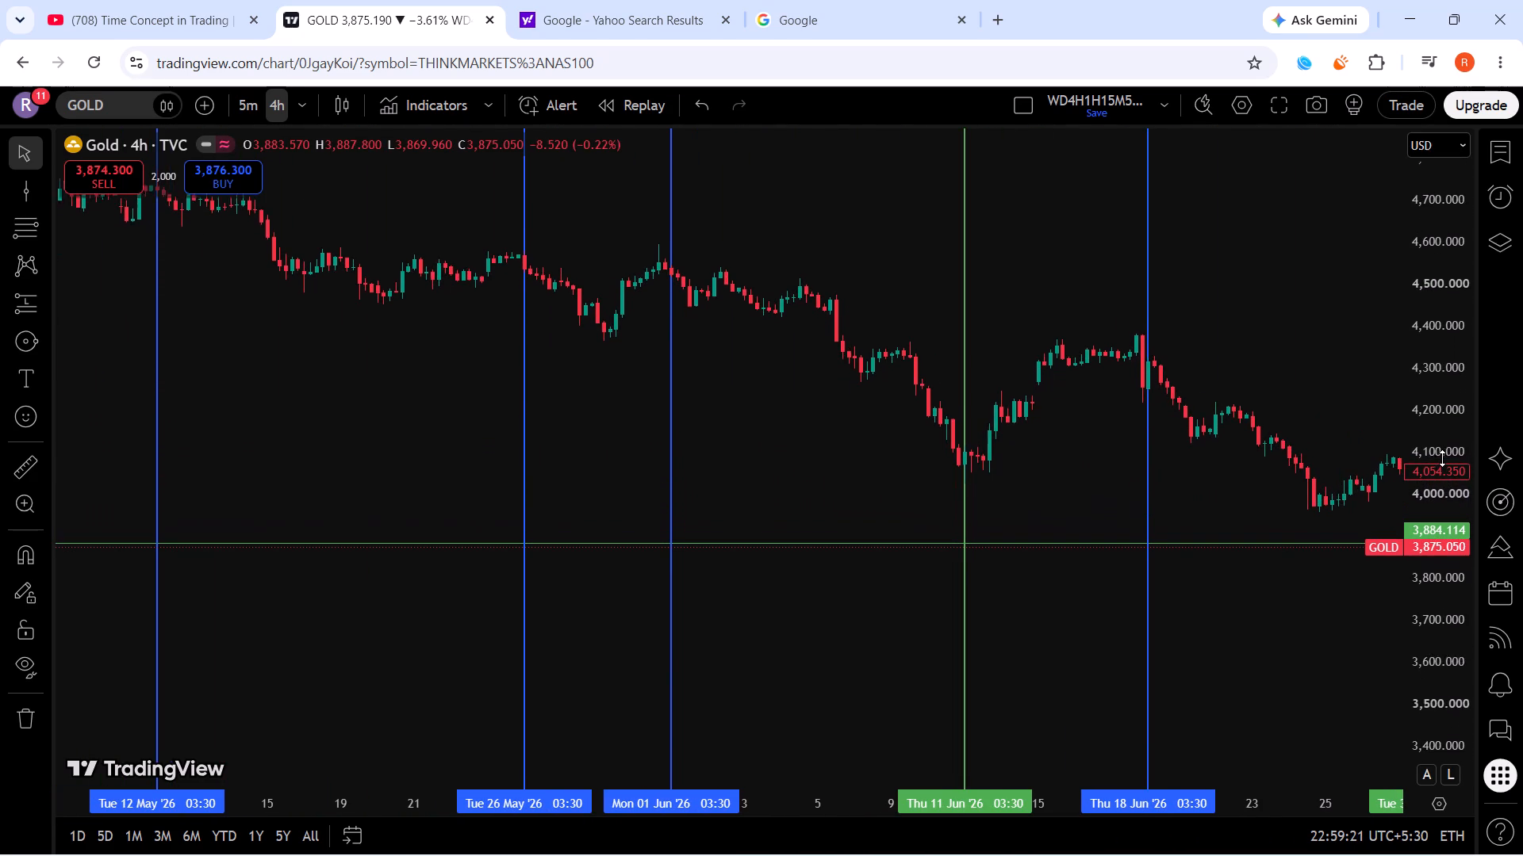
scroll(1442, 458, up, 2)
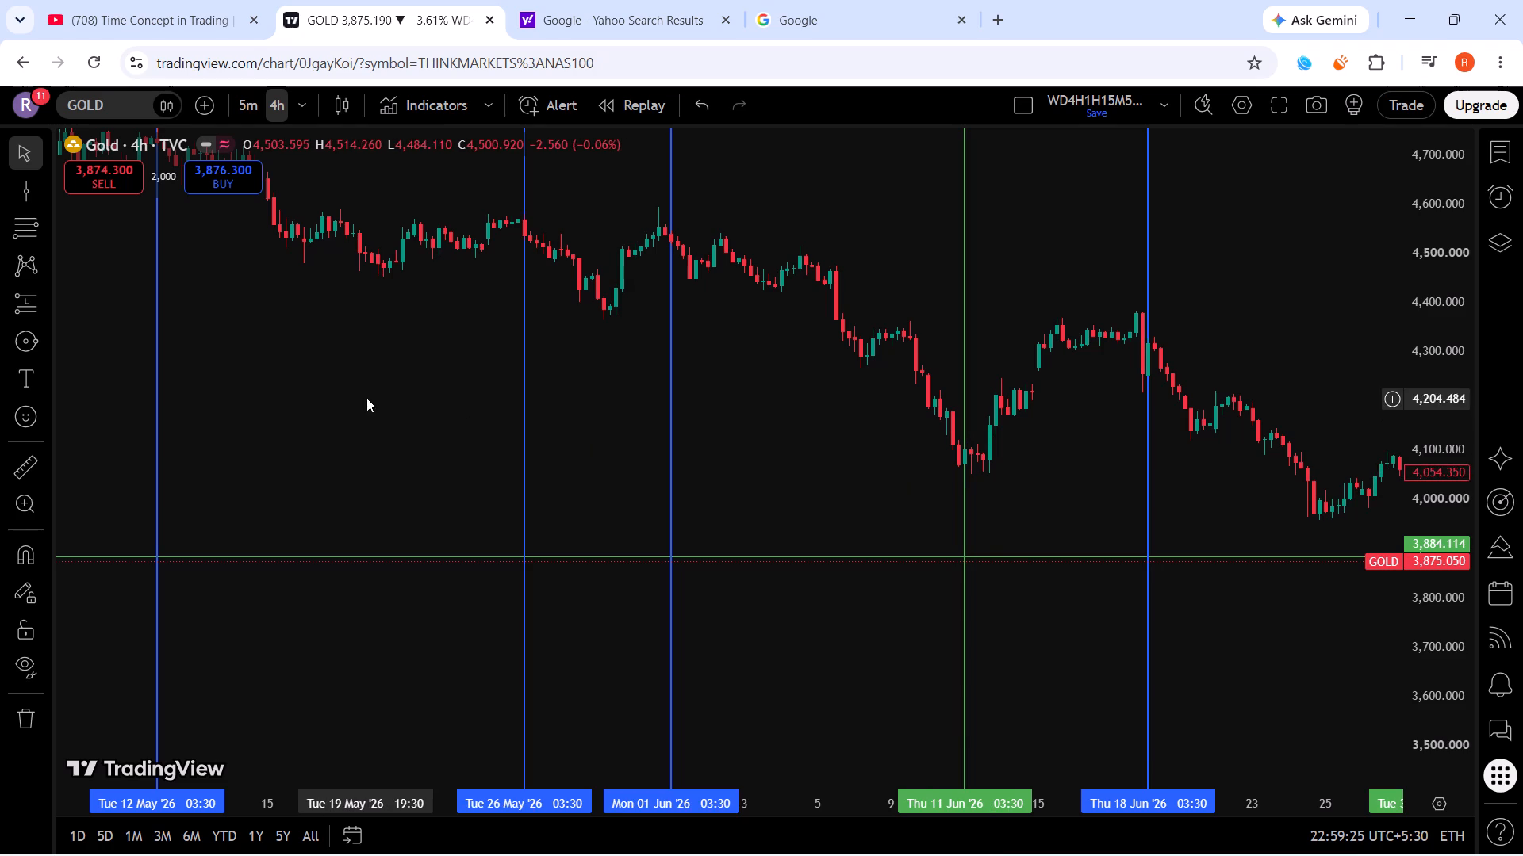
Place a green vertical line at 25 June 2026, 03:30, on the late-June swing low.
scroll(565, 394, down, 9)
scroll(616, 387, up, 6)
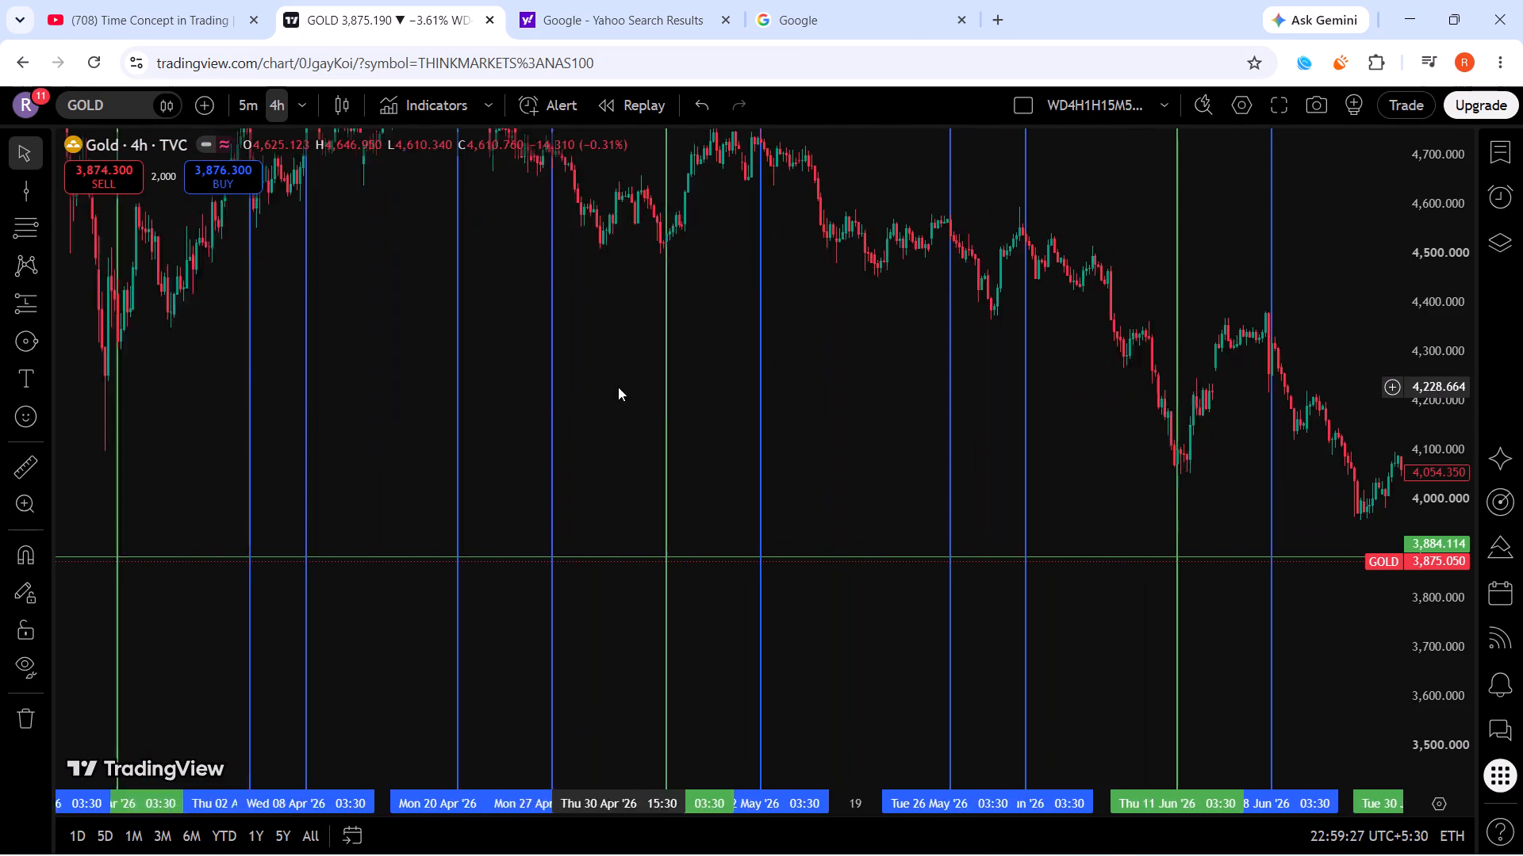
scroll(618, 387, up, 8)
scroll(1341, 410, up, 2)
drag(1341, 410, 810, 403)
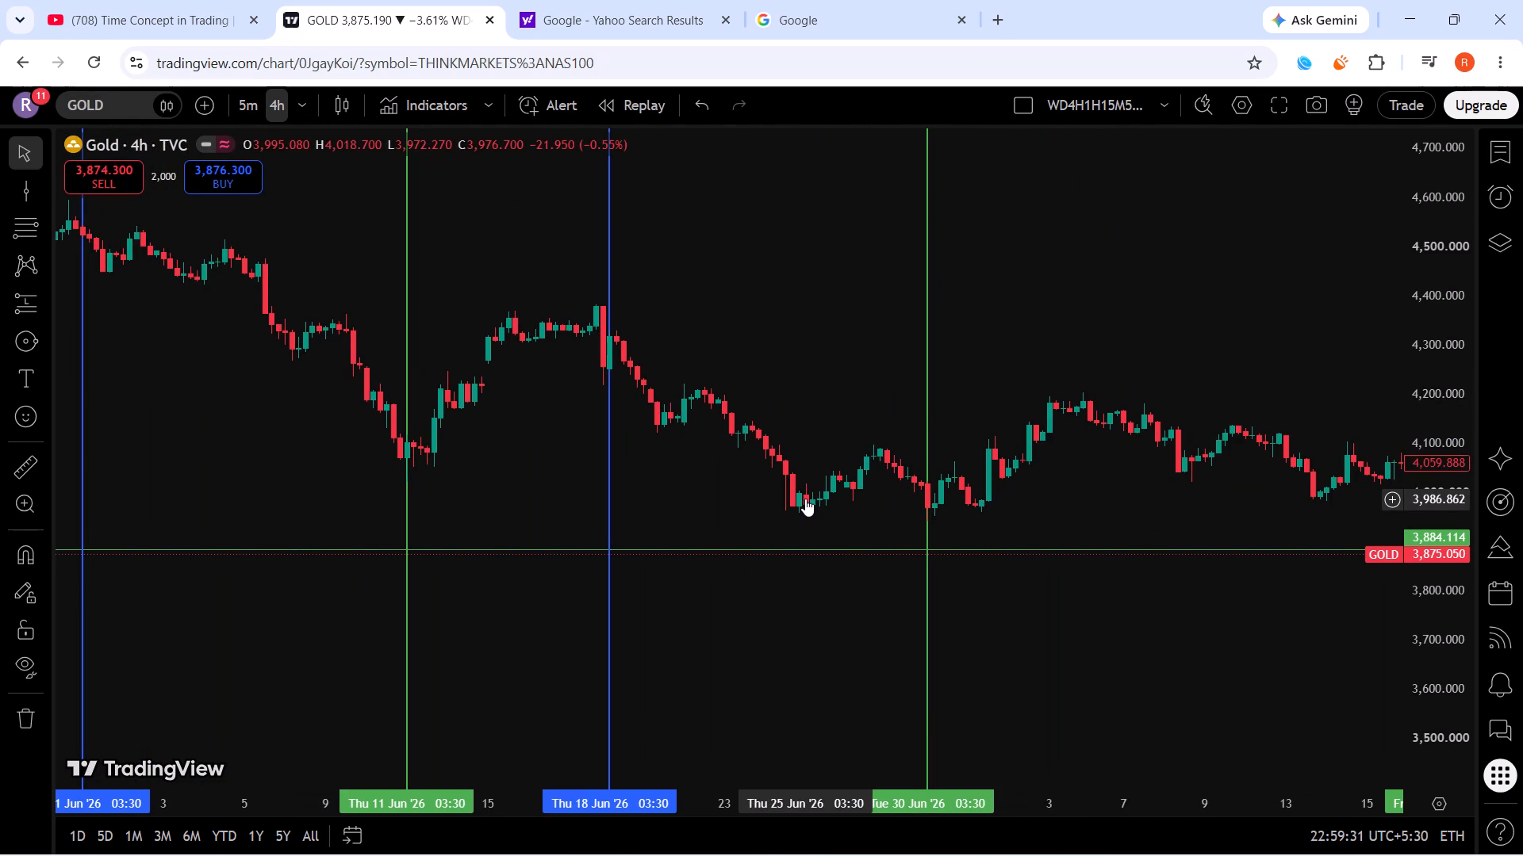
click(19, 197)
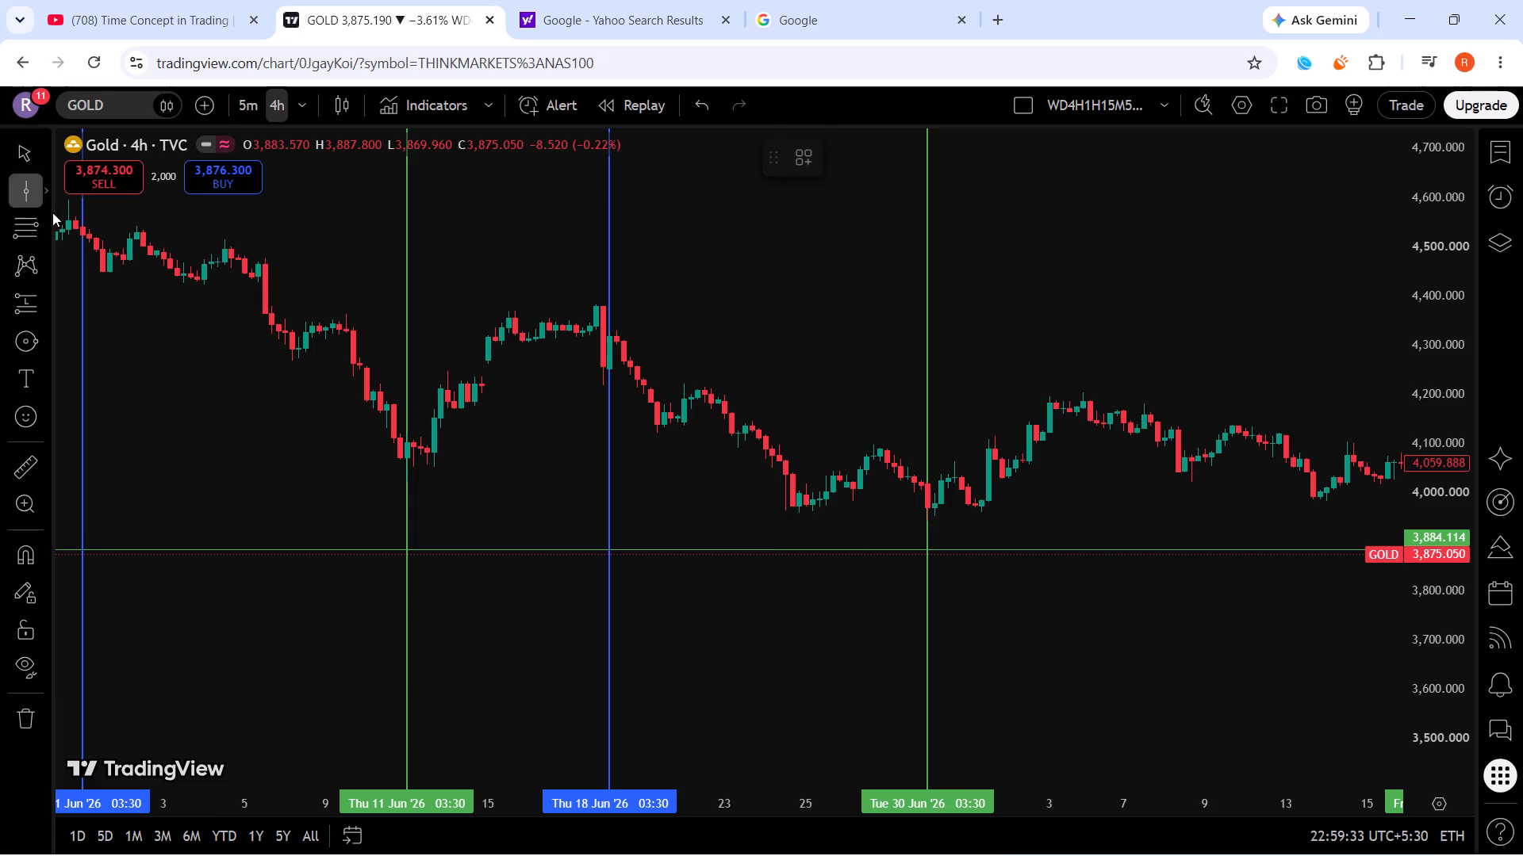
click(806, 501)
click(1149, 496)
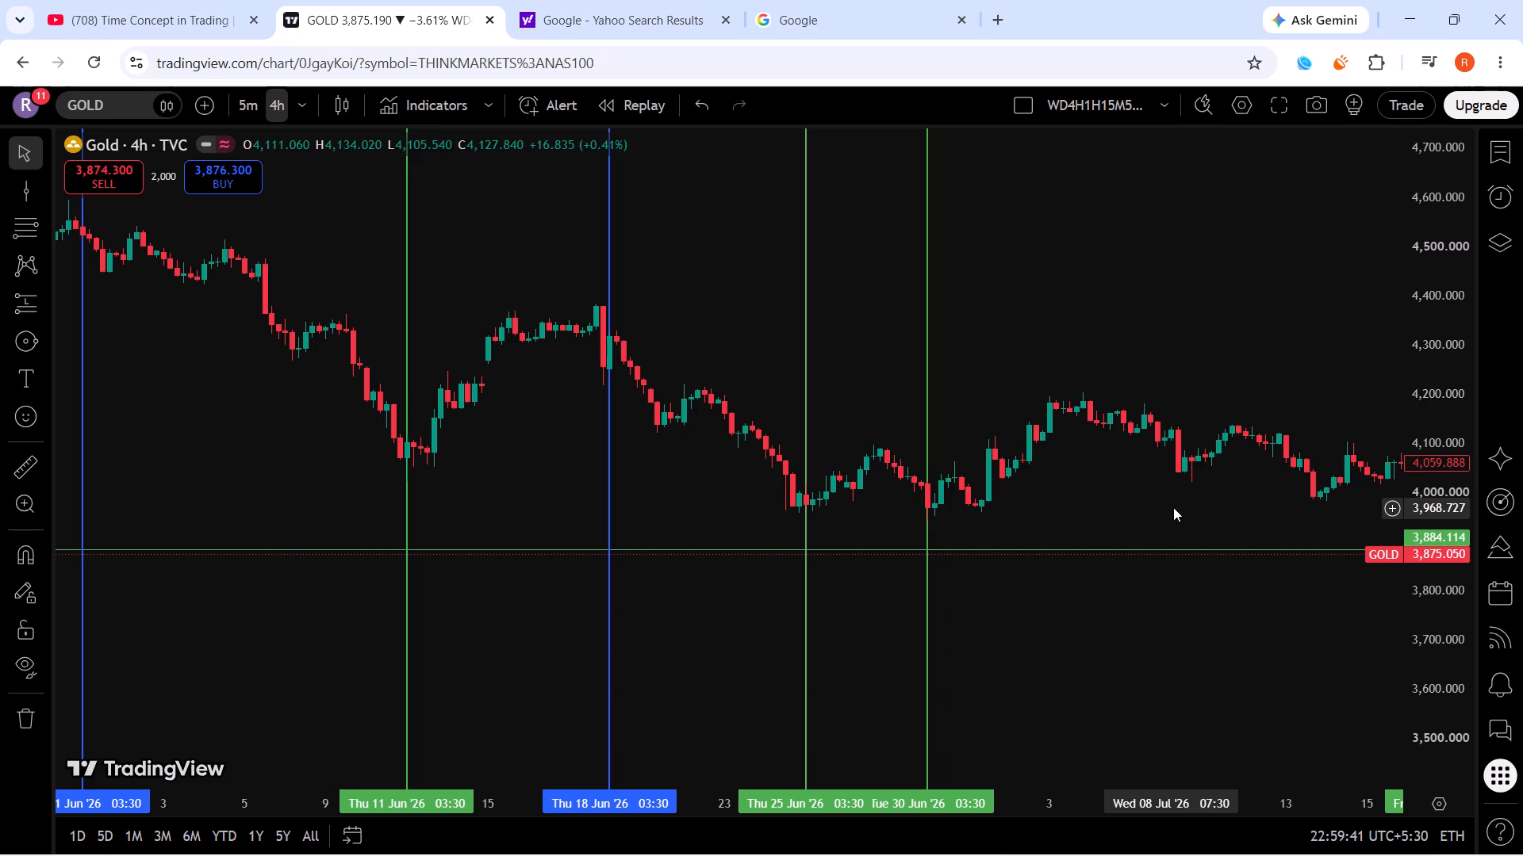
Review the green and blue vertical lines against gold's swings from June to early September 2026.
scroll(1277, 485, down, 4)
drag(1289, 502, 1149, 530)
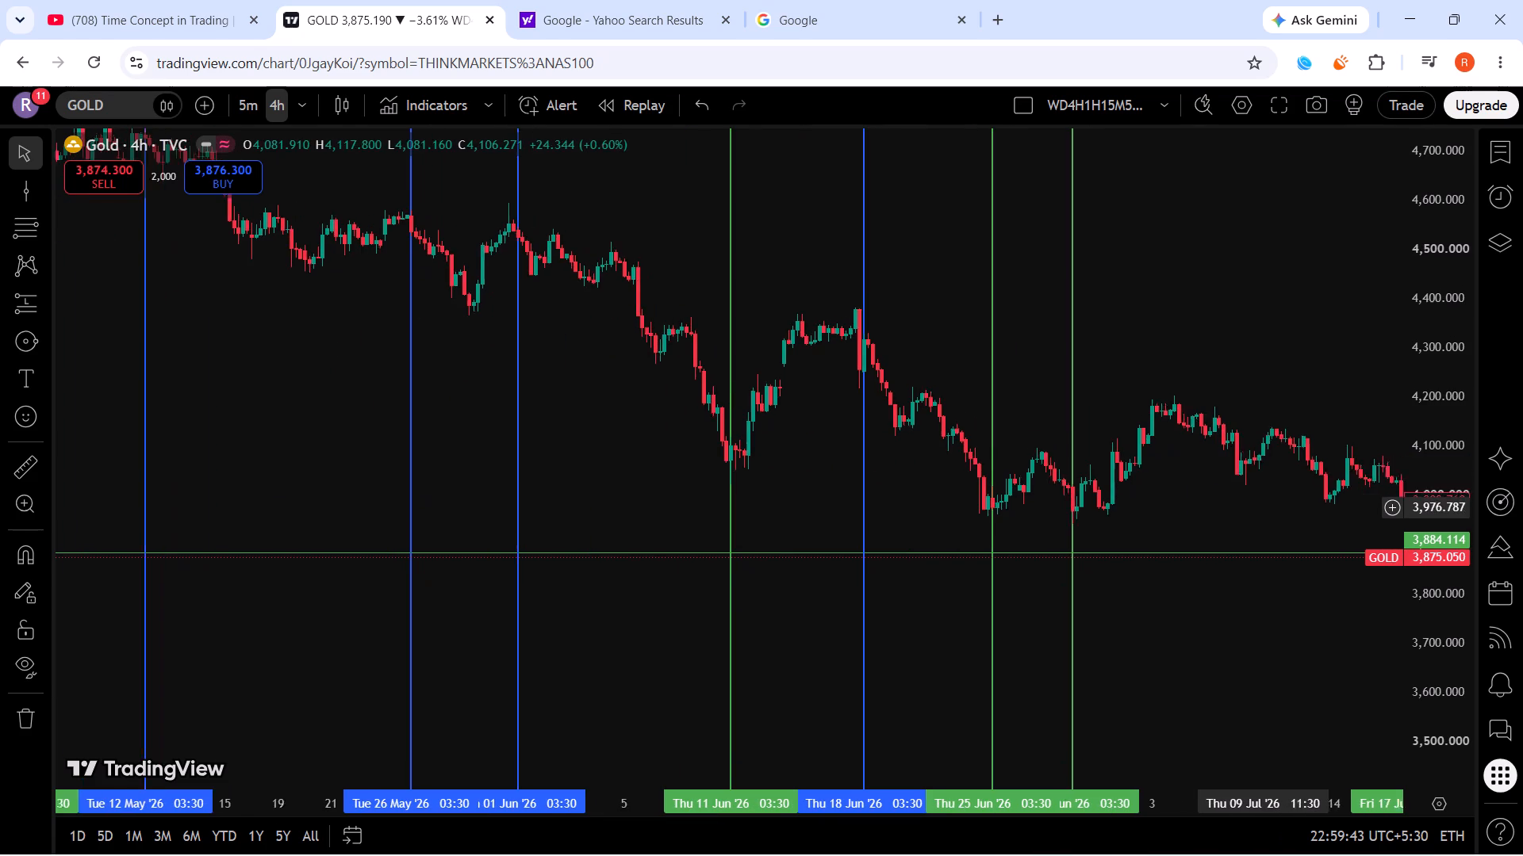
drag(1149, 530, 1135, 530)
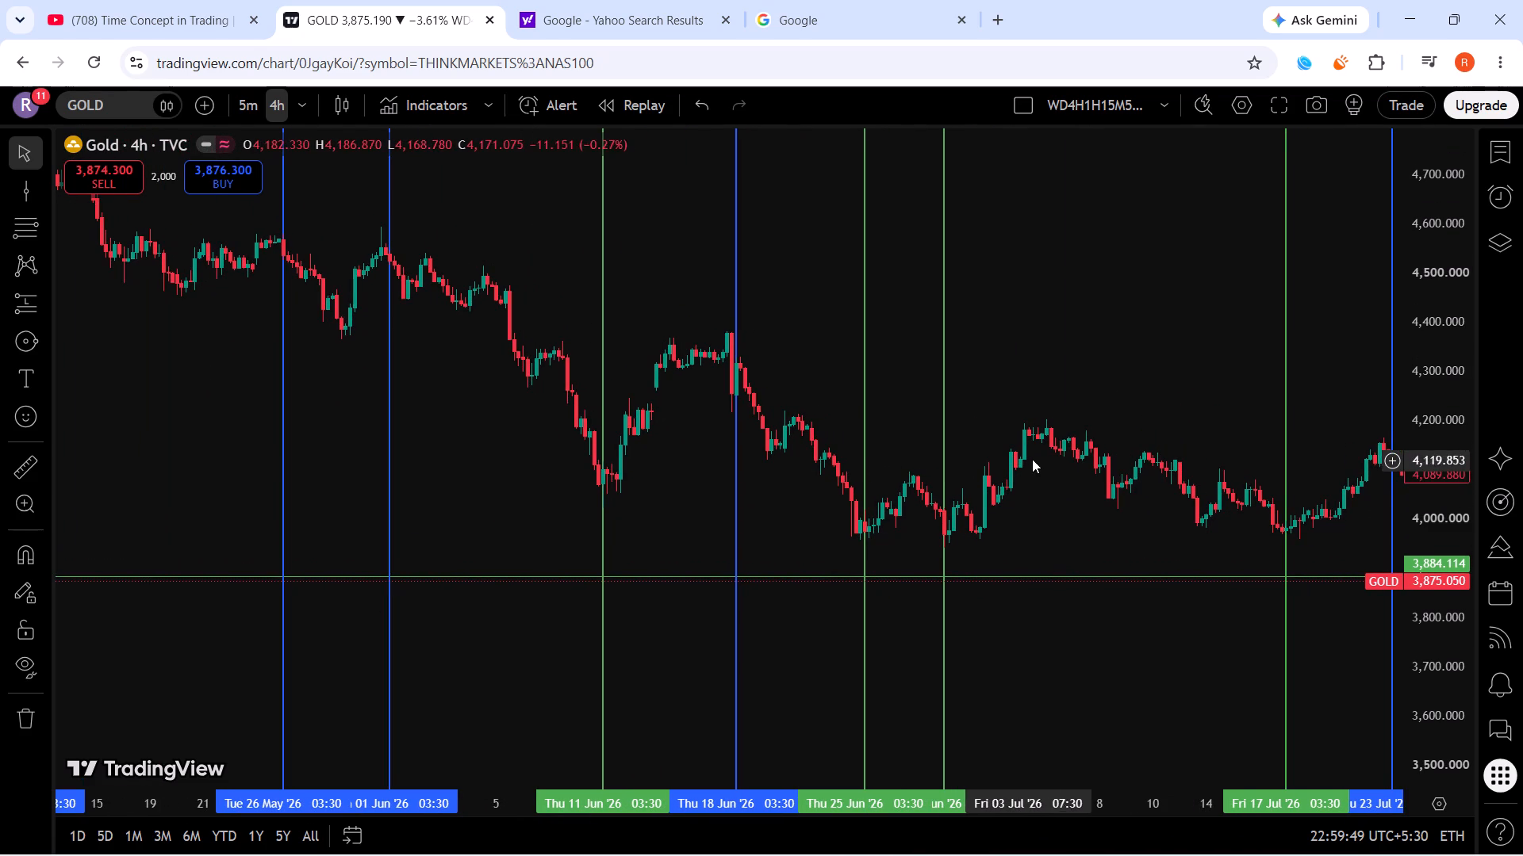
drag(1217, 541, 1050, 552)
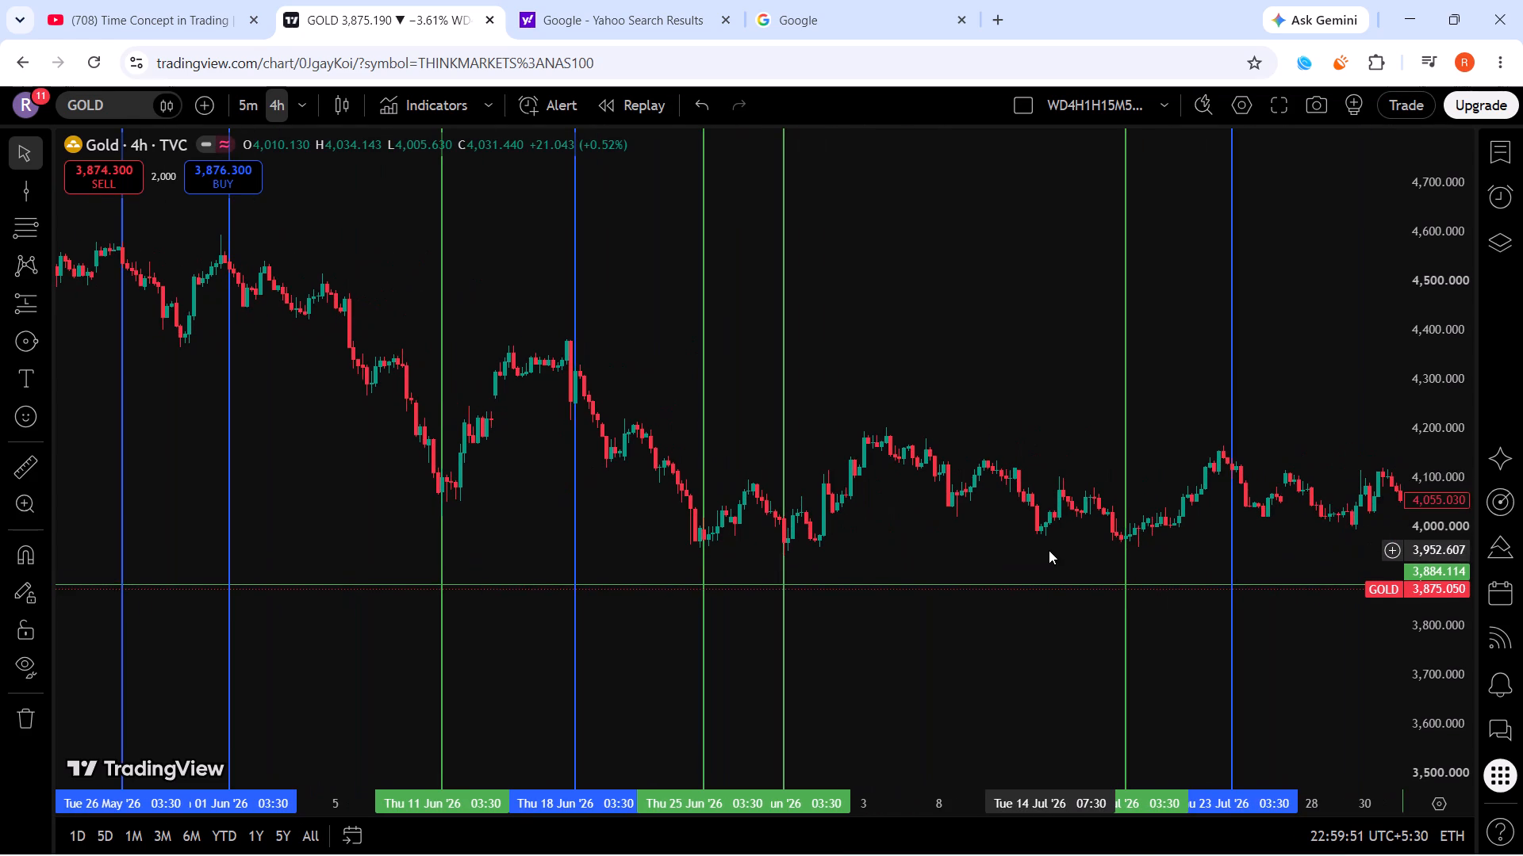
scroll(1348, 514, down, 4)
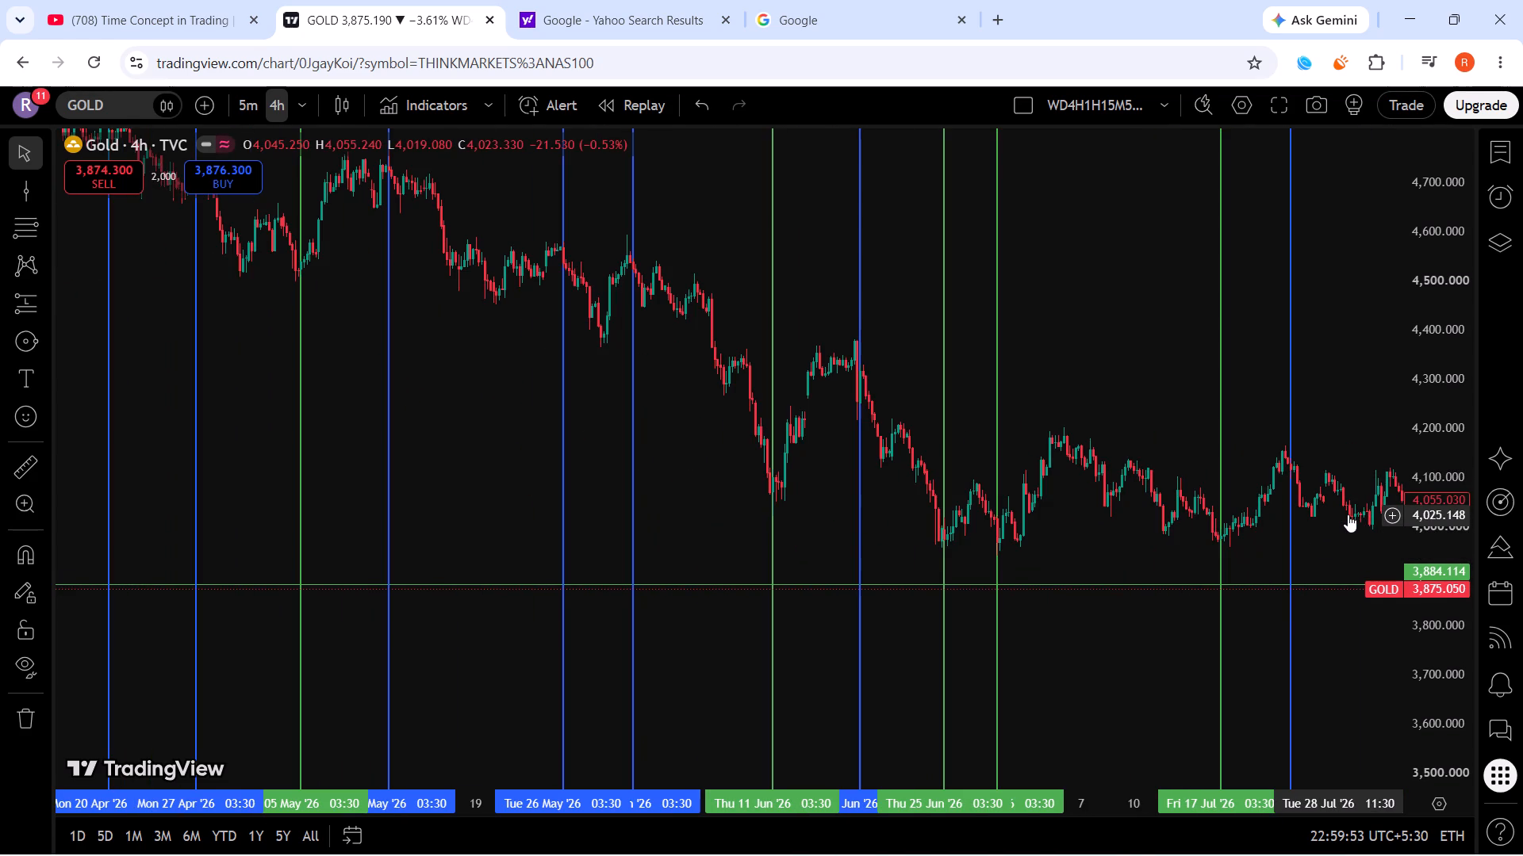
drag(1351, 514, 1149, 529)
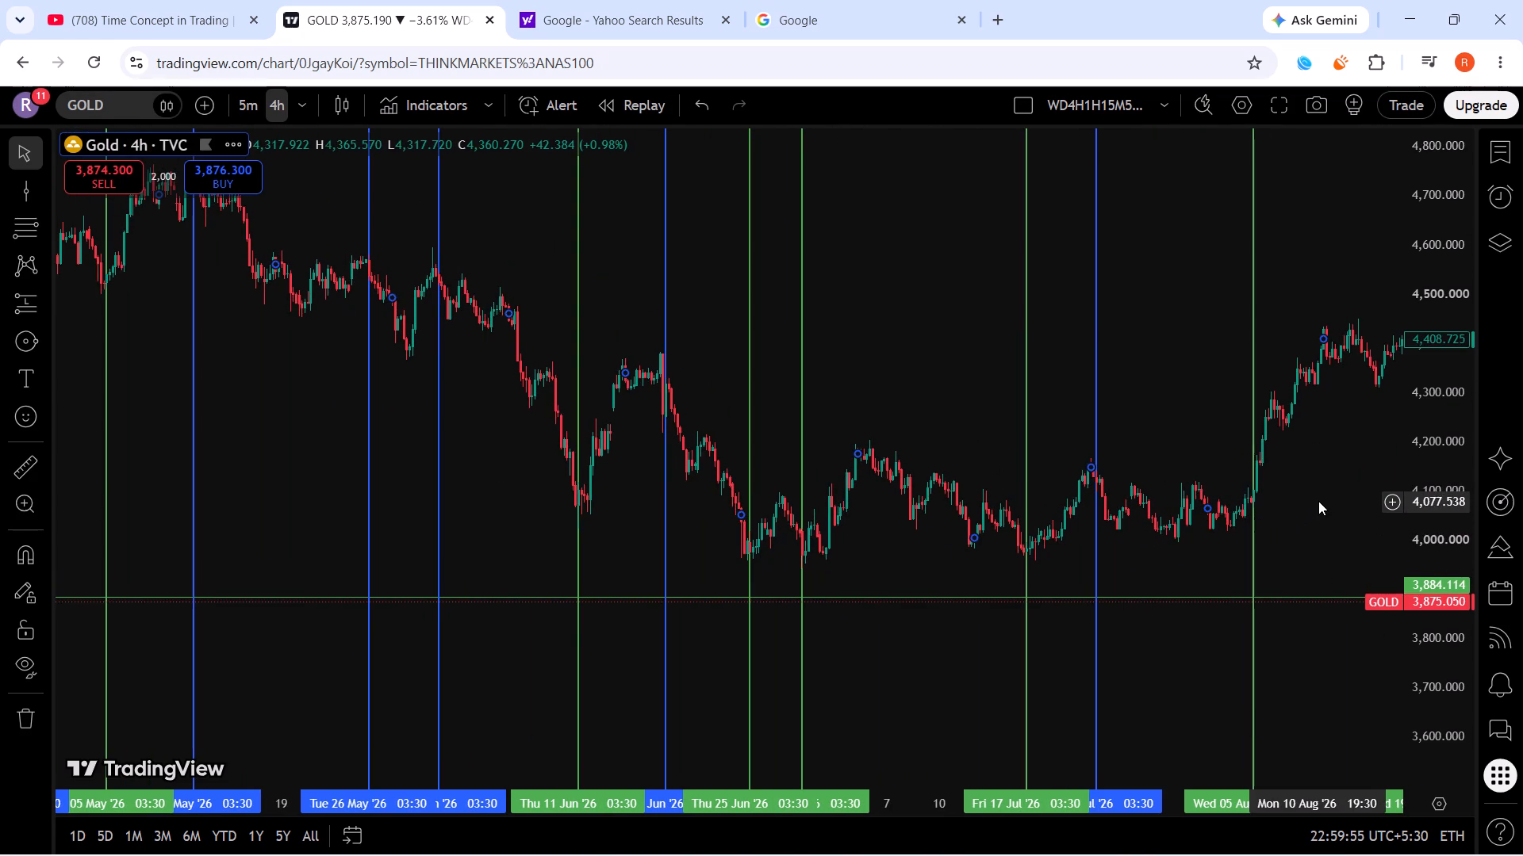
drag(1337, 465, 1143, 590)
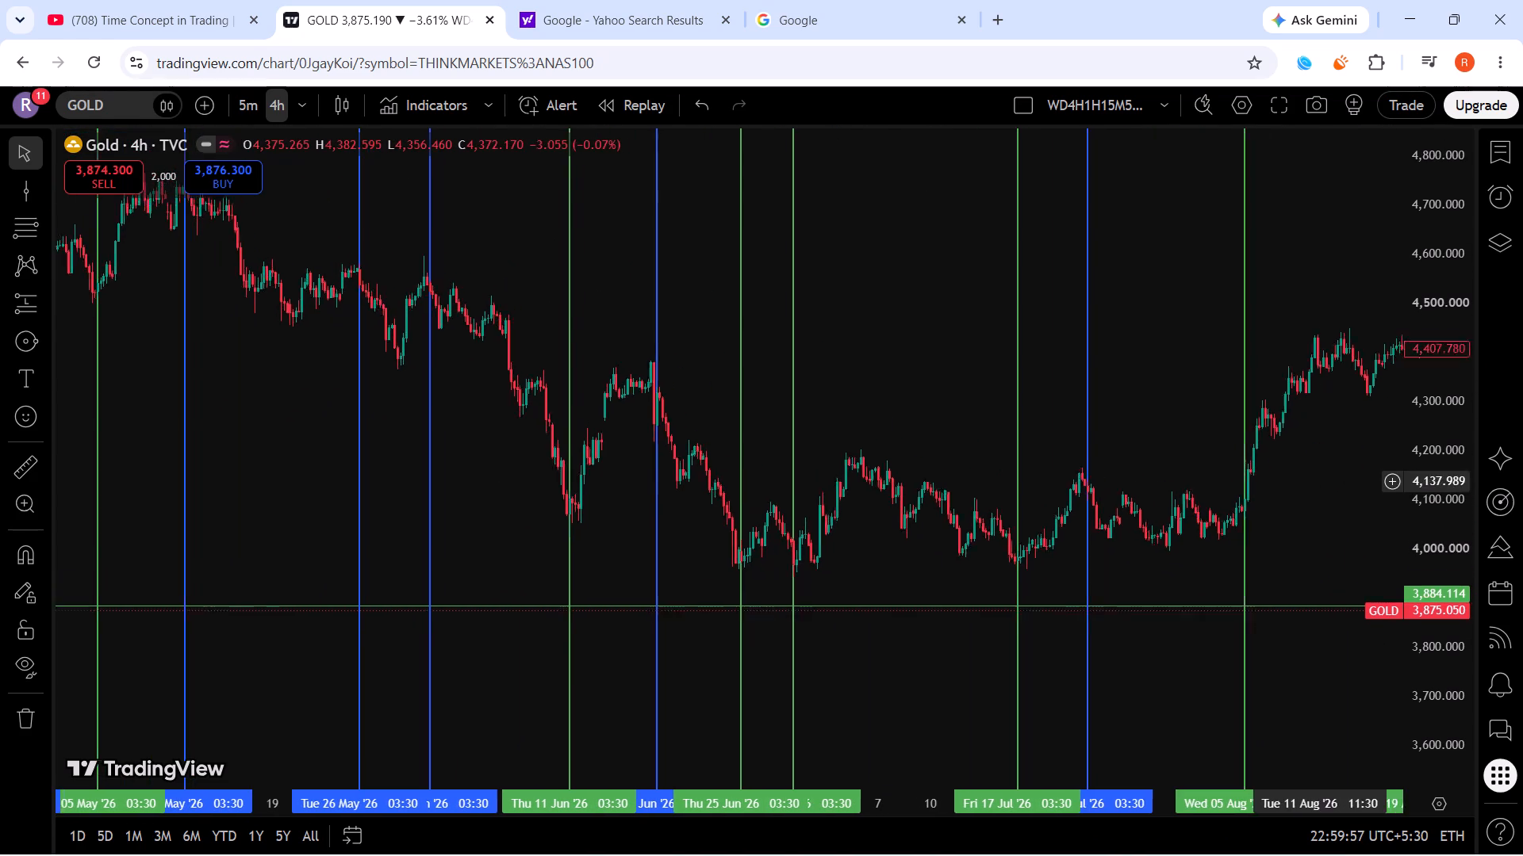
drag(1143, 590, 1067, 620)
scroll(1095, 595, up, 10)
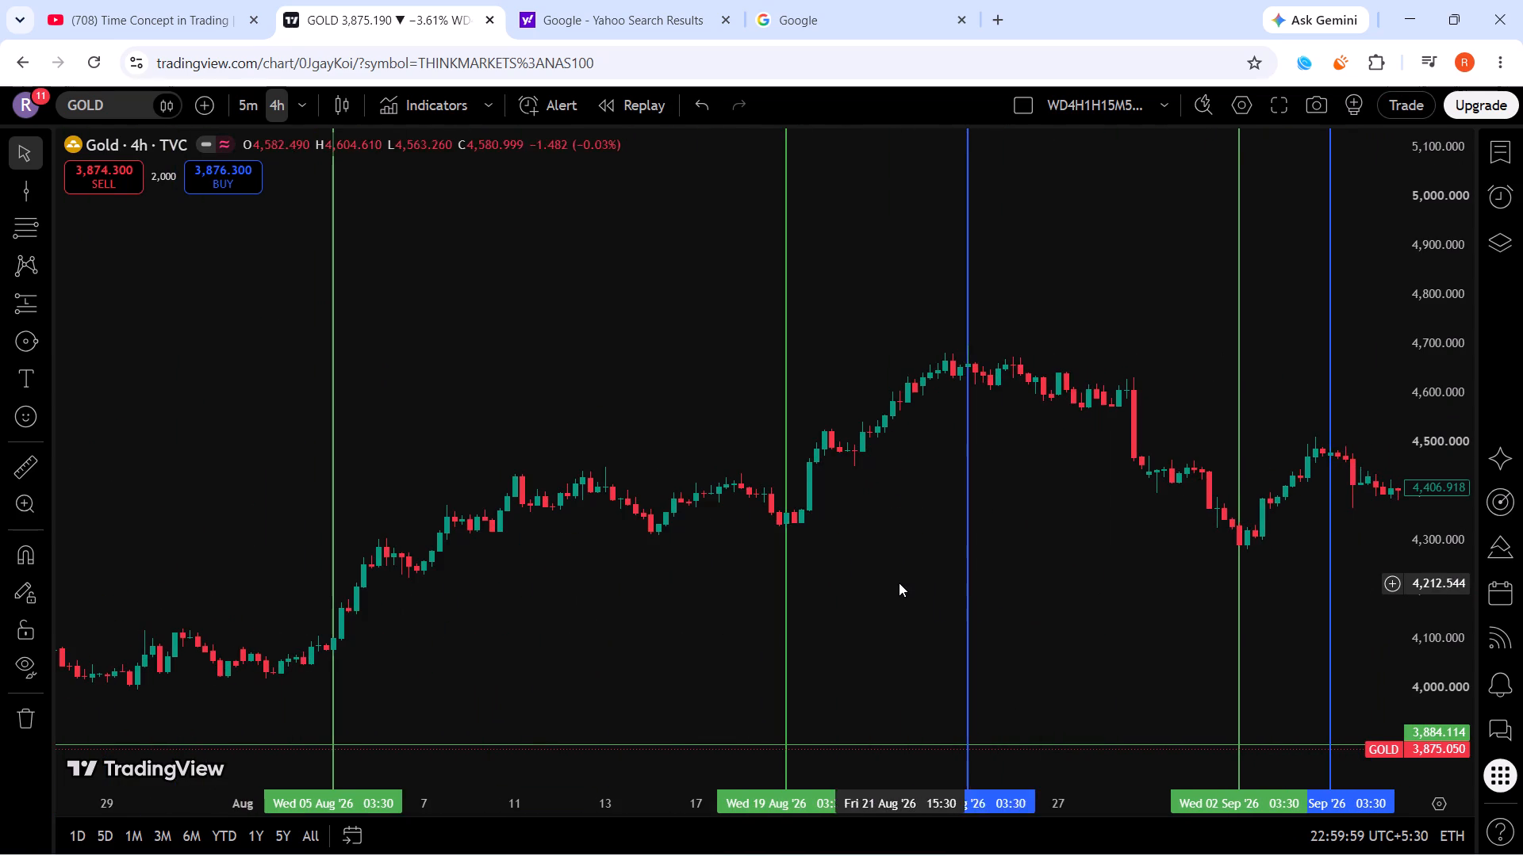
scroll(899, 583, down, 8)
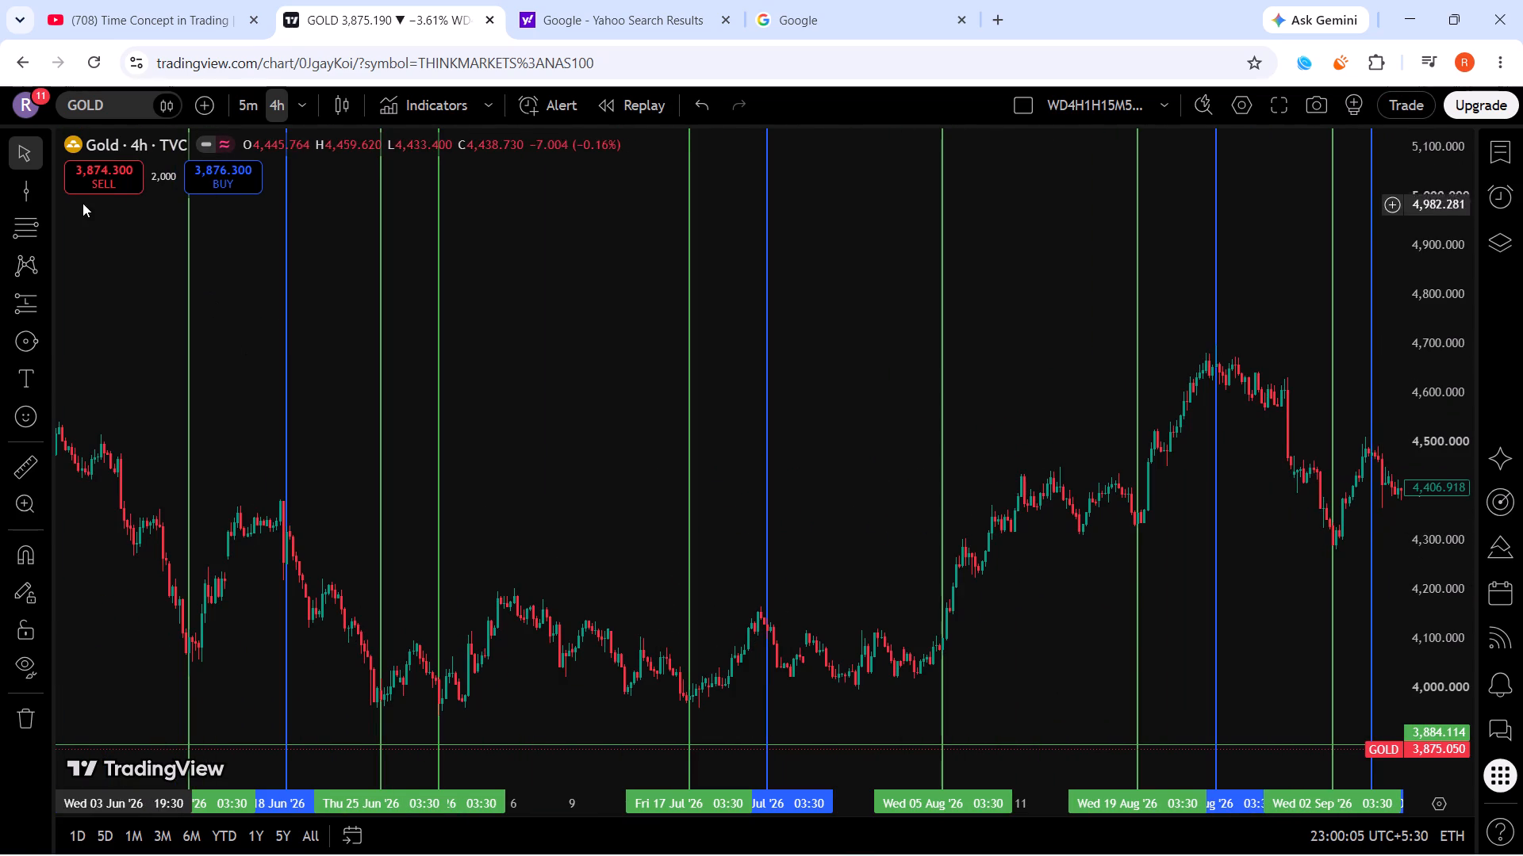
Place a green vertical line at 14 August 2026, 03:30, on the mid-August swing low.
click(31, 188)
scroll(1120, 569, up, 7)
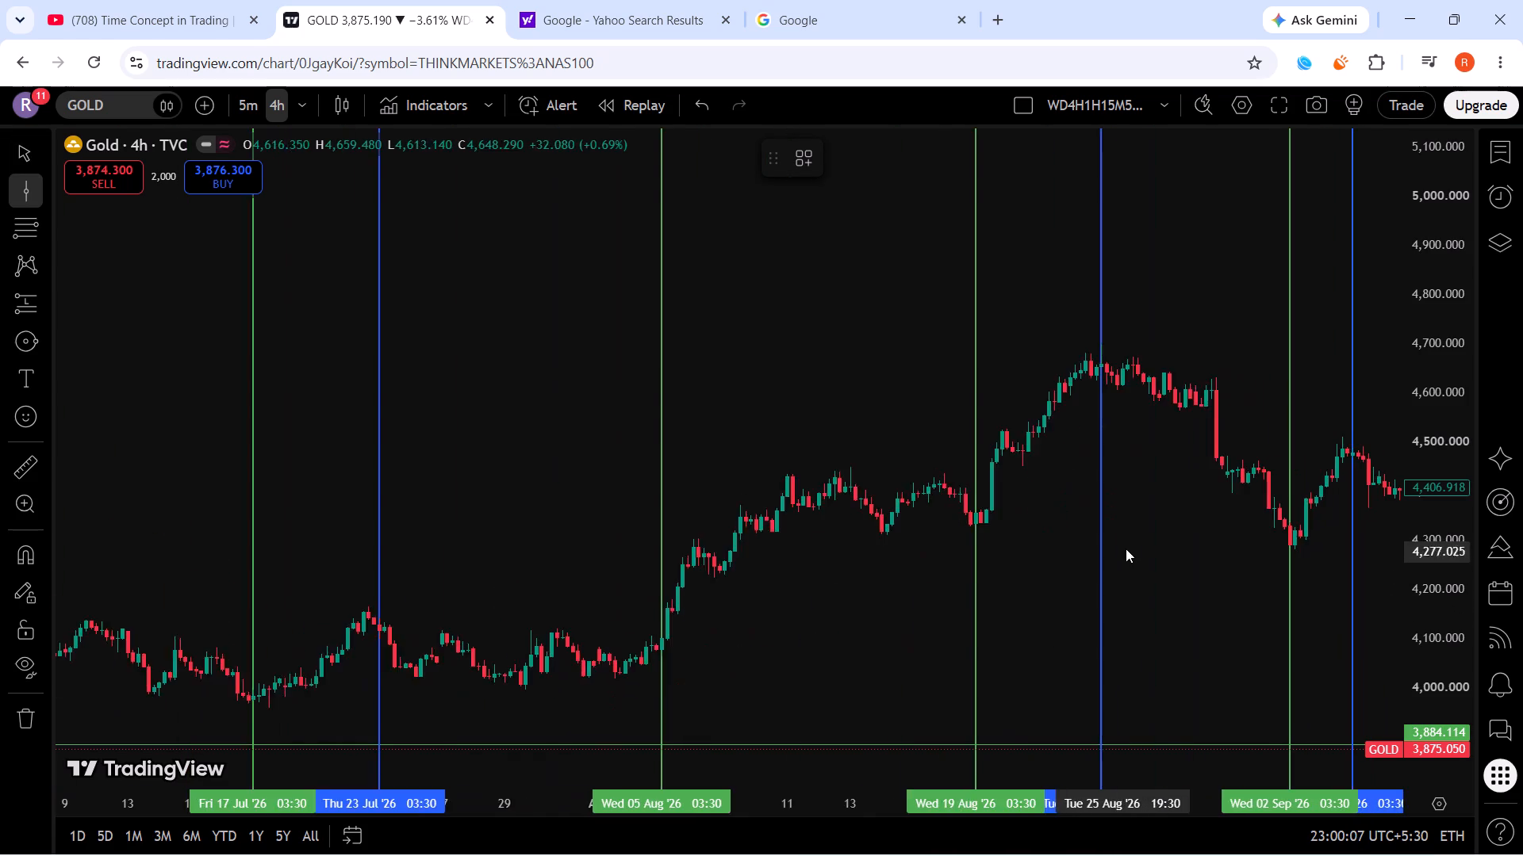
scroll(1126, 548, up, 4)
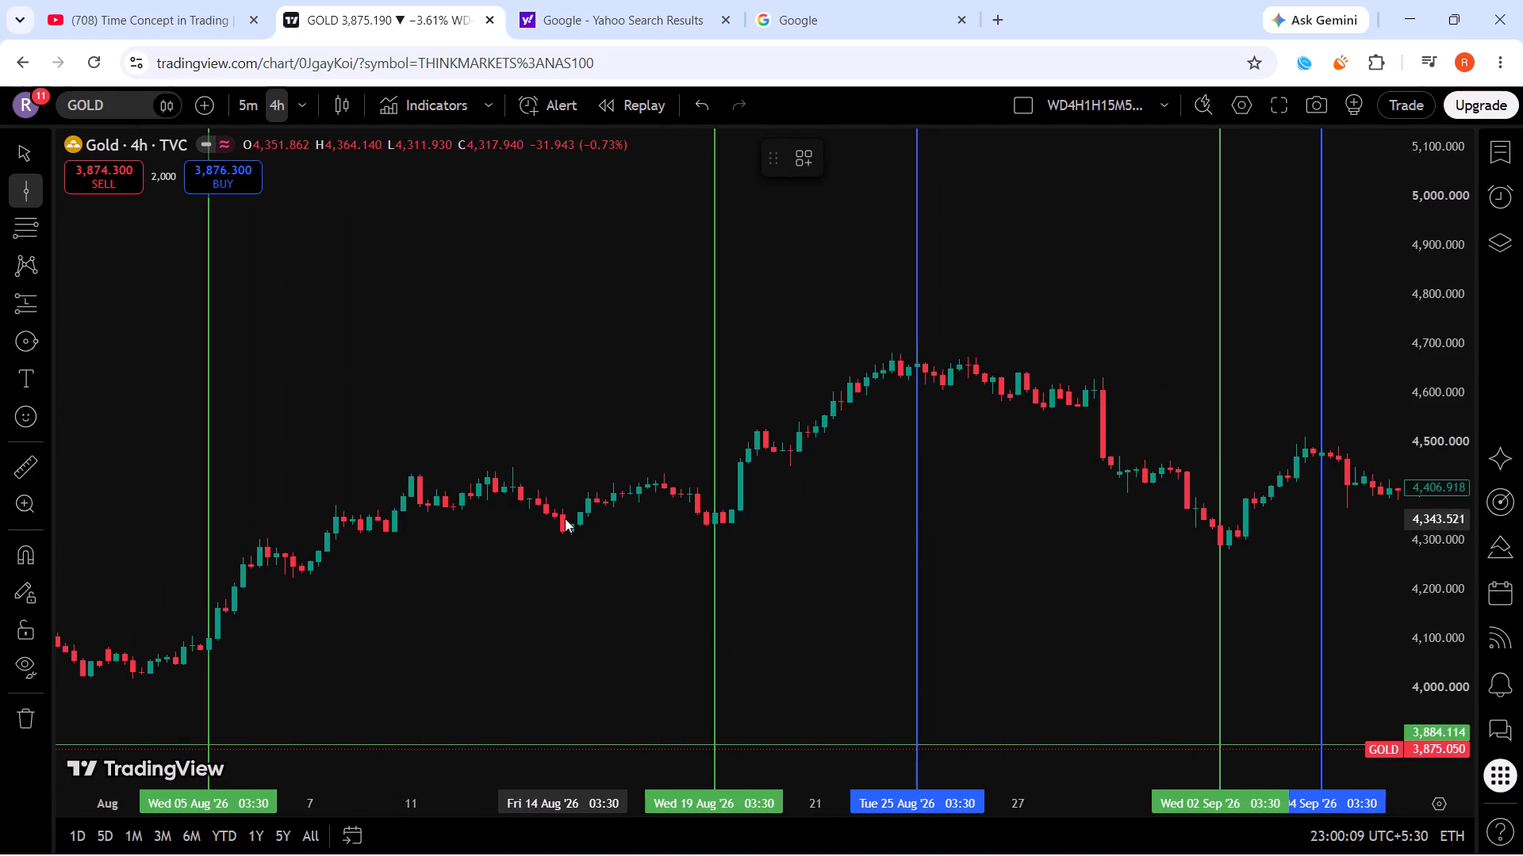
click(562, 515)
click(520, 656)
Examine the August and early September 2026 swings closely, including the blue line at the 25 August high.
scroll(566, 650, down, 3)
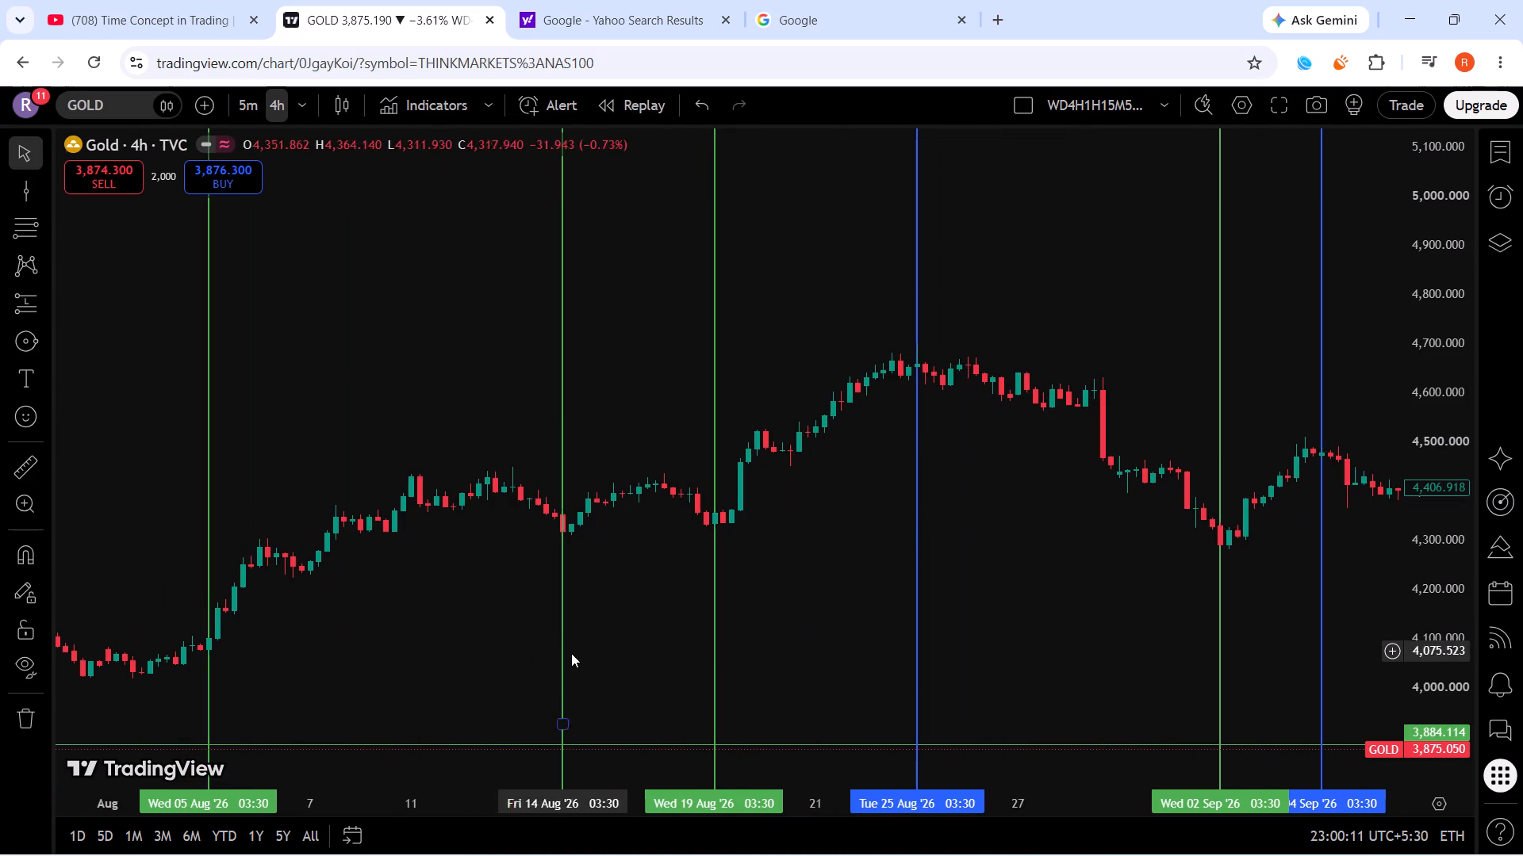
scroll(577, 648, down, 4)
scroll(1474, 554, down, 6)
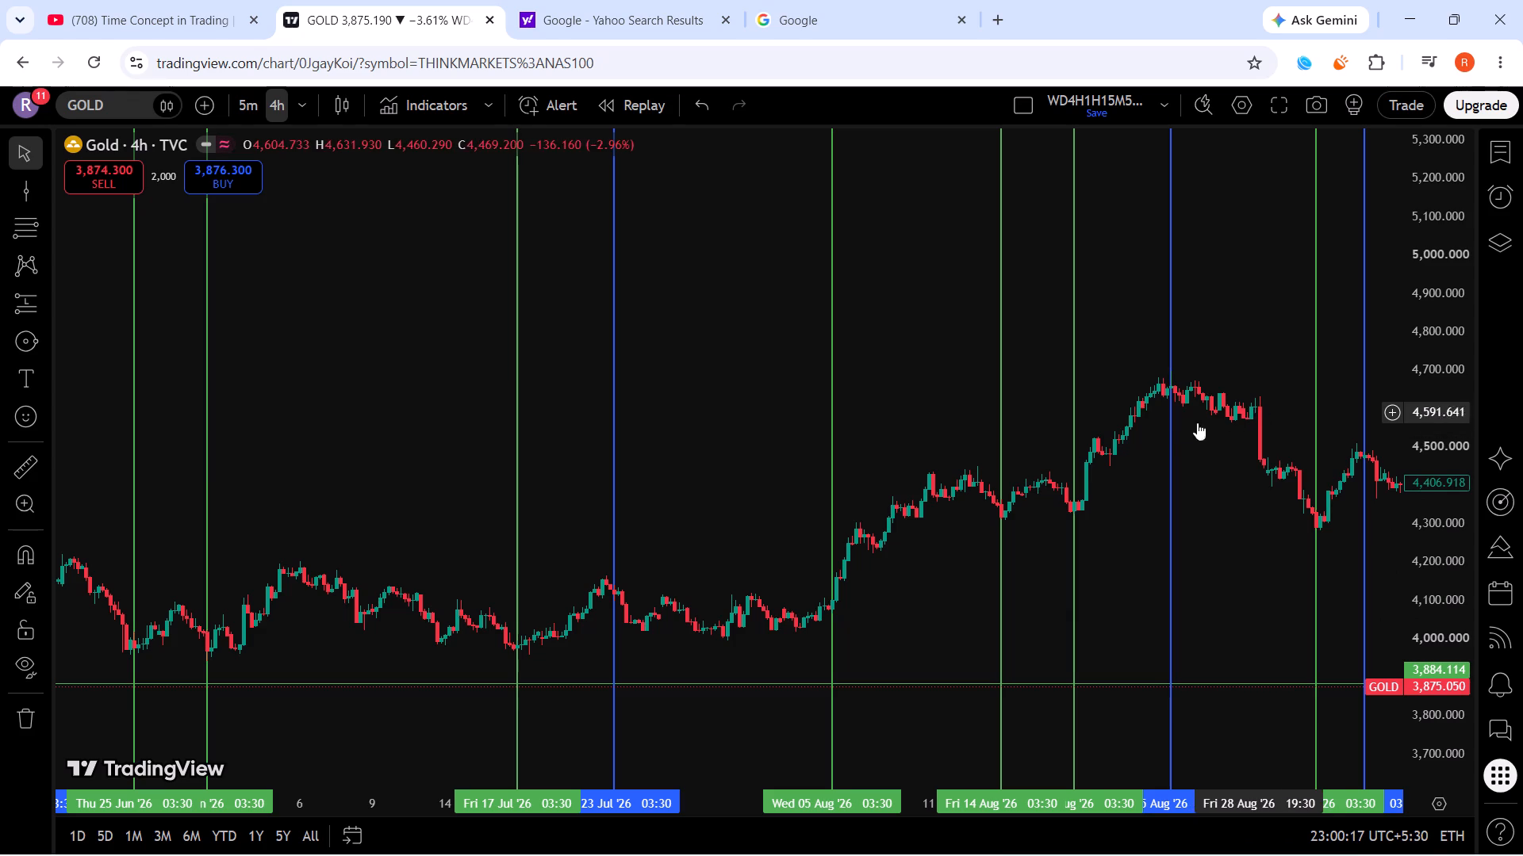
scroll(1439, 427, up, 19)
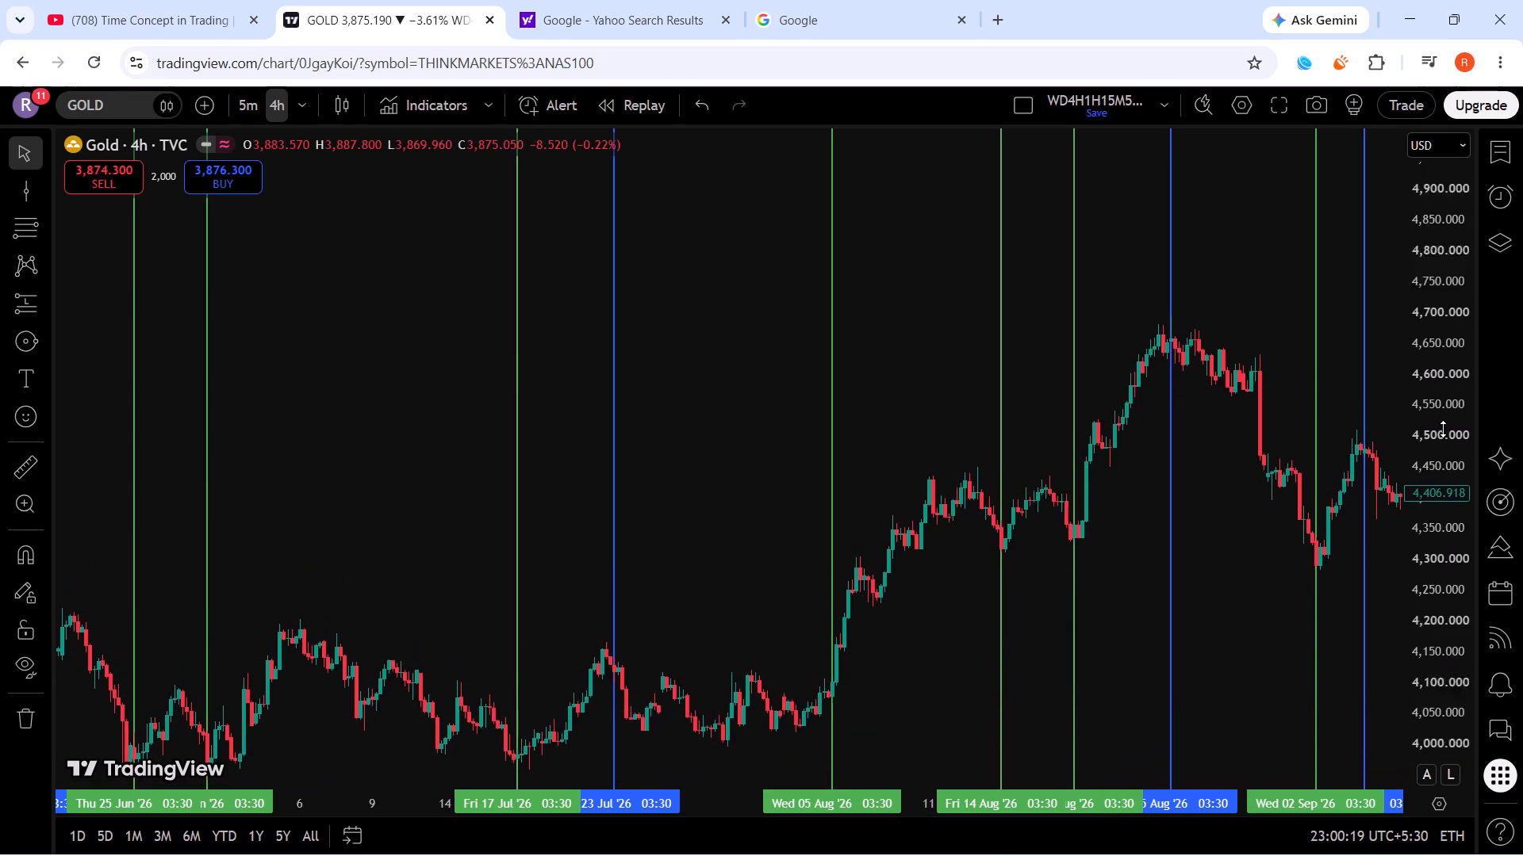
scroll(1443, 429, up, 9)
scroll(1278, 492, up, 13)
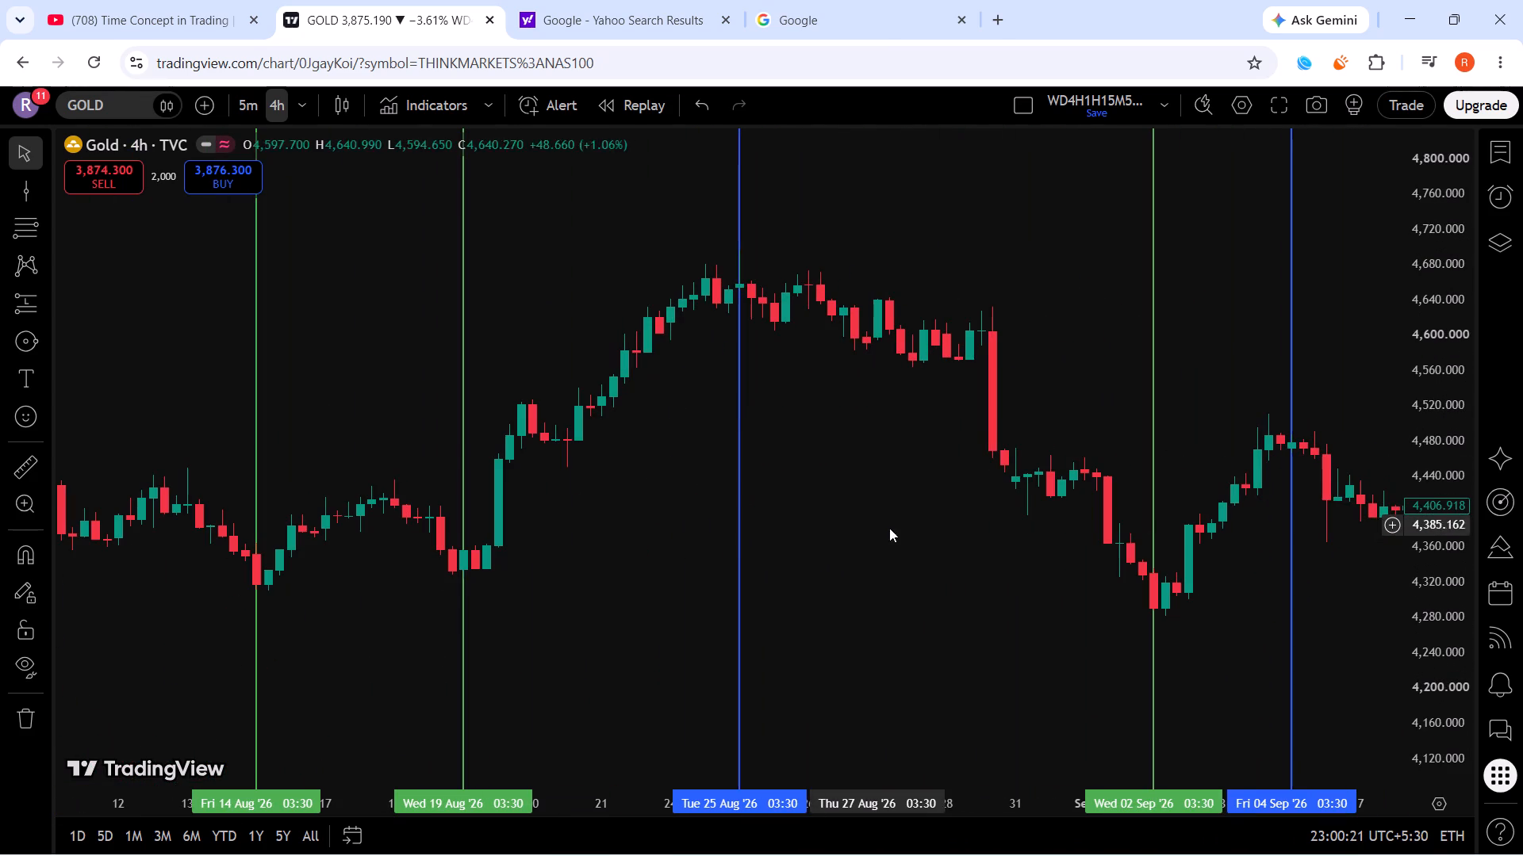
scroll(937, 532, up, 5)
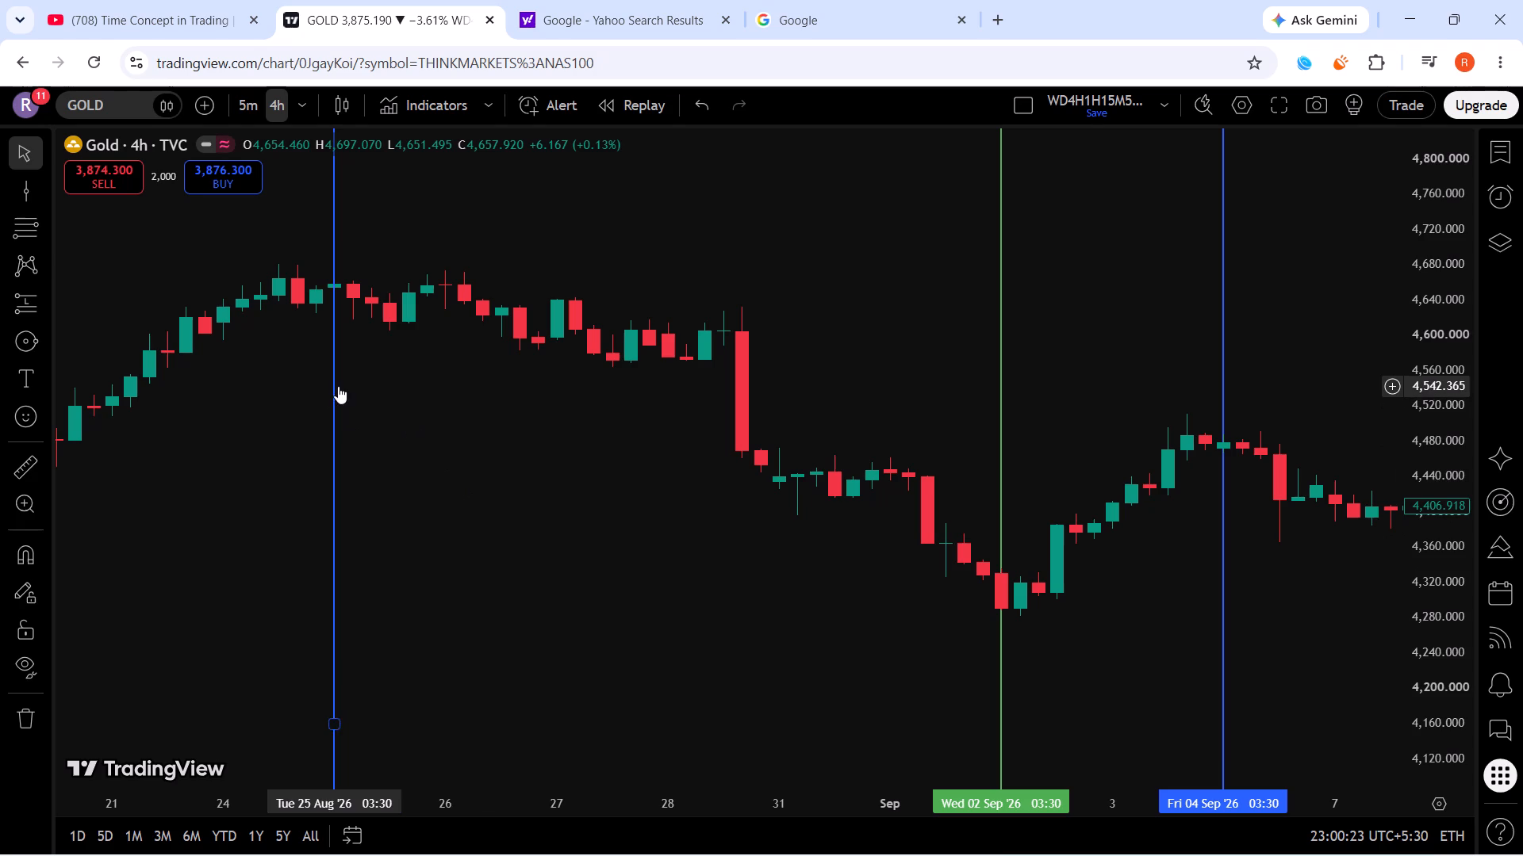
click(338, 386)
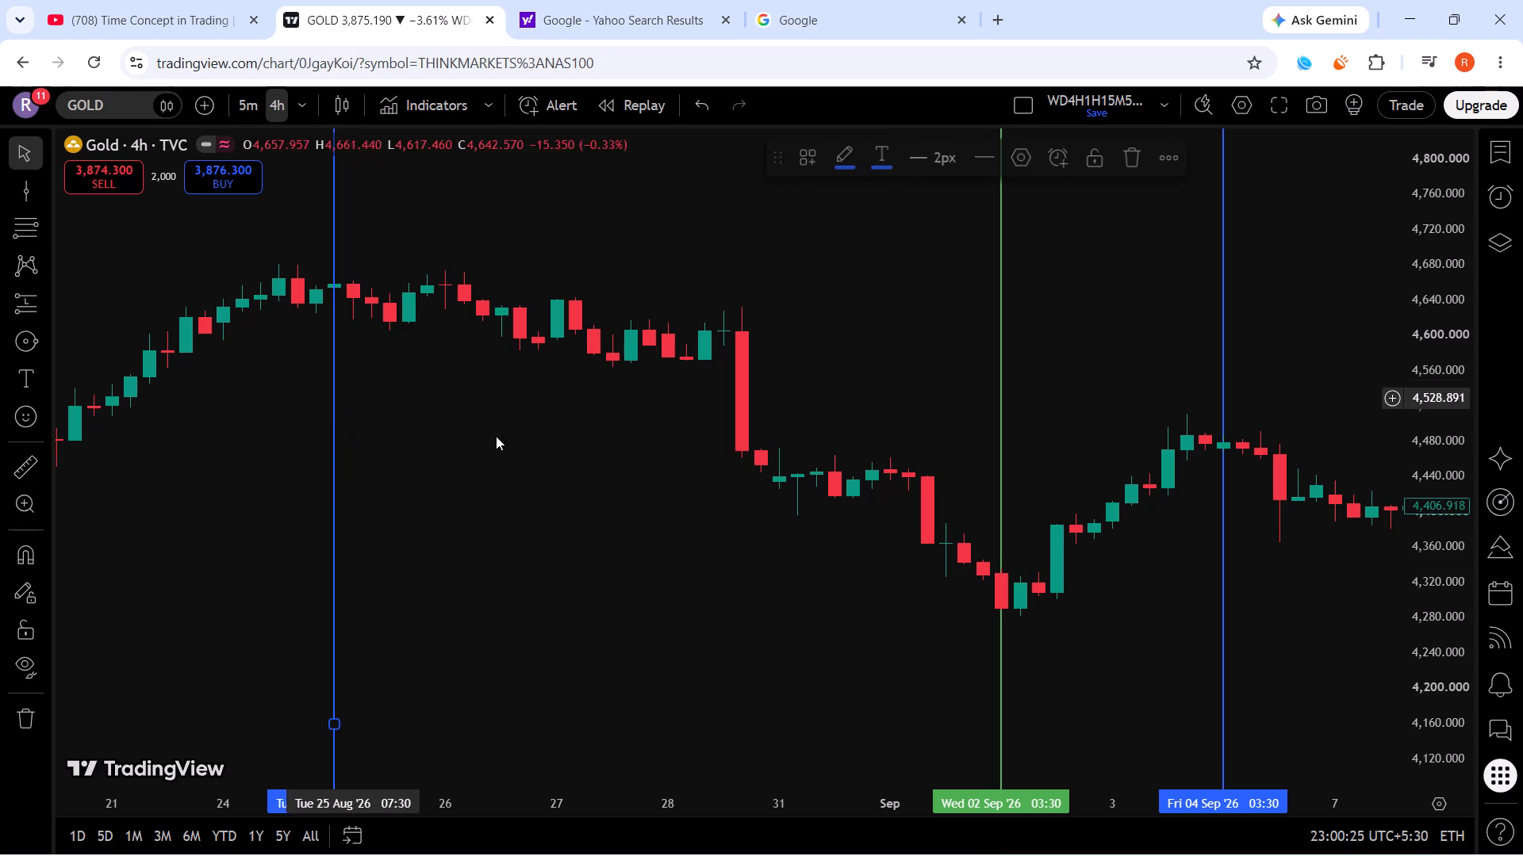
click(617, 457)
scroll(741, 472, down, 7)
scroll(833, 495, down, 3)
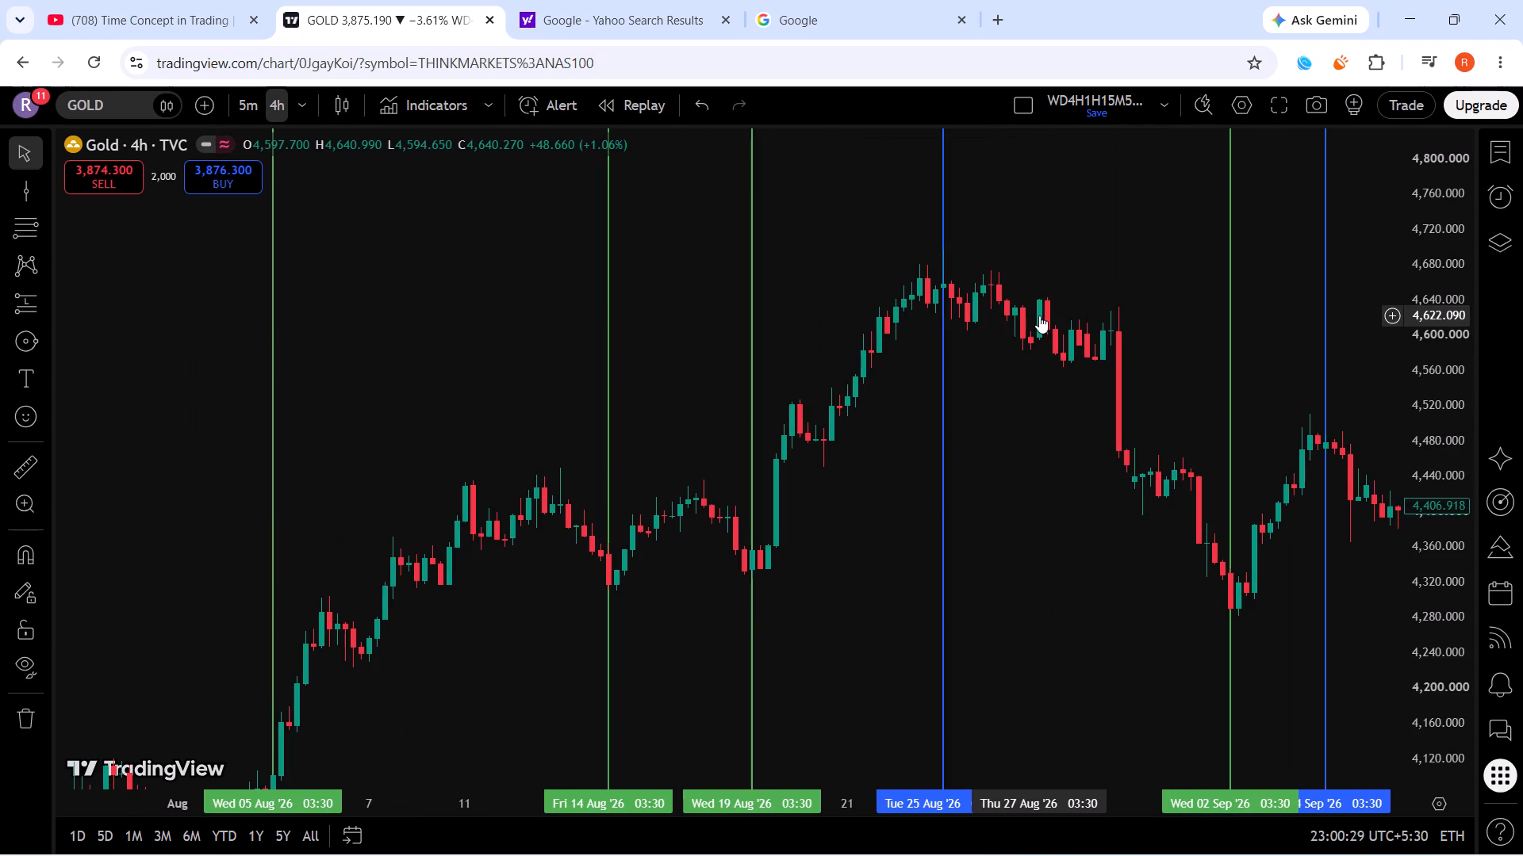
Place a green vertical line at 27 August 2026, 03:30, just after the 25 August high.
click(24, 197)
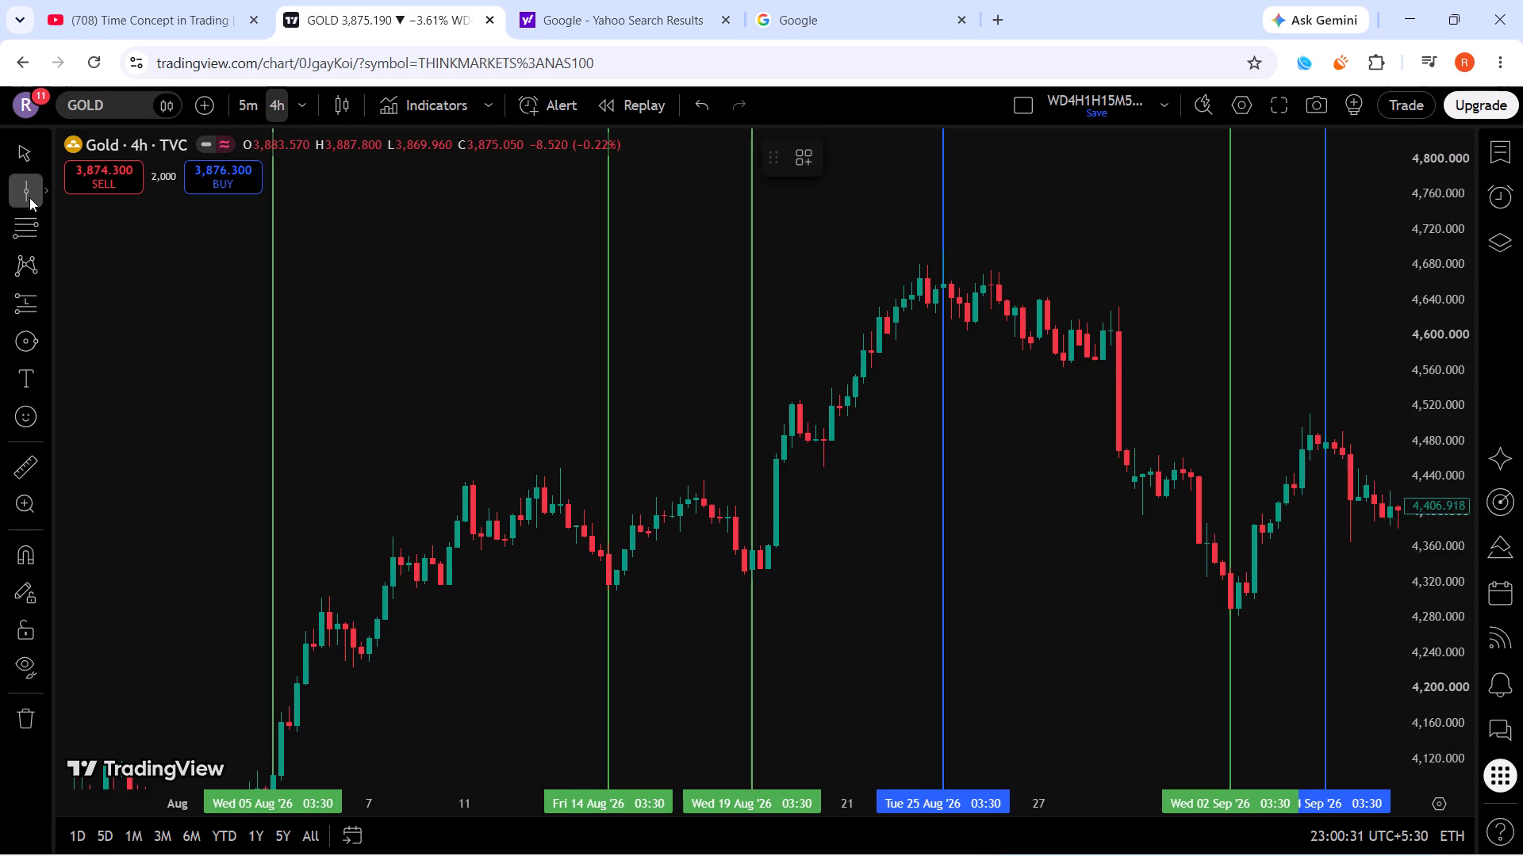
click(1040, 311)
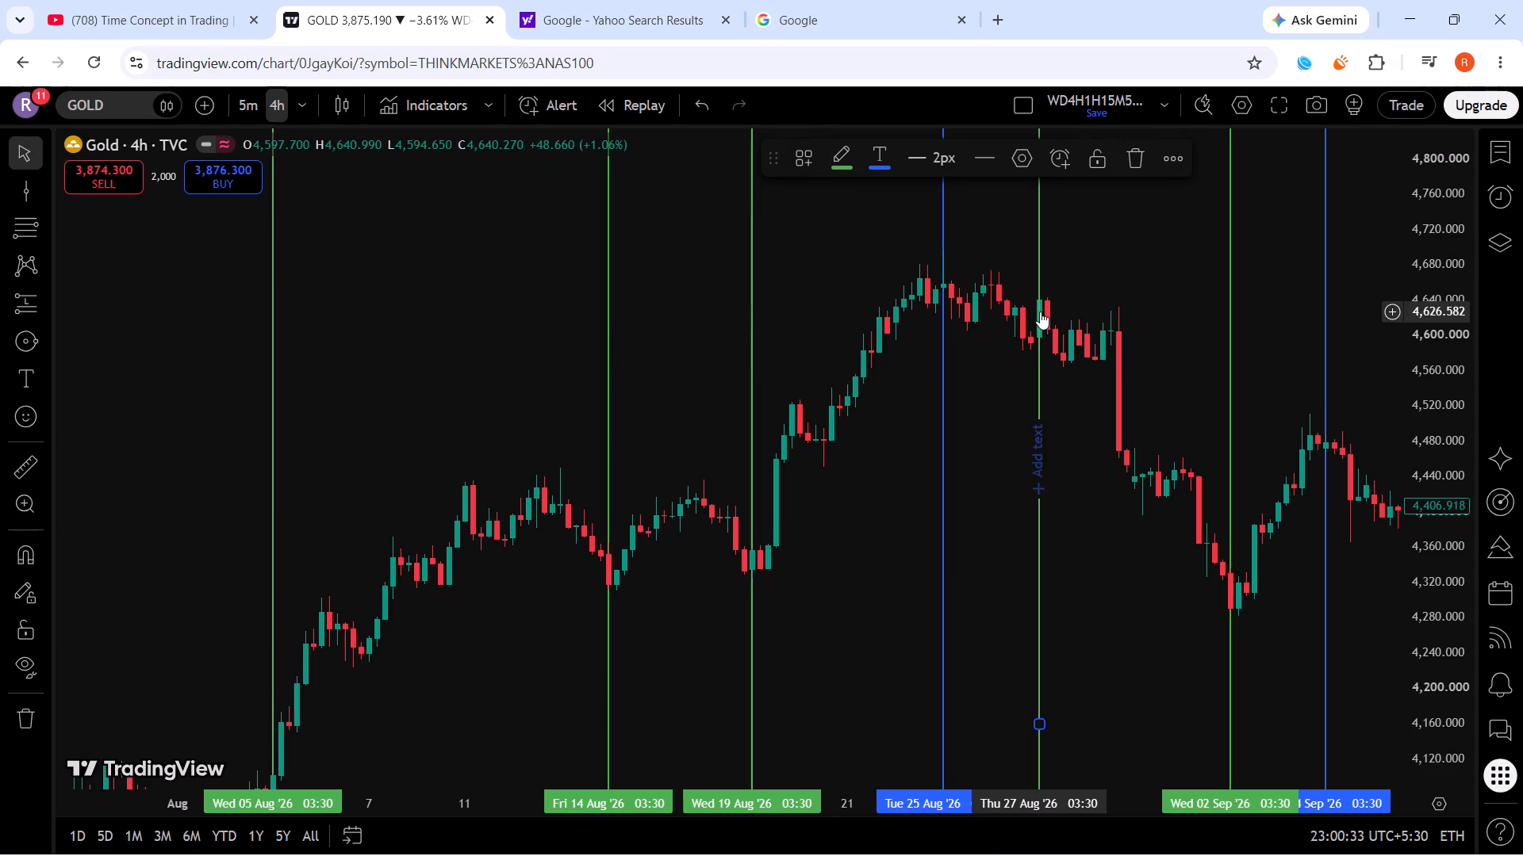
click(987, 522)
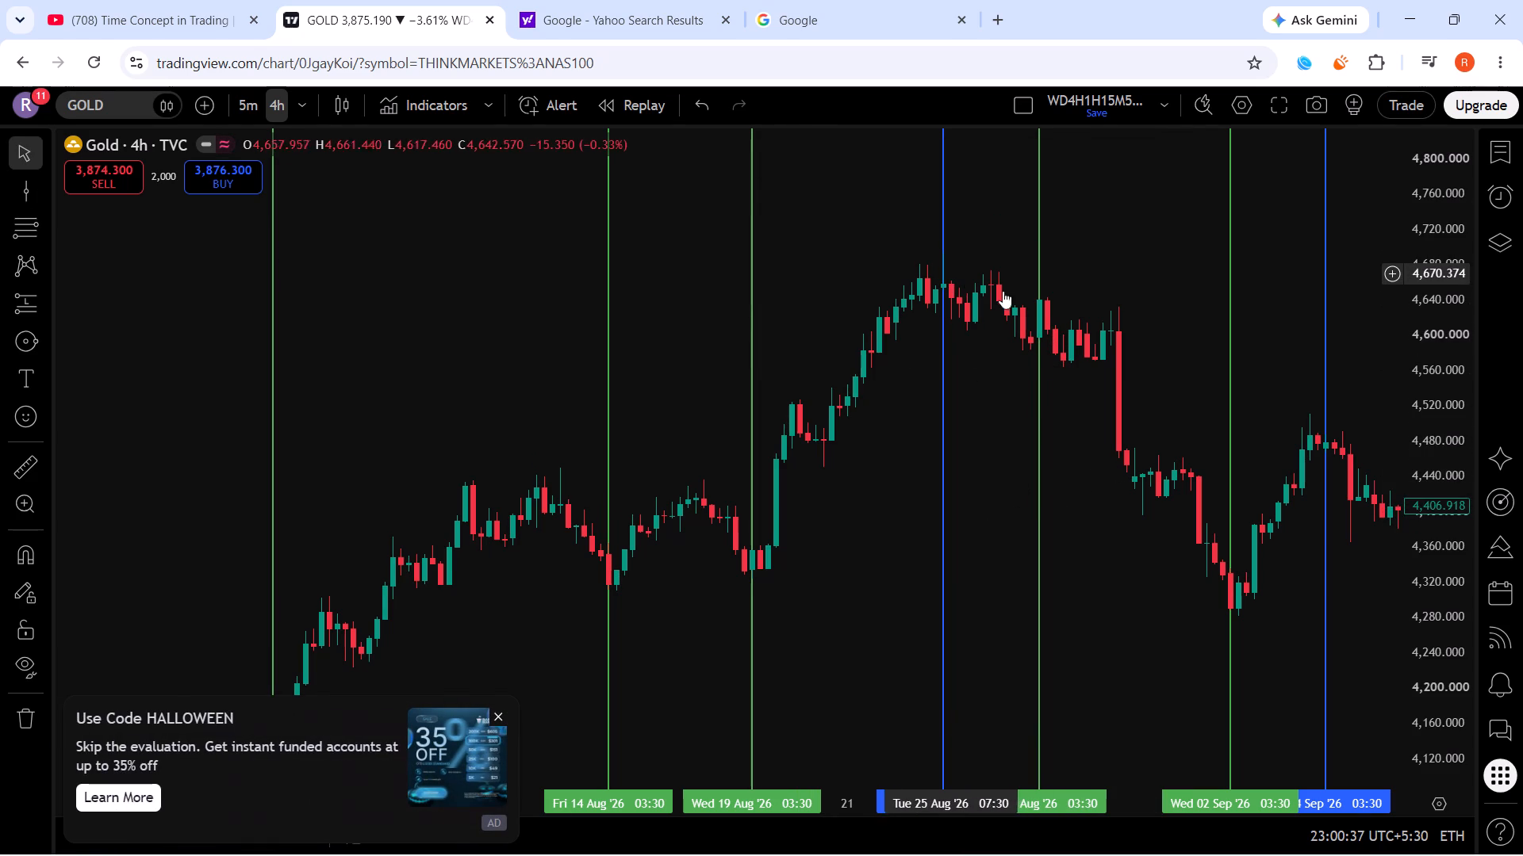
Examine the early September 2026 swings, including the candles around the blue vertical line at 4 September.
scroll(1456, 364, down, 9)
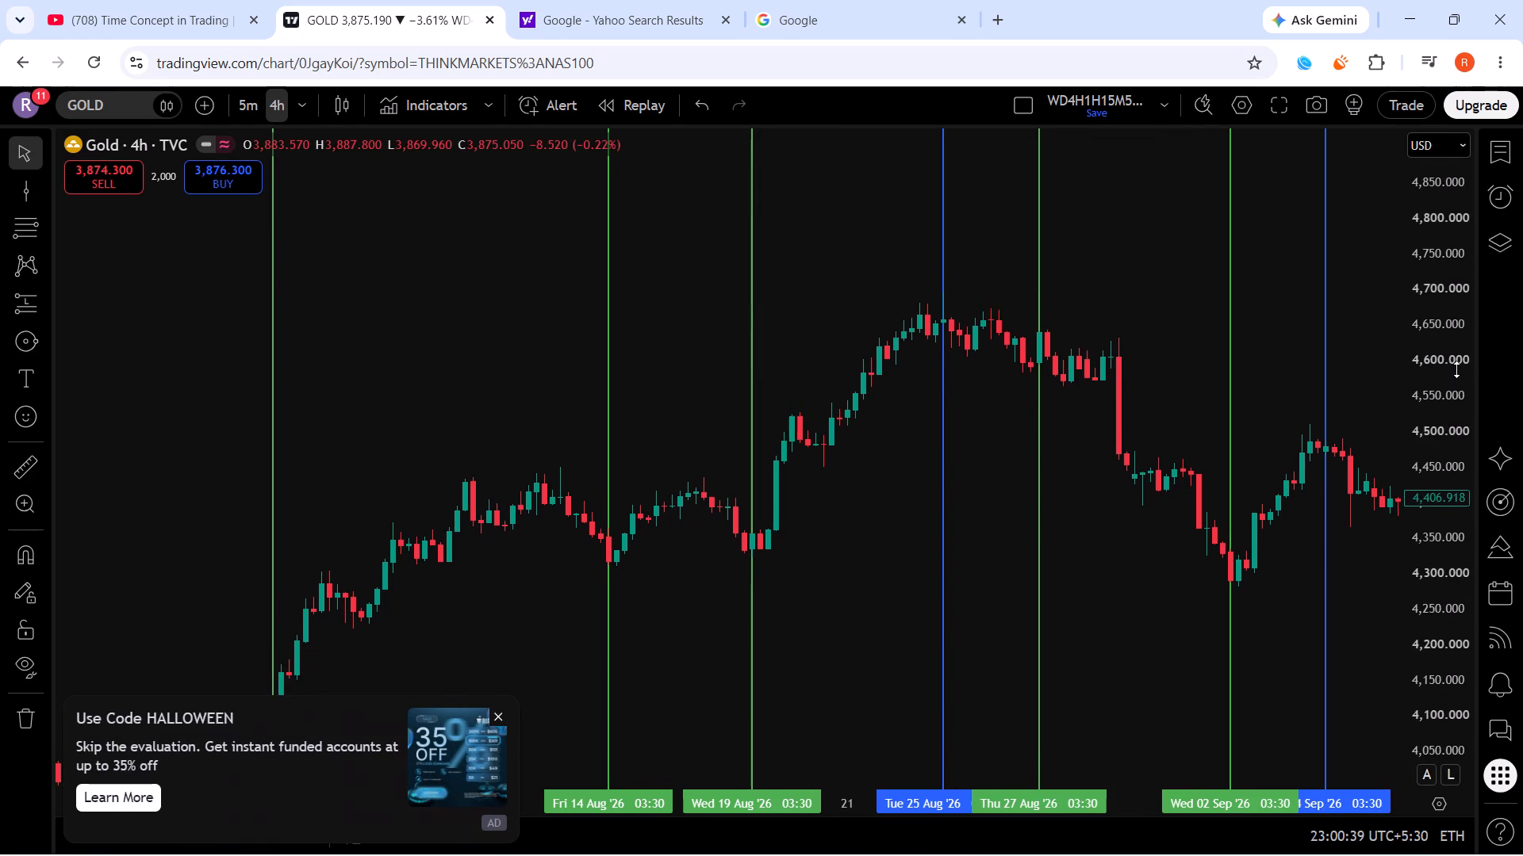
scroll(1456, 369, down, 3)
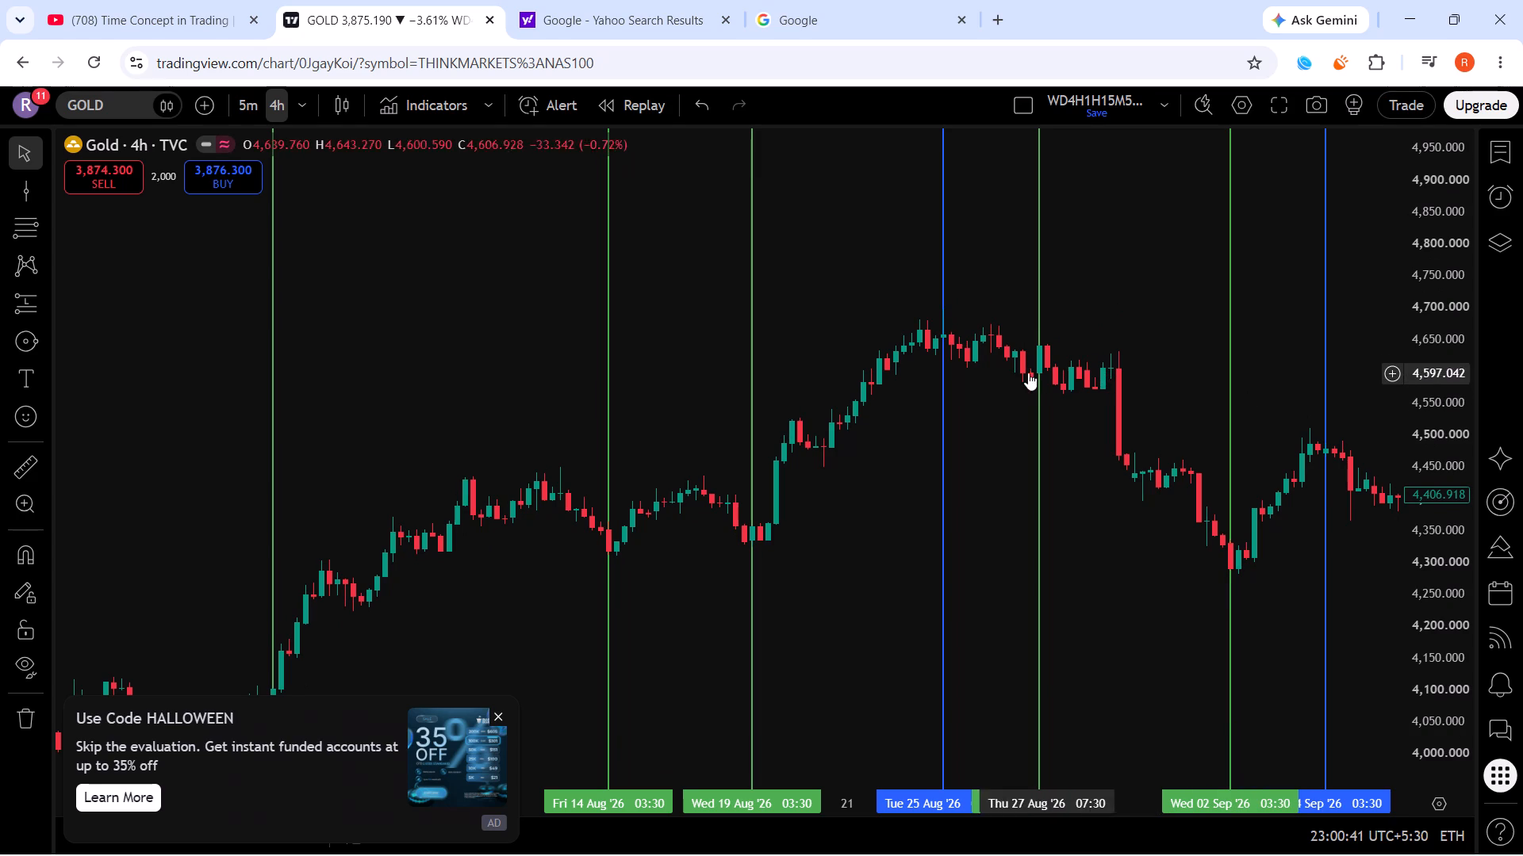
drag(1355, 347, 1334, 347)
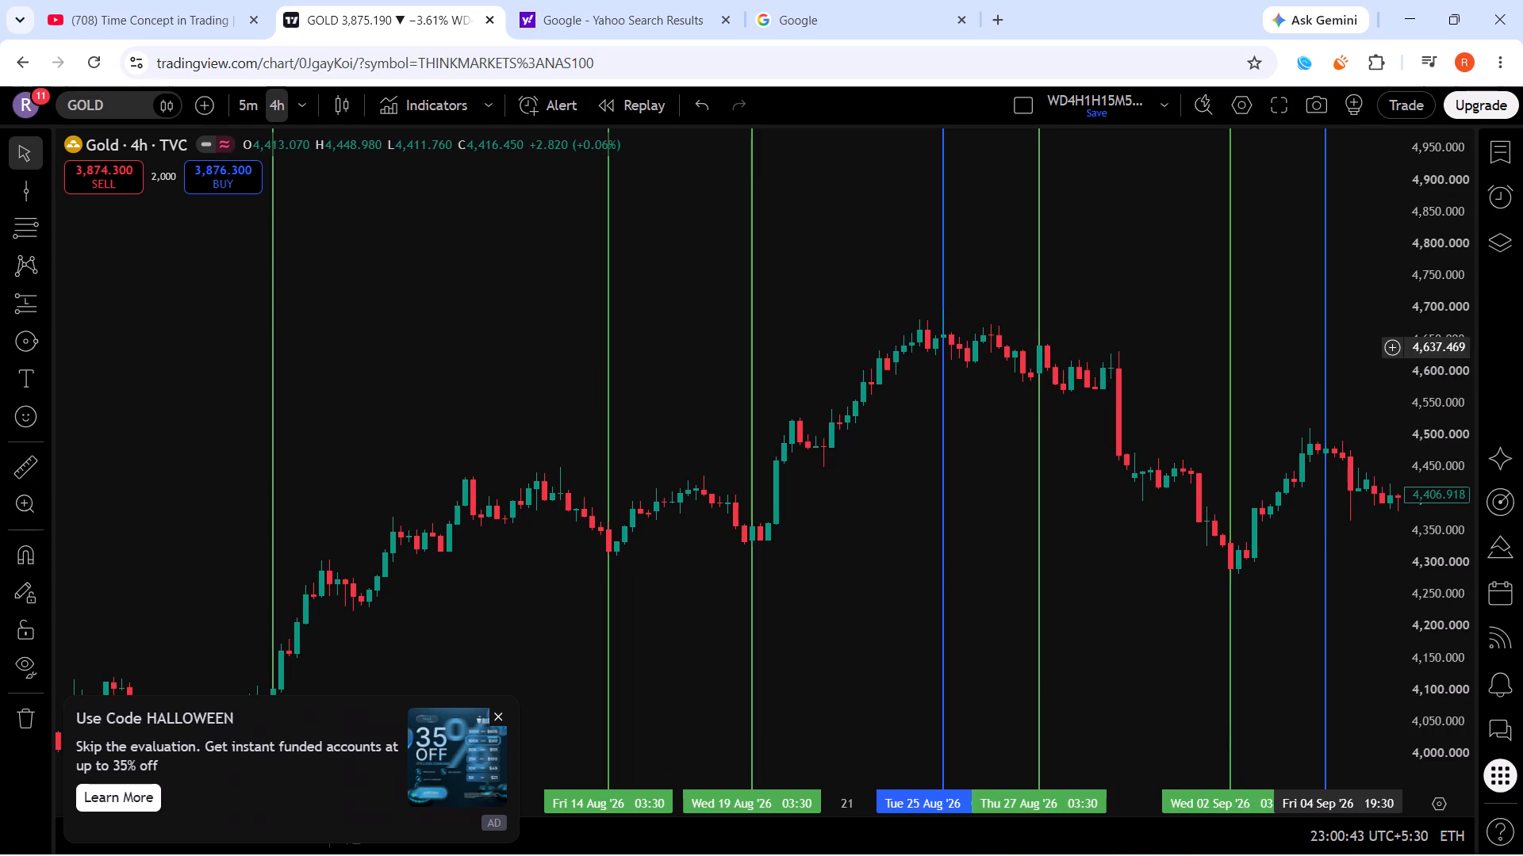
drag(1334, 347, 1202, 347)
scroll(1241, 555, up, 4)
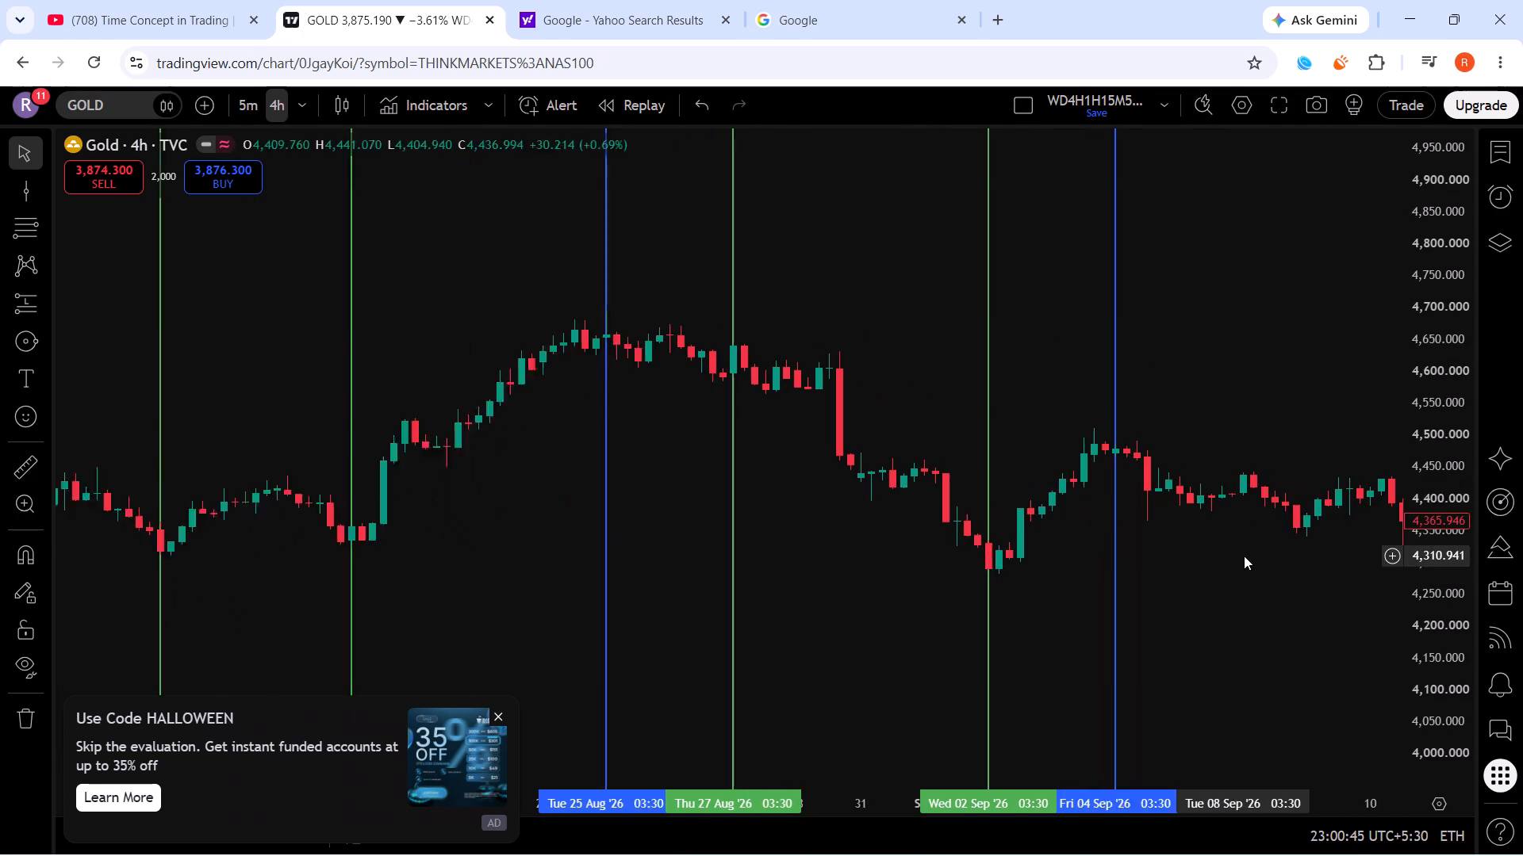
scroll(1418, 556, up, 20)
scroll(1418, 556, up, 1)
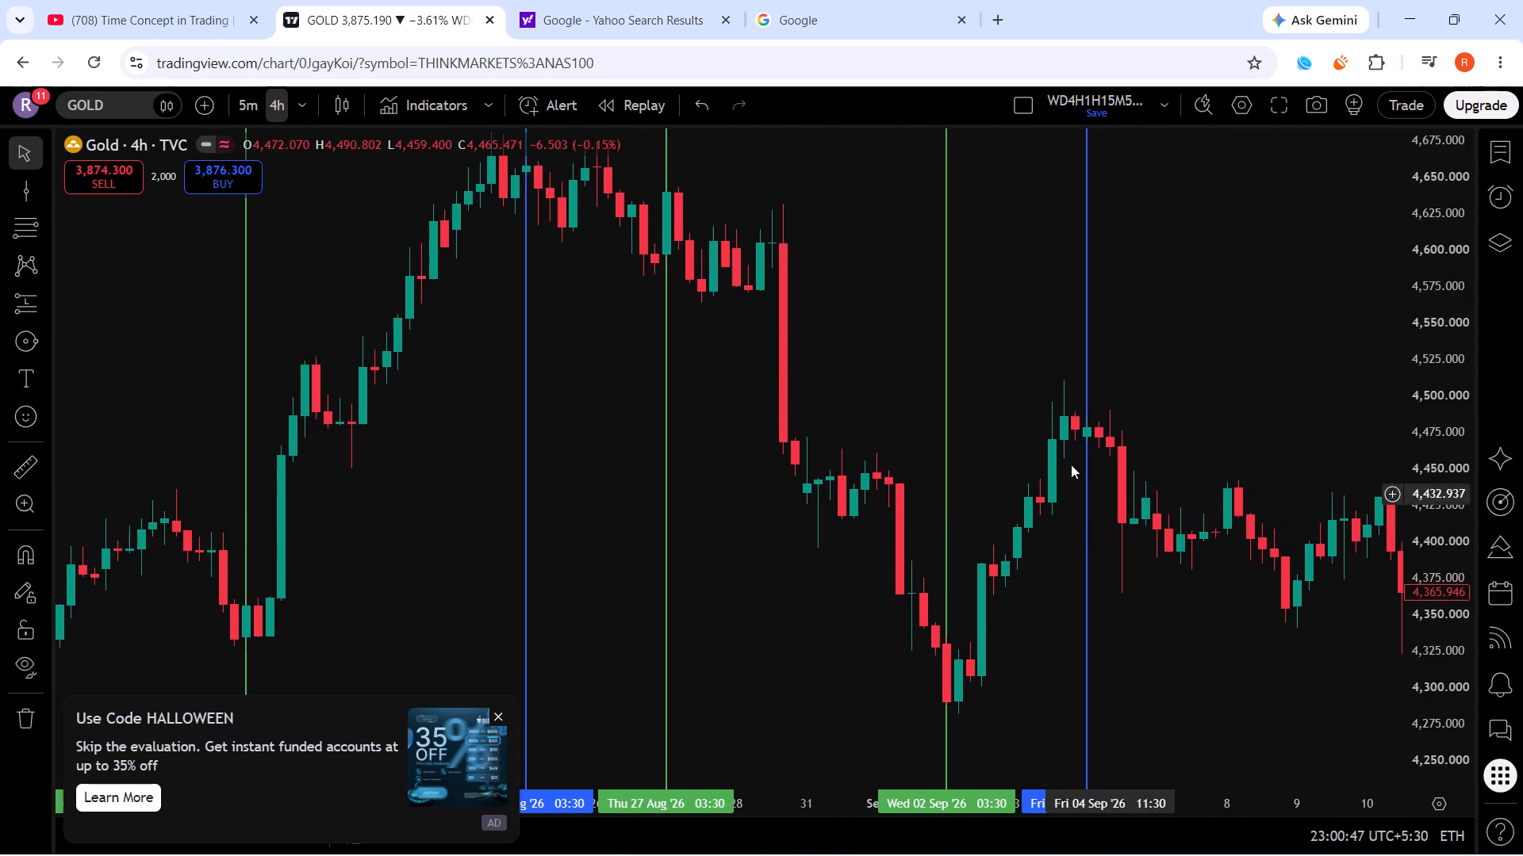
drag(1086, 458, 1088, 465)
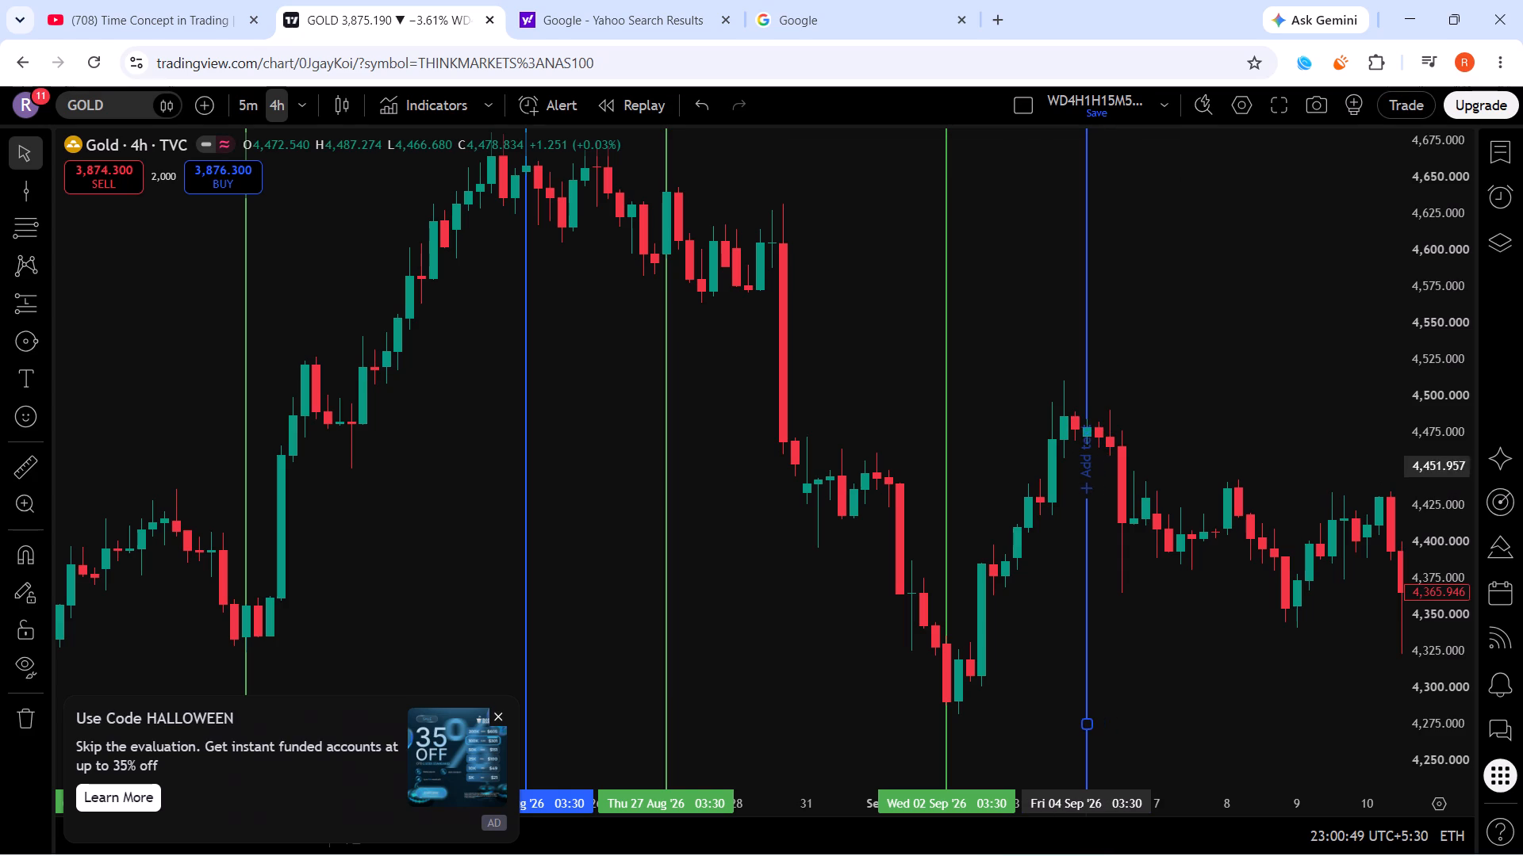
drag(1088, 465, 1085, 465)
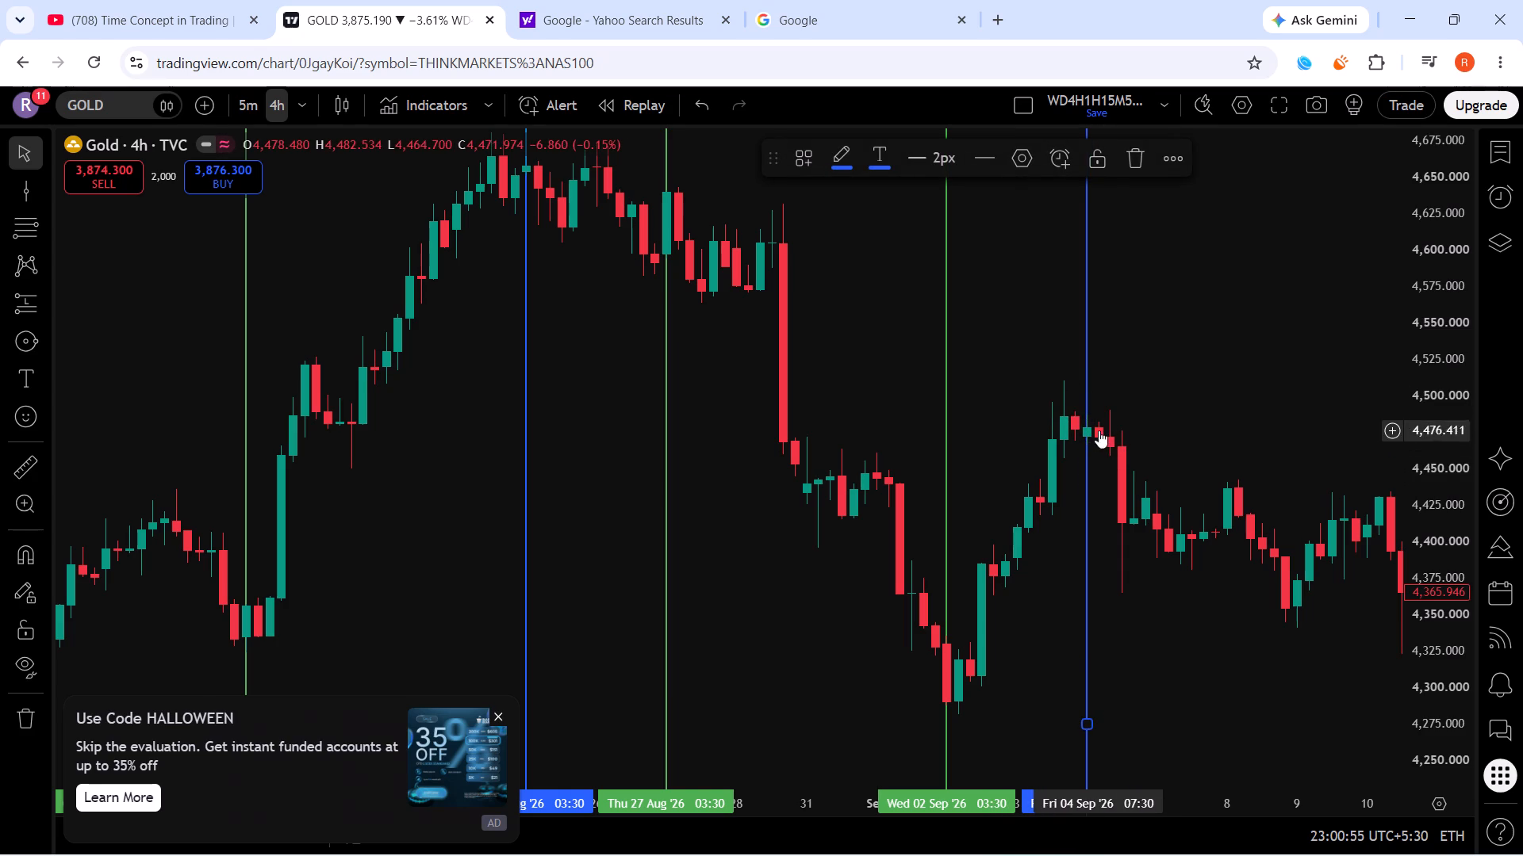
Review gold's September and October 2026 swings against the blue lines at 28 September, 12 October and 22 October.
drag(1226, 423, 913, 381)
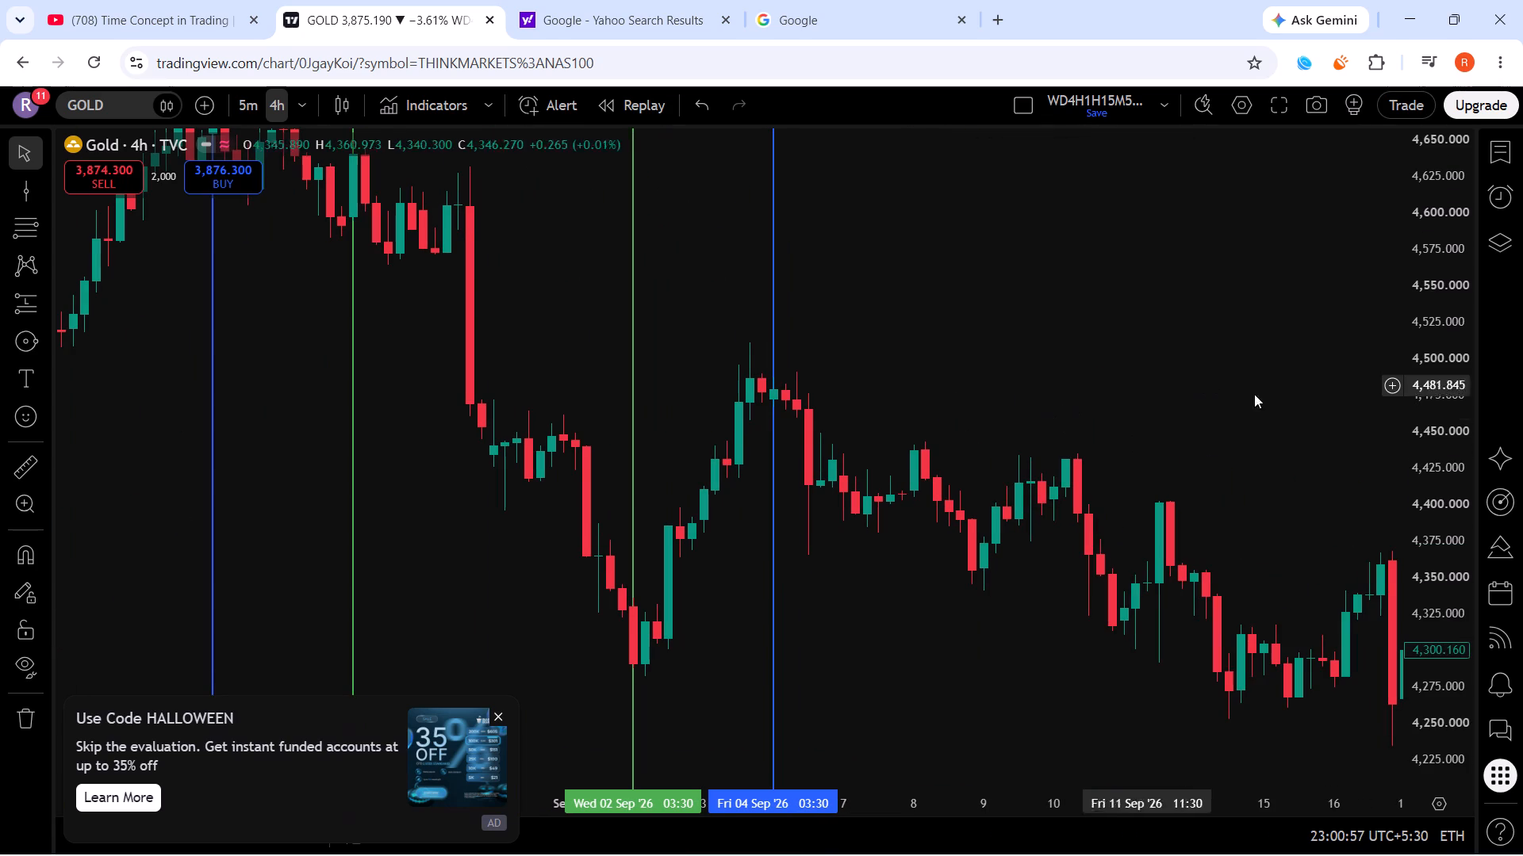
scroll(1452, 431, down, 7)
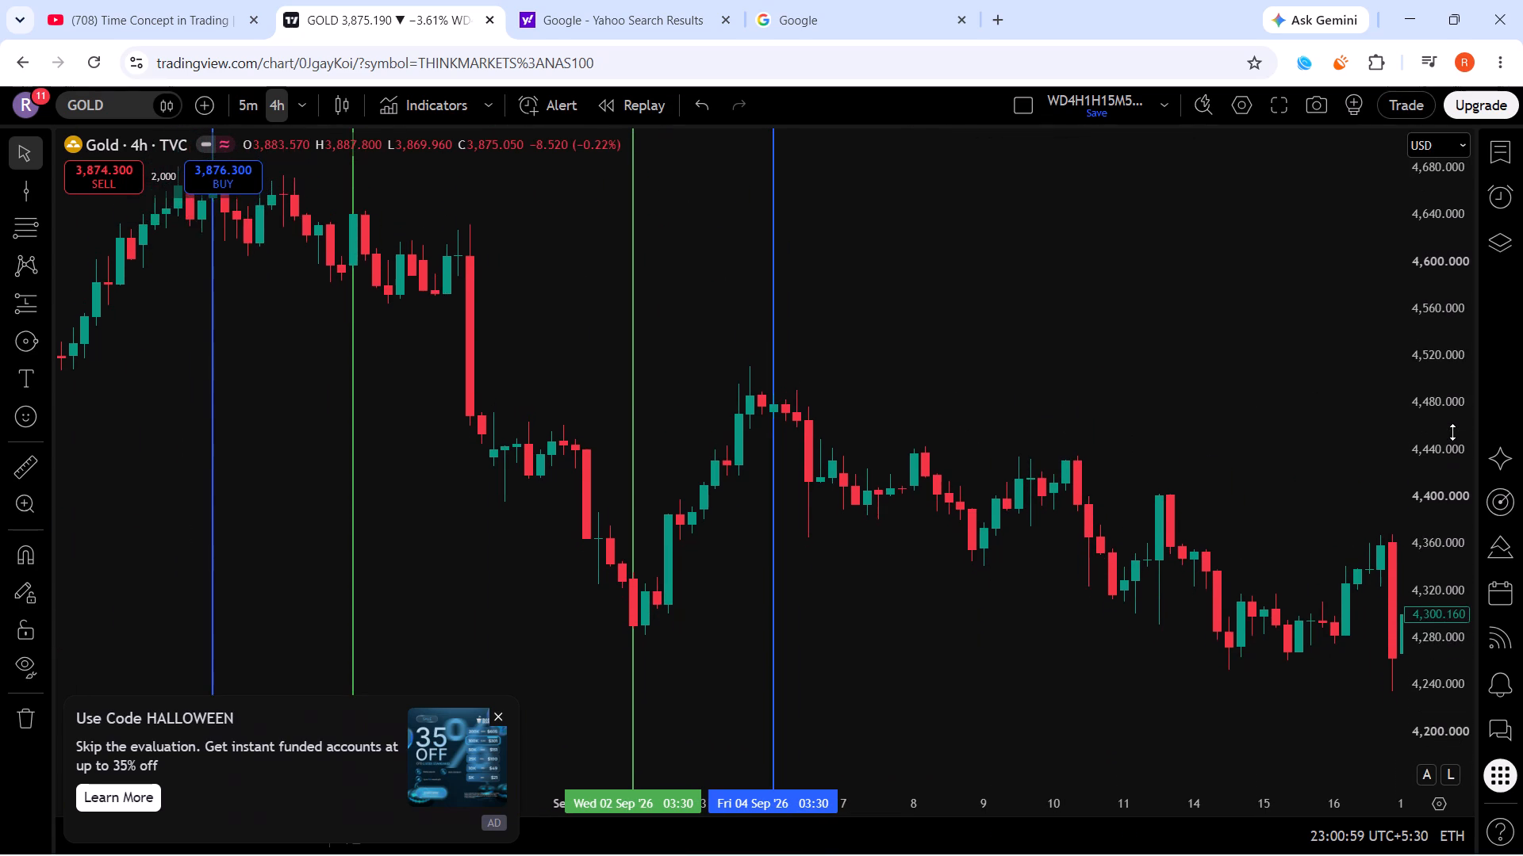
scroll(1452, 432, down, 6)
scroll(1258, 446, down, 10)
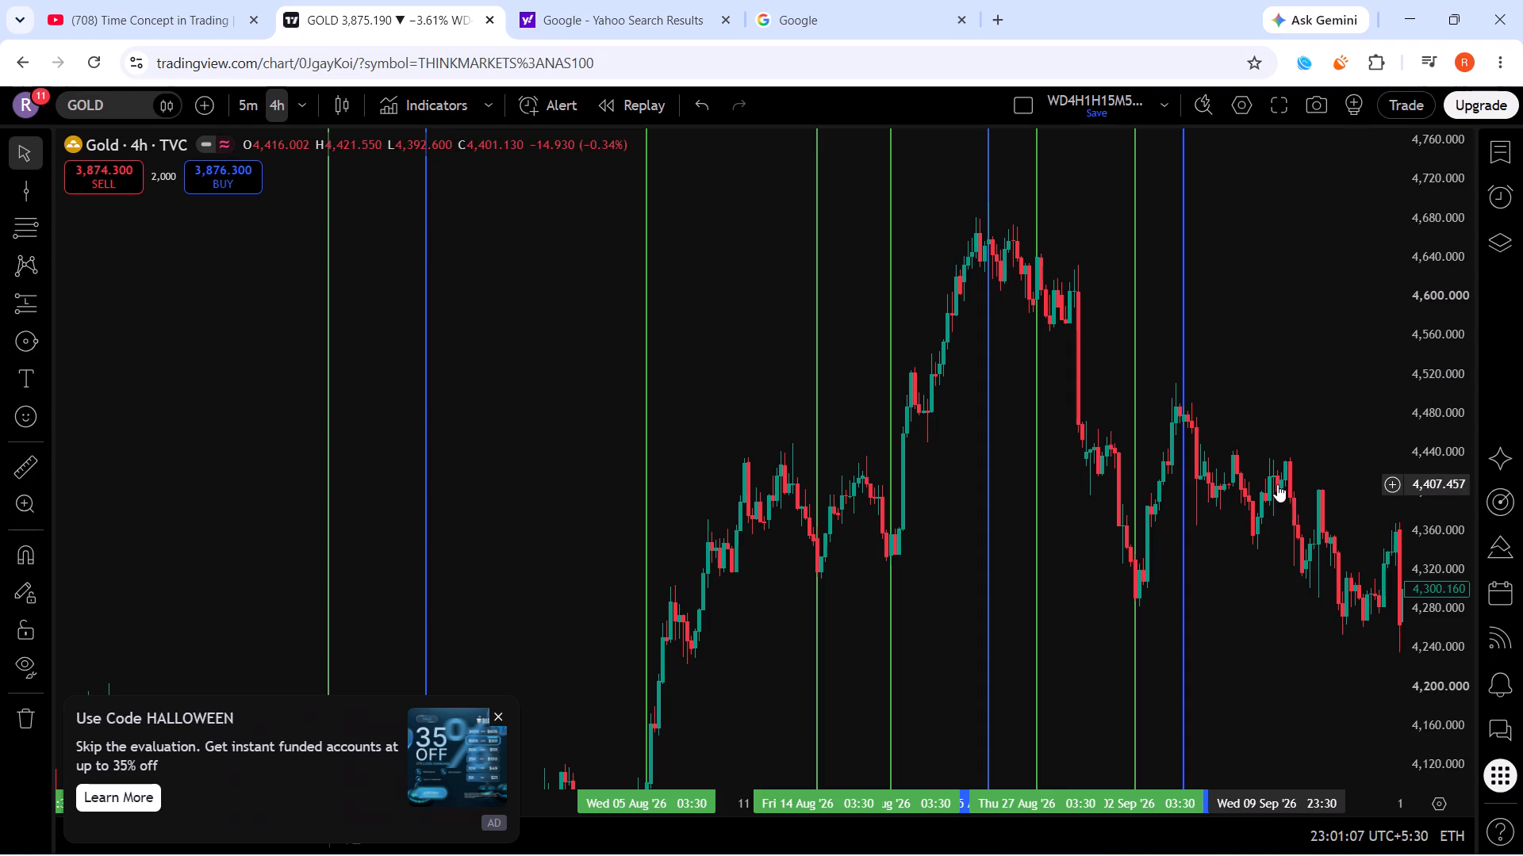
drag(1322, 475, 1011, 414)
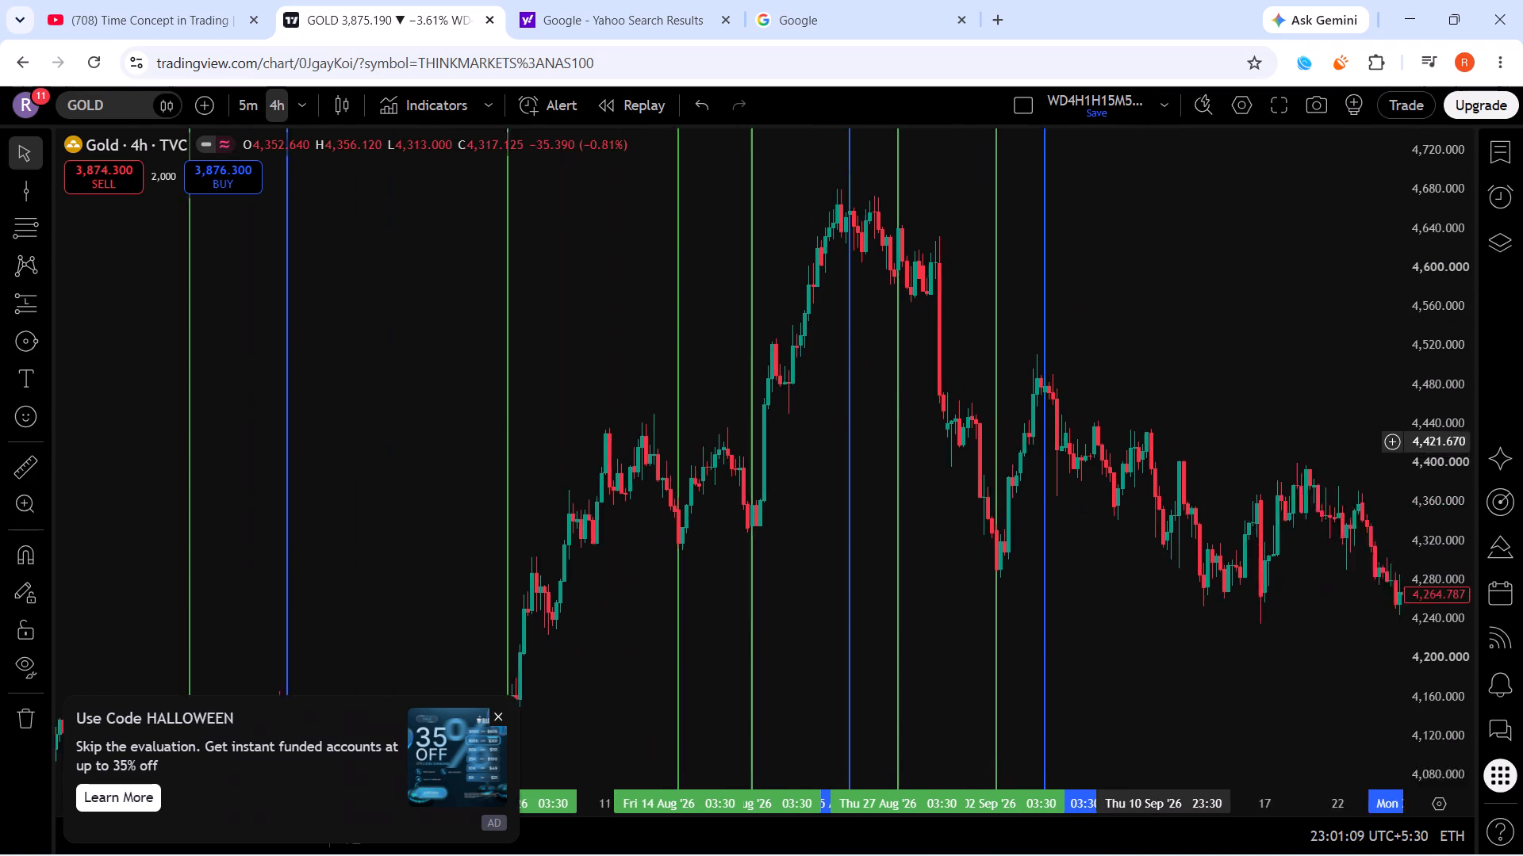
drag(1011, 414, 1008, 414)
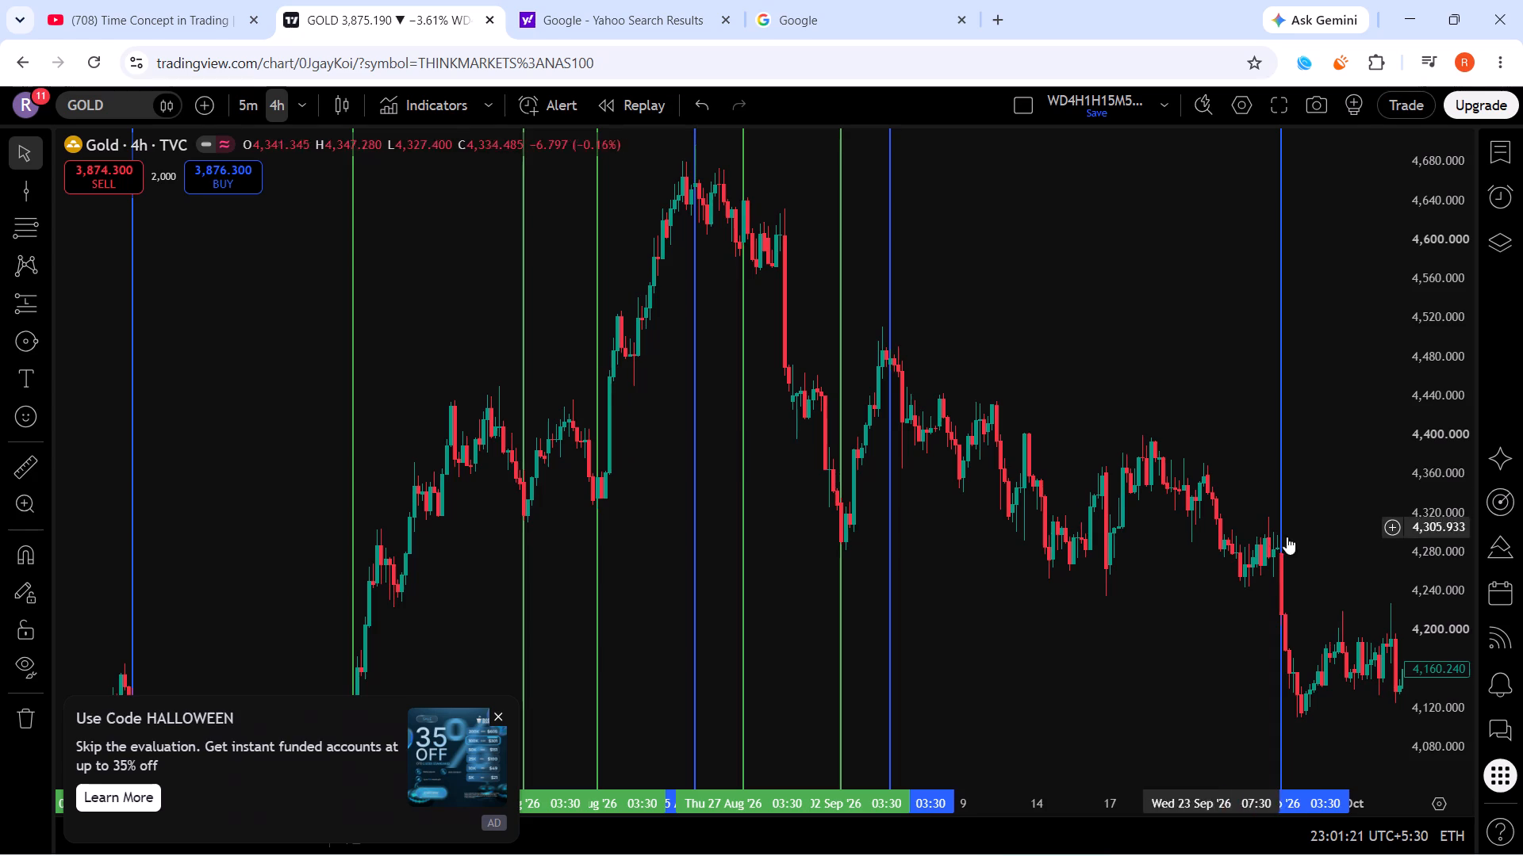
drag(1327, 501, 877, 389)
scroll(1451, 400, down, 6)
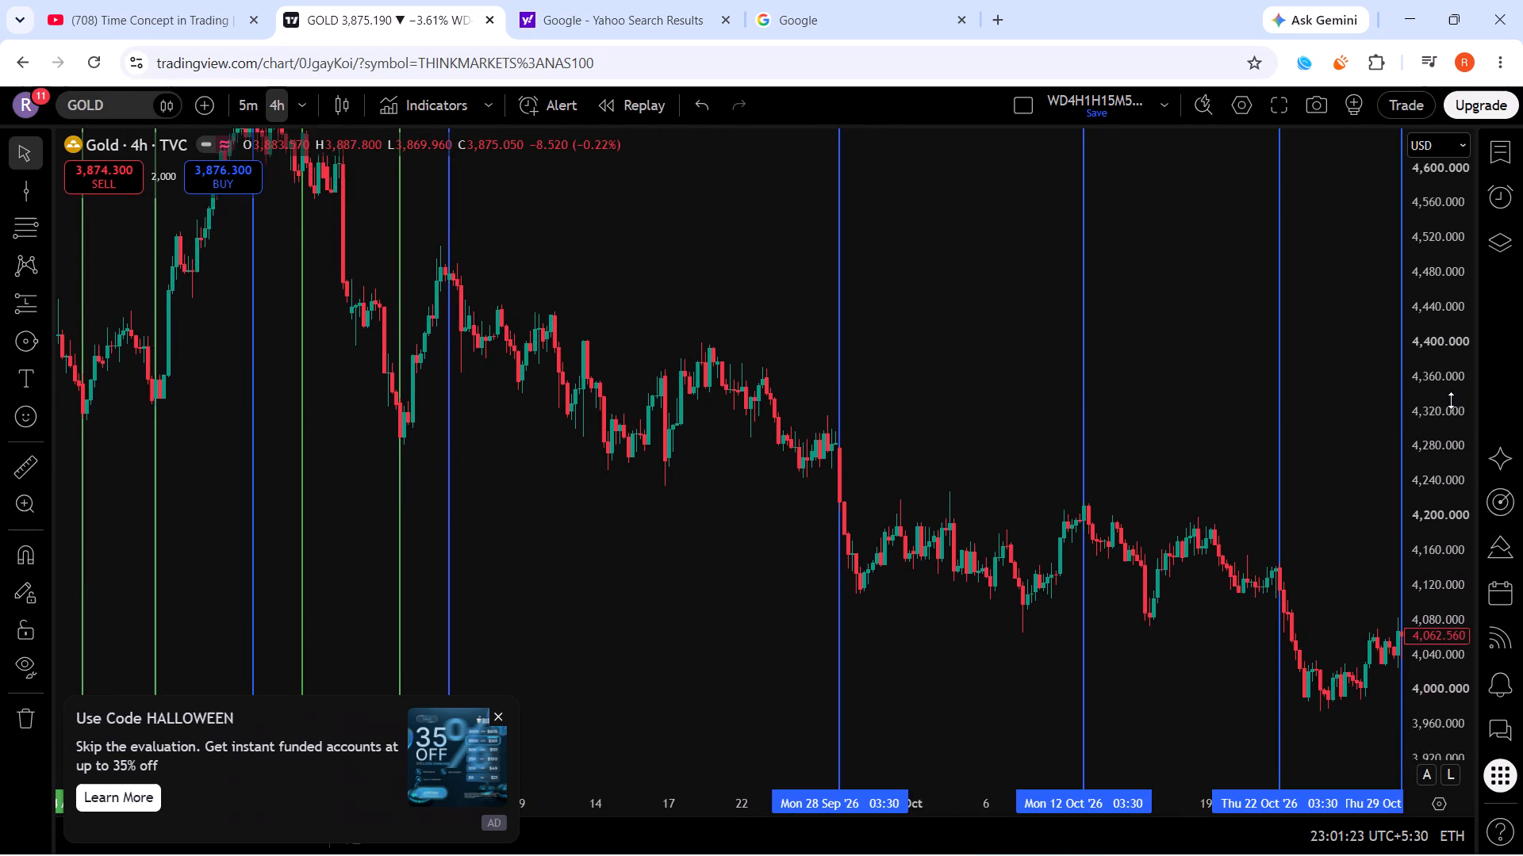
scroll(1452, 399, down, 16)
scroll(745, 426, down, 6)
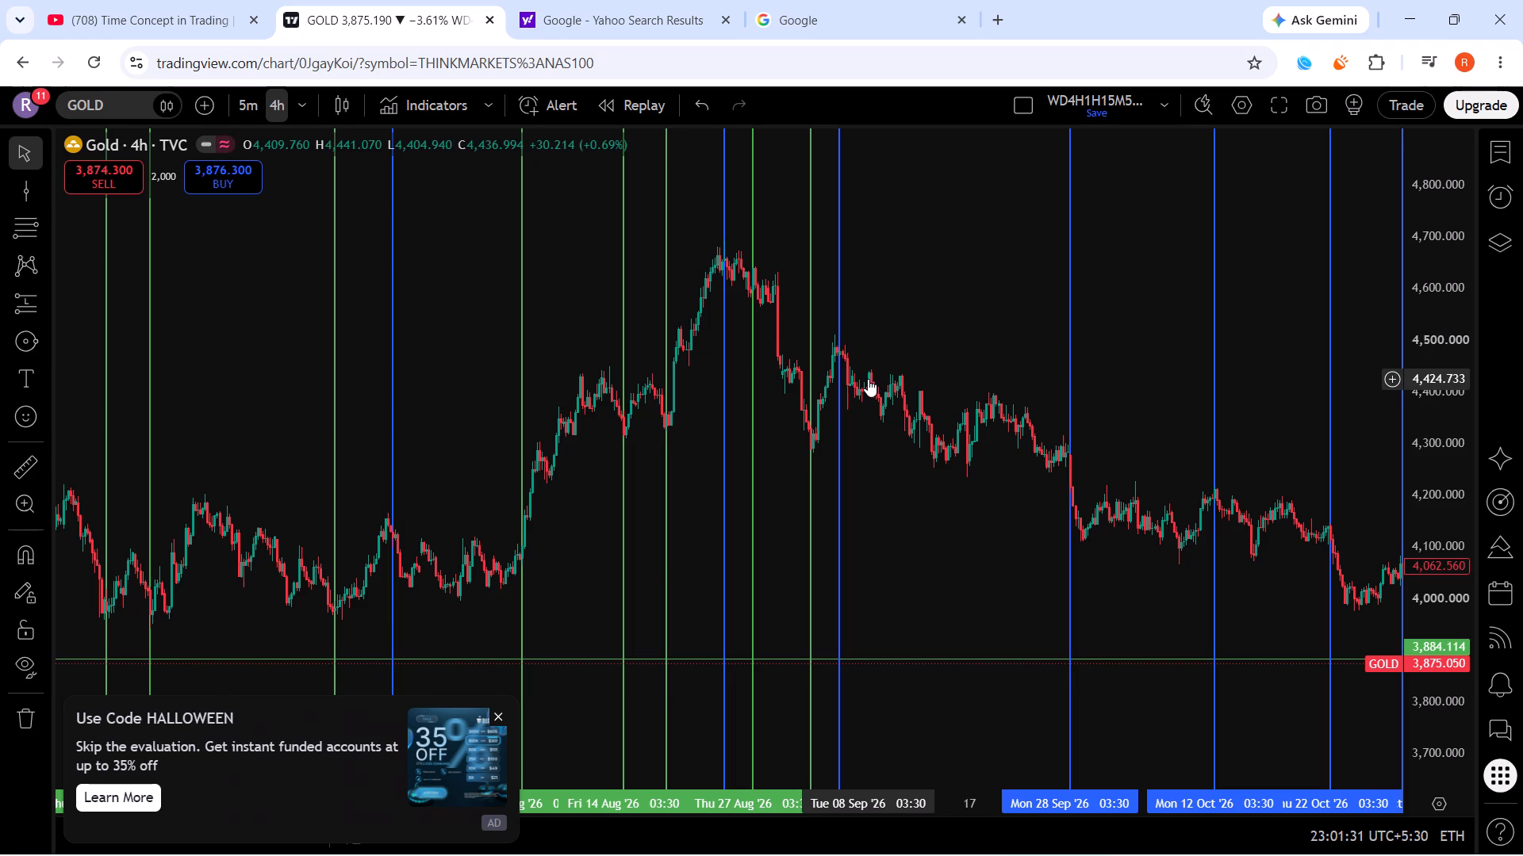
Examine gold's latest candles around the blue line at 29 October and the future blue line at 12 November 2026.
drag(1091, 369, 778, 357)
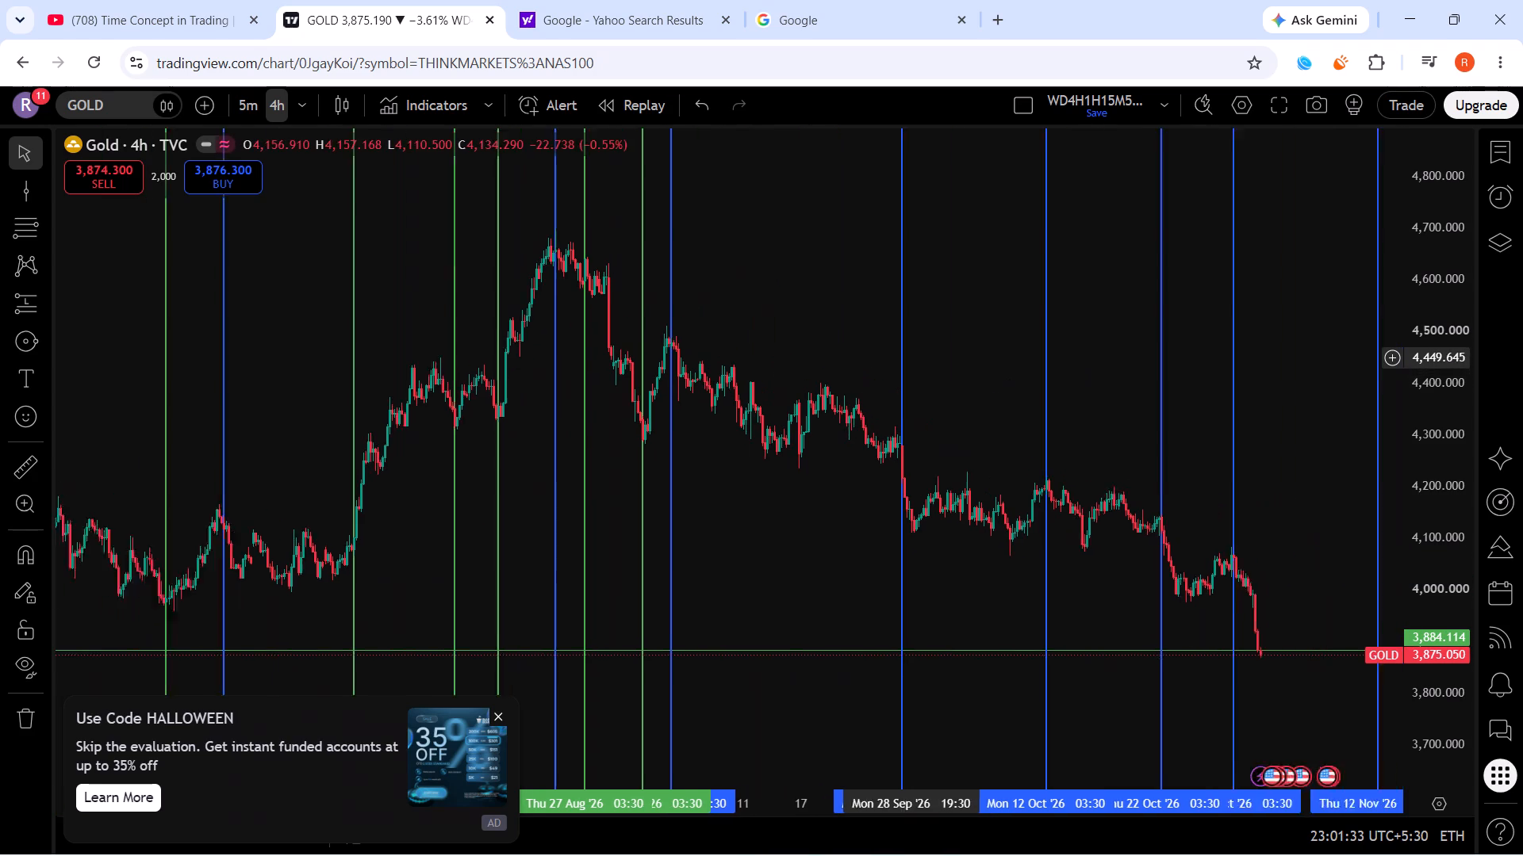
drag(778, 357, 739, 357)
scroll(1150, 518, up, 5)
scroll(1042, 554, up, 5)
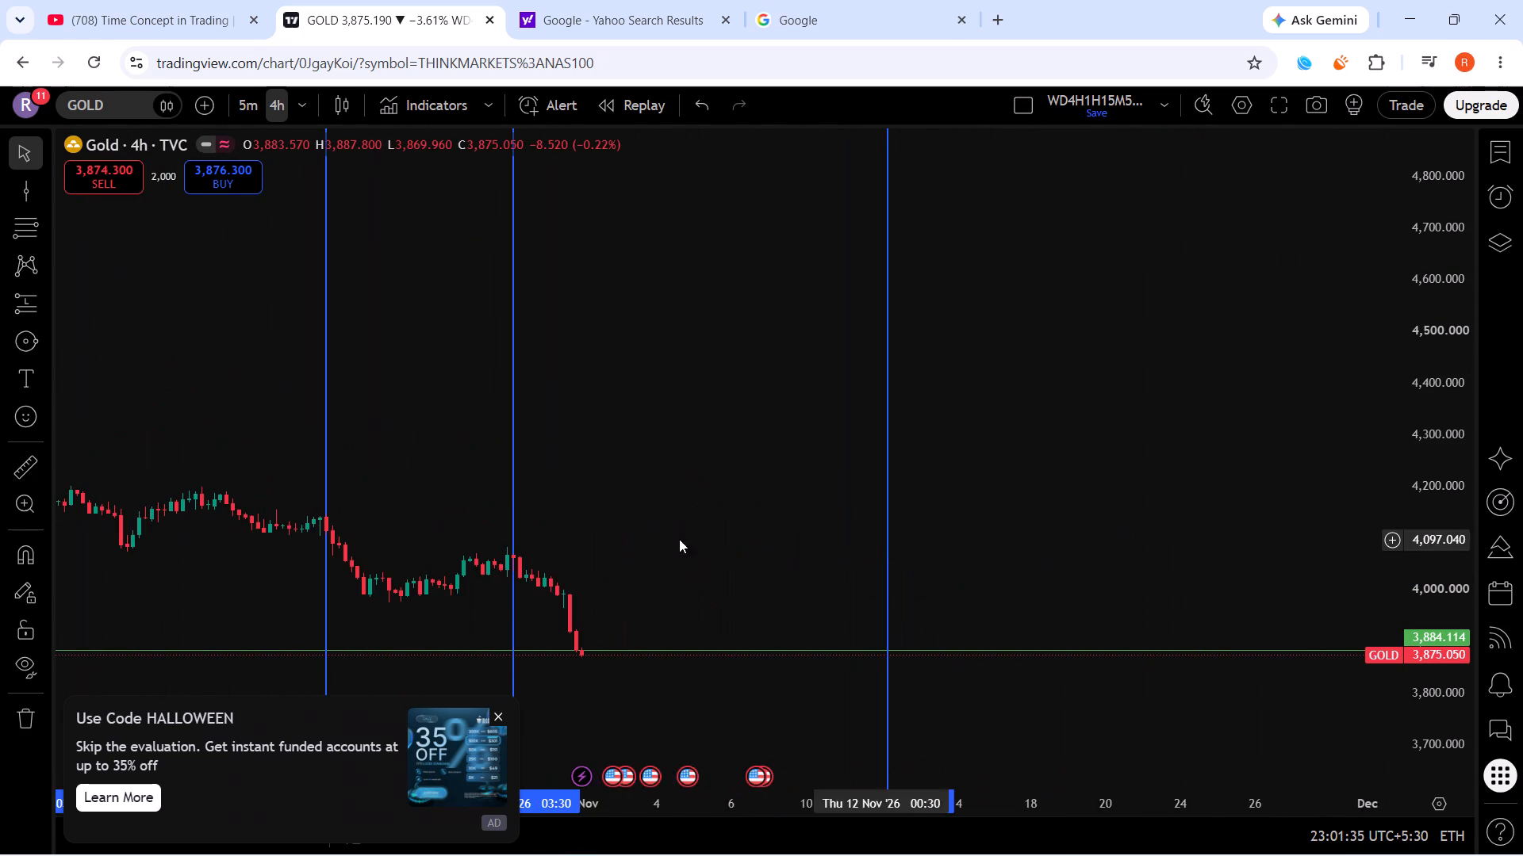
drag(659, 525, 1057, 352)
scroll(1392, 426, up, 5)
scroll(1459, 453, up, 6)
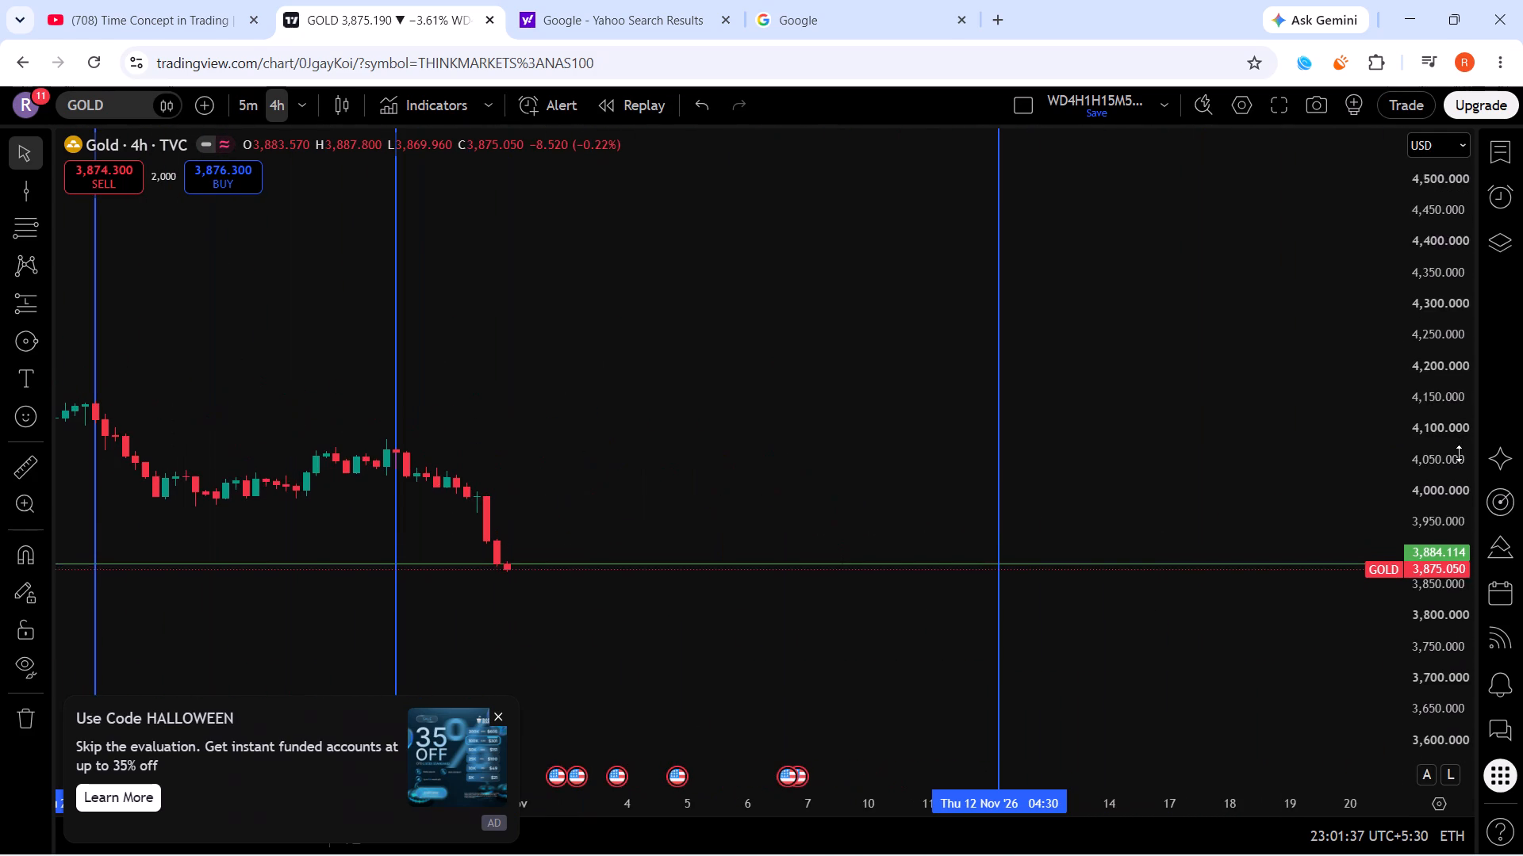
scroll(1459, 453, up, 13)
scroll(432, 262, down, 8)
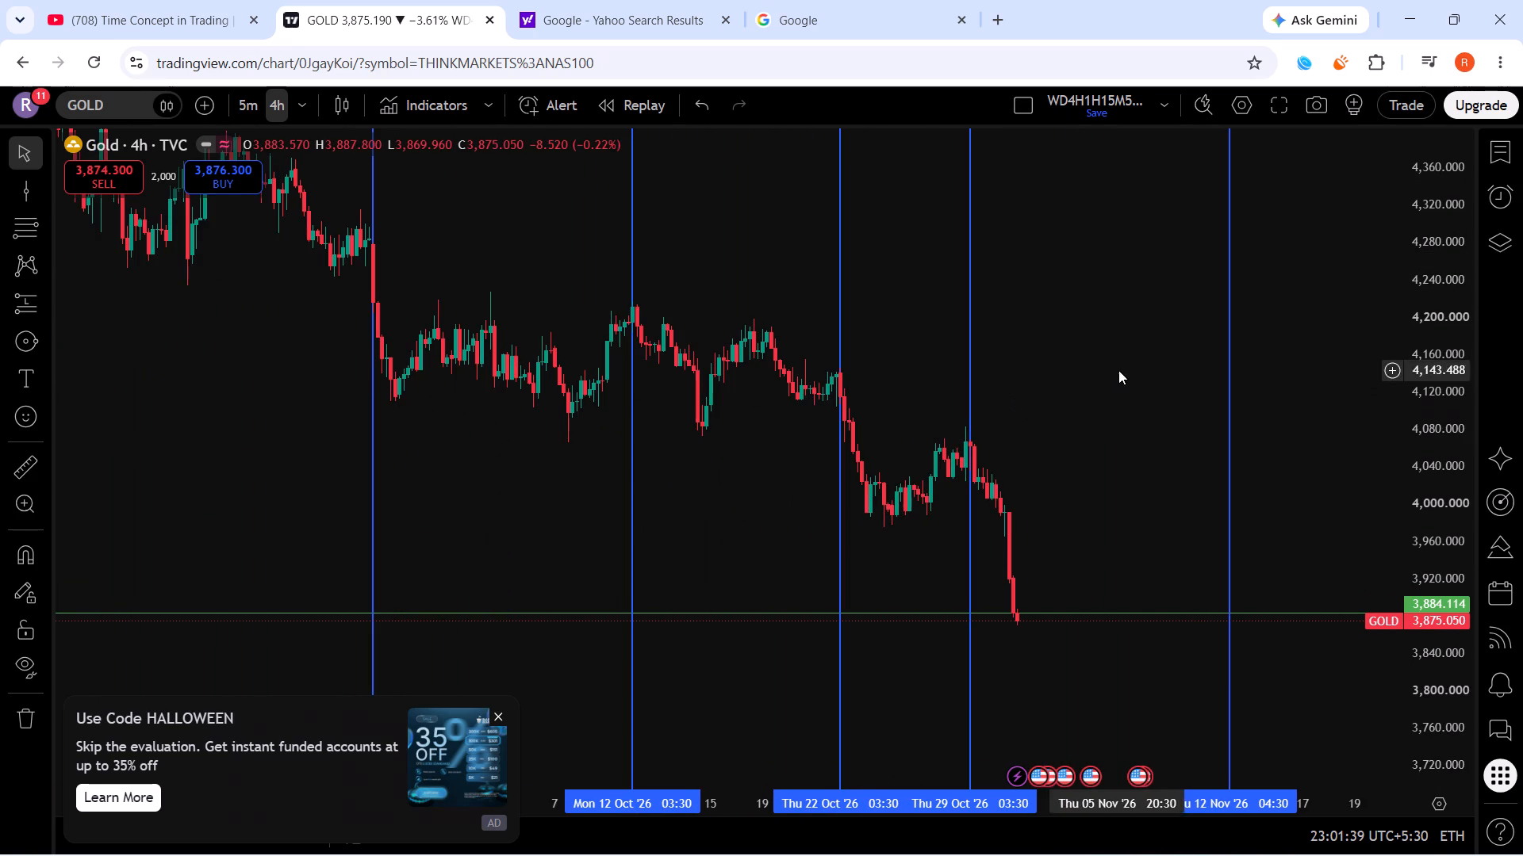
scroll(1427, 376, down, 20)
scroll(1427, 376, down, 7)
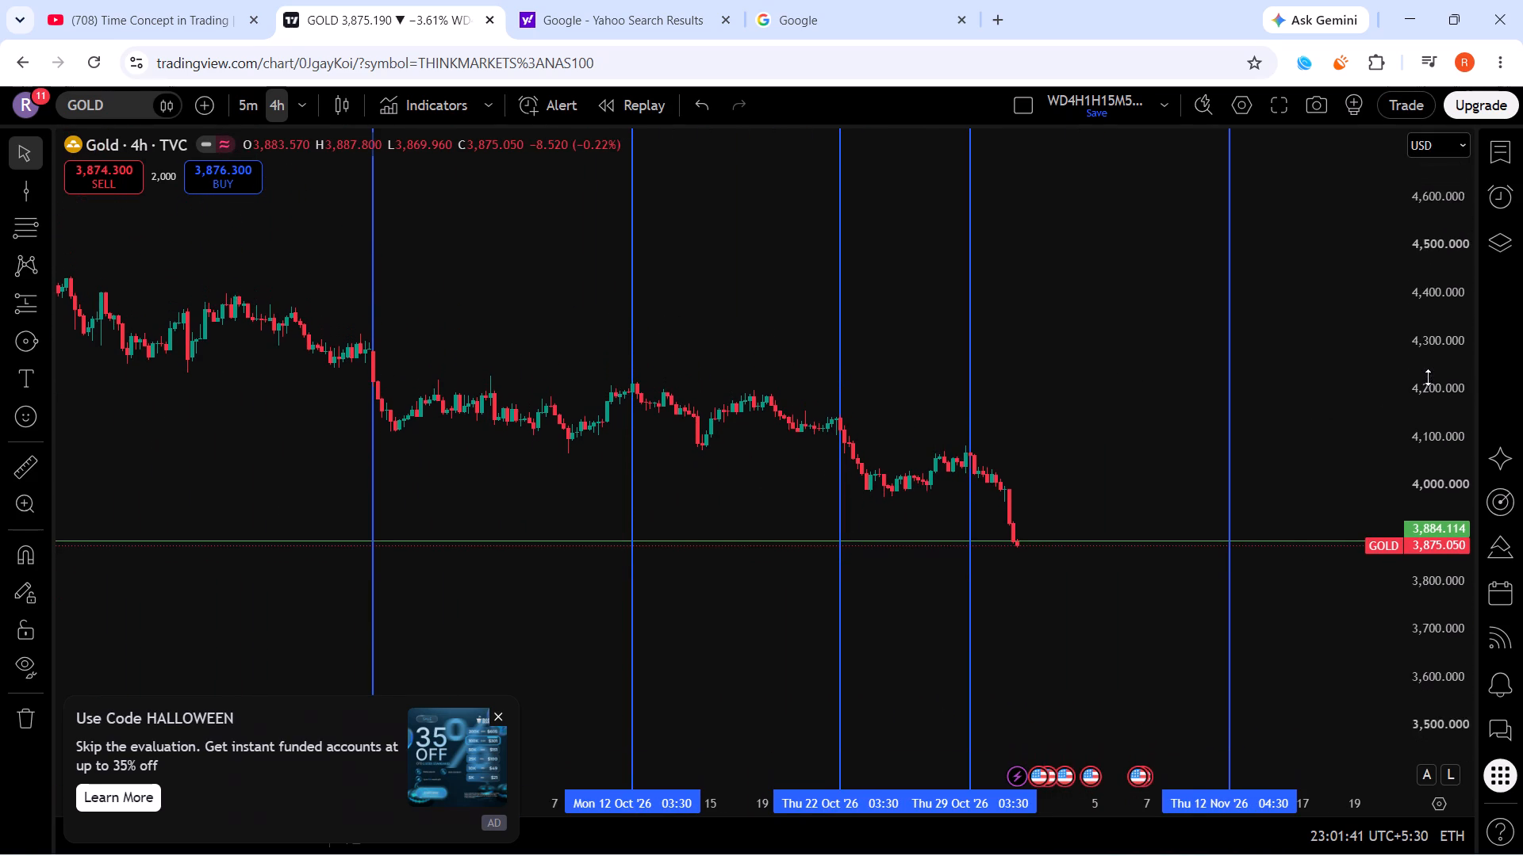
Review all red, green and blue vertical lines against gold's overall price swings from February to November 2026.
scroll(1061, 346, down, 18)
scroll(1061, 365, down, 4)
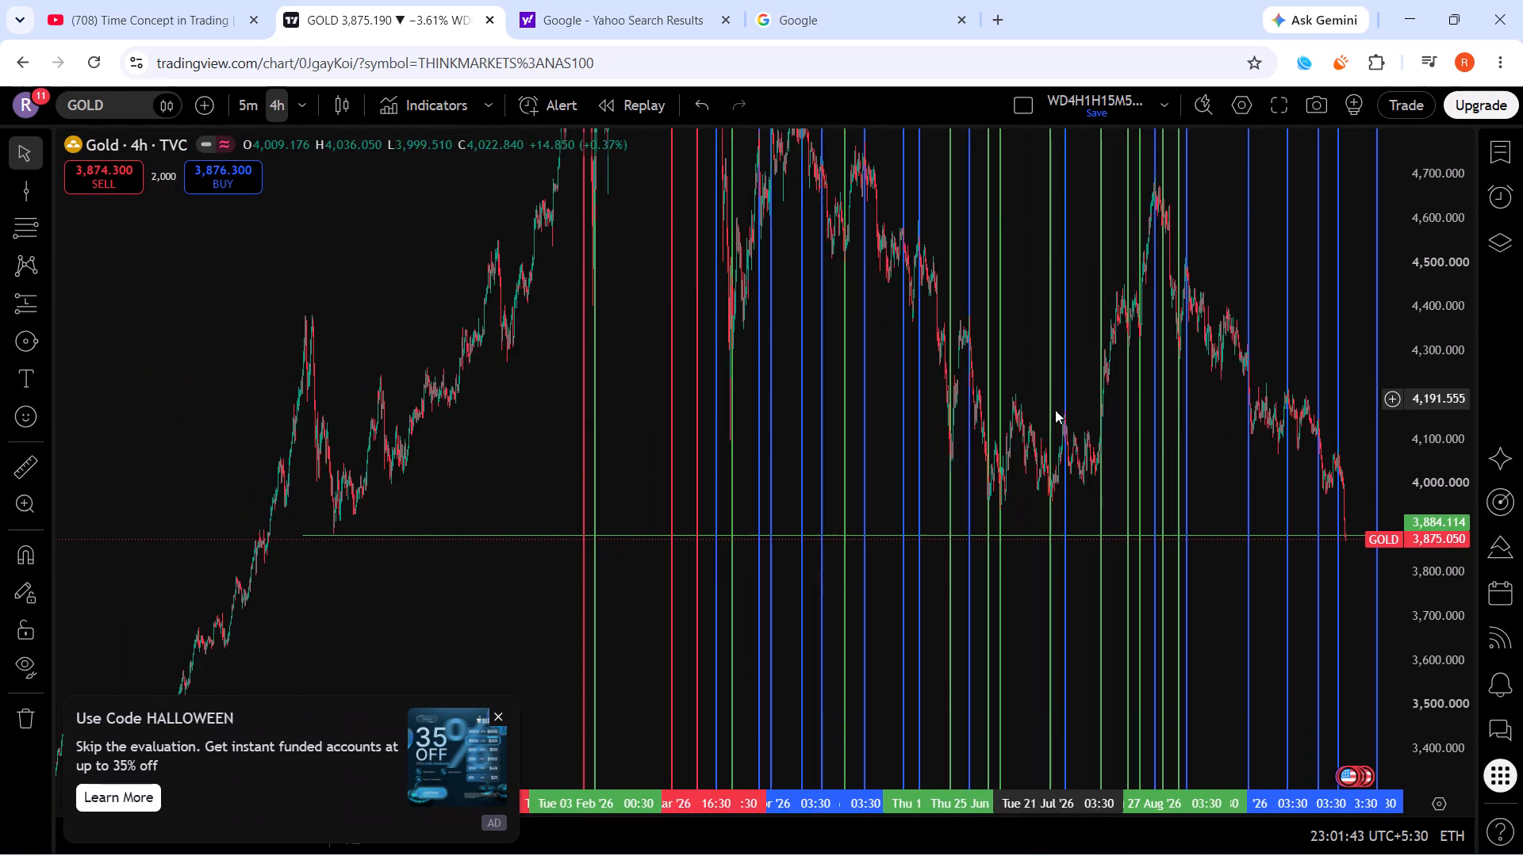
scroll(1048, 431, down, 3)
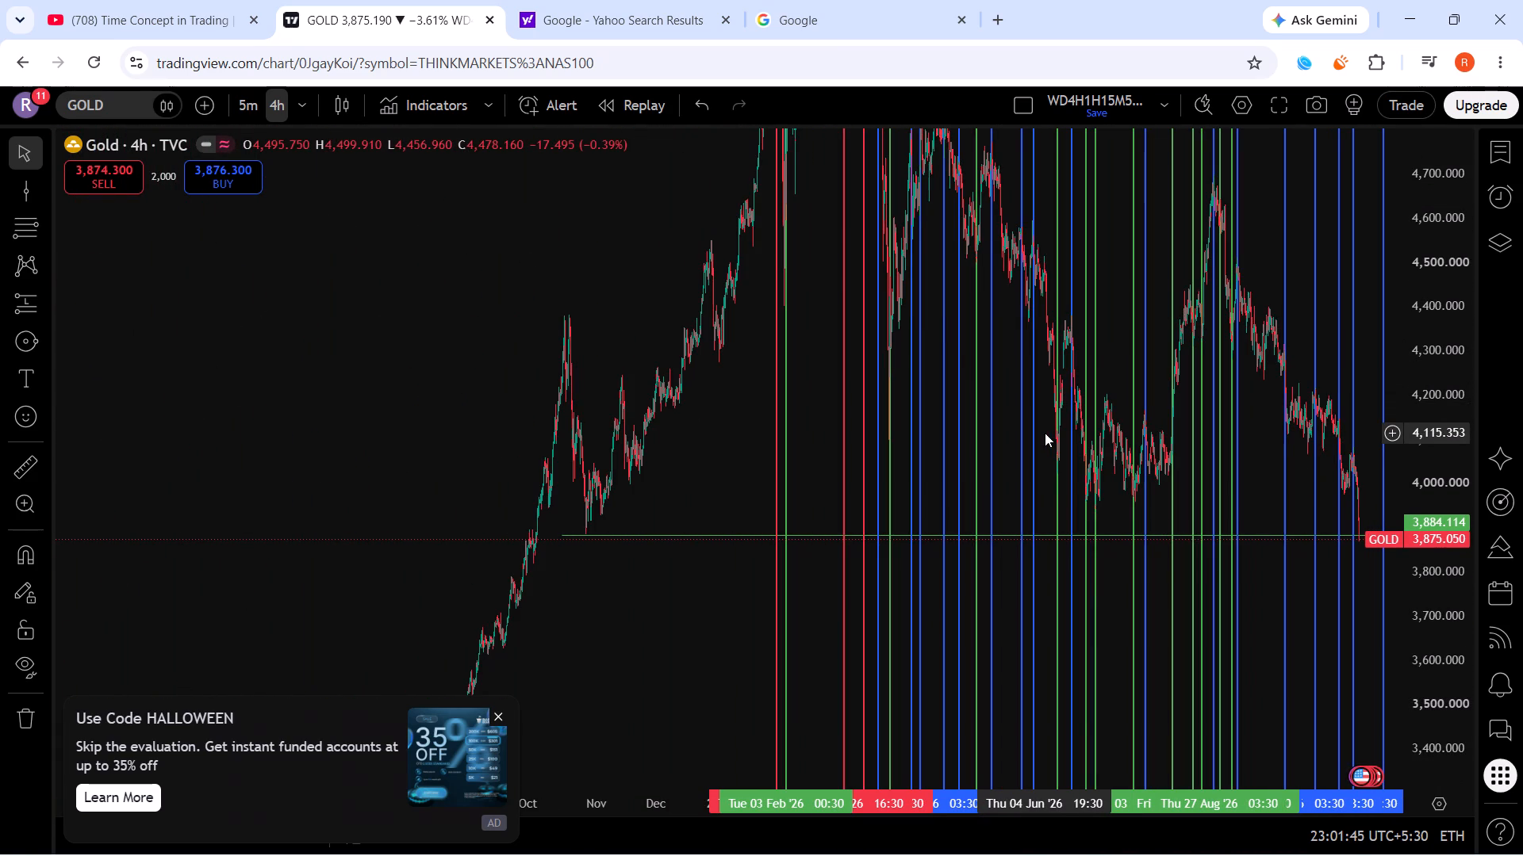
scroll(1045, 433, up, 6)
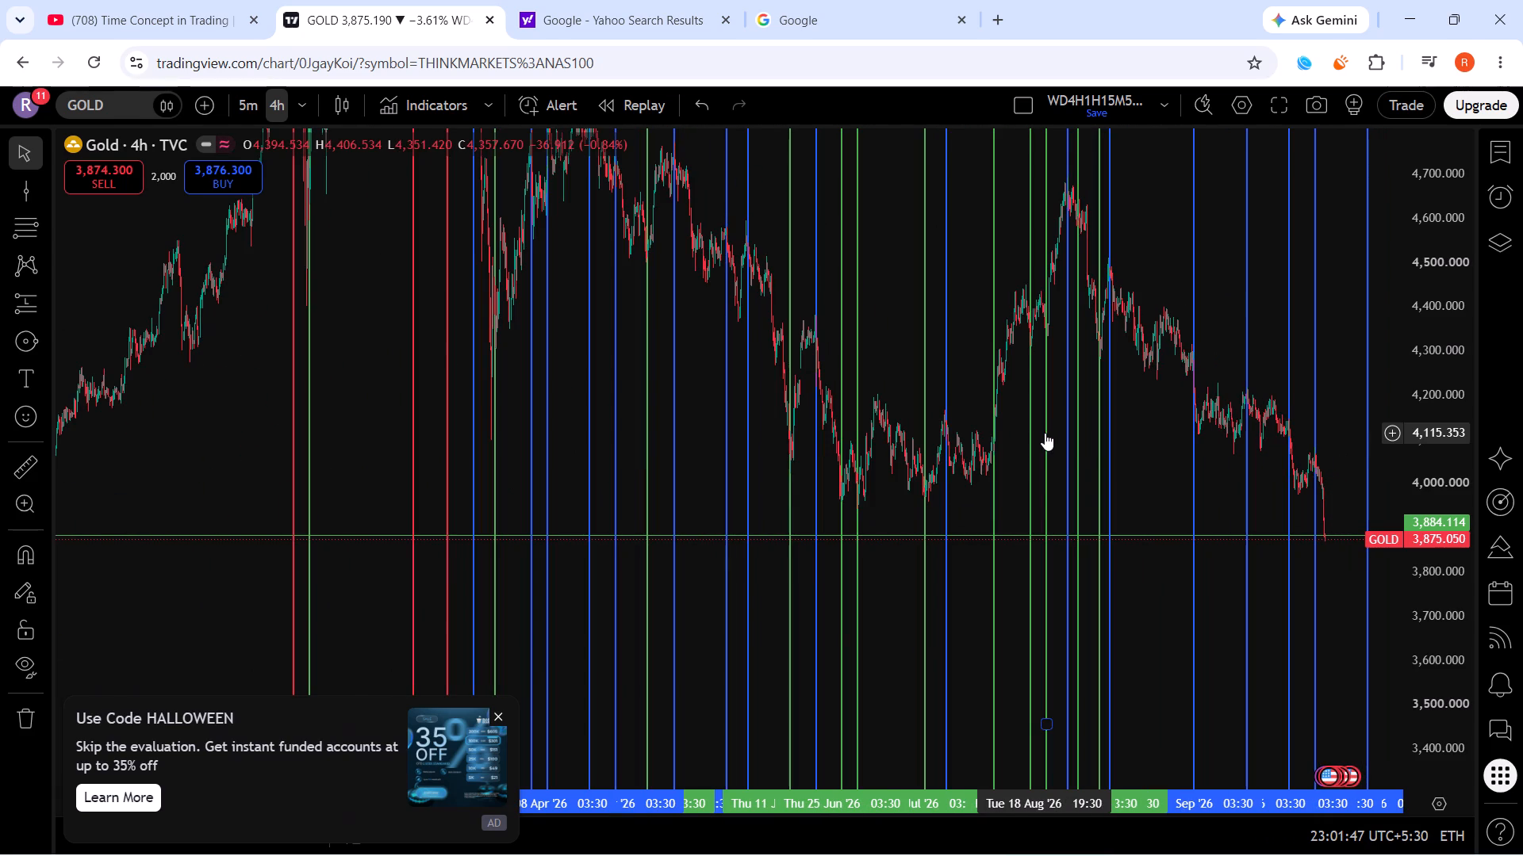
scroll(1045, 433, up, 2)
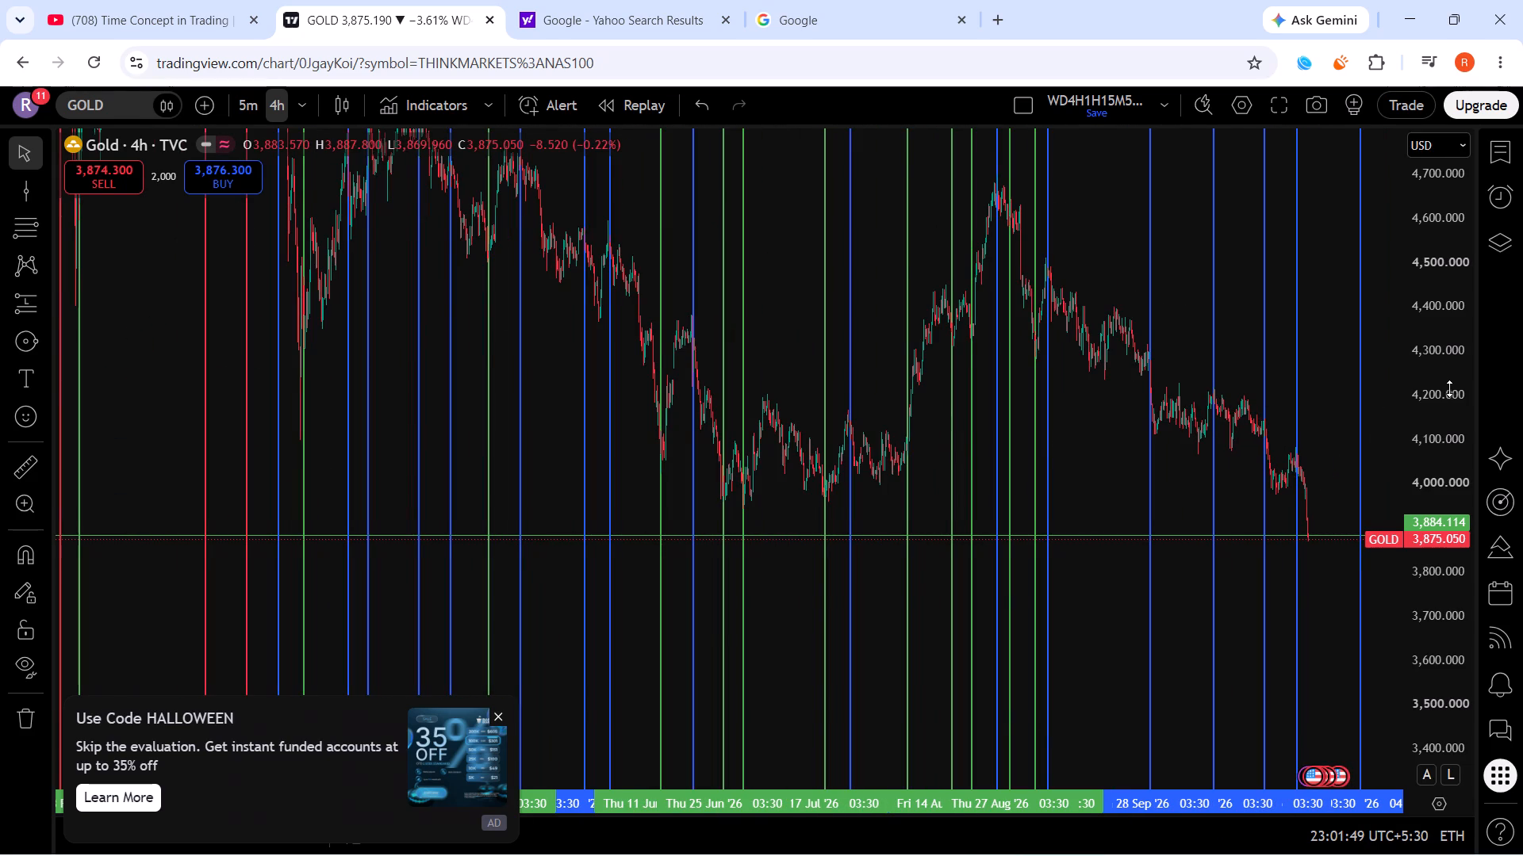
scroll(1449, 389, down, 7)
scroll(1449, 392, down, 20)
scroll(1449, 392, down, 4)
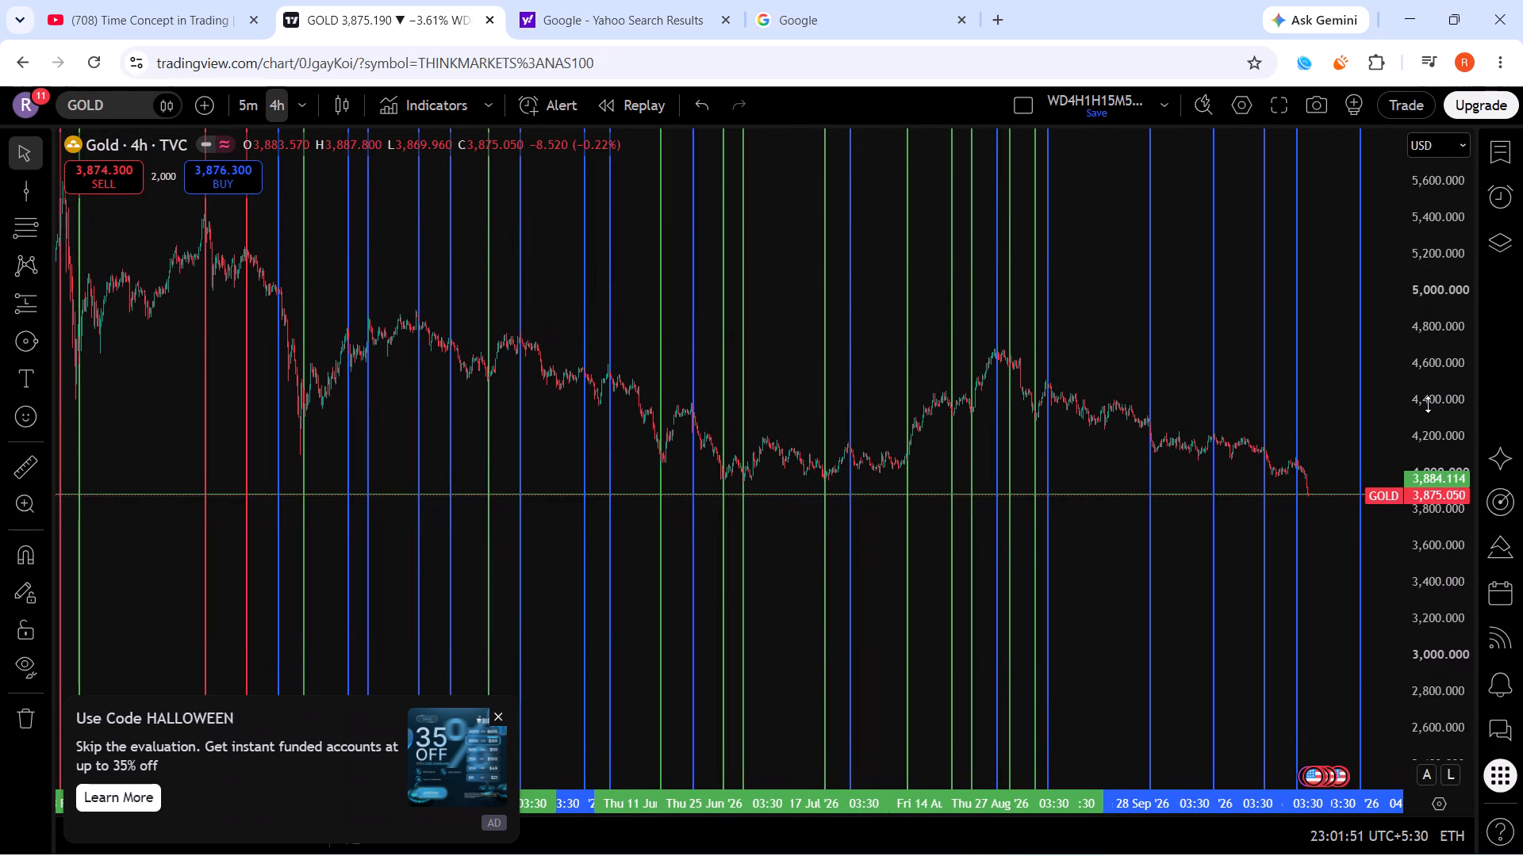
scroll(1425, 407, up, 20)
scroll(1425, 407, up, 19)
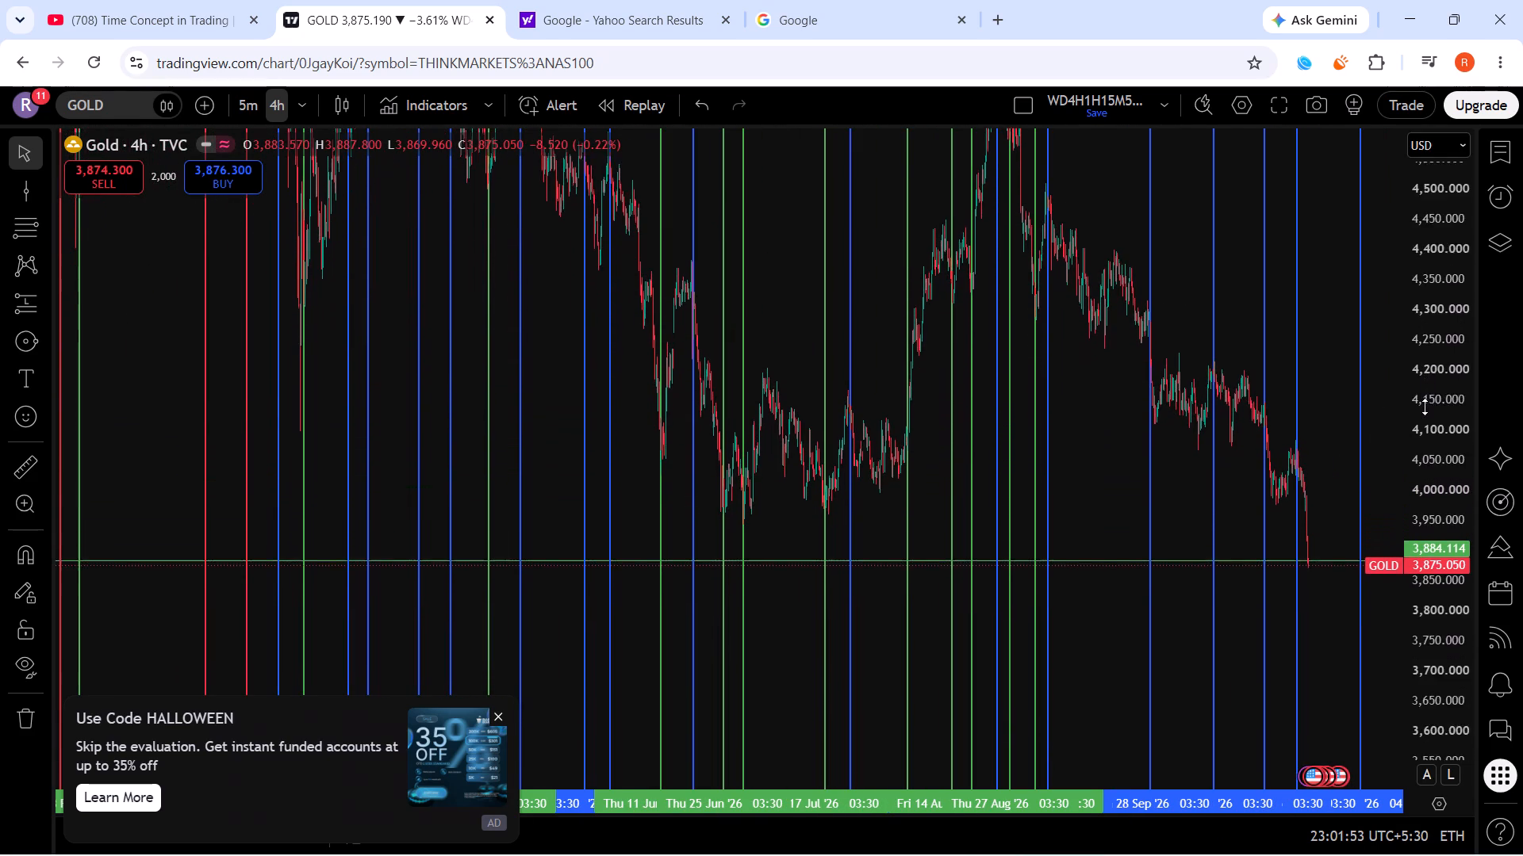
scroll(1425, 407, up, 12)
scroll(1425, 407, down, 20)
scroll(1425, 407, down, 1)
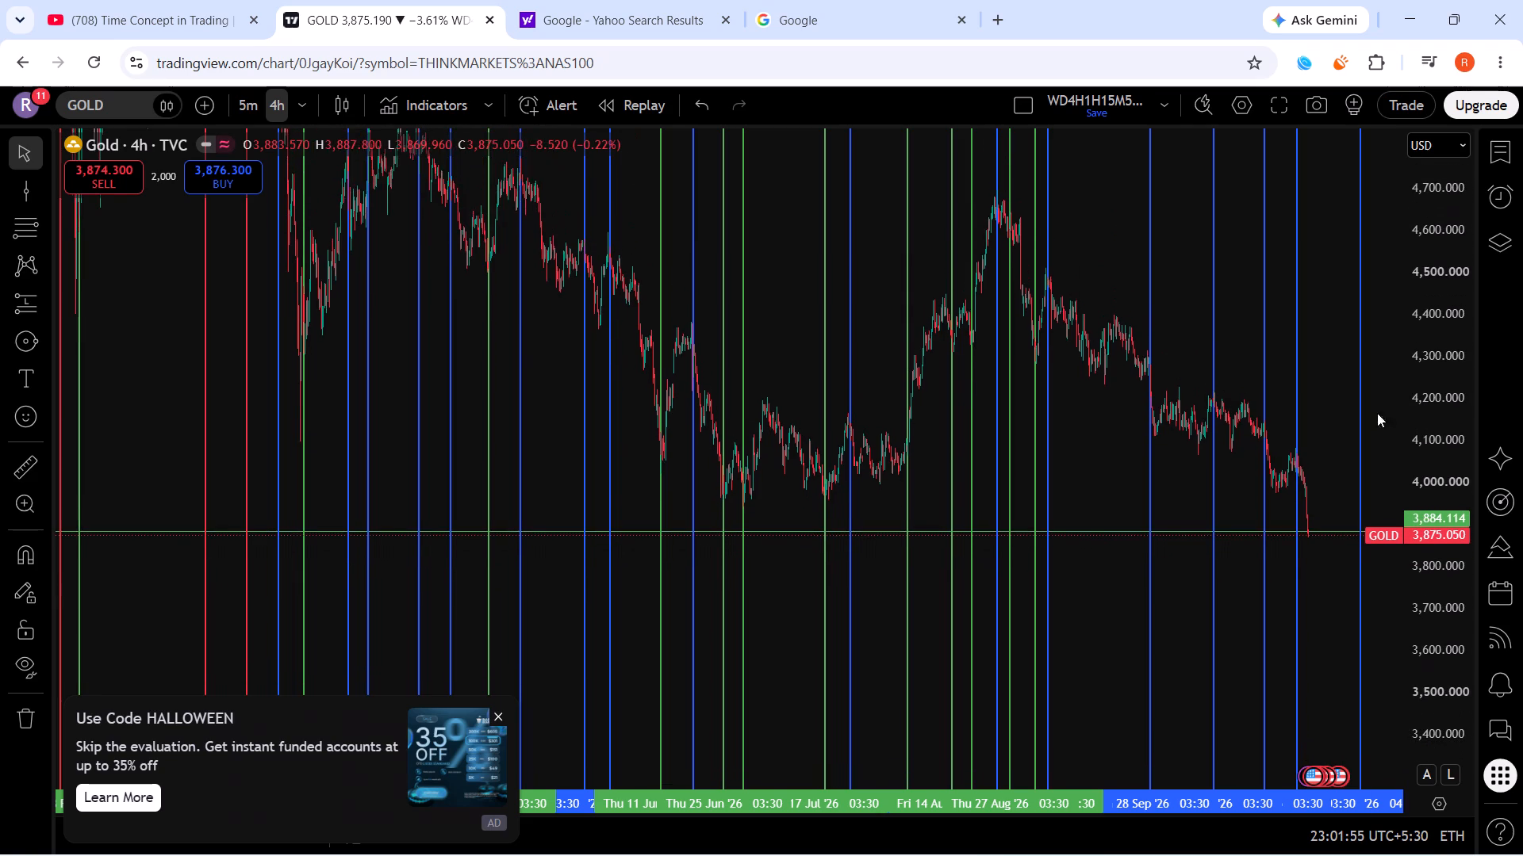
scroll(779, 472, up, 14)
Review gold's swings and their vertical lines backwards from September to February 2026.
drag(450, 479, 1438, 471)
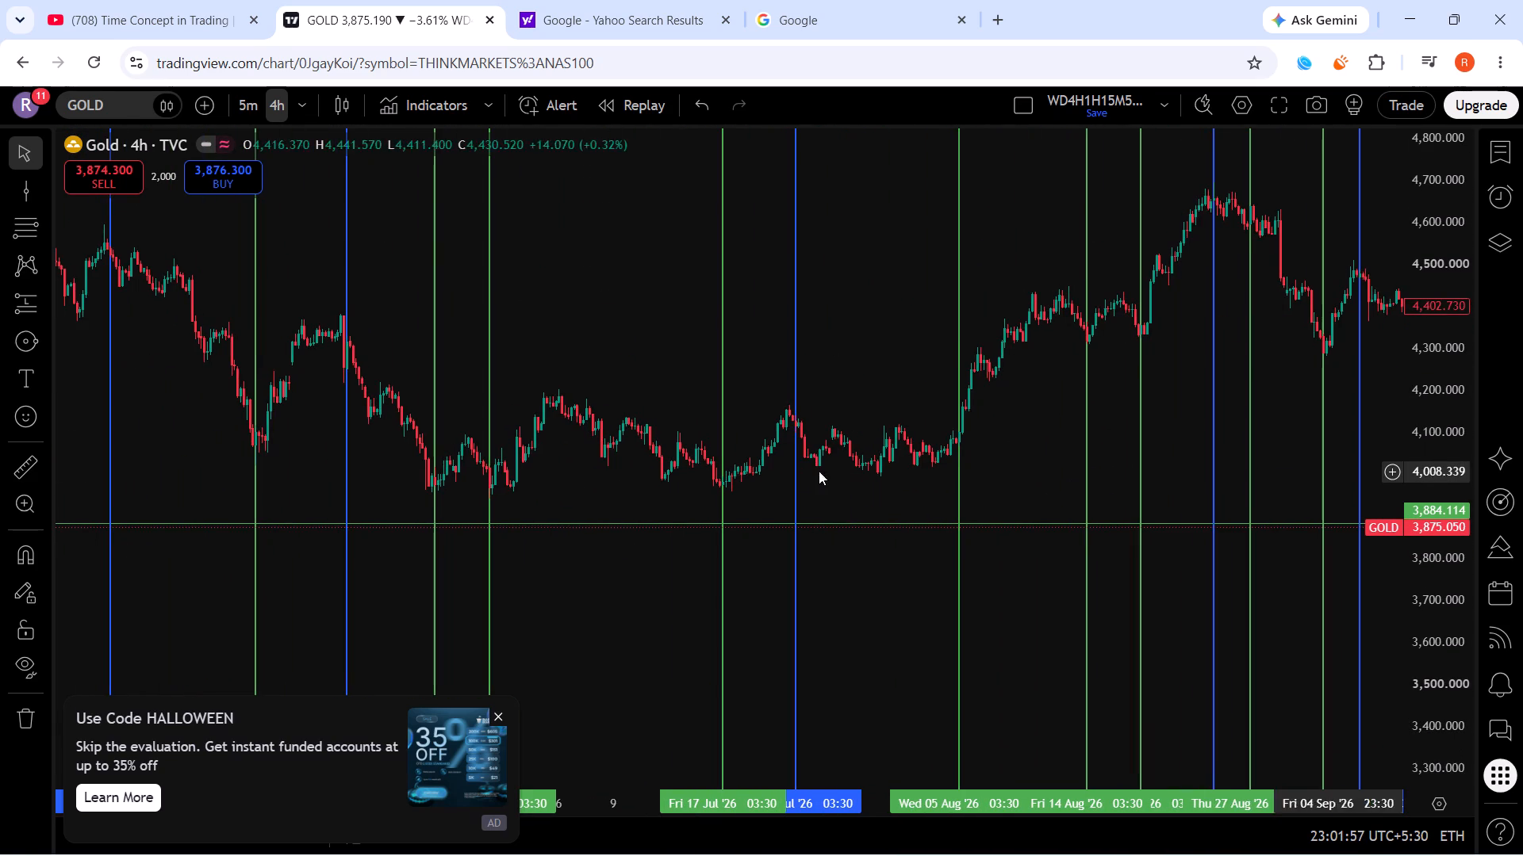
scroll(677, 469, down, 5)
drag(670, 424, 839, 621)
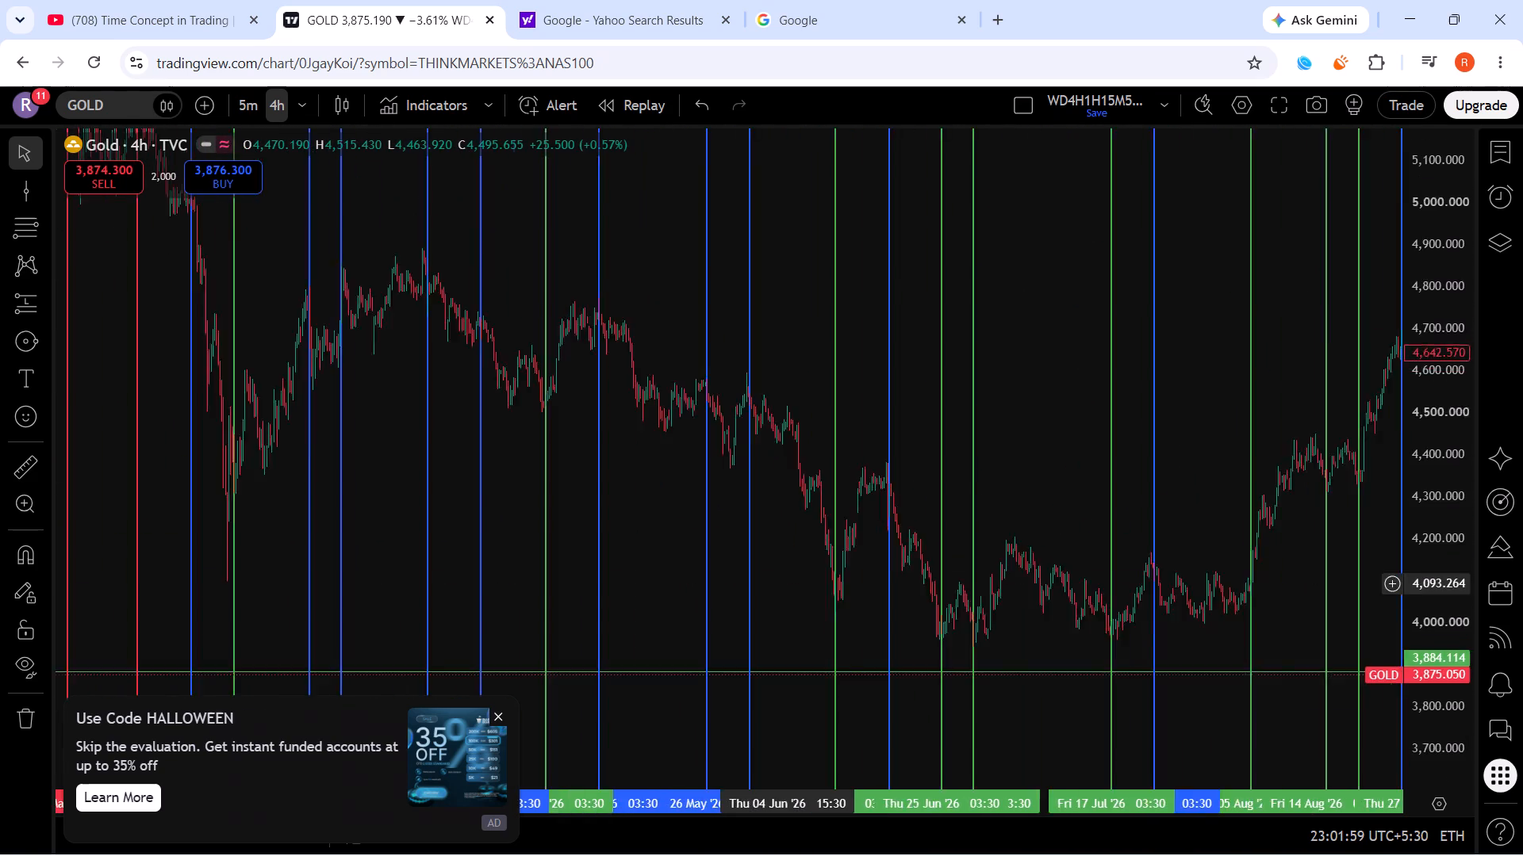
drag(839, 621, 921, 644)
scroll(833, 533, down, 4)
scroll(833, 533, up, 4)
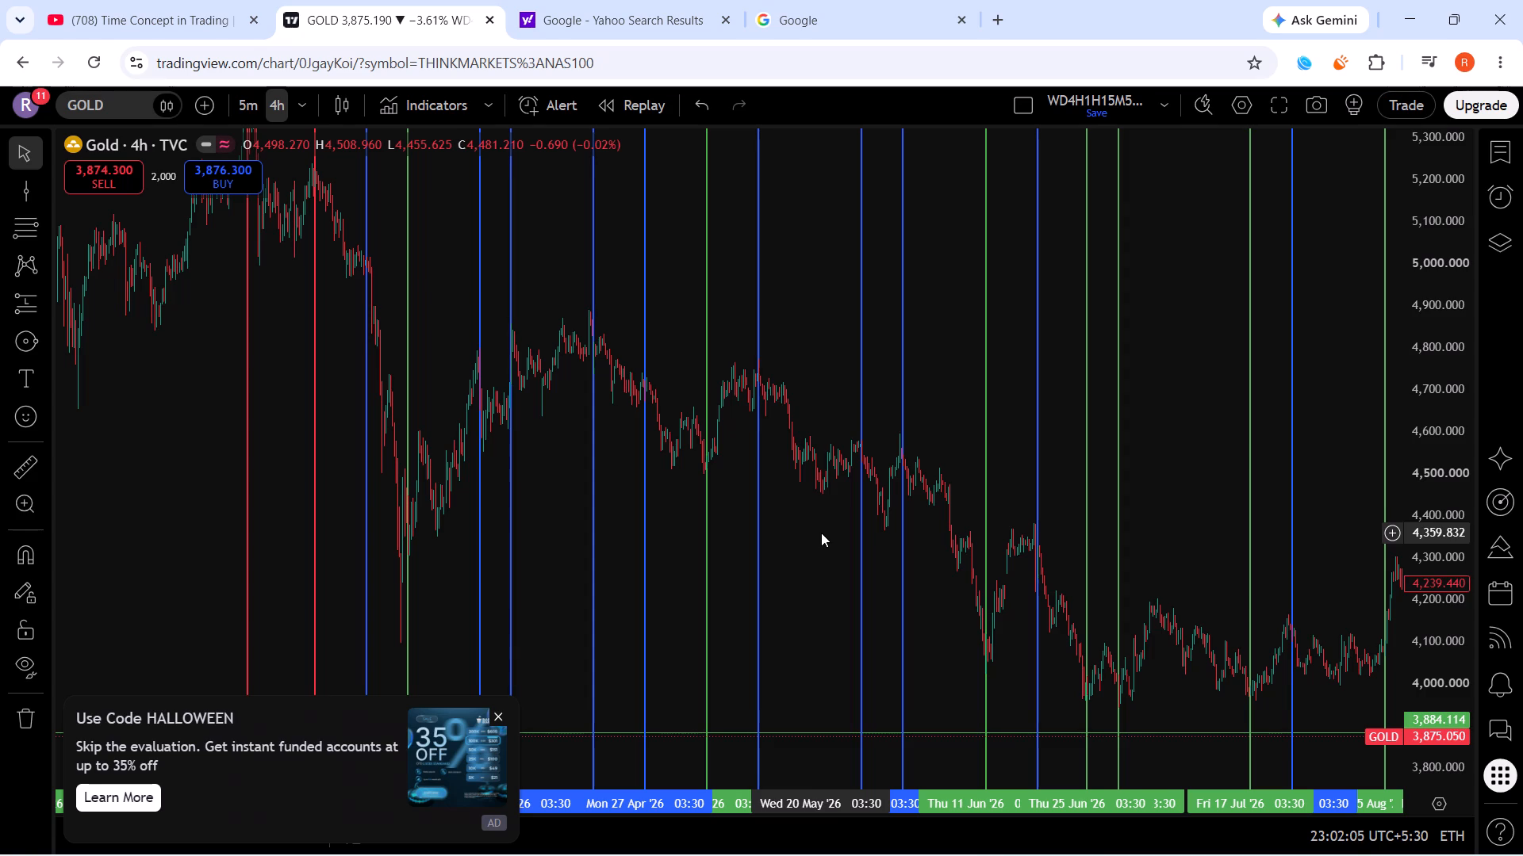
drag(1146, 537, 1300, 549)
drag(814, 379, 1359, 419)
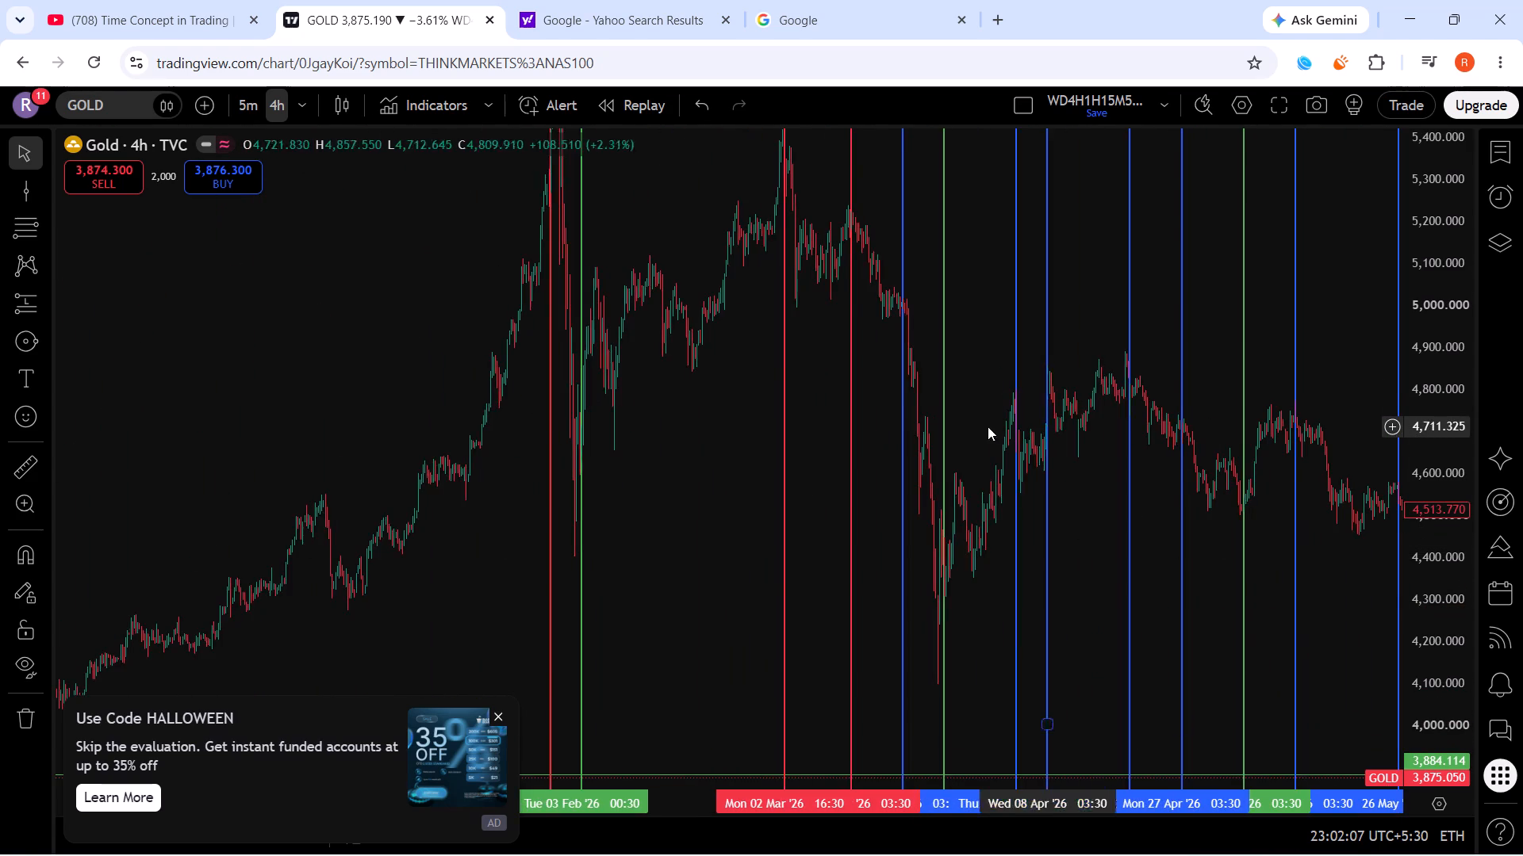
scroll(986, 426, up, 2)
scroll(530, 450, up, 13)
drag(421, 344, 452, 348)
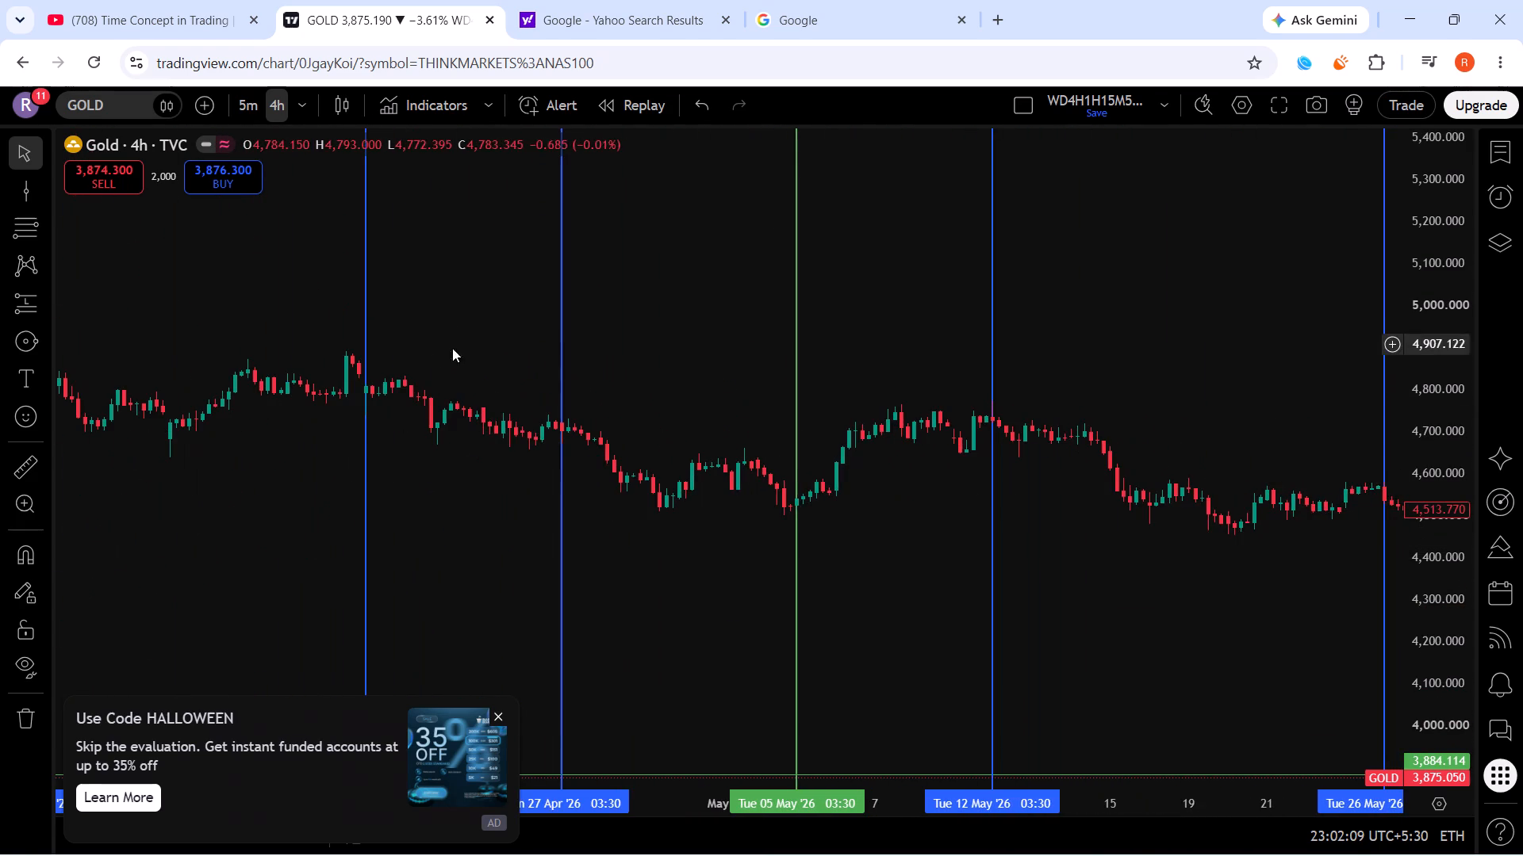
drag(452, 348, 1377, 380)
scroll(595, 395, down, 5)
drag(614, 388, 647, 540)
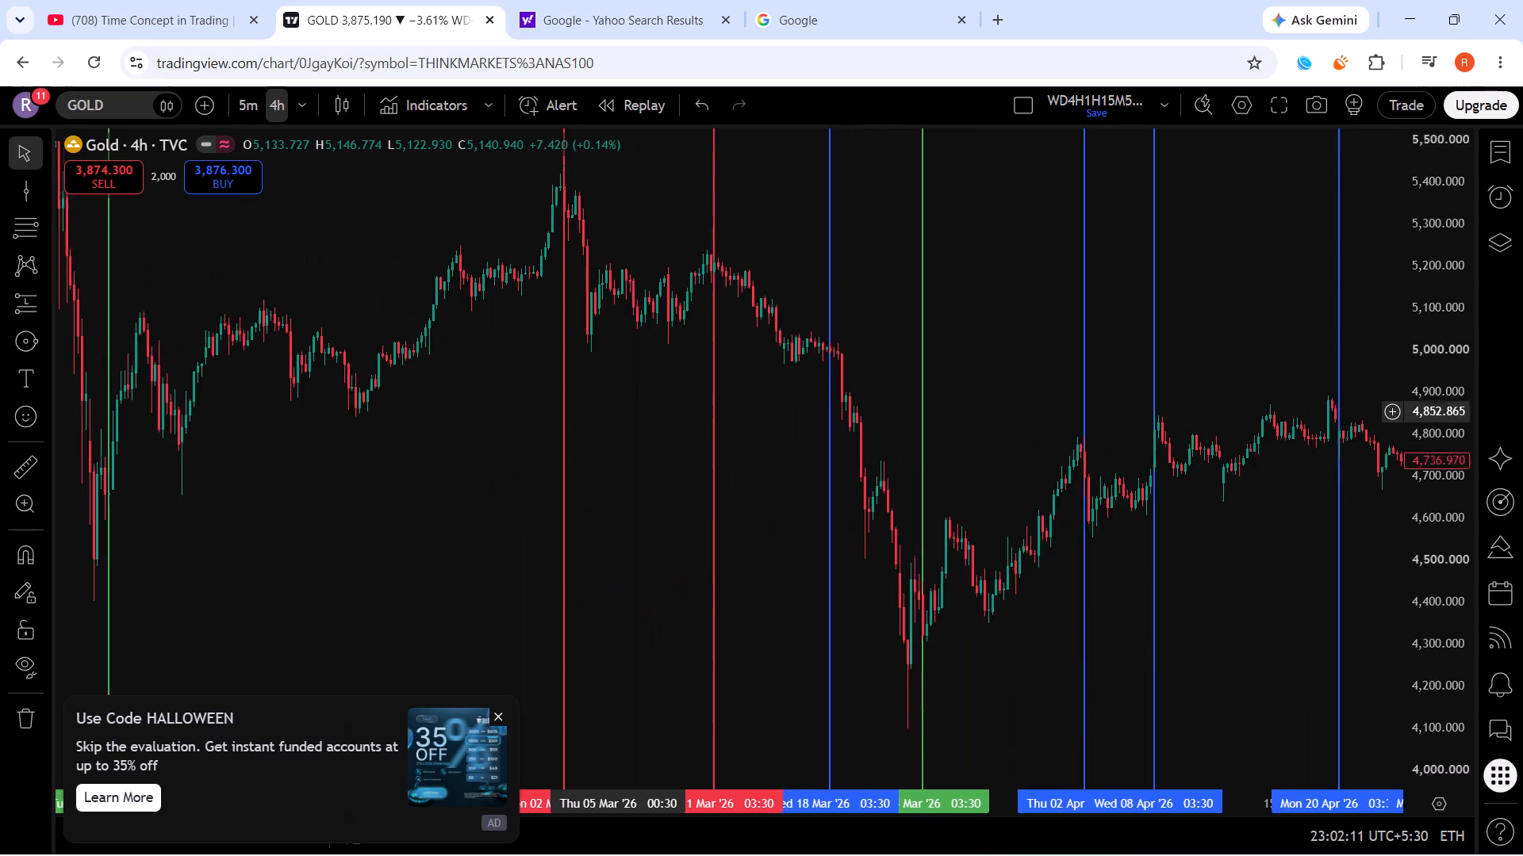
drag(647, 540, 669, 634)
scroll(671, 494, down, 4)
scroll(671, 494, up, 2)
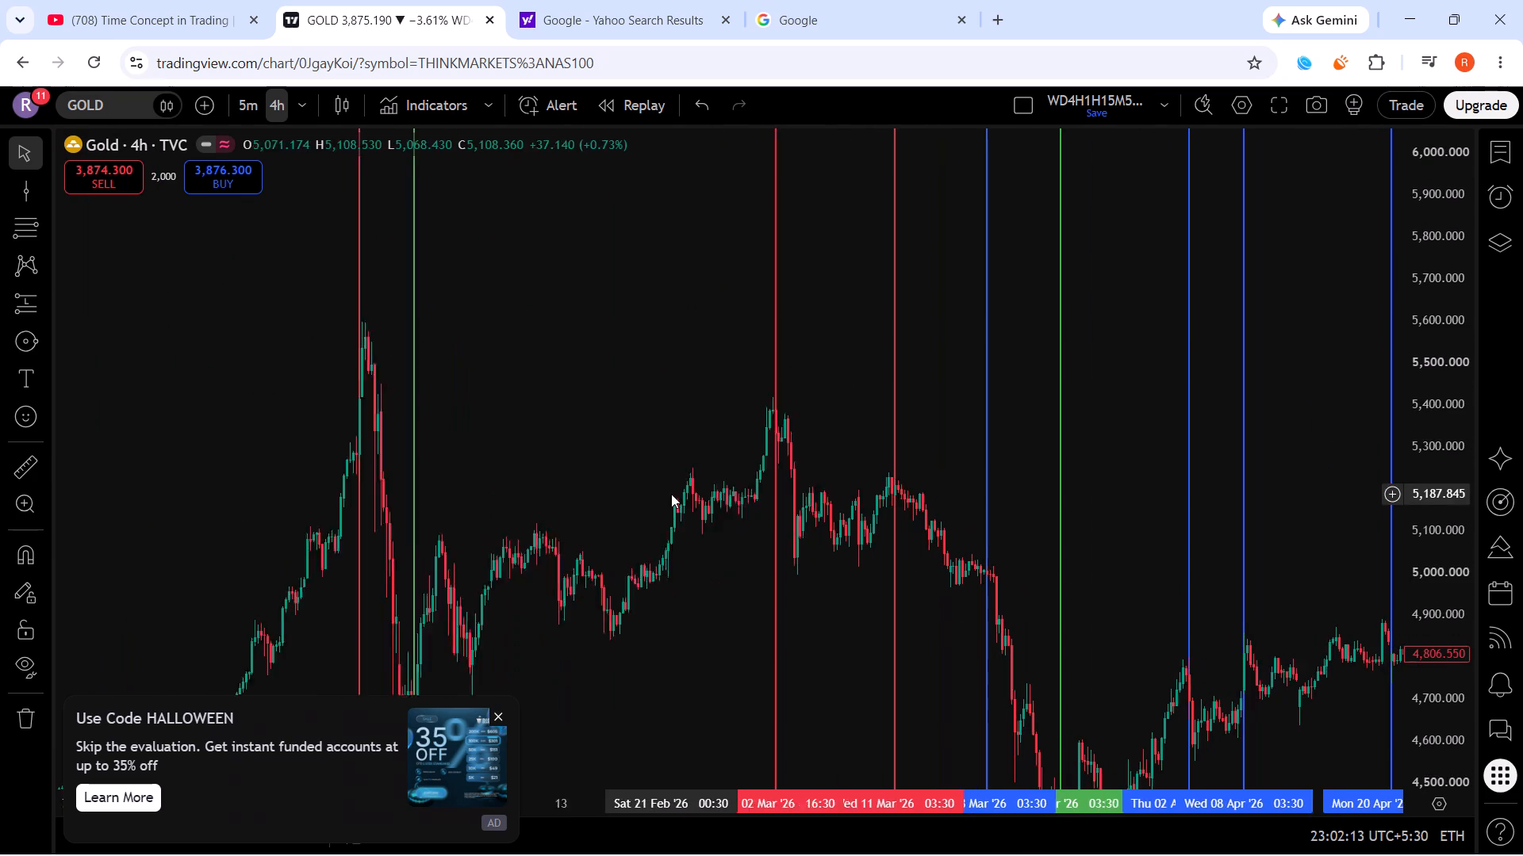
Mark gold's swing low at 6 February 2026, 00:30, with a green vertical line.
scroll(671, 494, up, 1)
drag(581, 667, 749, 427)
scroll(685, 480, up, 3)
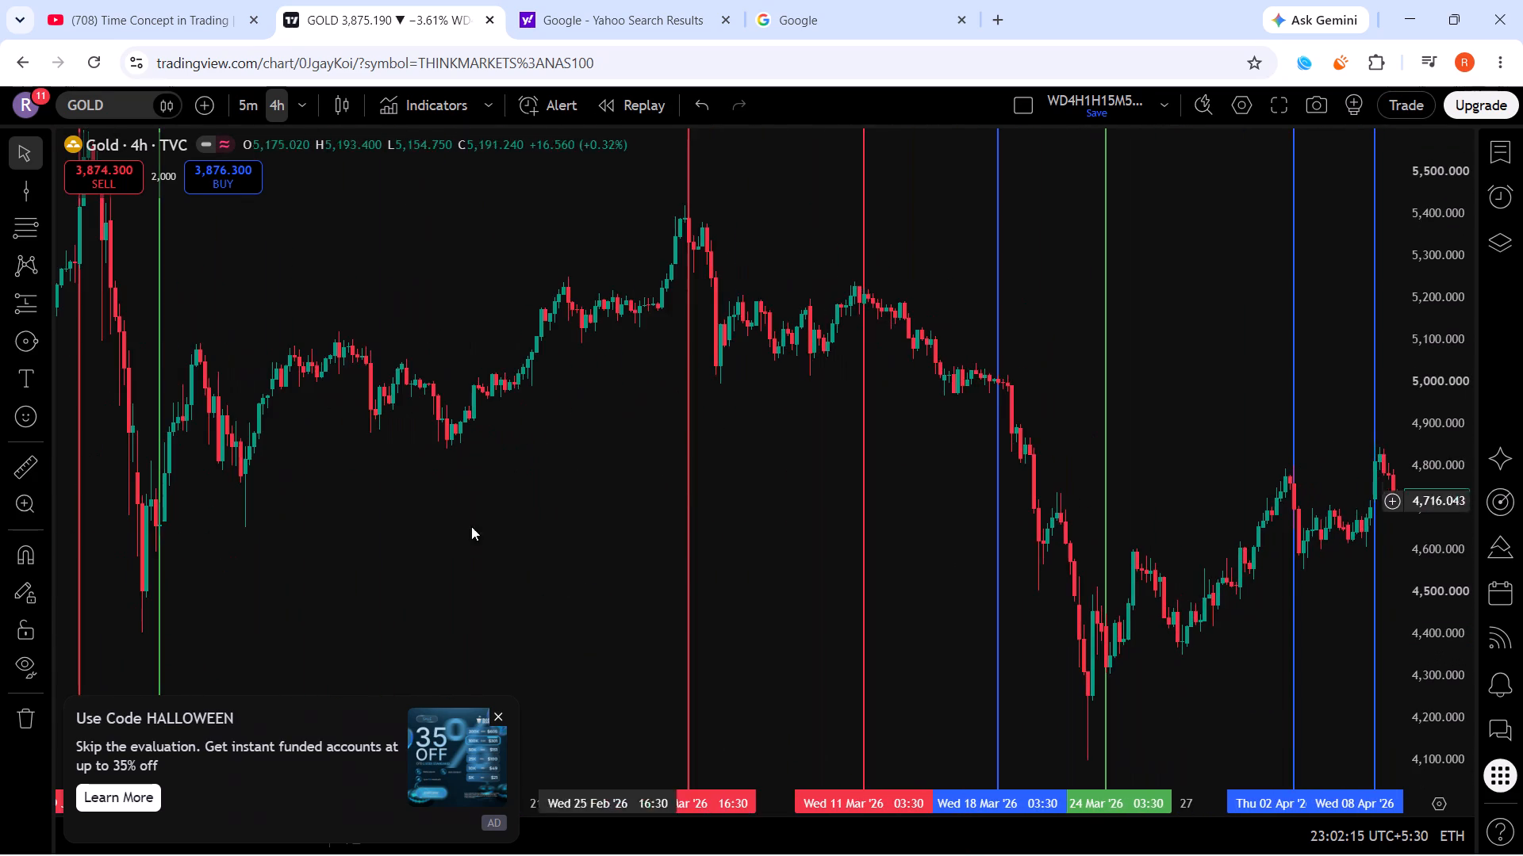
drag(471, 526, 1169, 482)
scroll(1026, 492, up, 5)
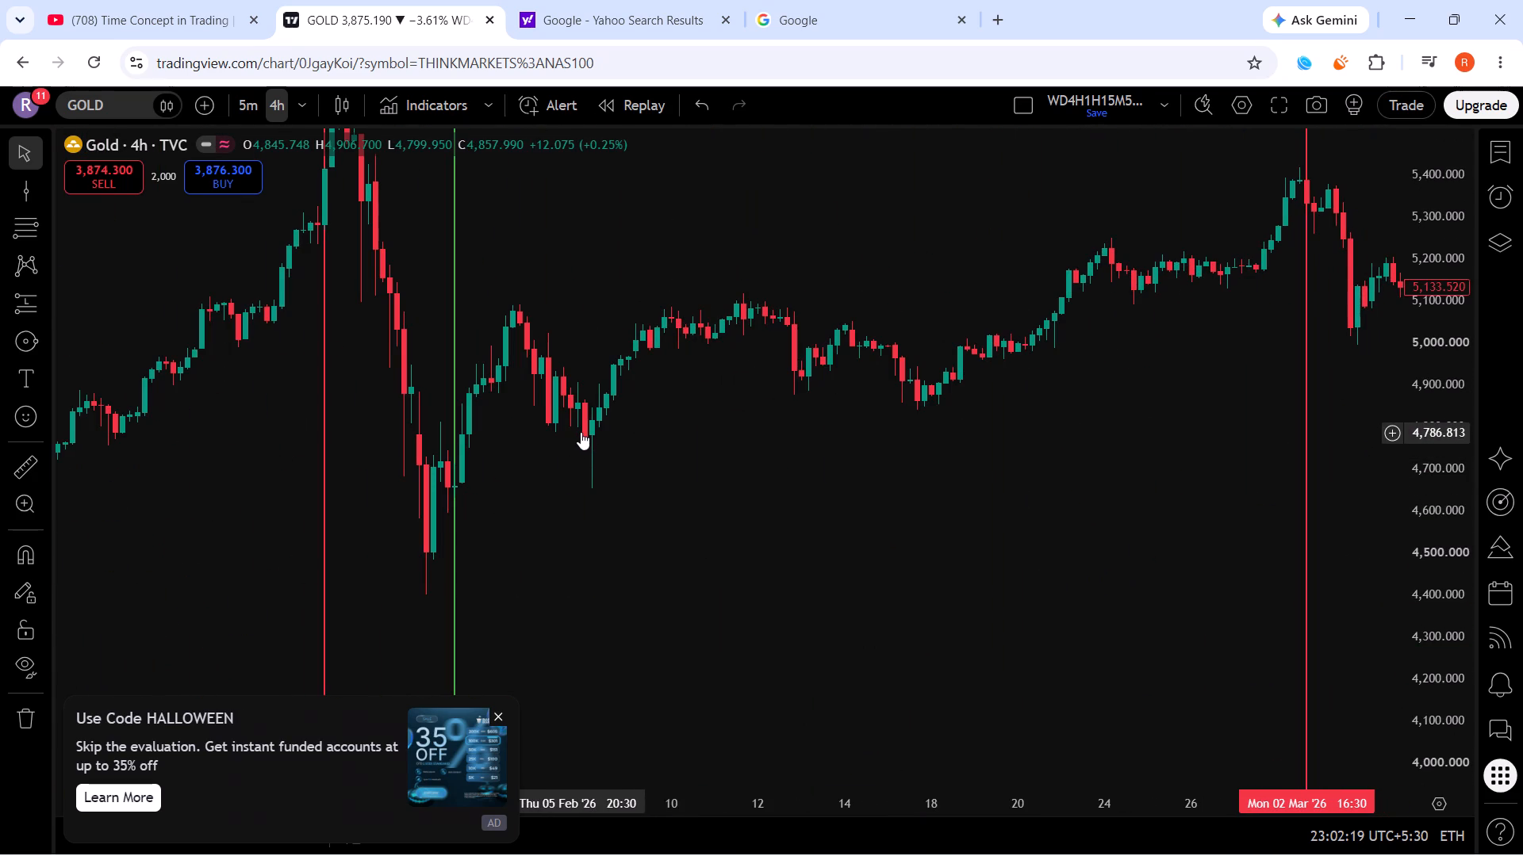
click(28, 198)
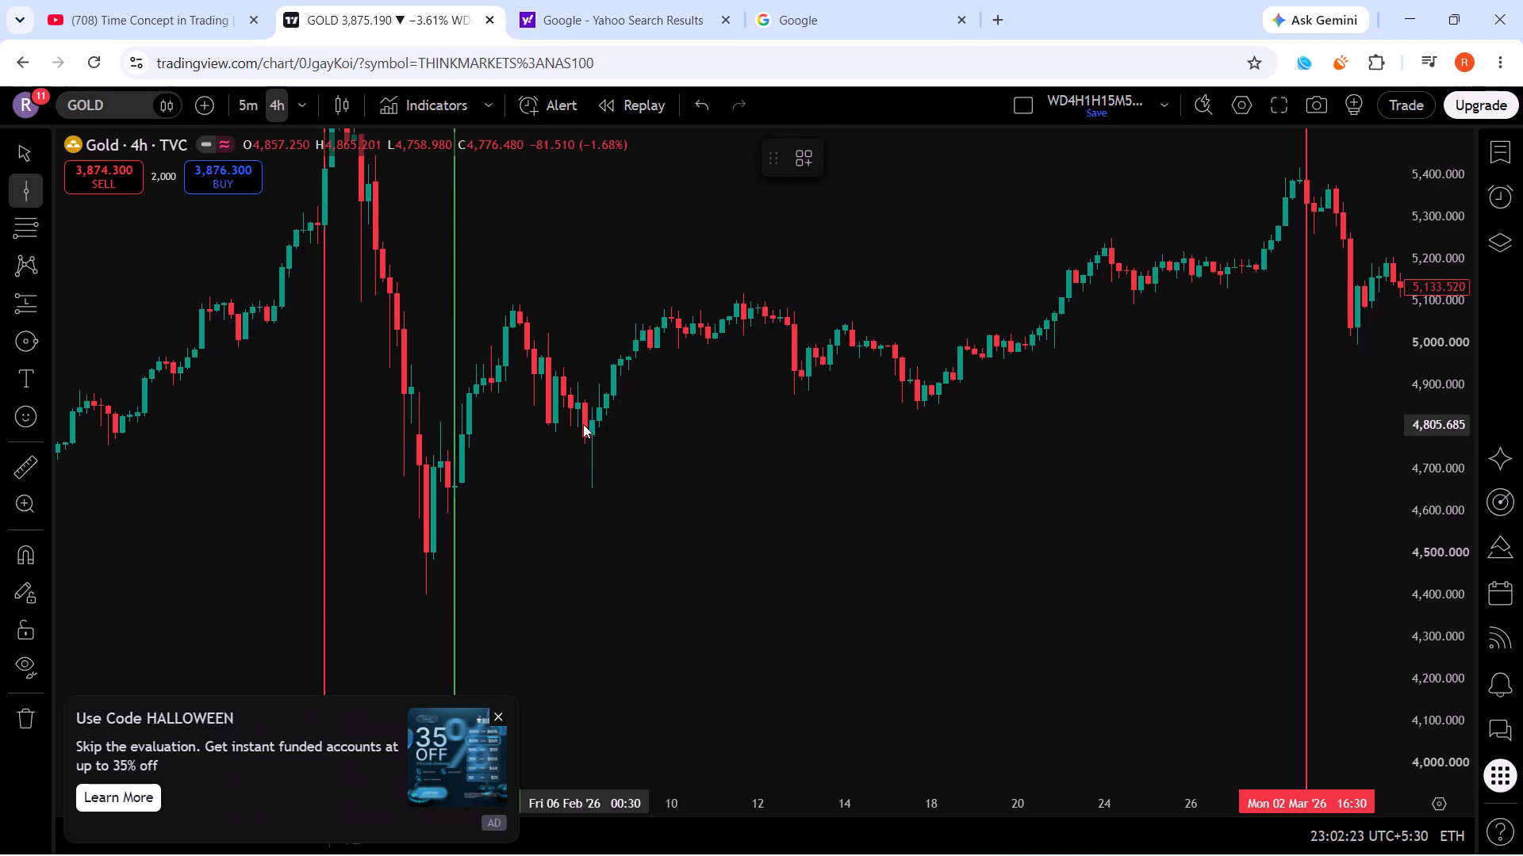
click(583, 424)
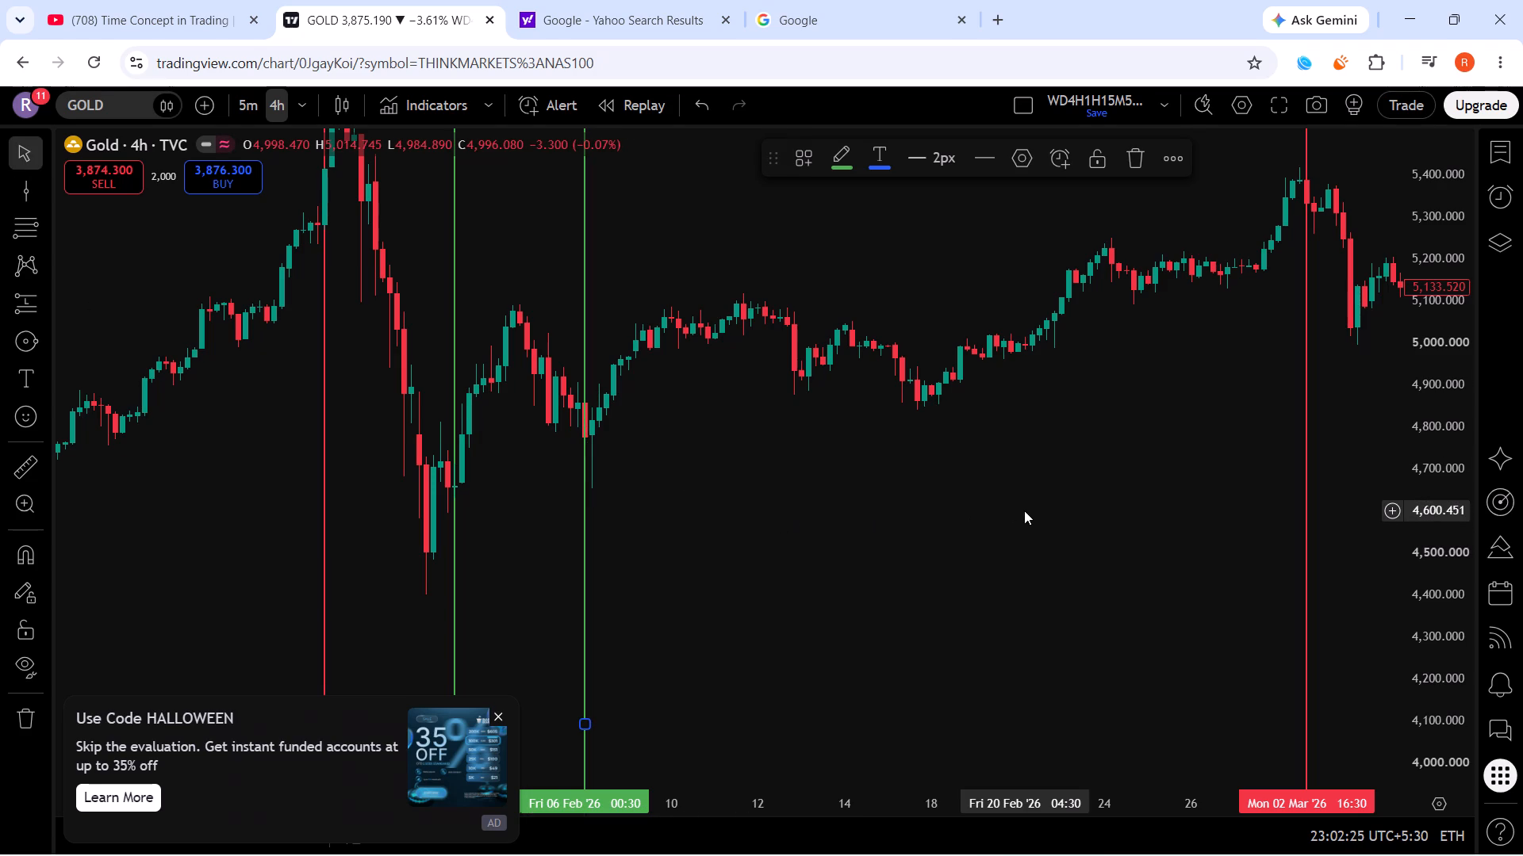
click(1024, 510)
Mark gold's swing low at 18 February 2026, 00:30, with a green vertical line.
scroll(1430, 415, down, 13)
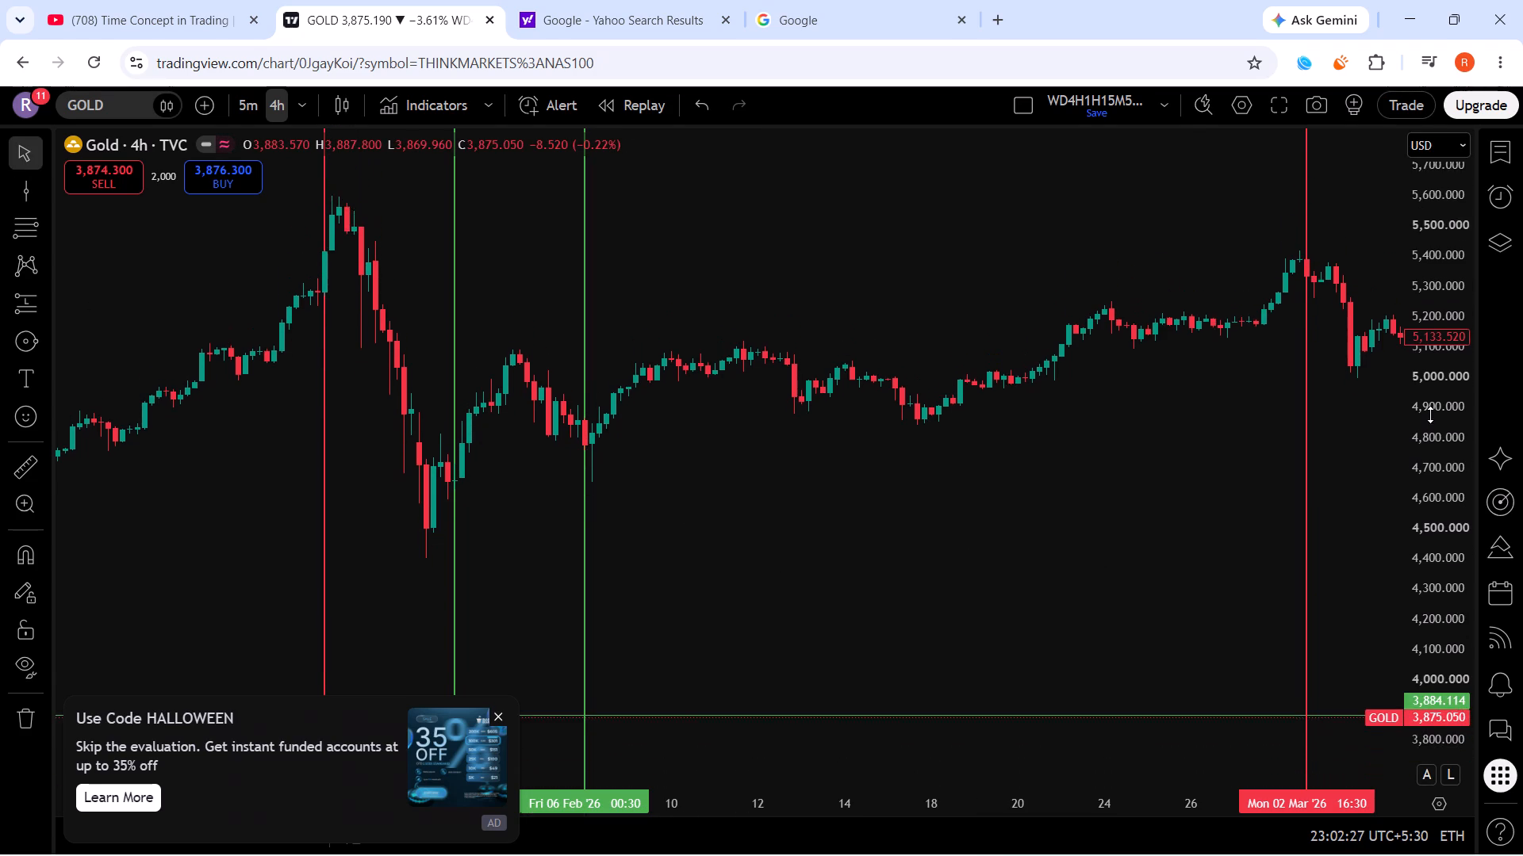
scroll(1430, 415, down, 17)
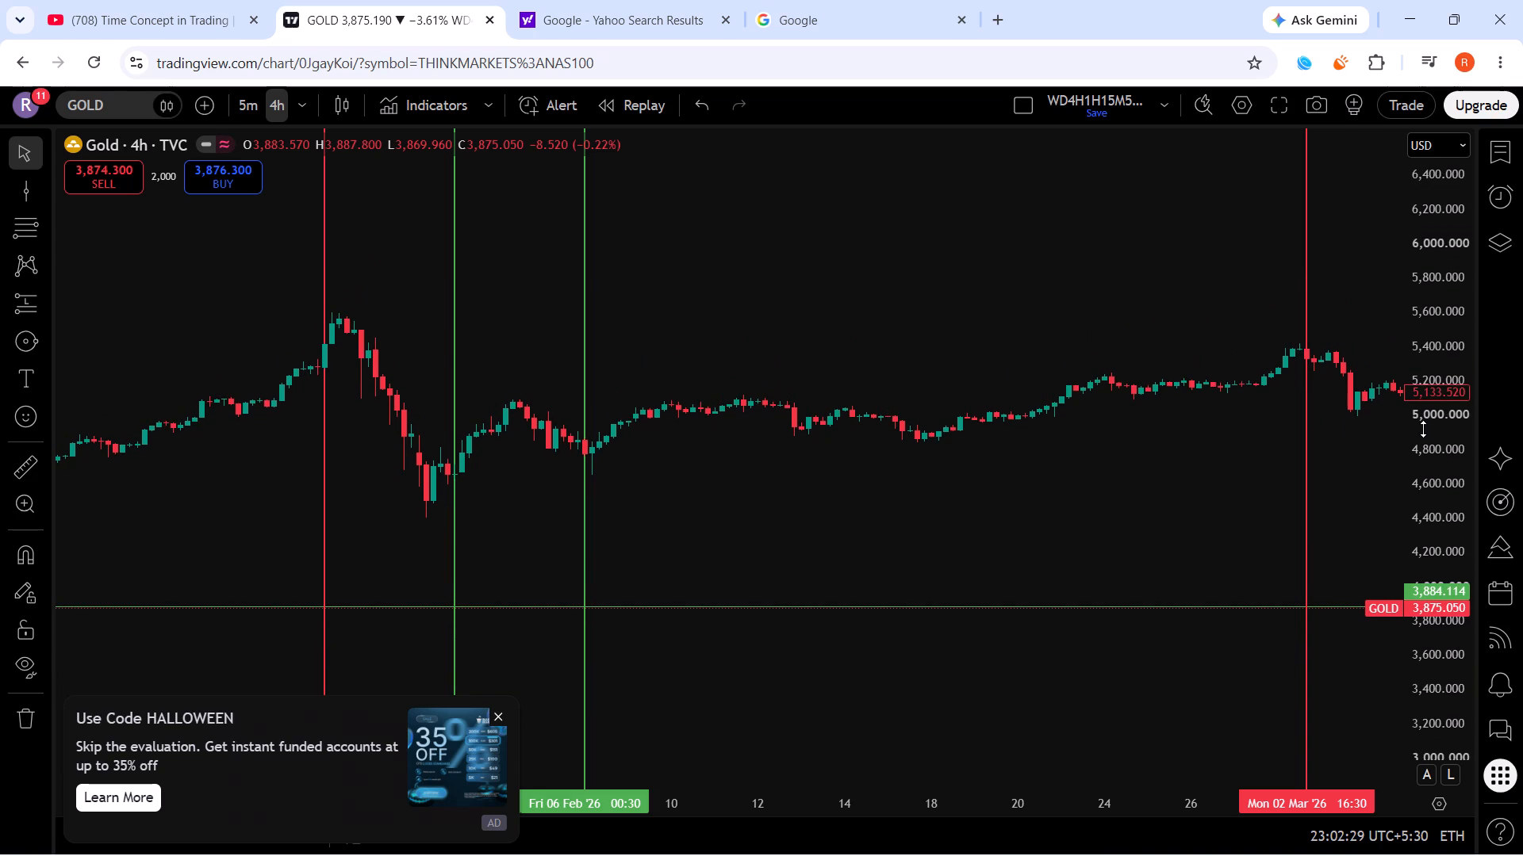
scroll(1423, 429, down, 4)
scroll(1085, 461, down, 10)
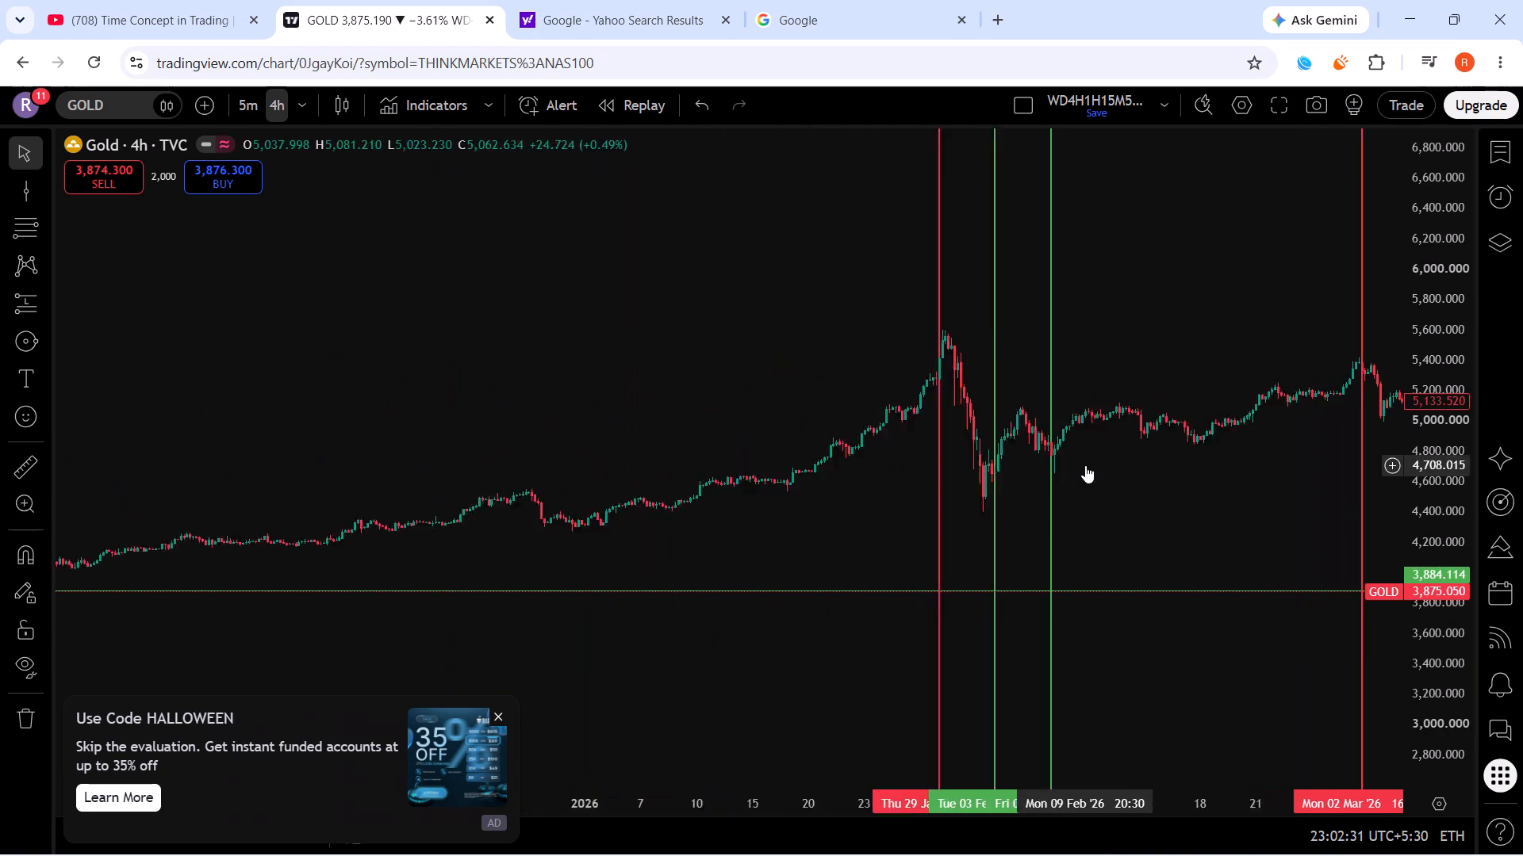
scroll(1218, 443, up, 6)
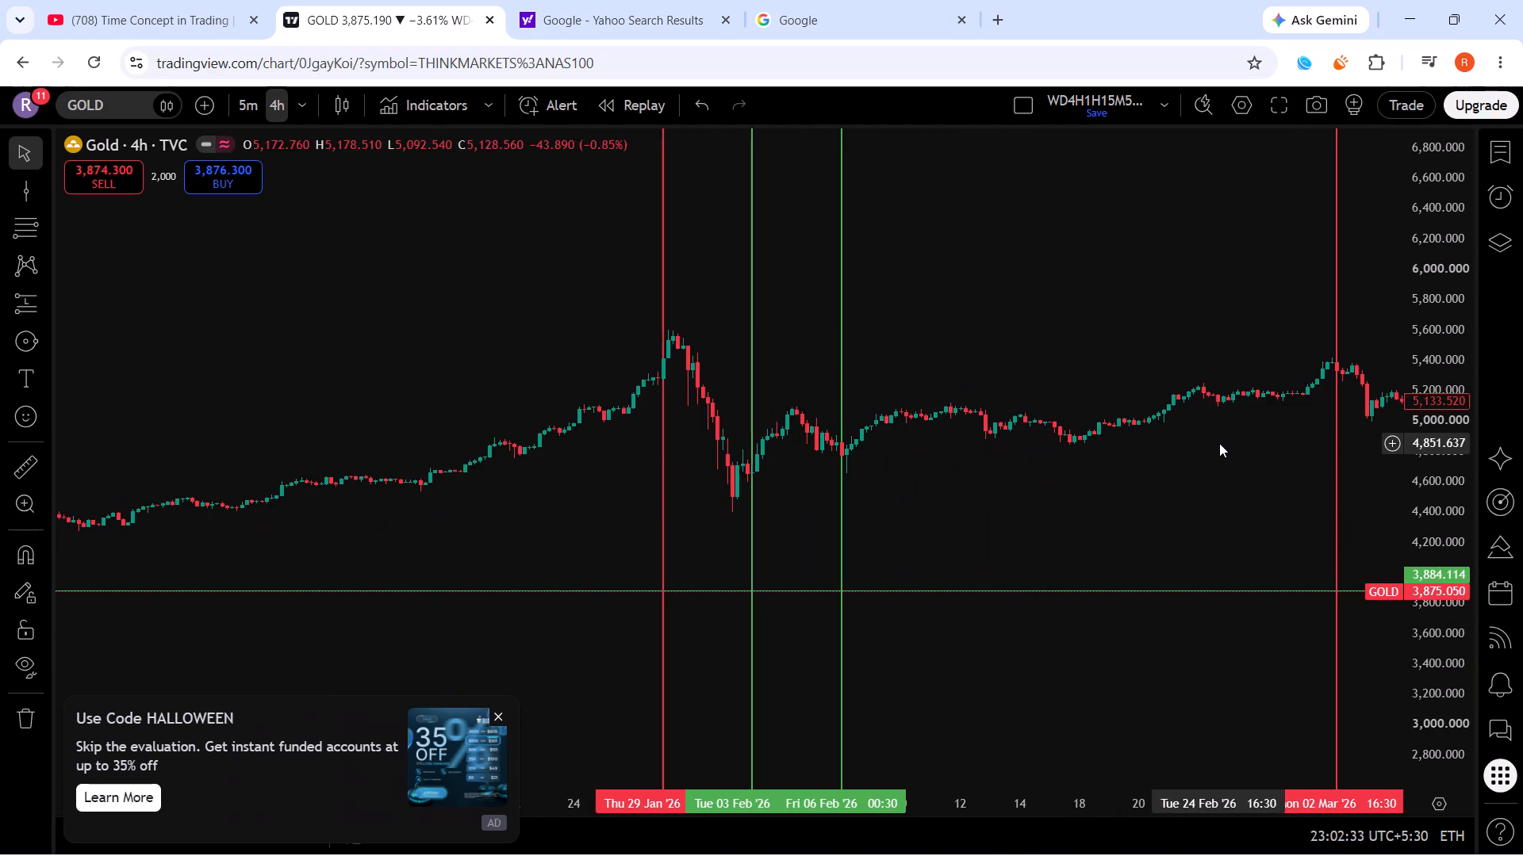
scroll(1441, 445, up, 20)
scroll(1441, 445, up, 18)
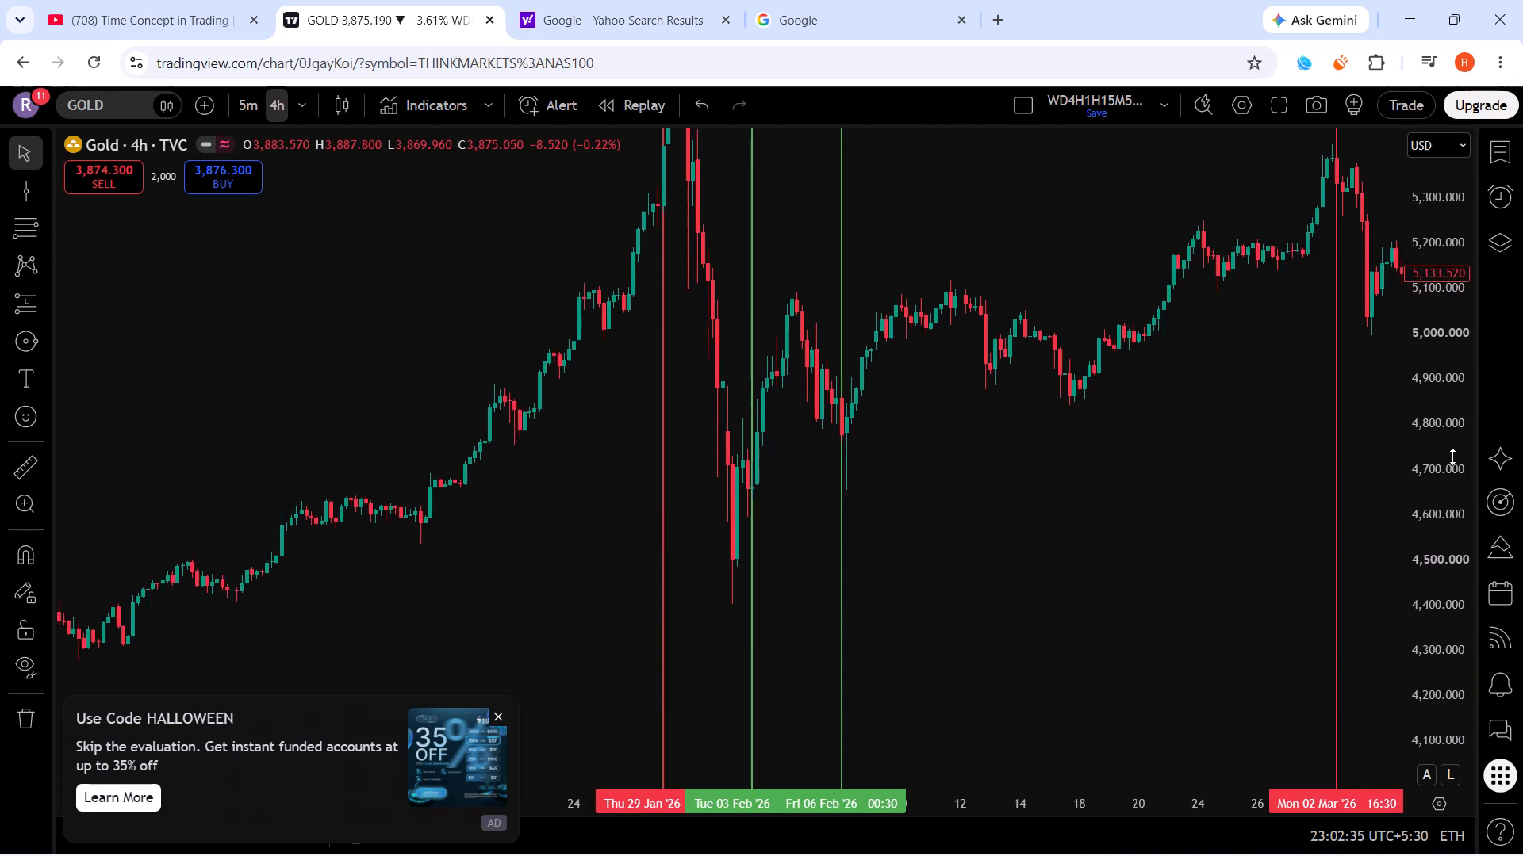
scroll(1452, 457, up, 7)
scroll(1155, 543, up, 6)
drag(932, 472, 869, 716)
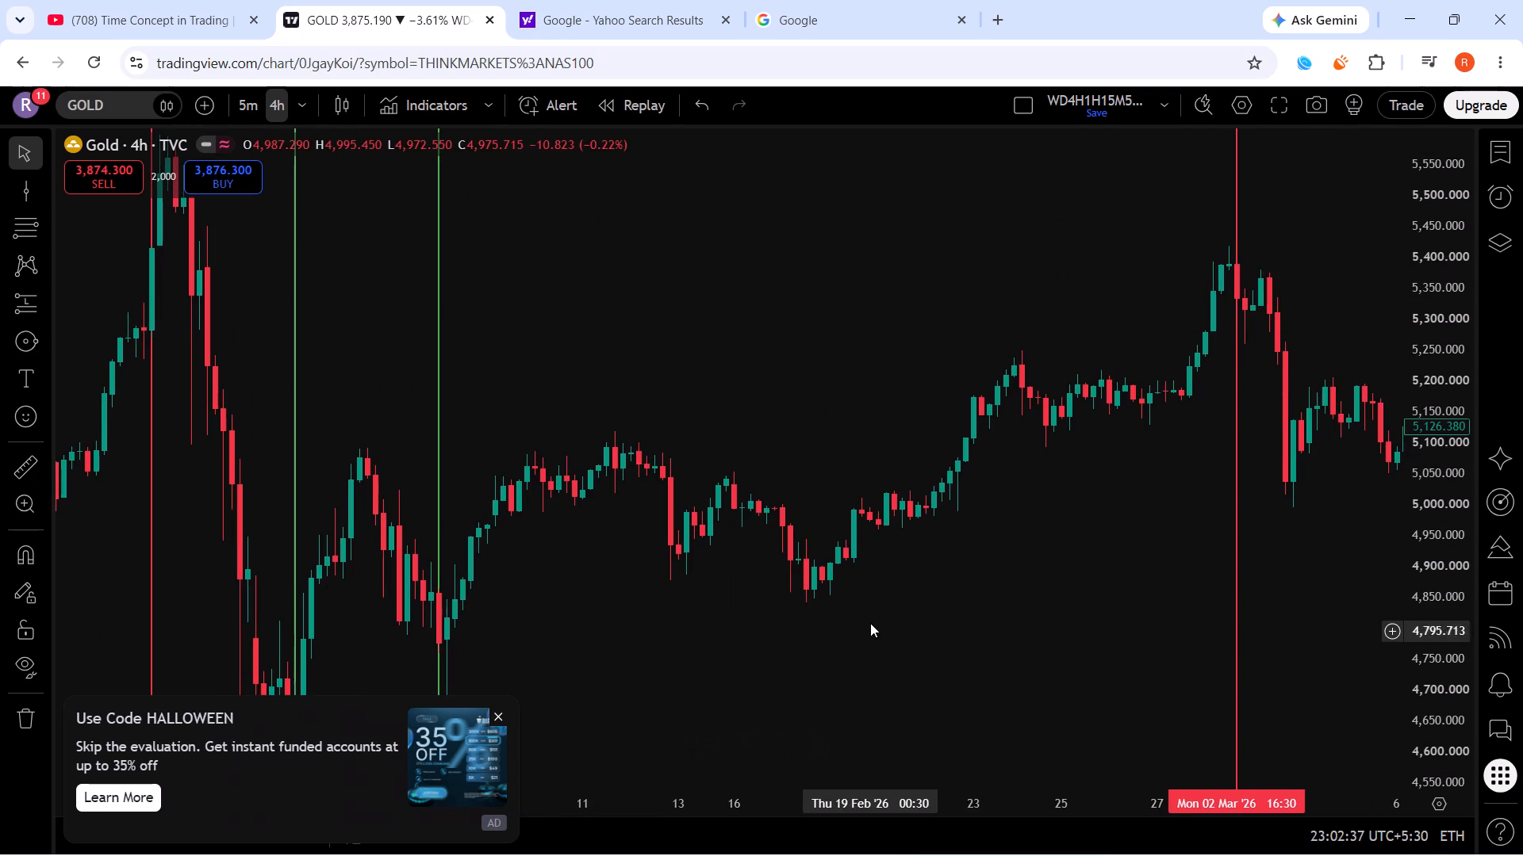
scroll(860, 606, down, 4)
scroll(860, 606, up, 2)
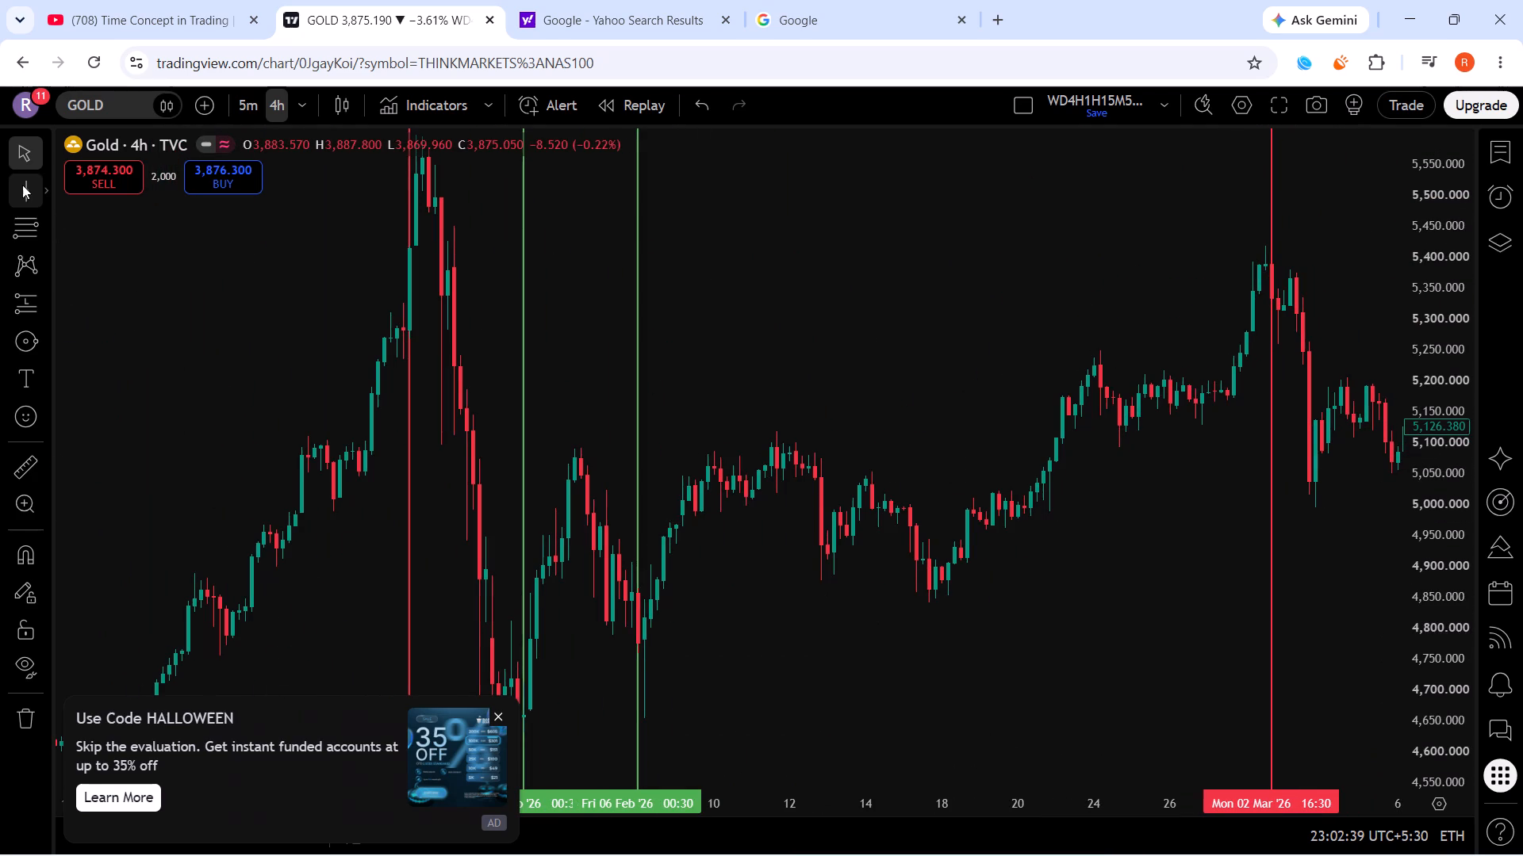
click(22, 185)
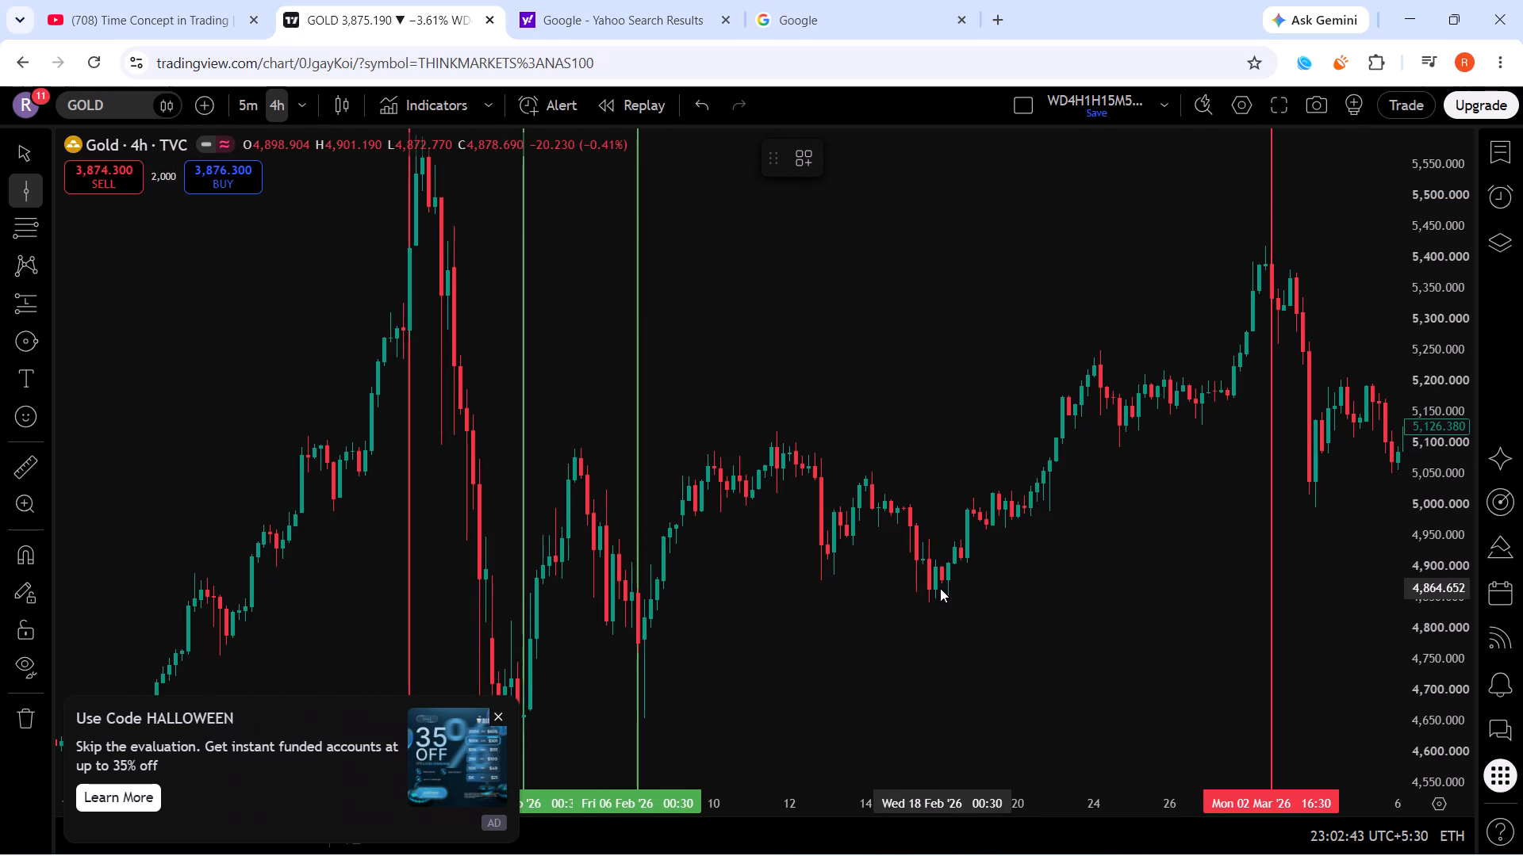
click(944, 588)
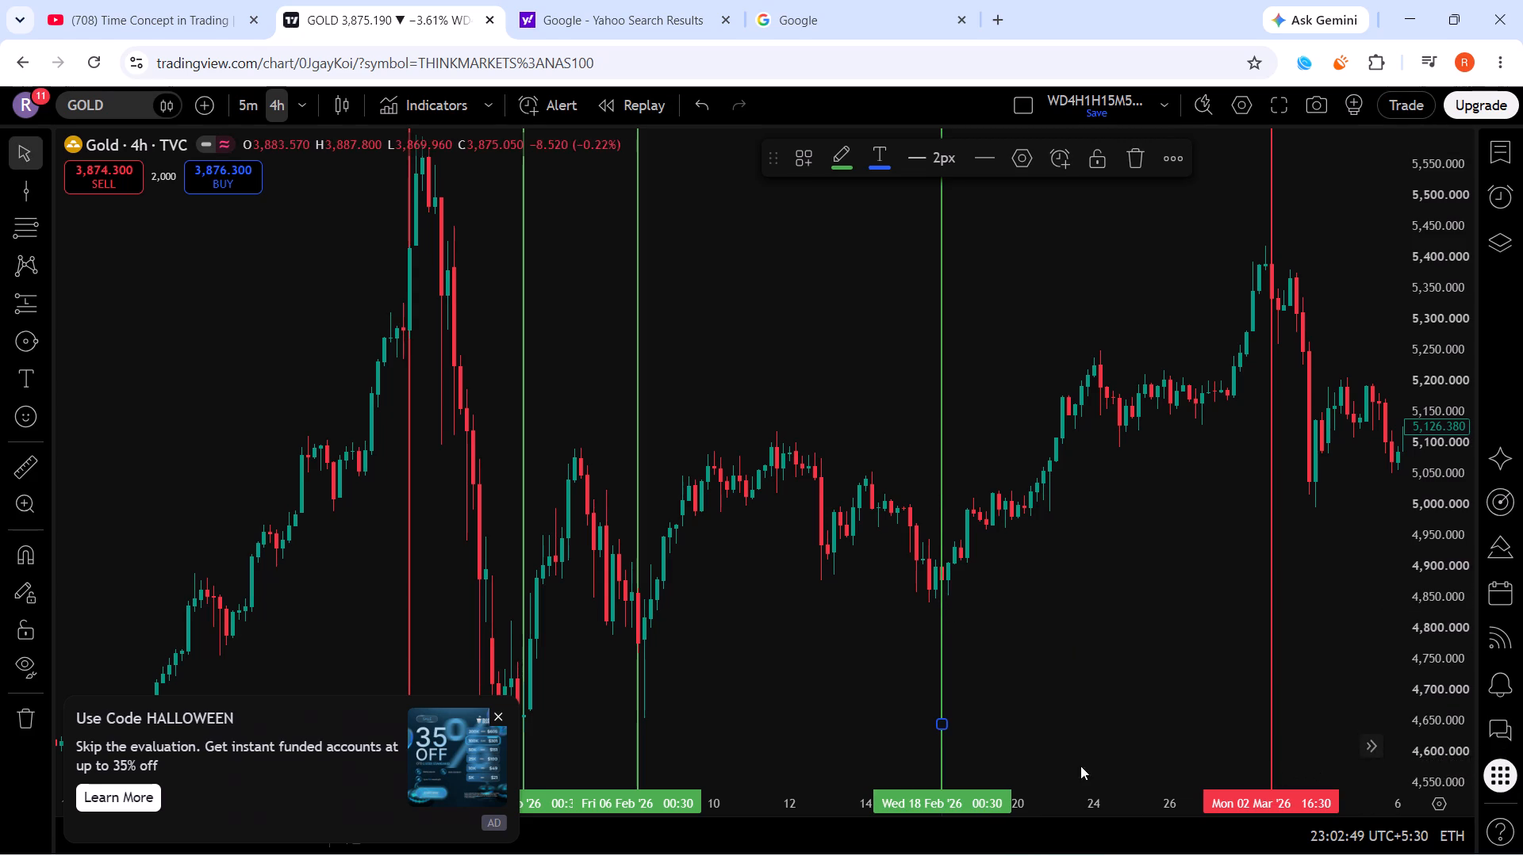
Mark gold's swing high at 24 February 2026, 00:30, with a vertical line and colour it red.
click(24, 187)
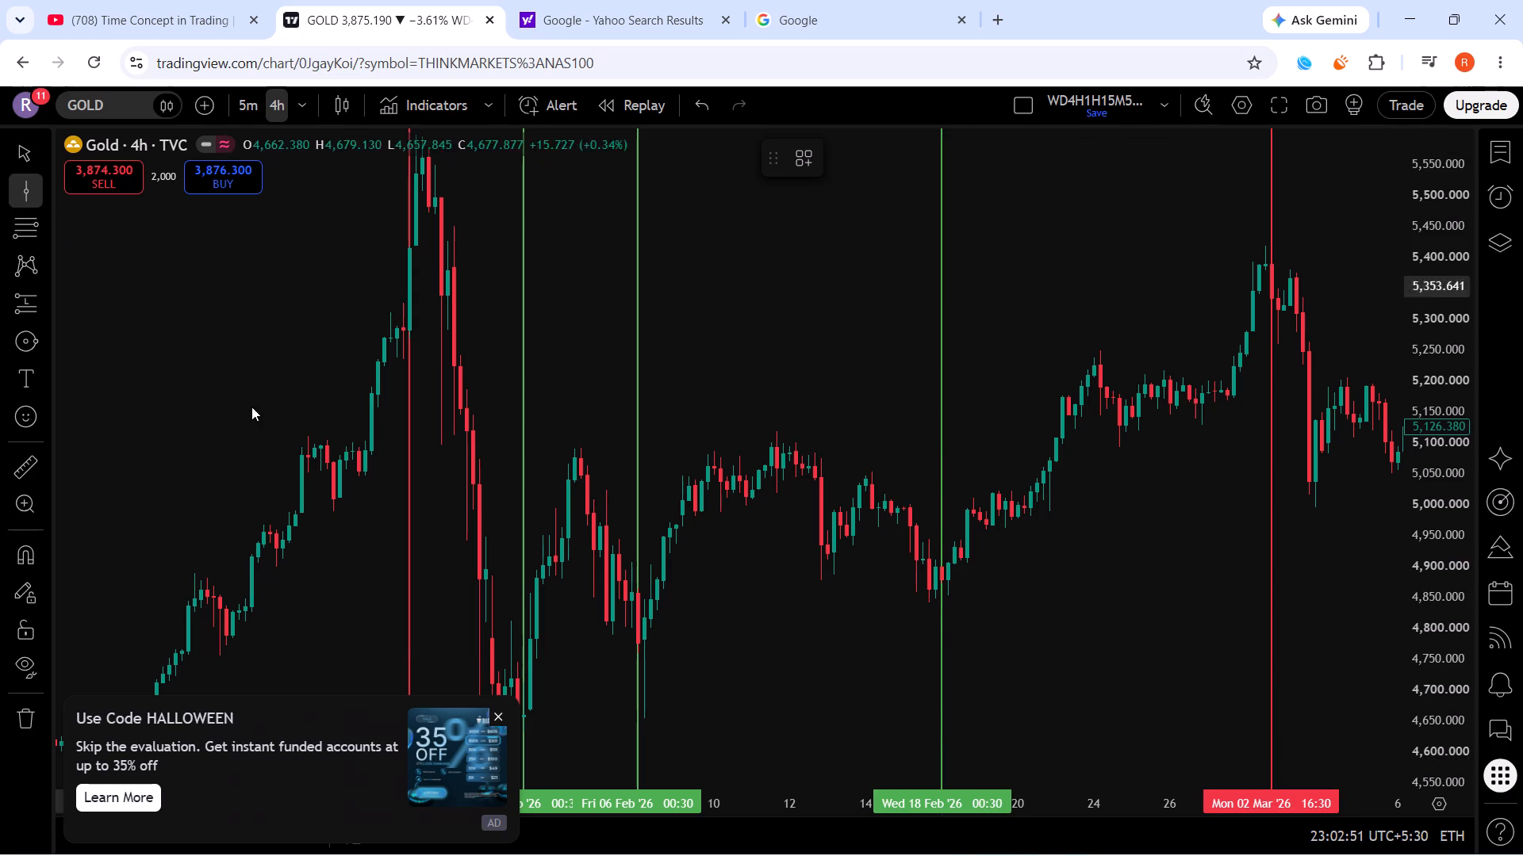
click(1096, 368)
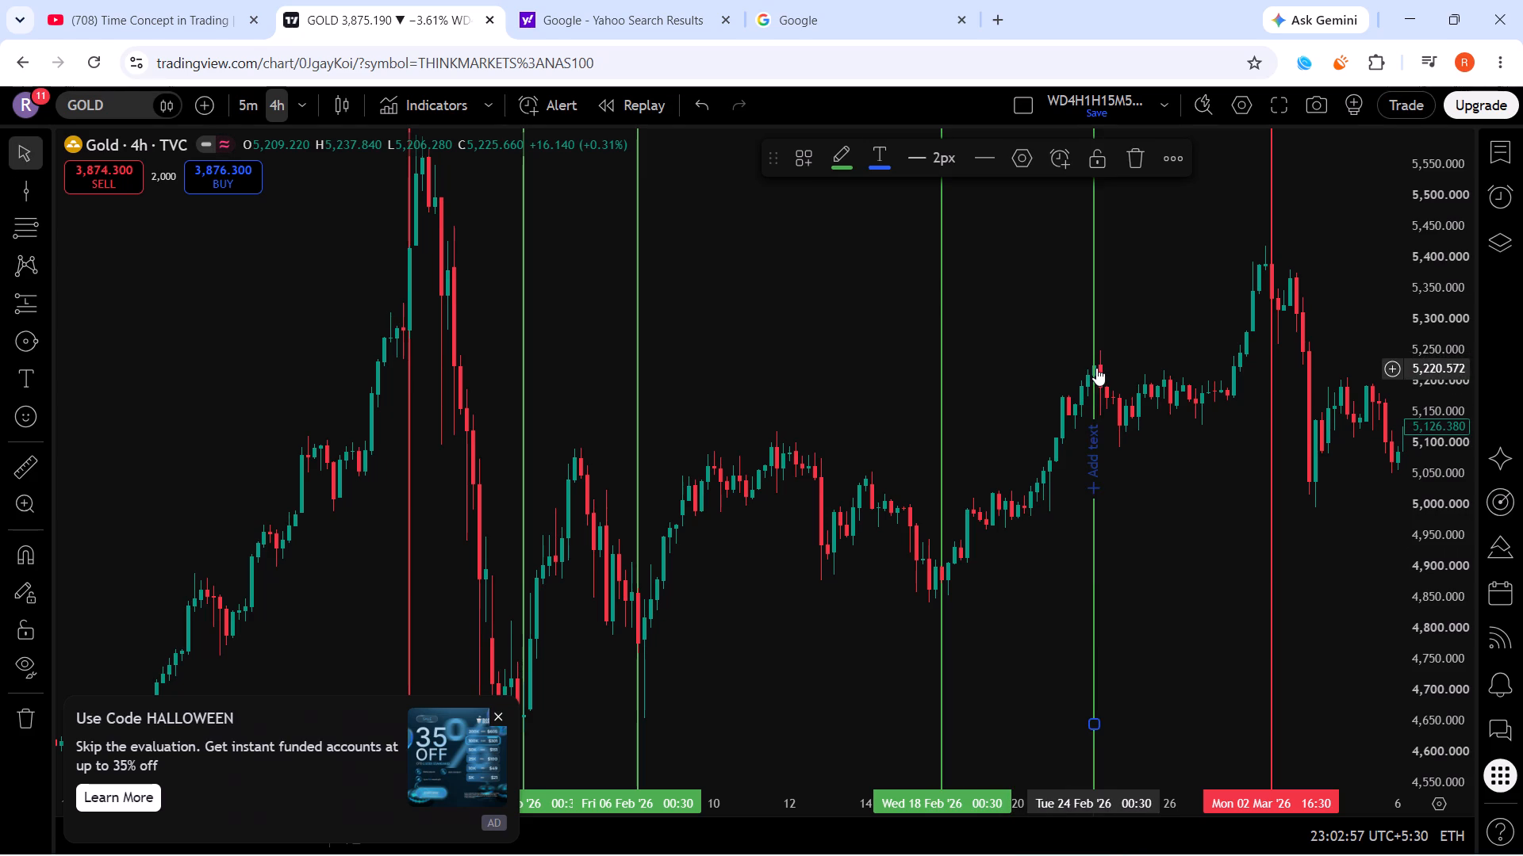
click(854, 165)
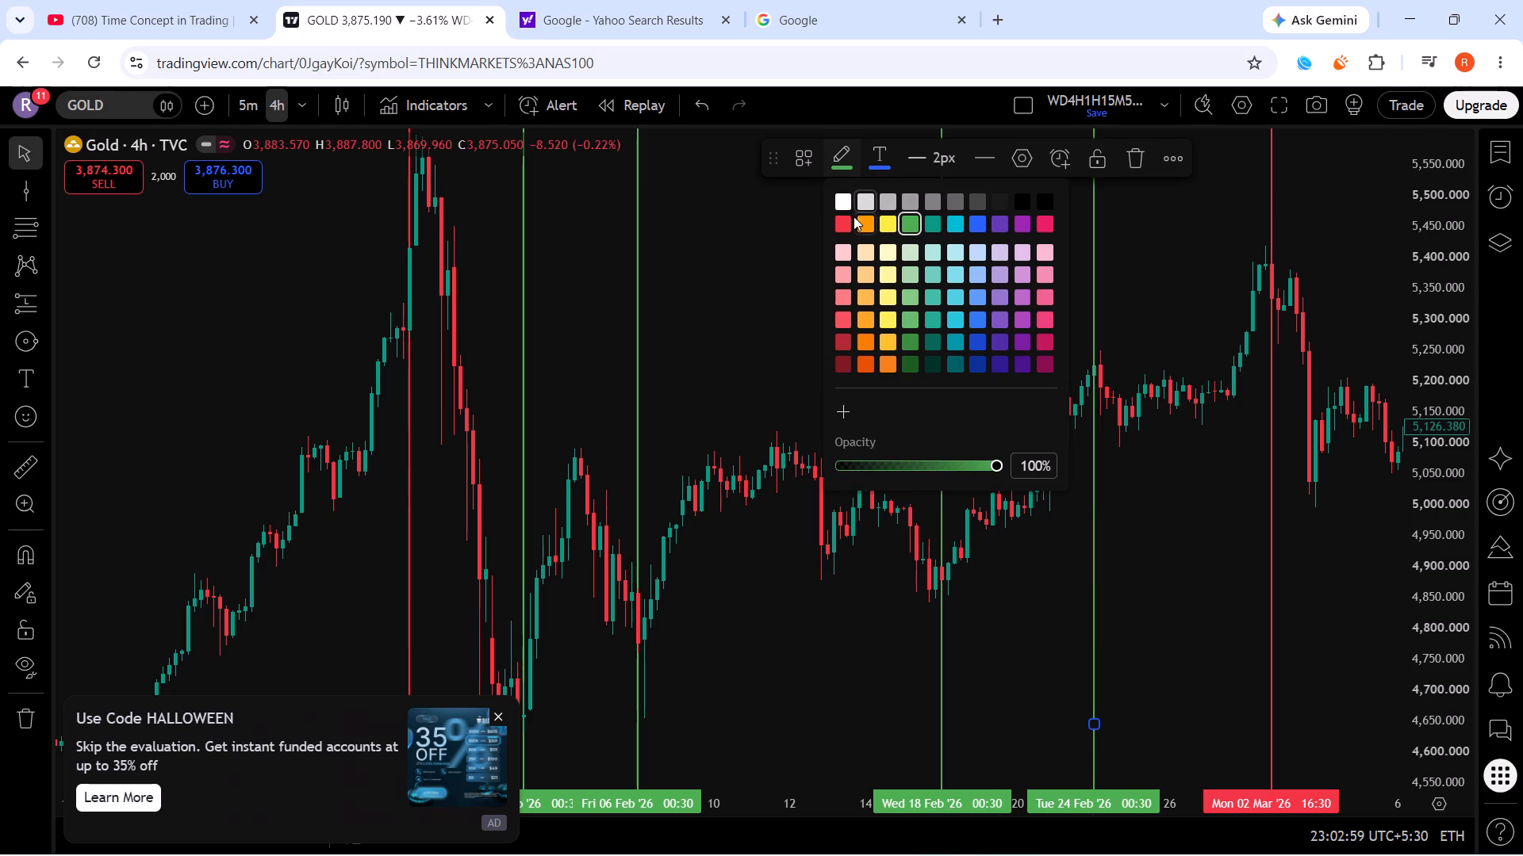
click(842, 224)
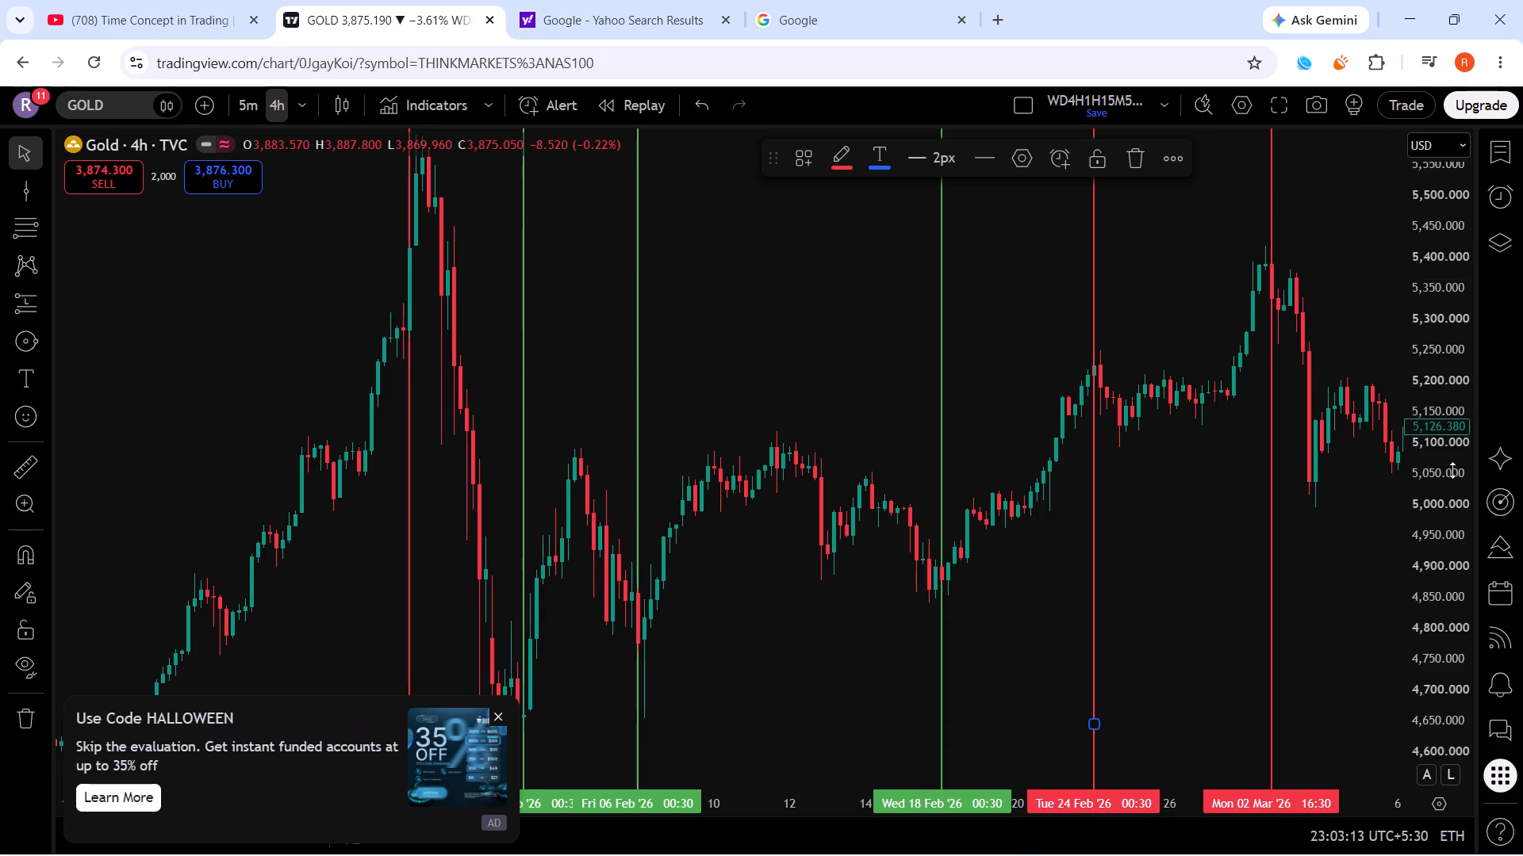
Review the red, green and blue vertical lines against gold's swings from late January to April 2026.
scroll(1450, 487, down, 20)
scroll(1450, 487, down, 13)
scroll(1132, 541, down, 7)
scroll(1084, 583, down, 2)
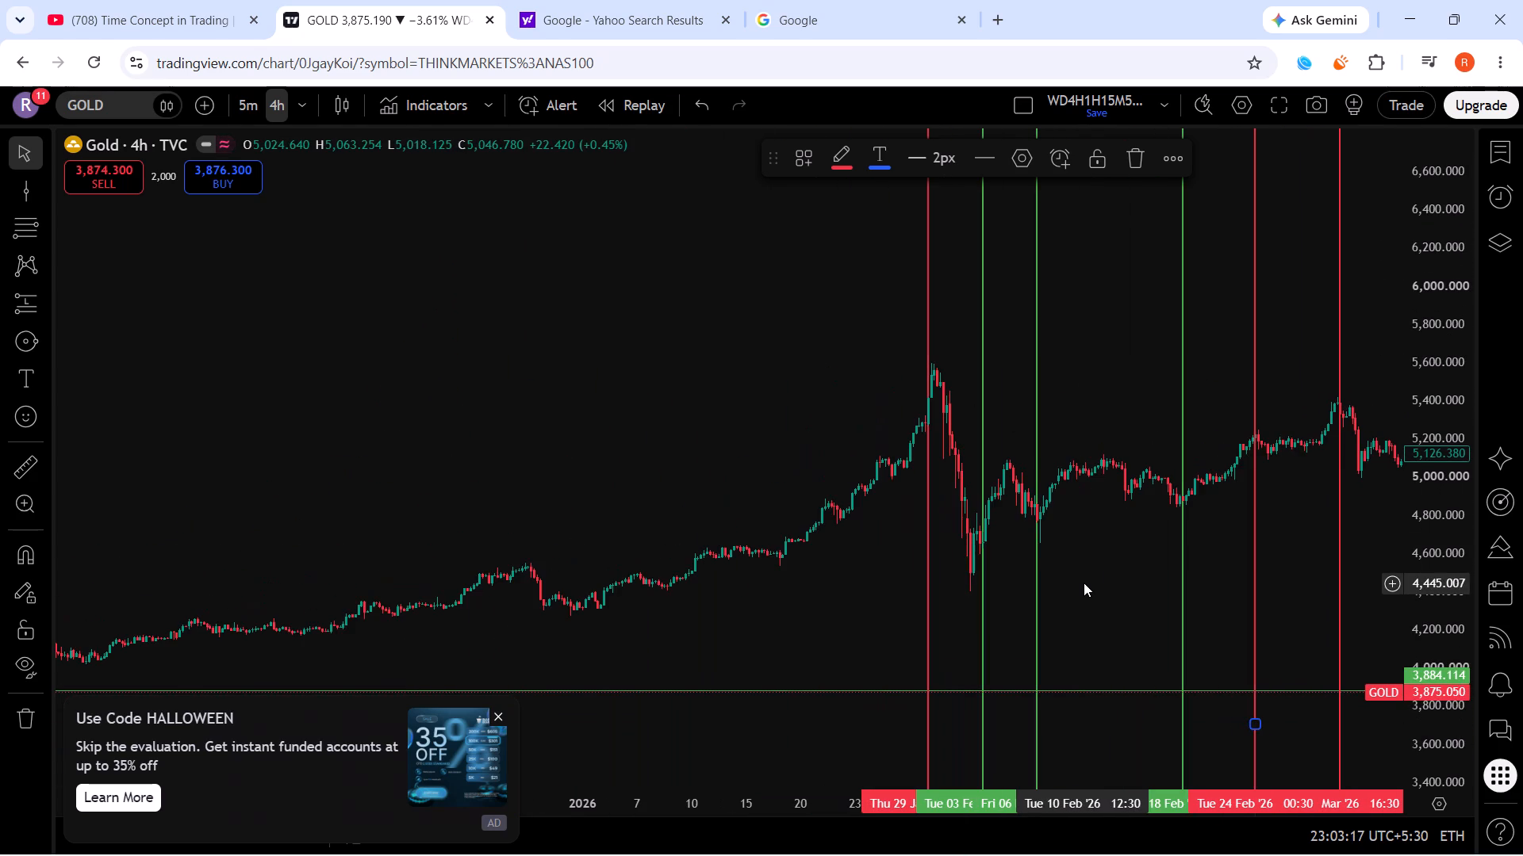
drag(1296, 560, 566, 517)
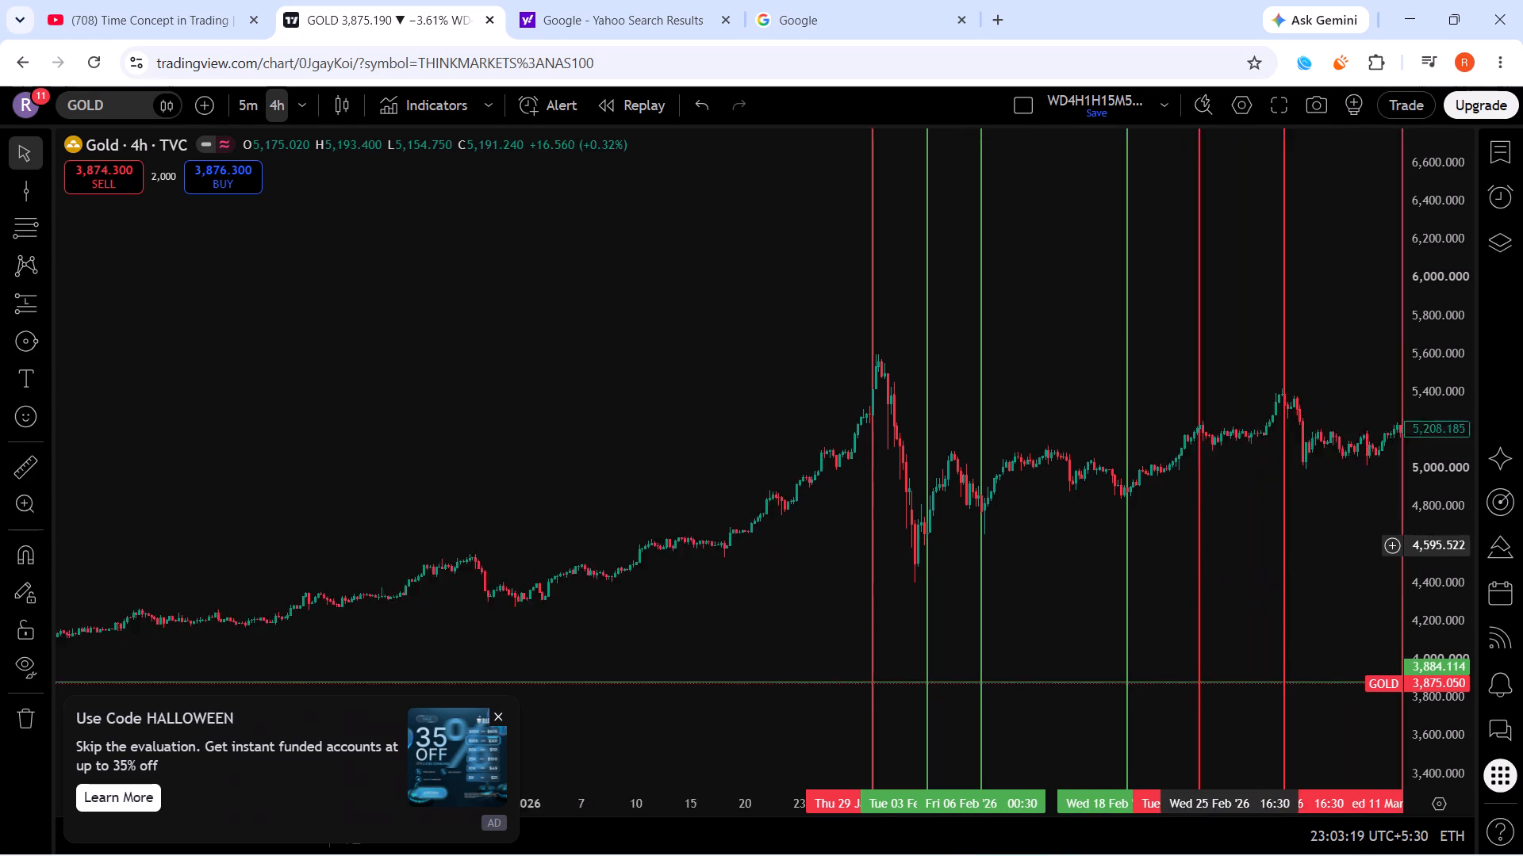
drag(566, 517, 543, 512)
scroll(1425, 606, up, 6)
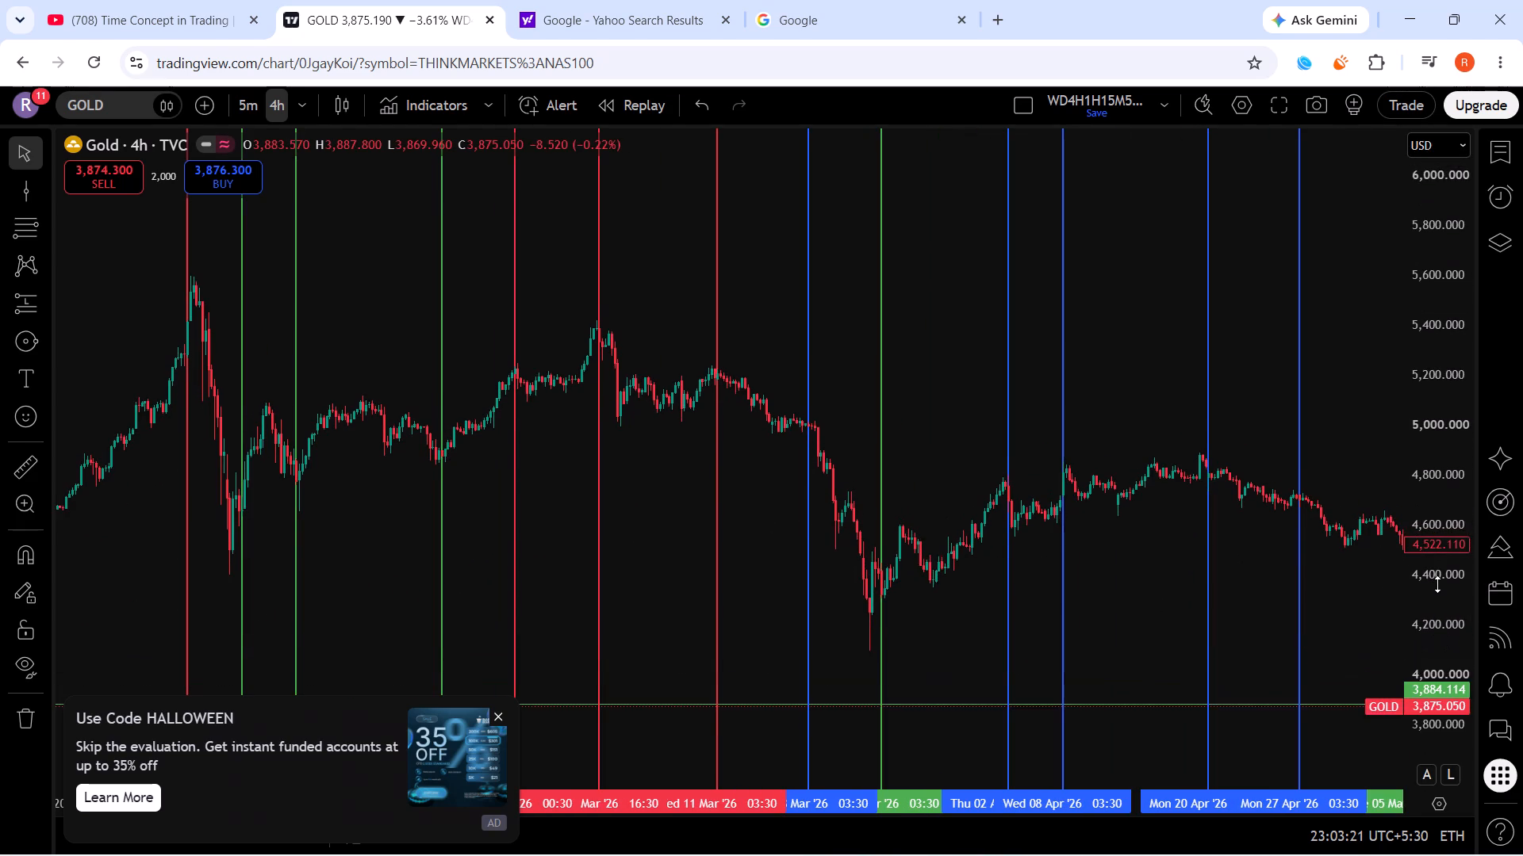
scroll(1437, 584, up, 13)
scroll(1379, 636, up, 12)
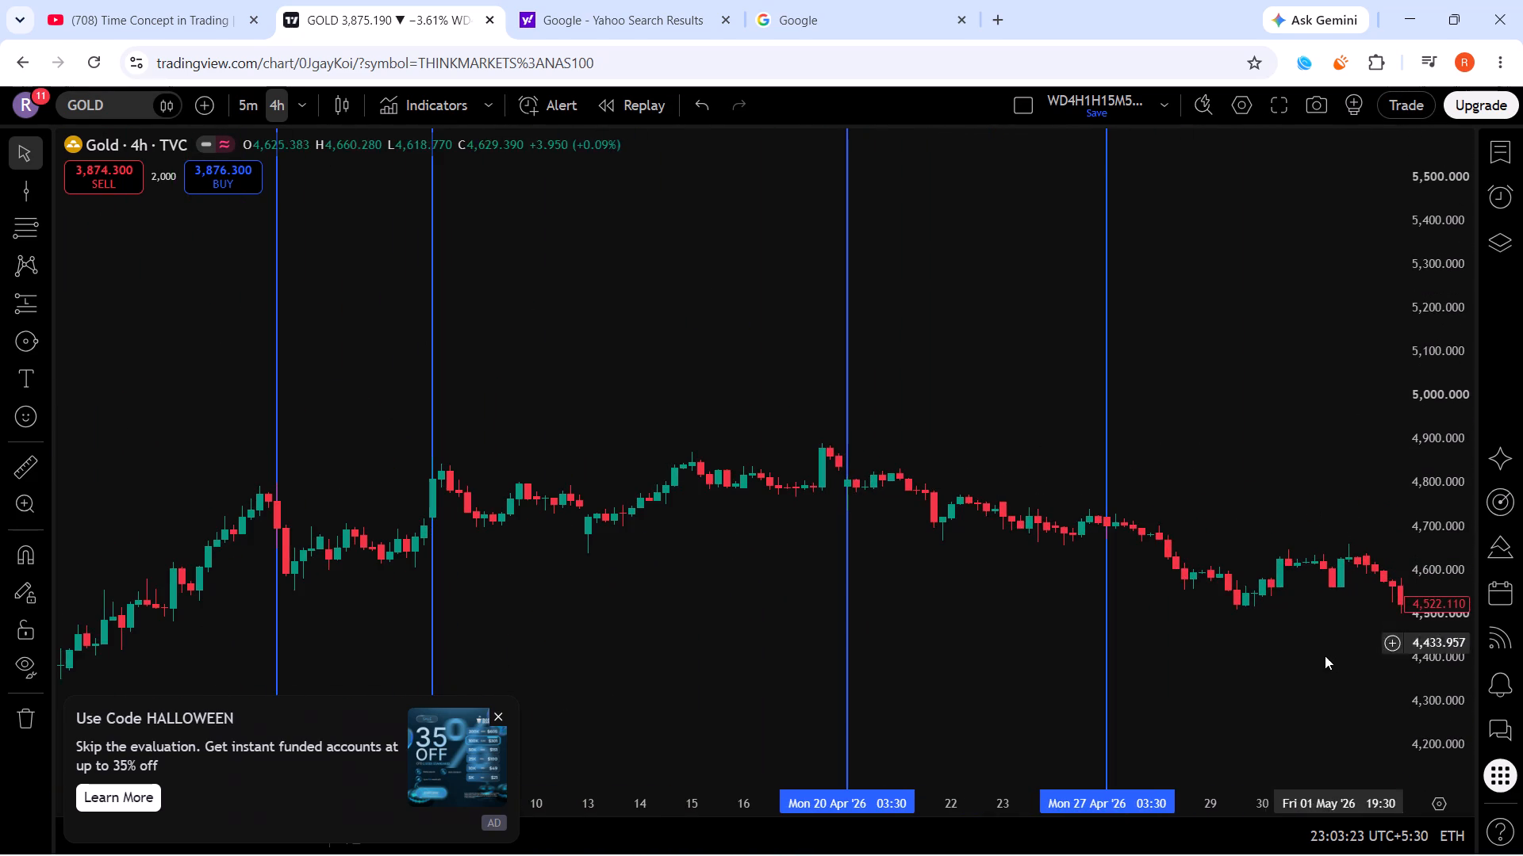
Examine gold's candles from late April to mid-May 2026, especially around the blue vertical line at 12 May.
drag(1325, 655, 821, 556)
scroll(1460, 571, up, 16)
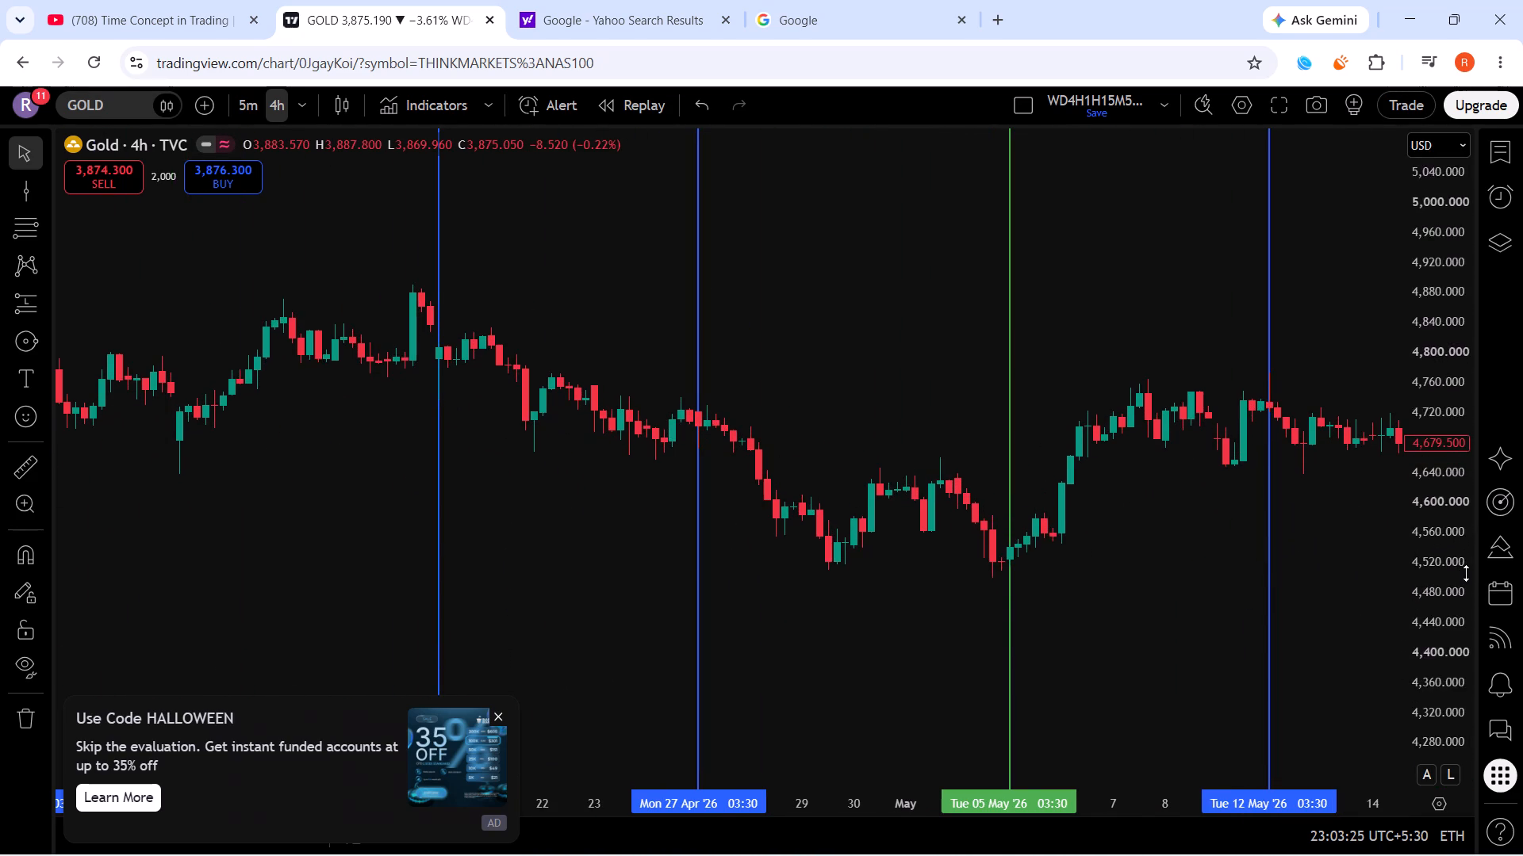
scroll(1466, 573, up, 10)
scroll(1352, 612, up, 7)
scroll(1466, 581, up, 18)
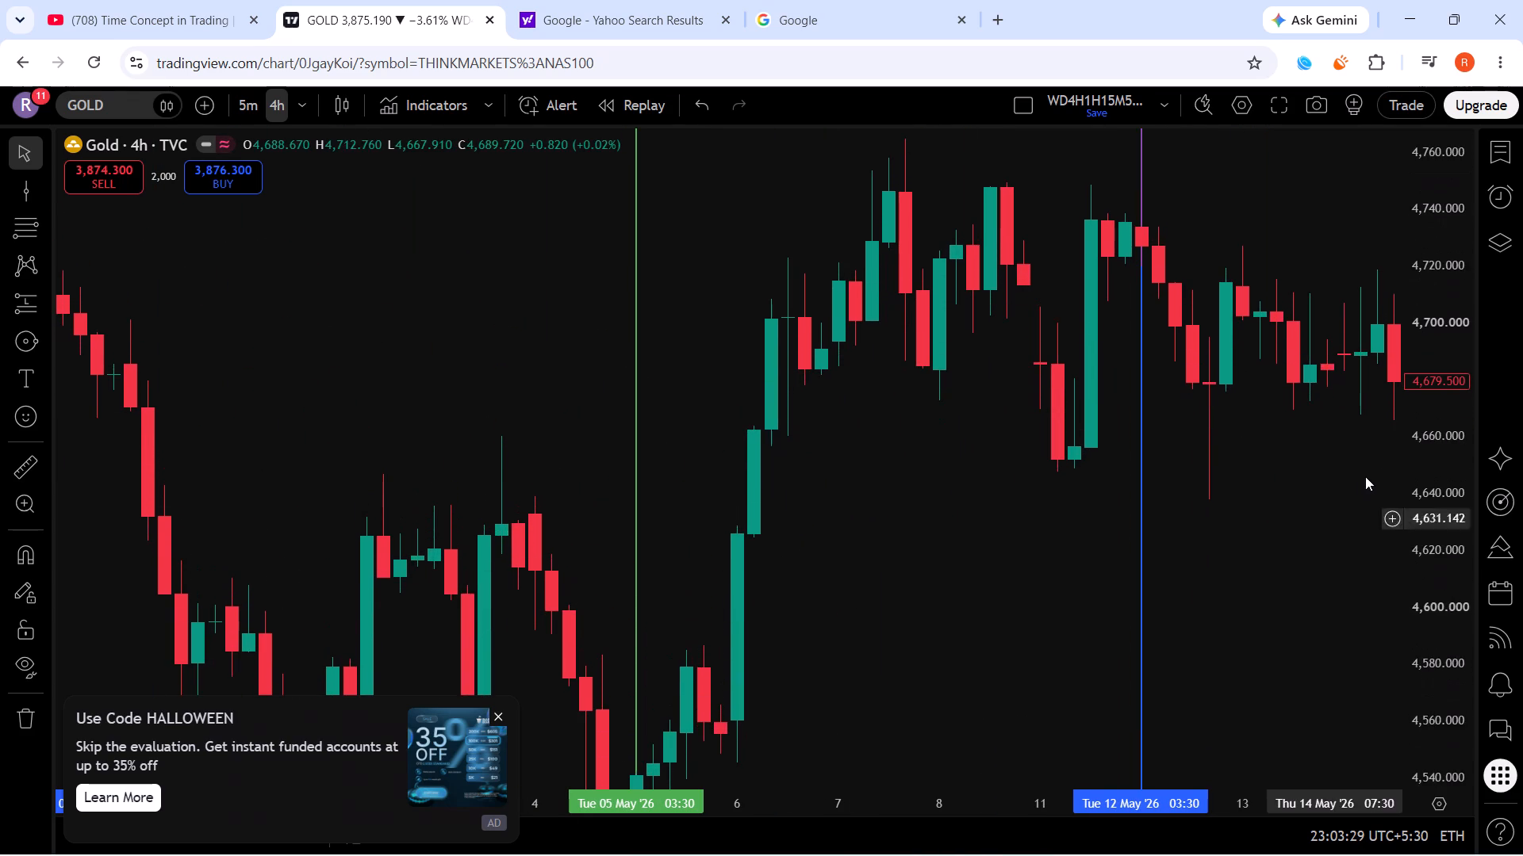
drag(1365, 476, 1119, 652)
scroll(1287, 610, up, 5)
scroll(1441, 495, up, 1)
scroll(1441, 481, down, 3)
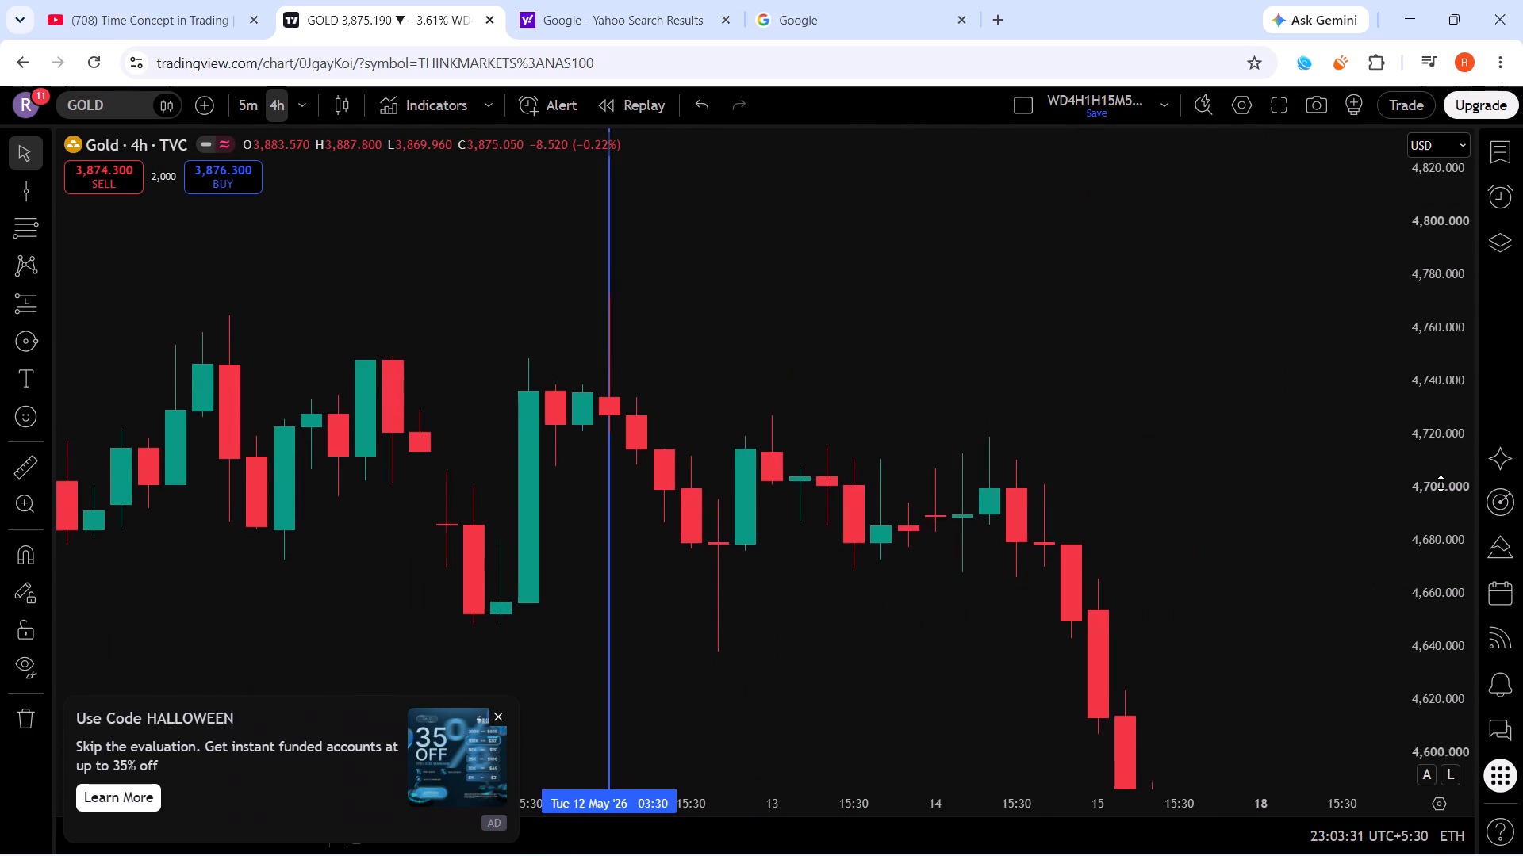
scroll(1441, 483, down, 19)
scroll(1441, 486, up, 1)
scroll(1441, 486, down, 12)
scroll(871, 564, down, 3)
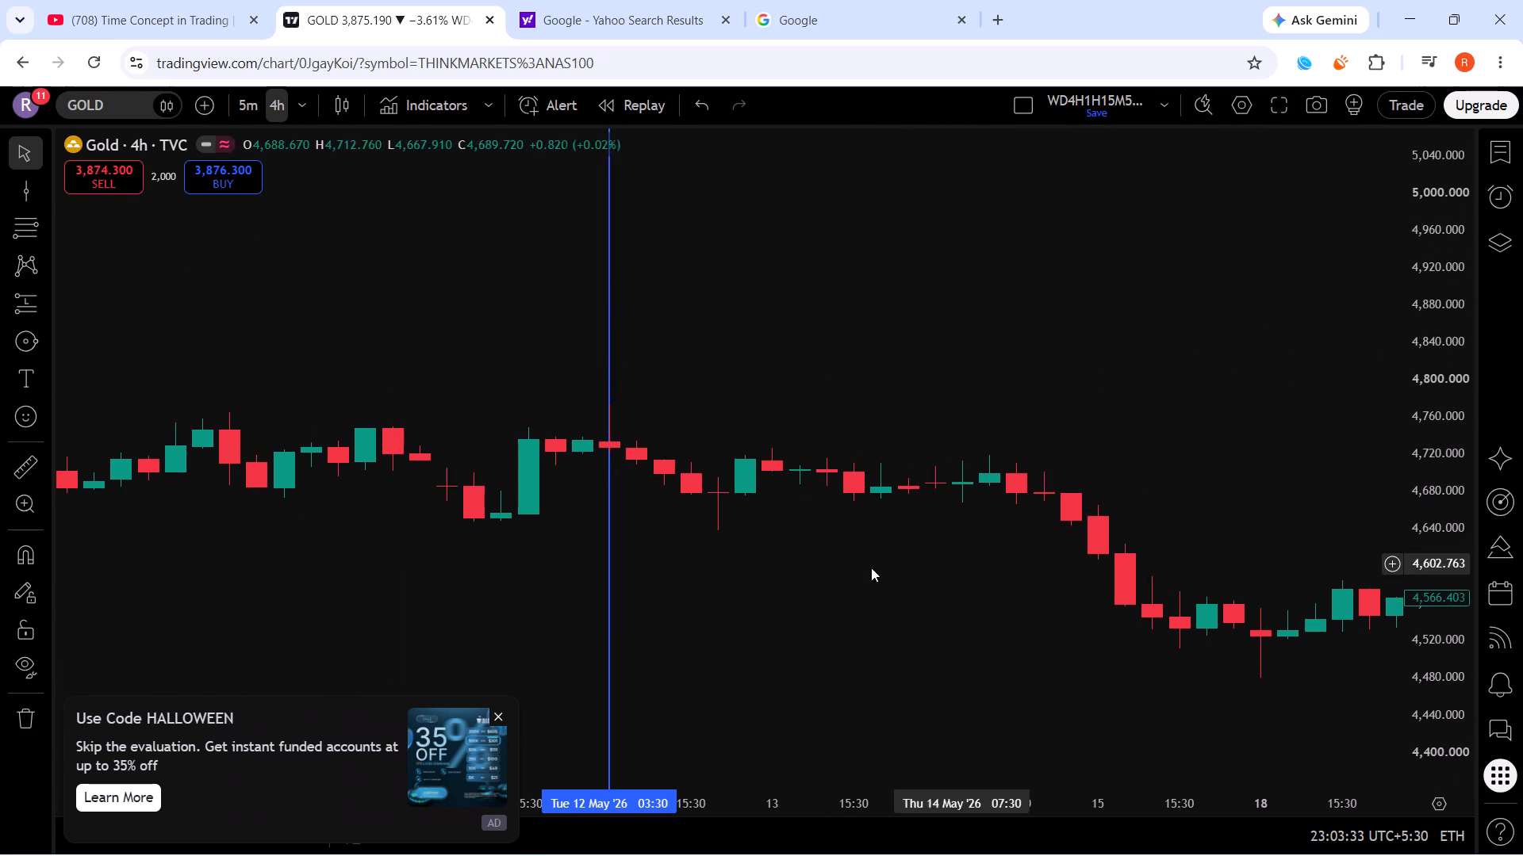
Examine gold's candles and the coloured vertical lines from January to mid-May 2026, comparing the marked dates with the swings.
scroll(871, 567, down, 15)
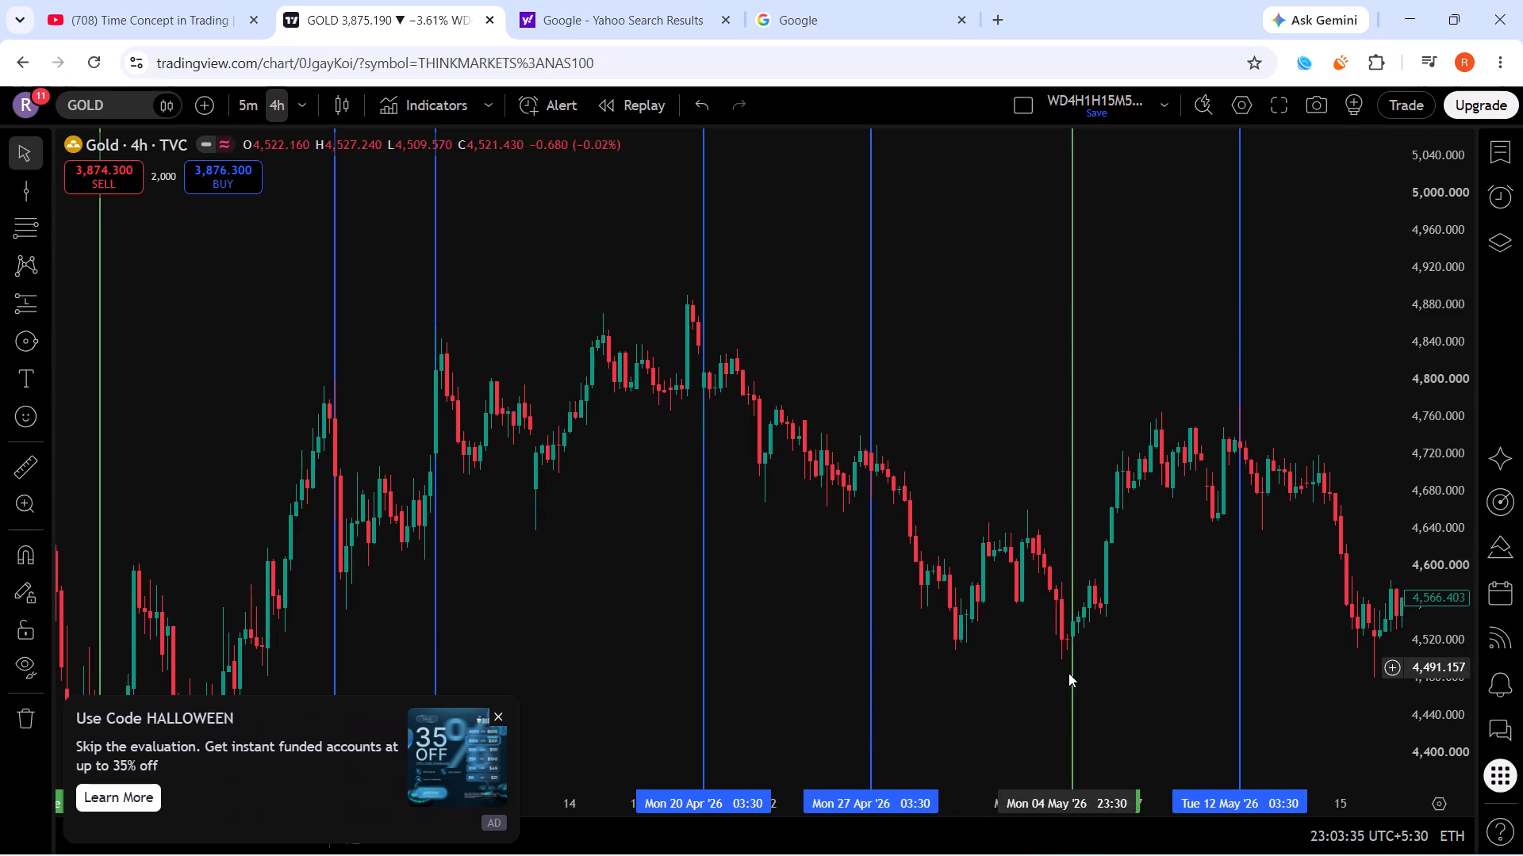
scroll(1068, 673, up, 3)
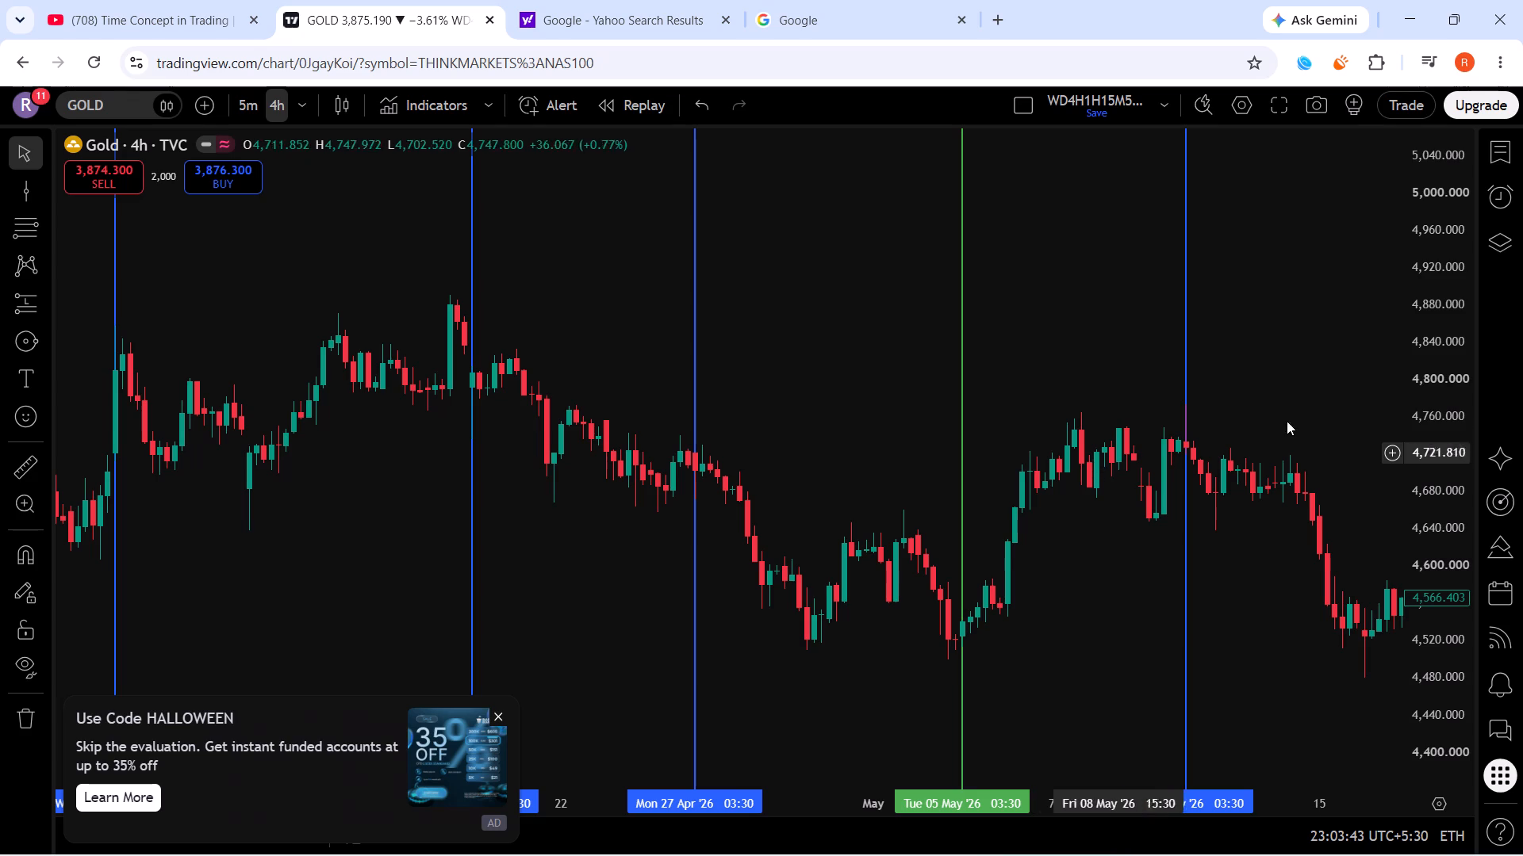
scroll(1422, 387, down, 20)
scroll(1425, 396, up, 1)
scroll(1425, 396, down, 15)
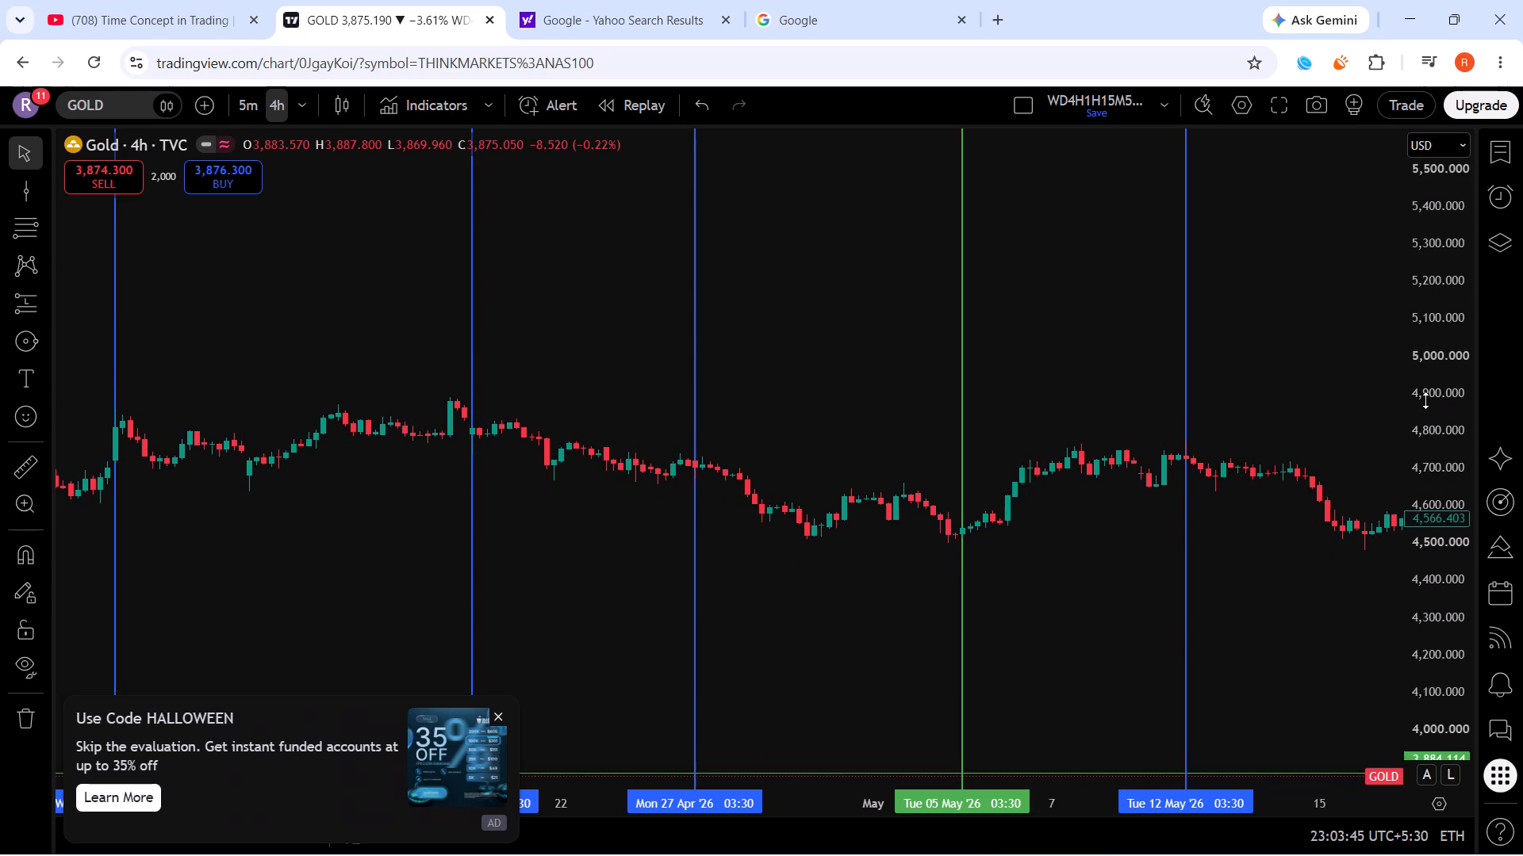
scroll(1425, 400, down, 12)
scroll(959, 458, down, 18)
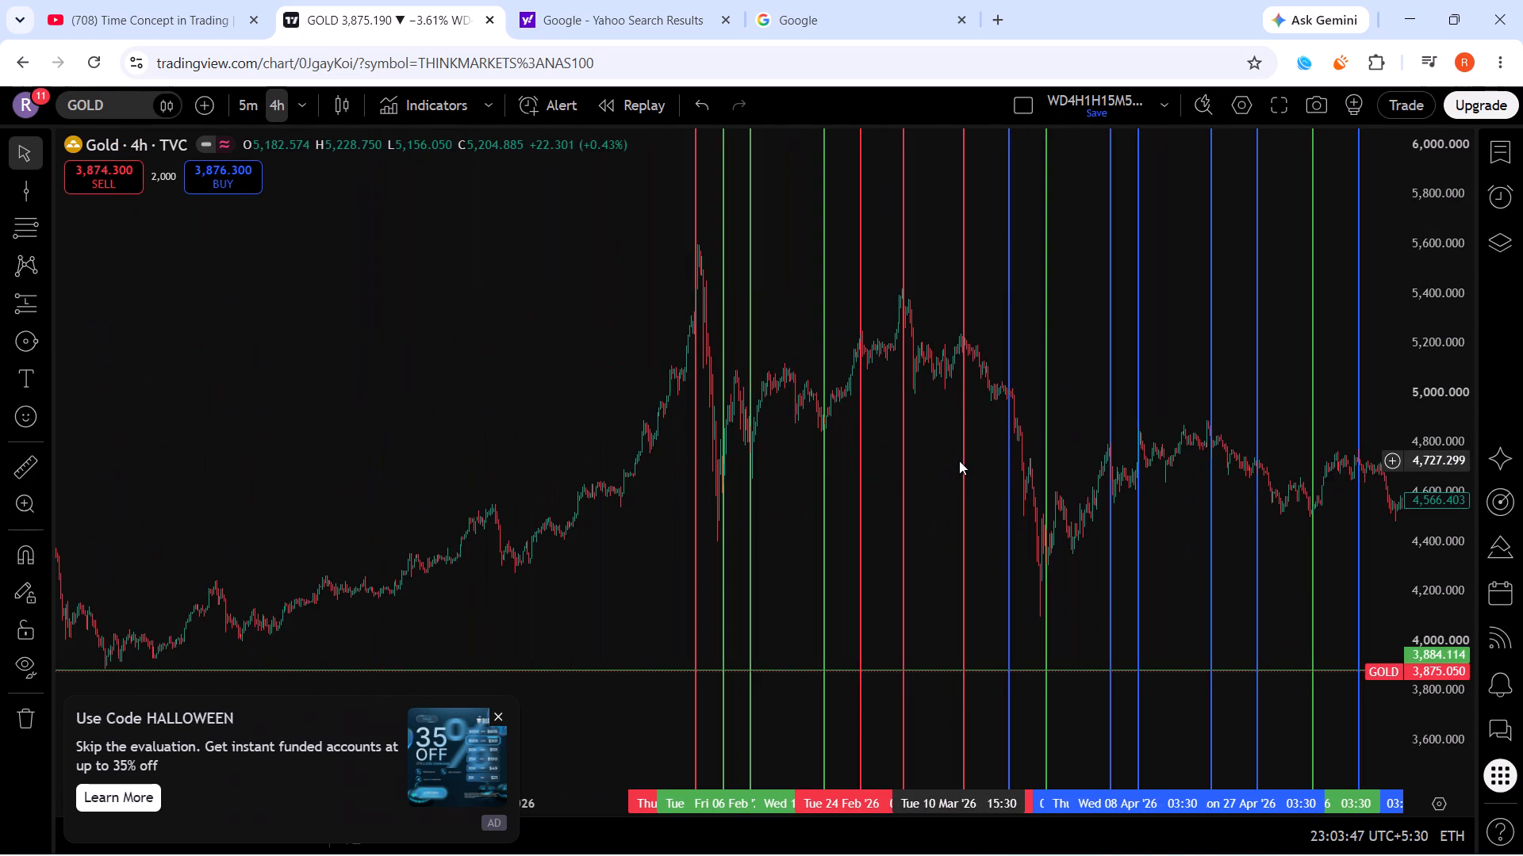
scroll(1341, 626, up, 4)
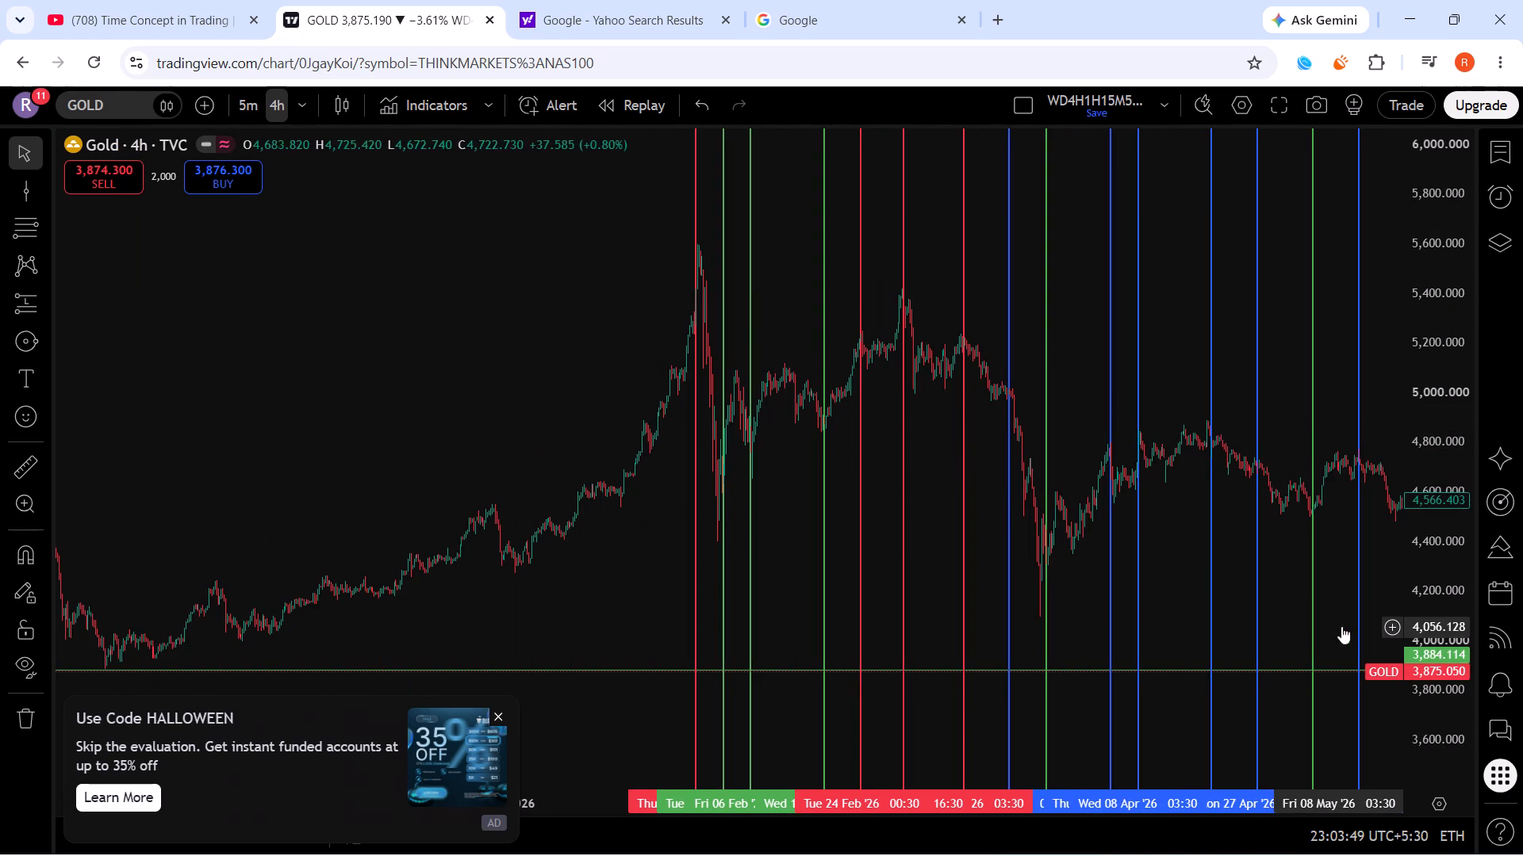
scroll(1341, 626, up, 17)
scroll(1446, 563, up, 17)
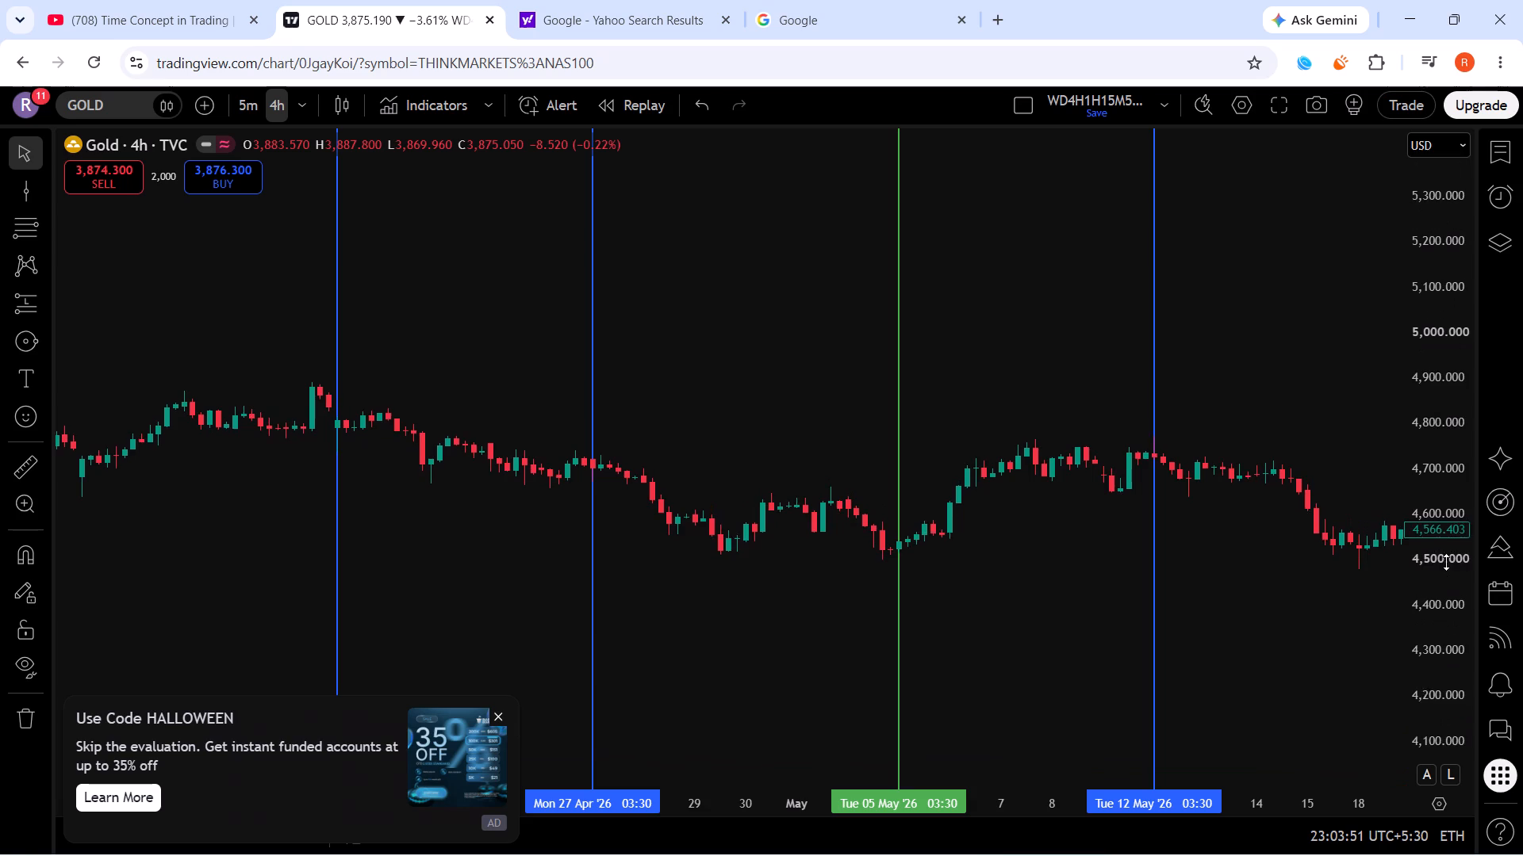
scroll(1446, 562, up, 19)
scroll(1216, 639, up, 12)
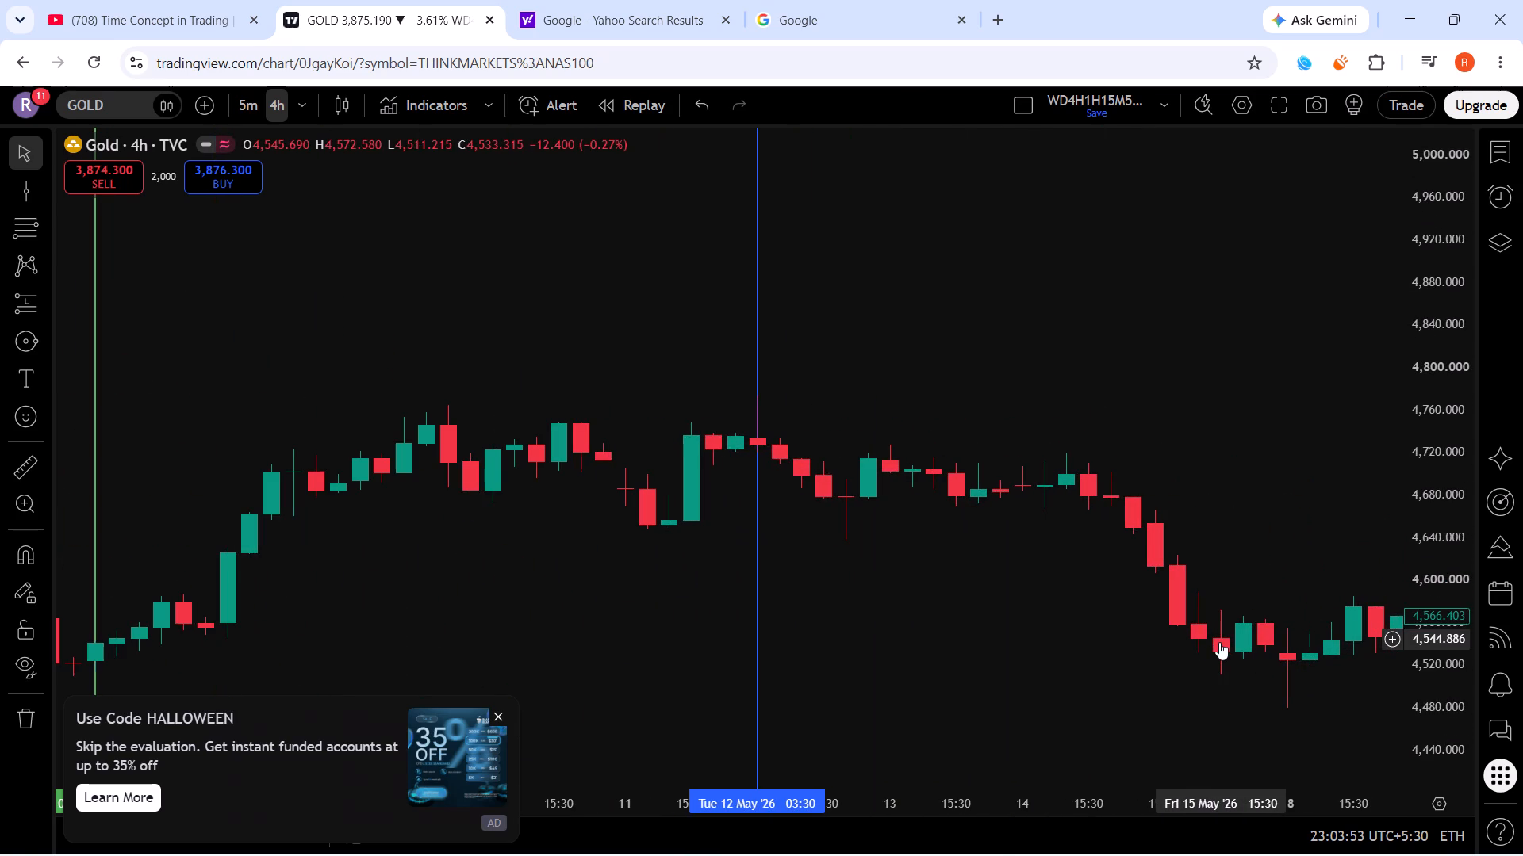
Mark gold's long-wicked swing low candle at 18 May 2026, 03:30, with a red vertical line.
drag(1148, 685, 906, 491)
scroll(1343, 632, up, 6)
scroll(1425, 579, up, 13)
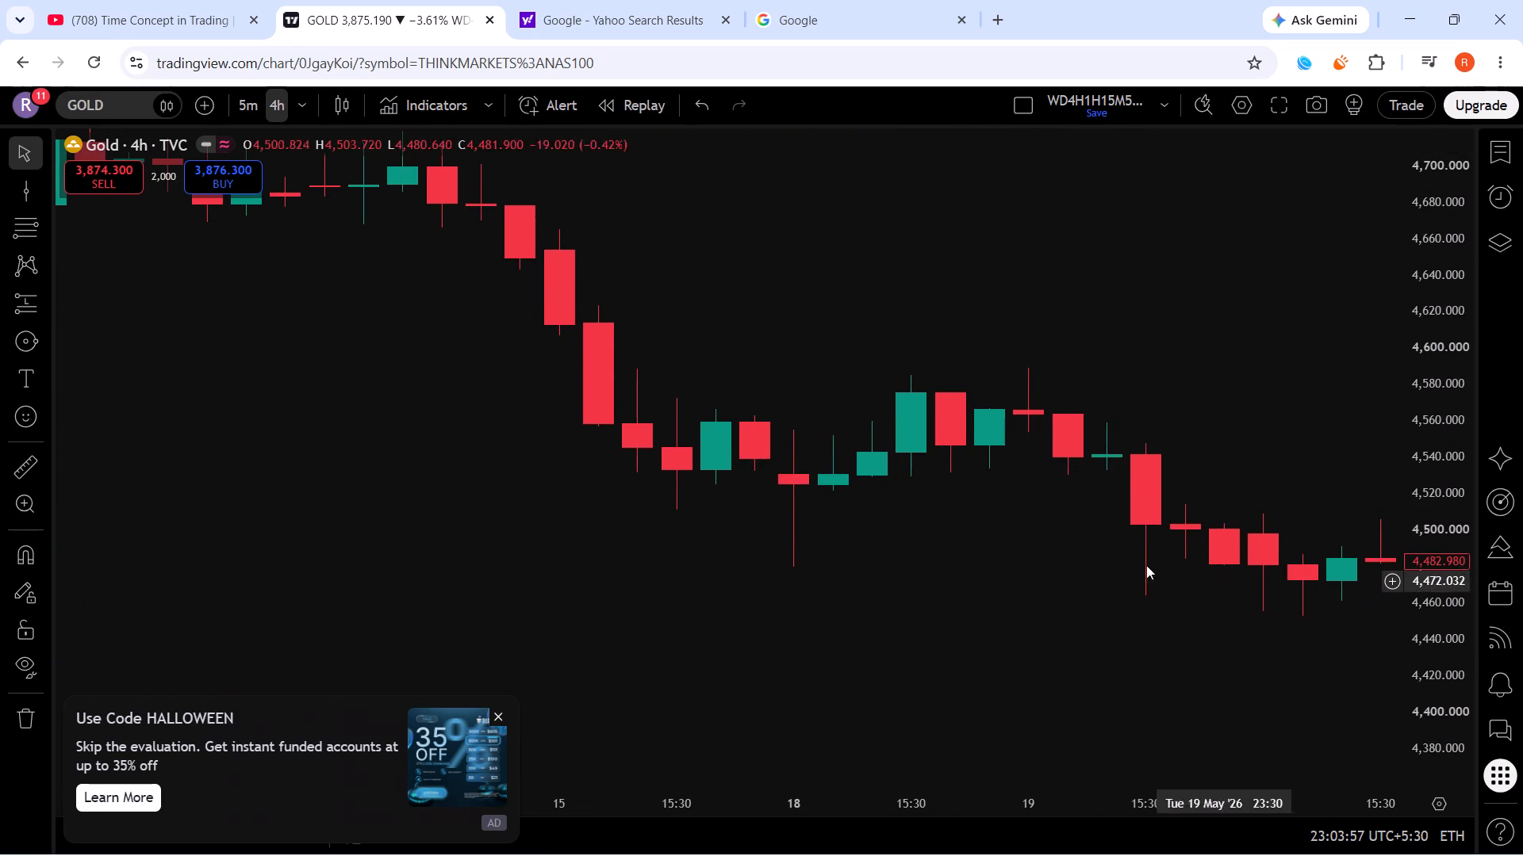
scroll(919, 418, down, 2)
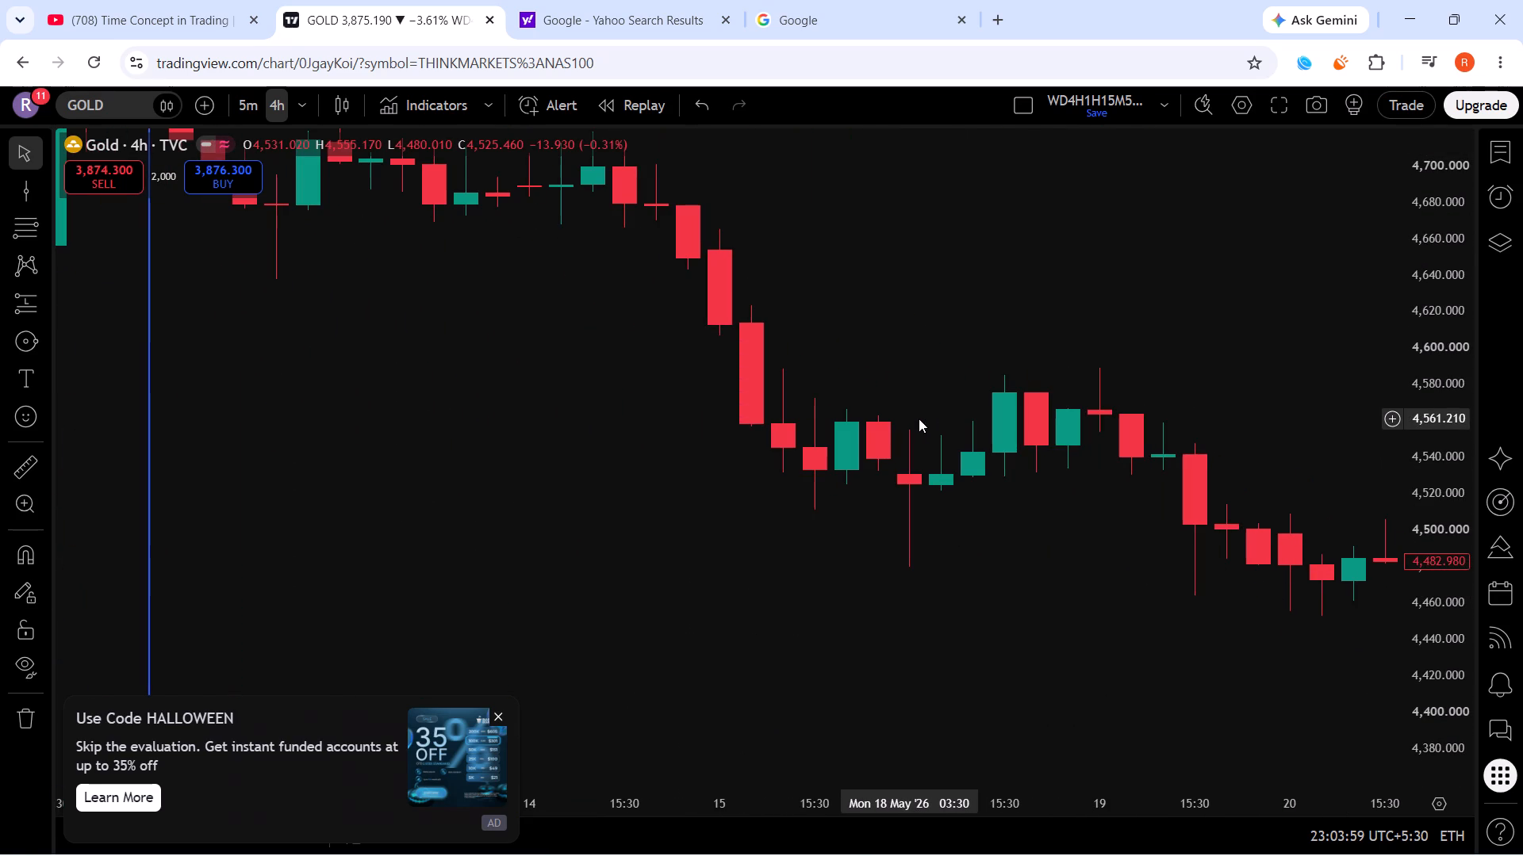
scroll(919, 418, down, 3)
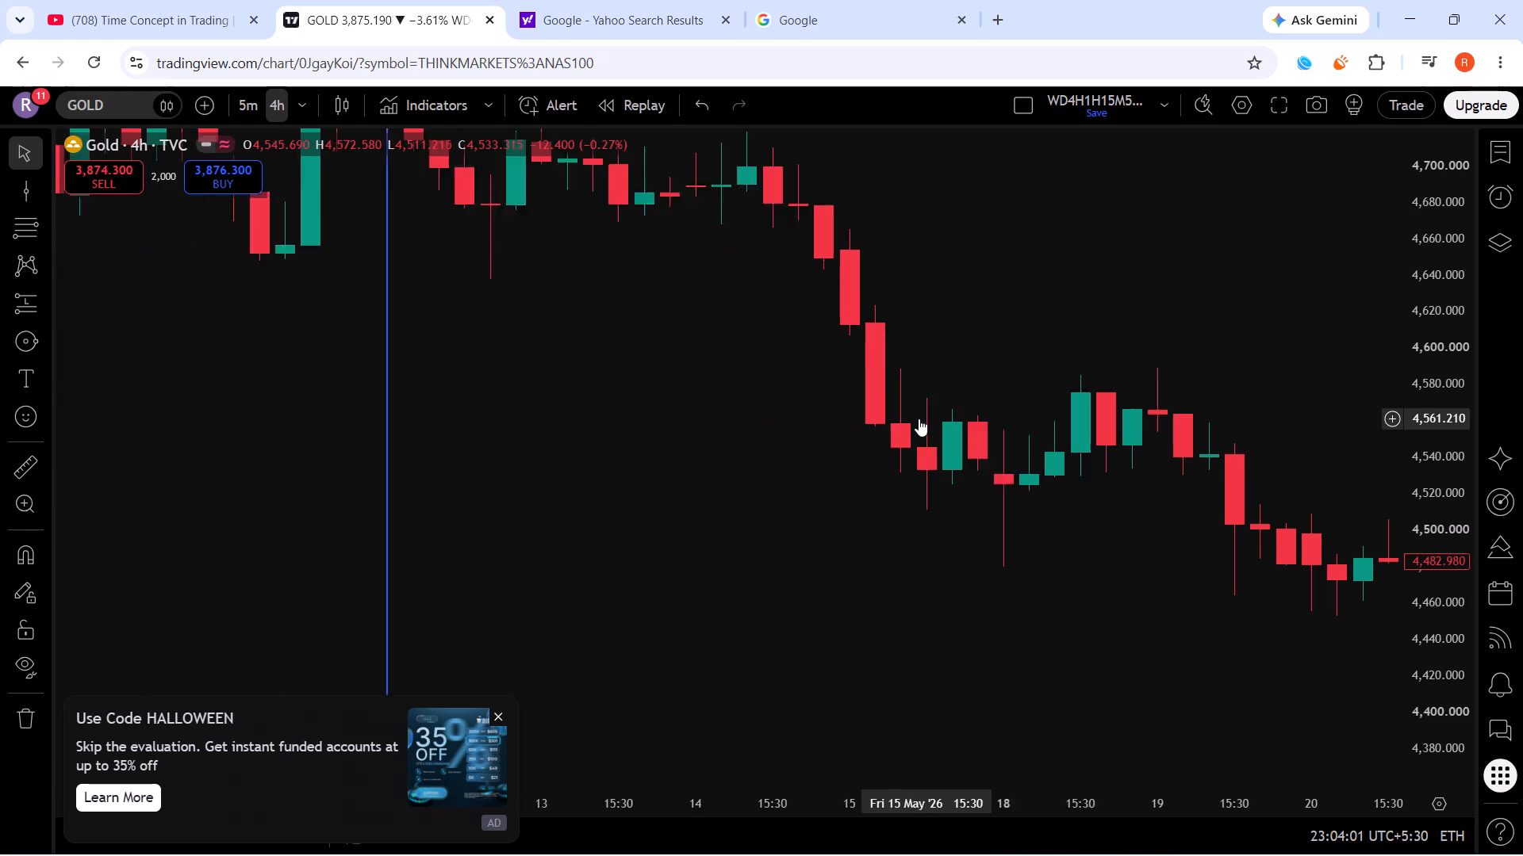
scroll(1023, 457, up, 5)
scroll(1503, 516, up, 11)
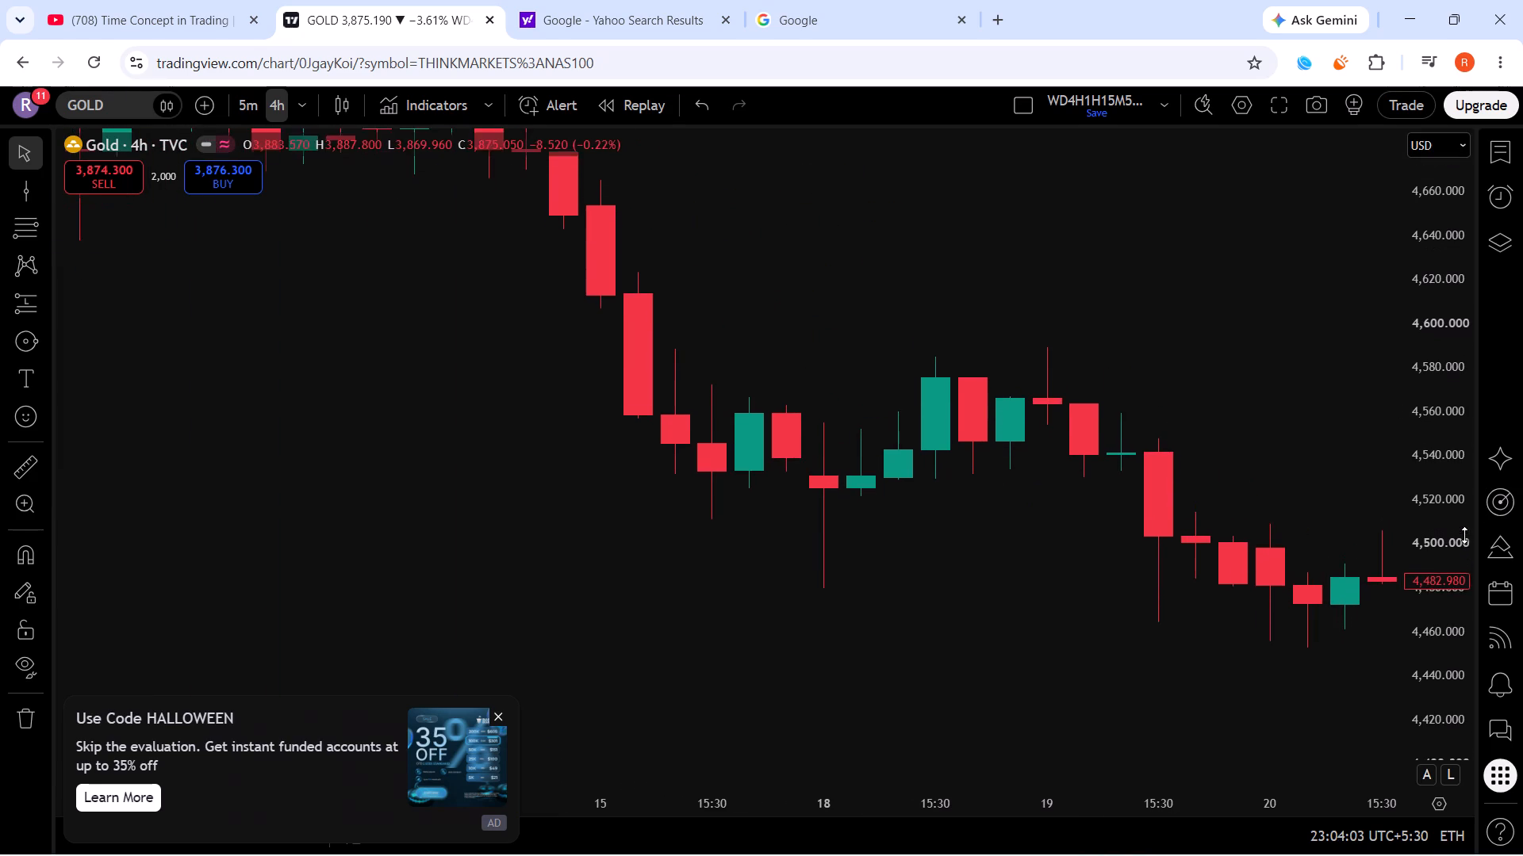
scroll(1464, 535, up, 9)
scroll(816, 523, up, 4)
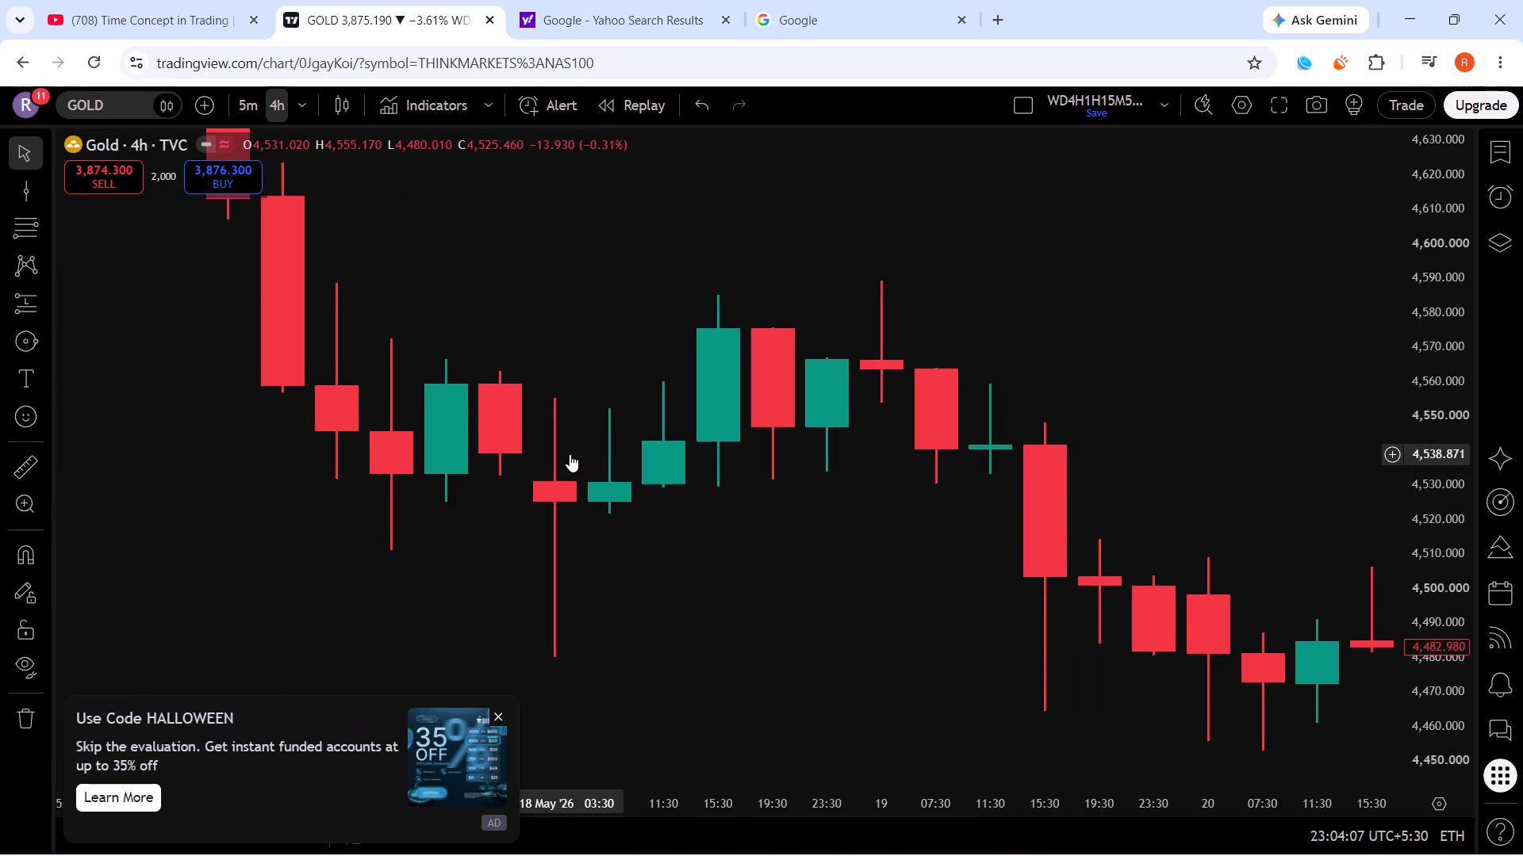
scroll(570, 454, down, 3)
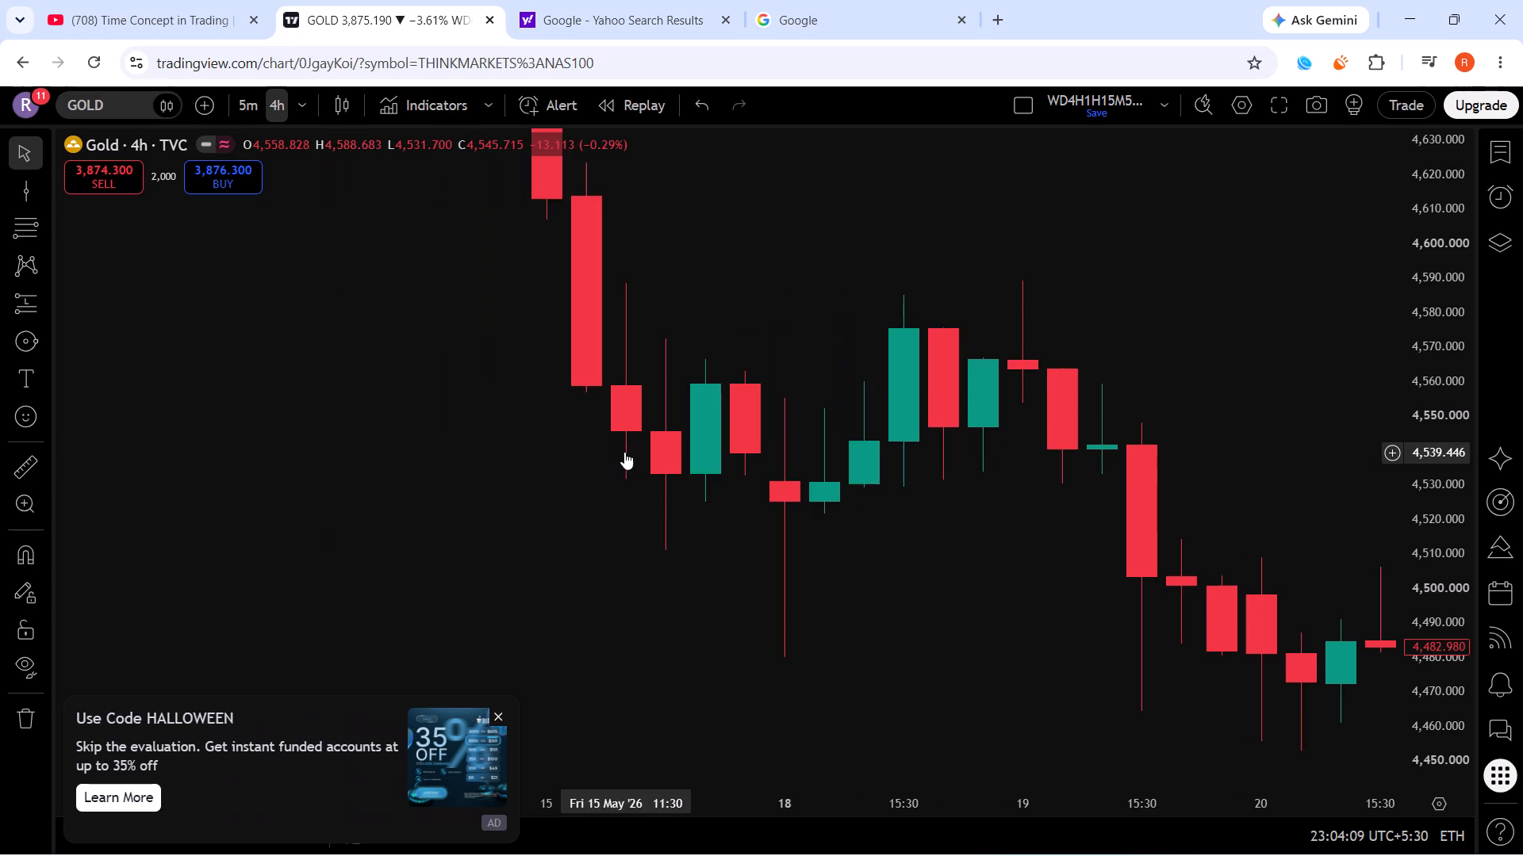
click(783, 487)
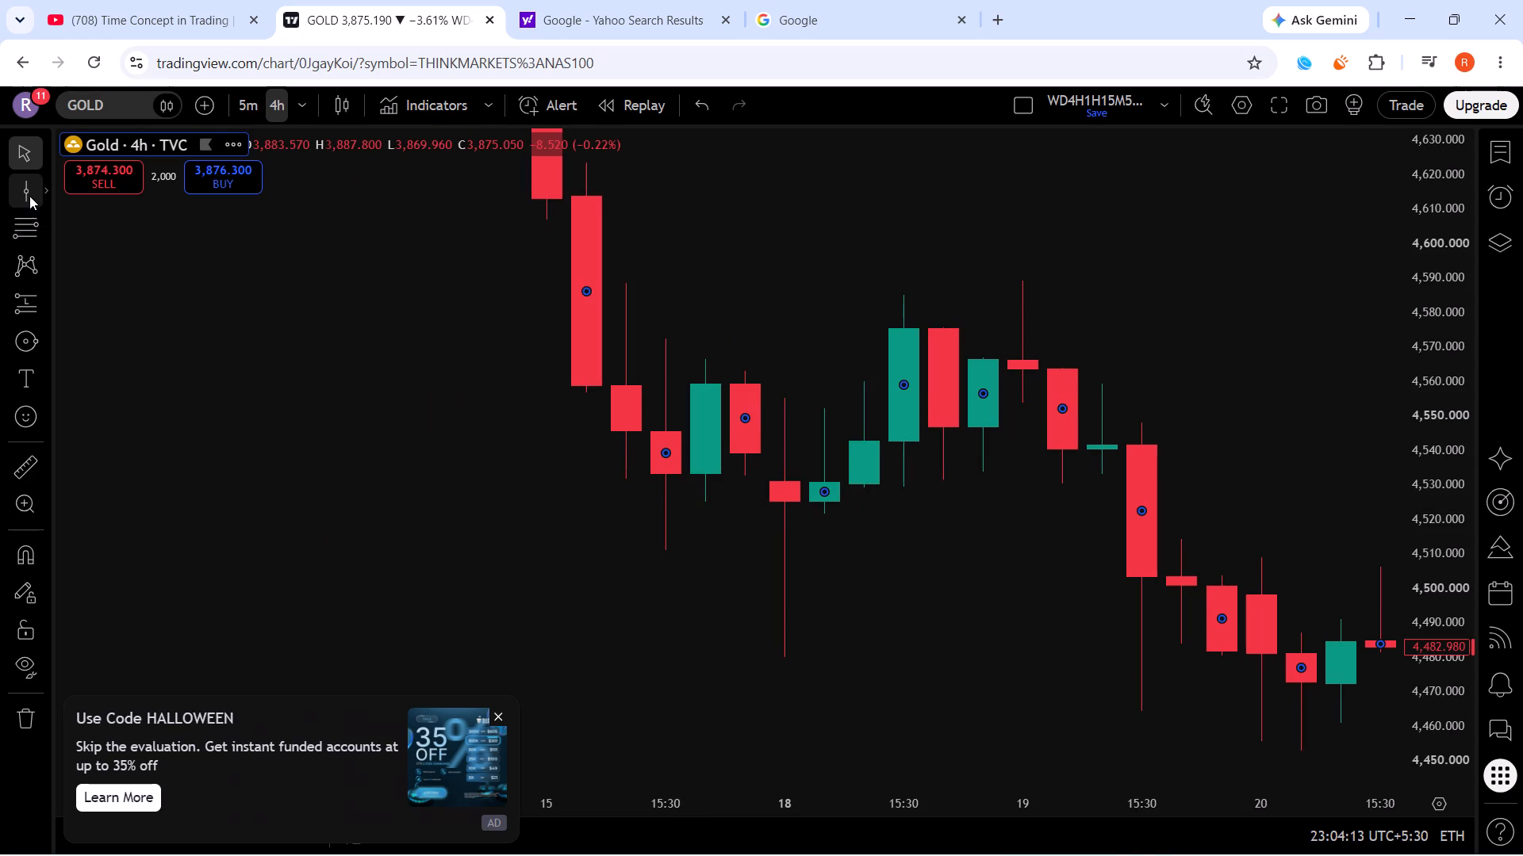
click(29, 196)
click(777, 487)
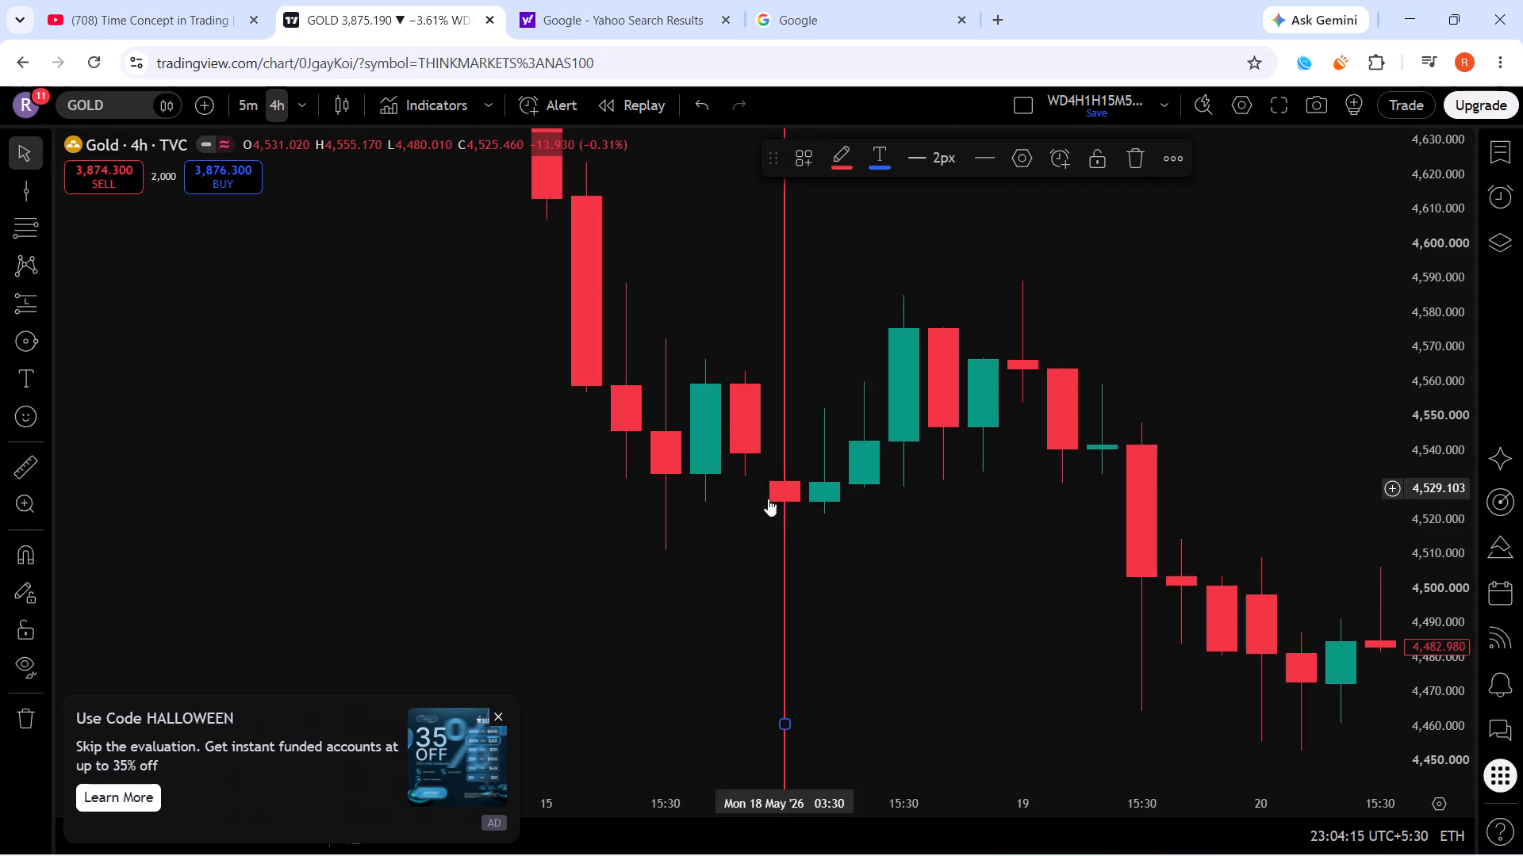
Measure gold's rise from the 18 May 2026, 07:30 candle to the high of the 15:30 candle.
click(30, 467)
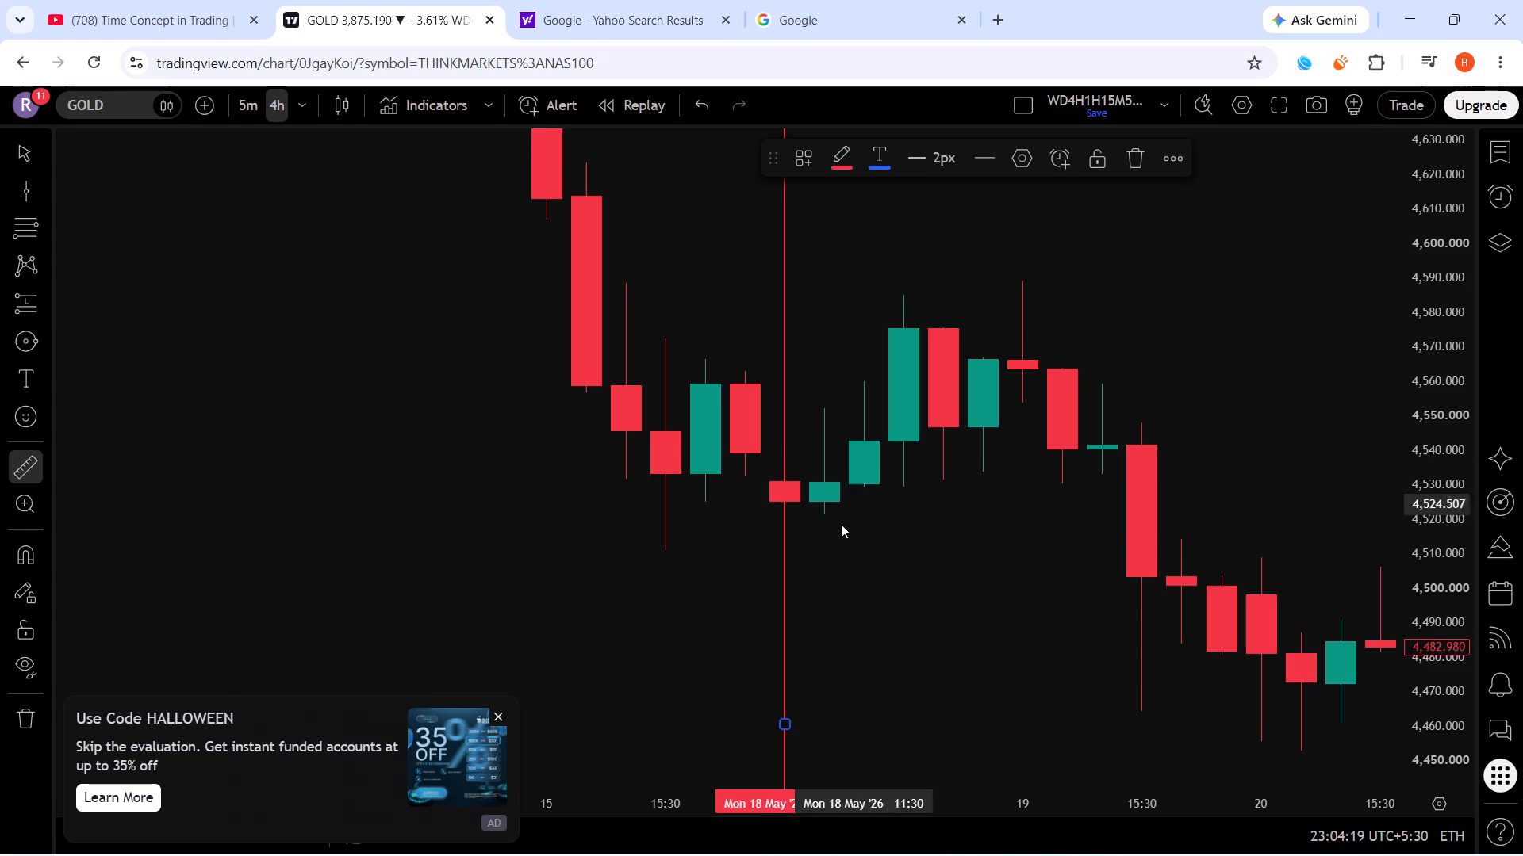
drag(827, 506, 888, 419)
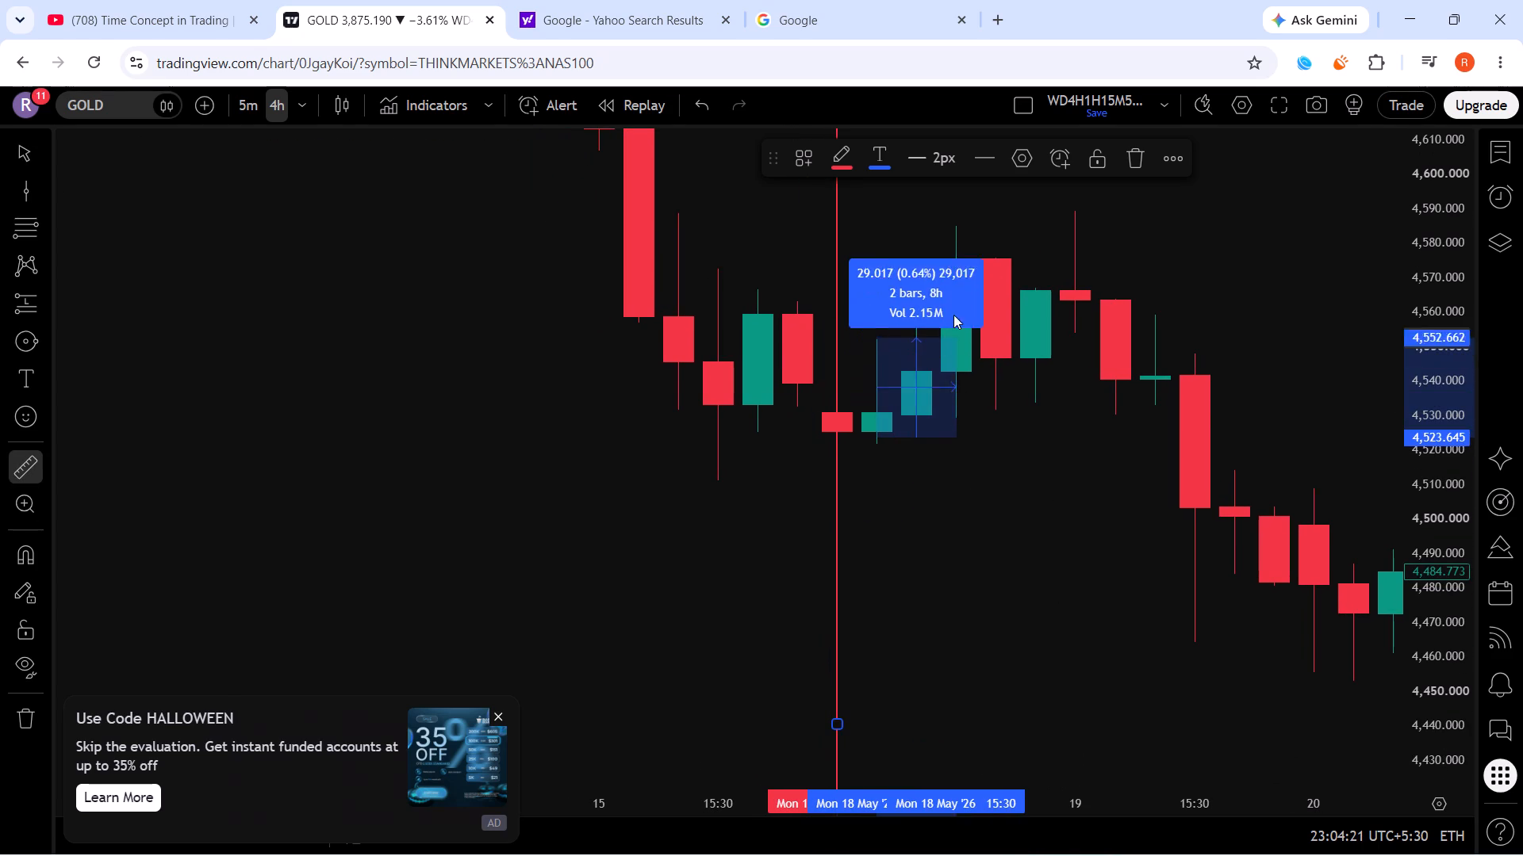
click(967, 230)
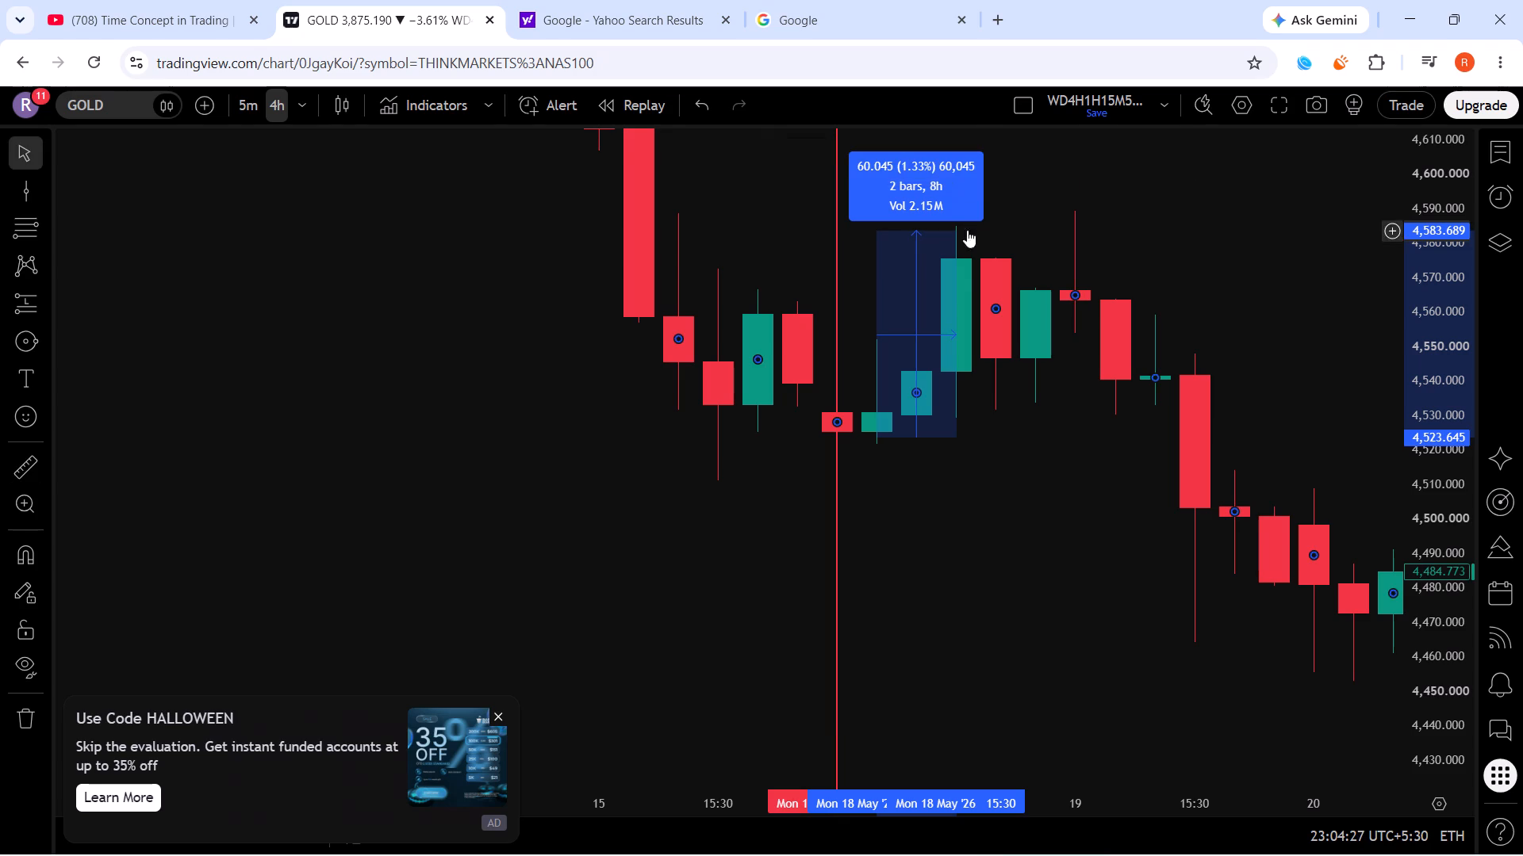
click(953, 330)
Mark gold's swing high candle at 19 May 2026, 03:30, with a red vertical line.
drag(1088, 510, 976, 689)
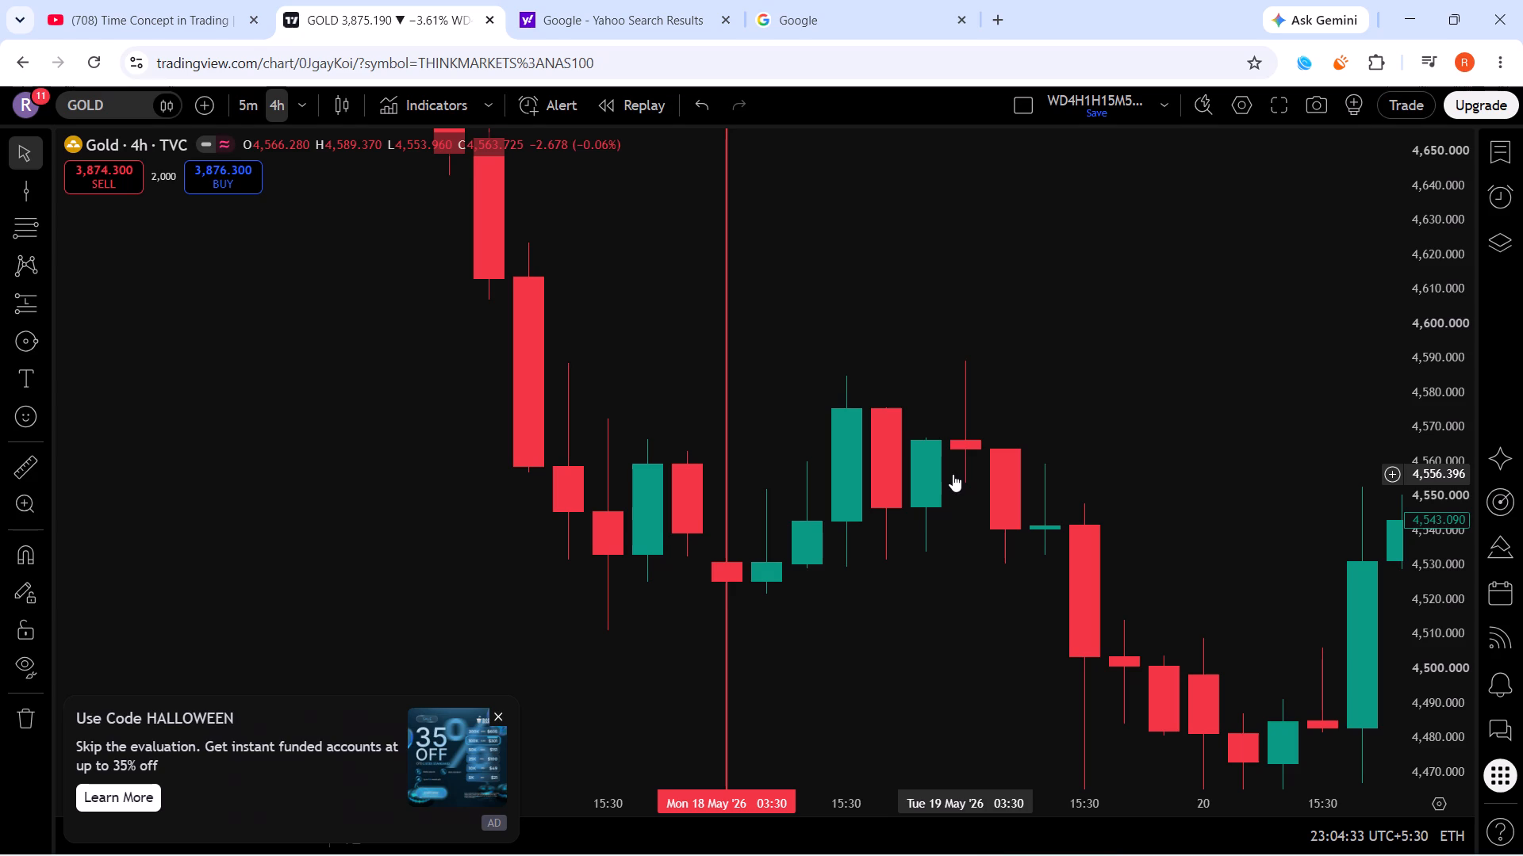
click(24, 193)
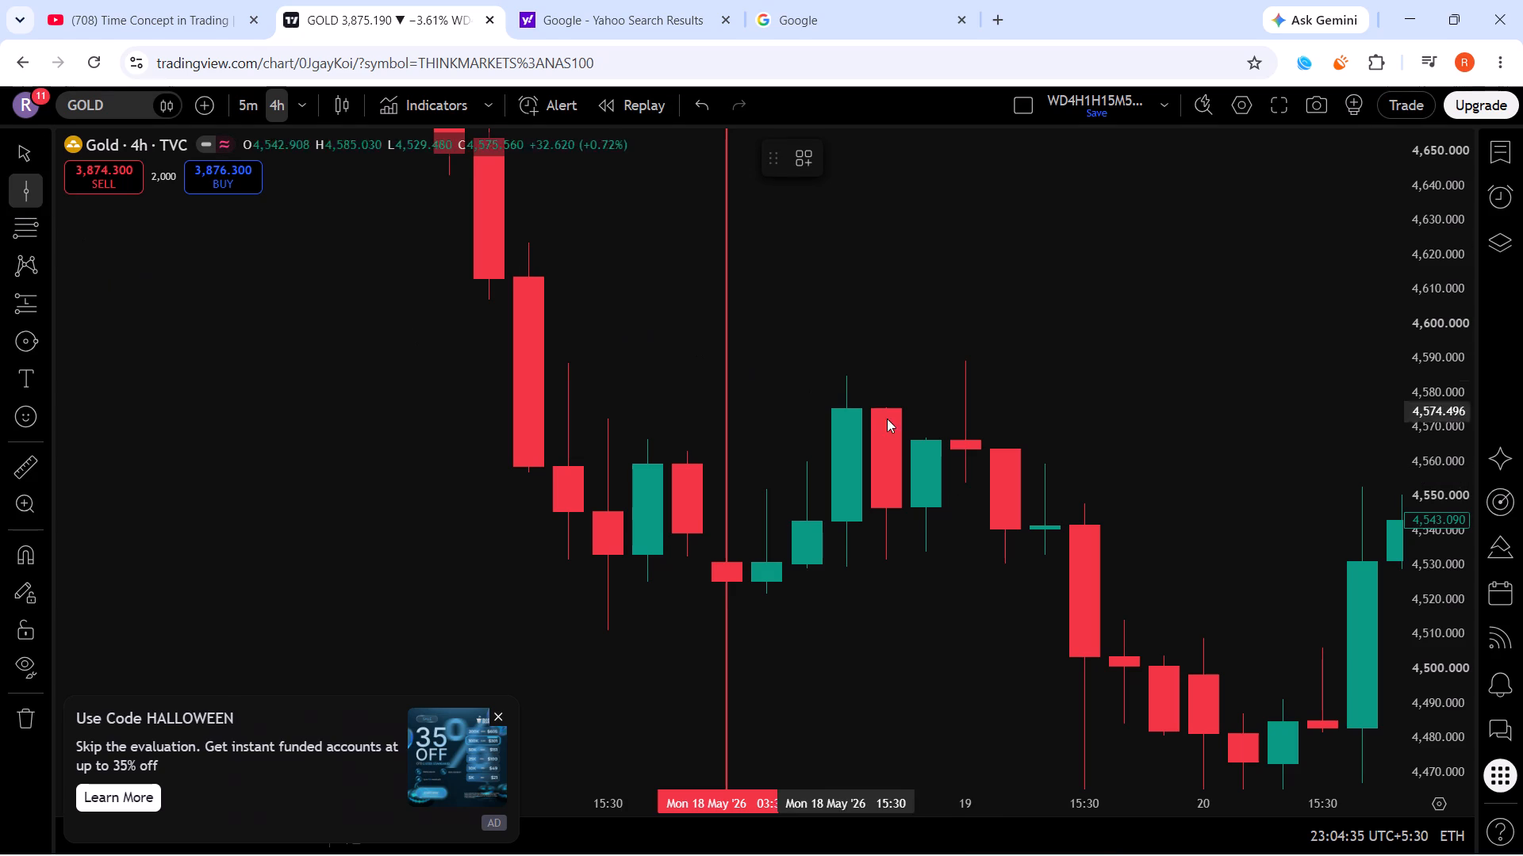
click(962, 445)
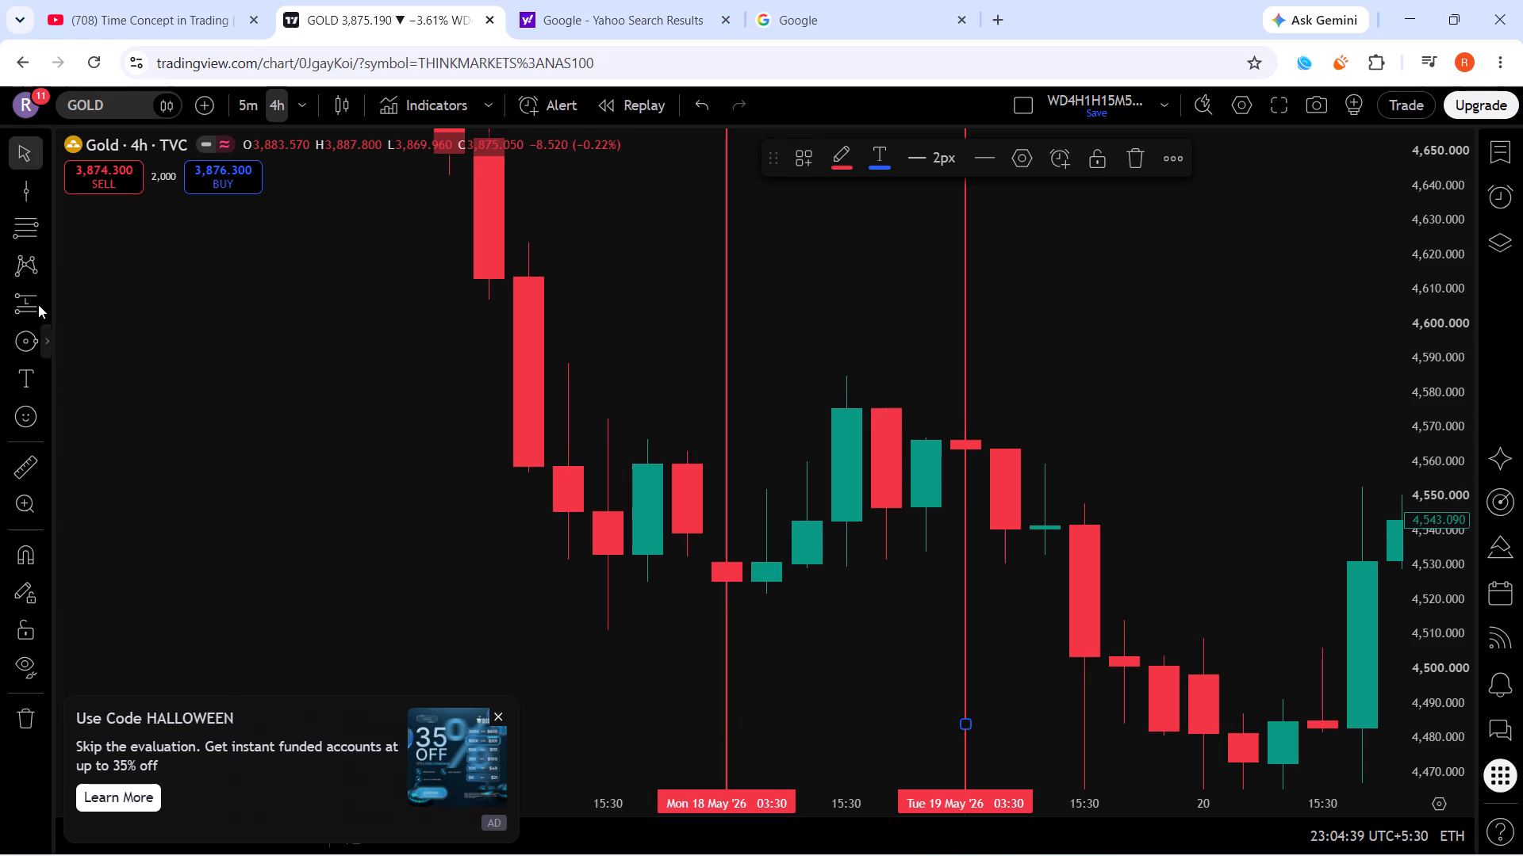
Measure gold's decline from the 19 May 2026, 07:30 candle to the 20 May, 03:30 candle, and repeat the measurement.
click(36, 473)
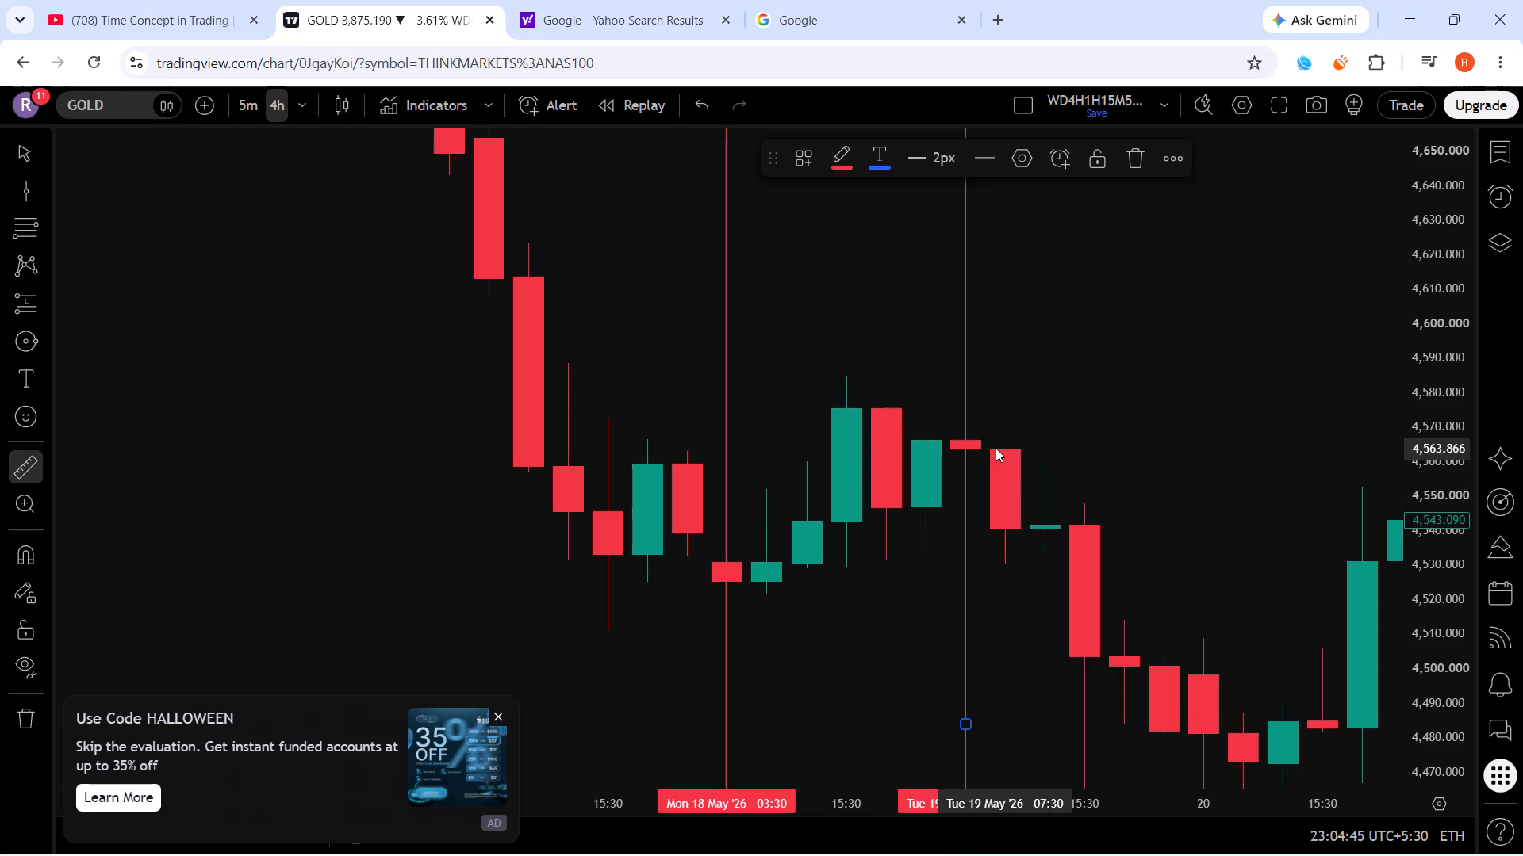
click(996, 448)
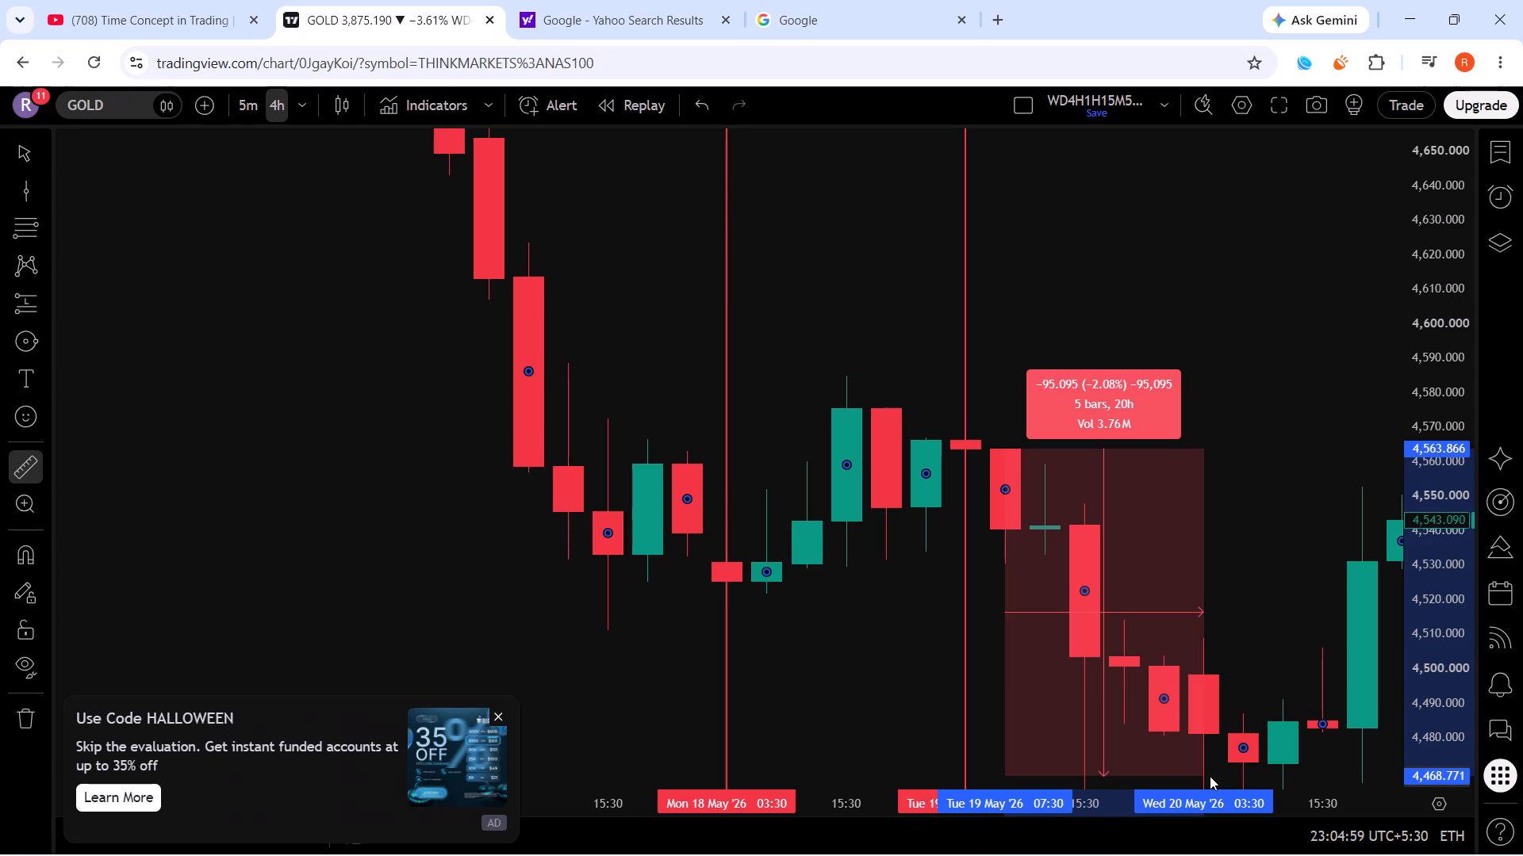
click(1210, 776)
drag(1287, 561, 926, 449)
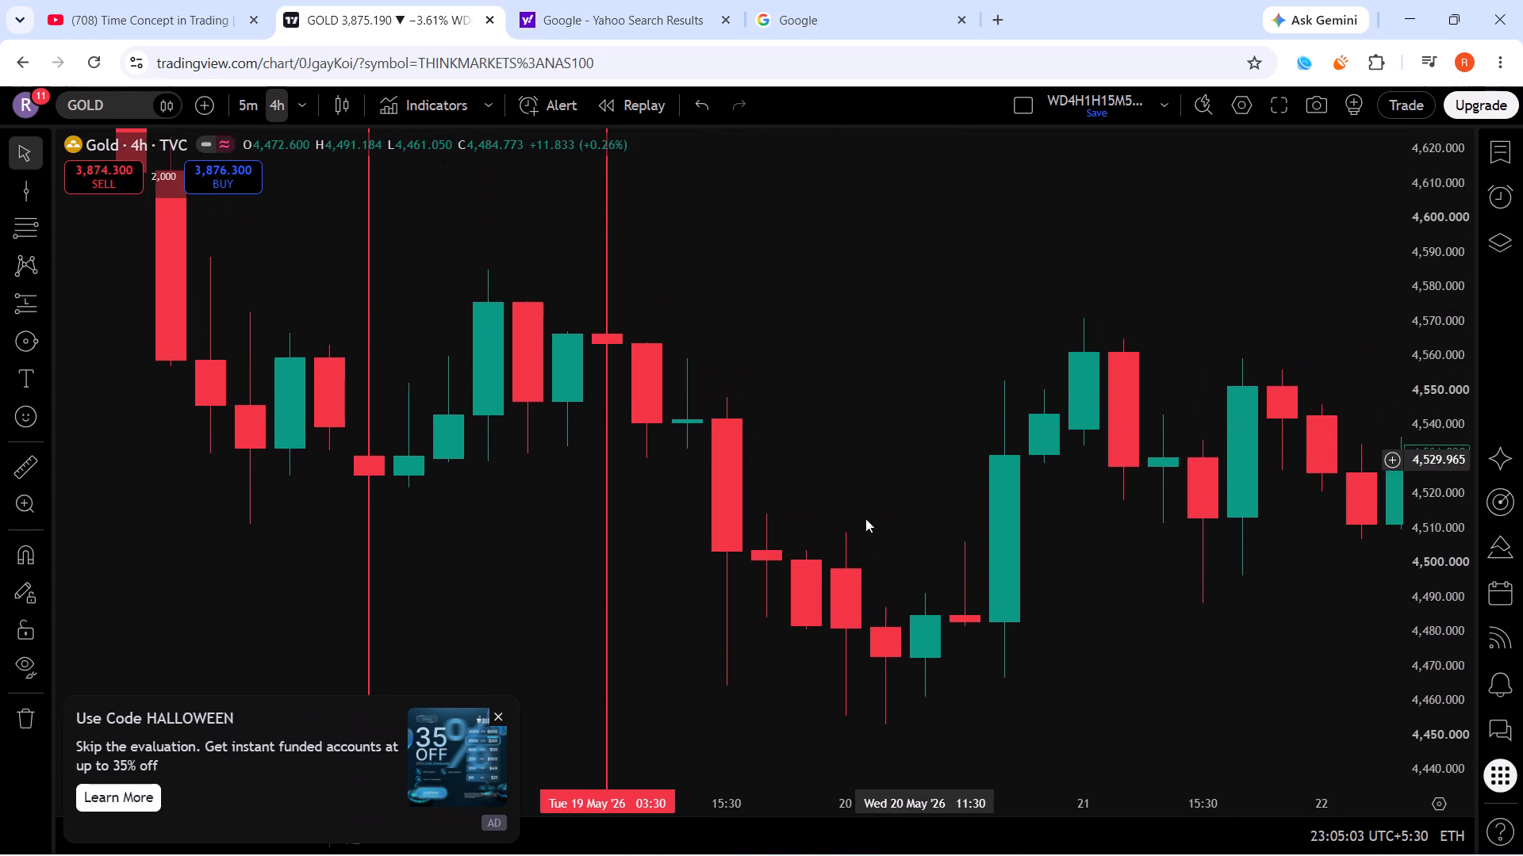
click(21, 471)
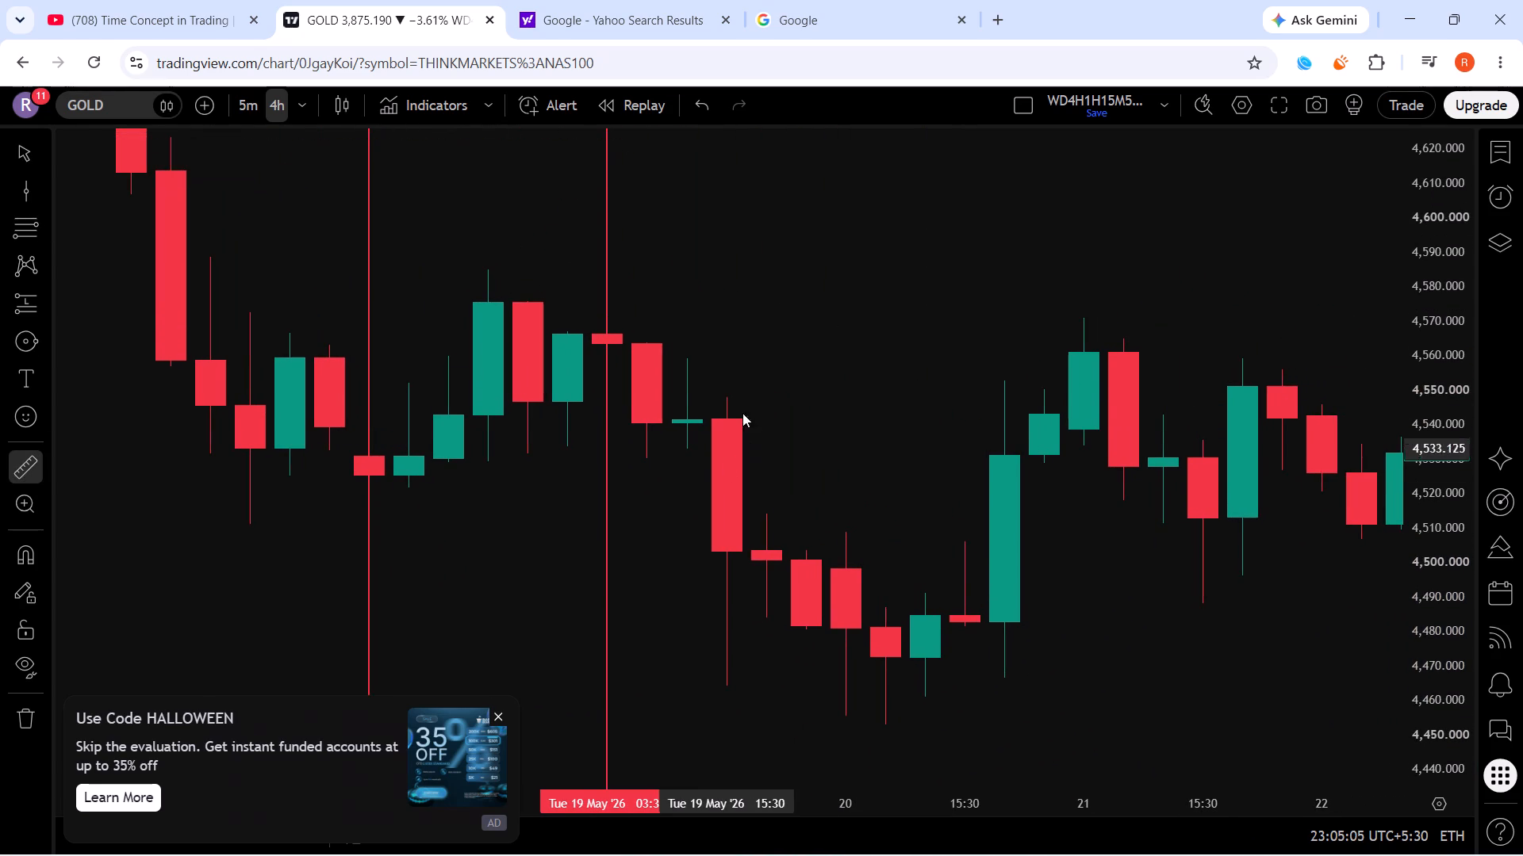
drag(650, 344, 780, 490)
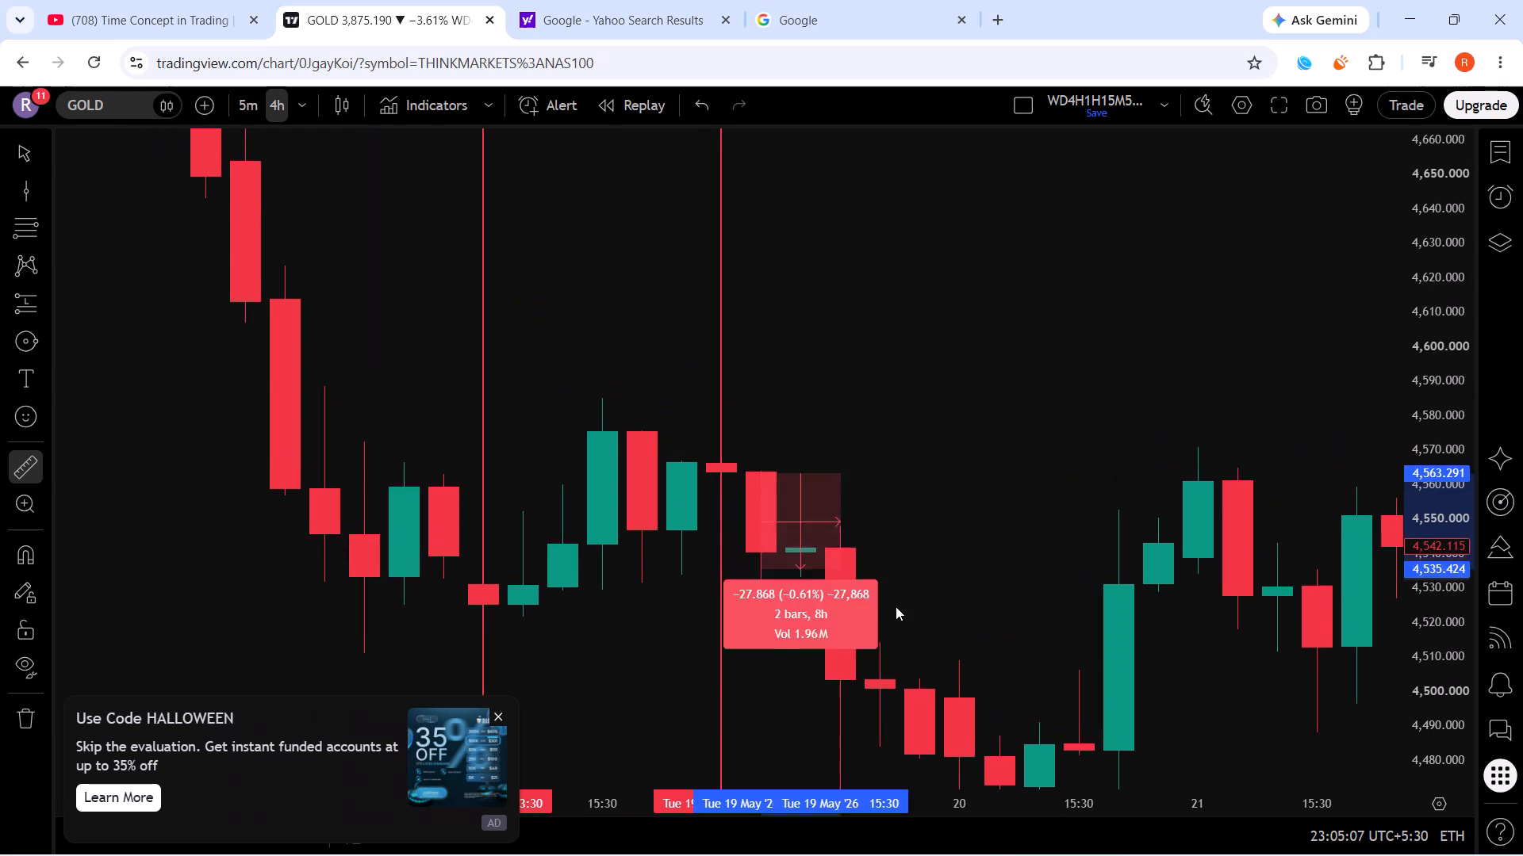
click(977, 787)
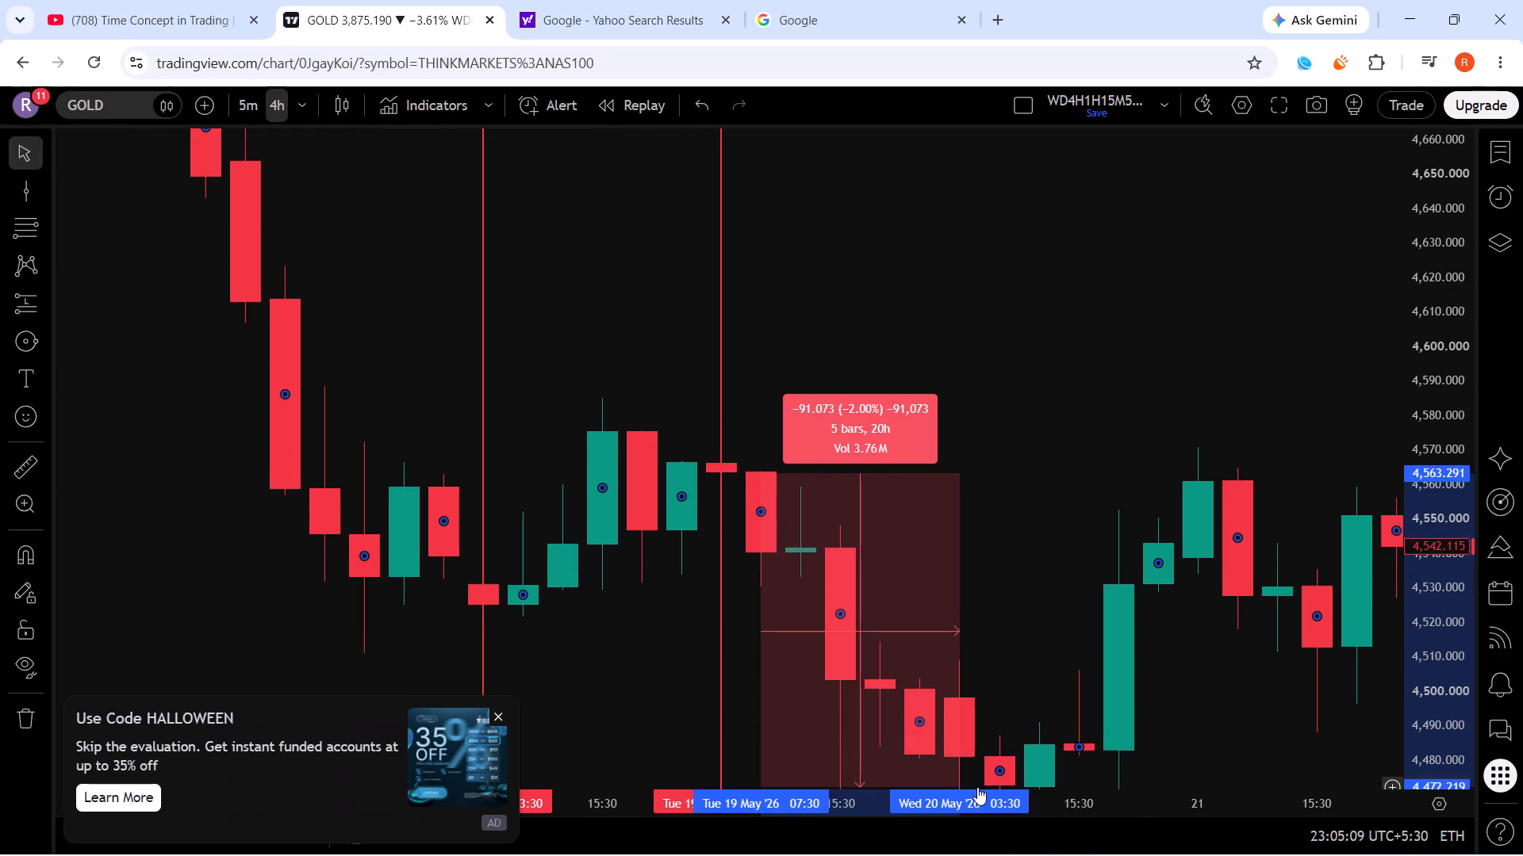
drag(1066, 615, 1003, 281)
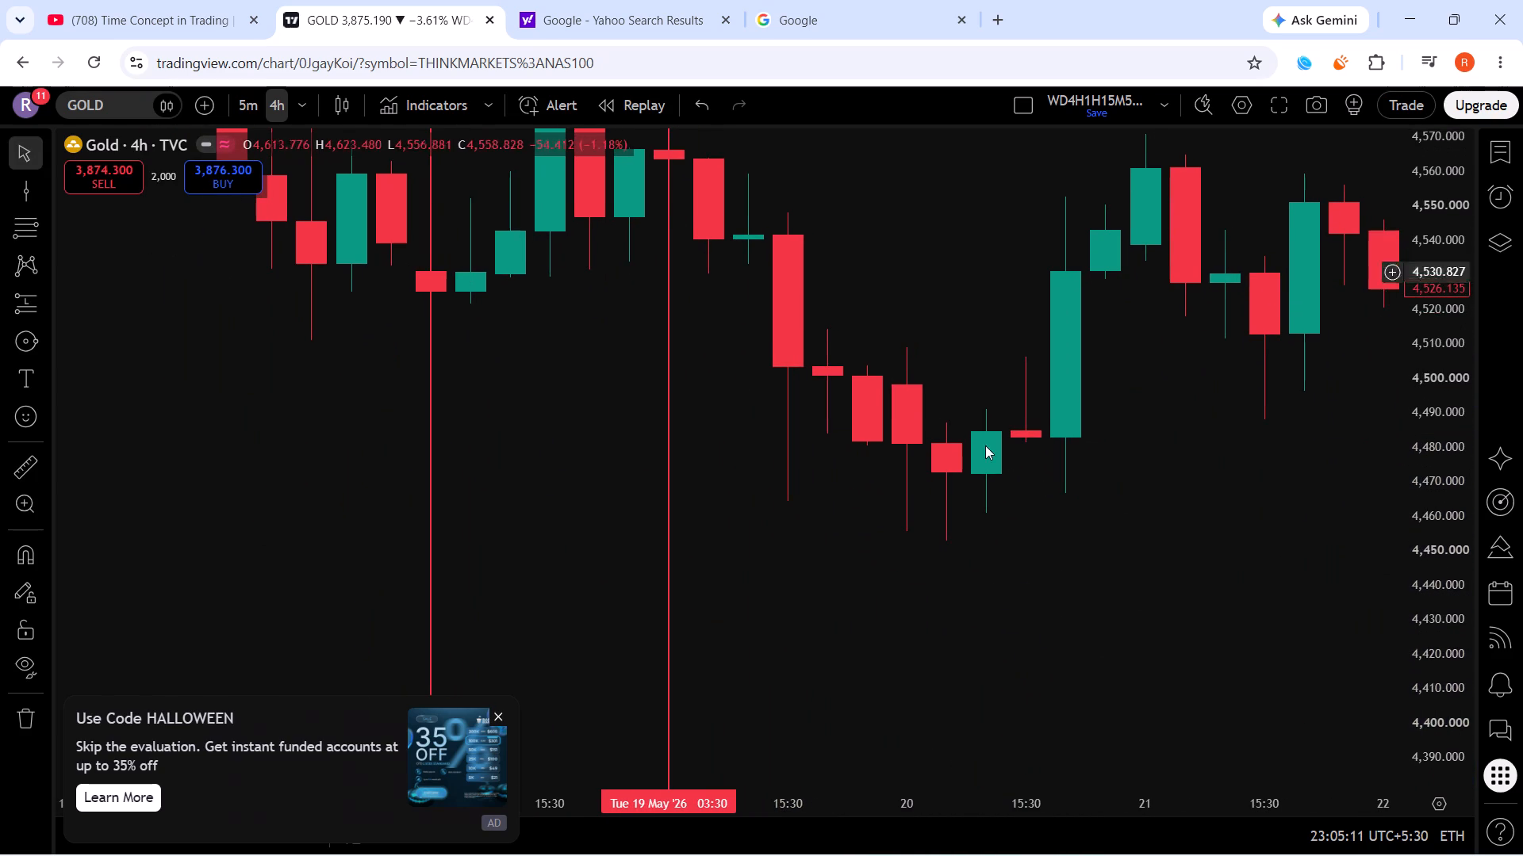
Measure gold's decline from the 19 May 2026, 07:30 candle to the swing low at 20 May, 07:30.
drag(1011, 554, 1011, 697)
scroll(551, 502, down, 2)
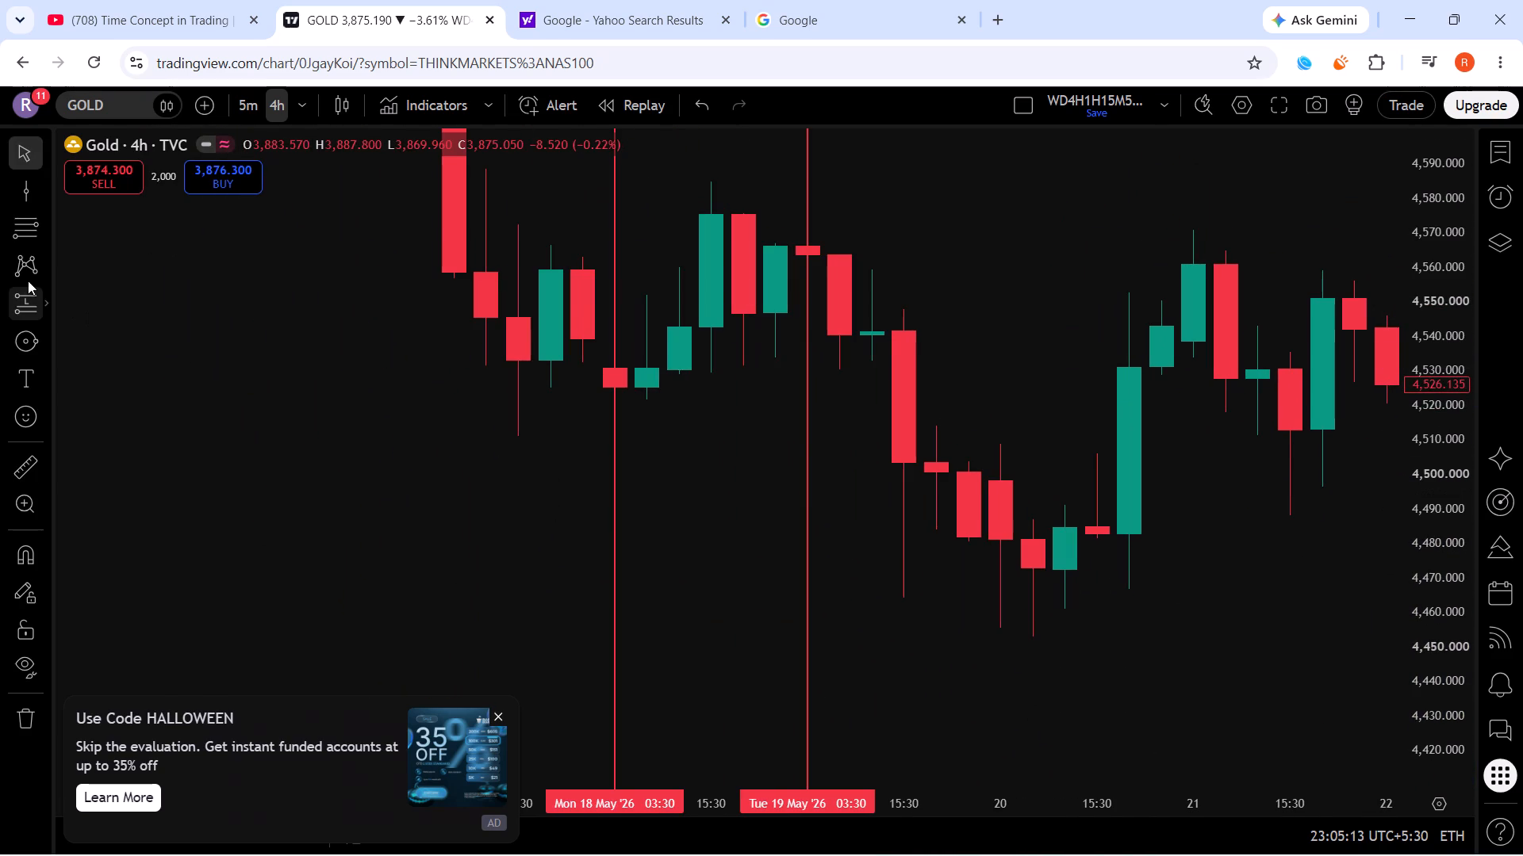
click(31, 472)
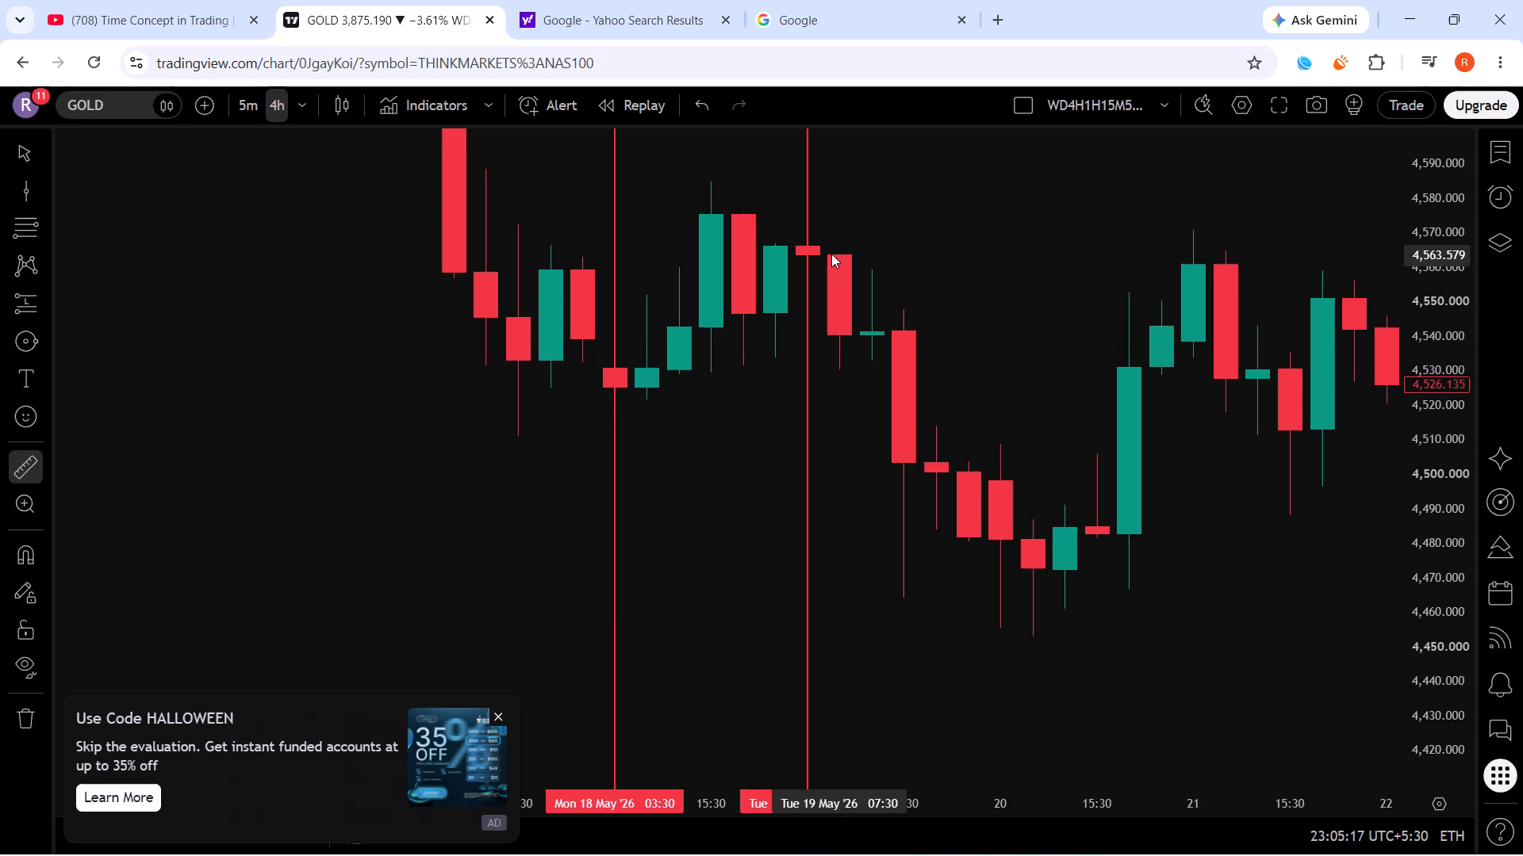
drag(831, 254, 856, 277)
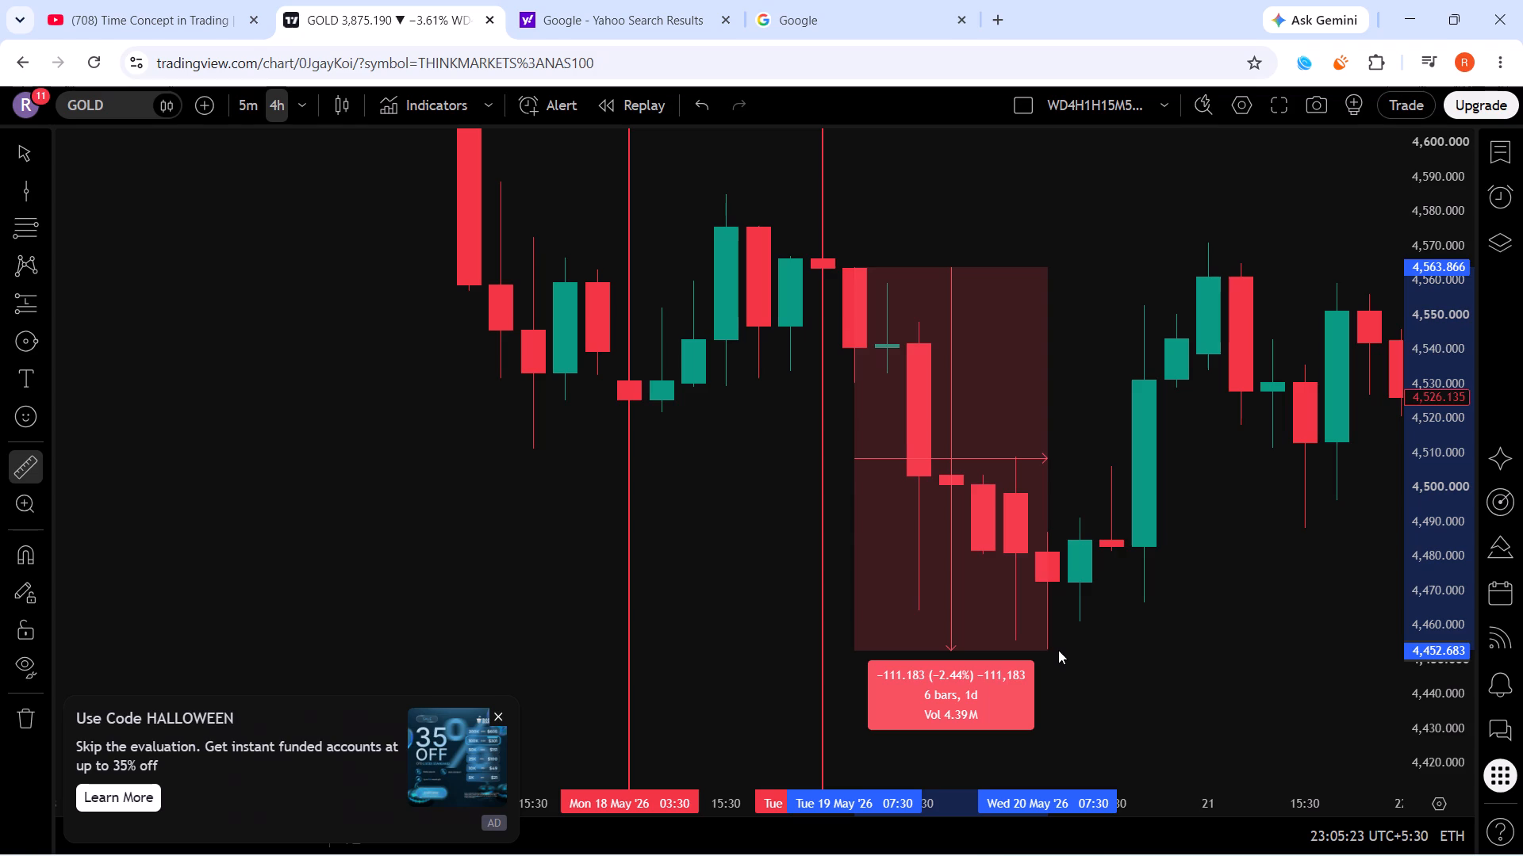
click(1058, 650)
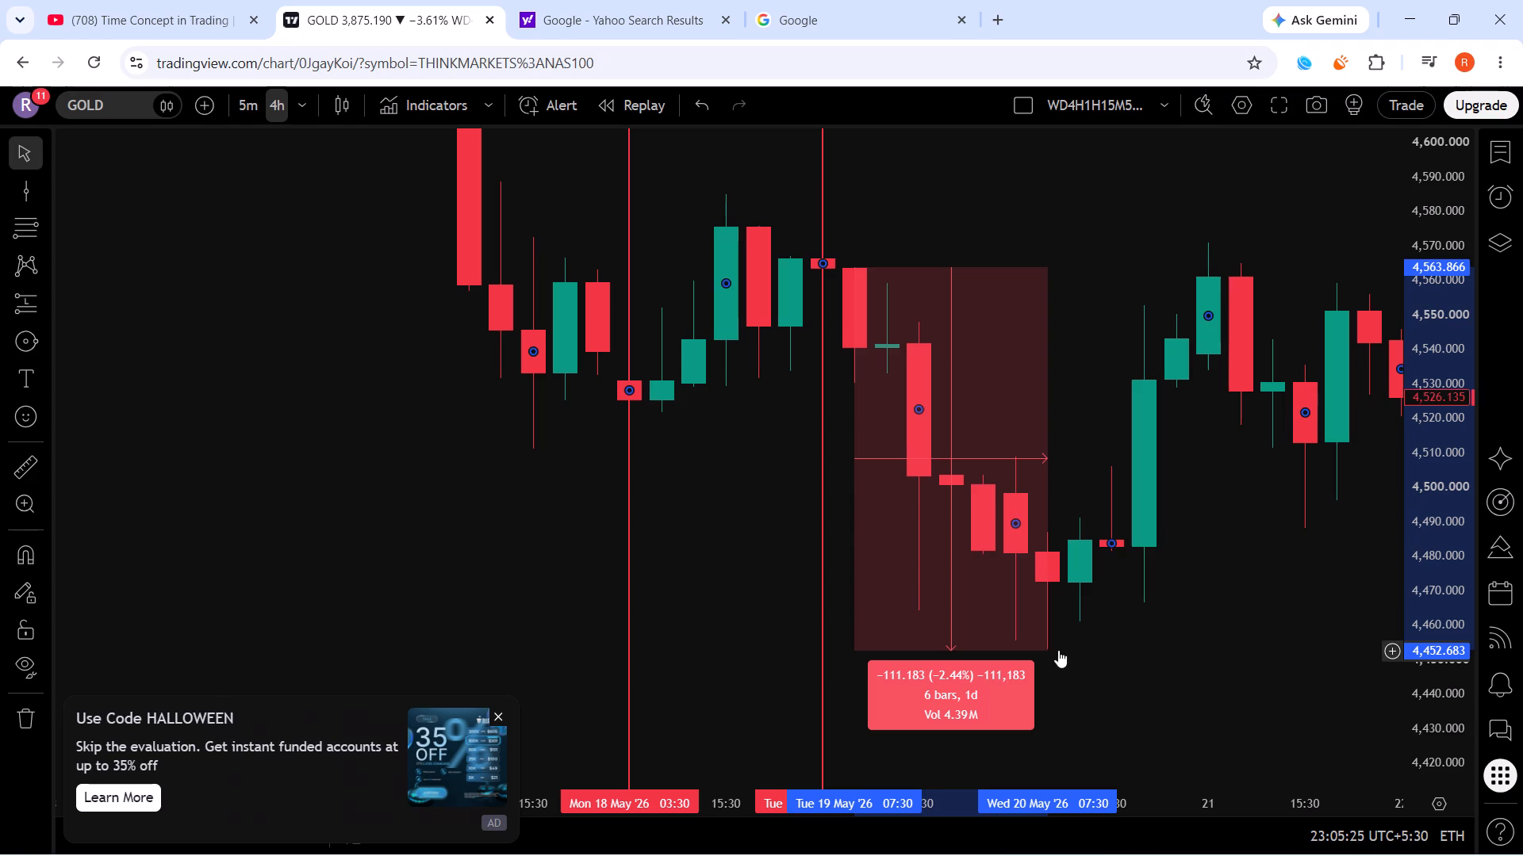
click(990, 489)
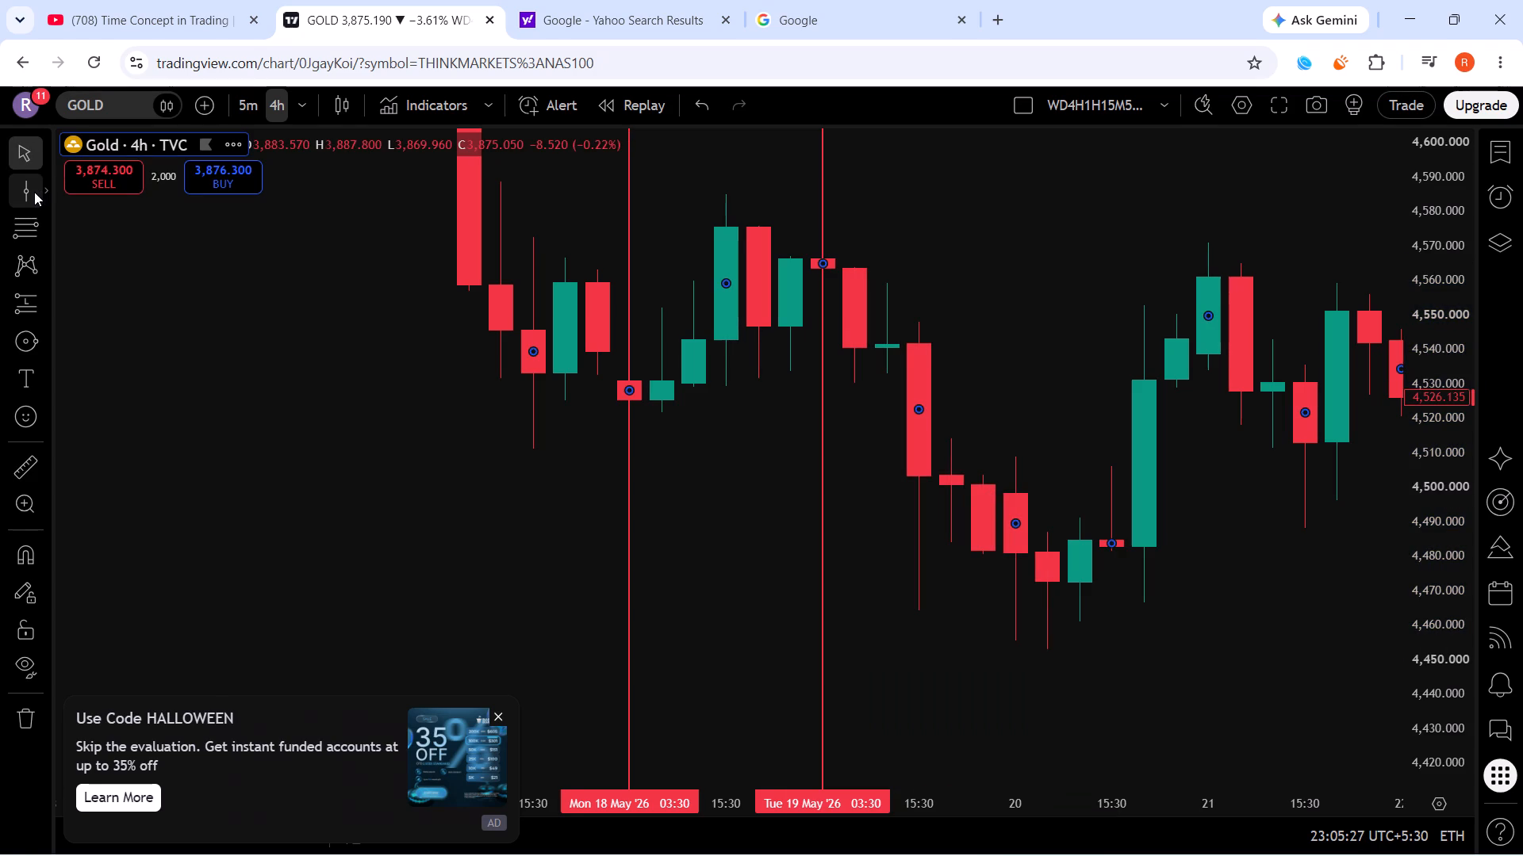
Mark gold's 20 May 2026, 03:30 candle with a red vertical line.
click(34, 192)
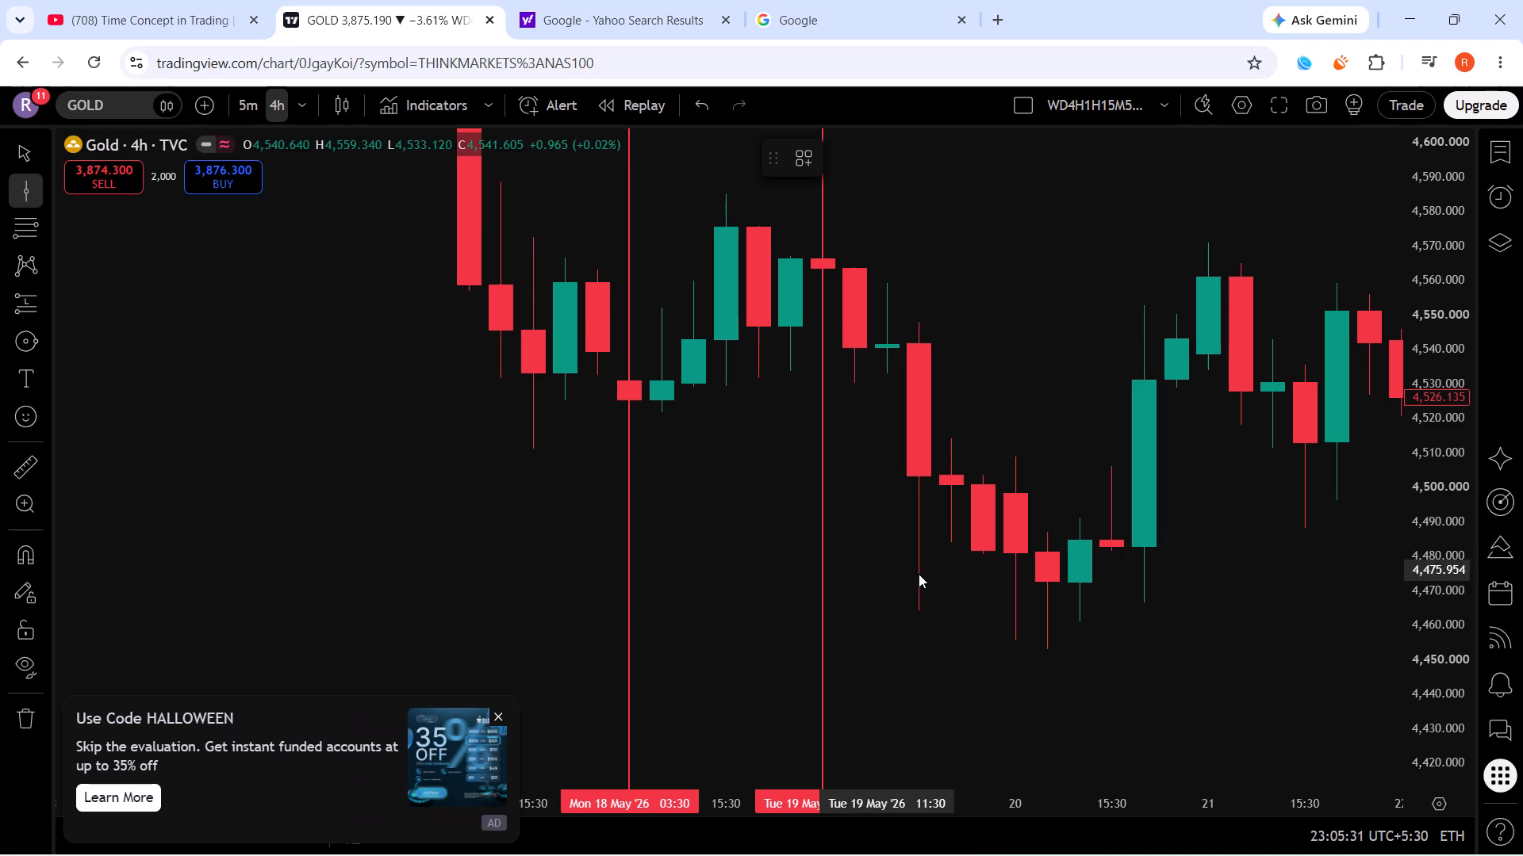
click(1004, 590)
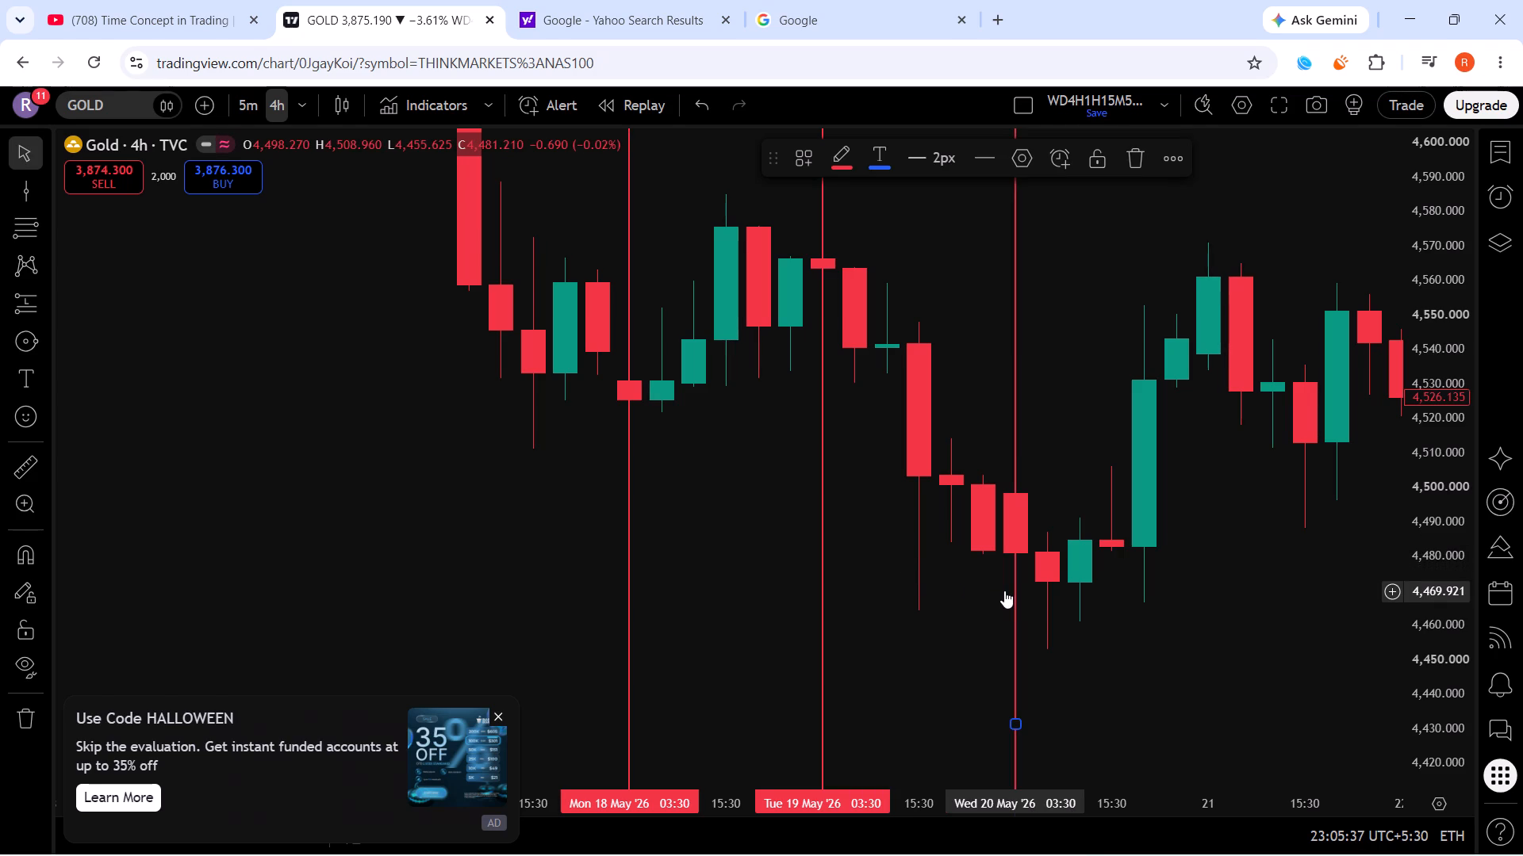
Examine gold's price movement from the 20 May 2026, 03:30 line through the 21 May candles.
scroll(1127, 657, up, 3)
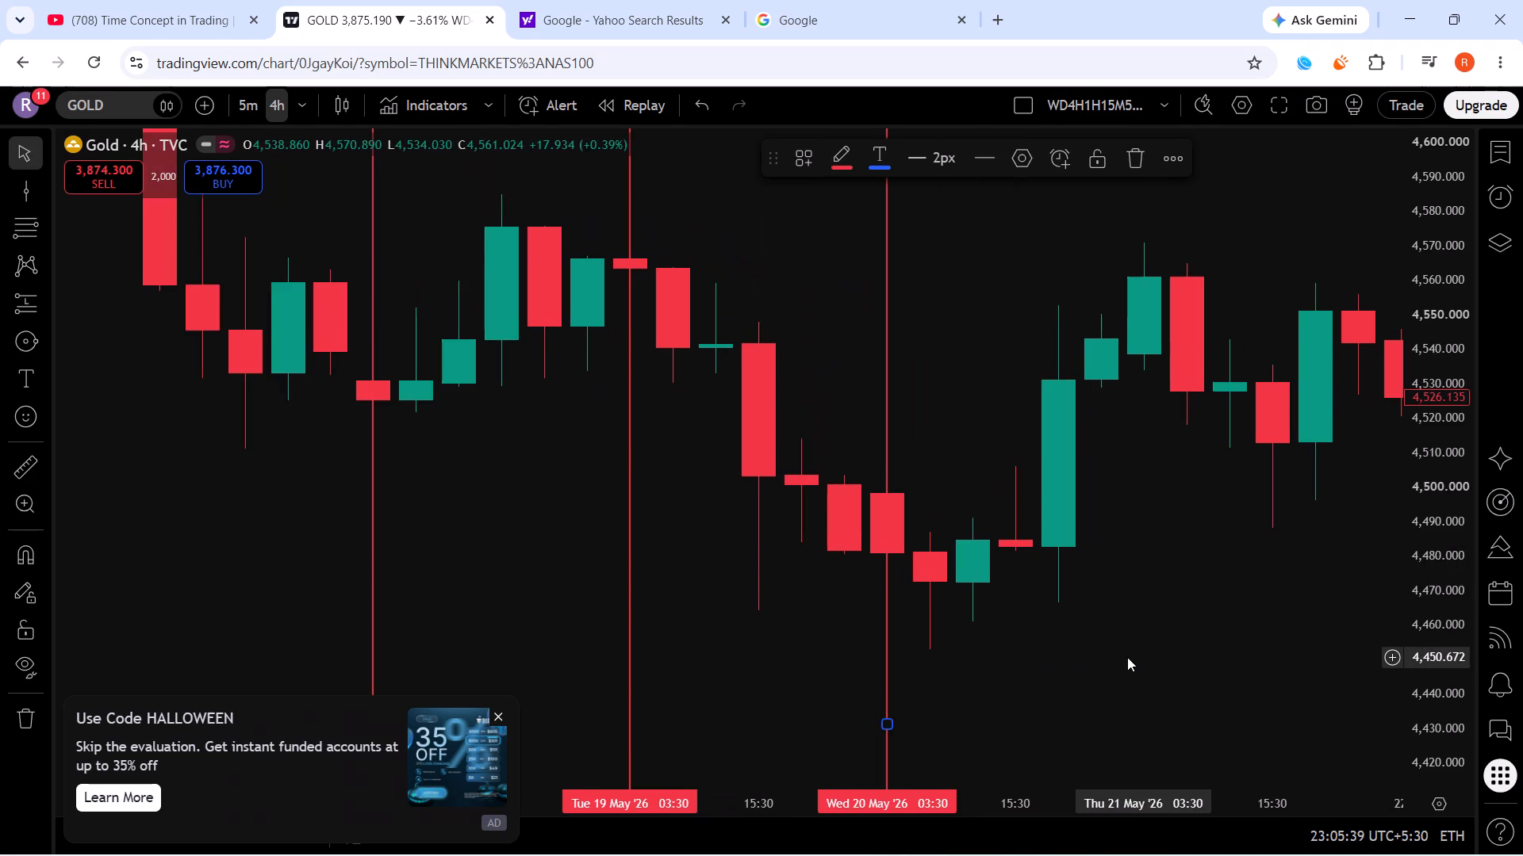
scroll(1127, 657, up, 2)
scroll(1467, 635, up, 5)
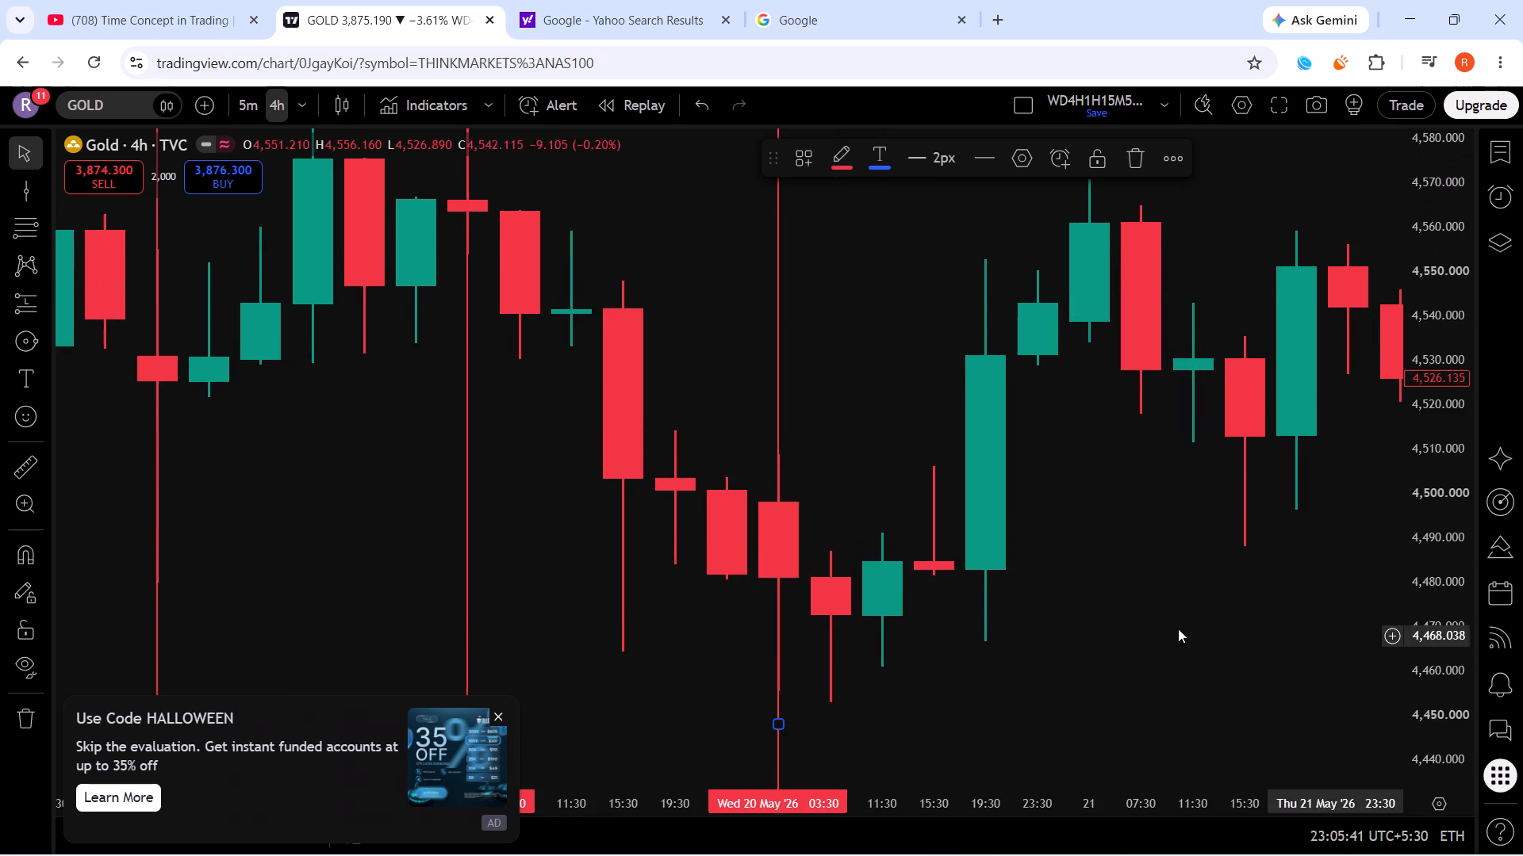
scroll(1173, 627, down, 4)
scroll(1450, 558, down, 3)
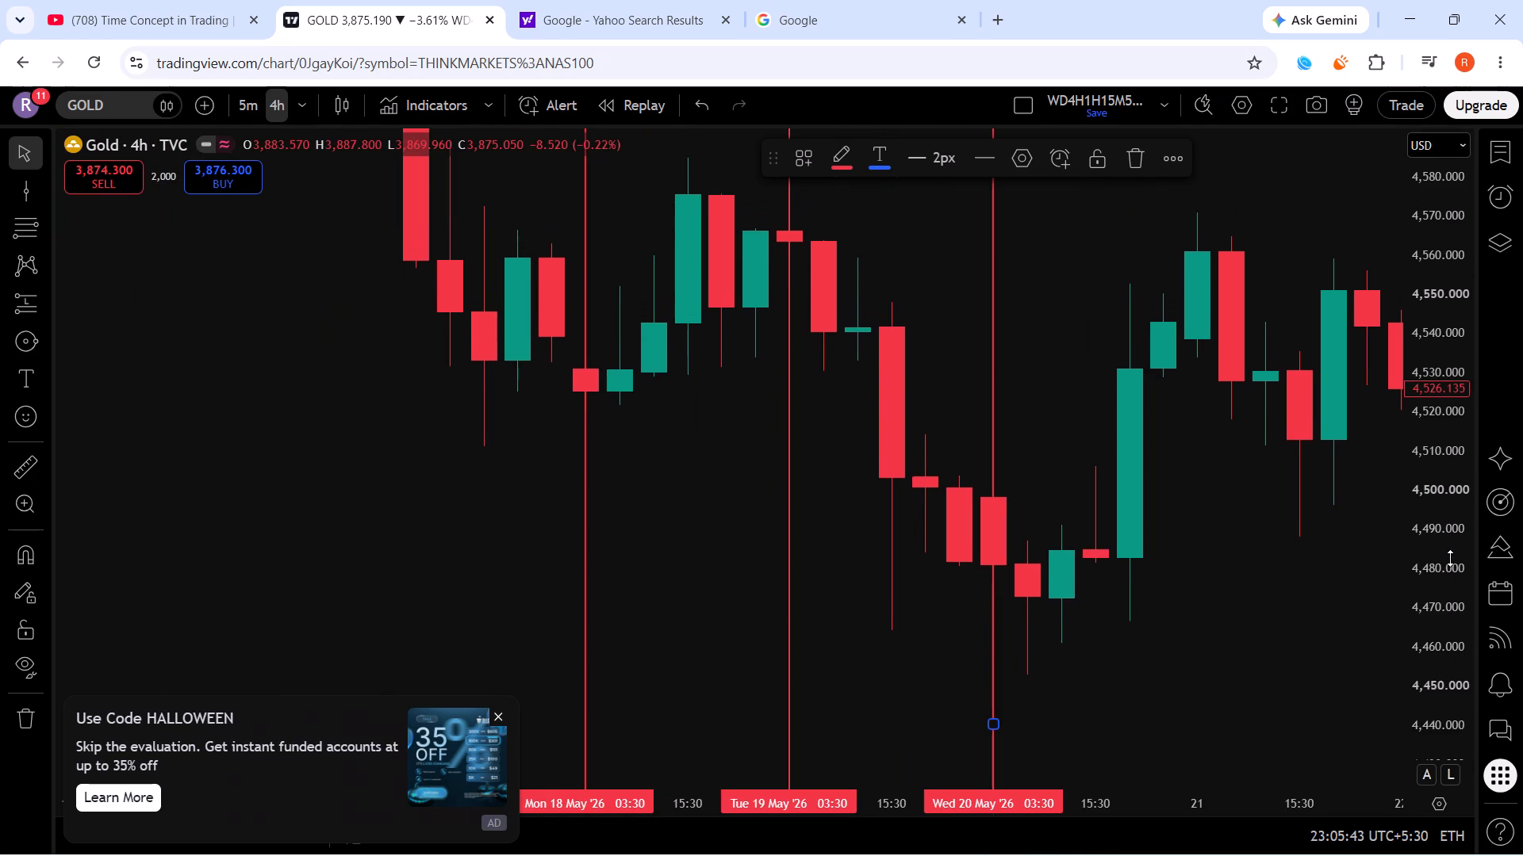
scroll(1450, 558, down, 8)
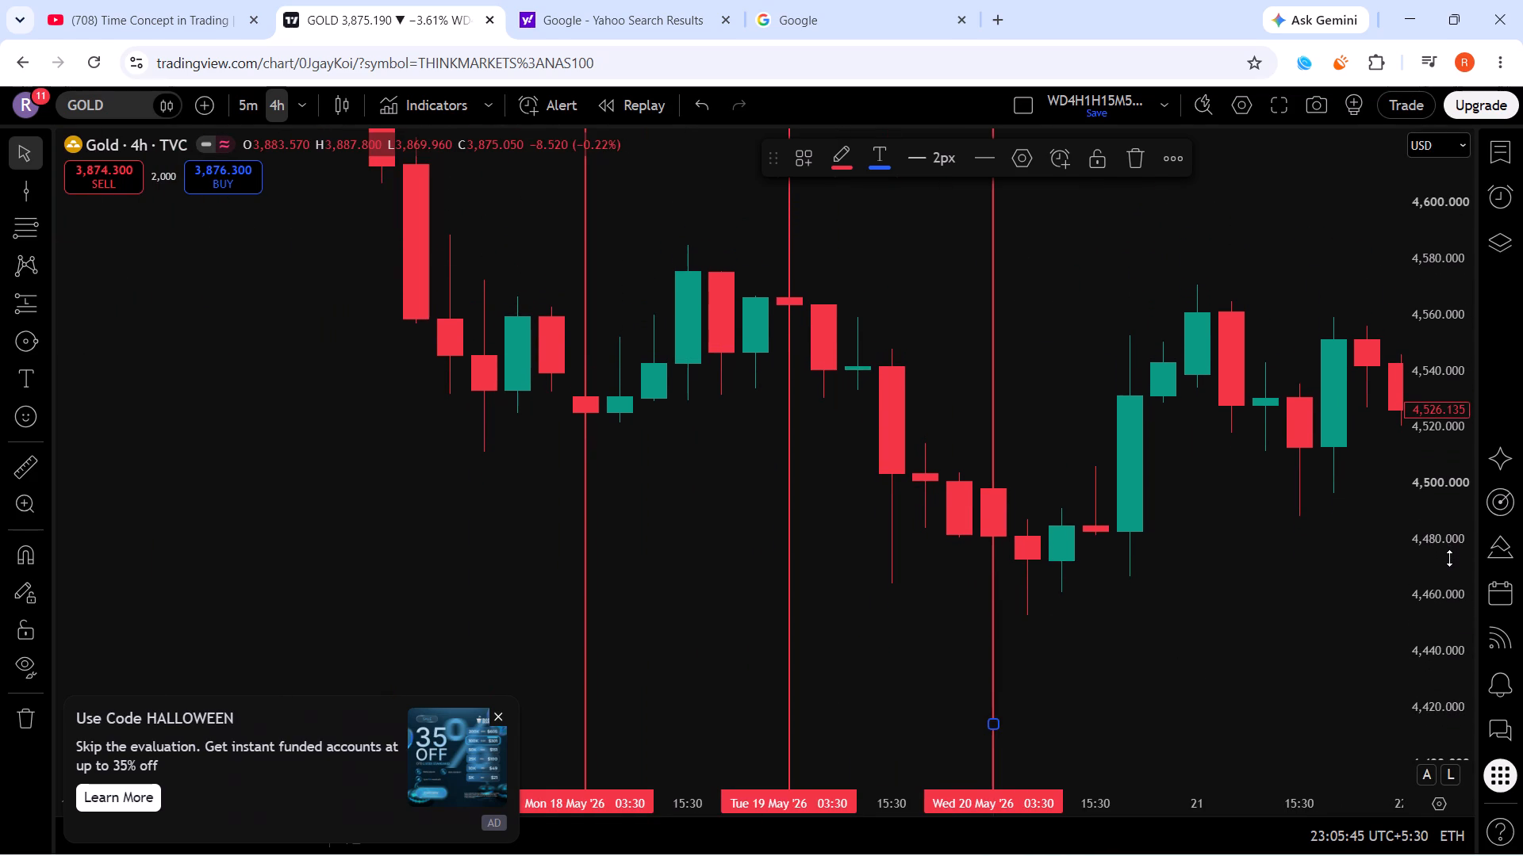
scroll(1154, 579, up, 3)
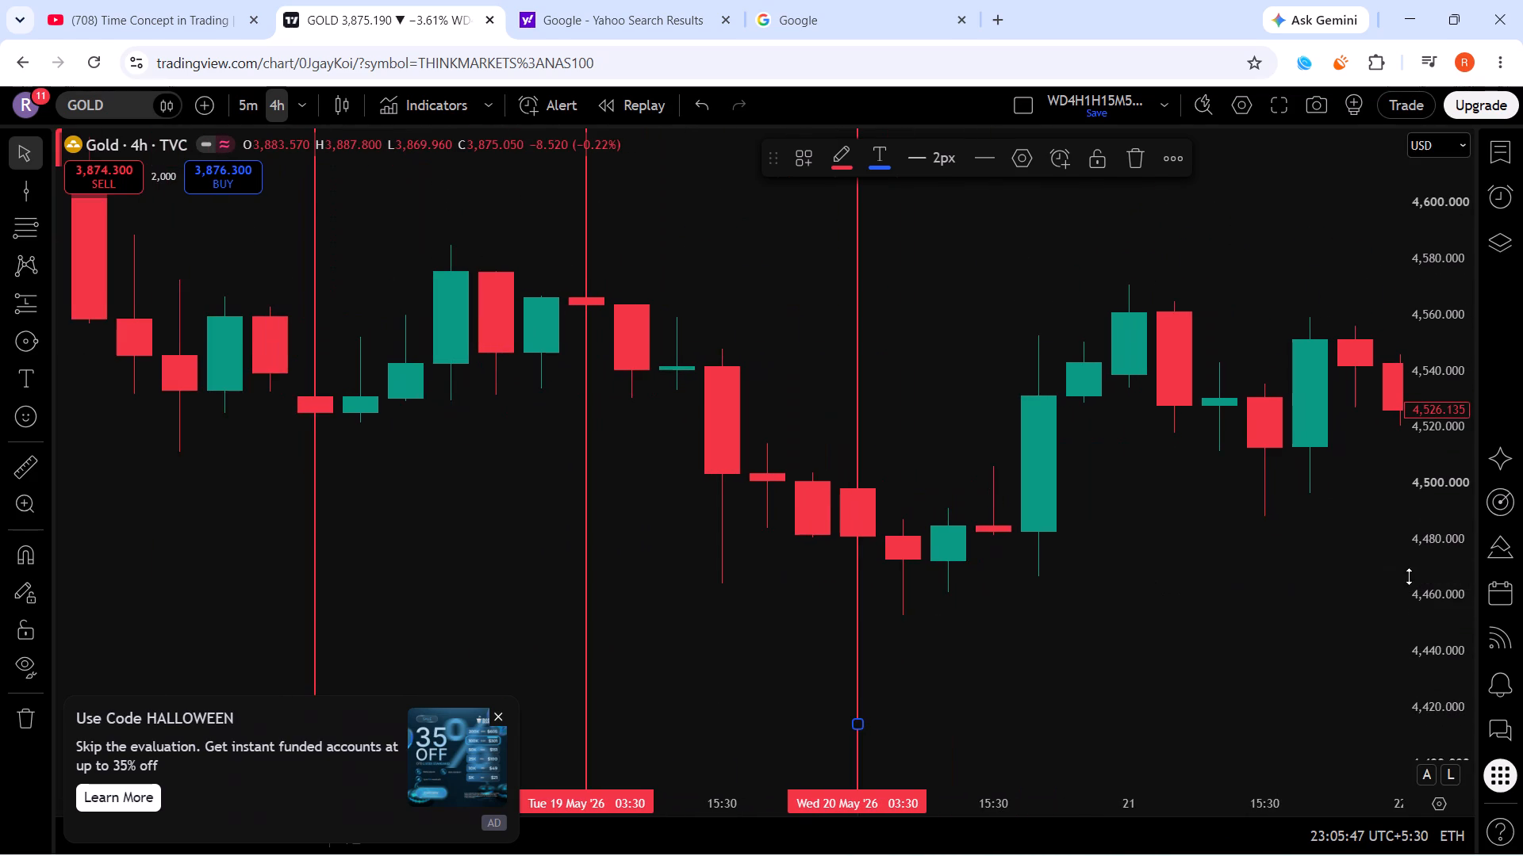
scroll(1412, 575, up, 10)
scroll(1157, 598, up, 2)
scroll(1157, 598, down, 2)
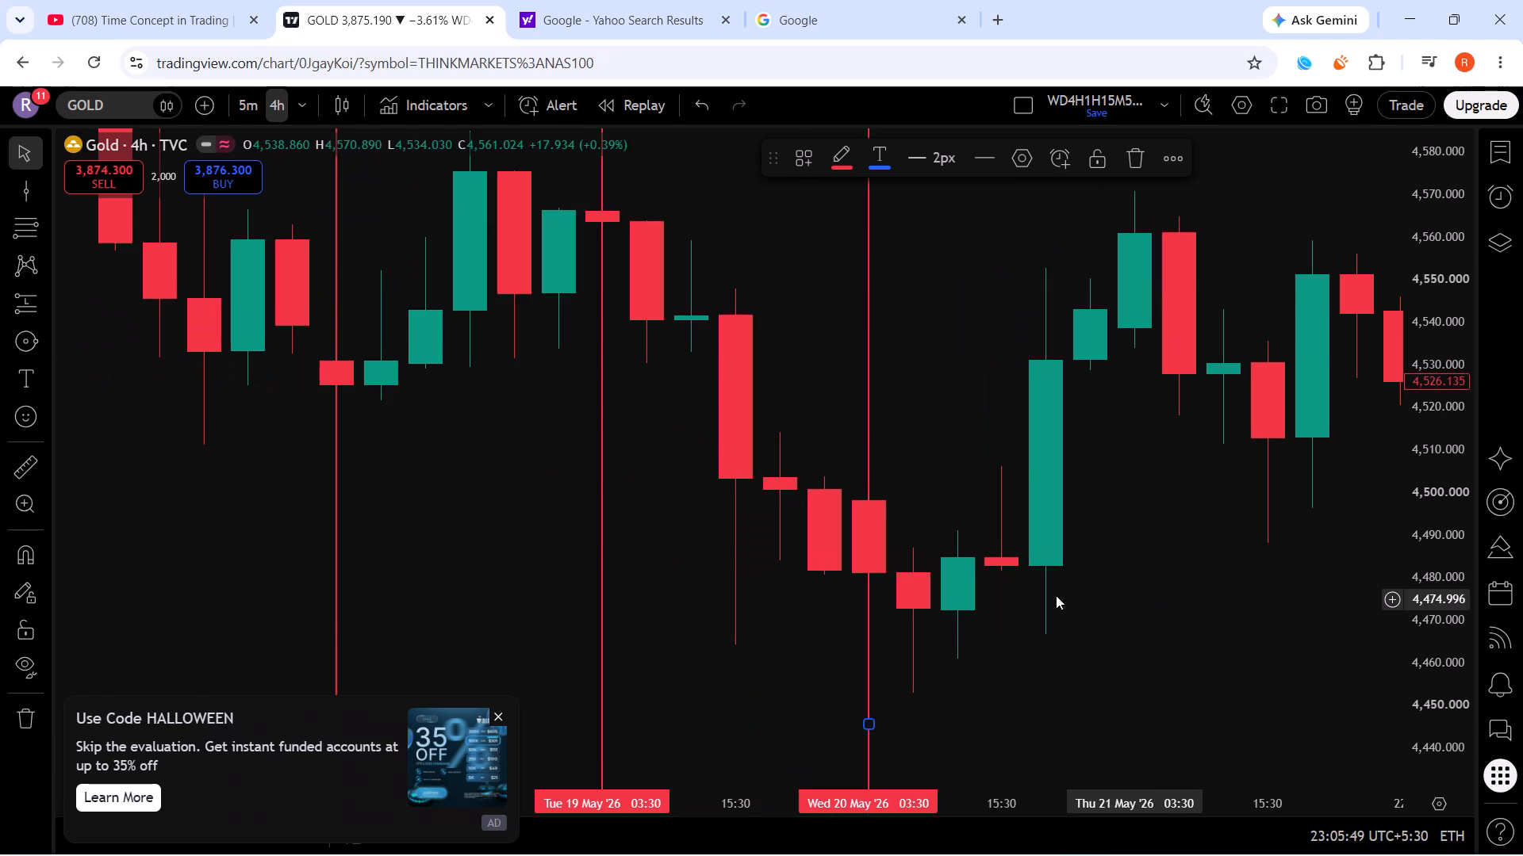
Measure a short downward span within gold's 21 May 2026, 03:30 candle.
click(29, 471)
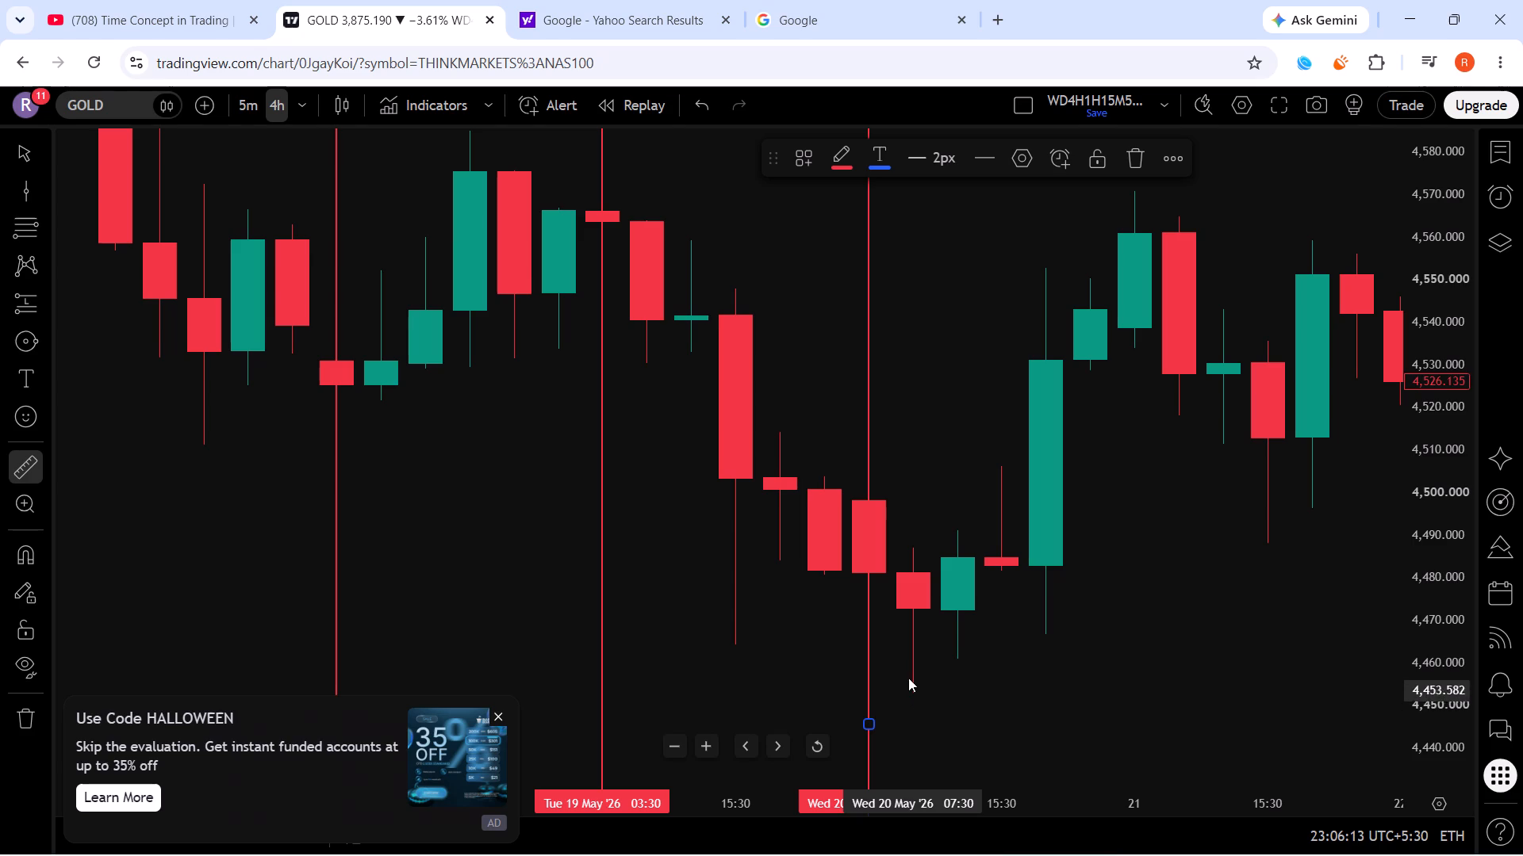
scroll(907, 687, up, 3)
scroll(907, 687, down, 3)
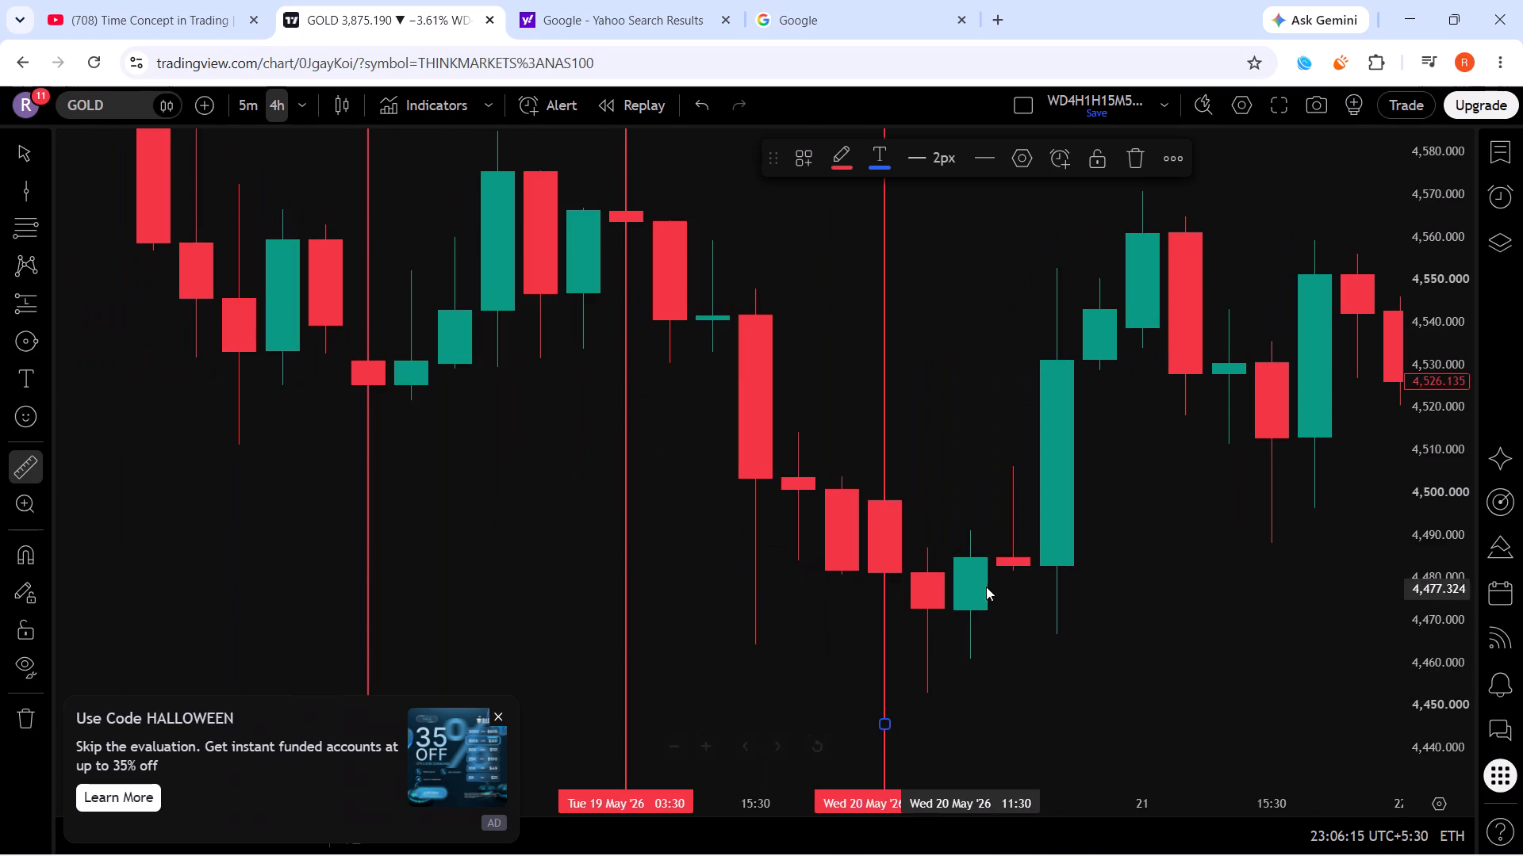
scroll(929, 655, up, 1)
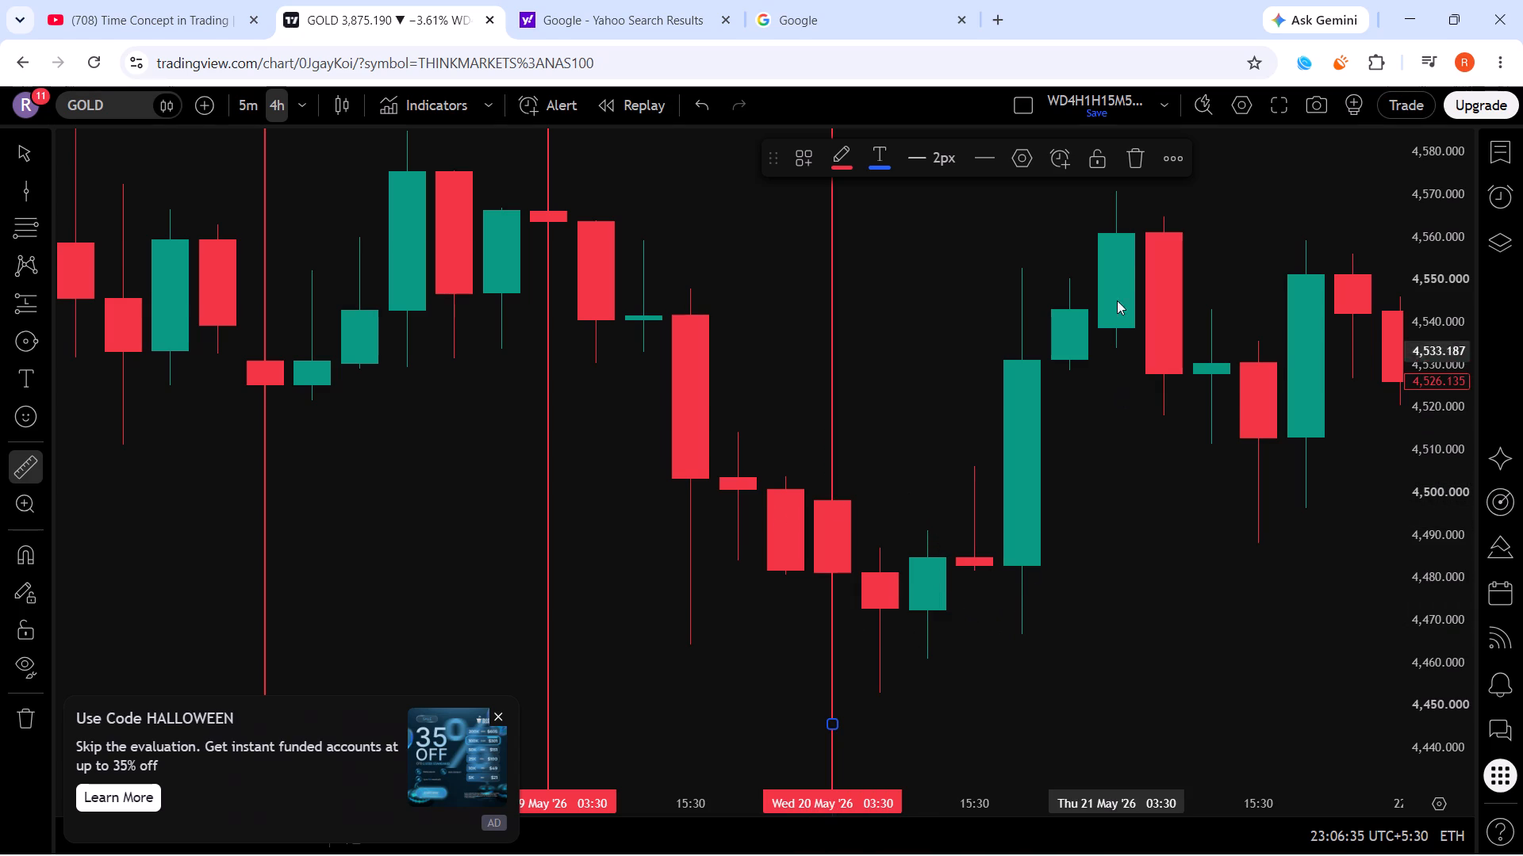
click(1118, 244)
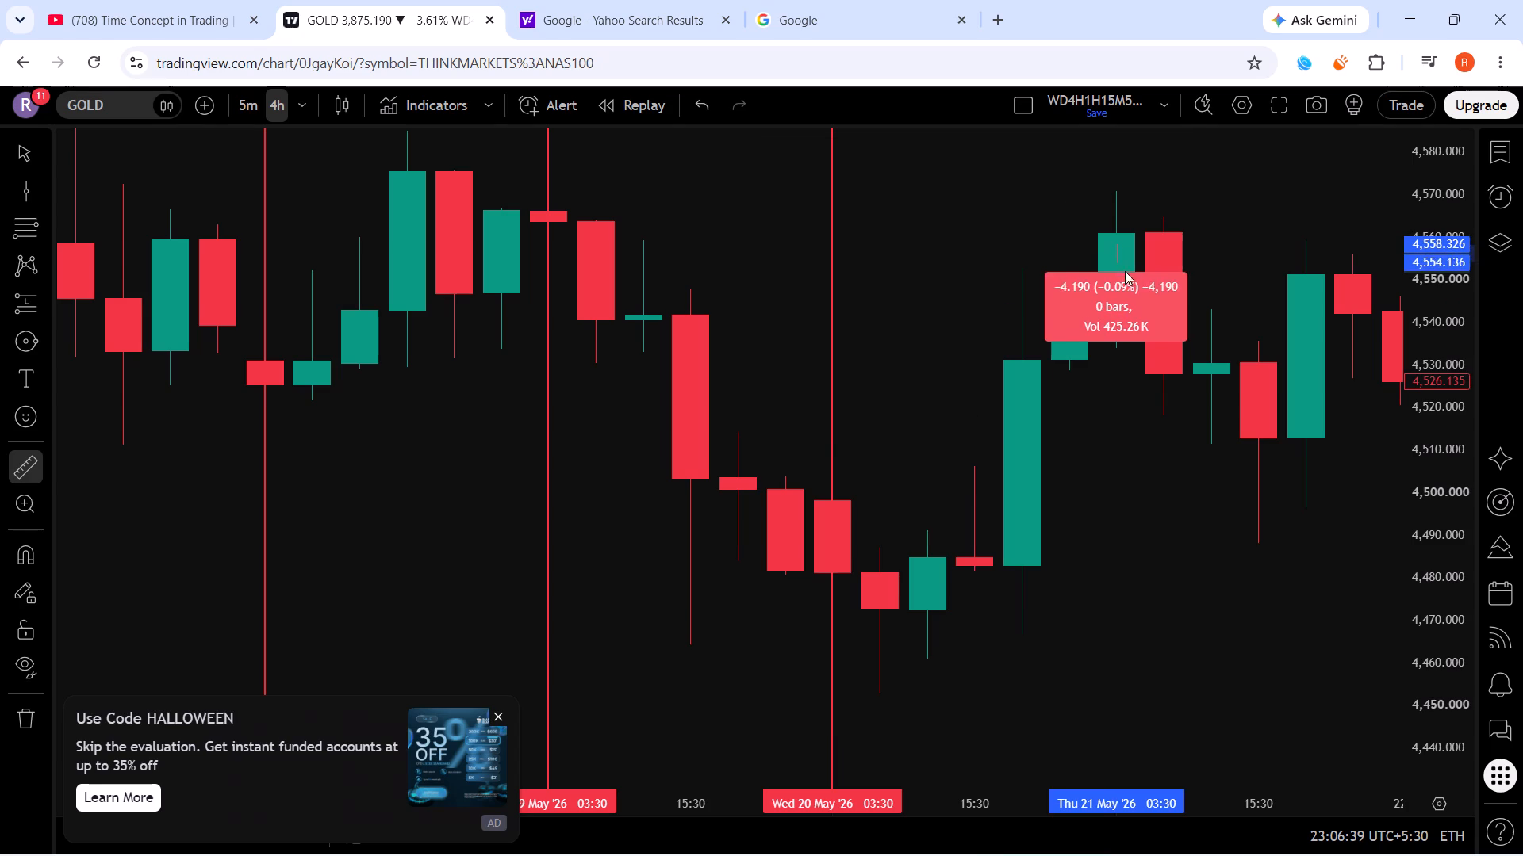
click(1102, 285)
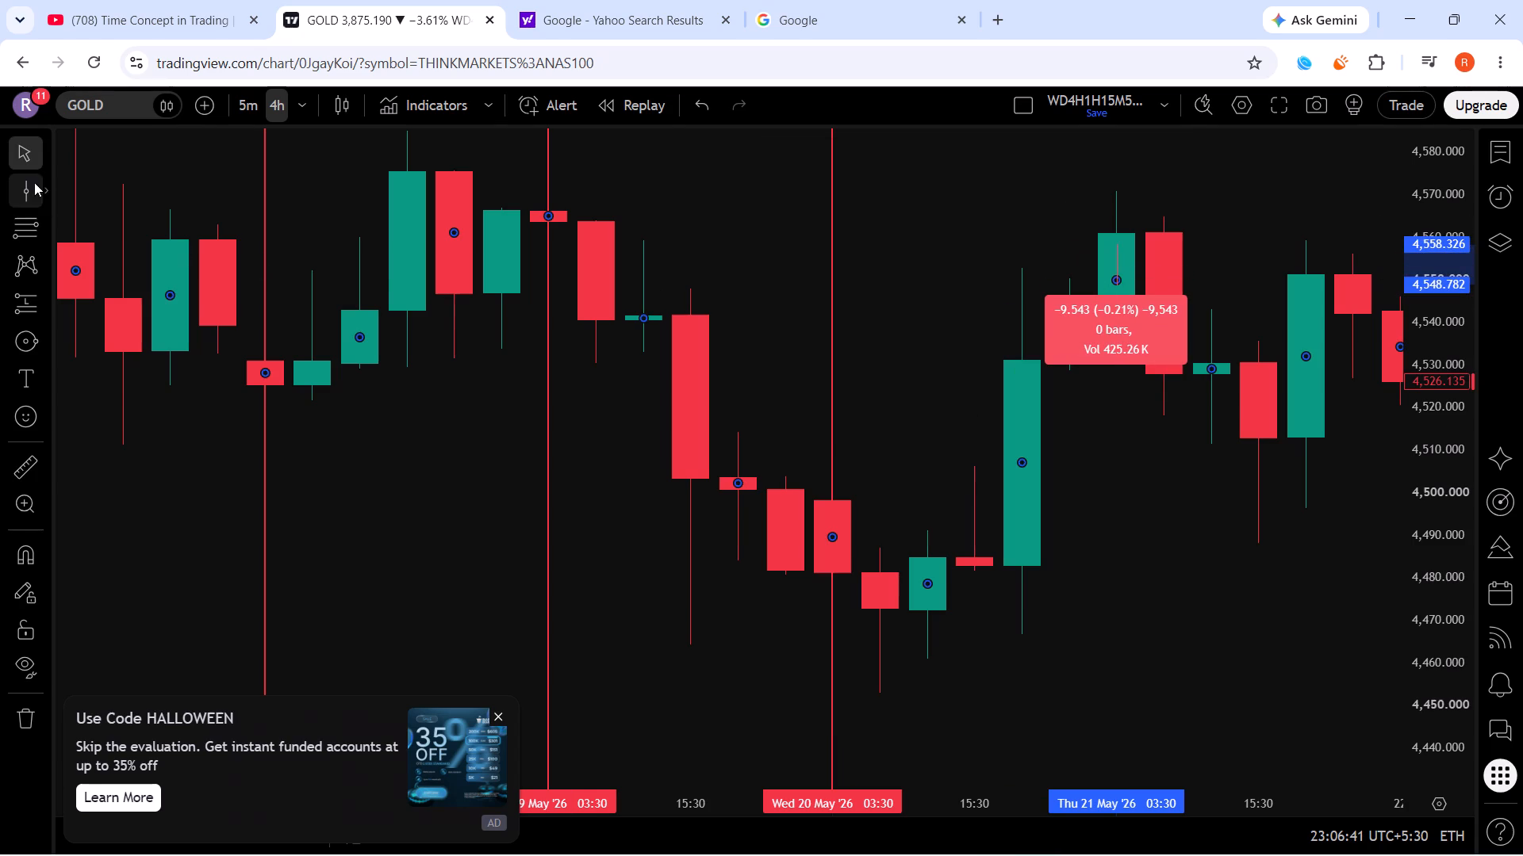
Mark gold's swing high candle at 21 May 2026, 03:30, with a red vertical line.
click(34, 182)
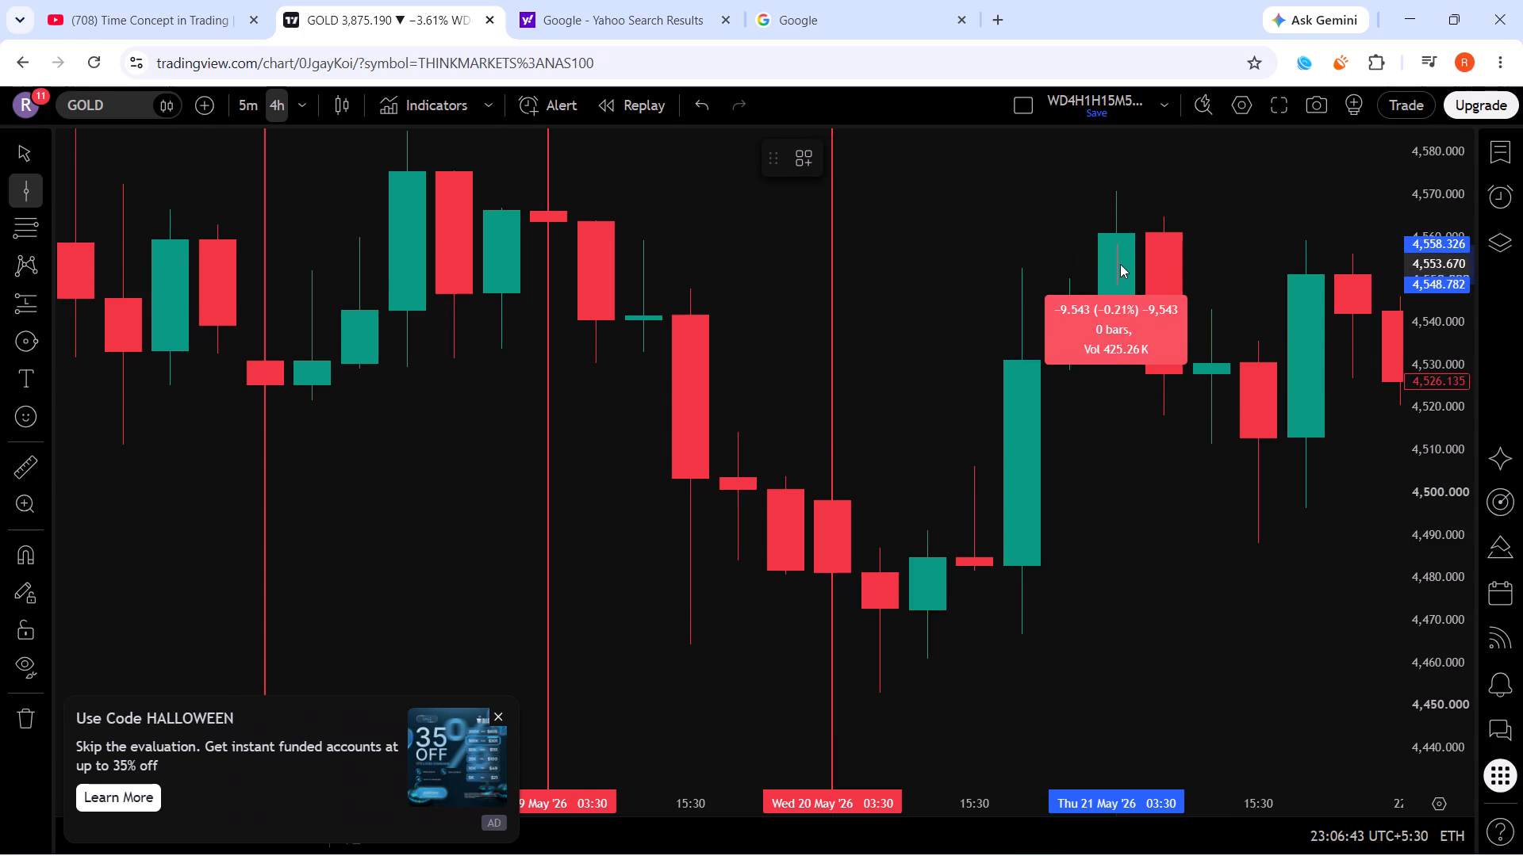
click(1120, 264)
Examine gold's price action around the 18 to 21 May 2026 lines and the candles up to 25 May.
drag(1243, 229, 1206, 503)
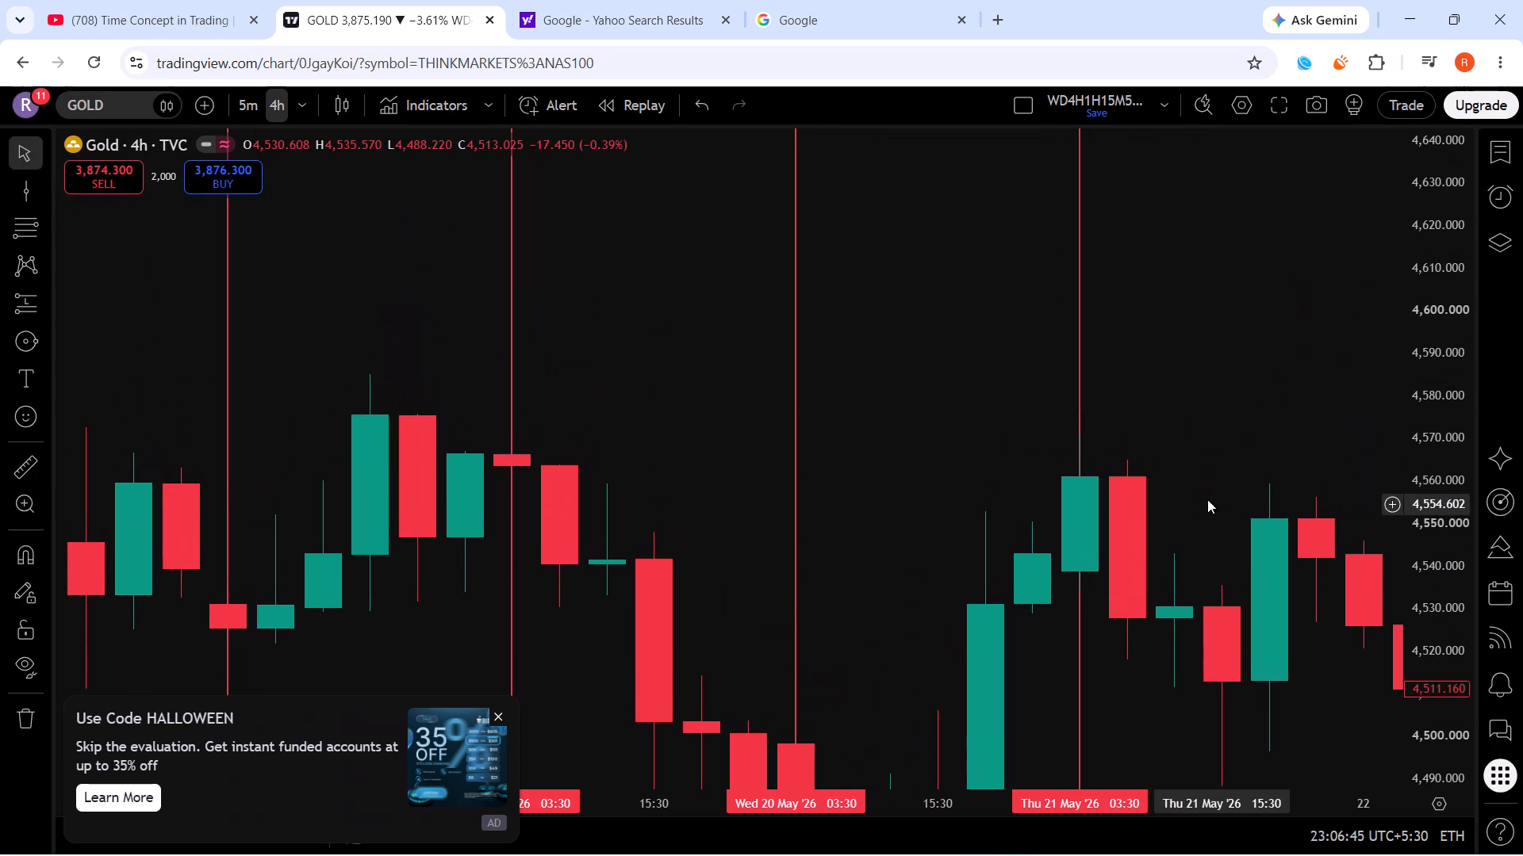
scroll(1433, 418, down, 5)
scroll(1363, 486, up, 4)
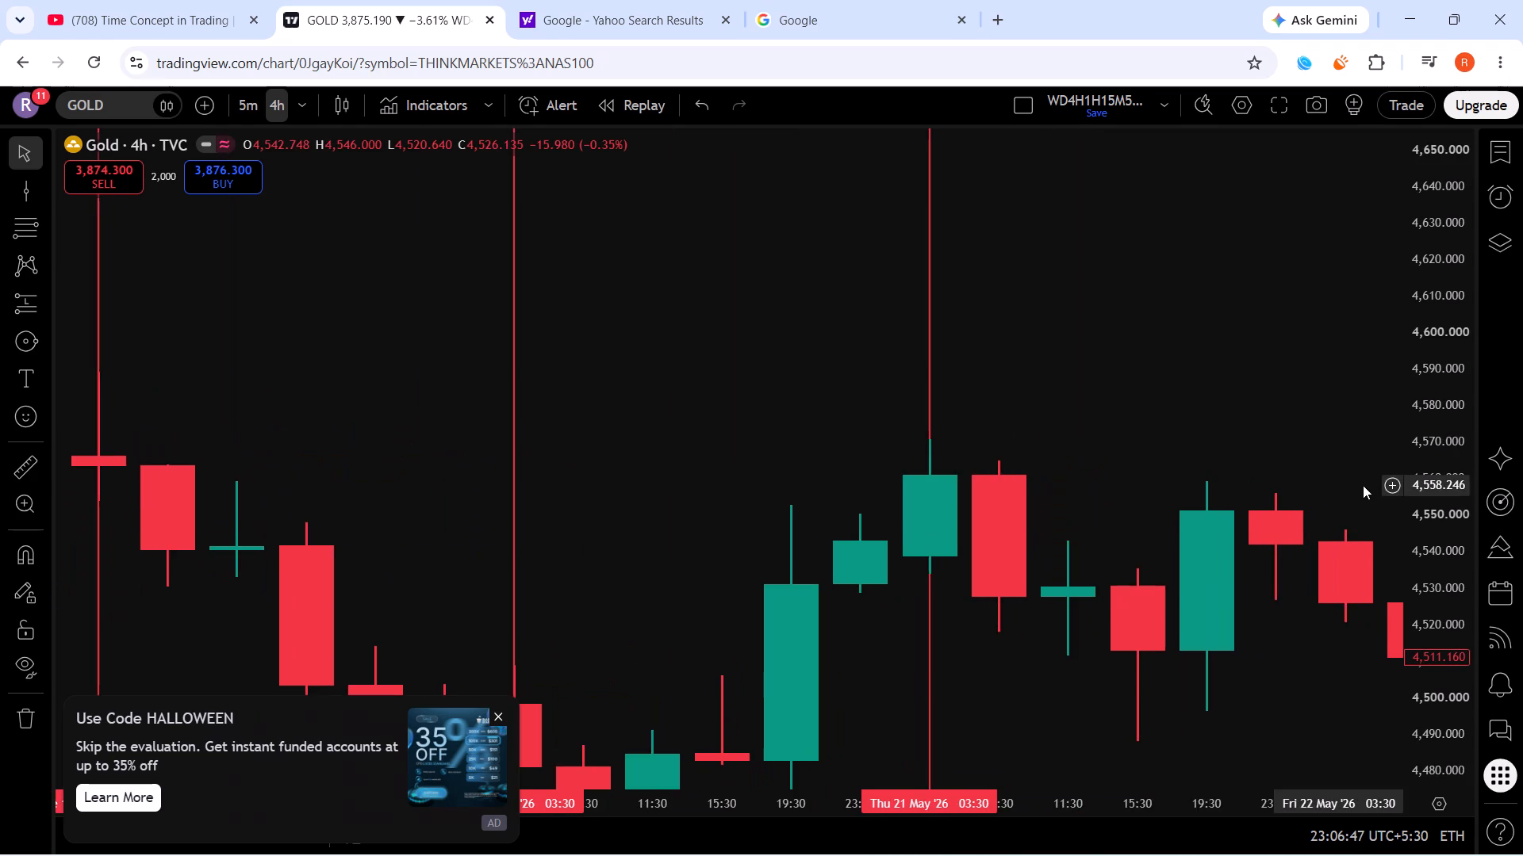
scroll(1150, 520, down, 3)
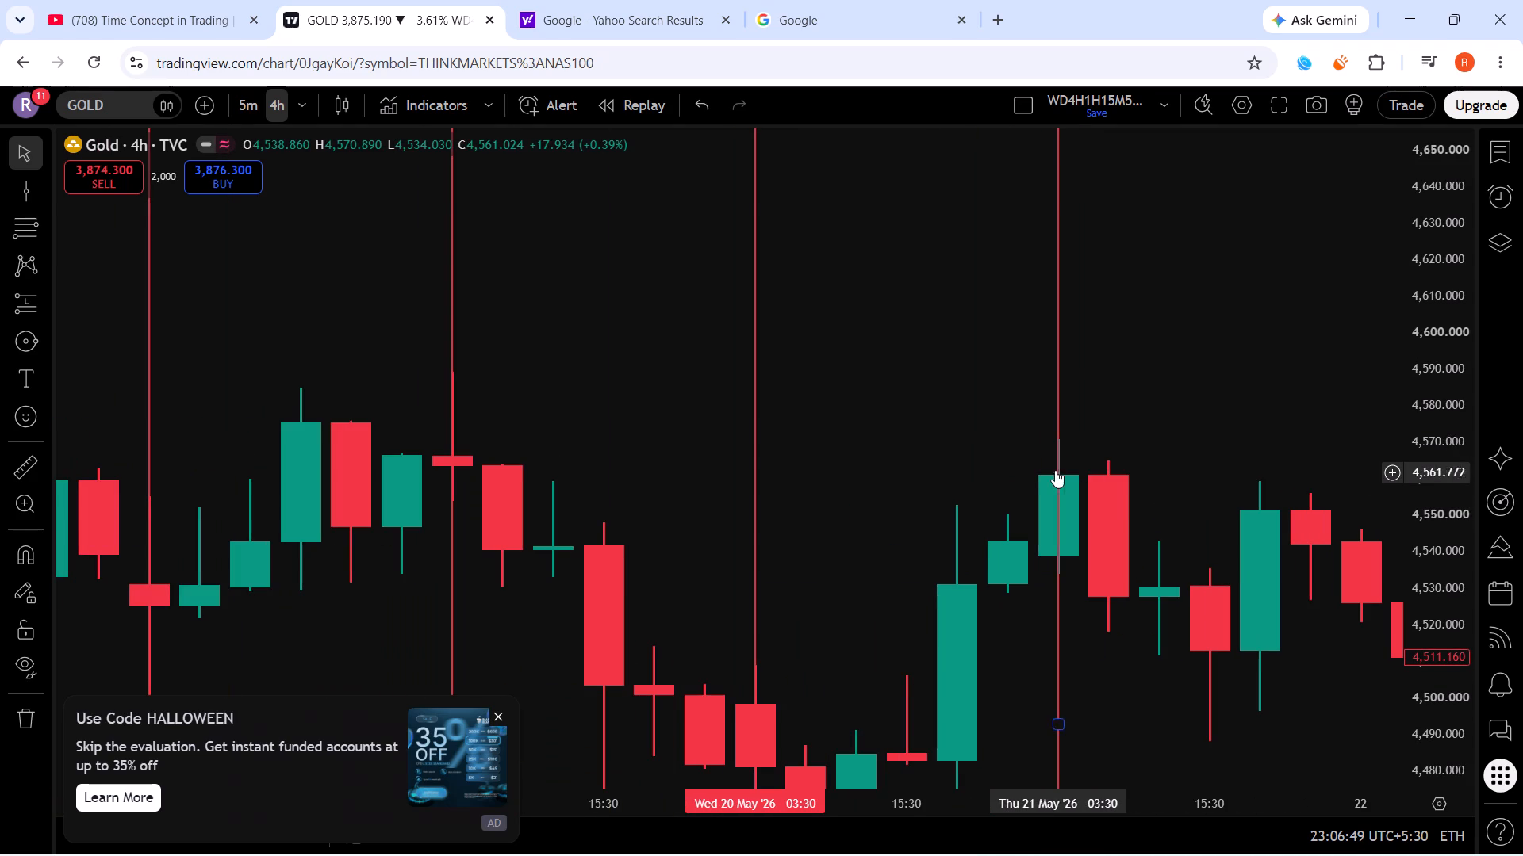
scroll(1164, 468, up, 4)
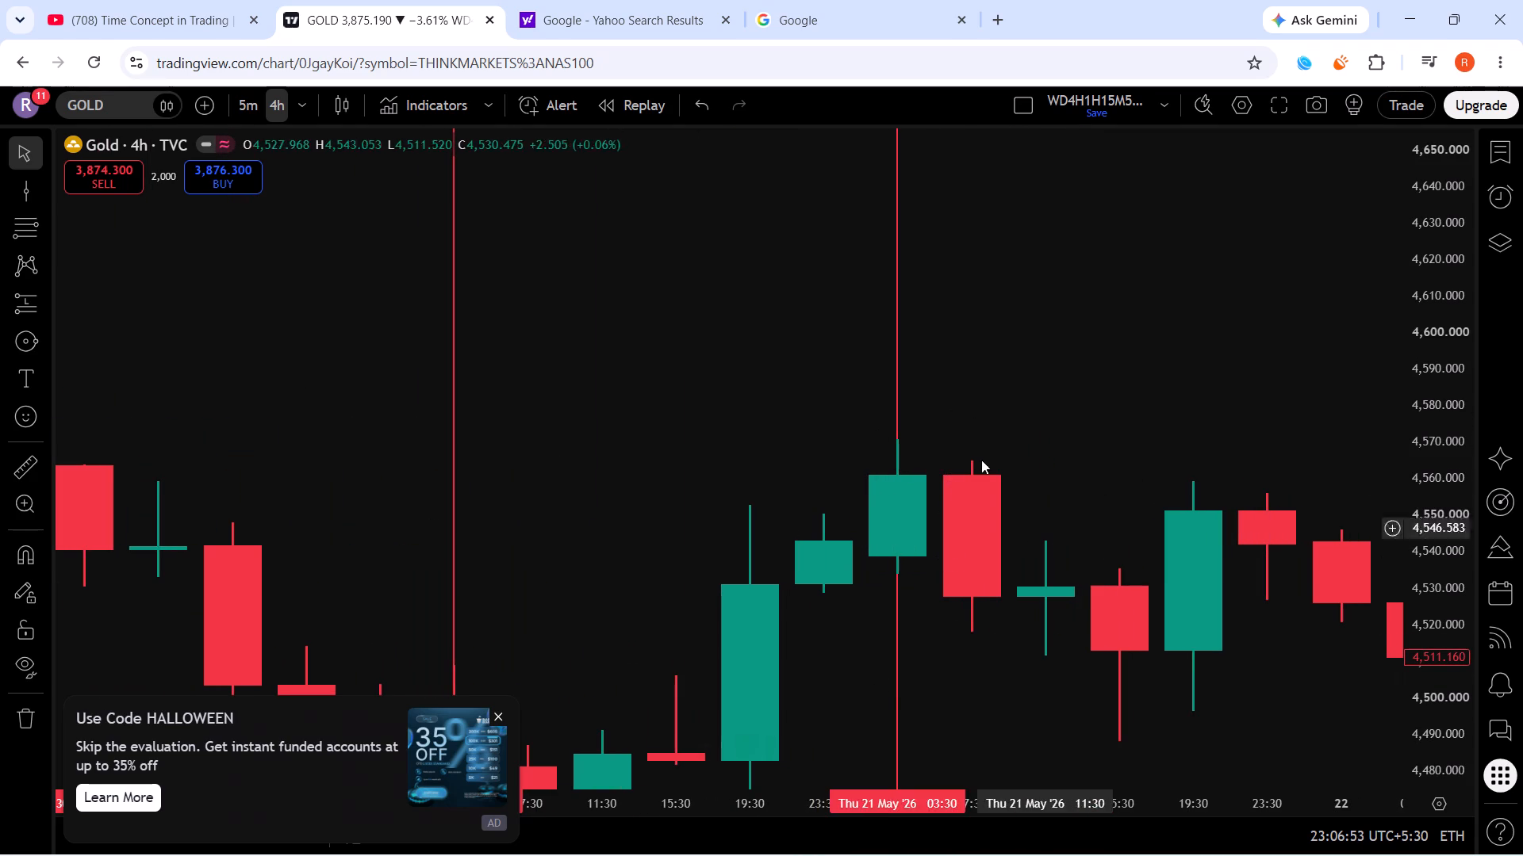
scroll(432, 379, down, 3)
scroll(1194, 640, down, 3)
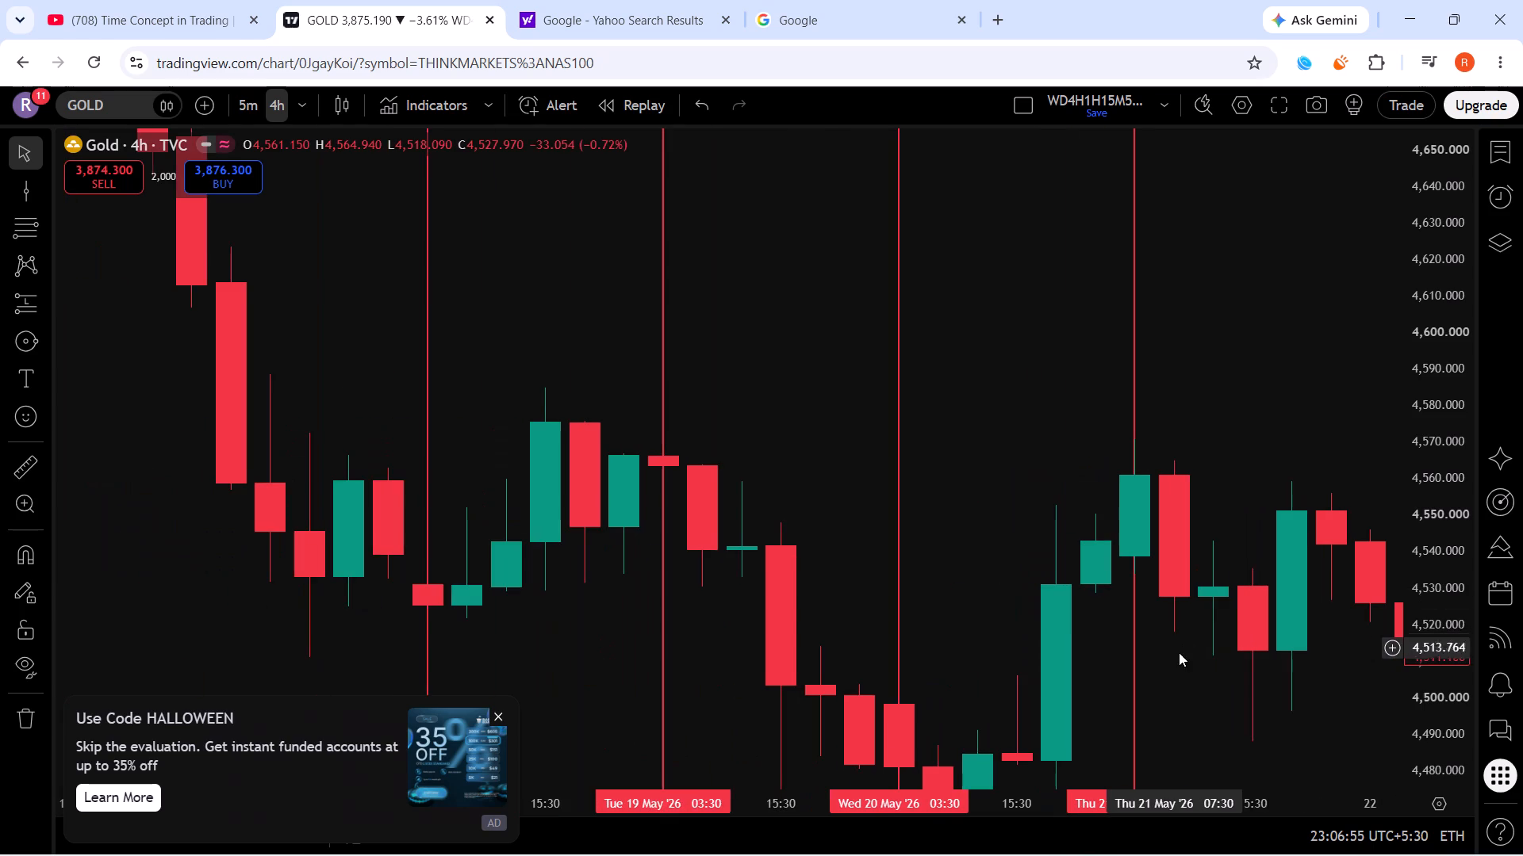
drag(1179, 652, 1052, 487)
scroll(1119, 529, up, 2)
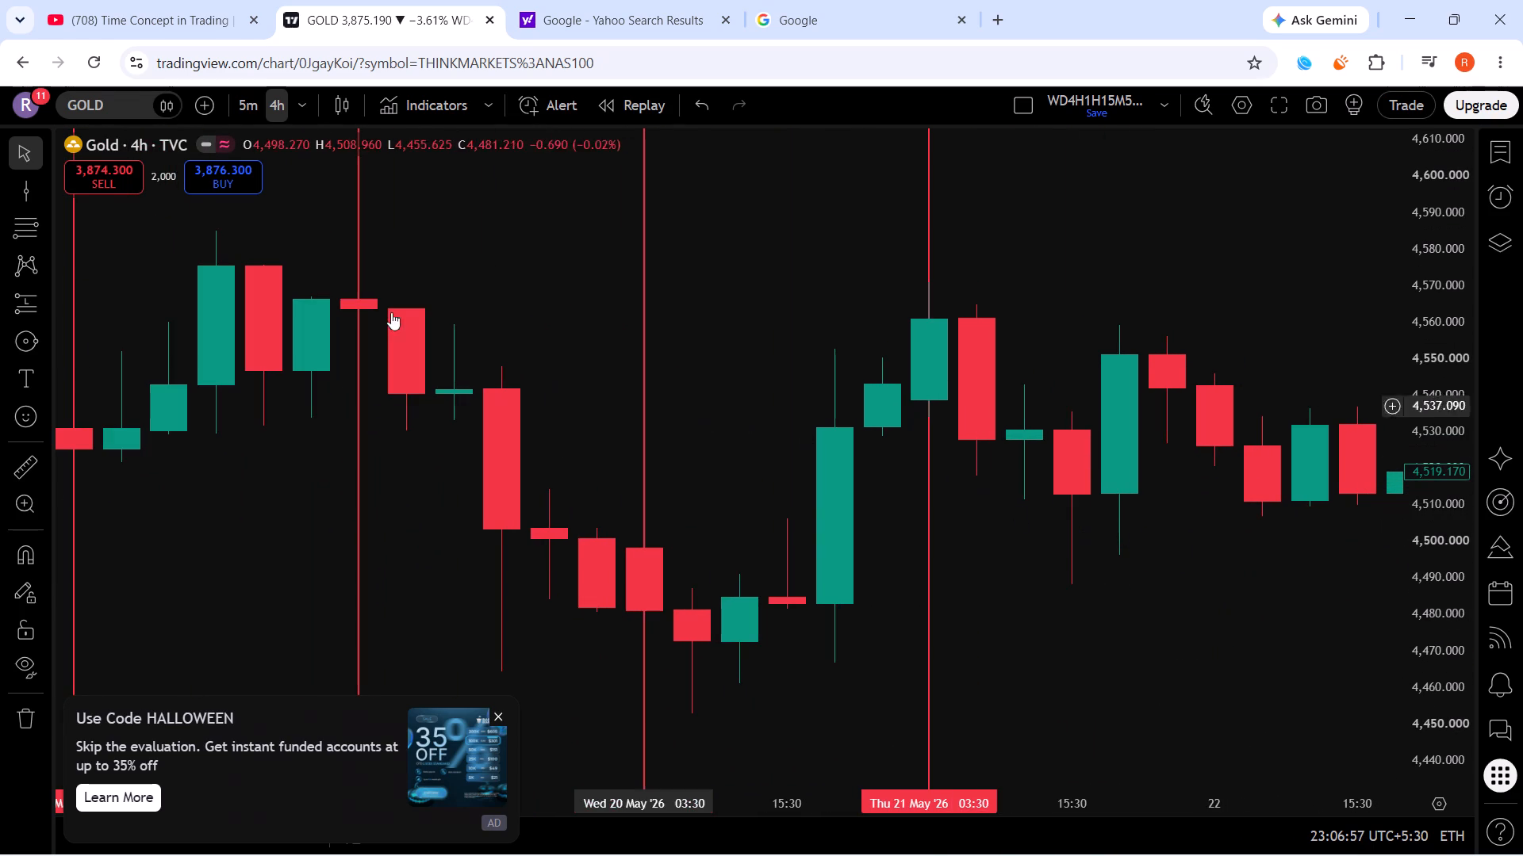
scroll(1369, 557, up, 4)
scroll(1374, 558, down, 15)
scroll(1466, 475, down, 14)
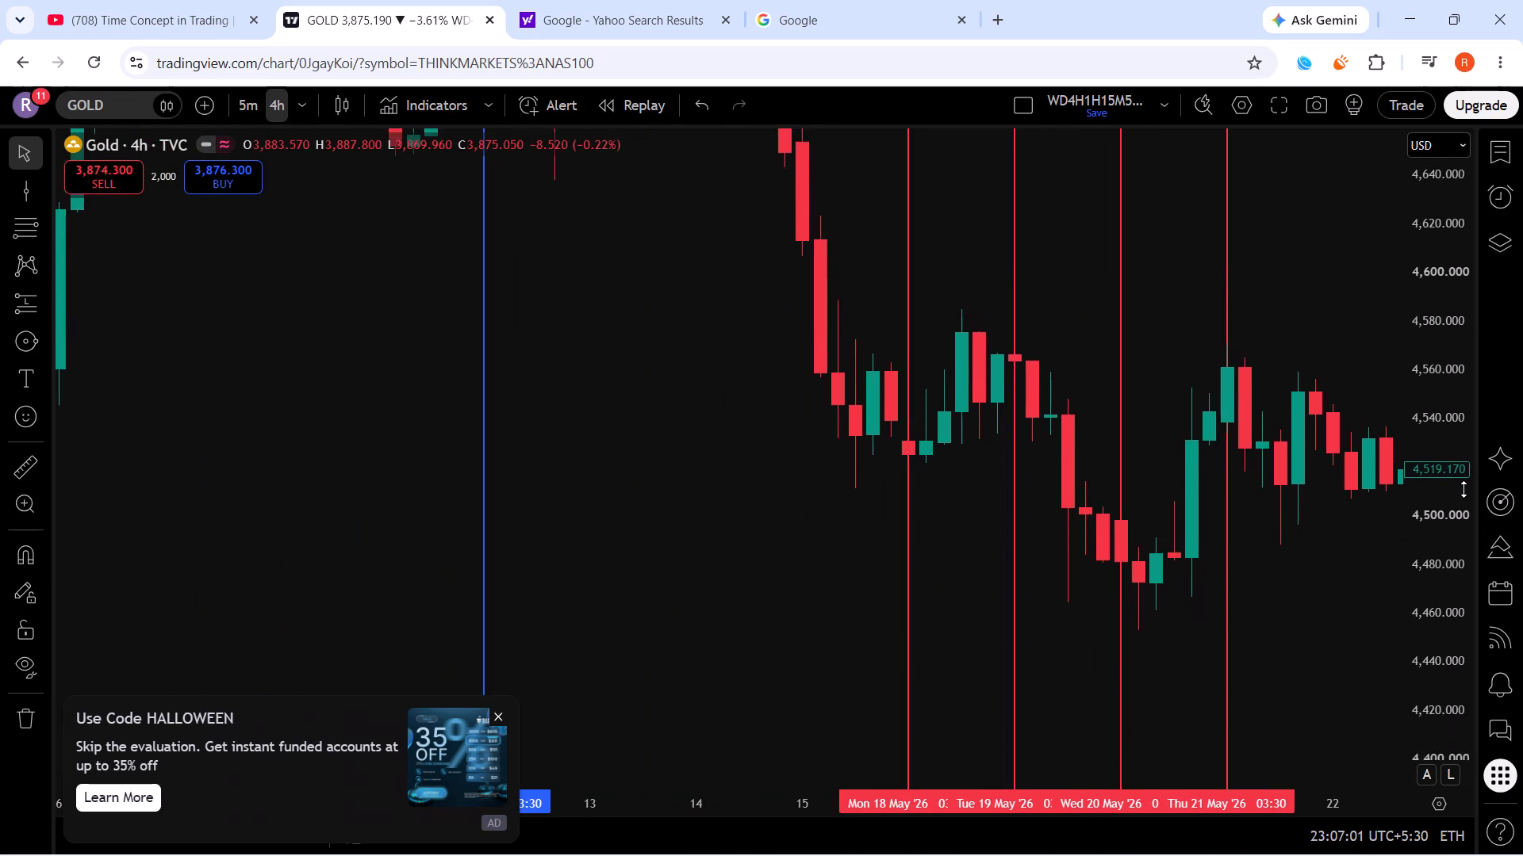
scroll(1464, 489, down, 9)
scroll(1323, 594, up, 4)
drag(1369, 549, 1204, 638)
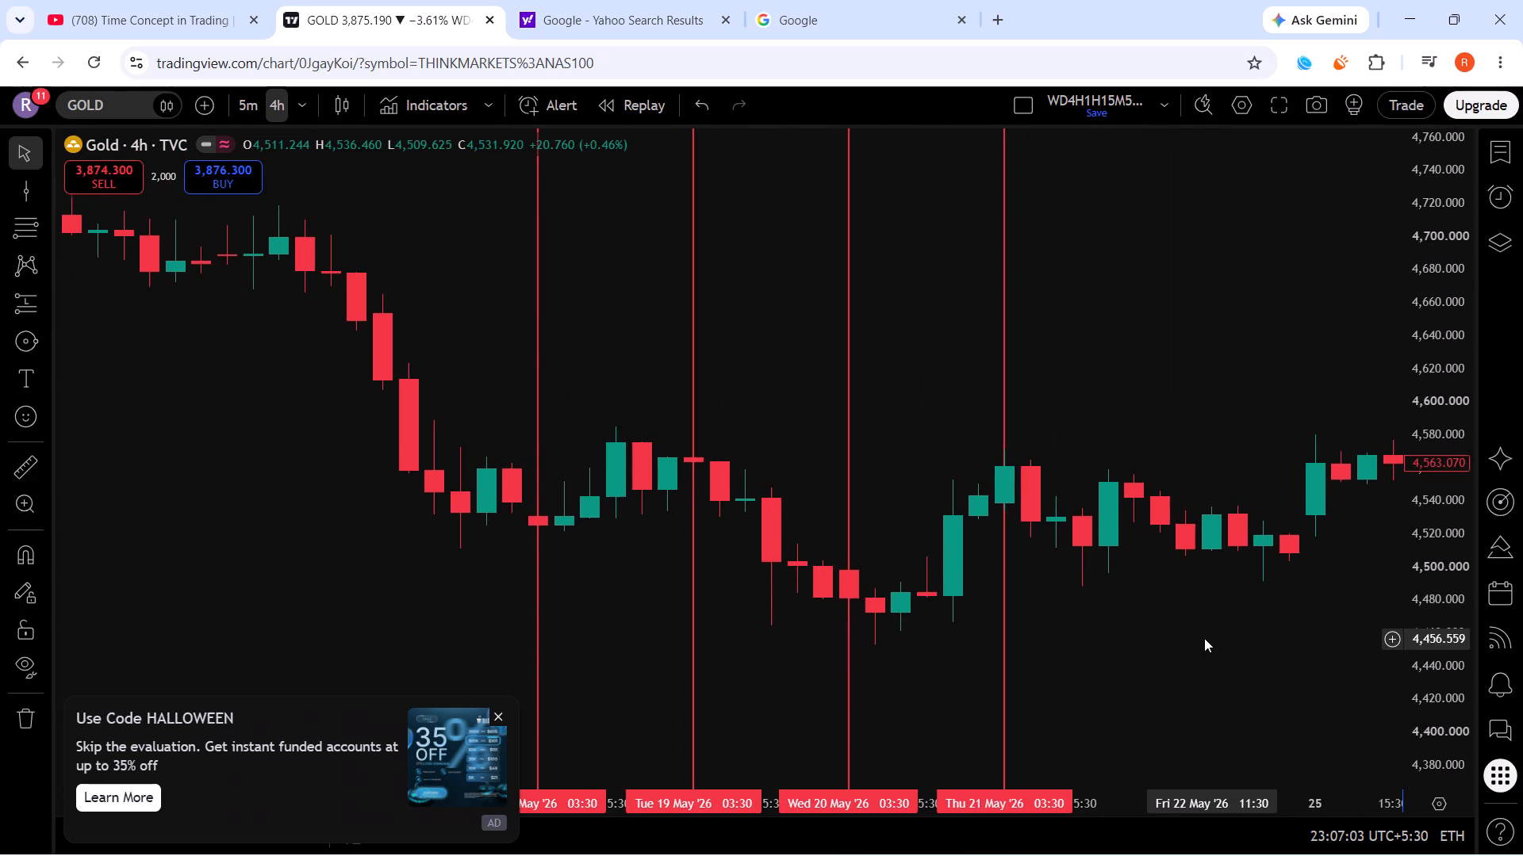
scroll(1368, 579, up, 2)
scroll(1444, 572, up, 9)
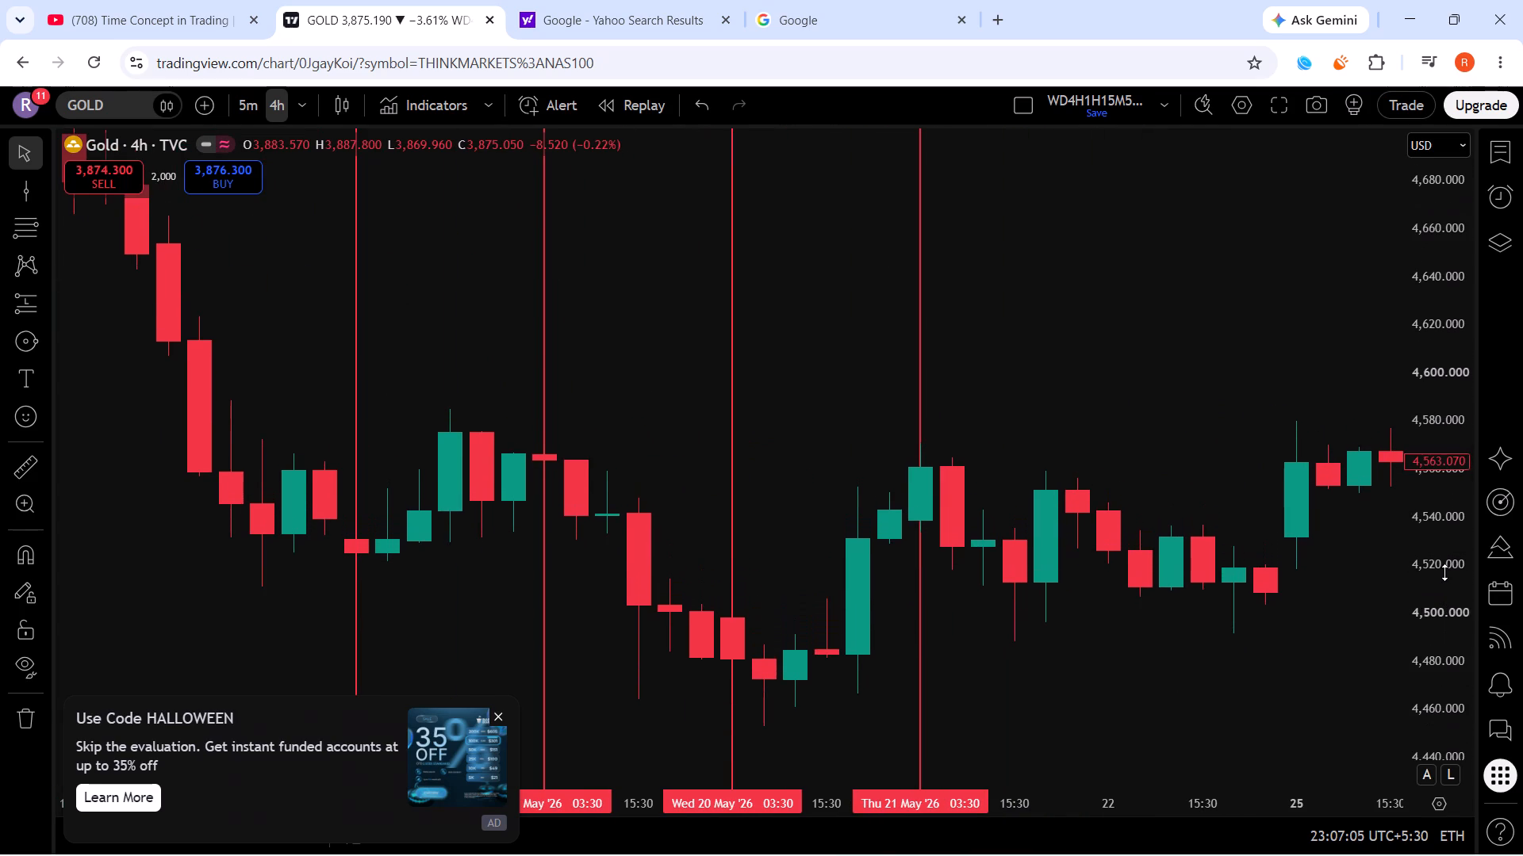
scroll(1237, 646, down, 2)
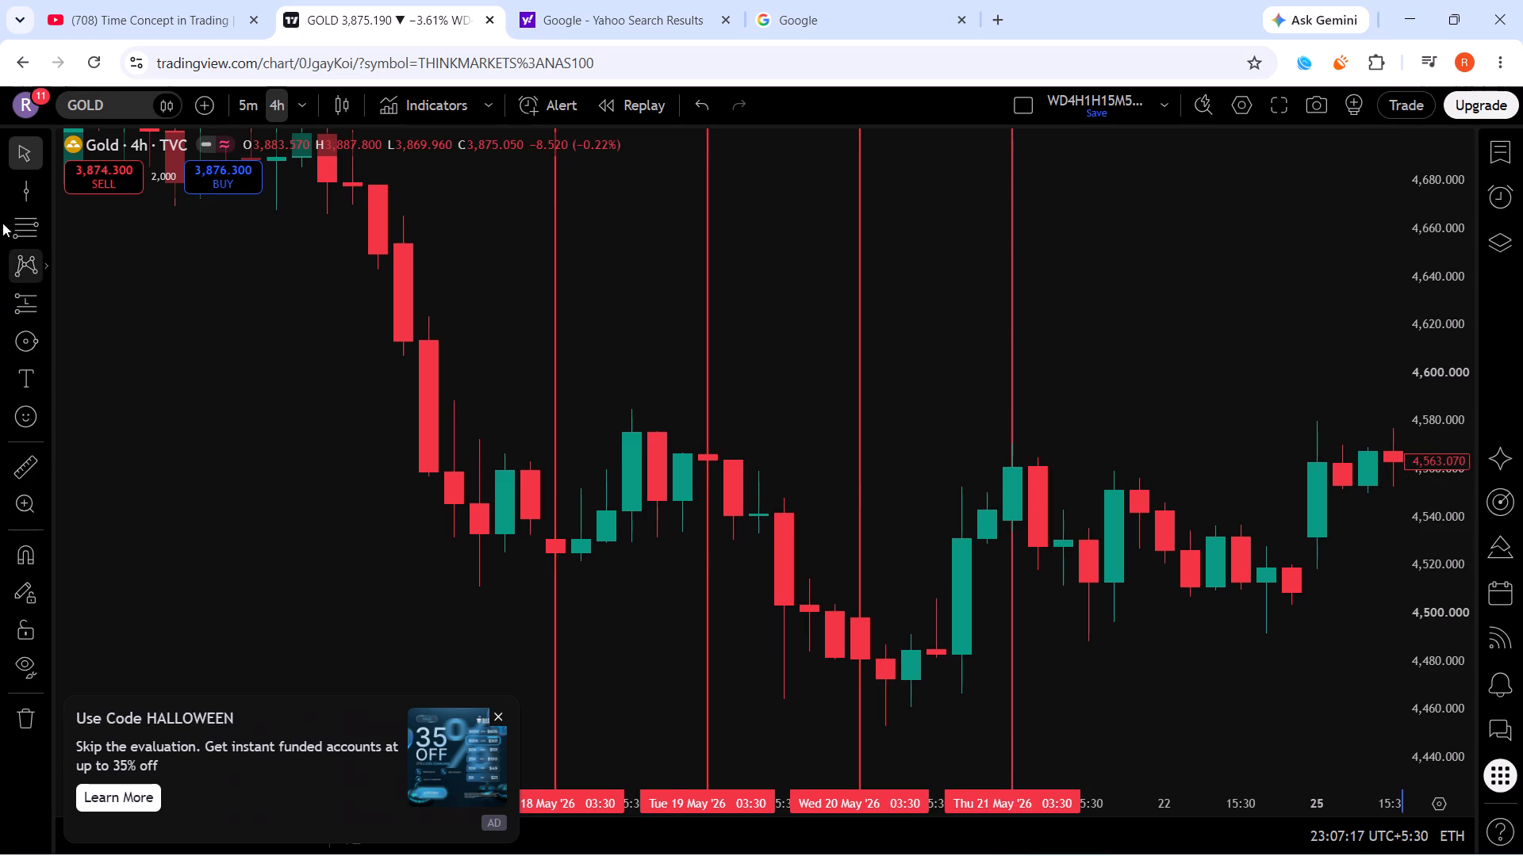
Mark gold's 22 May 2026, 03:30 candle with a red vertical line.
click(26, 192)
scroll(1230, 740, up, 3)
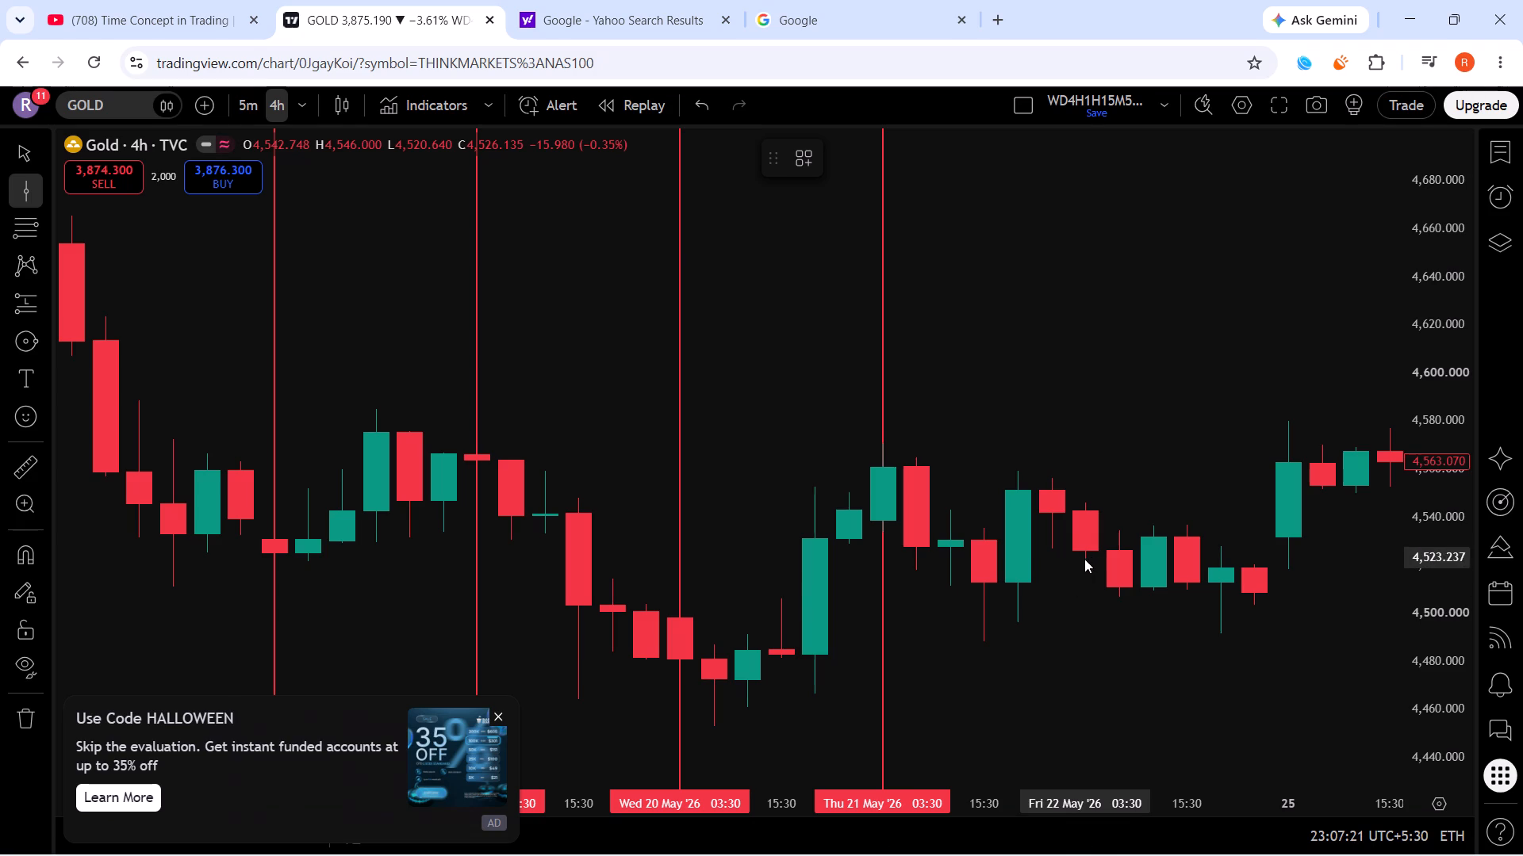
click(1084, 525)
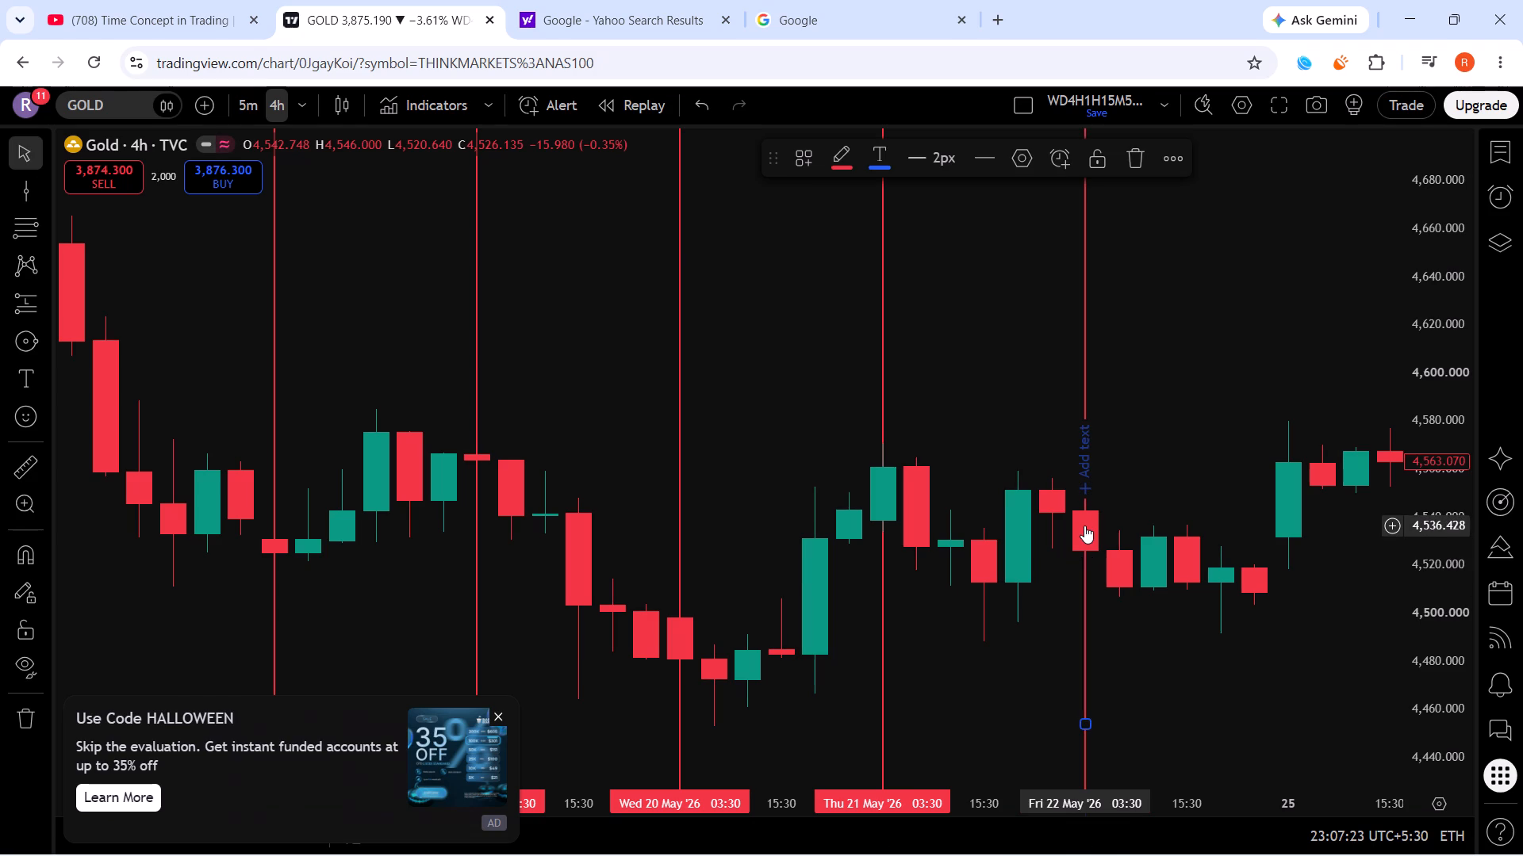
click(1205, 686)
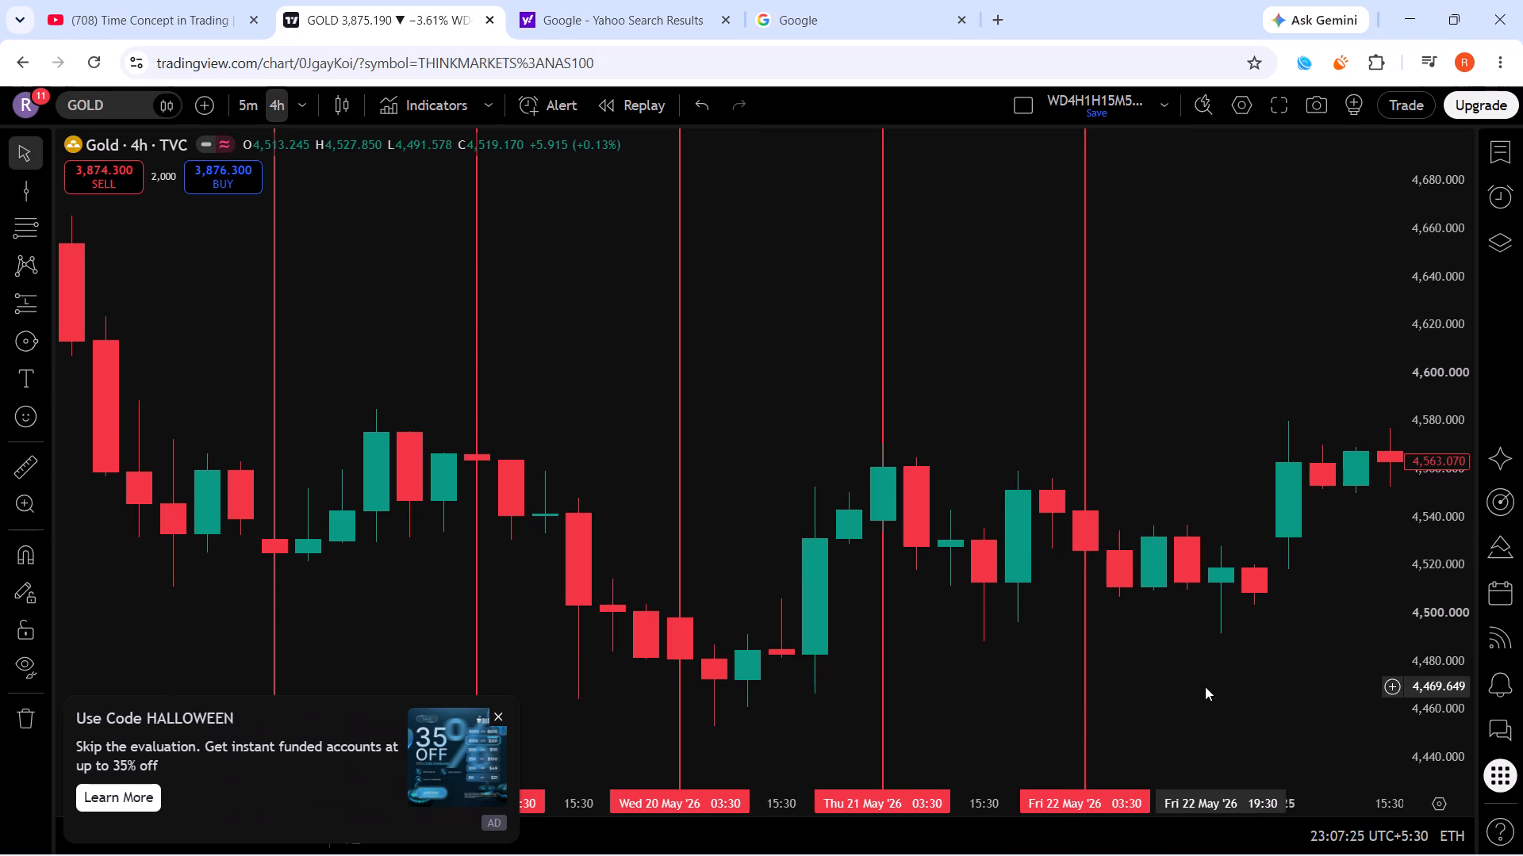
Place a red vertical line near the start of 25 May 2026 and align it with gold's 03:30 candle.
scroll(1245, 707, up, 4)
scroll(1245, 707, down, 10)
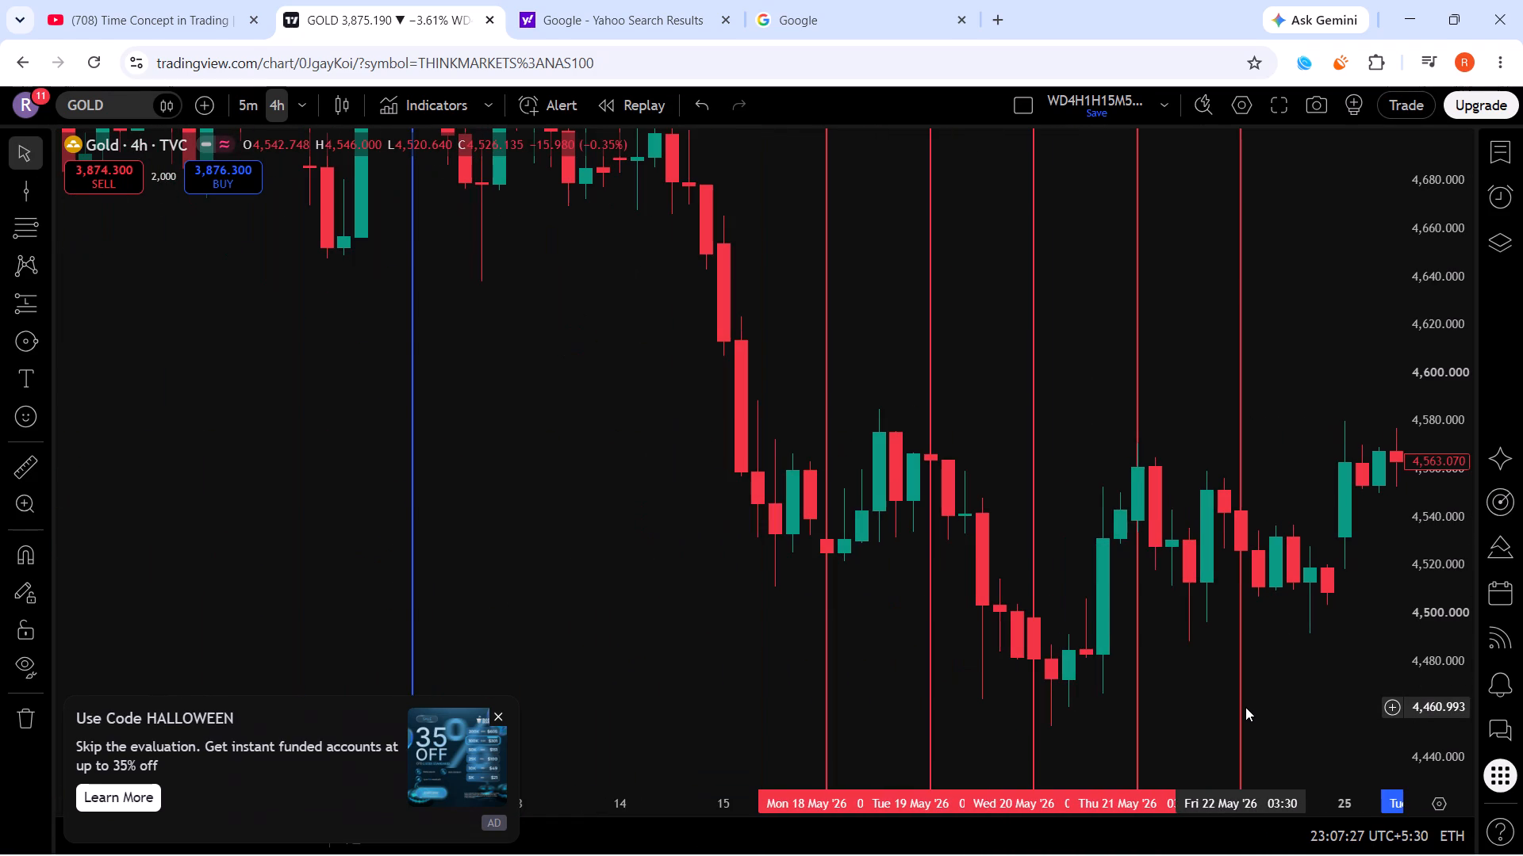
drag(1318, 682, 1134, 664)
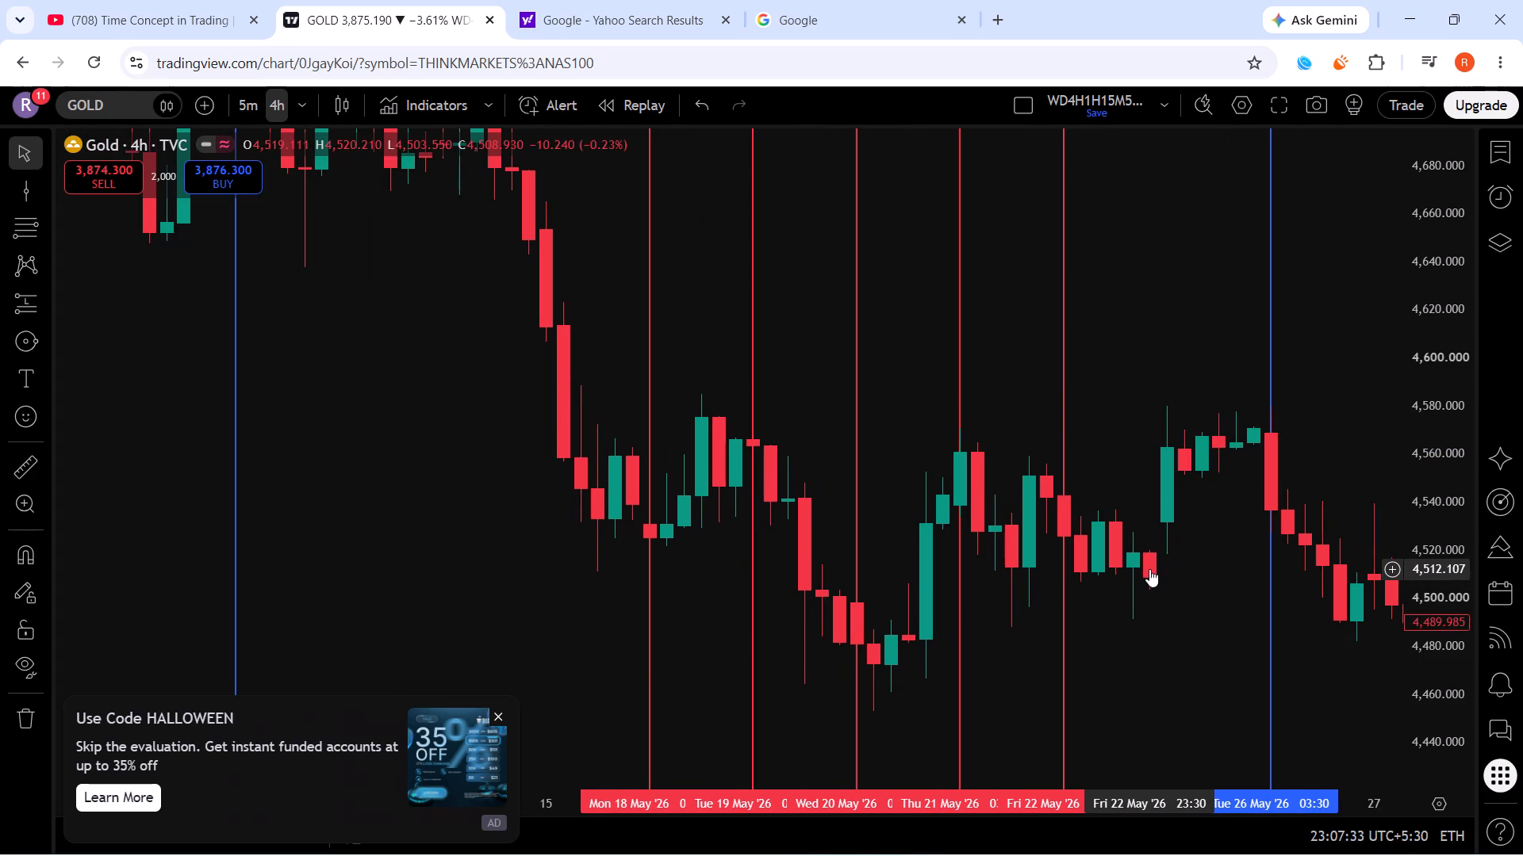
click(1168, 516)
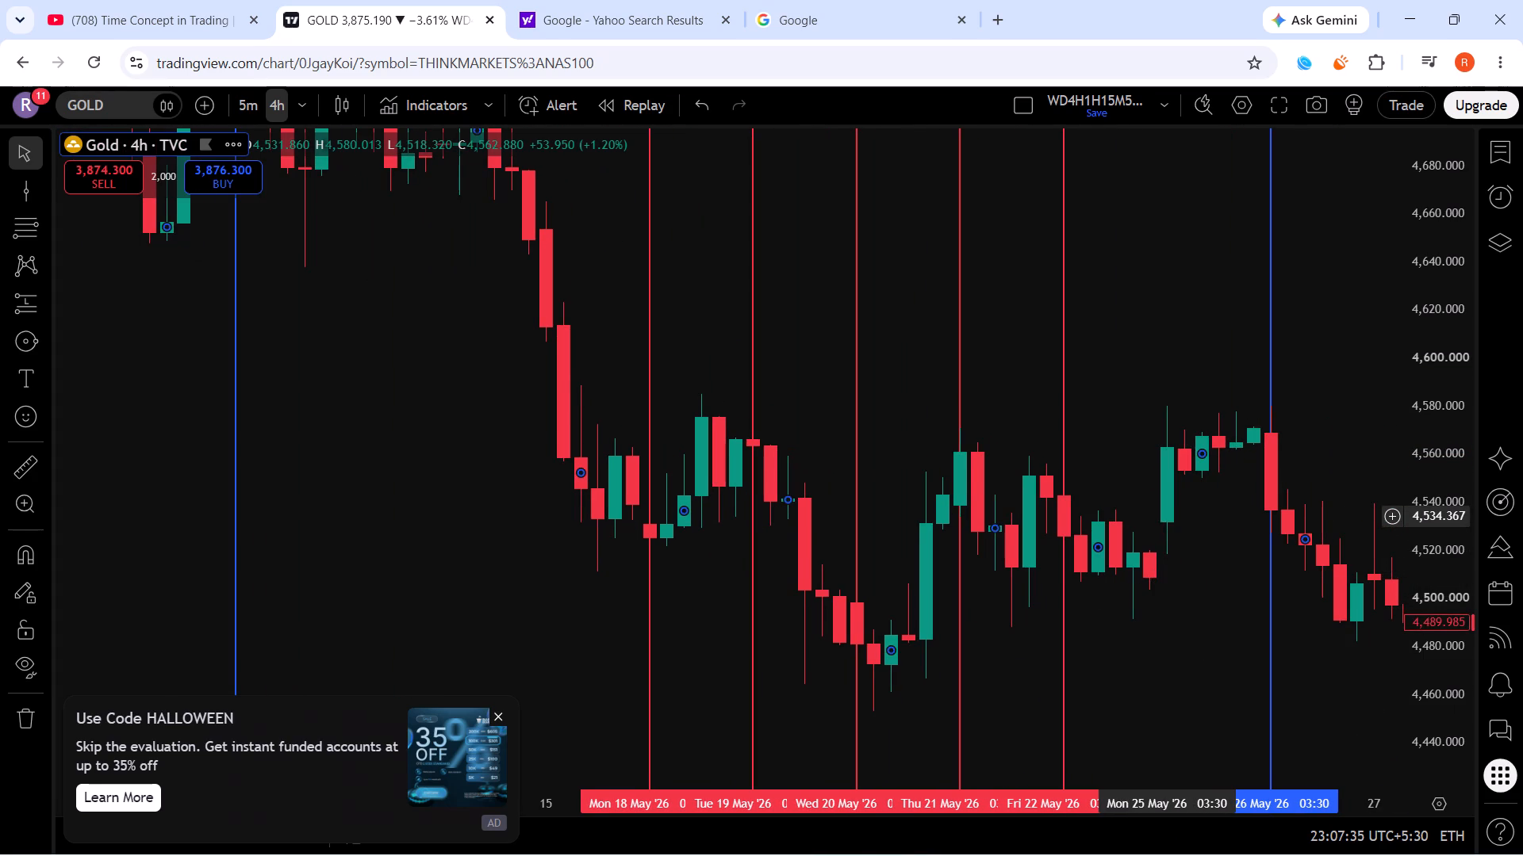
click(33, 201)
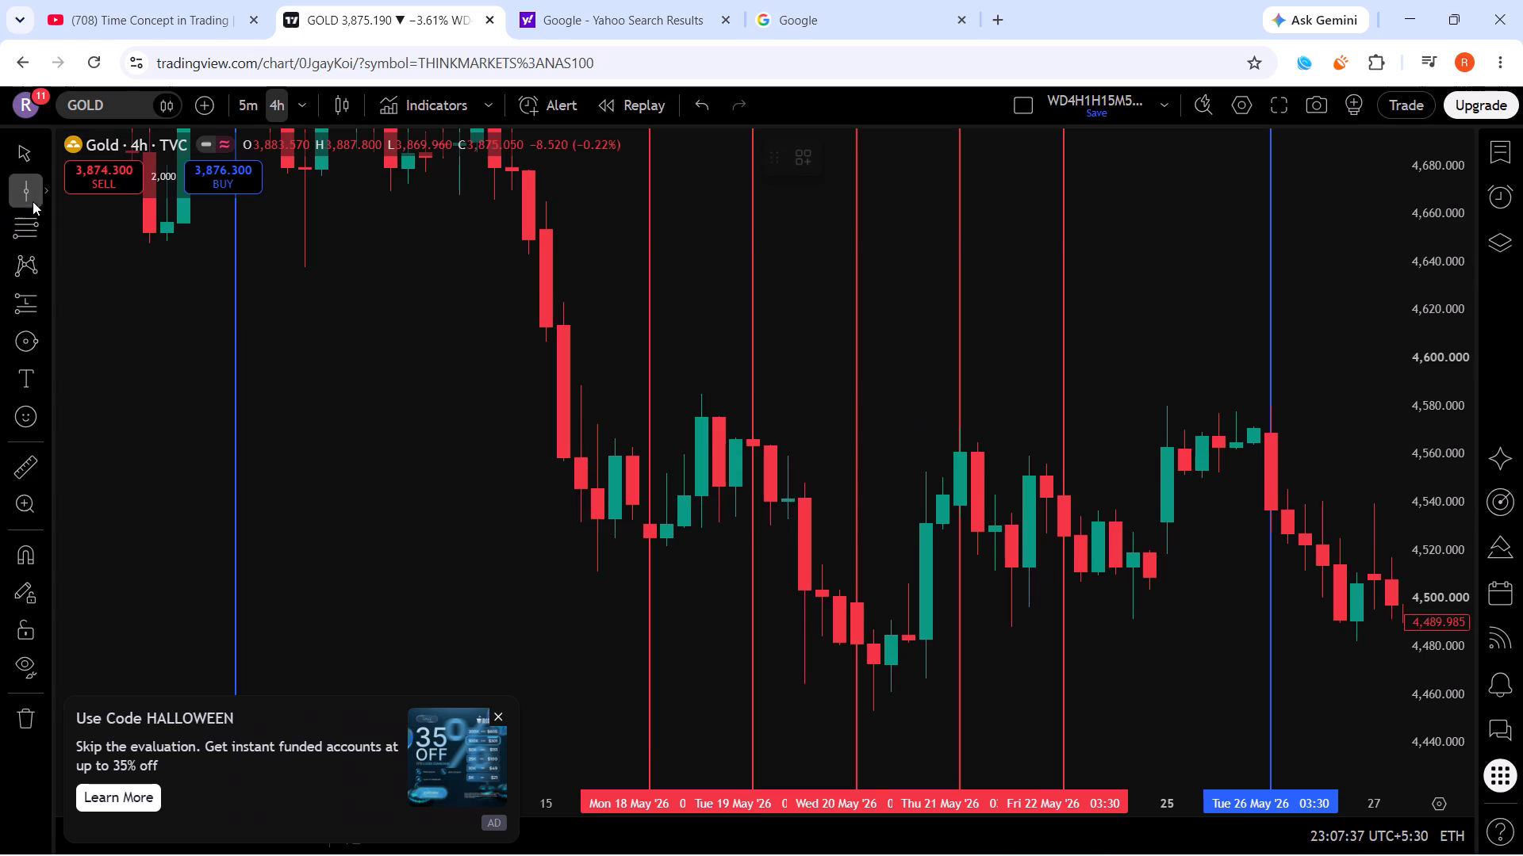
click(1157, 483)
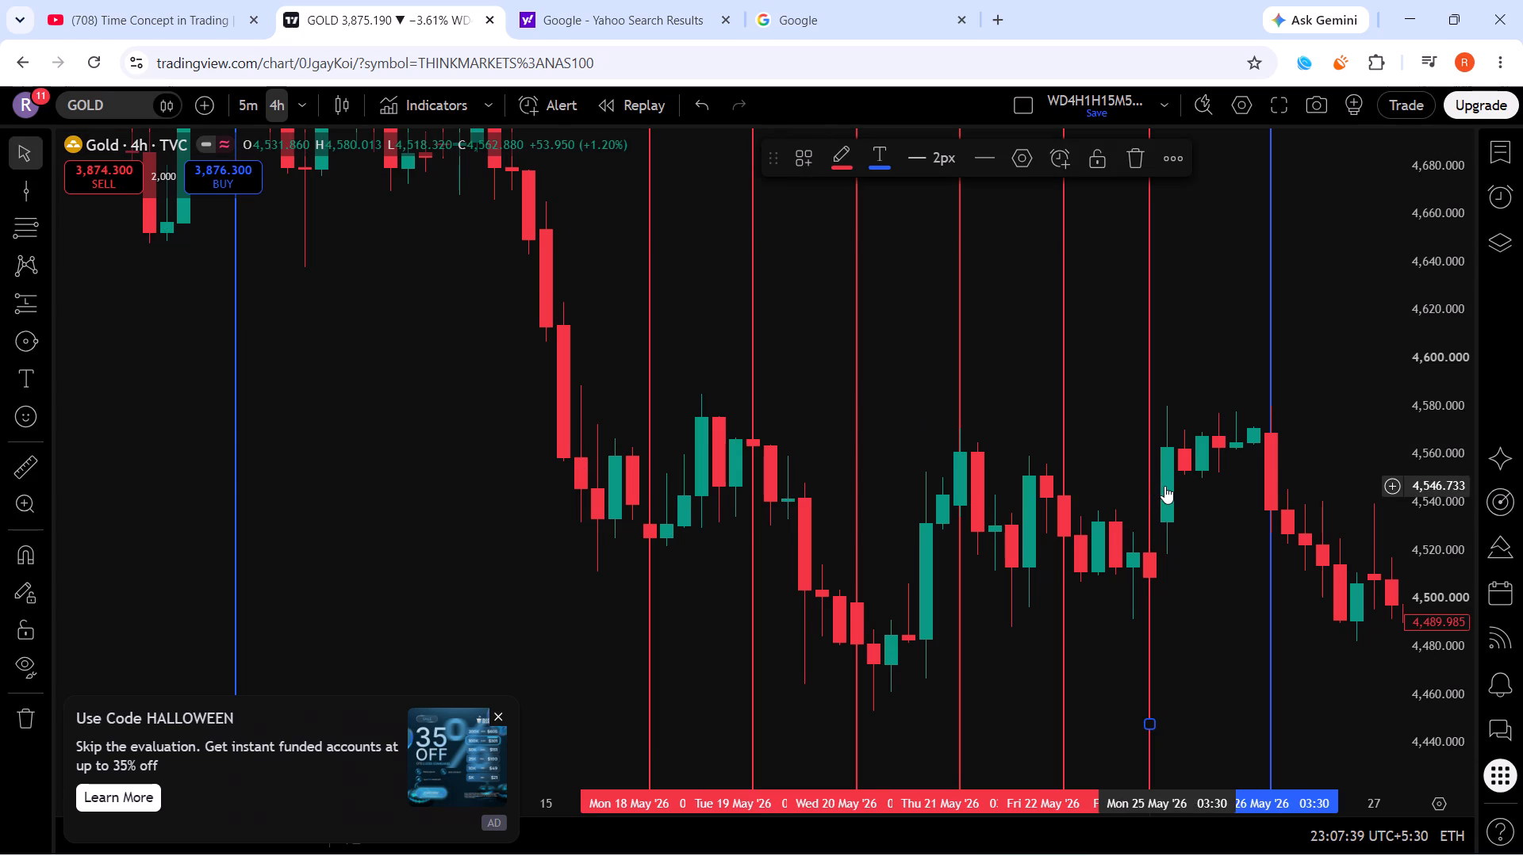
drag(1153, 483, 1172, 490)
Examine gold's 4-hour candles around the 18 to 26 May 2026 vertical lines, comparing the swings between them.
scroll(1250, 620, up, 3)
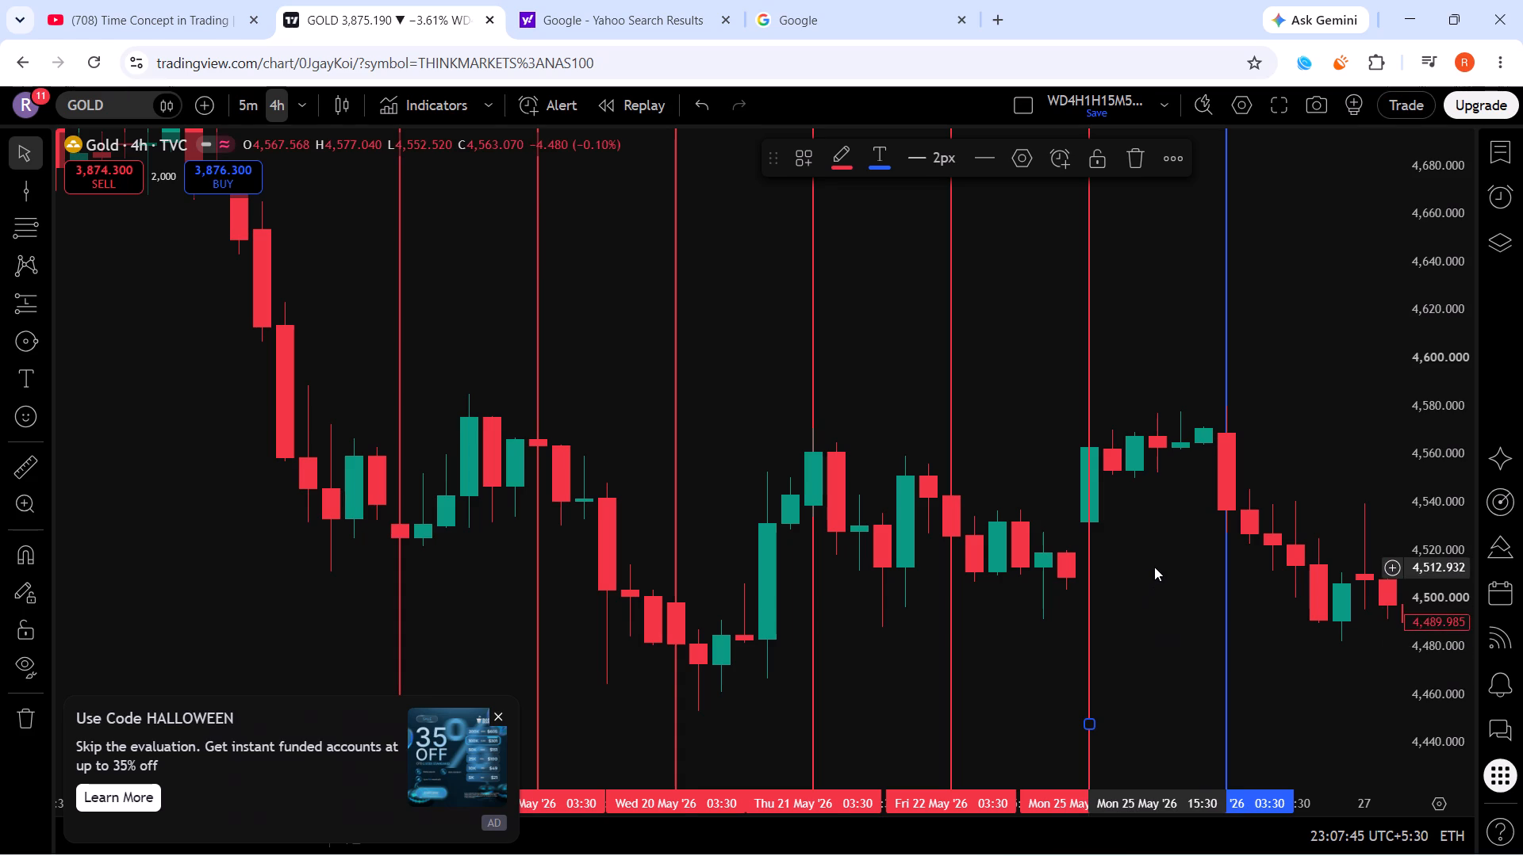
scroll(1154, 567, up, 1)
scroll(1445, 488, up, 8)
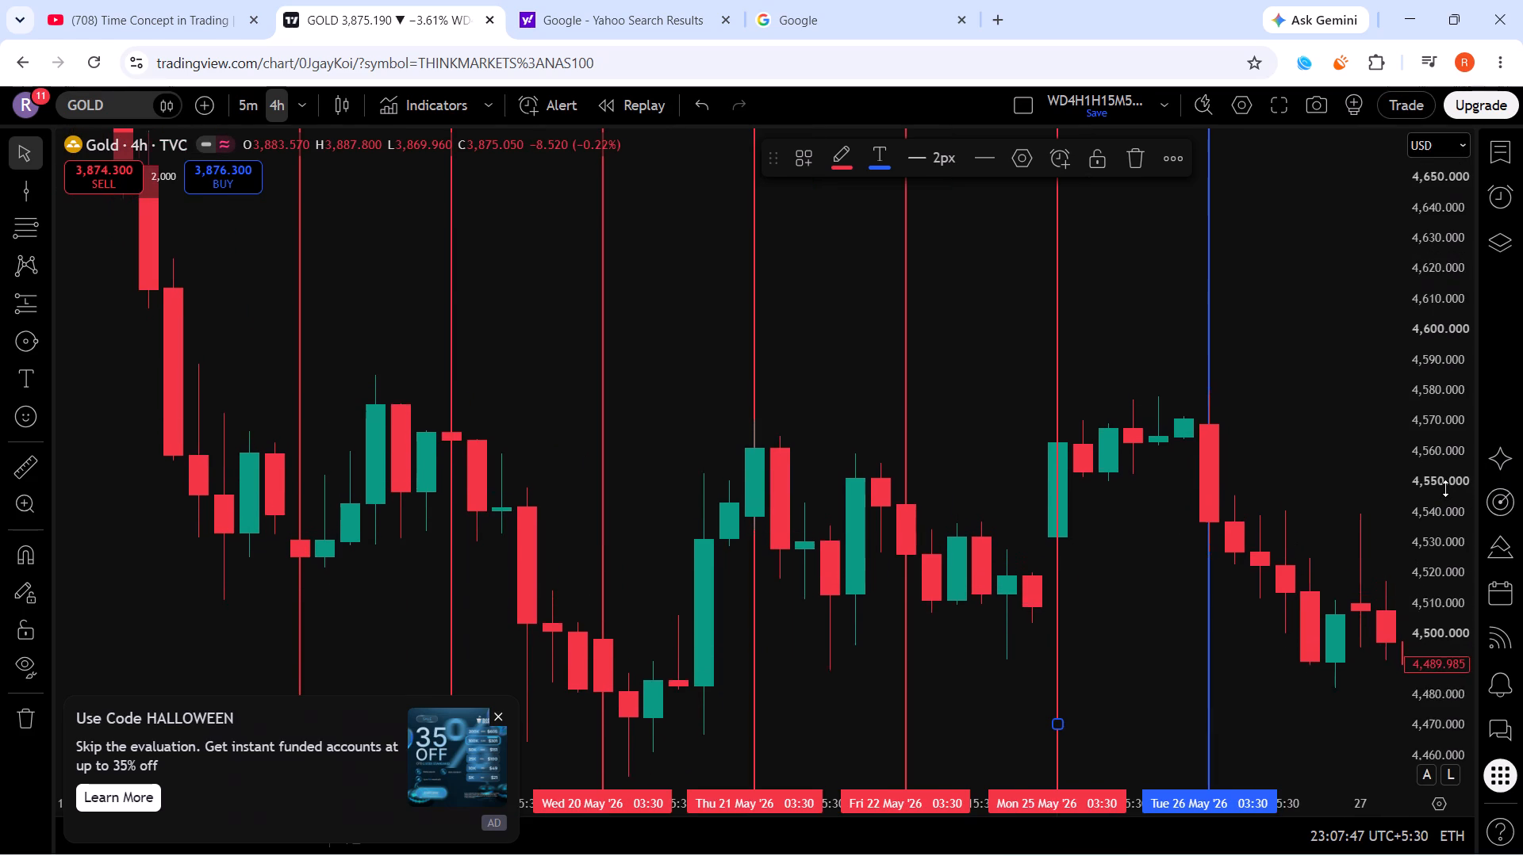
scroll(1445, 488, up, 18)
scroll(1444, 489, down, 3)
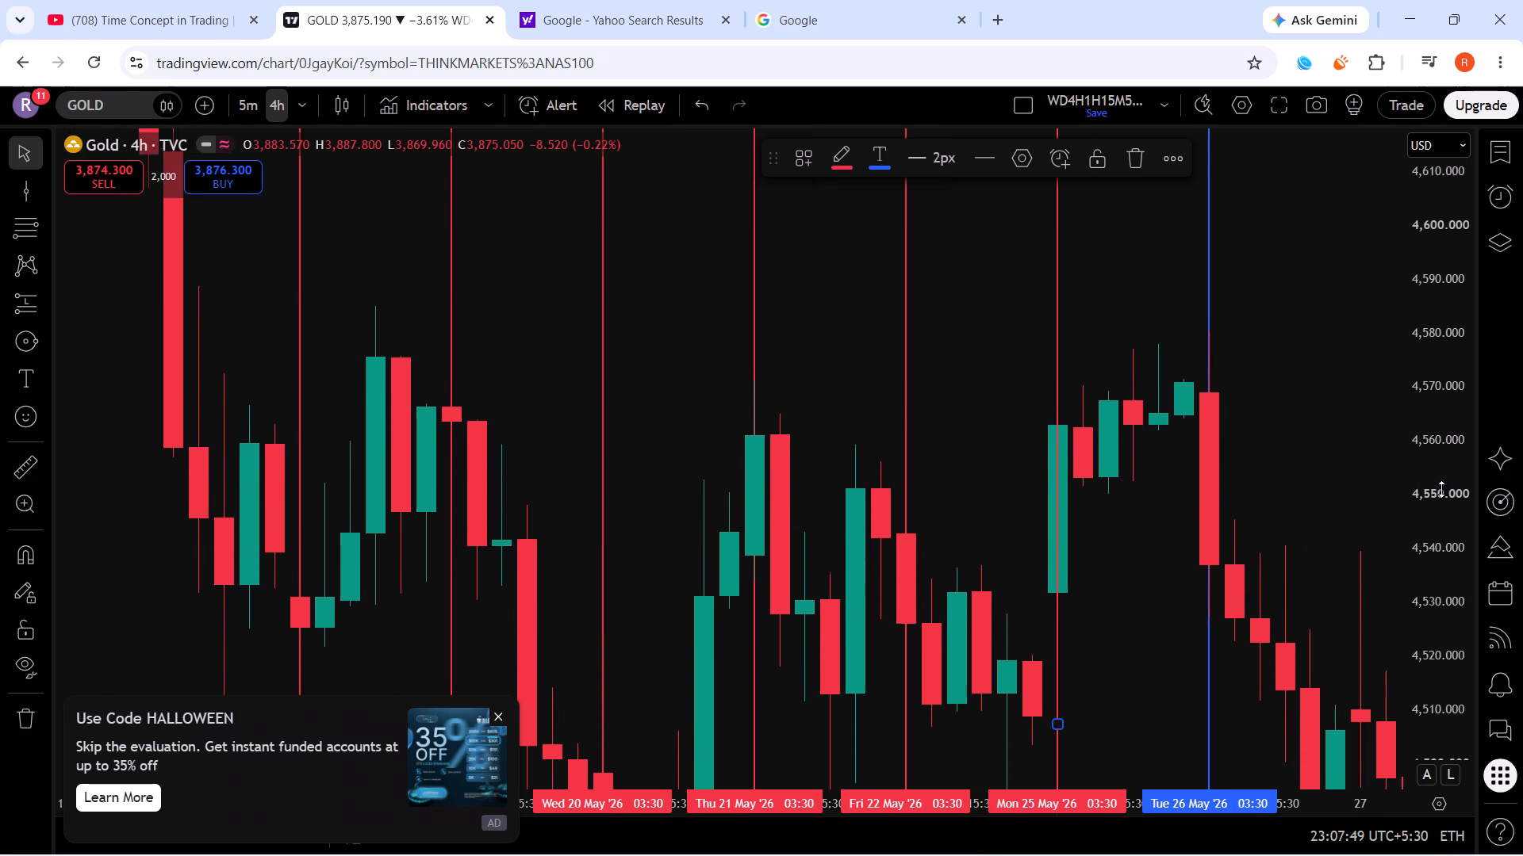
scroll(1441, 489, down, 13)
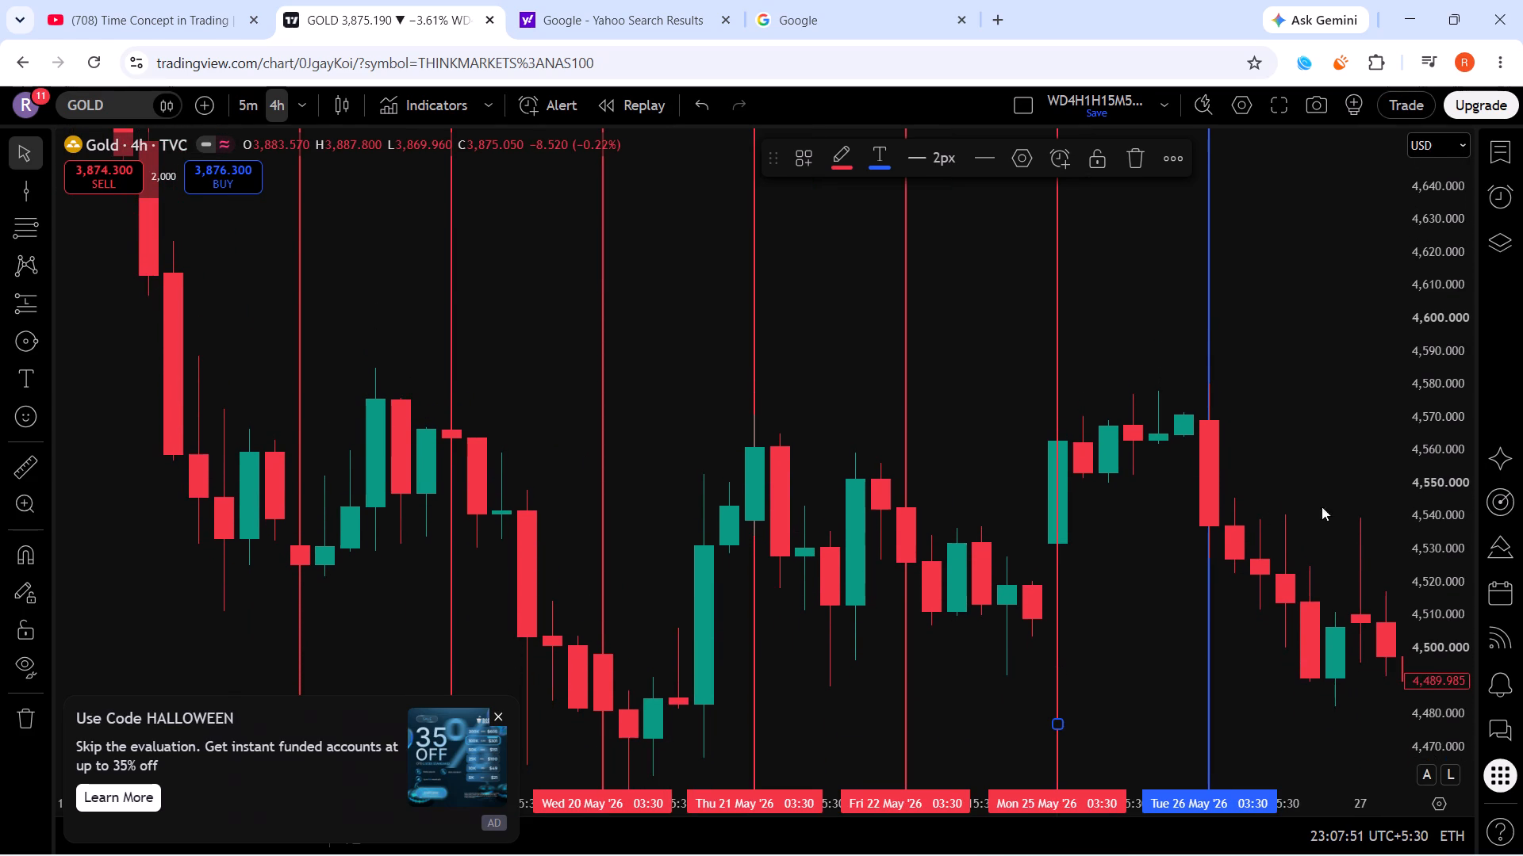
scroll(1053, 527, down, 1)
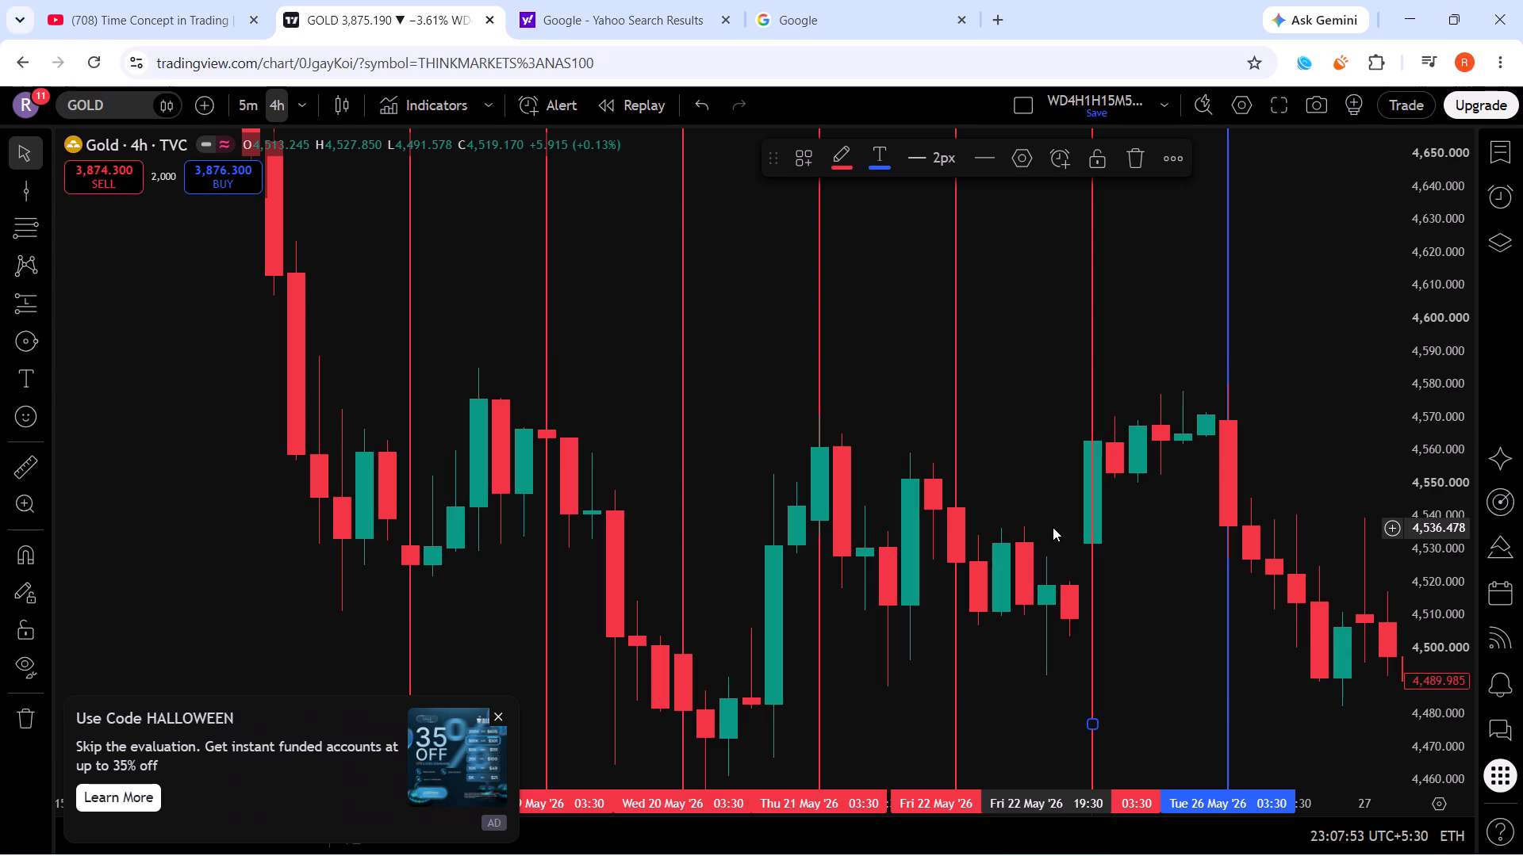
scroll(1053, 527, up, 2)
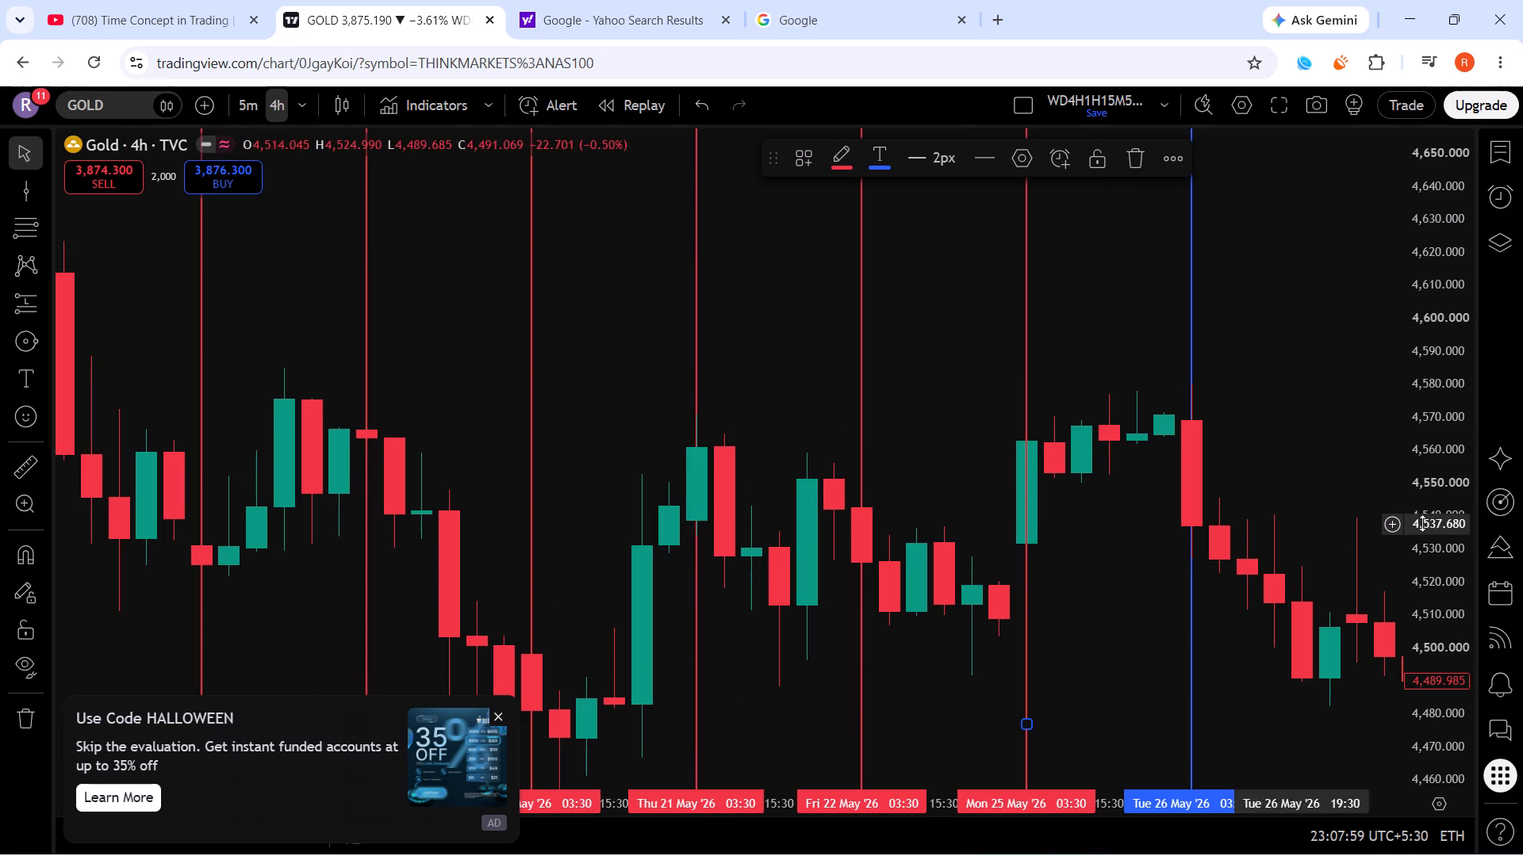
scroll(1408, 527, down, 13)
scroll(1022, 582, down, 6)
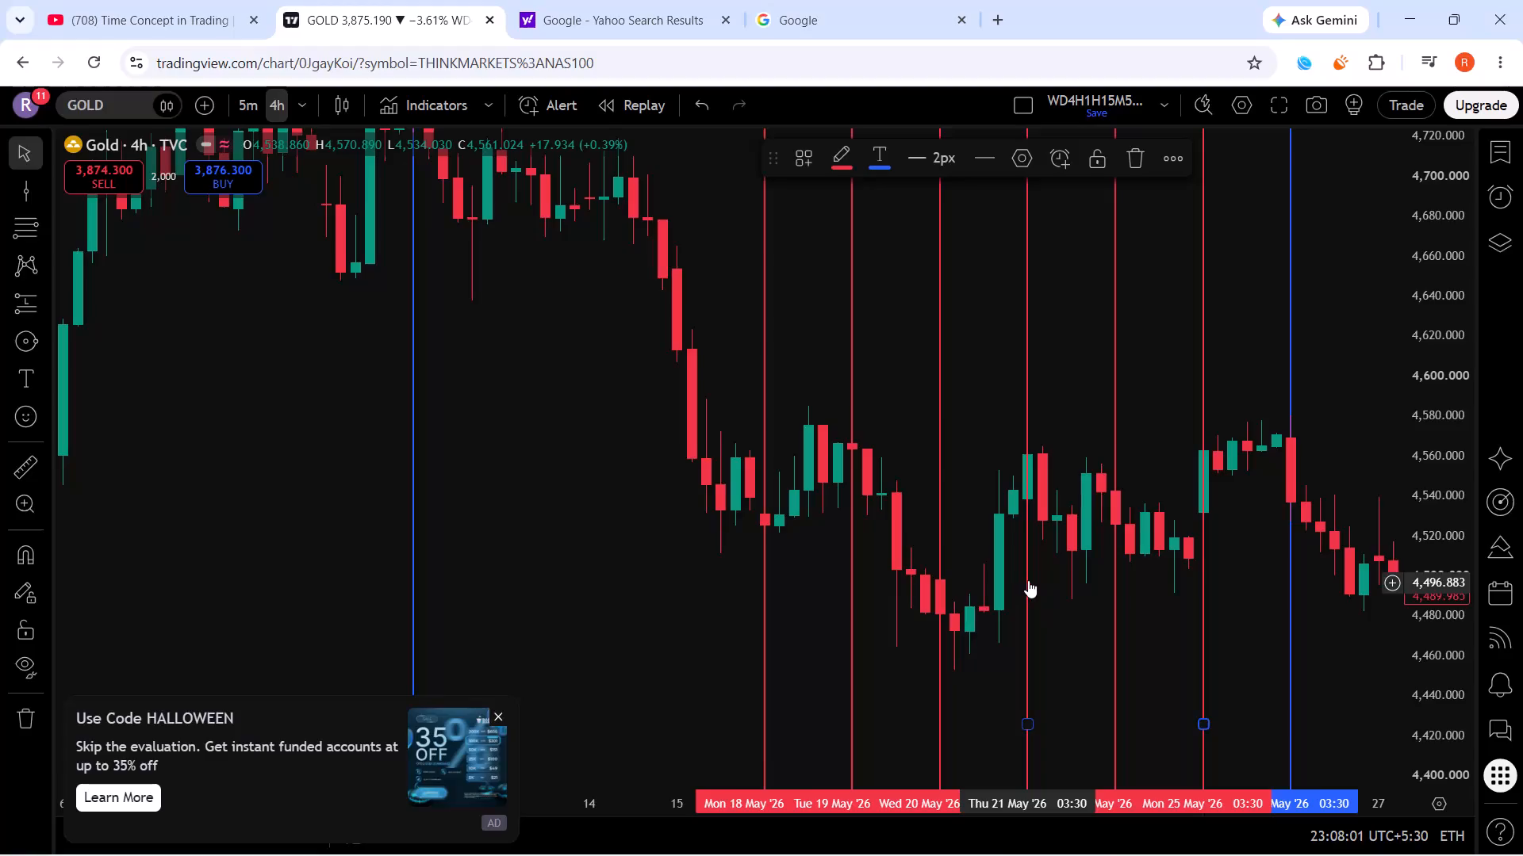
scroll(1028, 580, up, 1)
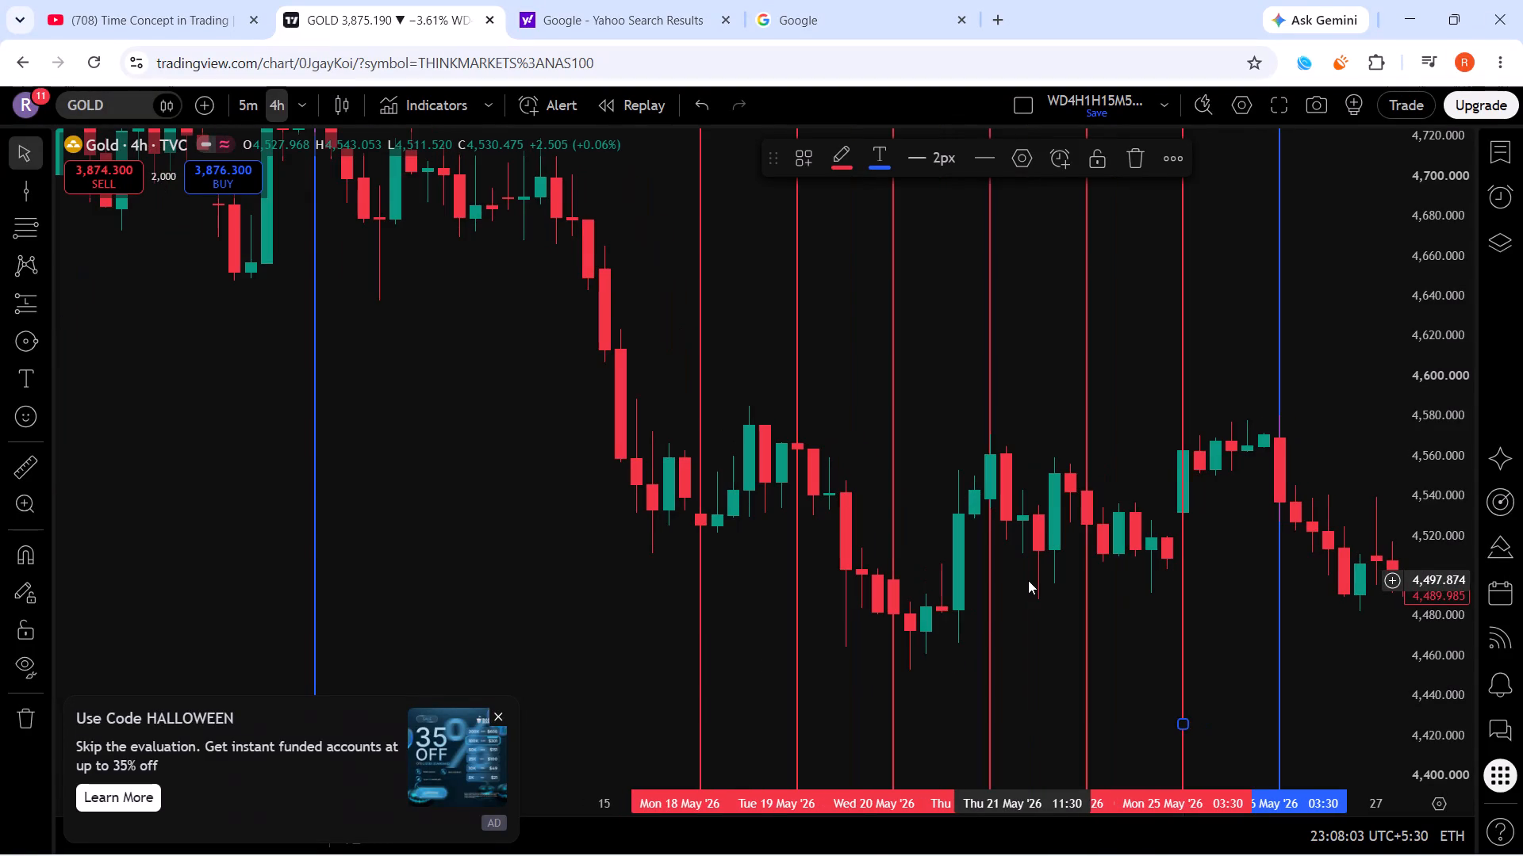
scroll(1028, 580, up, 3)
Mark gold's 27 May 2026, 03:30 candle with a red vertical line.
drag(1278, 558, 897, 565)
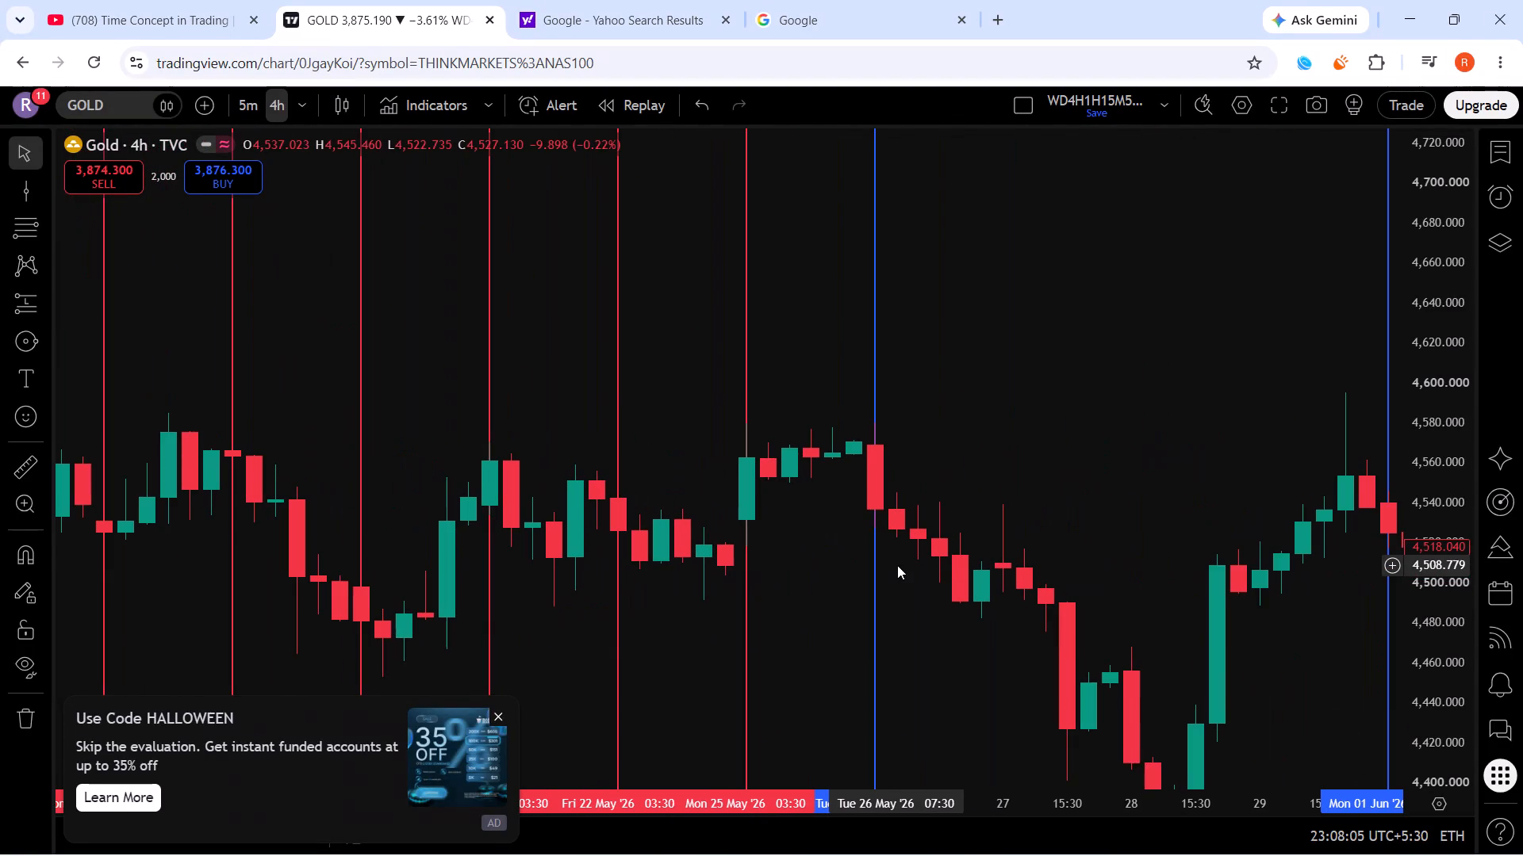
click(33, 197)
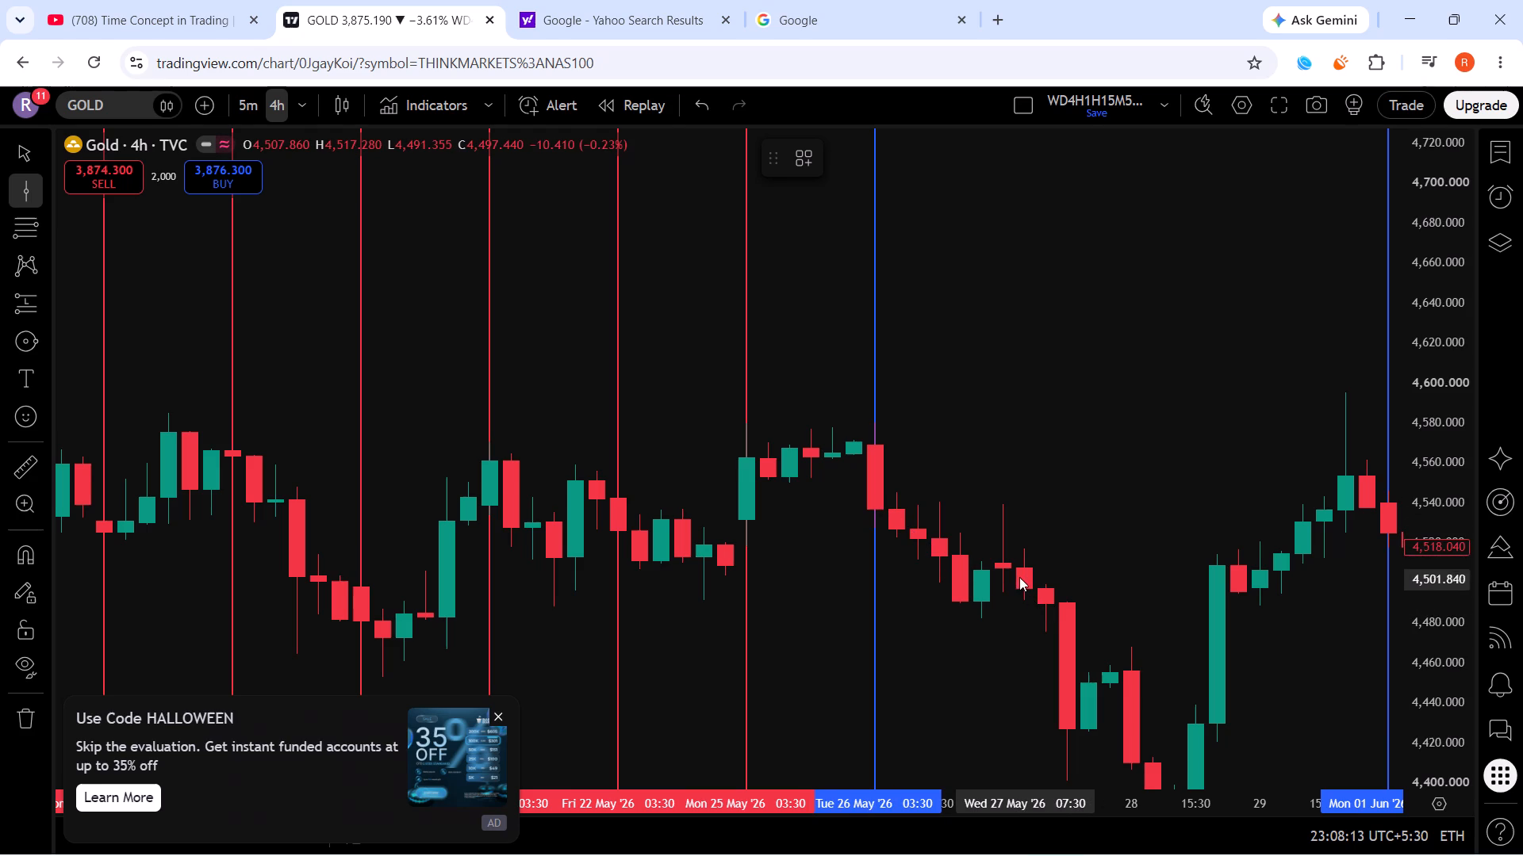
click(1003, 560)
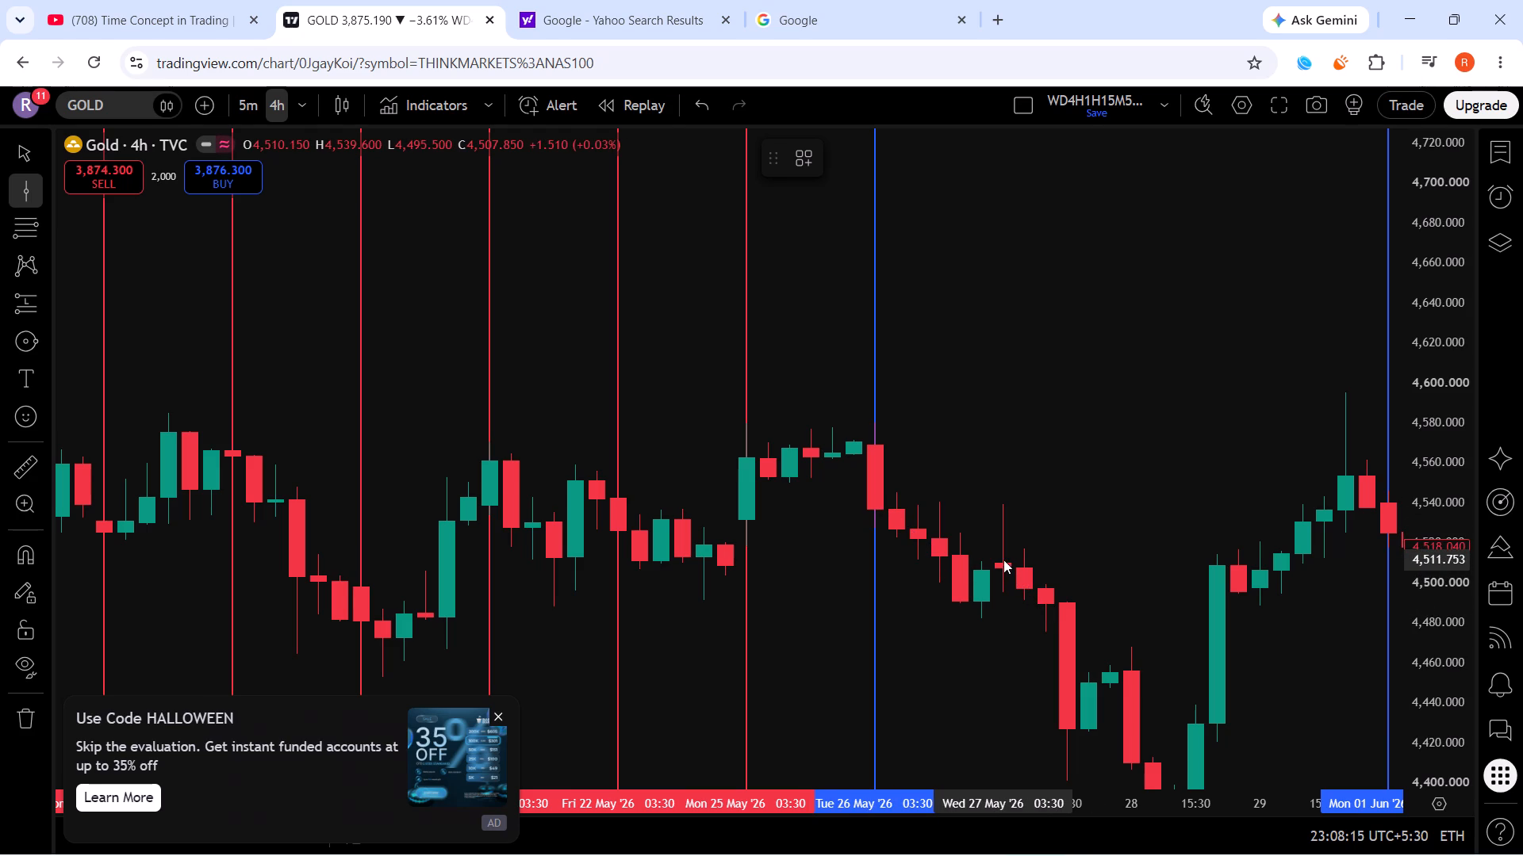
Measure gold's drop from the 27 May 2026, 07:30 candle to the swing low at 28 May, 07:30.
scroll(1441, 551, up, 4)
scroll(1264, 556, down, 3)
scroll(1219, 569, up, 4)
drag(1126, 604, 1119, 360)
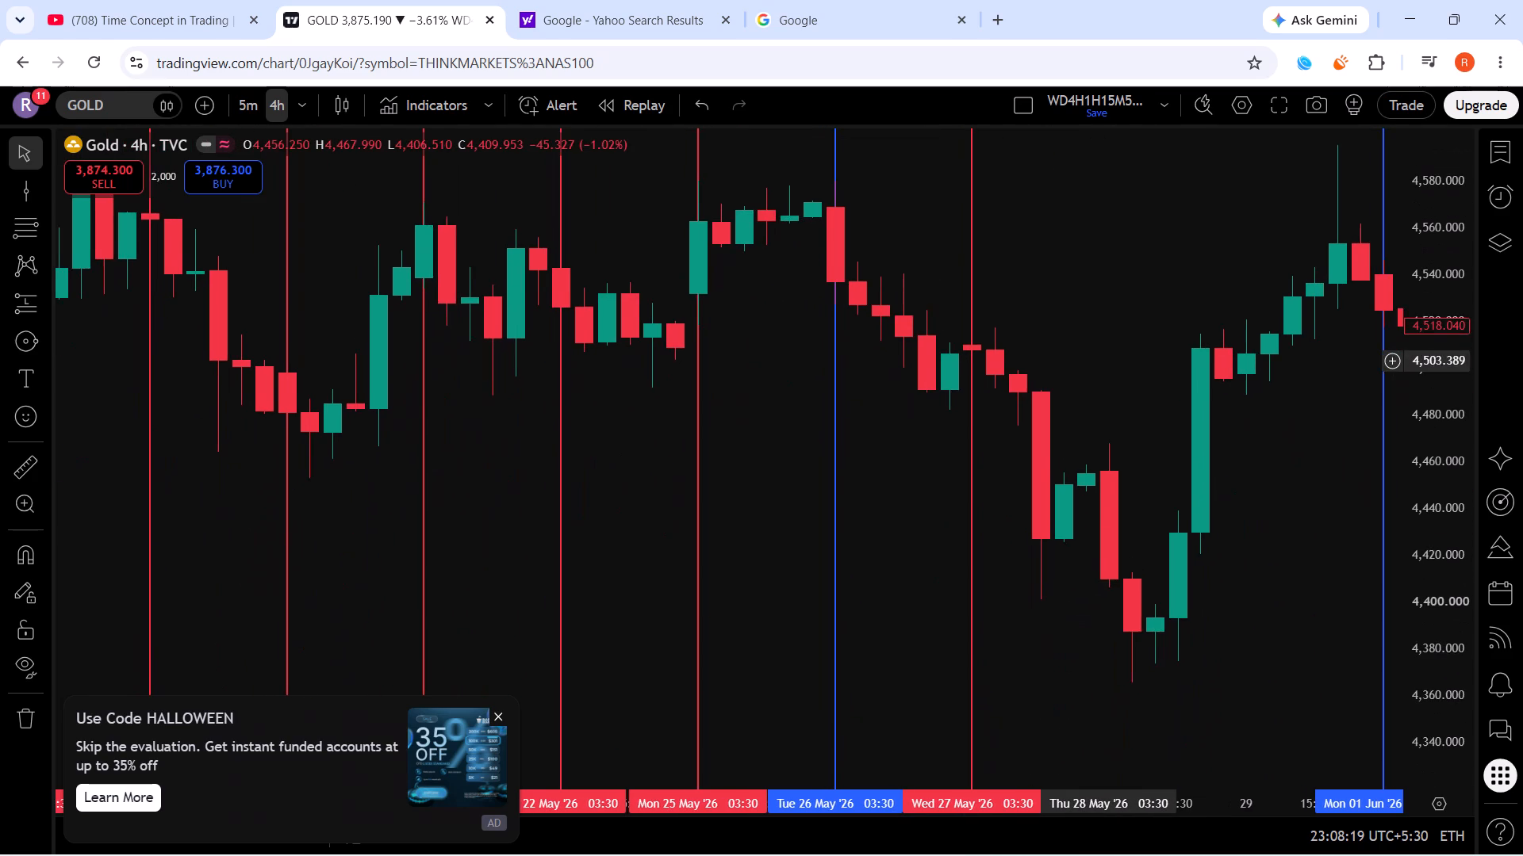
drag(1119, 360, 1121, 361)
scroll(1070, 411, up, 3)
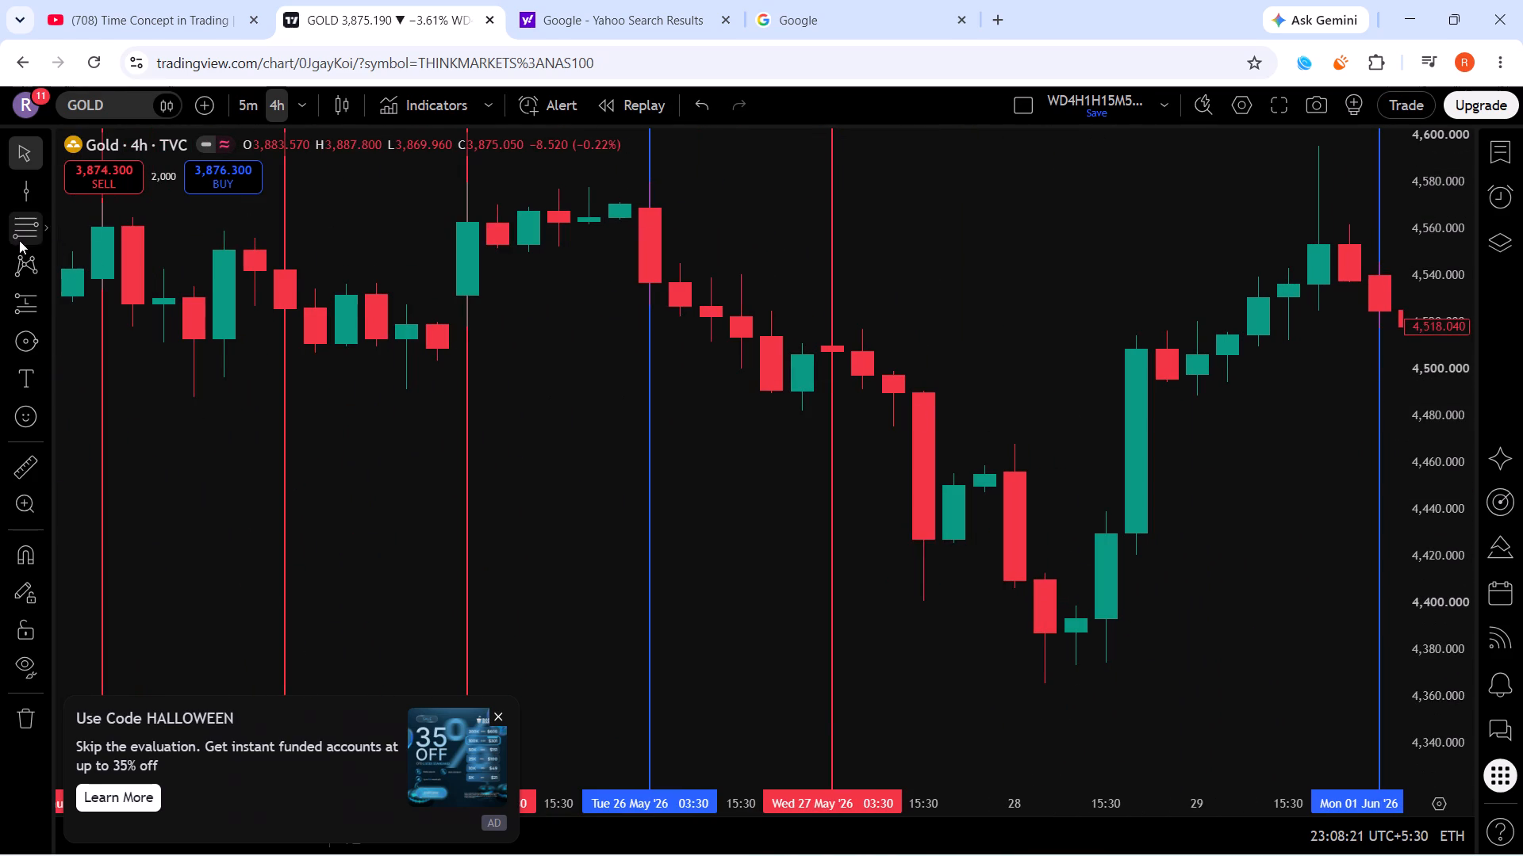
click(25, 472)
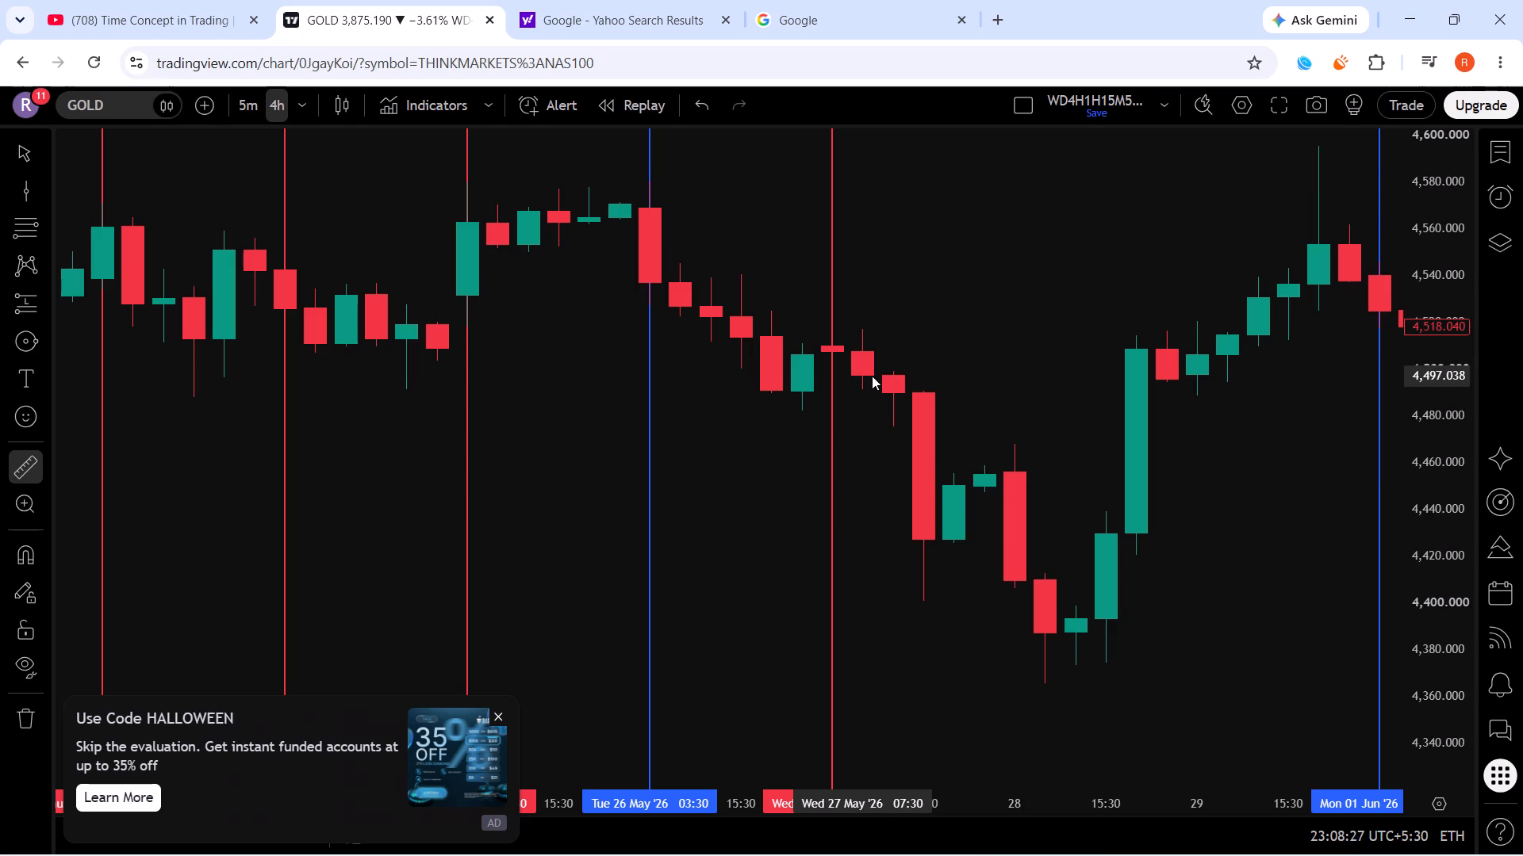
click(877, 374)
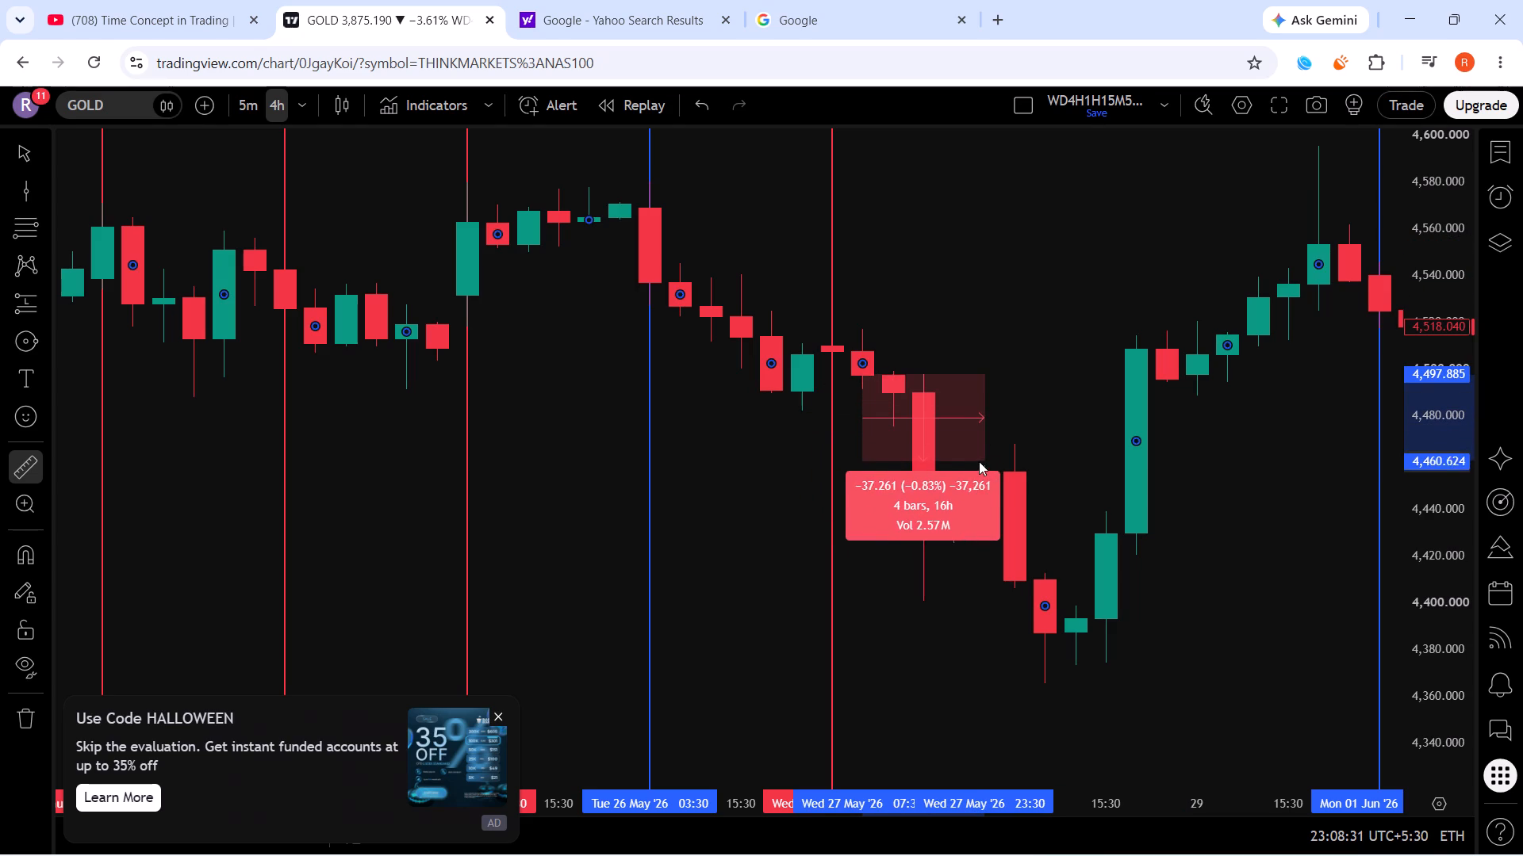
click(1060, 690)
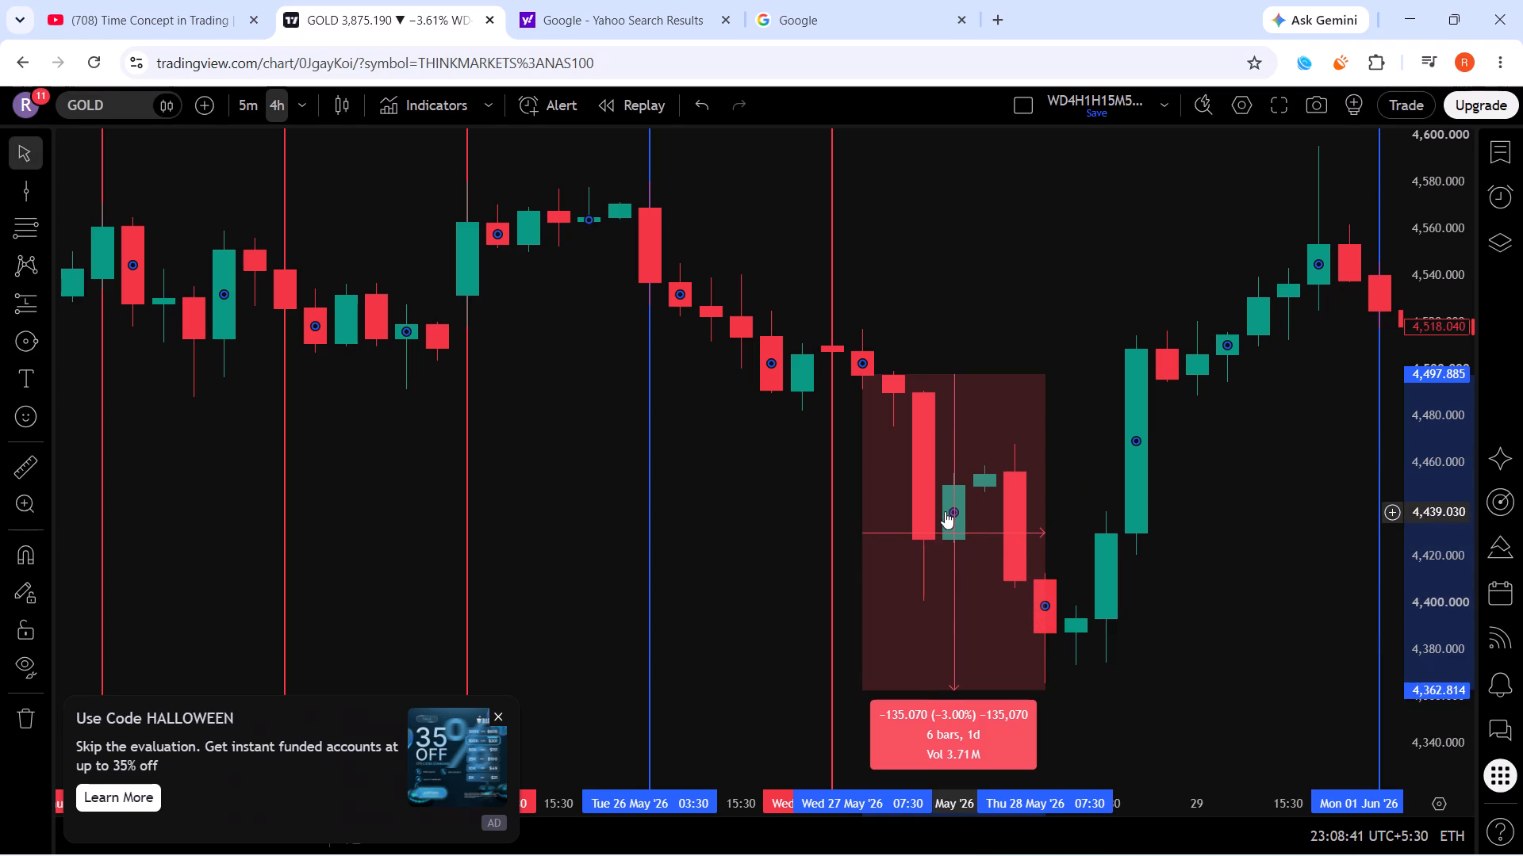
click(1220, 665)
Mark gold's 28 May 2026, 03:30 candle with a red vertical line.
click(35, 202)
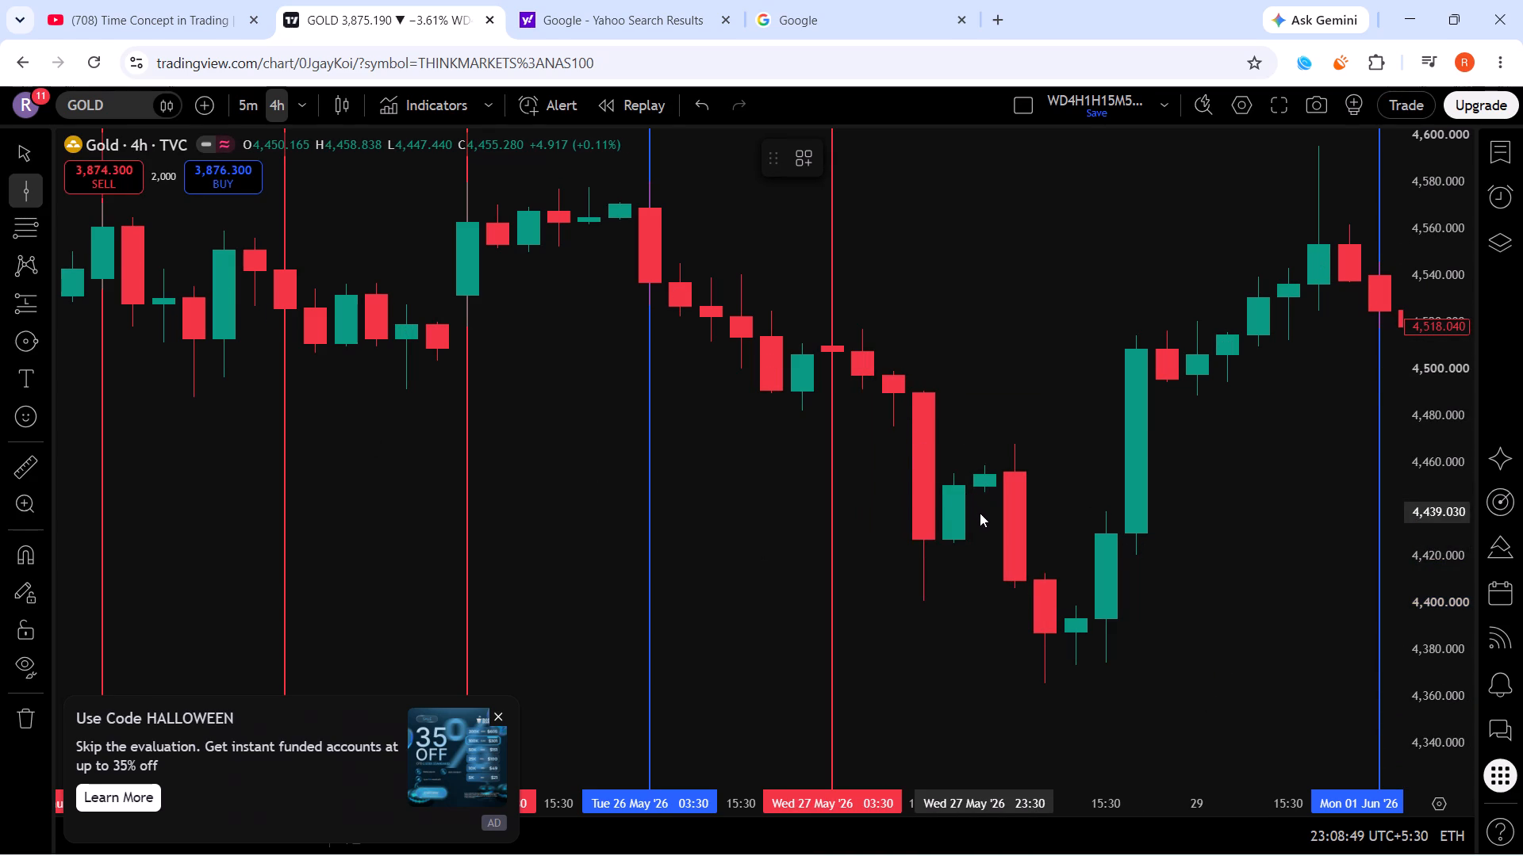
click(1020, 522)
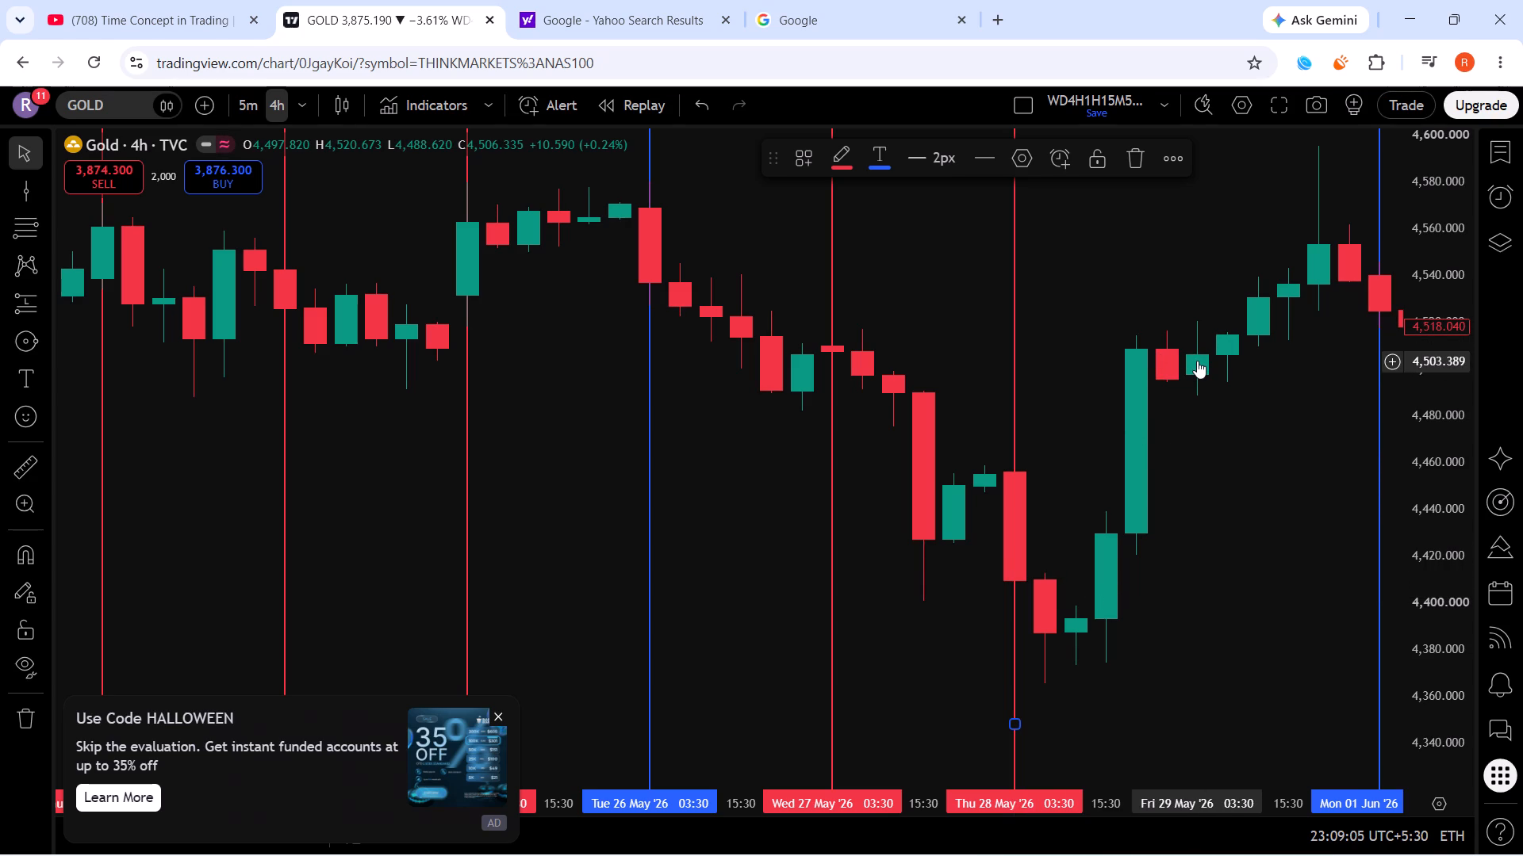
Measure gold's fall on 1 June 2026 from the blue 03:30 line to the low of the 15:30 candle.
scroll(1446, 394, down, 10)
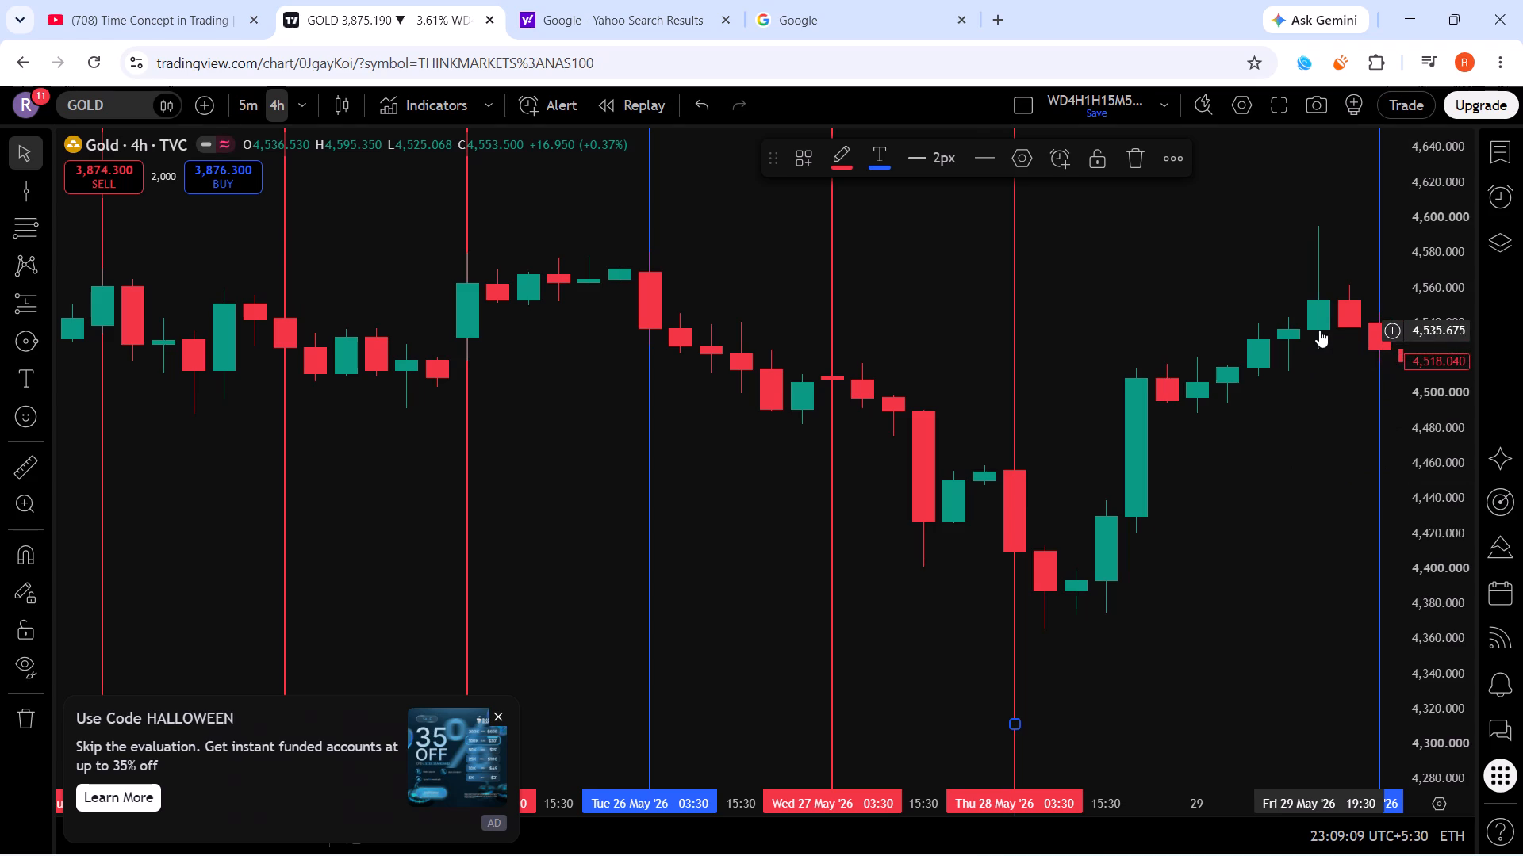
scroll(1323, 335, up, 3)
scroll(1325, 351, down, 6)
drag(1339, 394, 1148, 523)
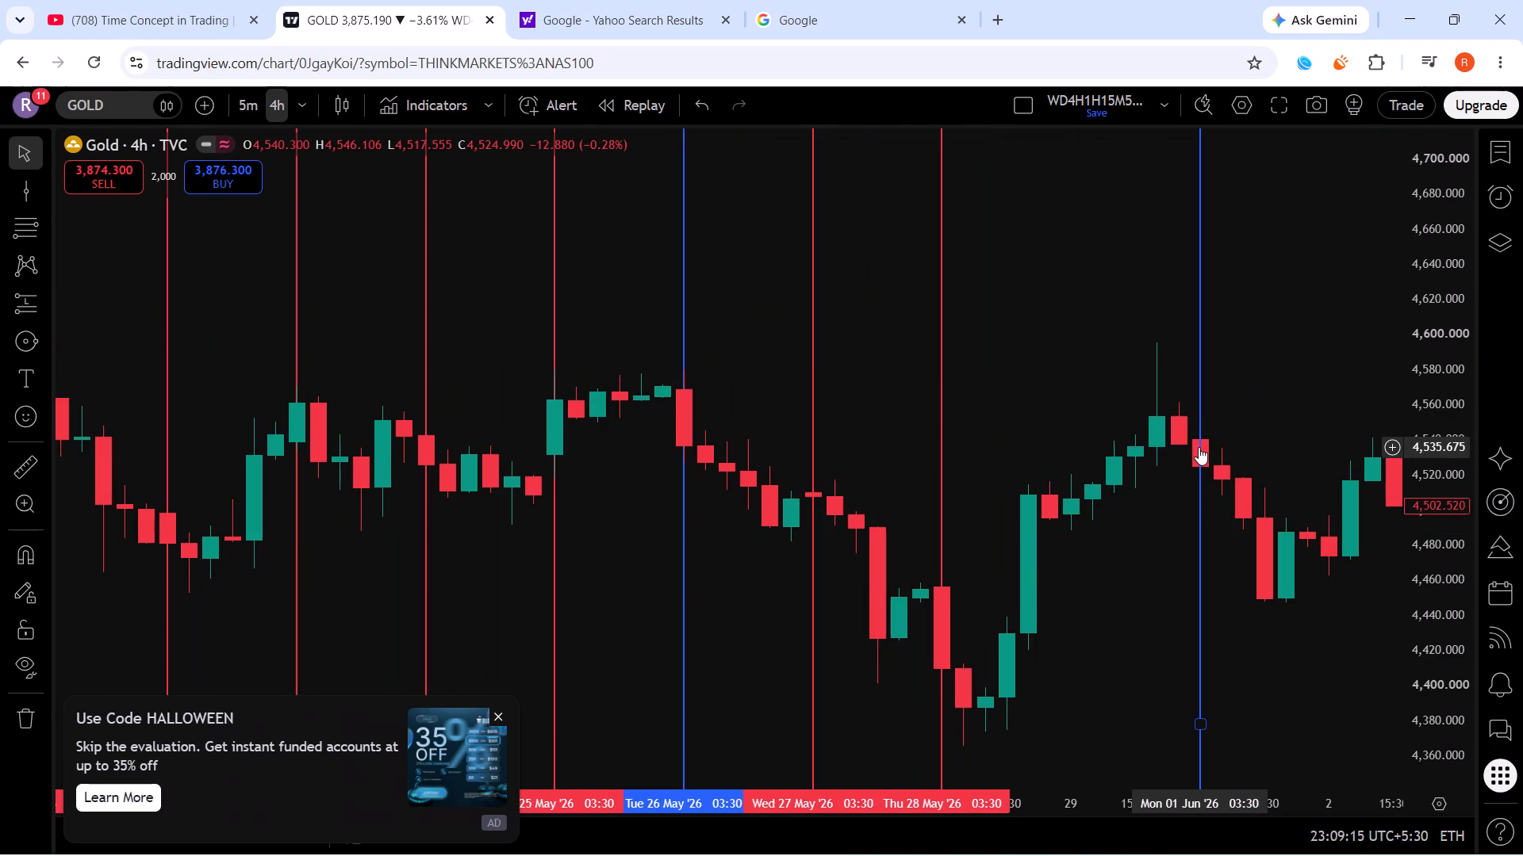
scroll(1408, 462, up, 4)
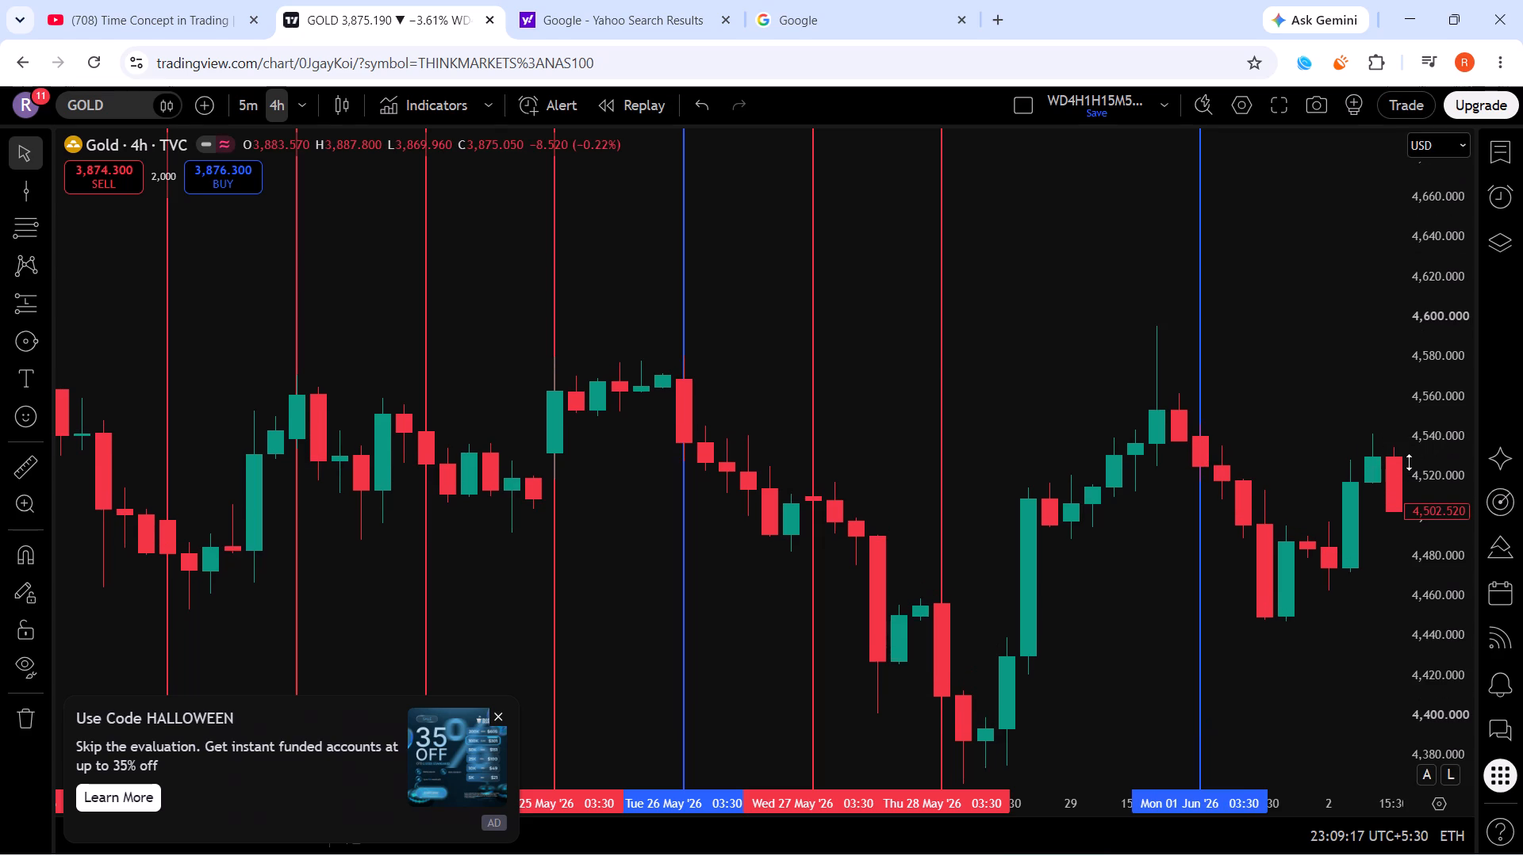
scroll(1362, 436, up, 4)
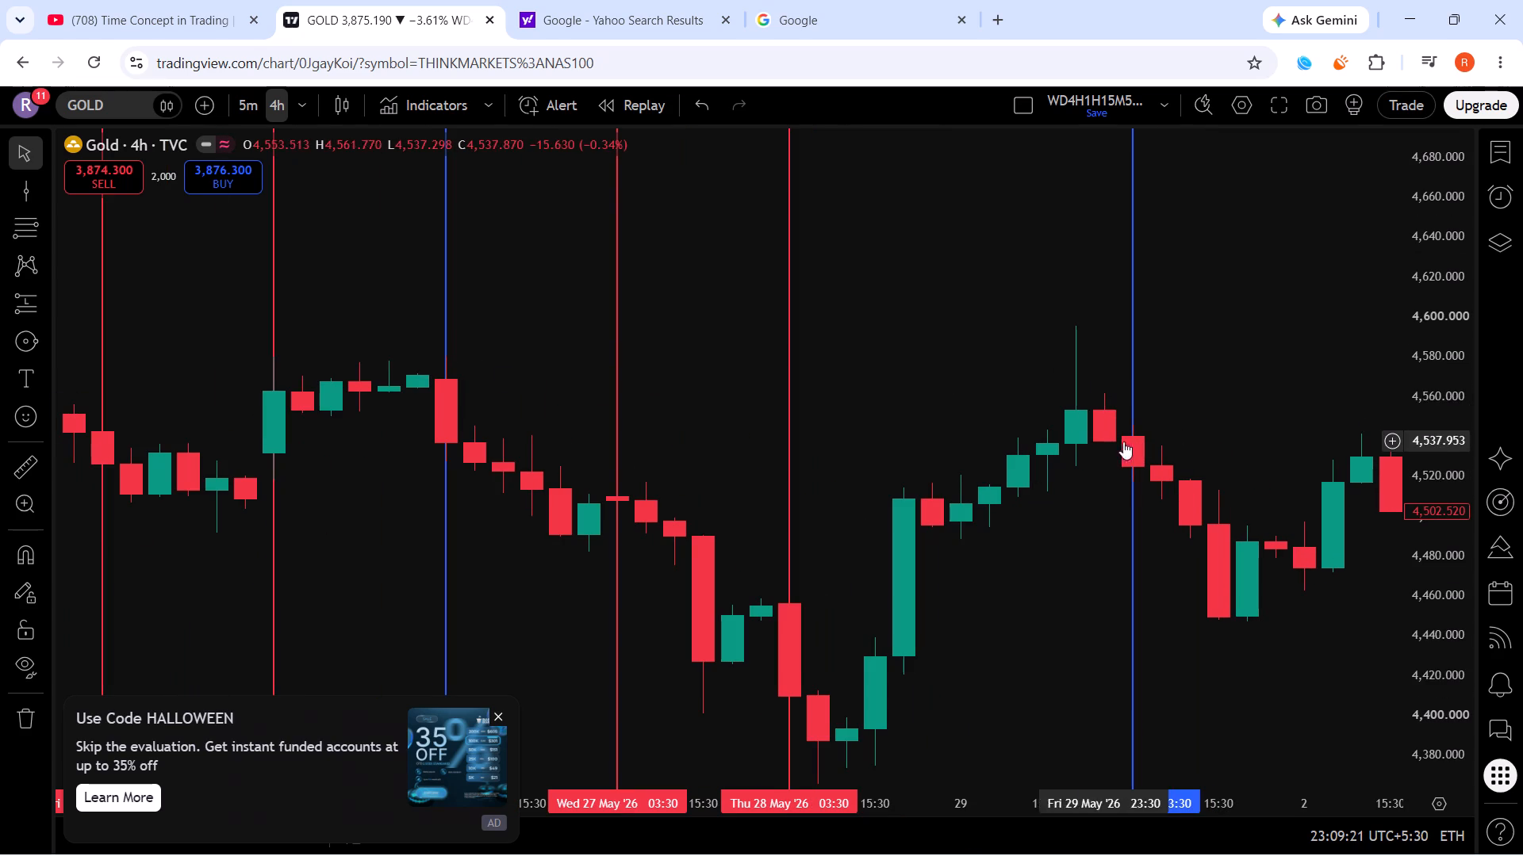
click(26, 483)
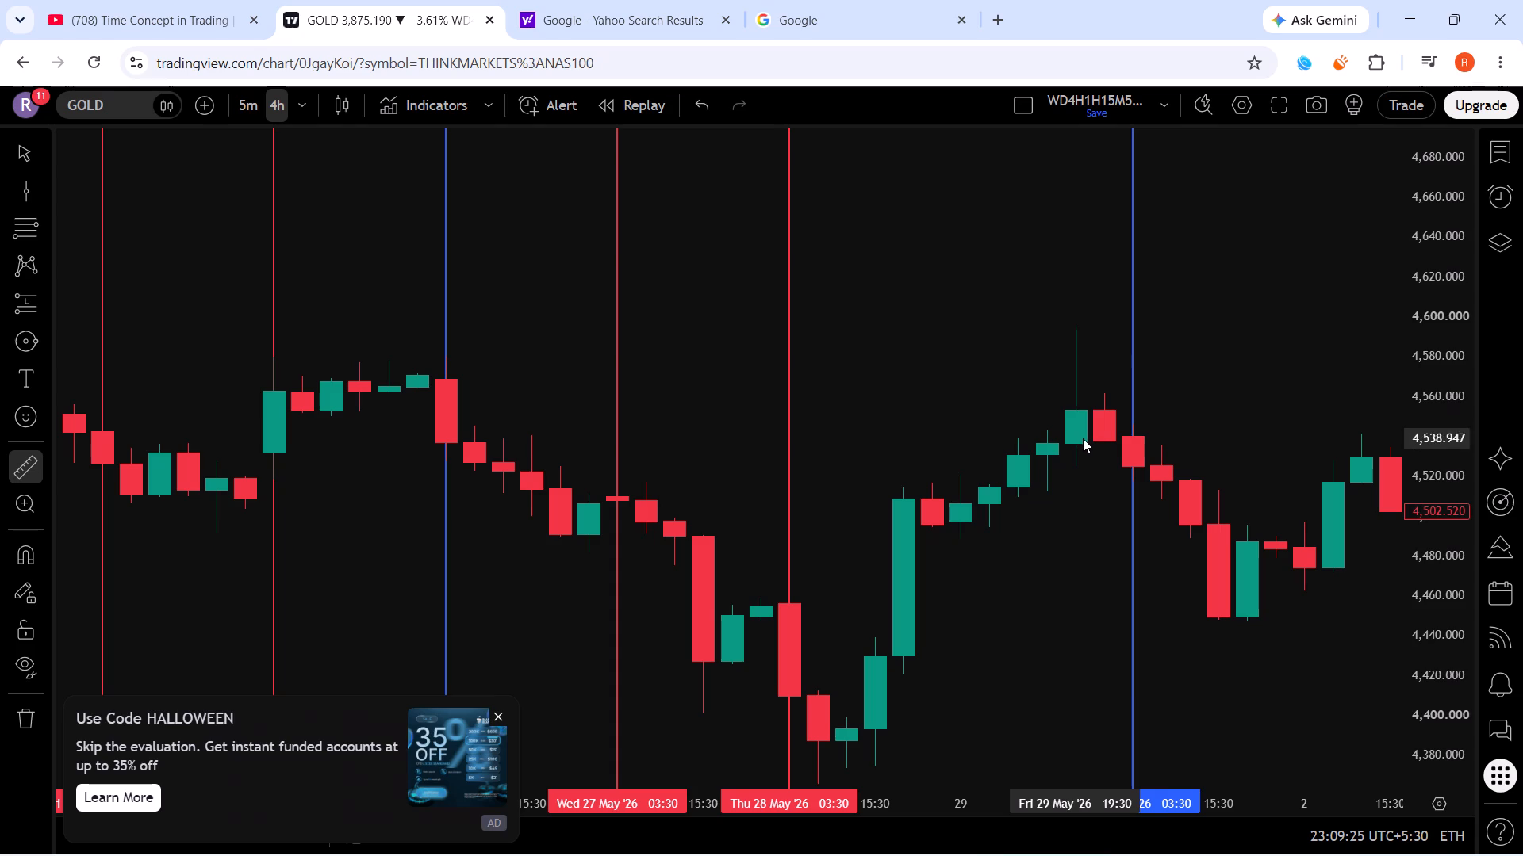
click(1130, 434)
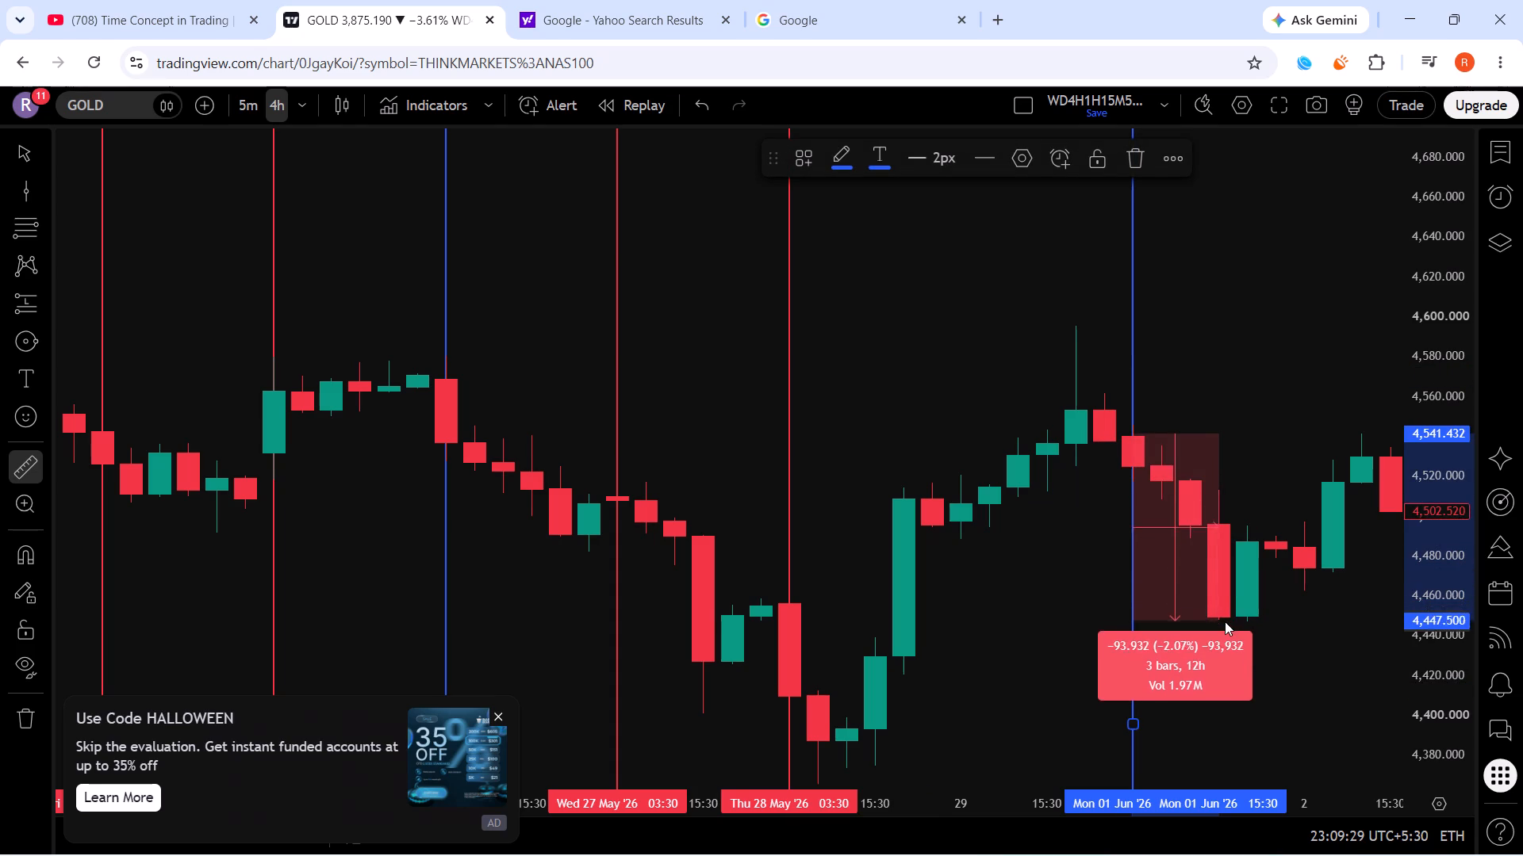
click(1222, 613)
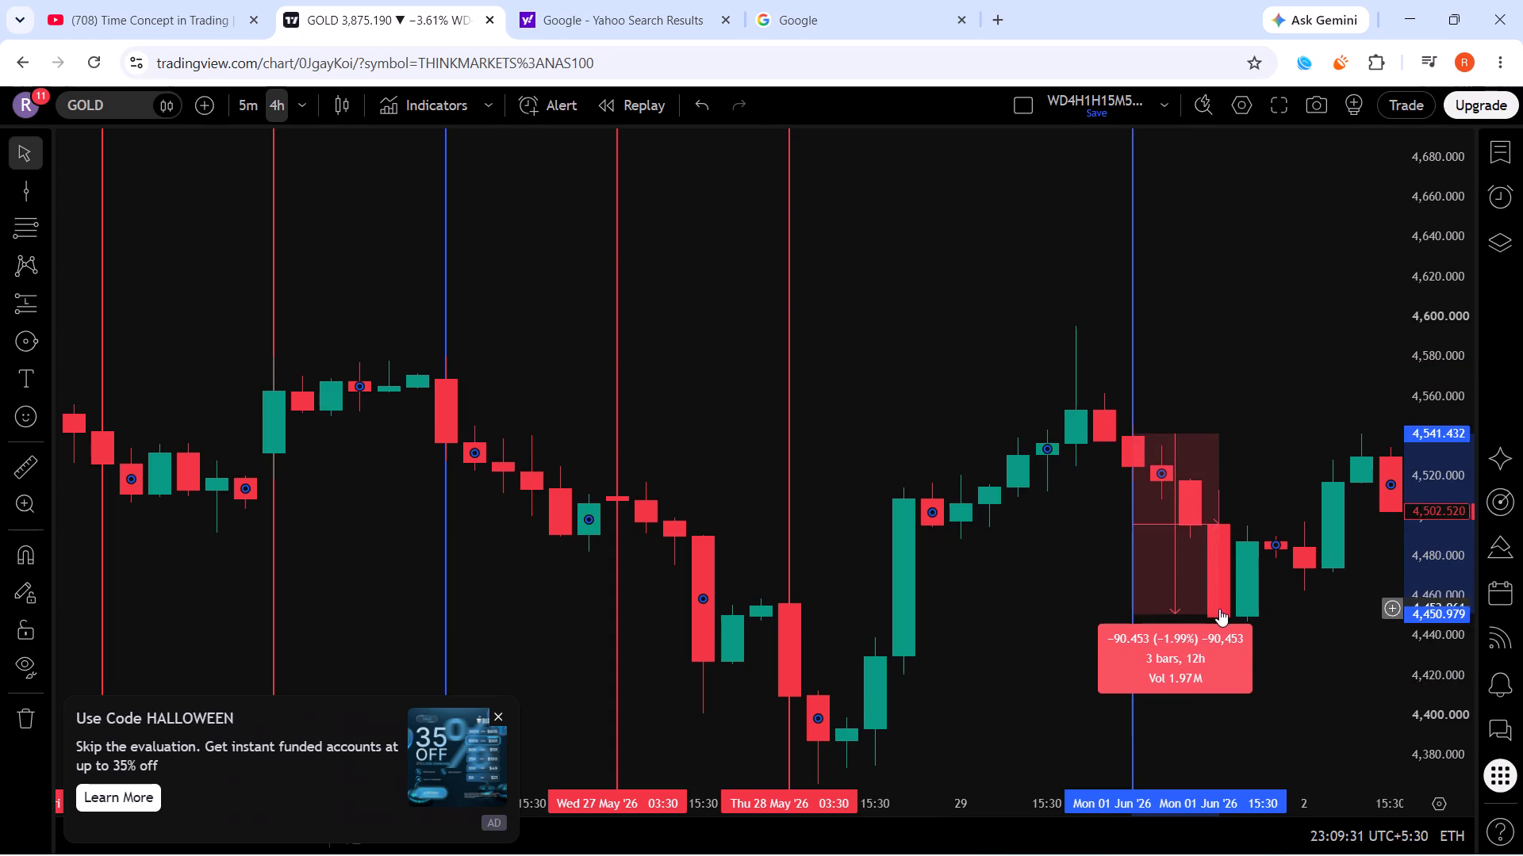
click(1291, 627)
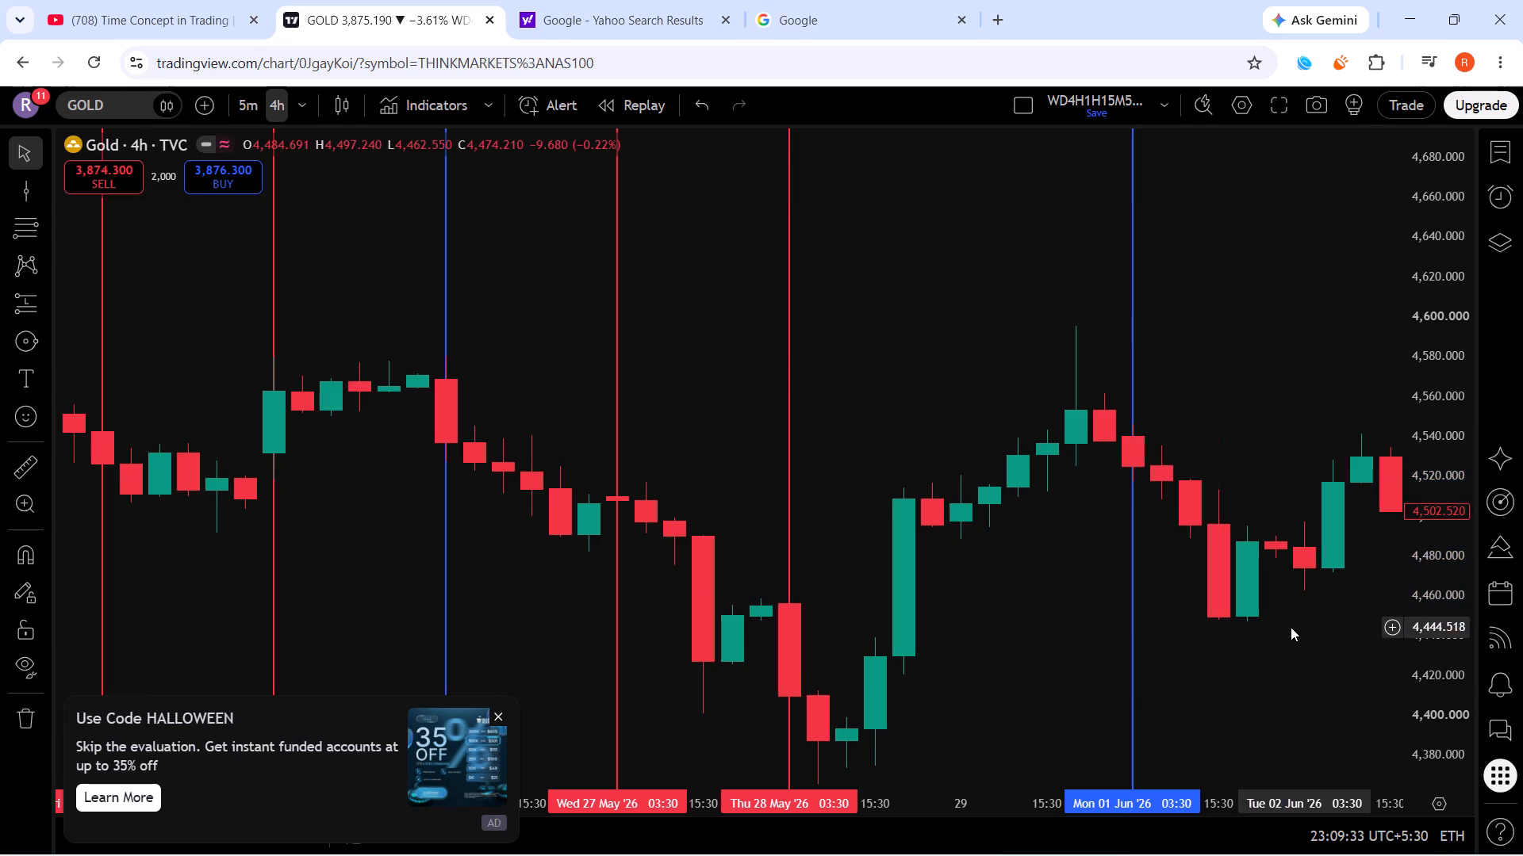
Examine gold's price action after the 1 June 2026 line up to about 10 June, and compare it with the marked late-May swings.
drag(1290, 628, 923, 631)
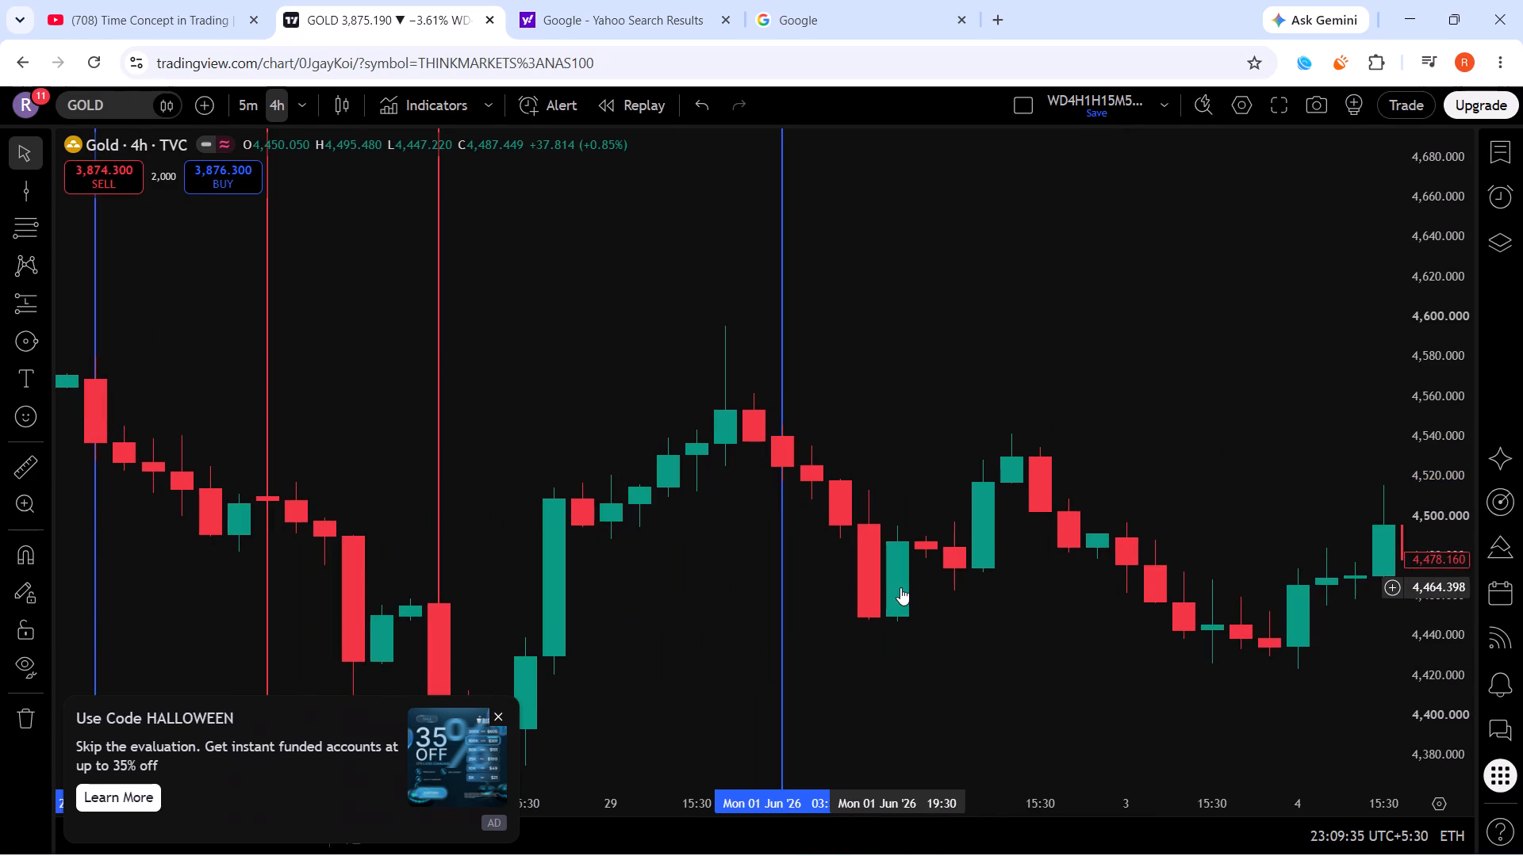
click(951, 570)
scroll(951, 570, down, 2)
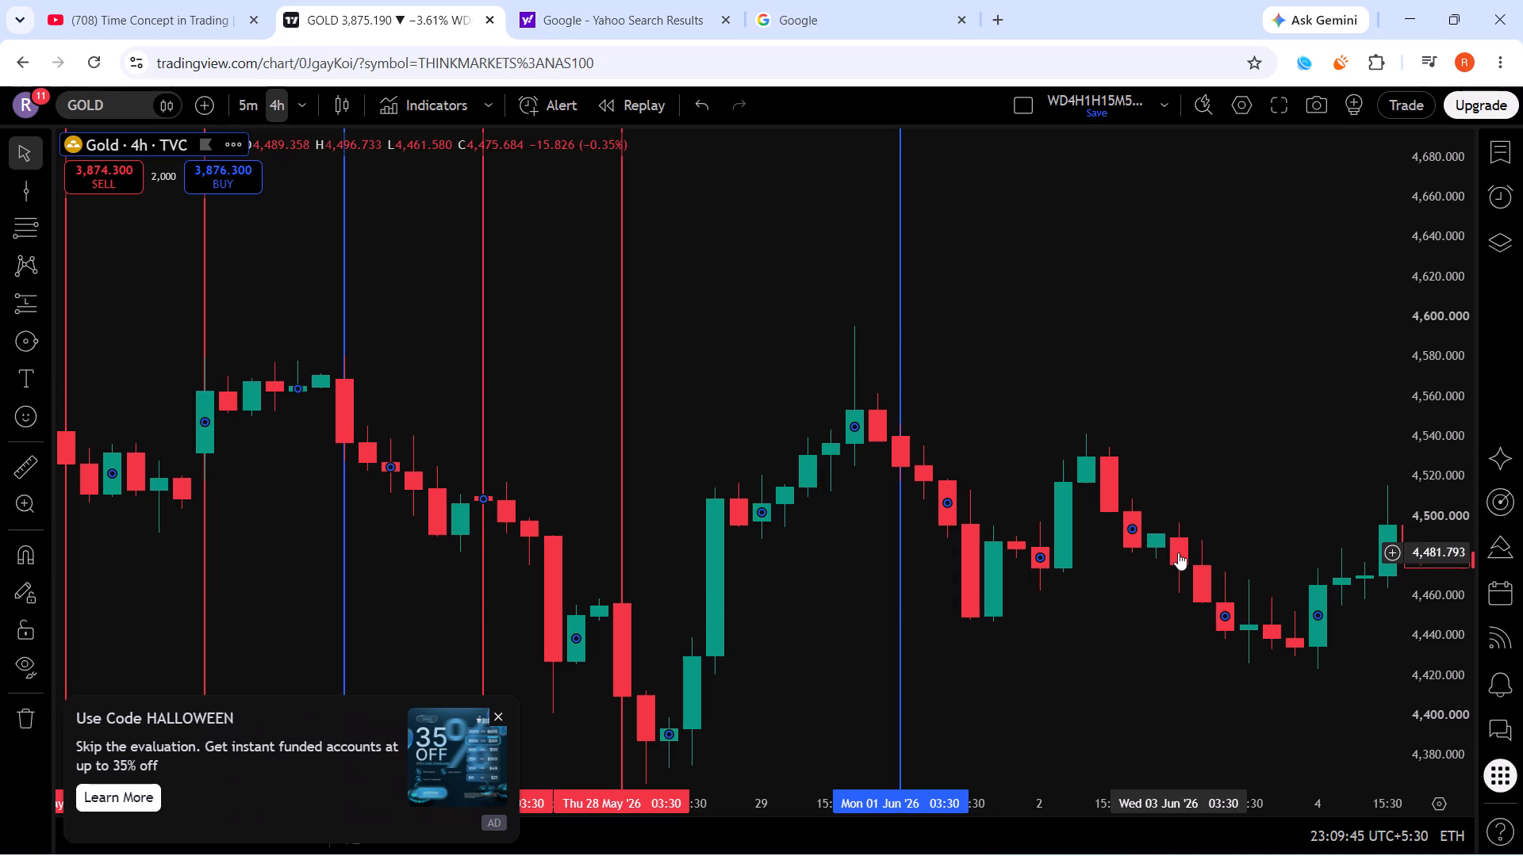
scroll(1174, 554, down, 4)
scroll(1289, 530, down, 1)
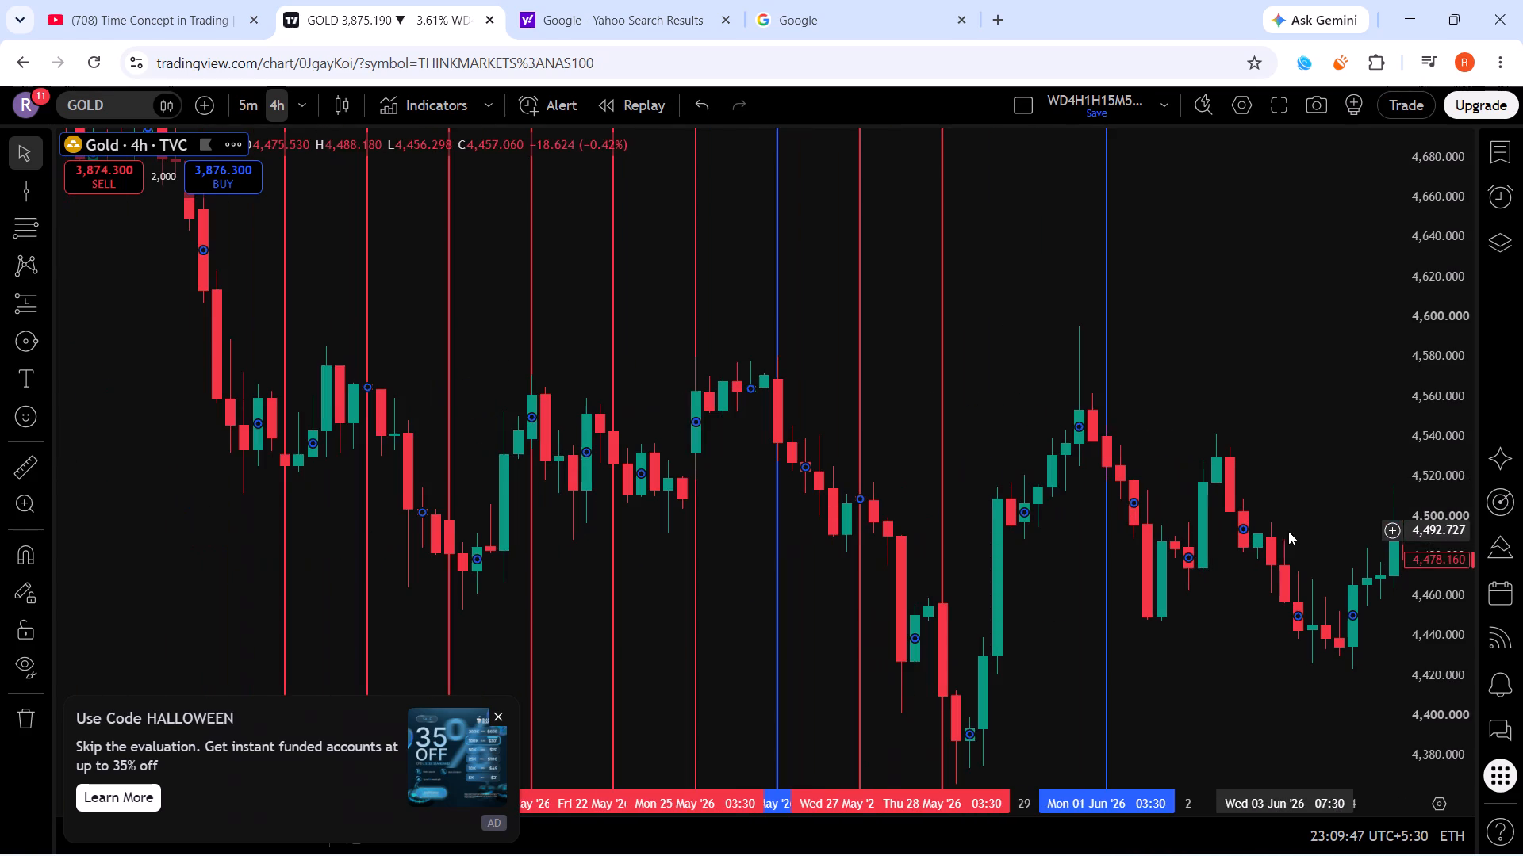
scroll(1283, 552, down, 1)
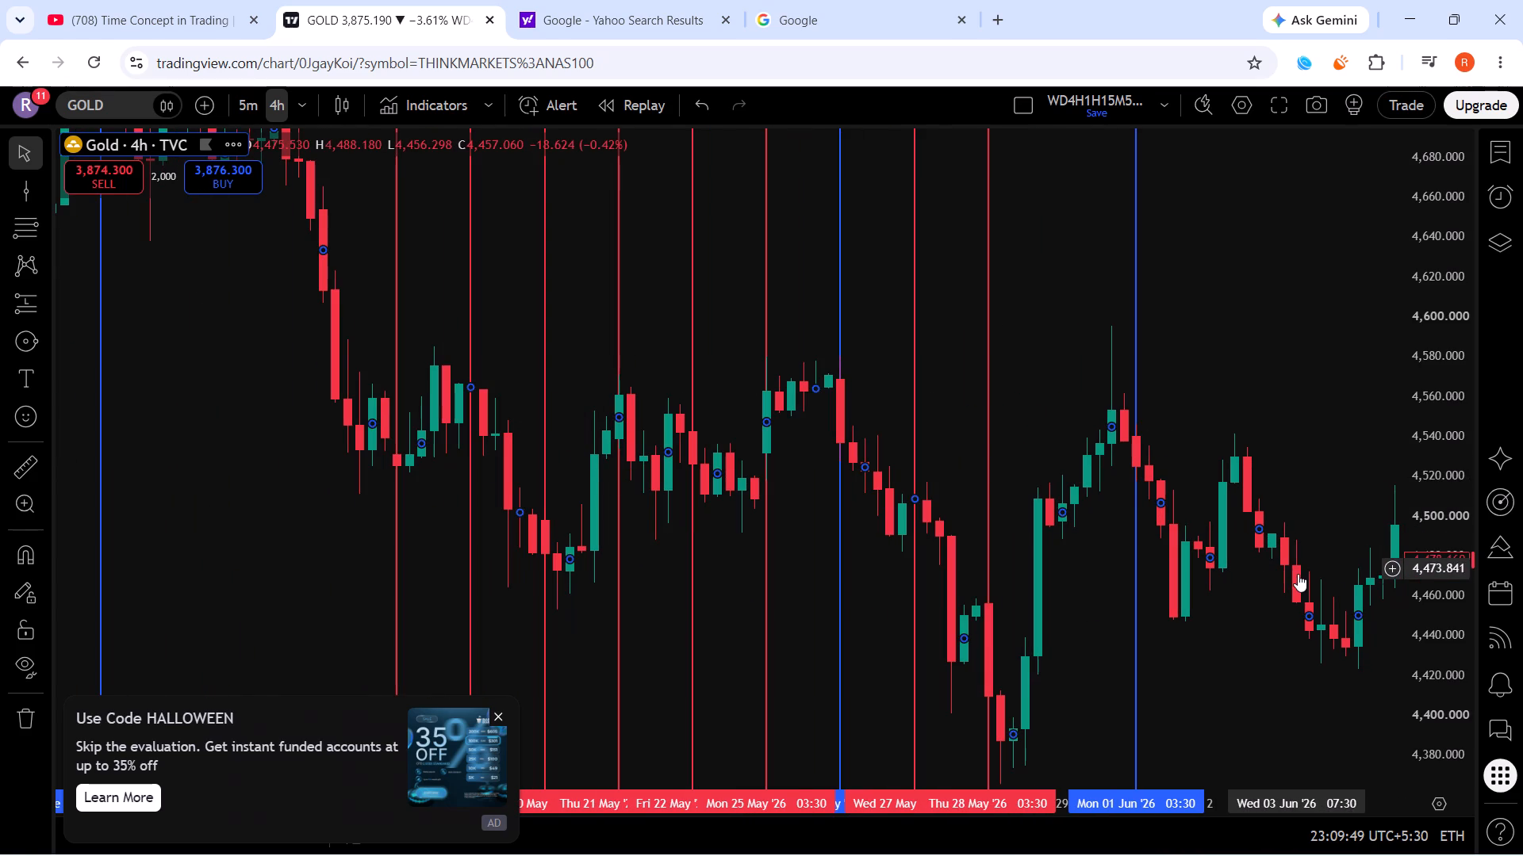
drag(1277, 674, 962, 602)
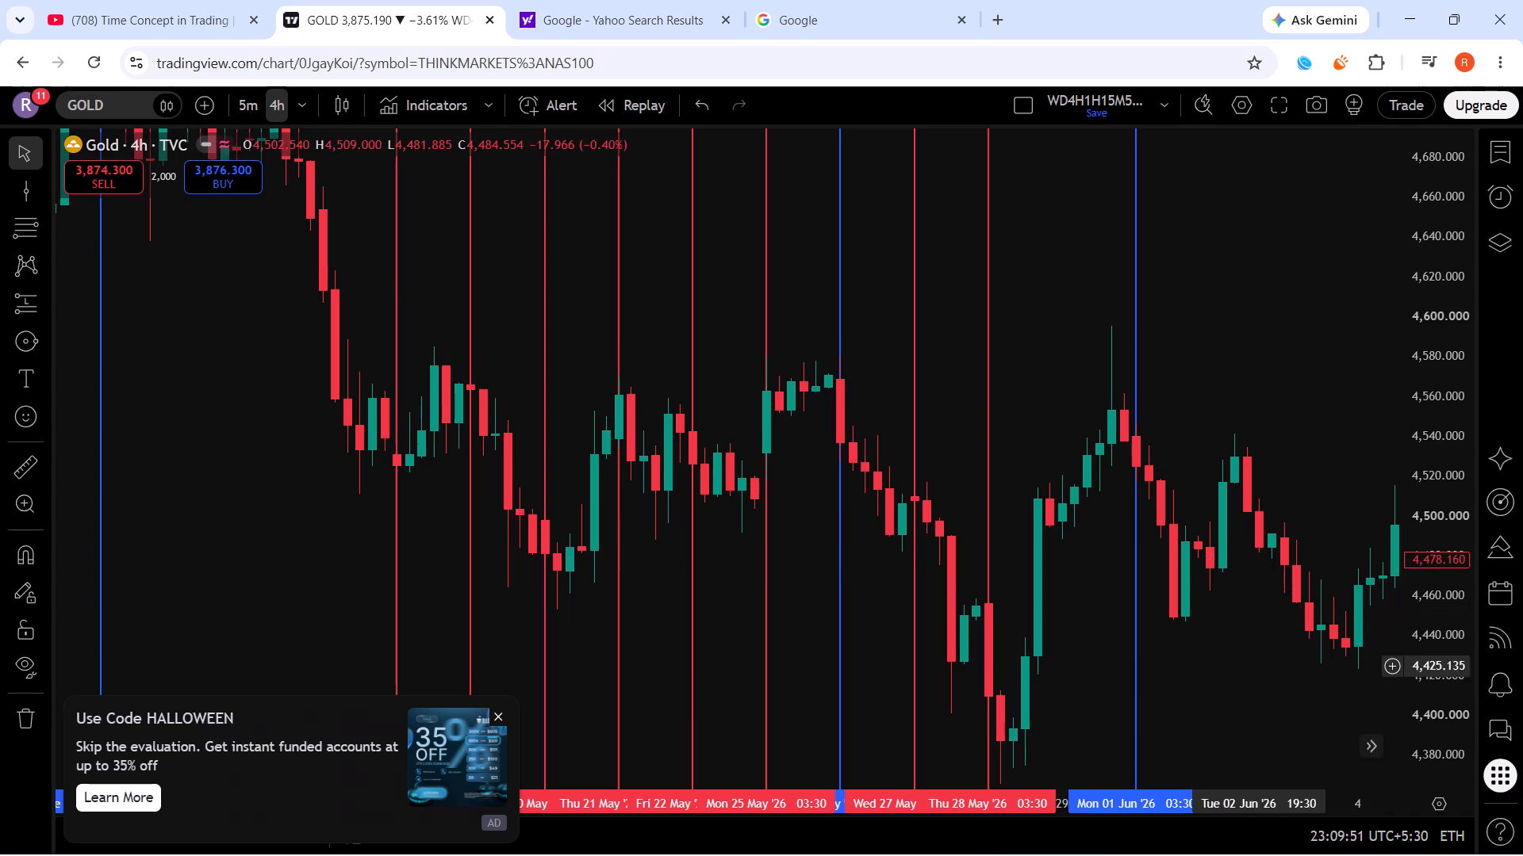
drag(962, 602, 943, 596)
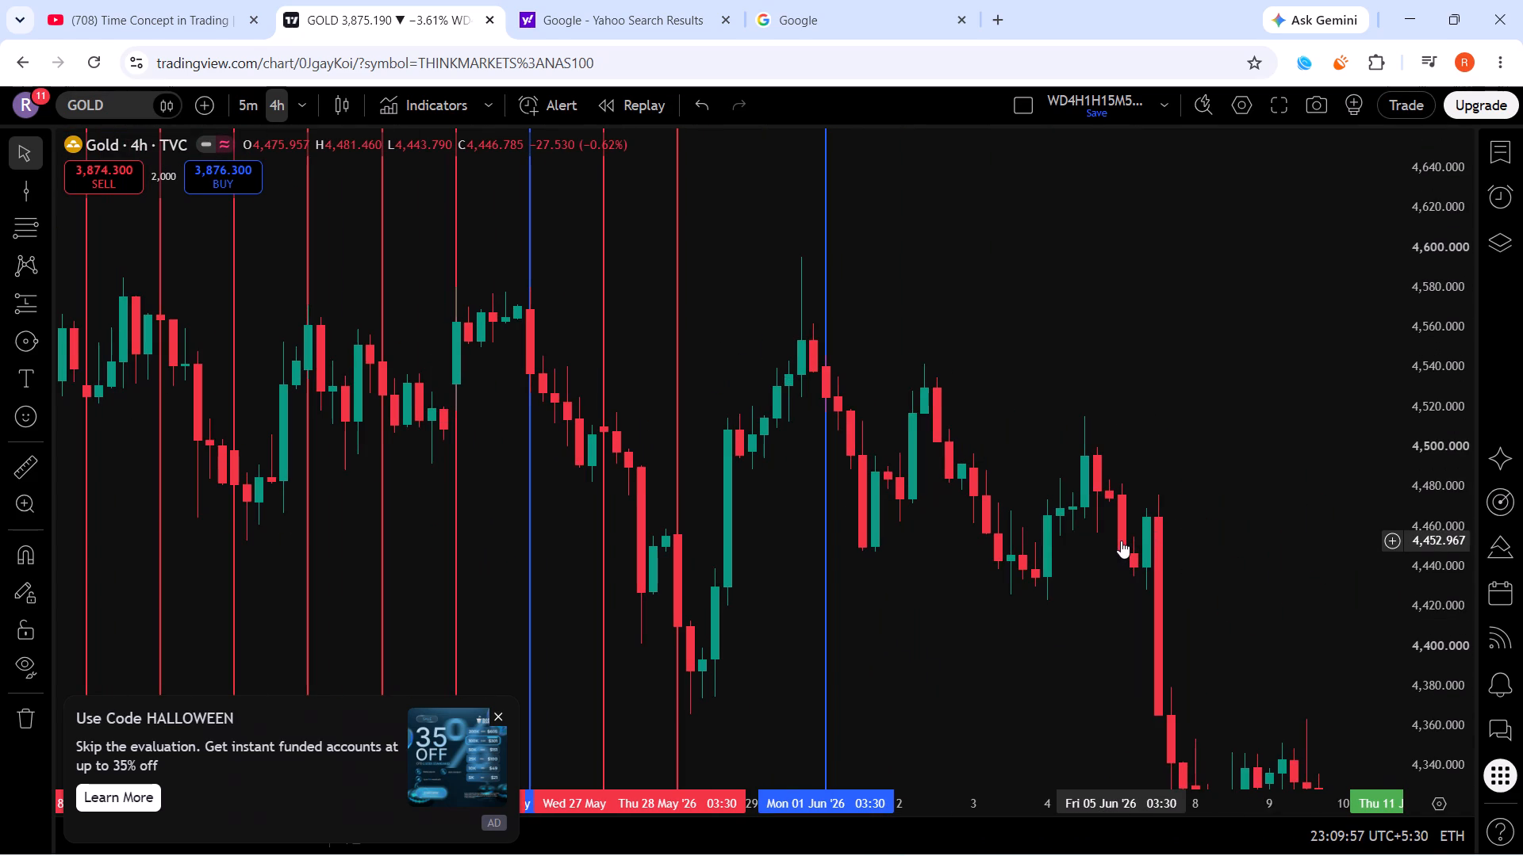
scroll(1121, 541, up, 8)
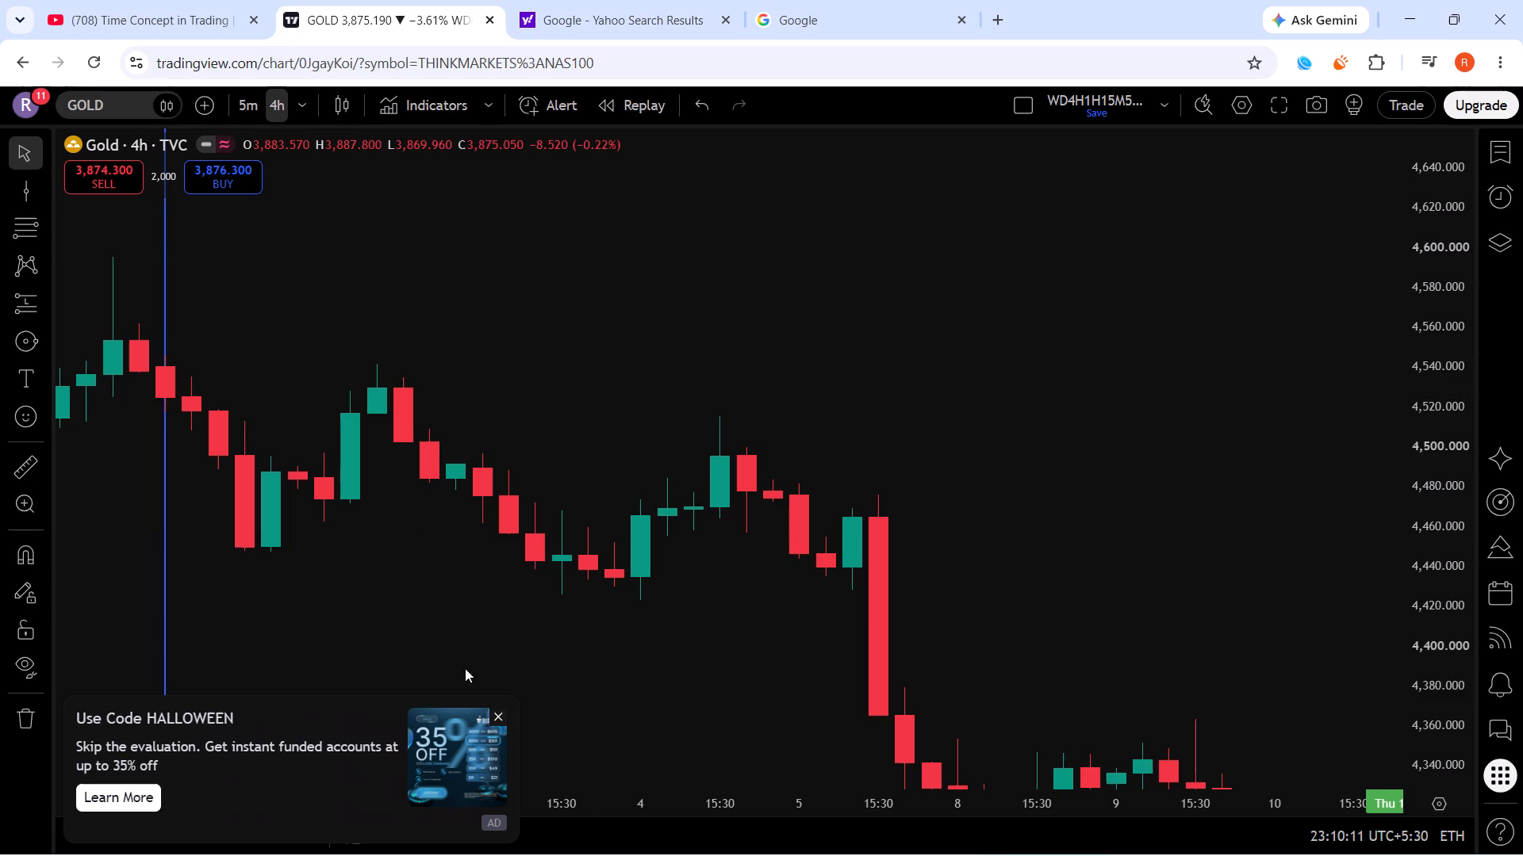
drag(446, 648, 1231, 647)
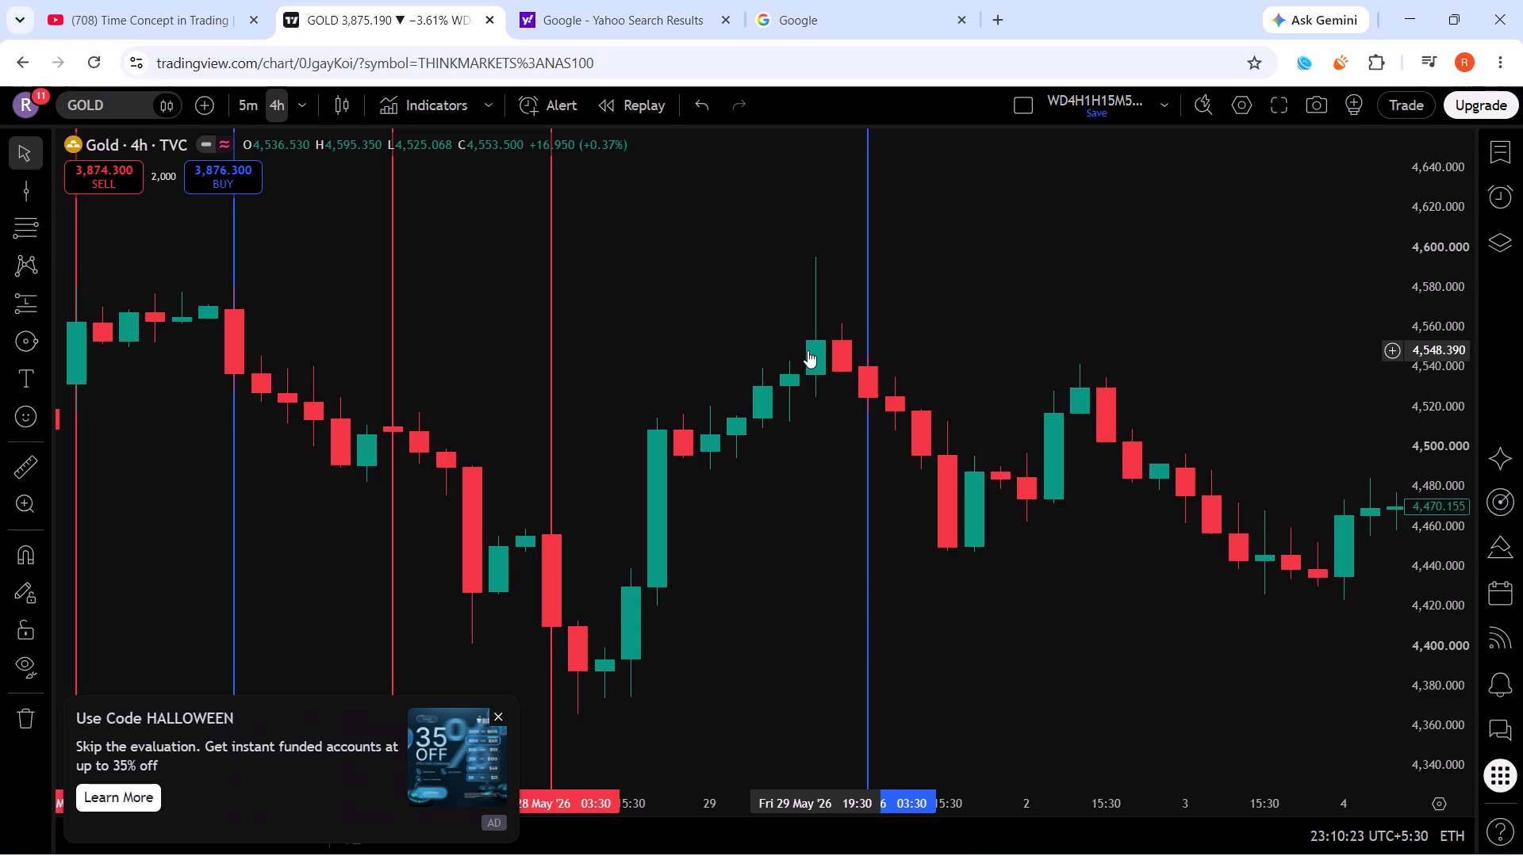
scroll(808, 350, down, 7)
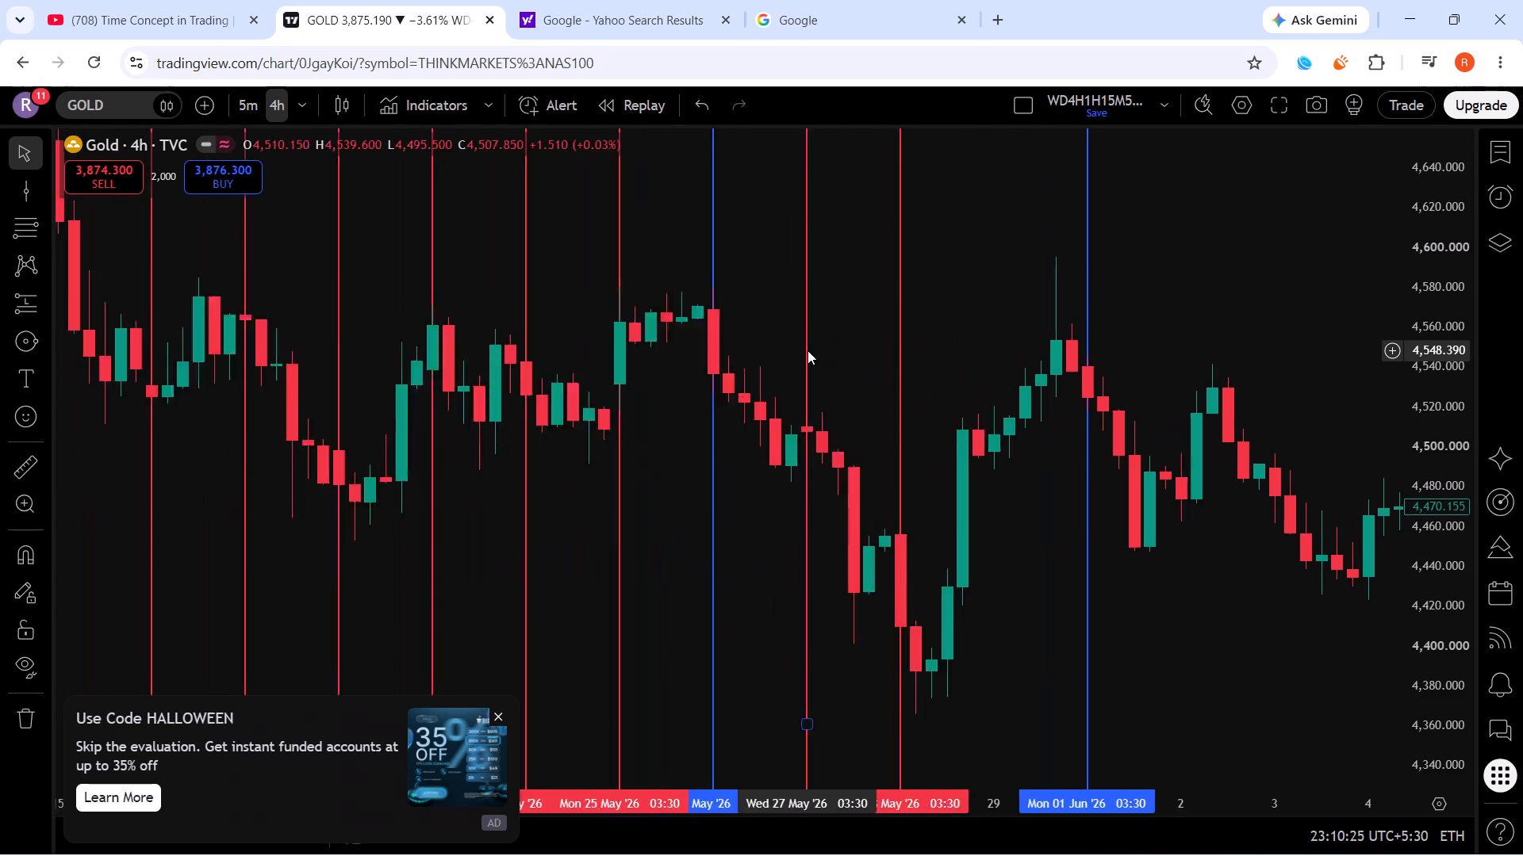
Examine gold's 4-hour candles from the marked May 2026 swings through the 1 June line to the green 11 June, 03:30 line.
scroll(808, 350, down, 5)
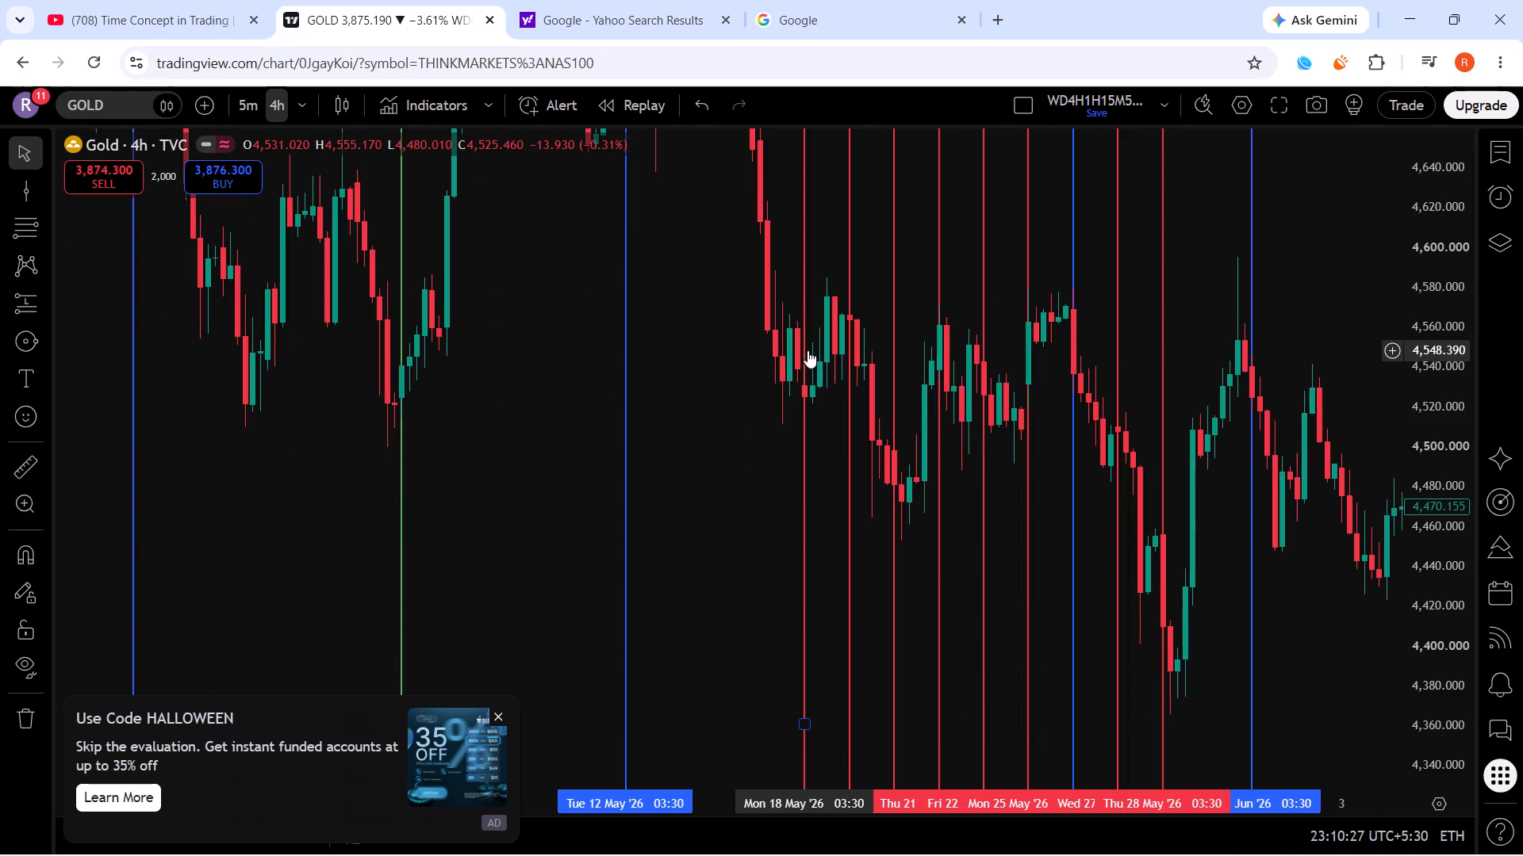
scroll(808, 350, up, 16)
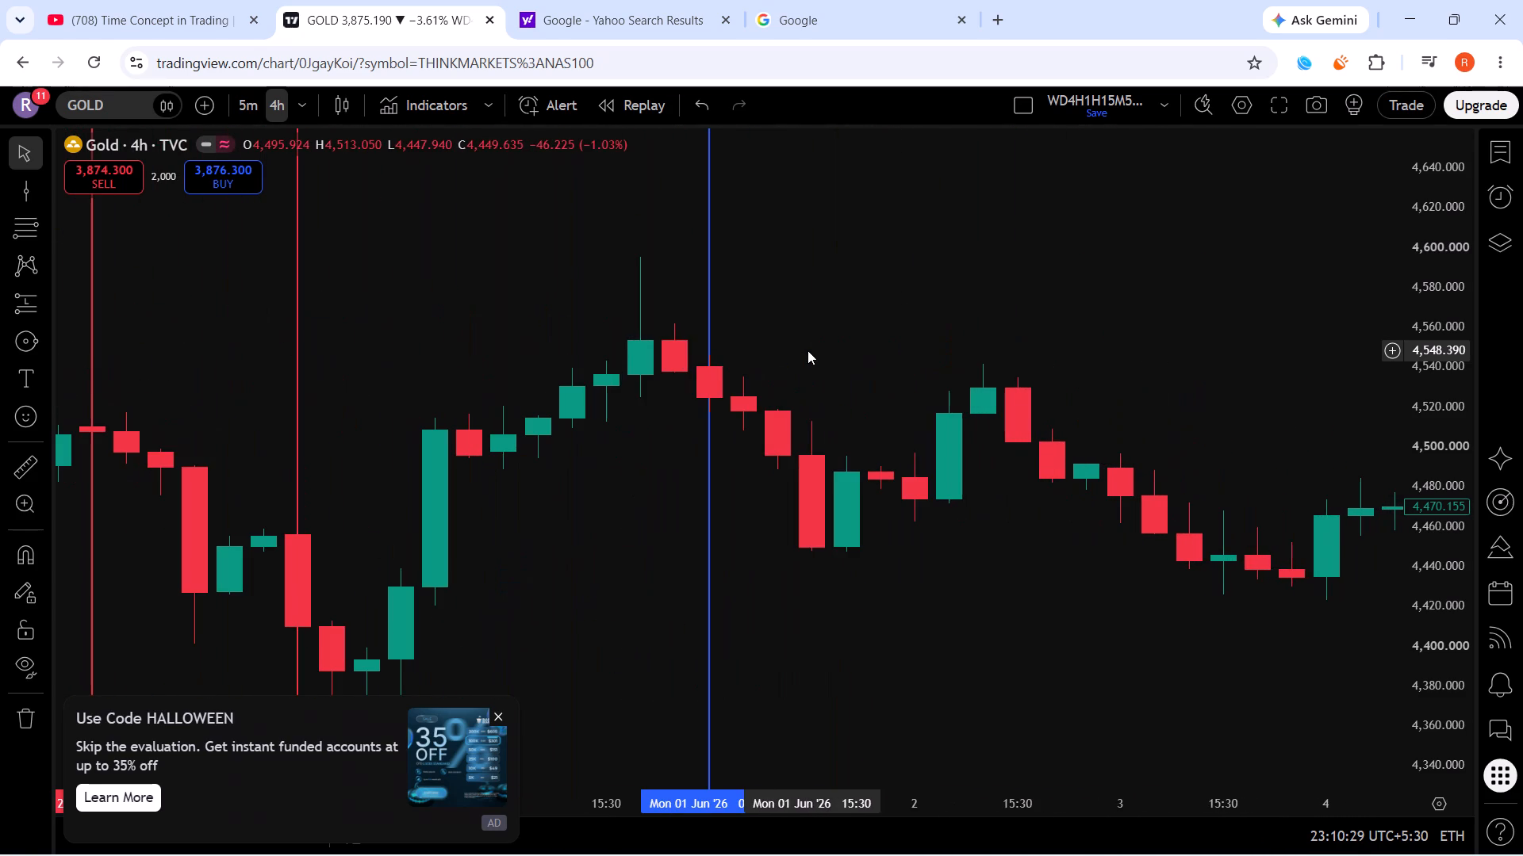
drag(1155, 350, 544, 357)
scroll(1434, 393, down, 8)
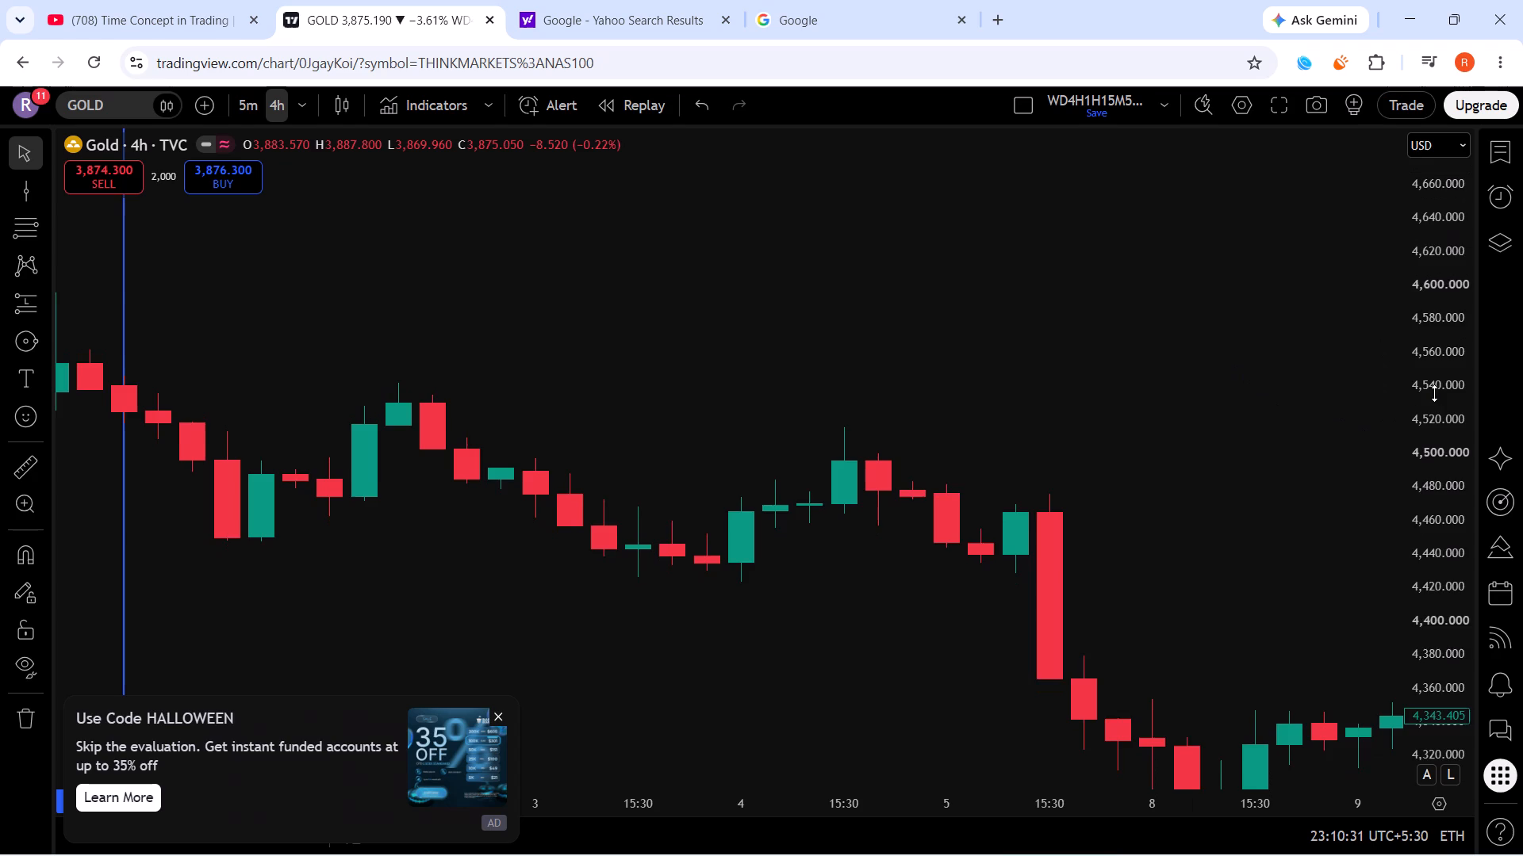
scroll(1434, 393, down, 20)
scroll(1434, 393, down, 1)
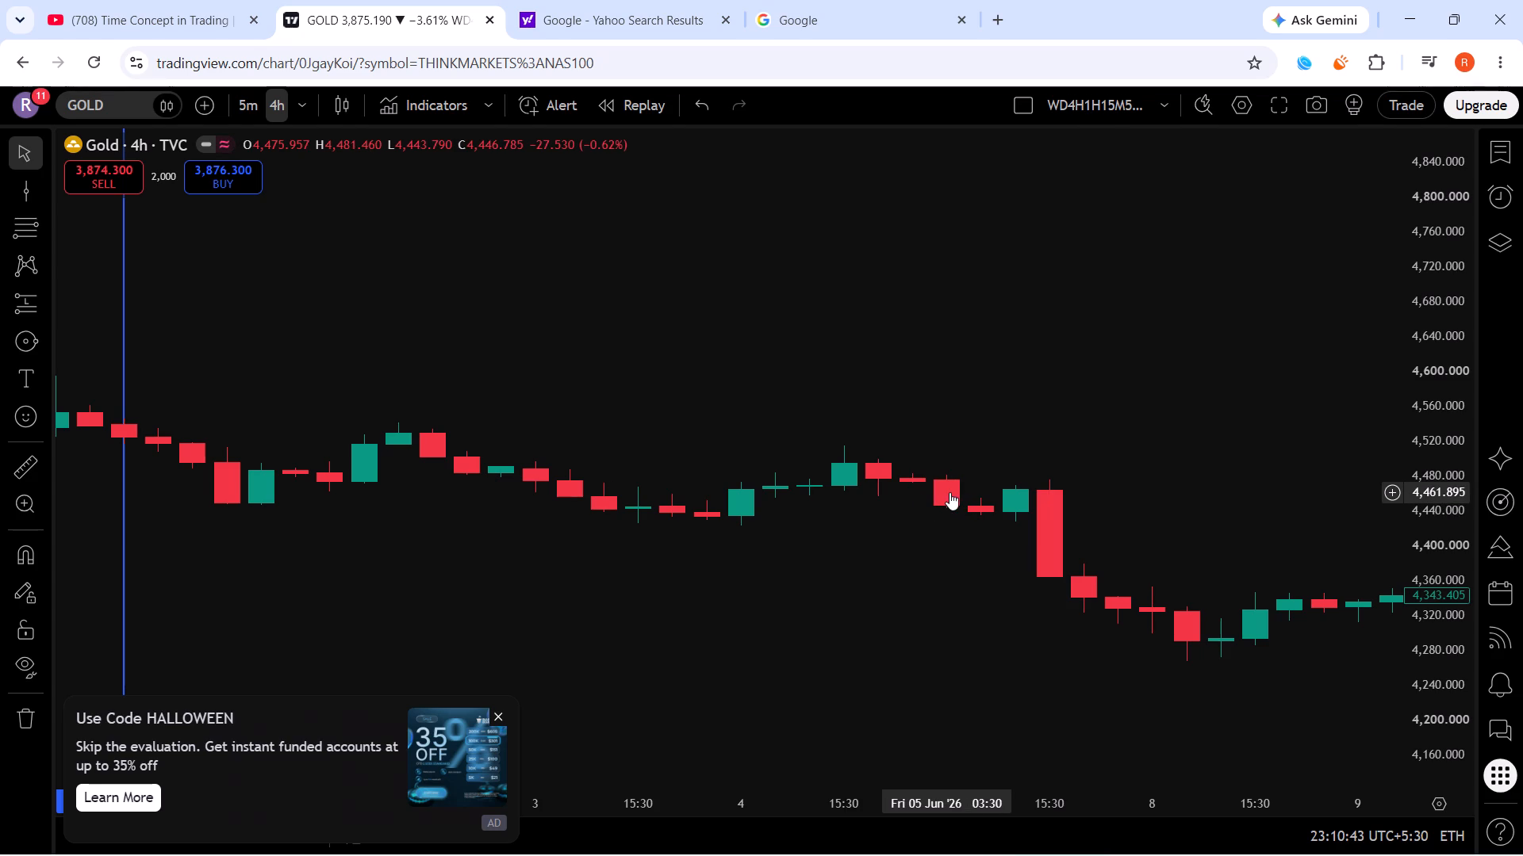
scroll(949, 492, down, 7)
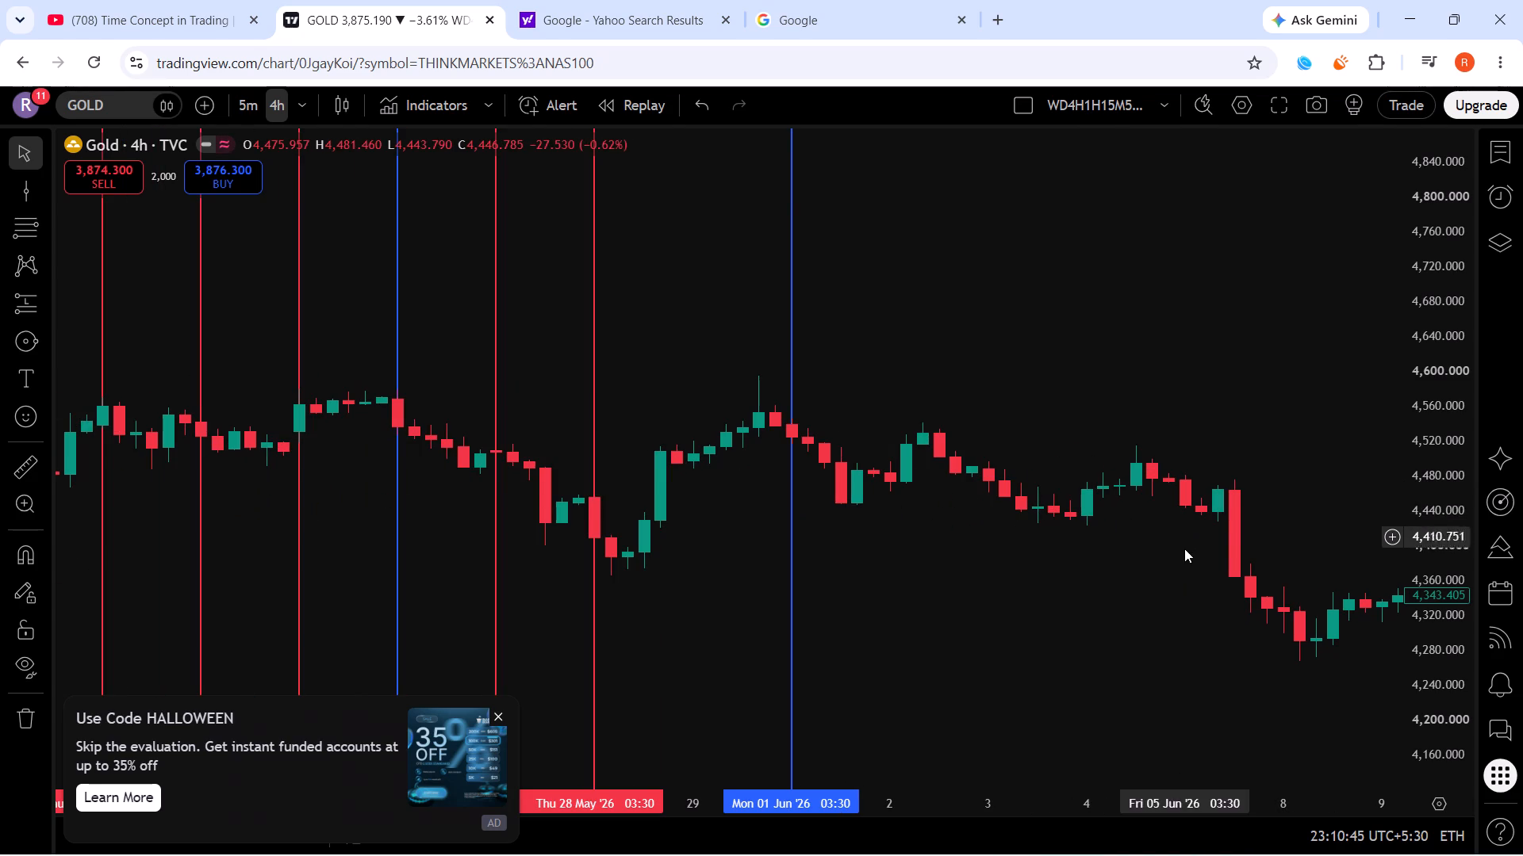
drag(1184, 548, 750, 525)
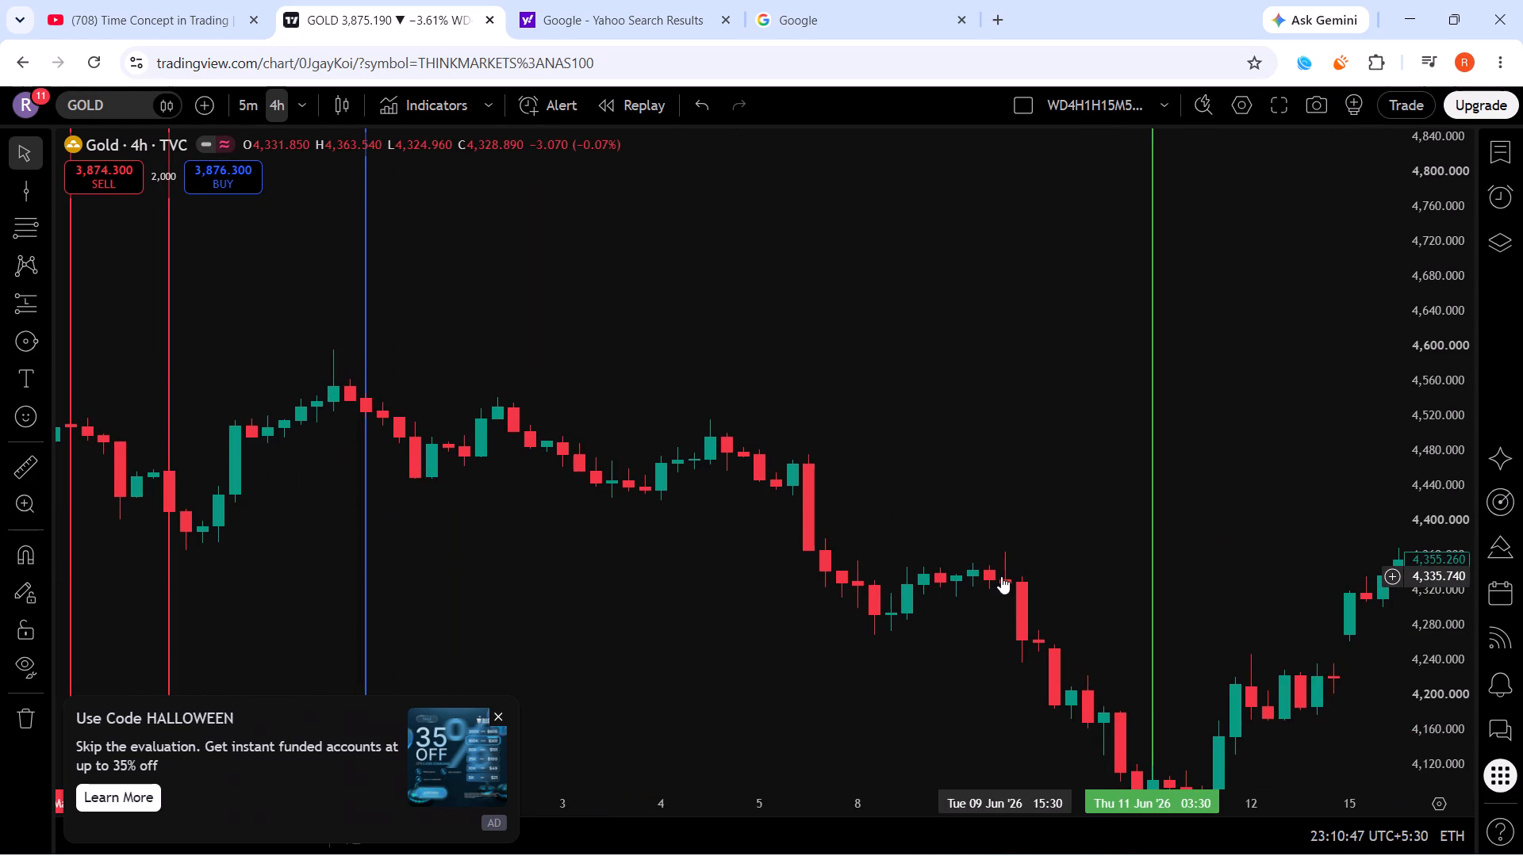
click(953, 571)
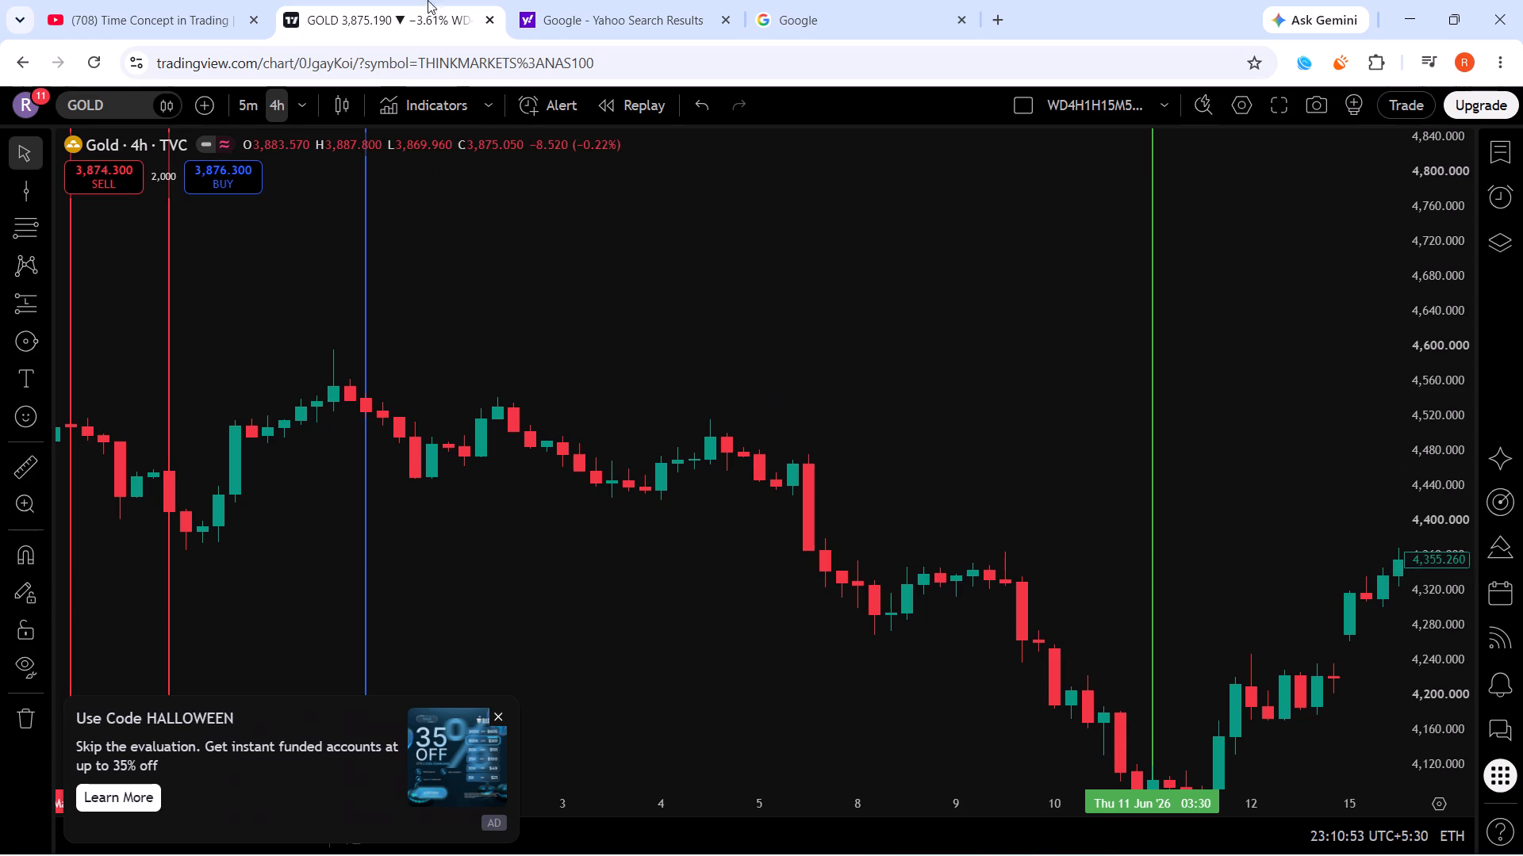
Close the gold chart, Yahoo, Google and YouTube course tabs, along with the remaining NAS100 chart window.
click(167, 9)
click(489, 14)
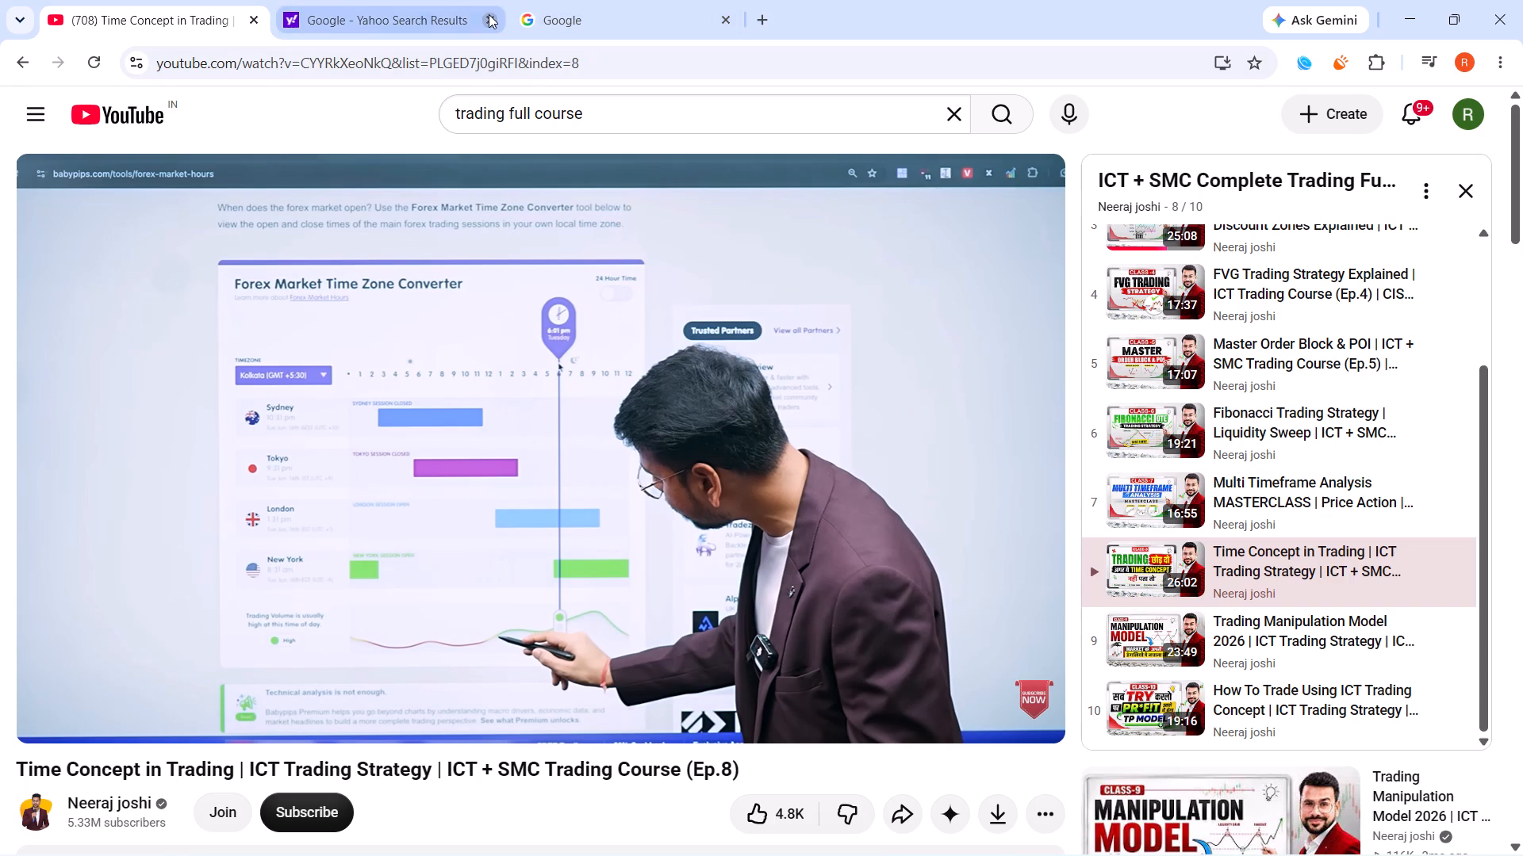
click(489, 14)
click(489, 14)
click(254, 18)
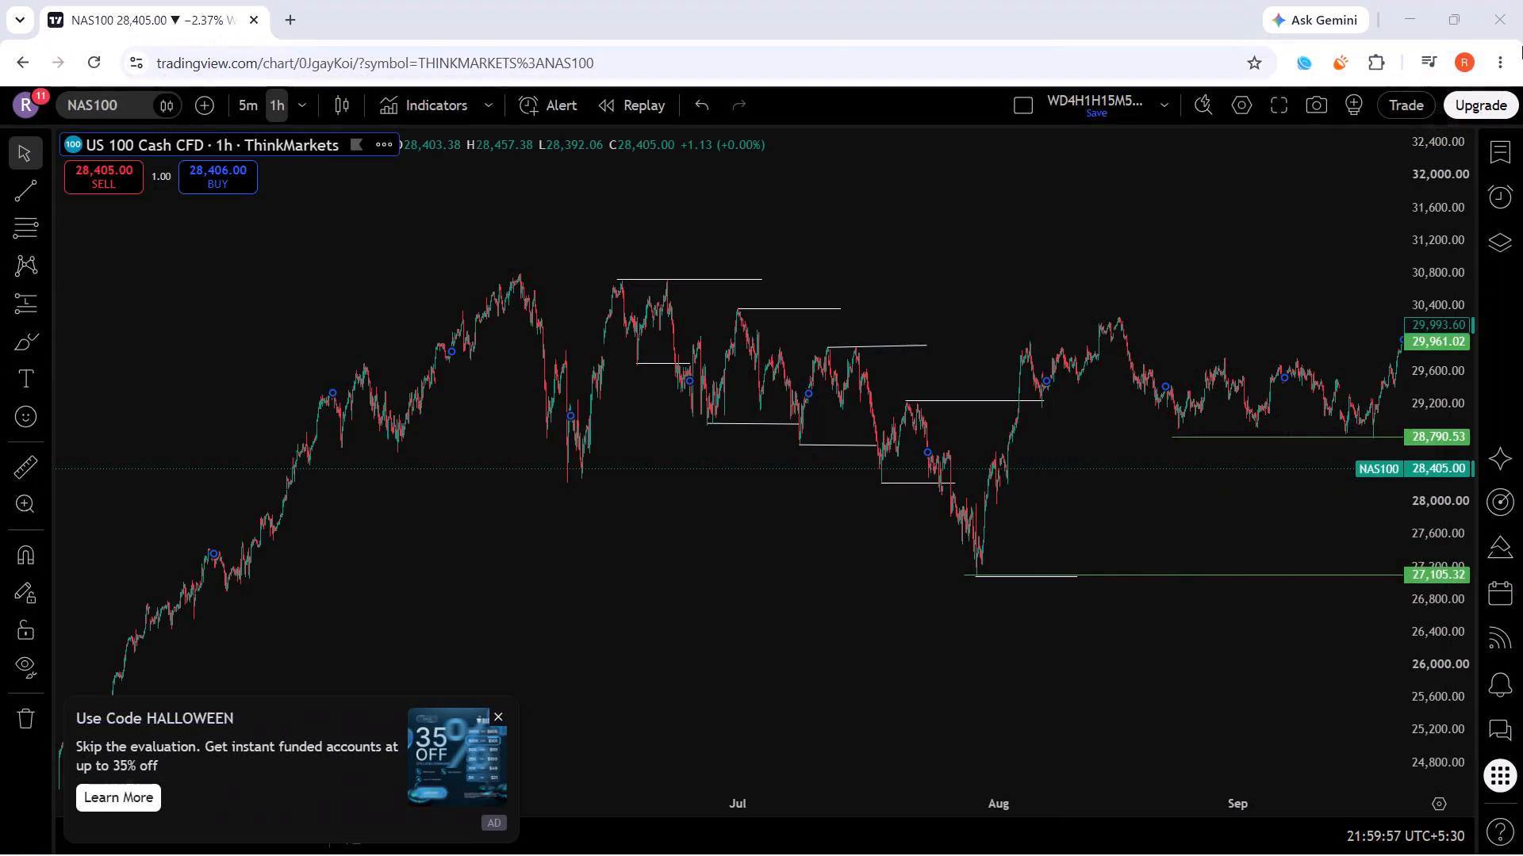
click(1522, 19)
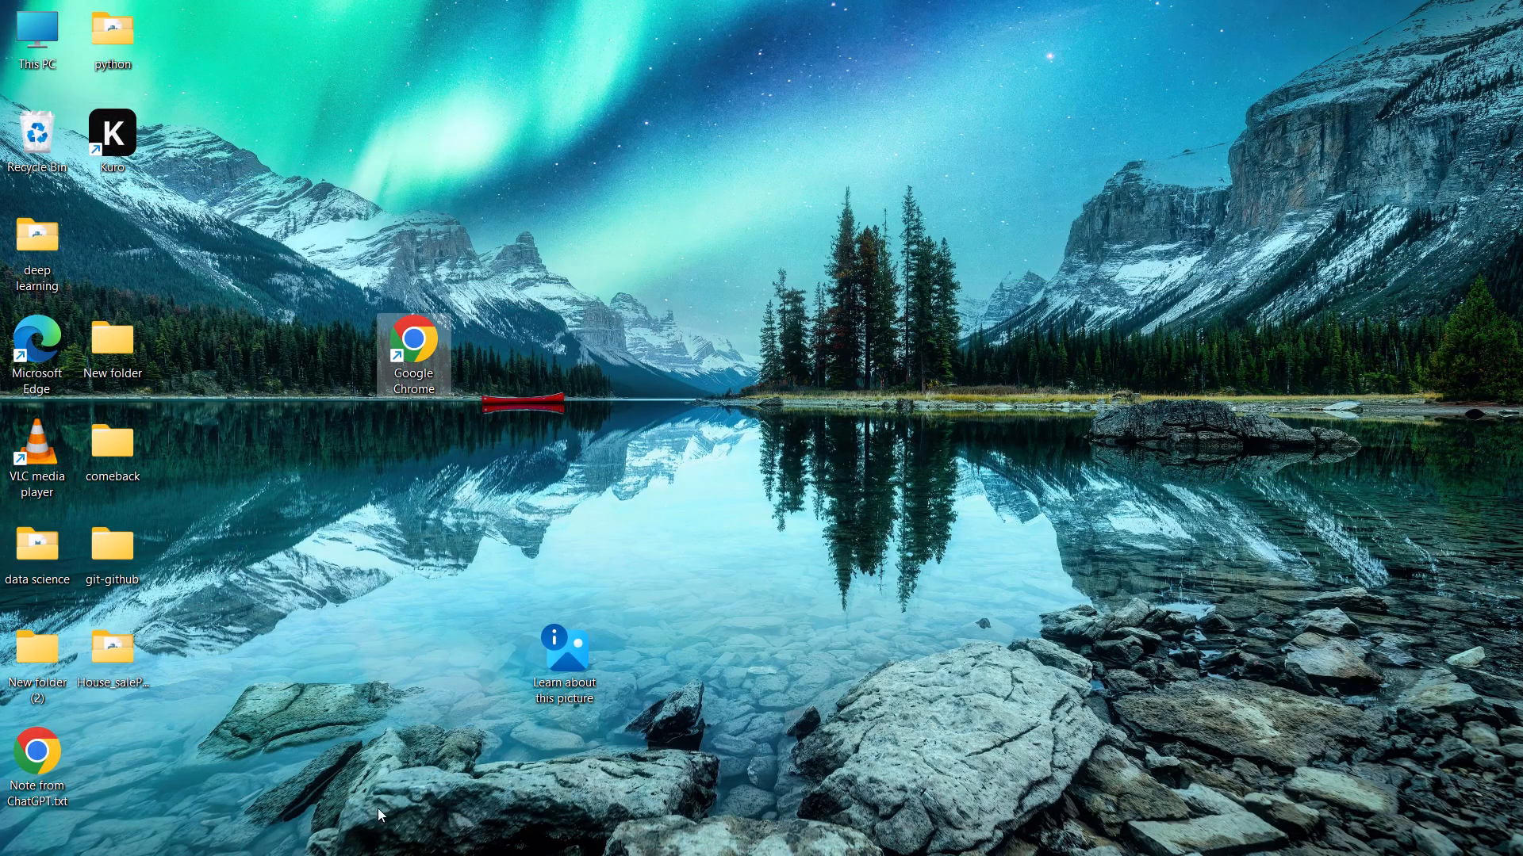
Shut down the computer.
click(509, 835)
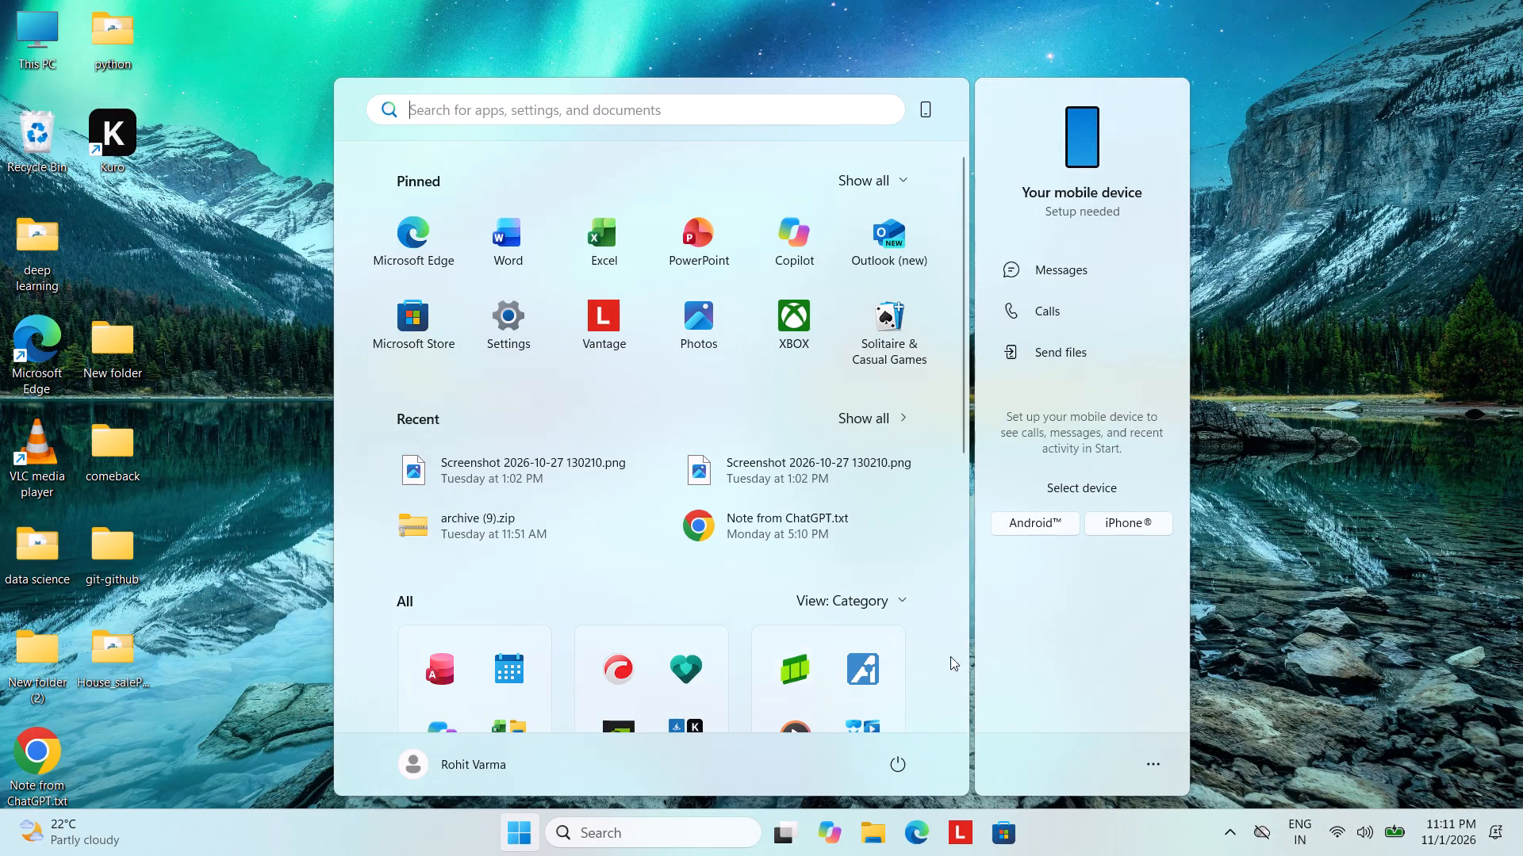
click(899, 767)
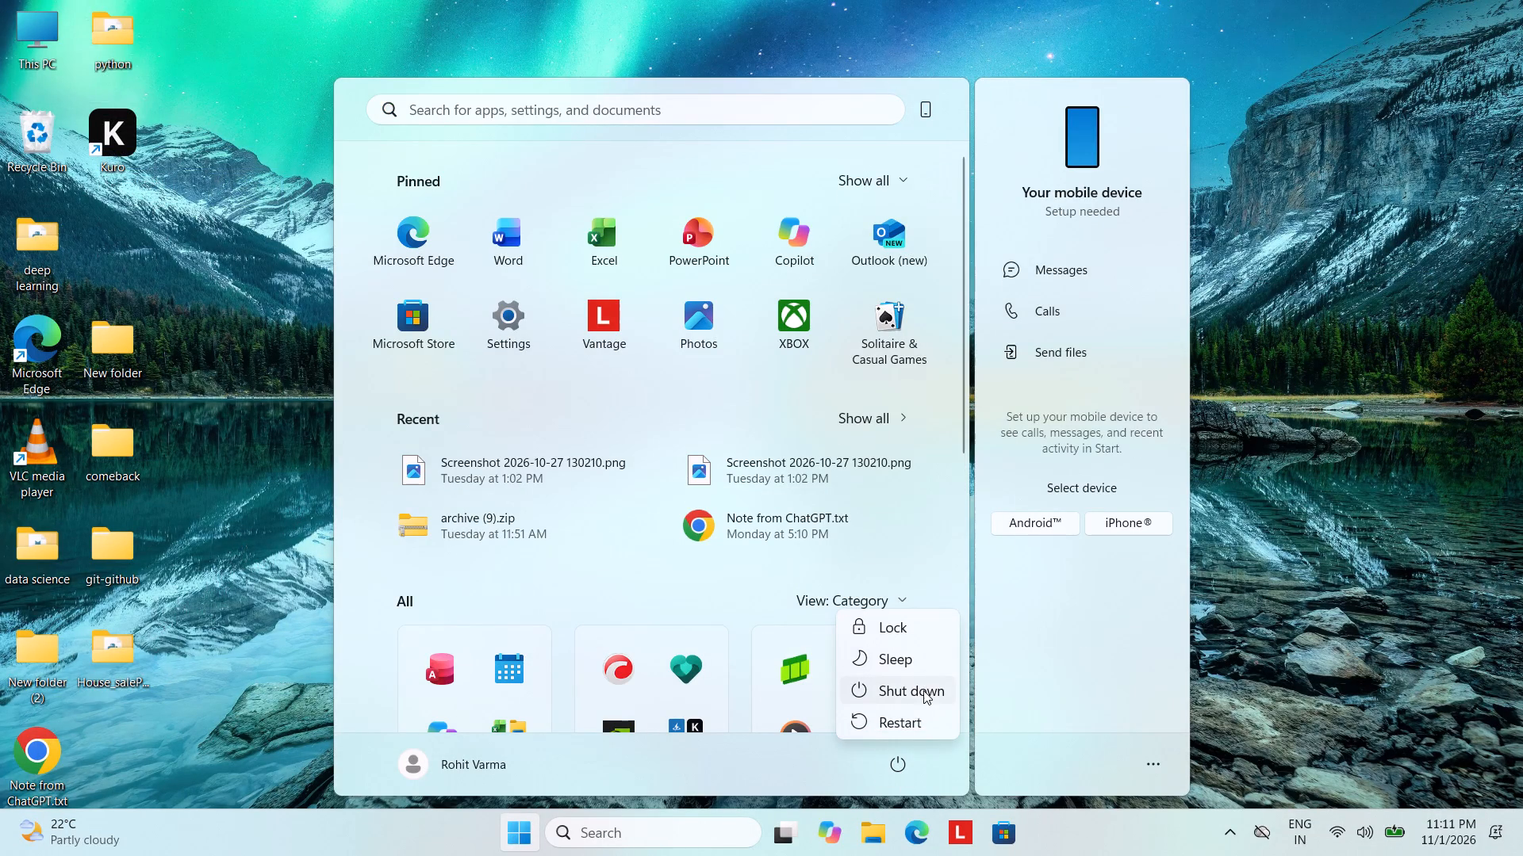
click(923, 690)
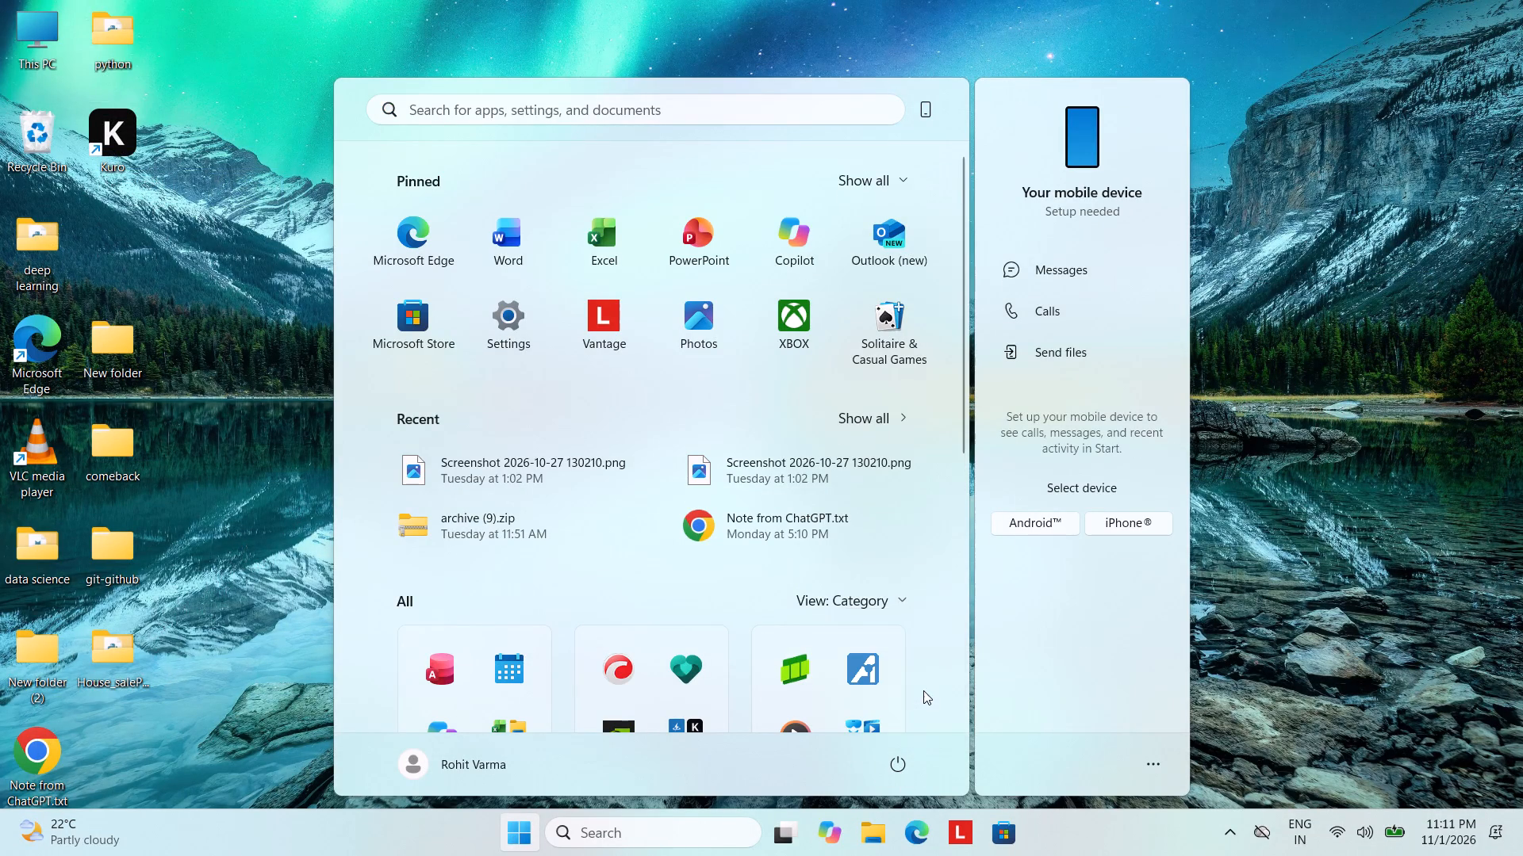